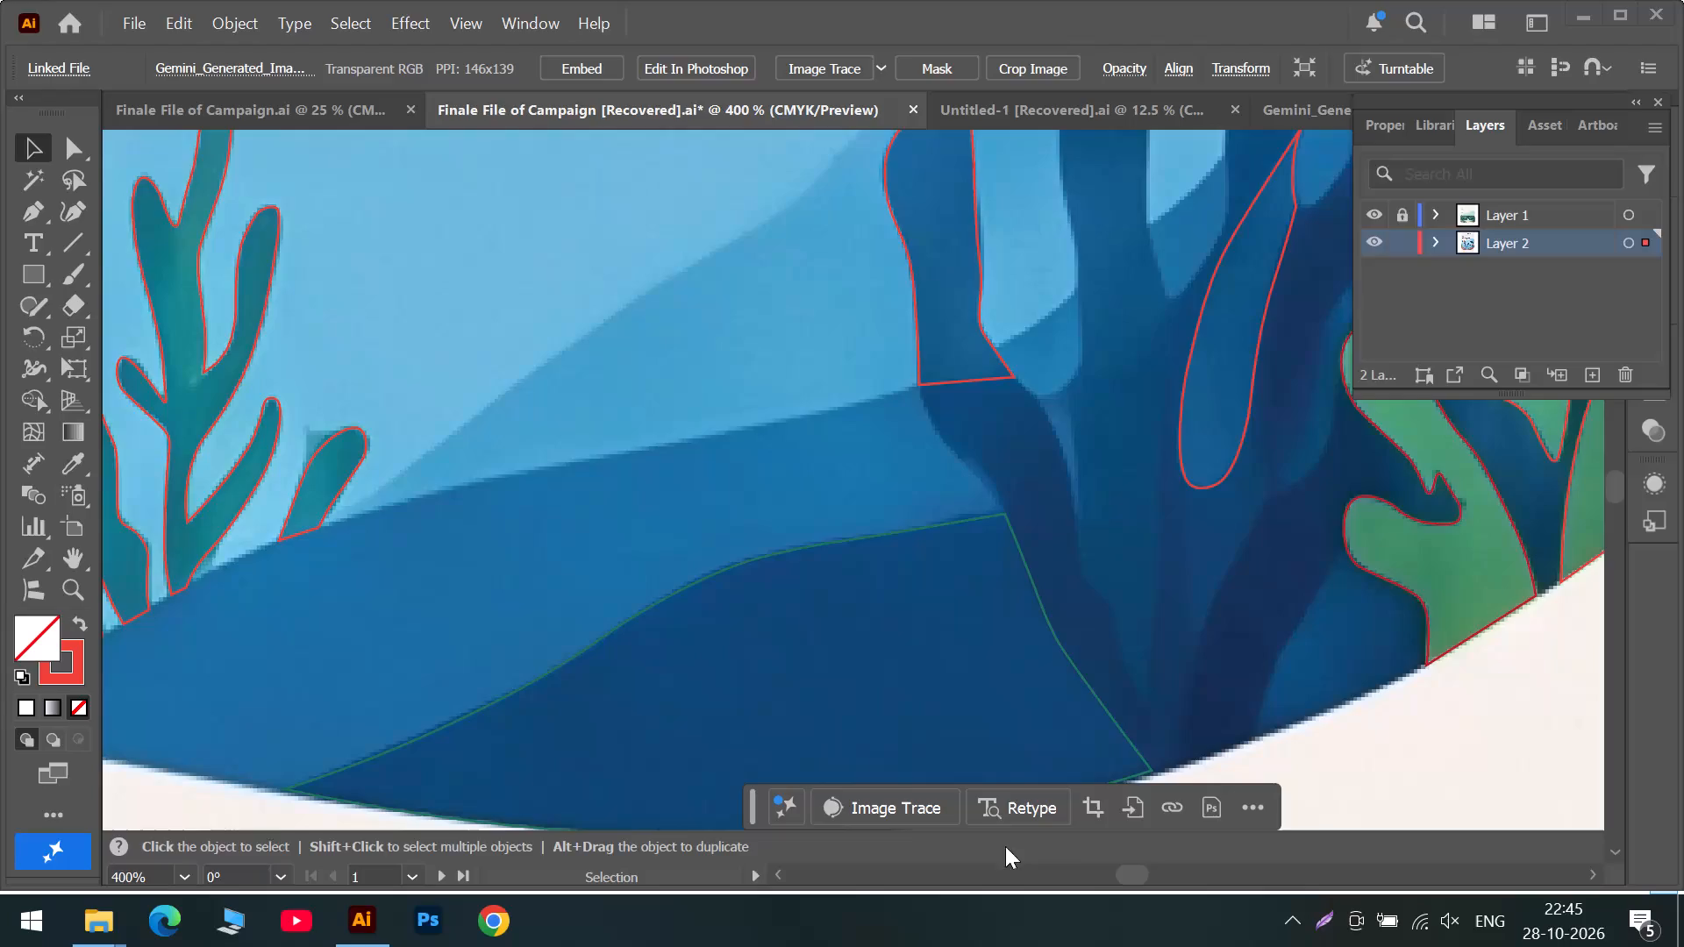
Trace the mid-blue hill's upper edge with the Curvature tool from its left tip past the coral bases, fitting an intermediate point to the edge.
left_click(1073, 886)
left_click(1073, 873)
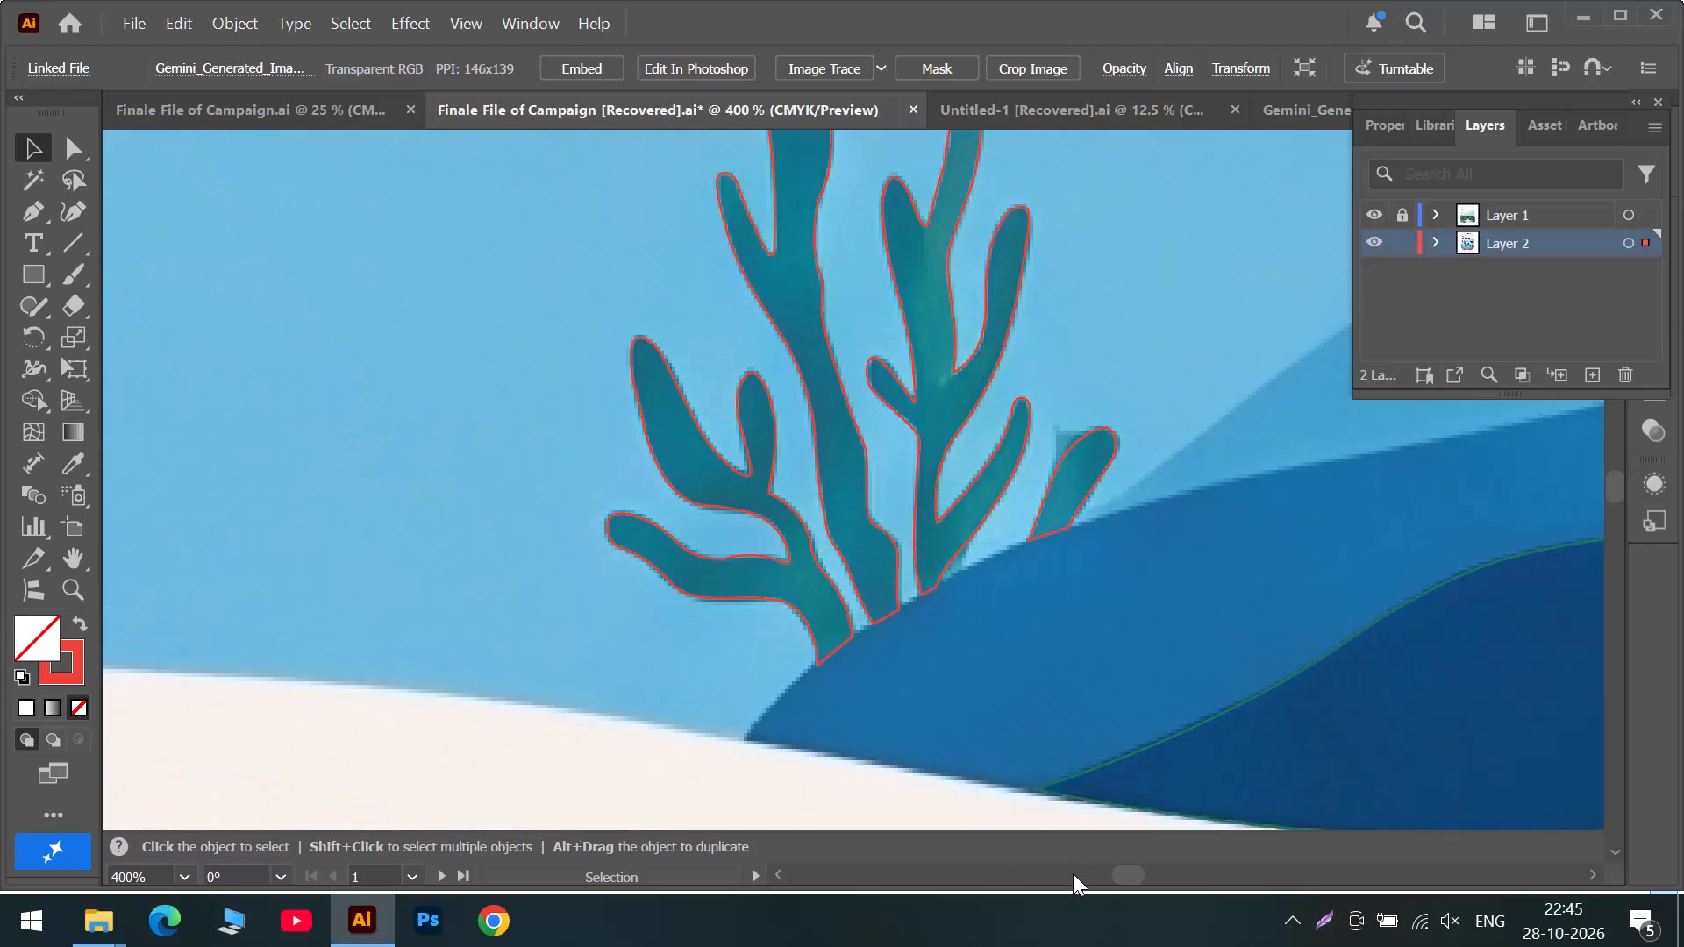
scroll(1059, 768, "down", 4)
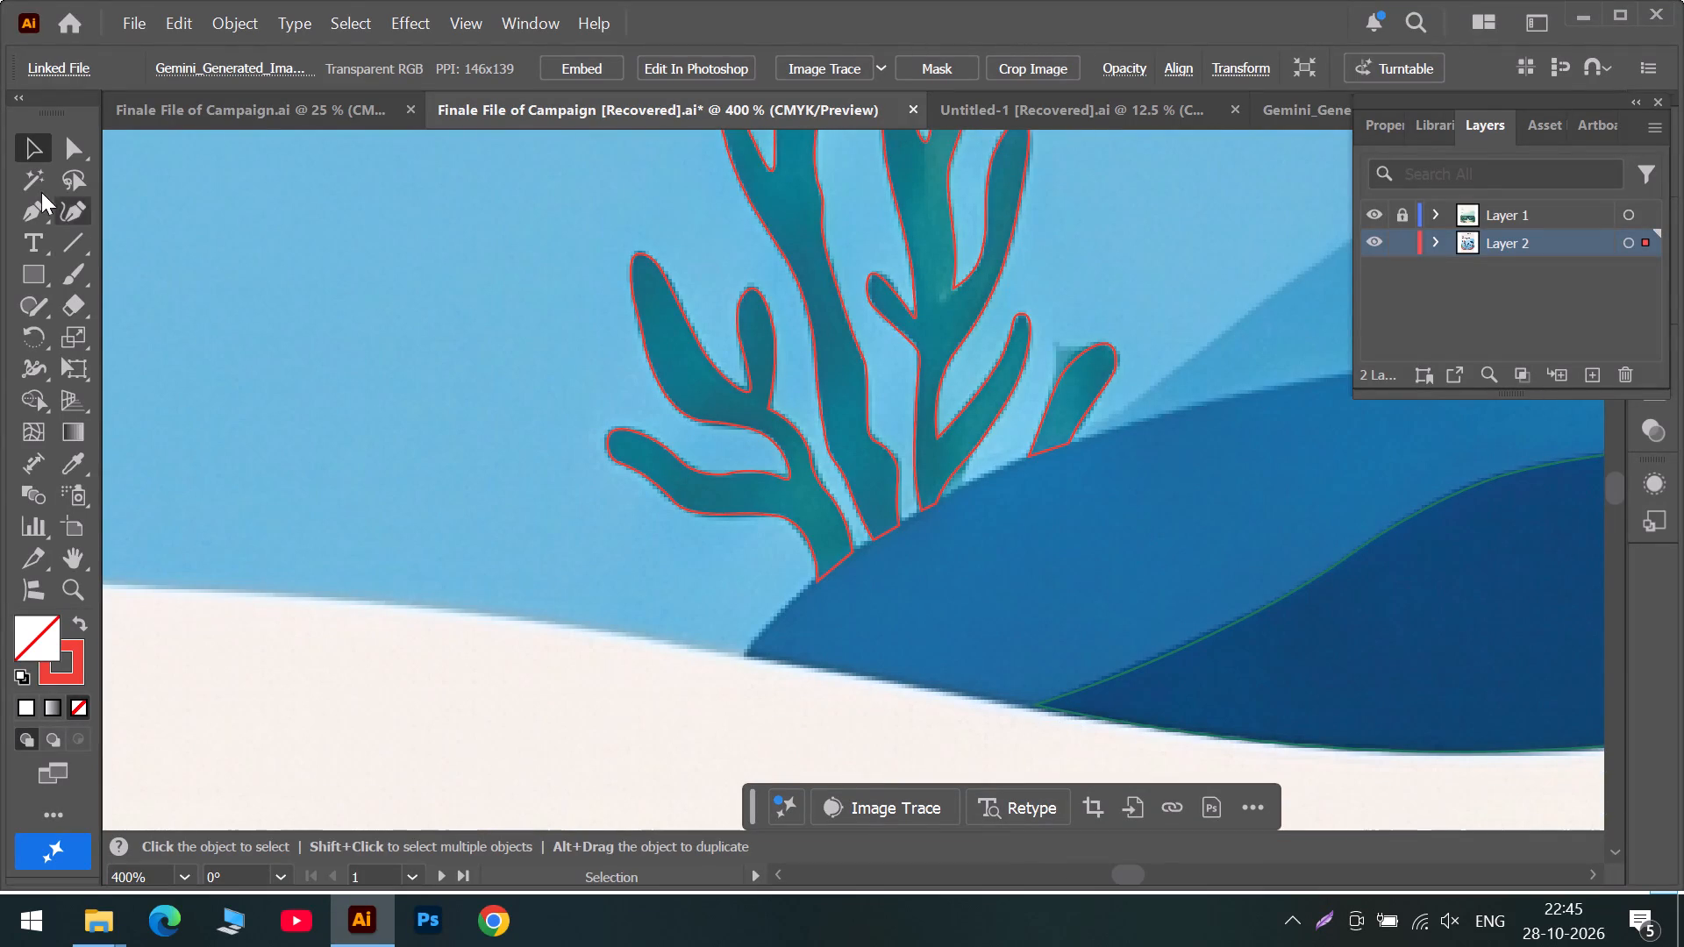
left_click(75, 210)
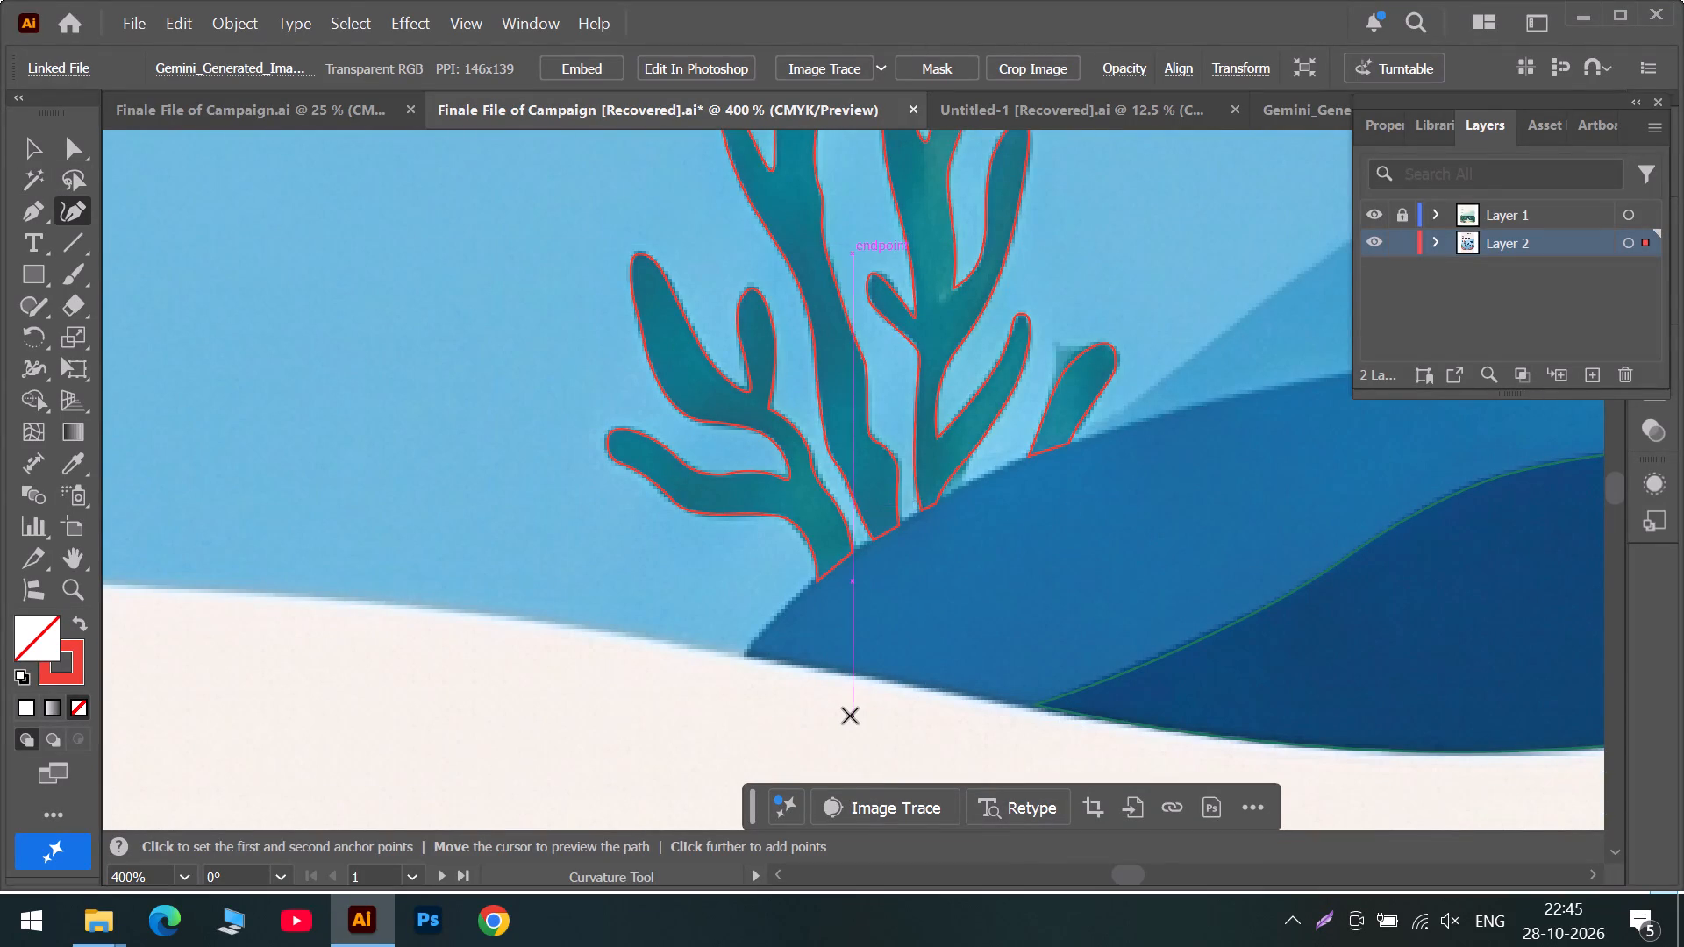
scroll(850, 716, "up", 5, "alt")
scroll(452, 481, "down", 2, "alt")
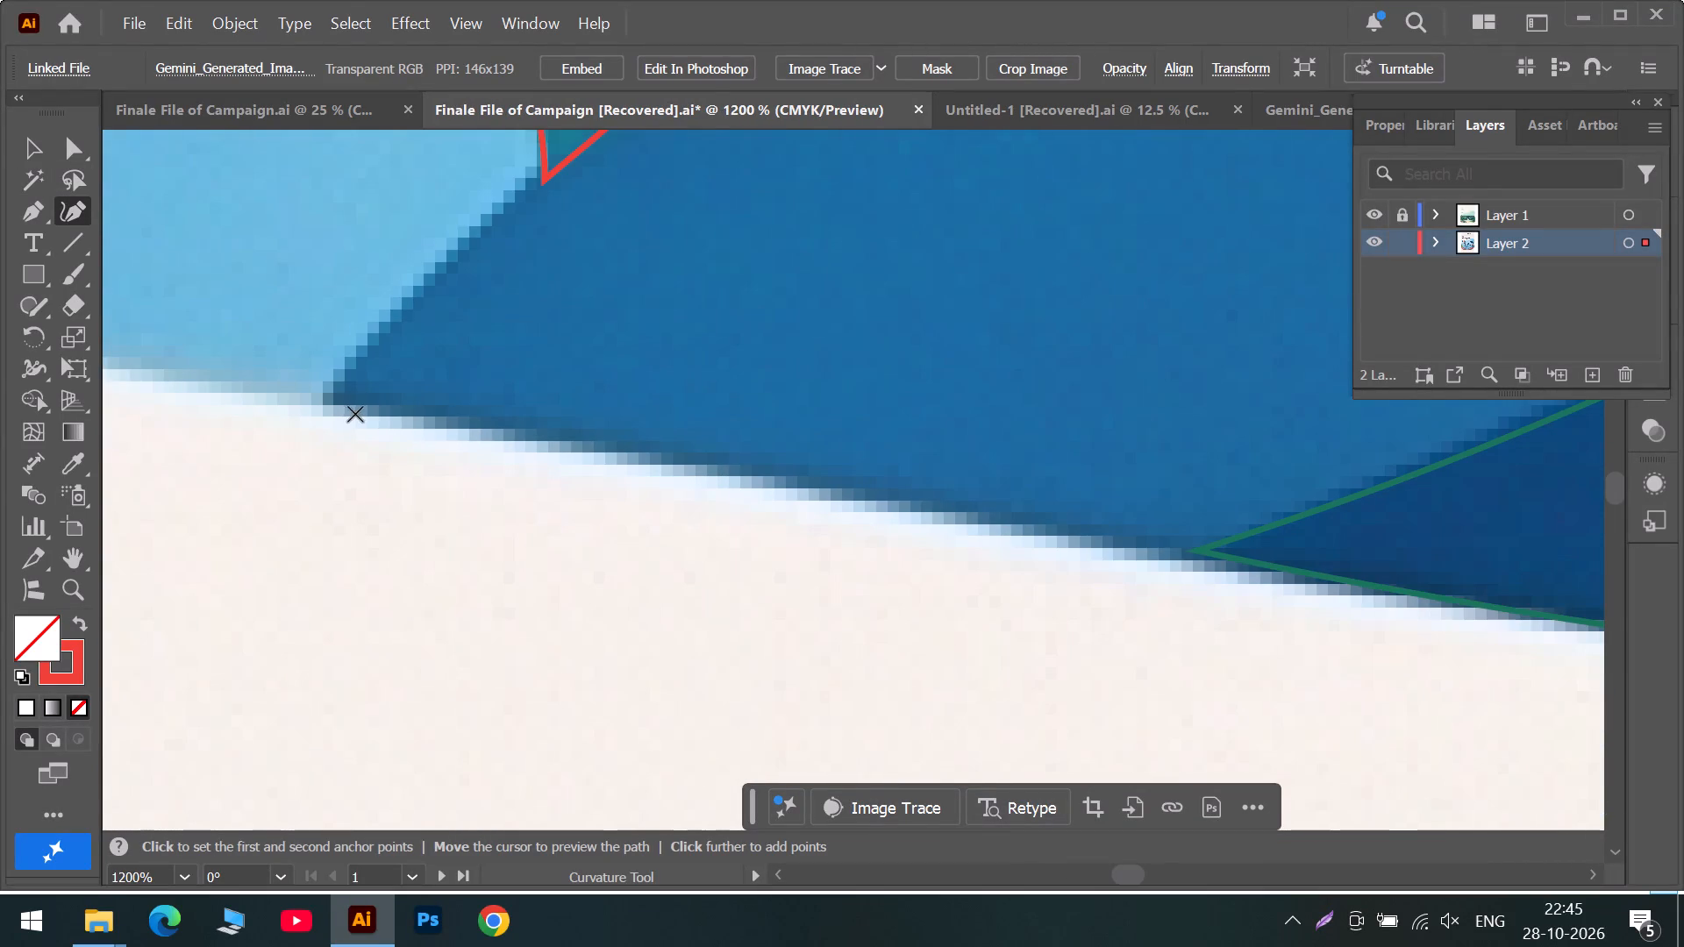
left_click(327, 402)
left_click(434, 269)
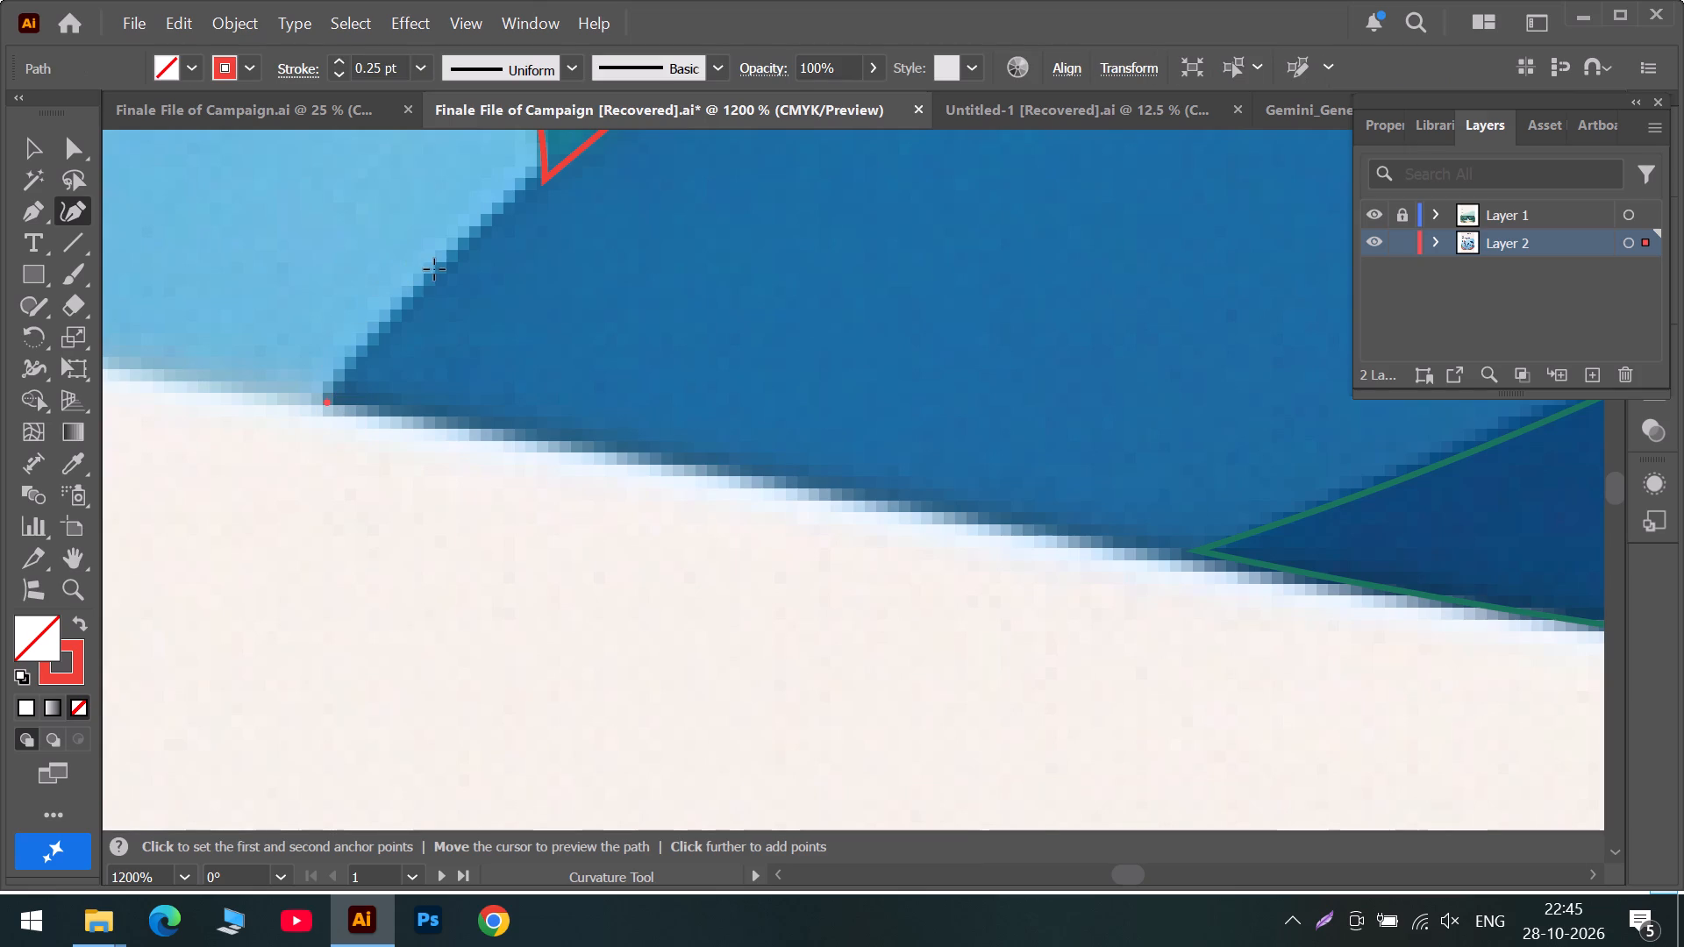
scroll(801, 129, "up", 5)
scroll(1043, 115, "up", 6)
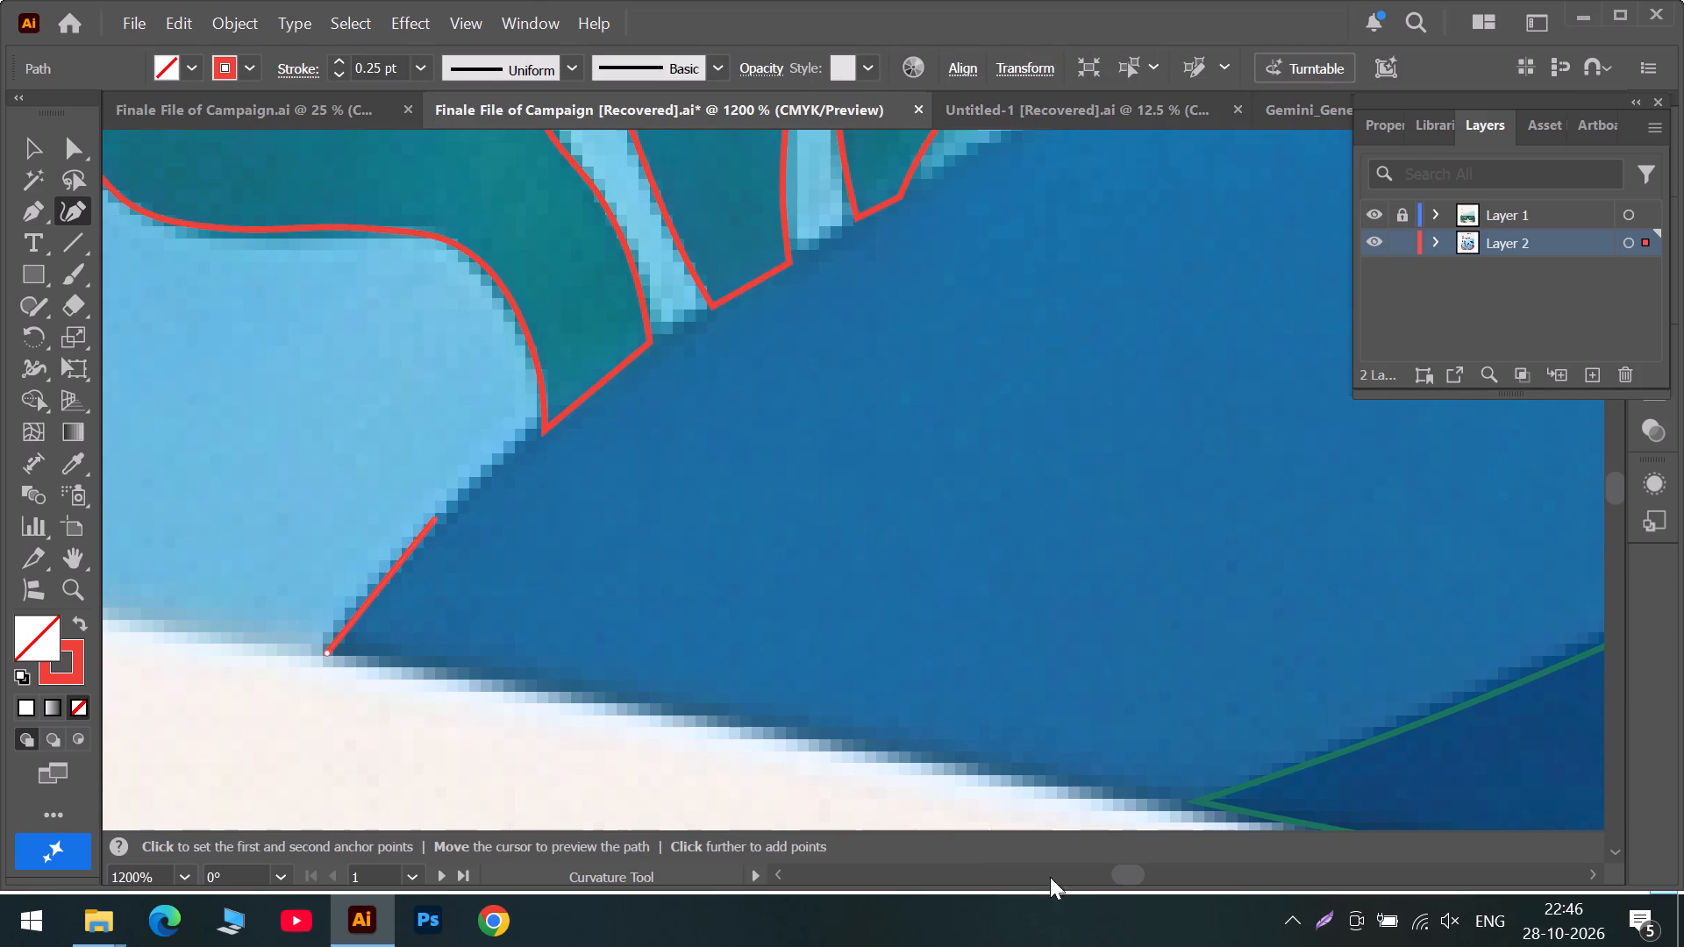
left_click(947, 175)
left_click_drag(682, 308, 688, 306)
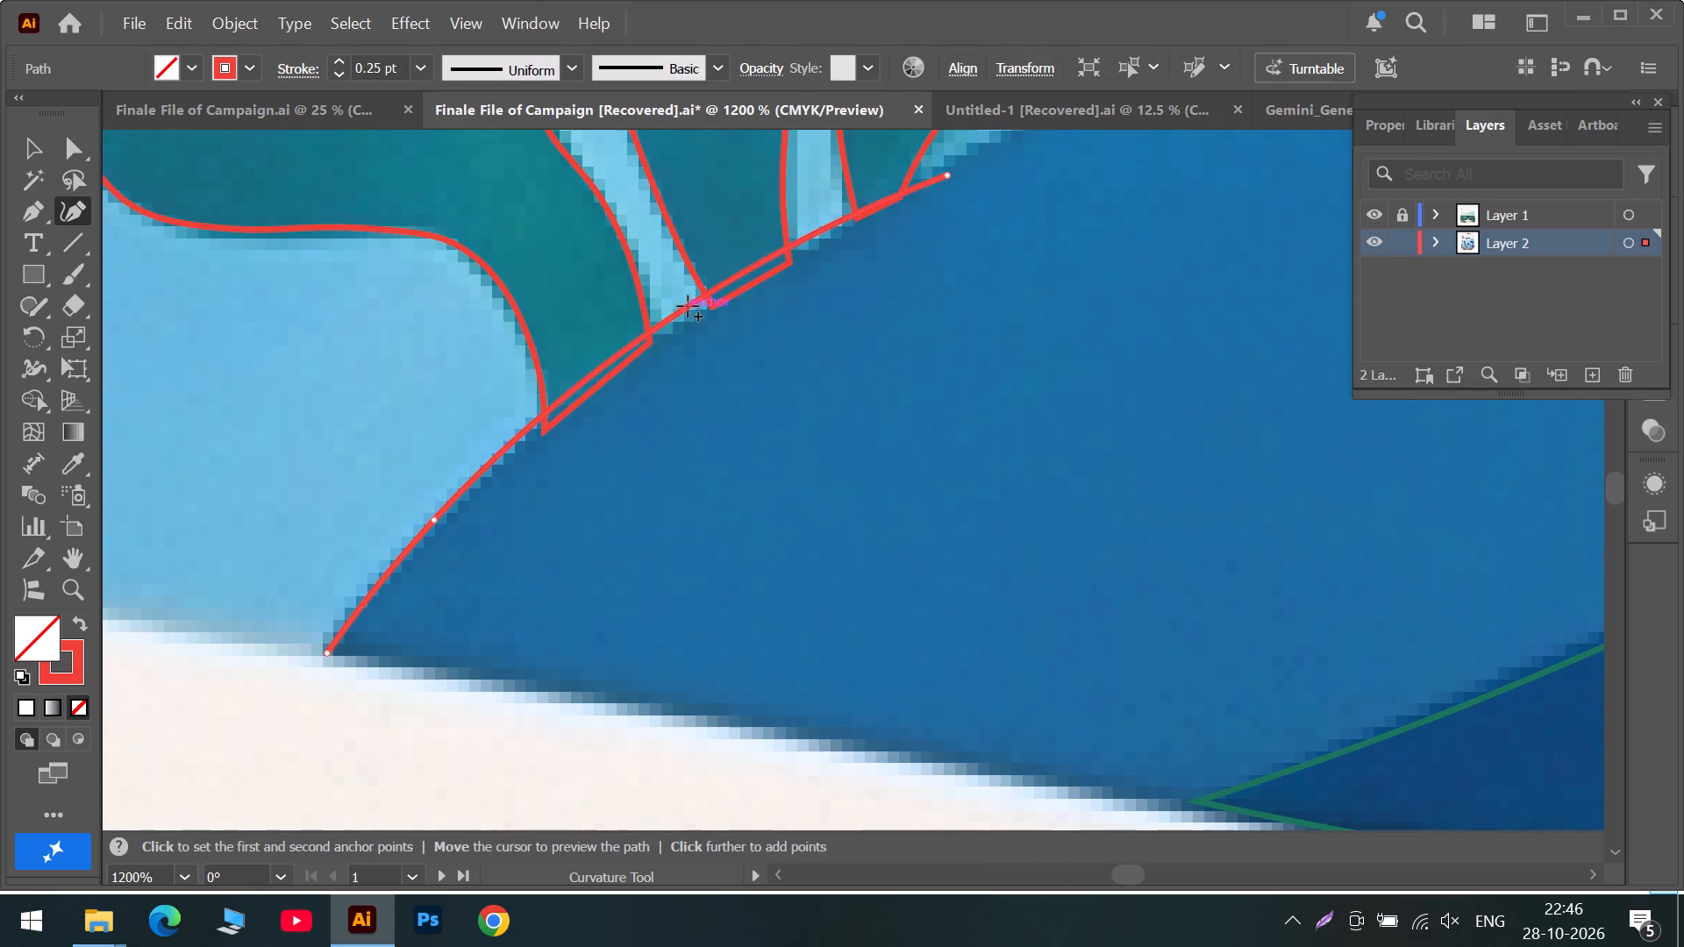
left_click_drag(688, 306, 718, 298)
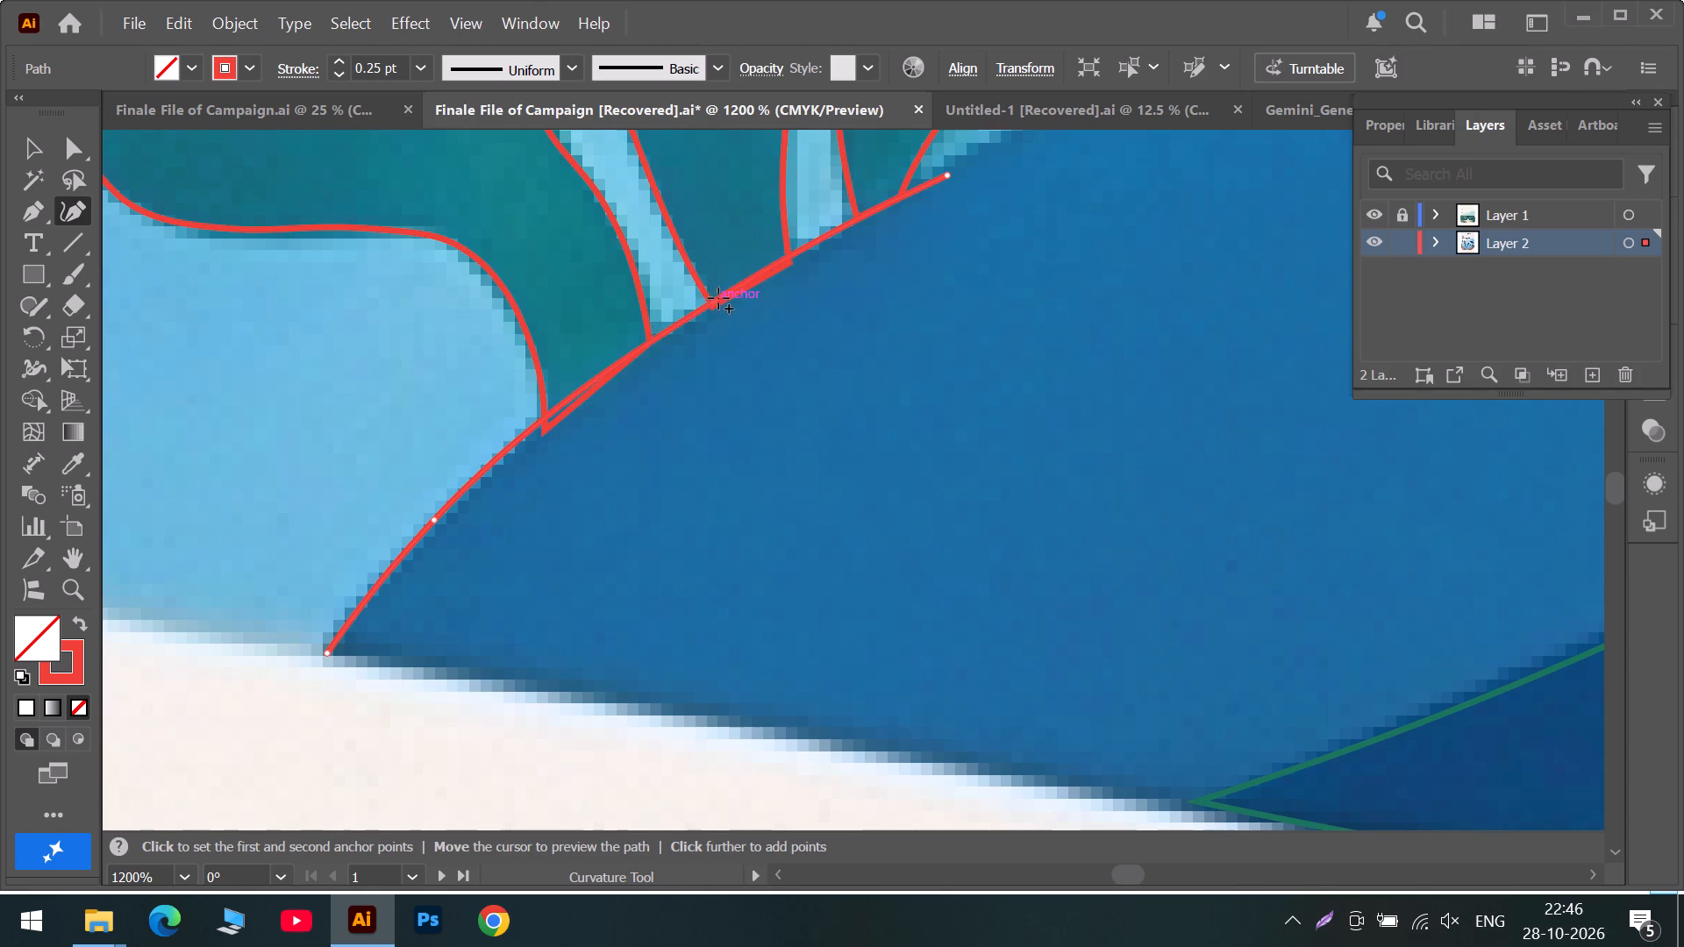
left_click_drag(718, 298, 763, 278)
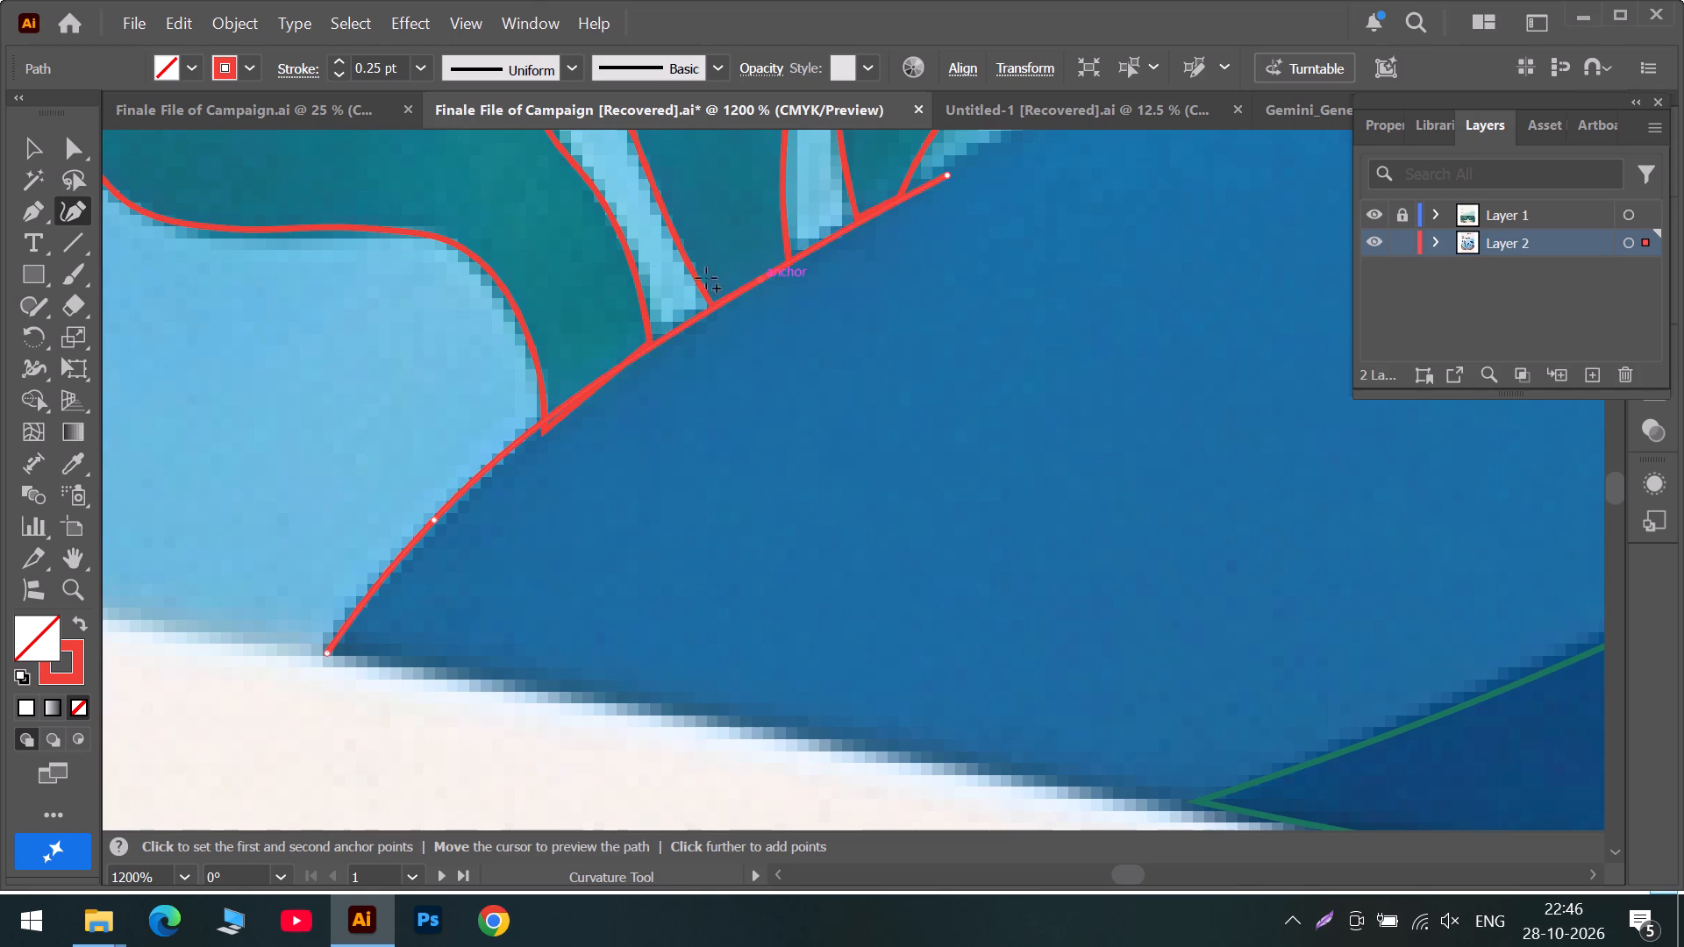
Change the new hill path's stroke from red to the dark green recent colour.
left_click(246, 67)
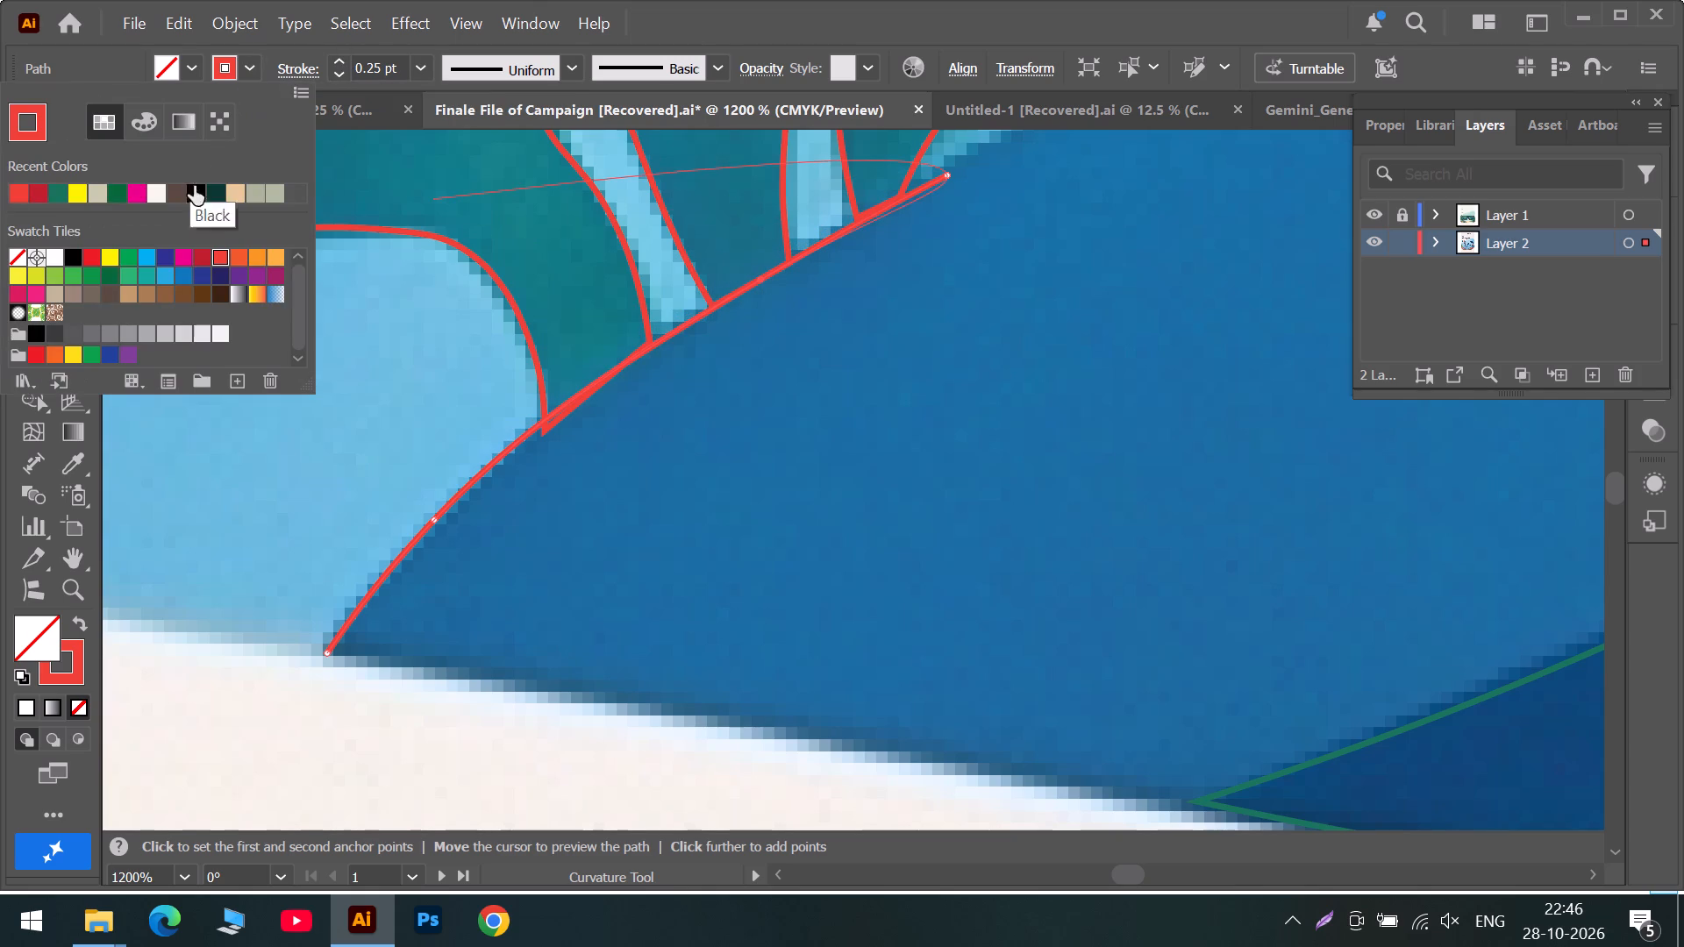
left_click(217, 203)
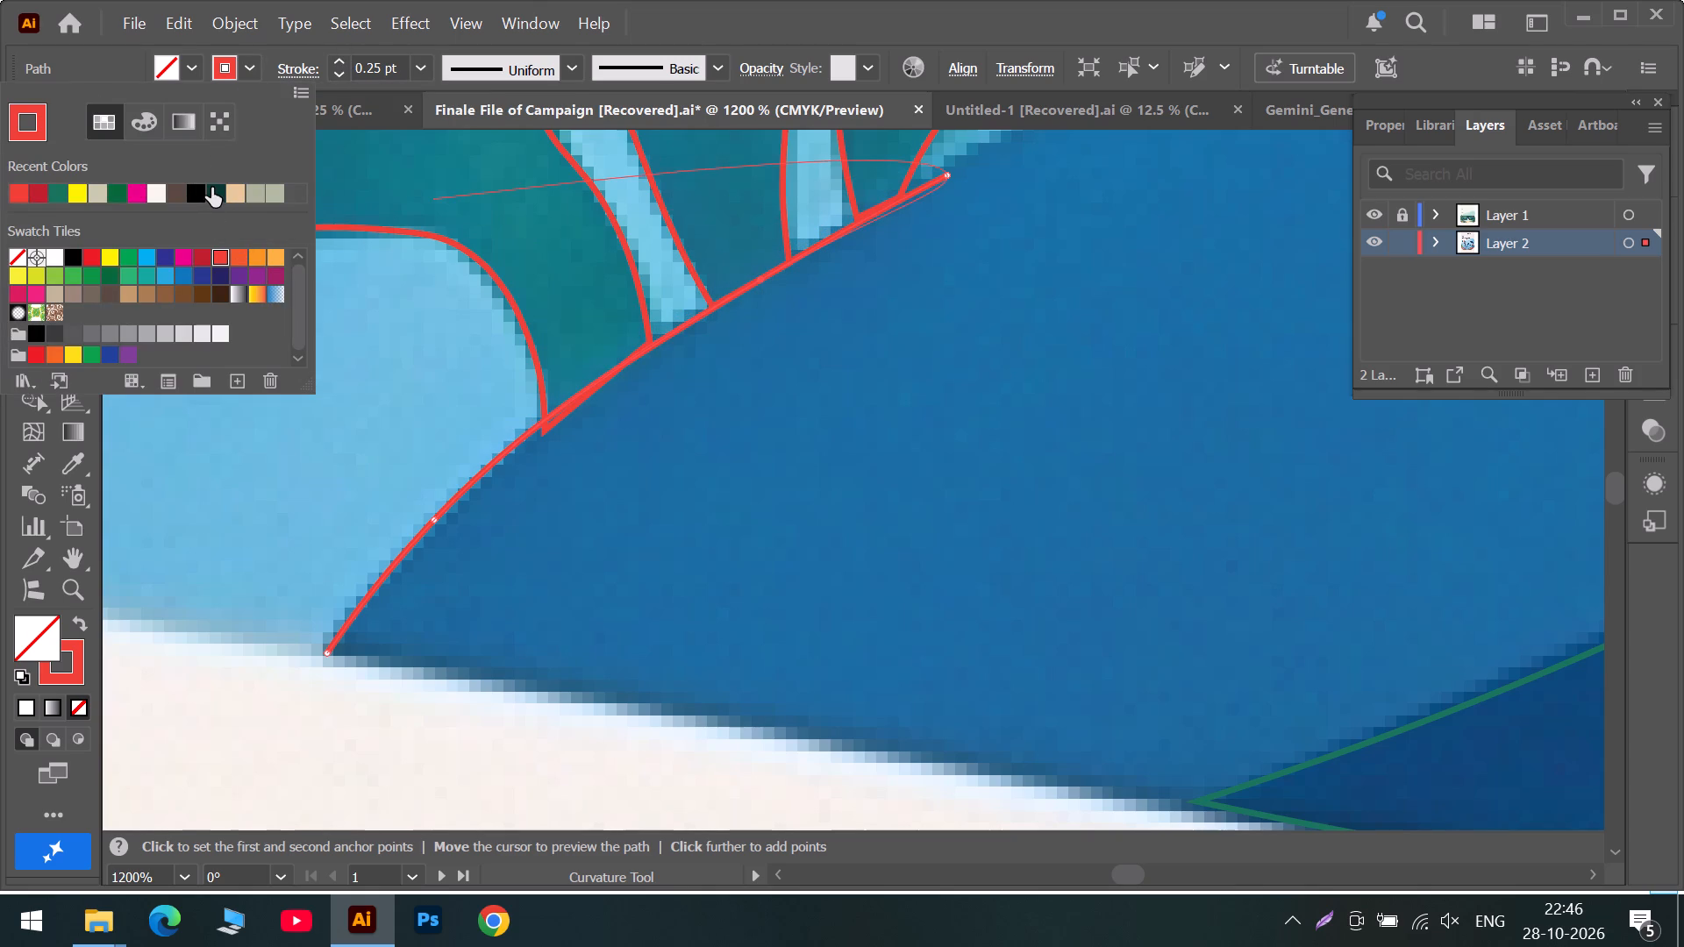
left_click(211, 188)
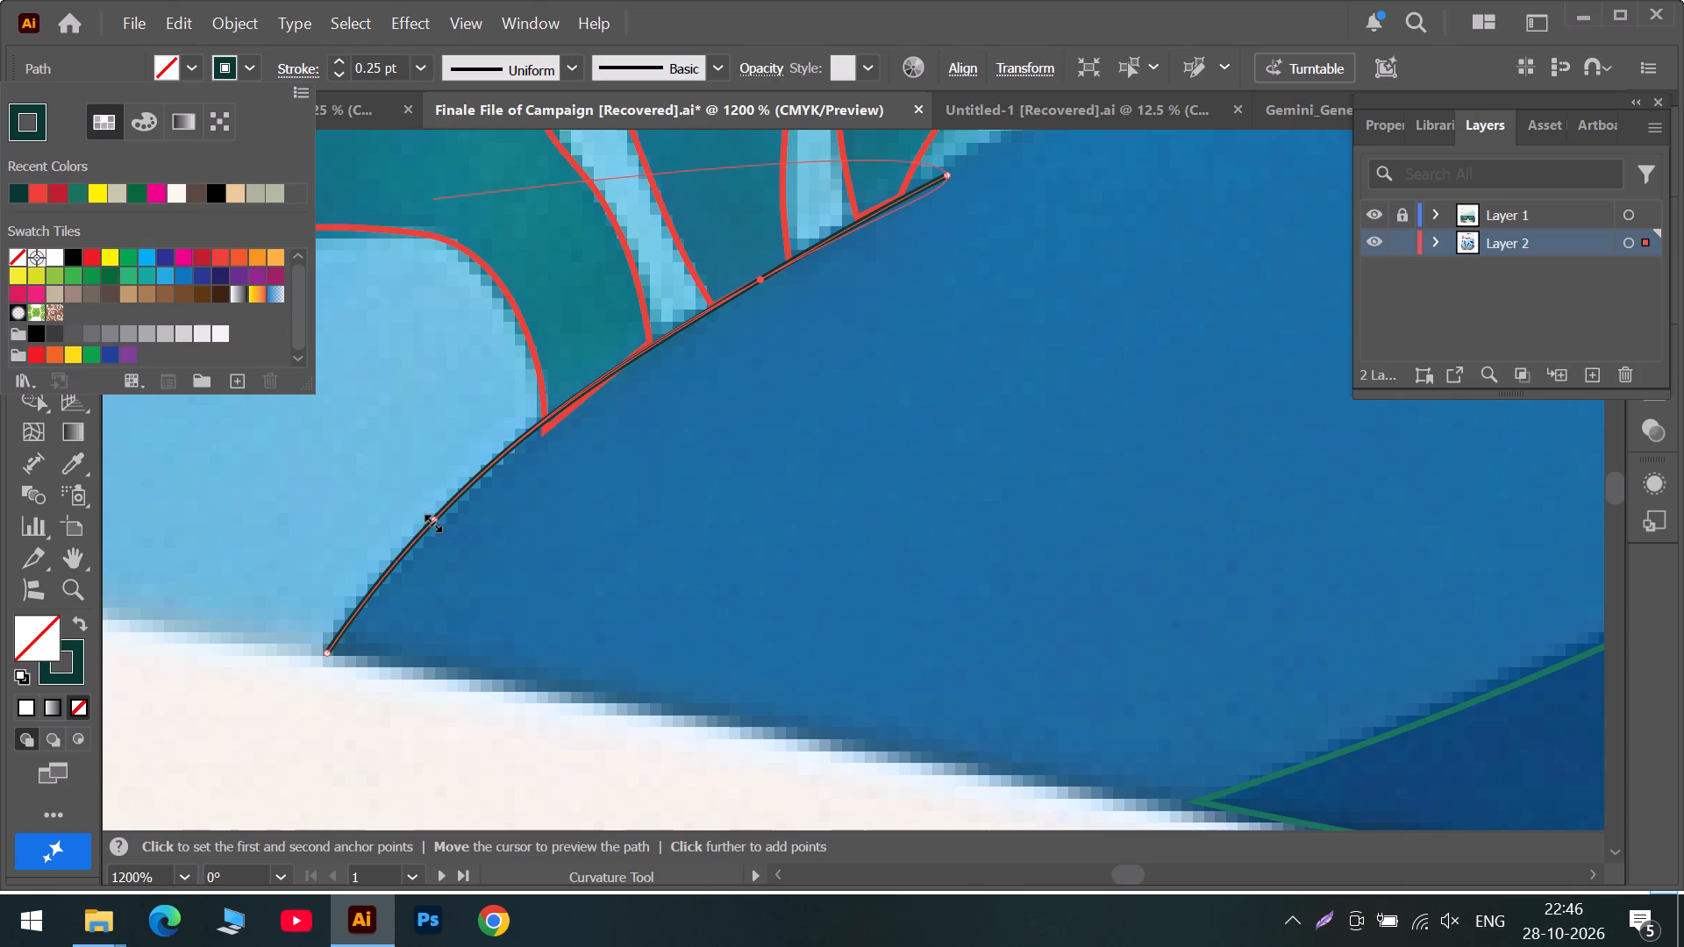
Refine the path's lower section by nudging its second anchor and adding points at the leftmost coral's base.
left_click(435, 523)
left_click_drag(435, 524, 443, 523)
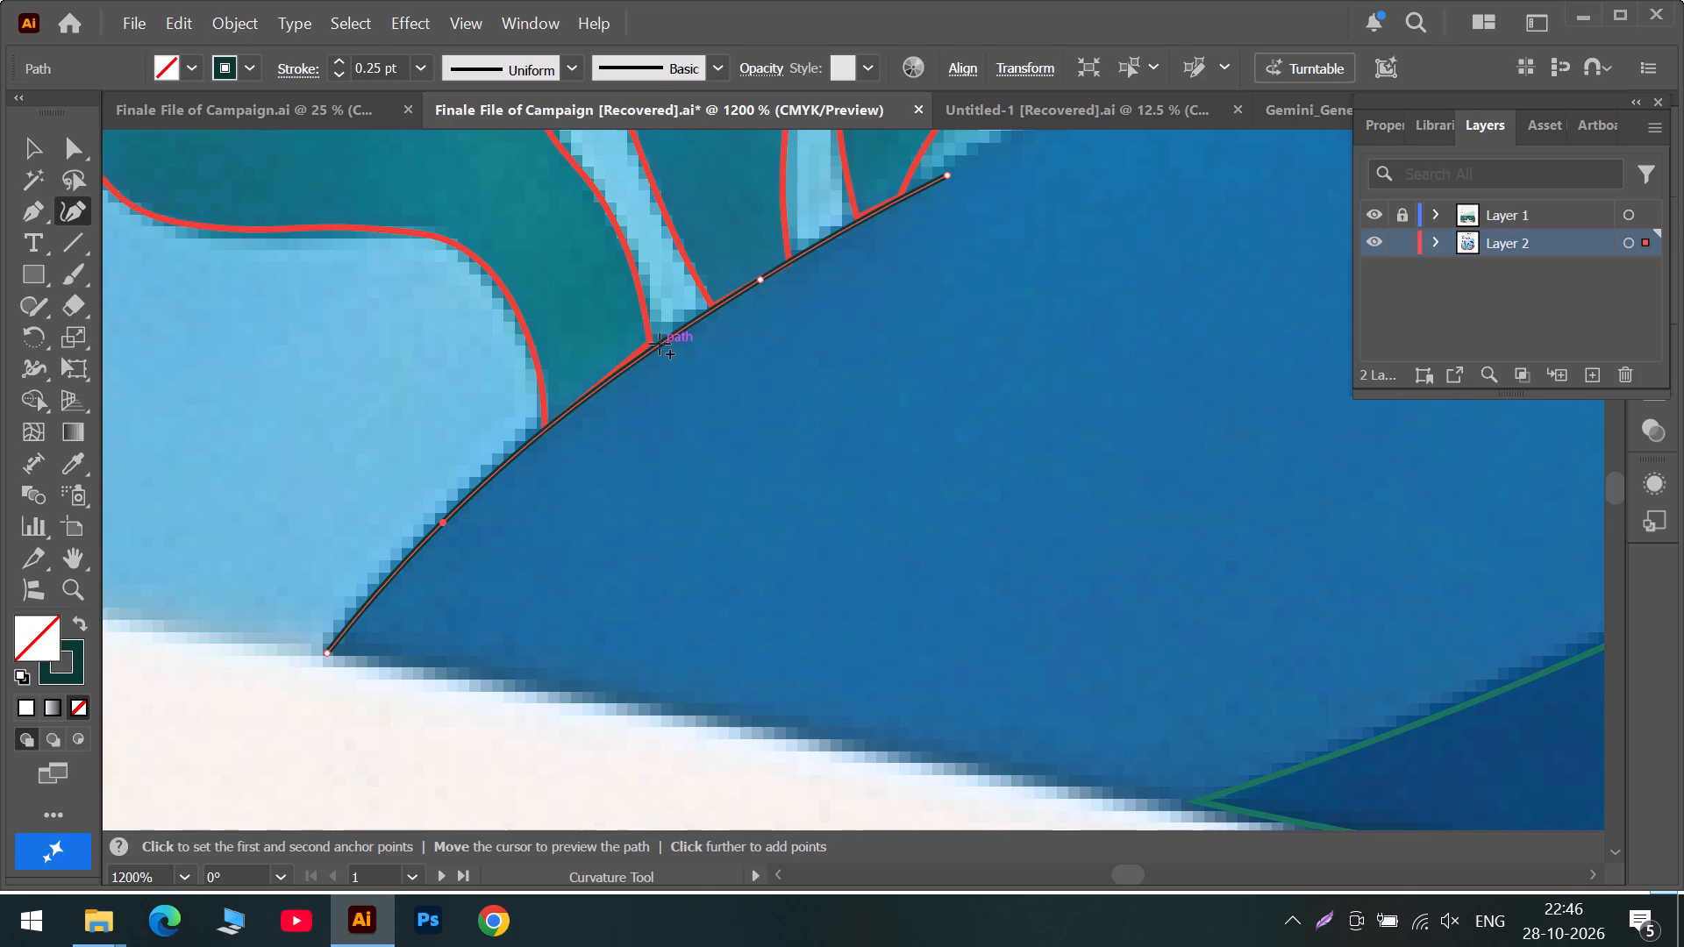
left_click(667, 339)
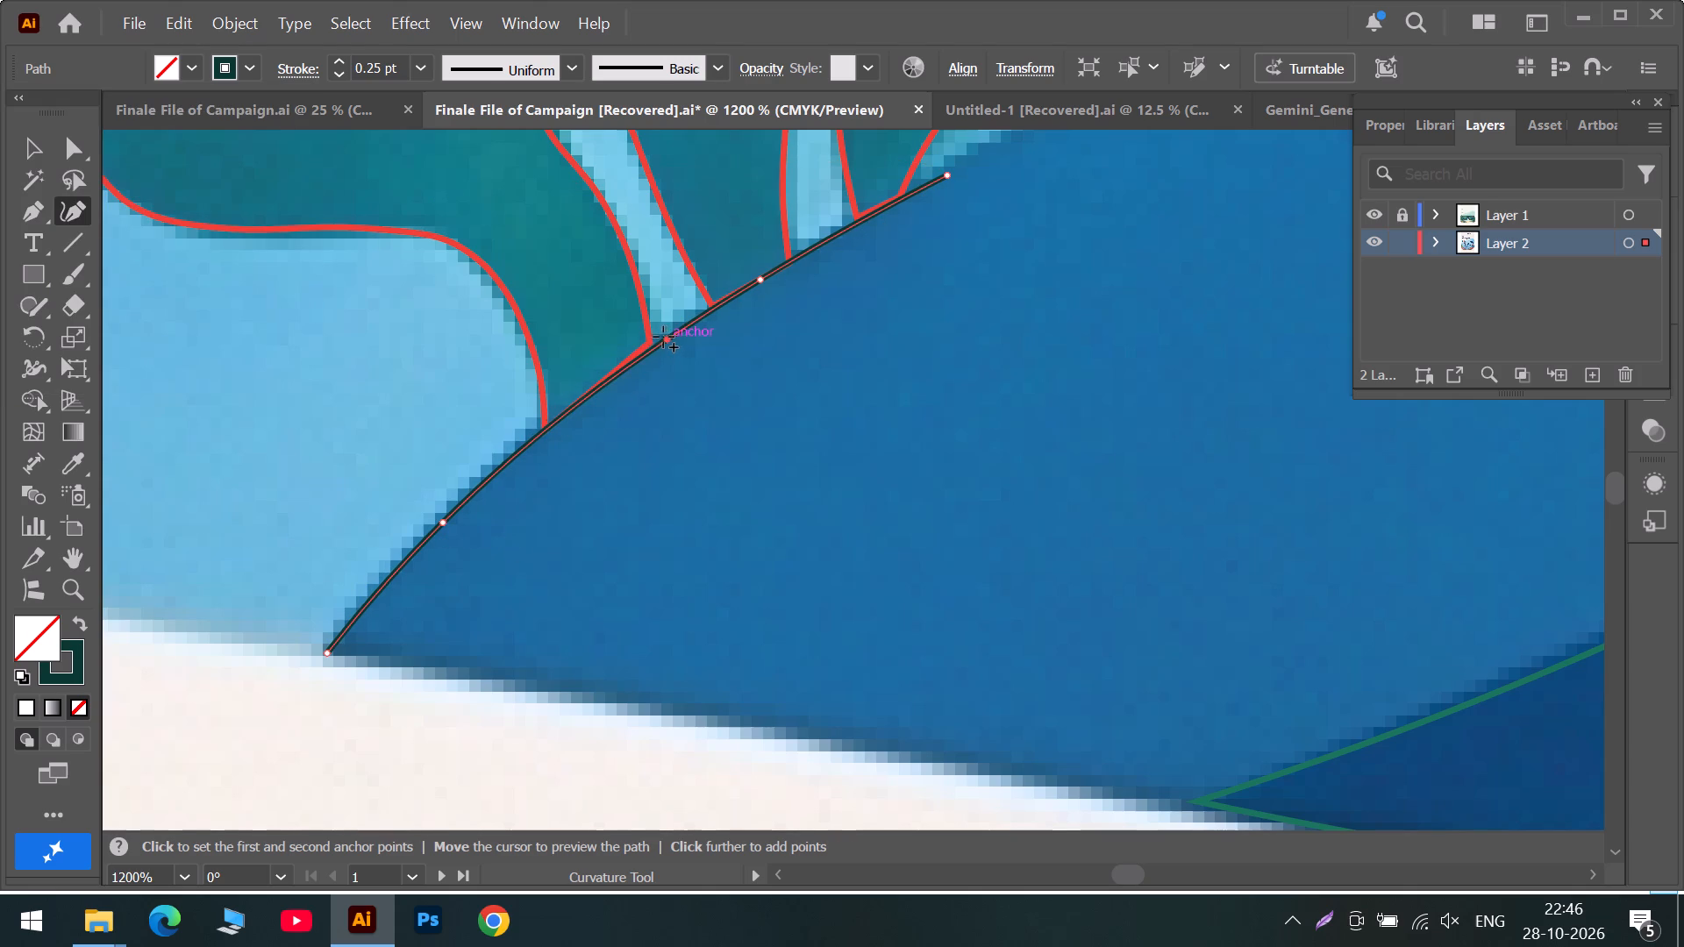
left_click(546, 425)
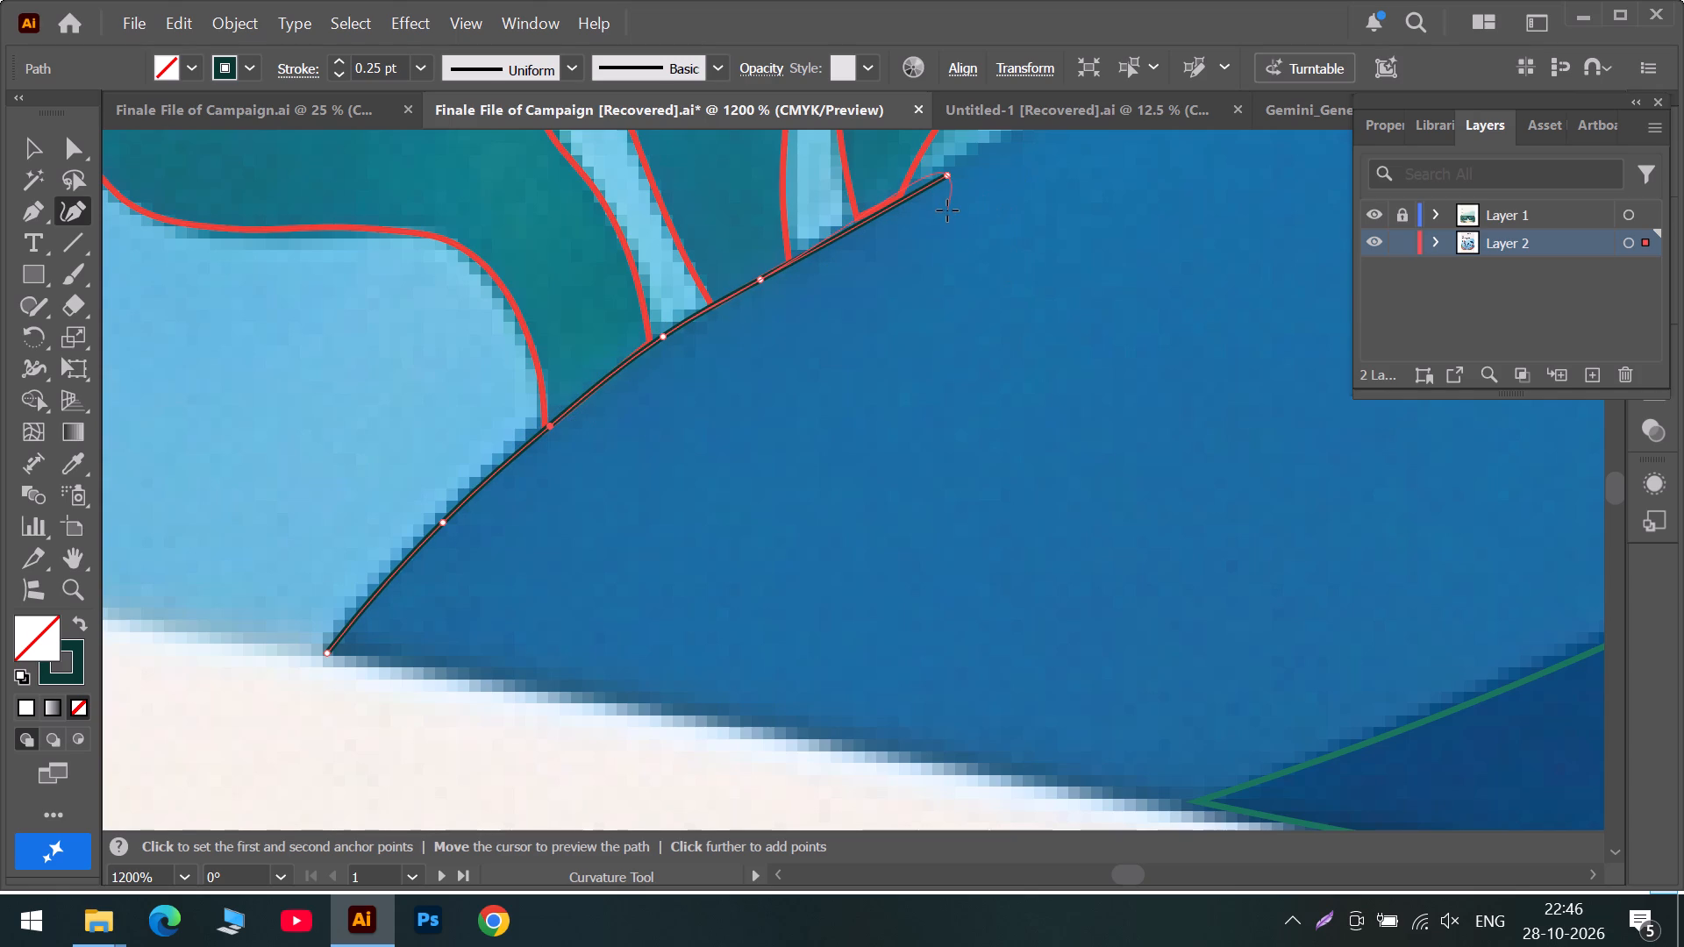
Fit the path's upper section to the hill edge by moving its end anchor and adding points along the coral bases.
scroll(947, 218, "up", 3, "alt")
scroll(931, 205, "up", 5)
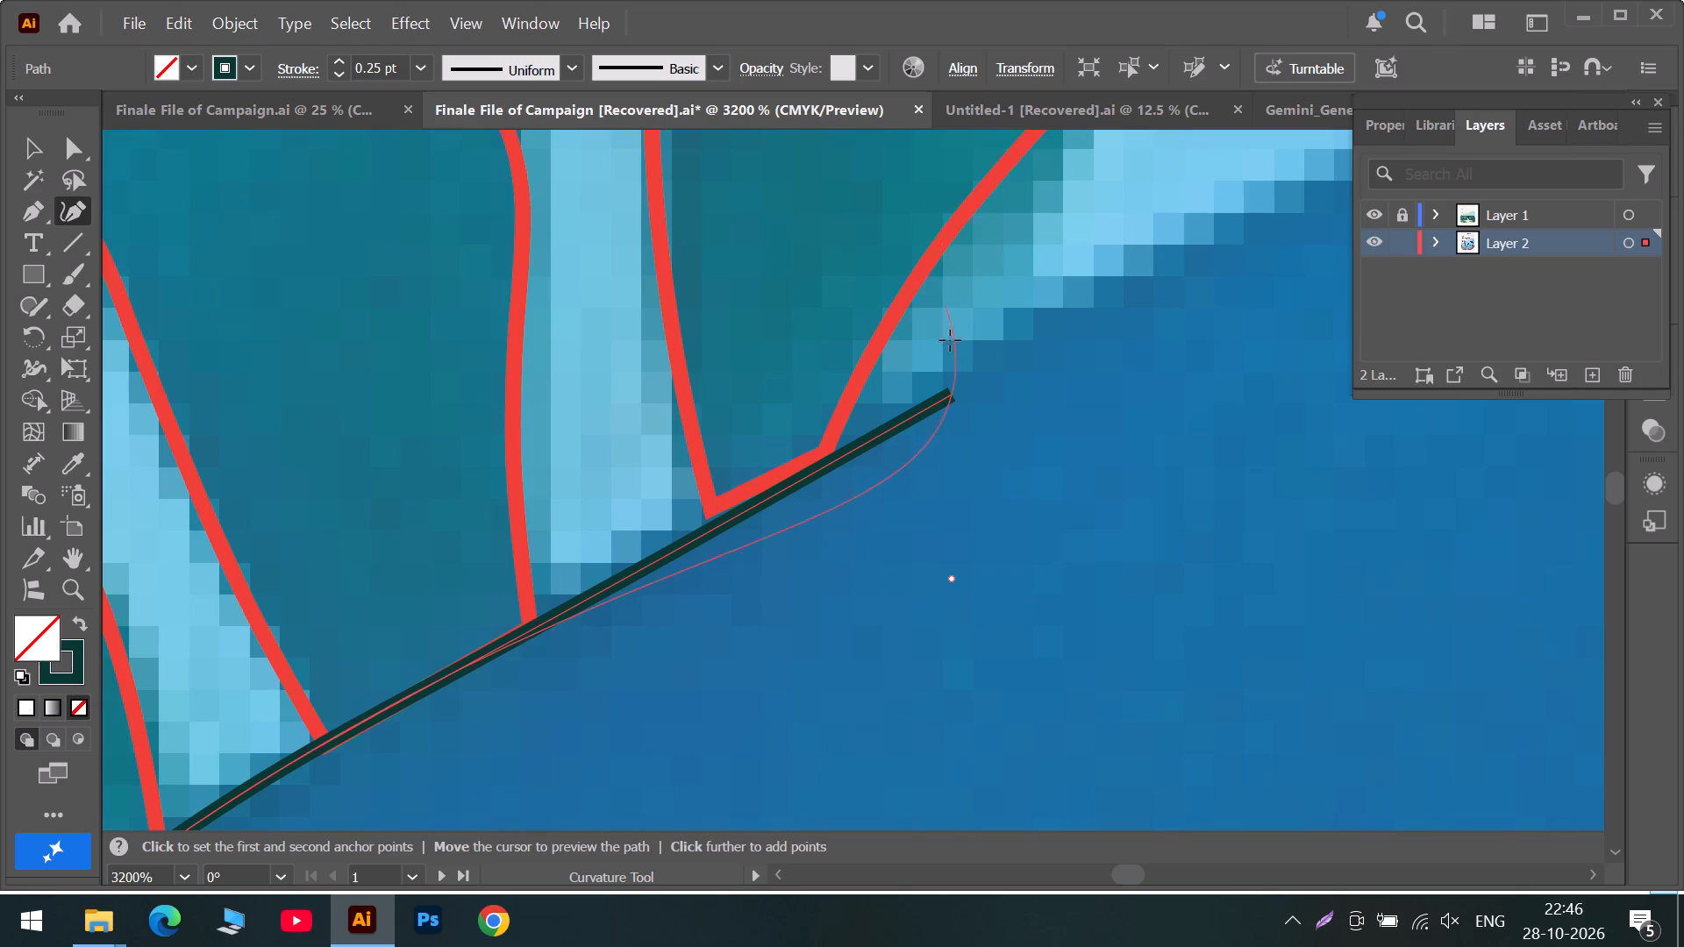
left_click_drag(953, 393, 952, 374)
left_click_drag(705, 524, 716, 511)
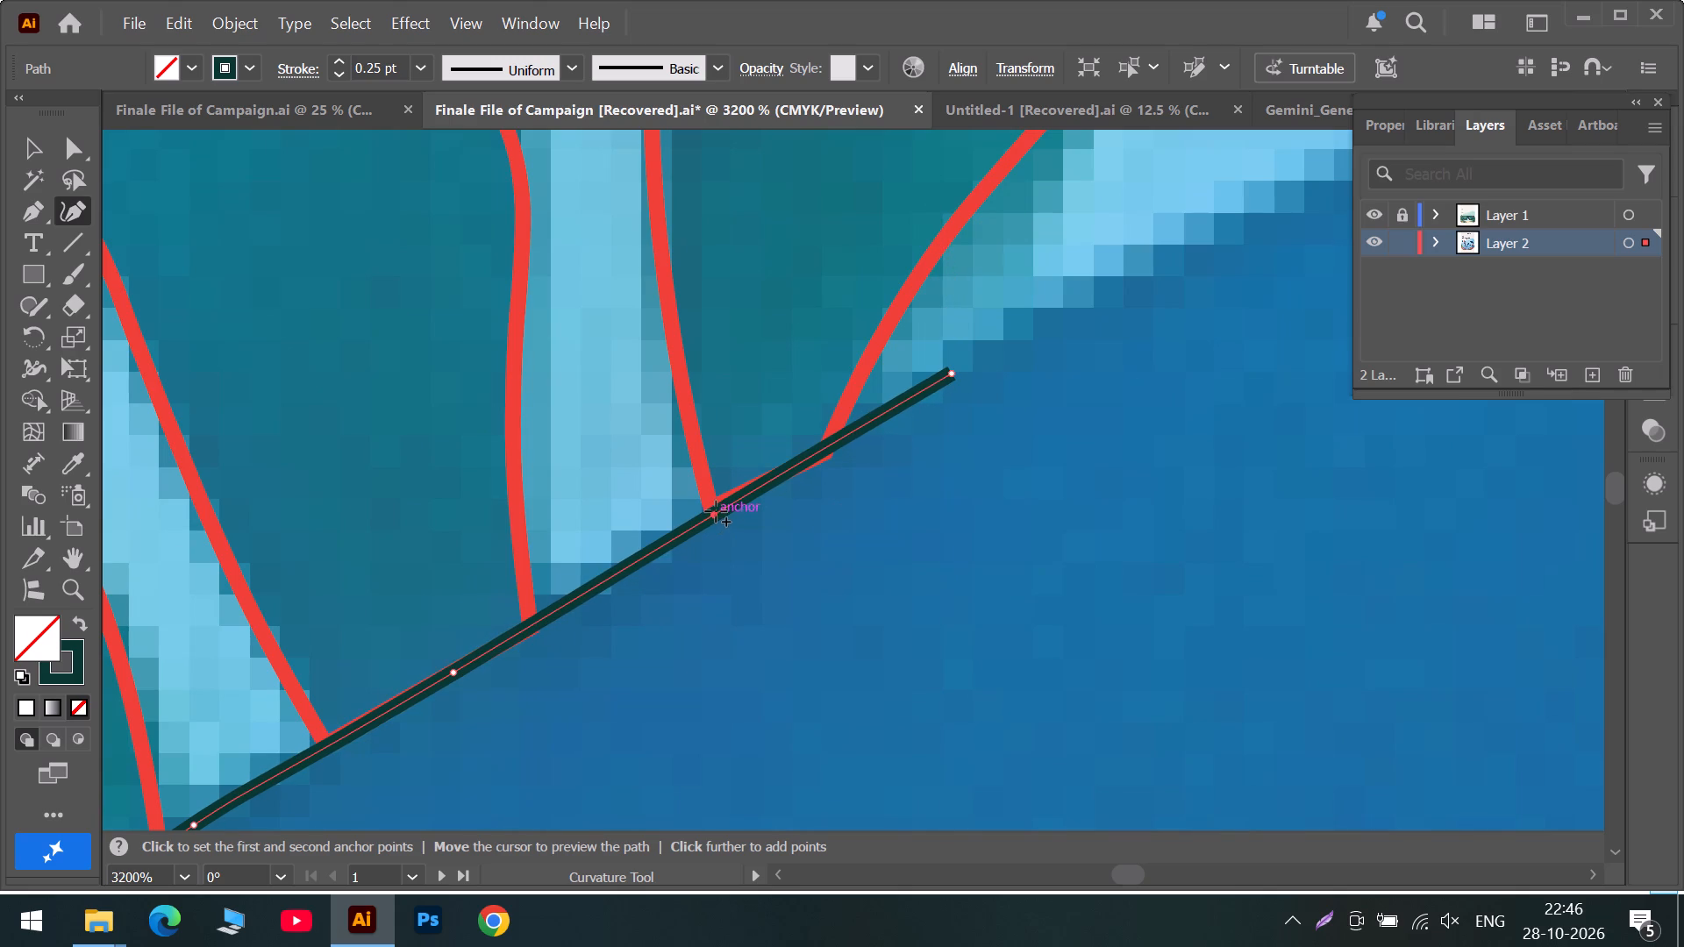
left_click_drag(716, 511, 715, 513)
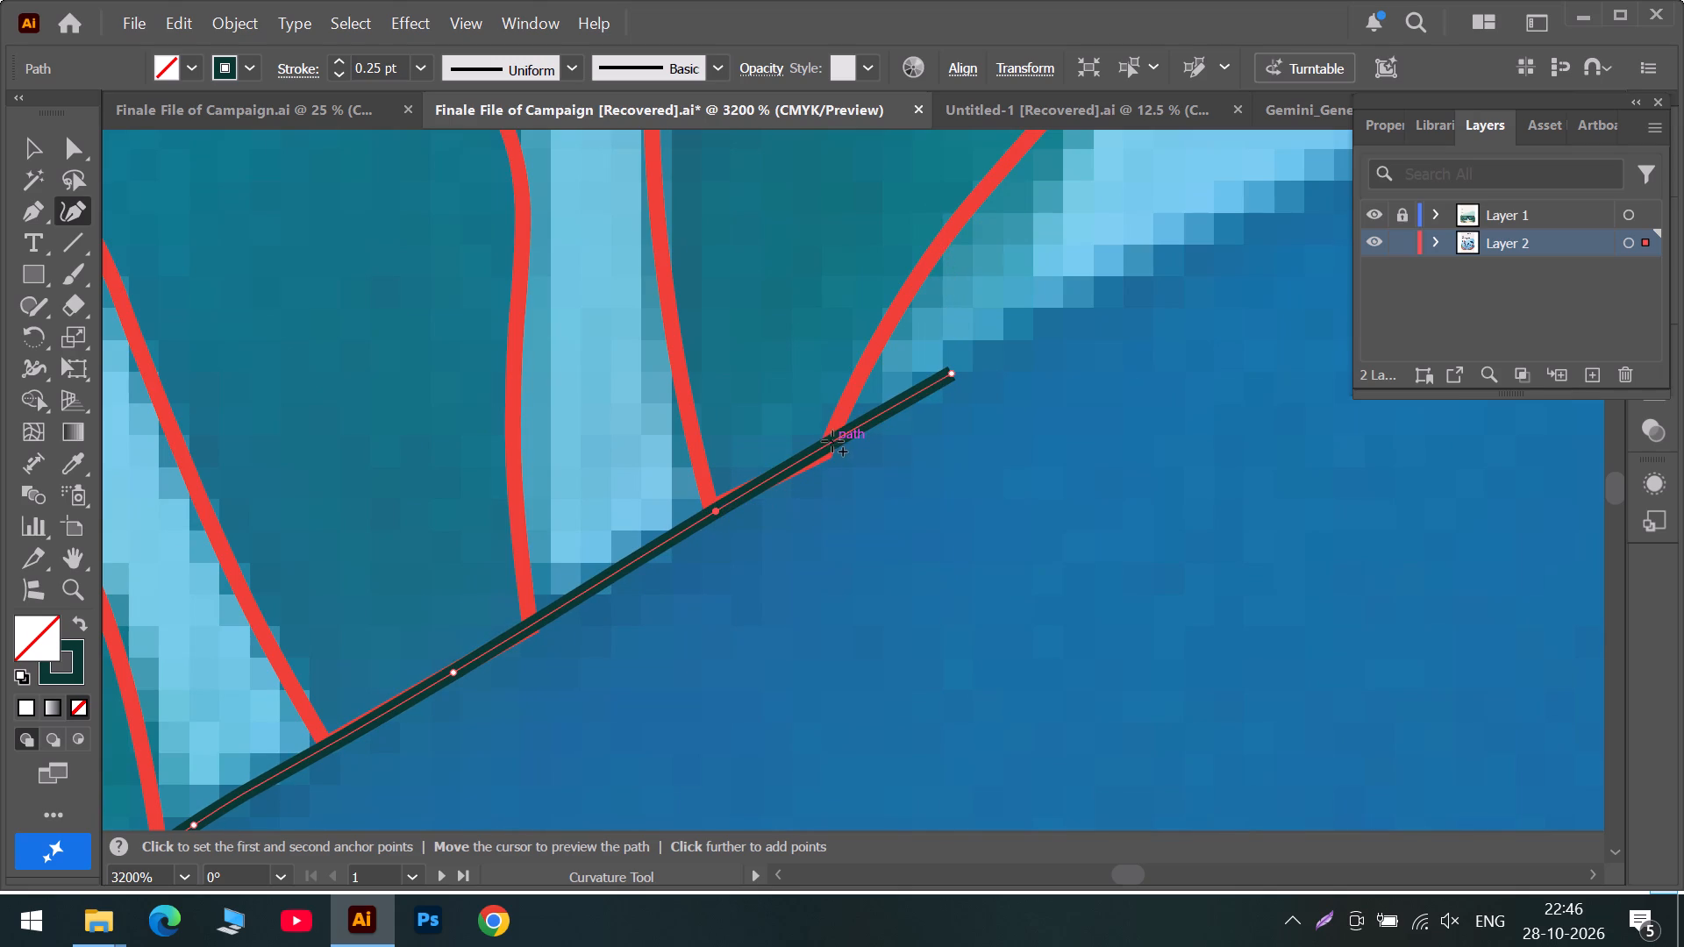
left_click_drag(831, 441, 839, 445)
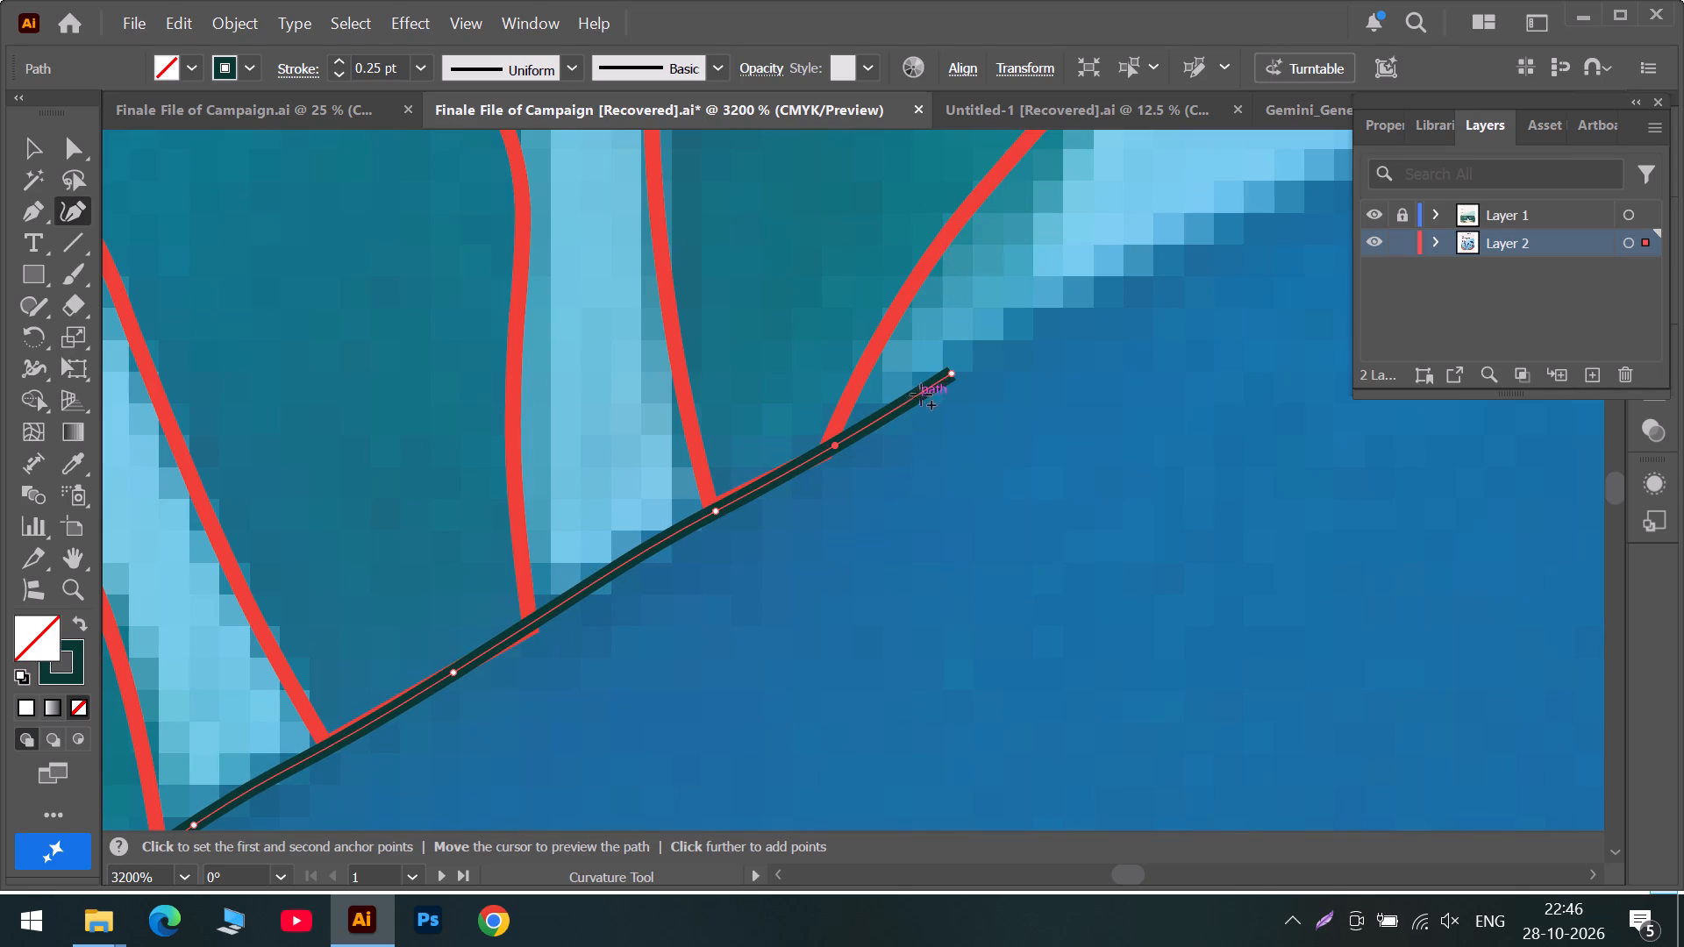
left_click_drag(954, 378, 976, 367)
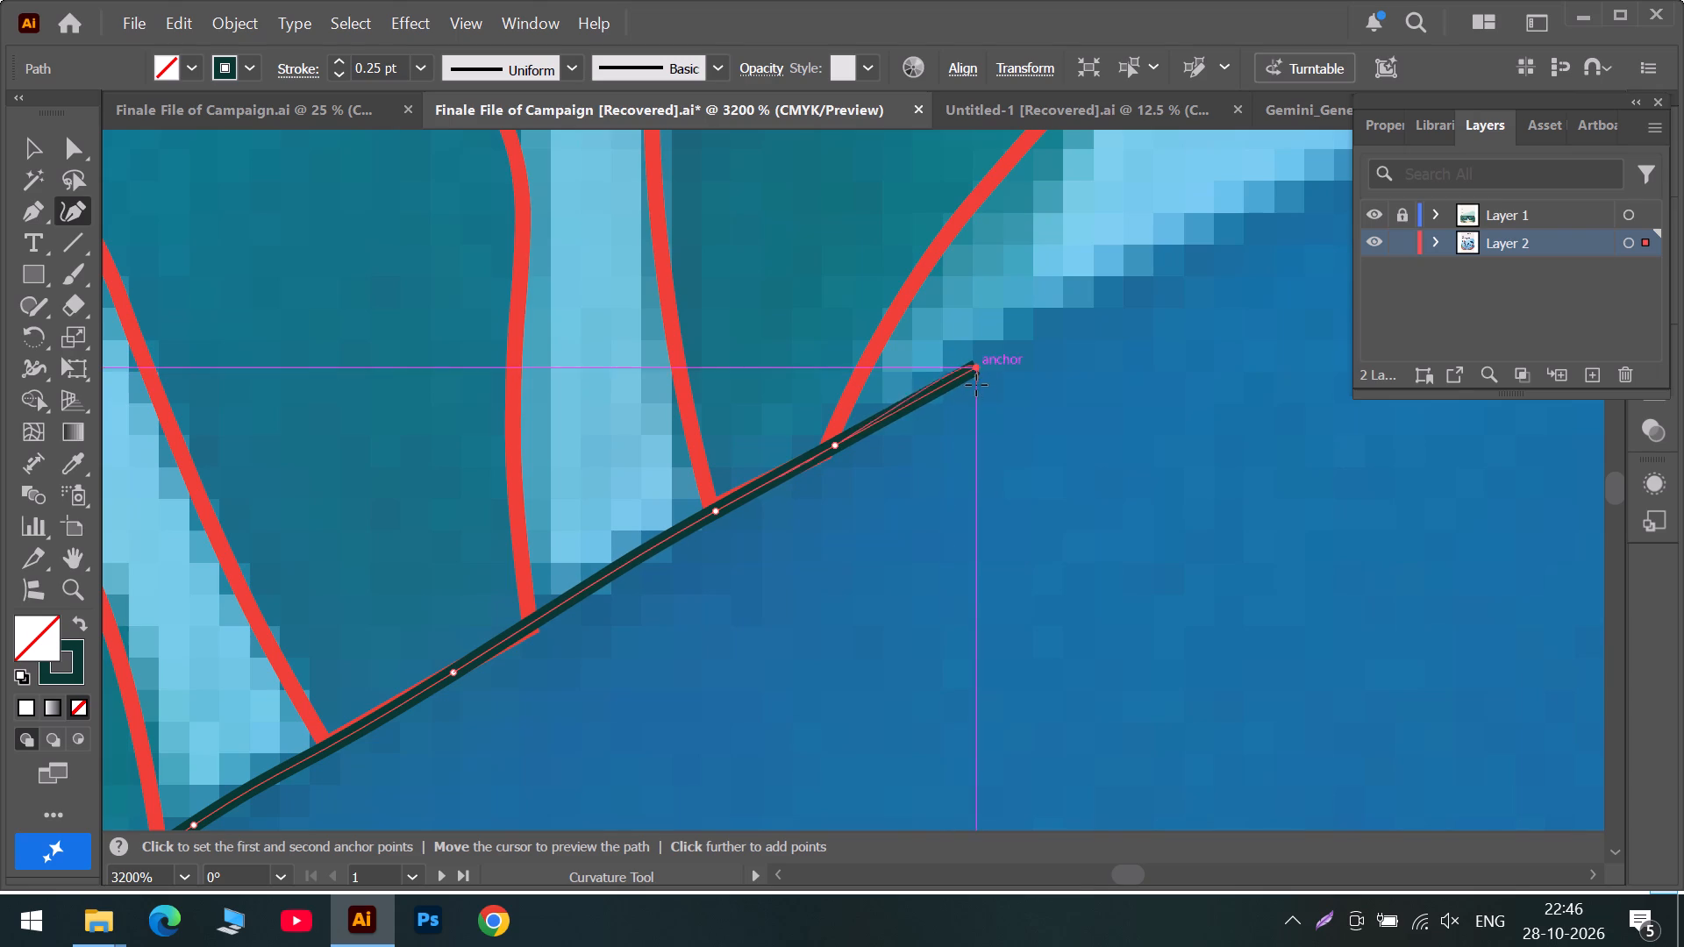
scroll(976, 385, "down", 3)
left_click_drag(542, 426, 550, 429)
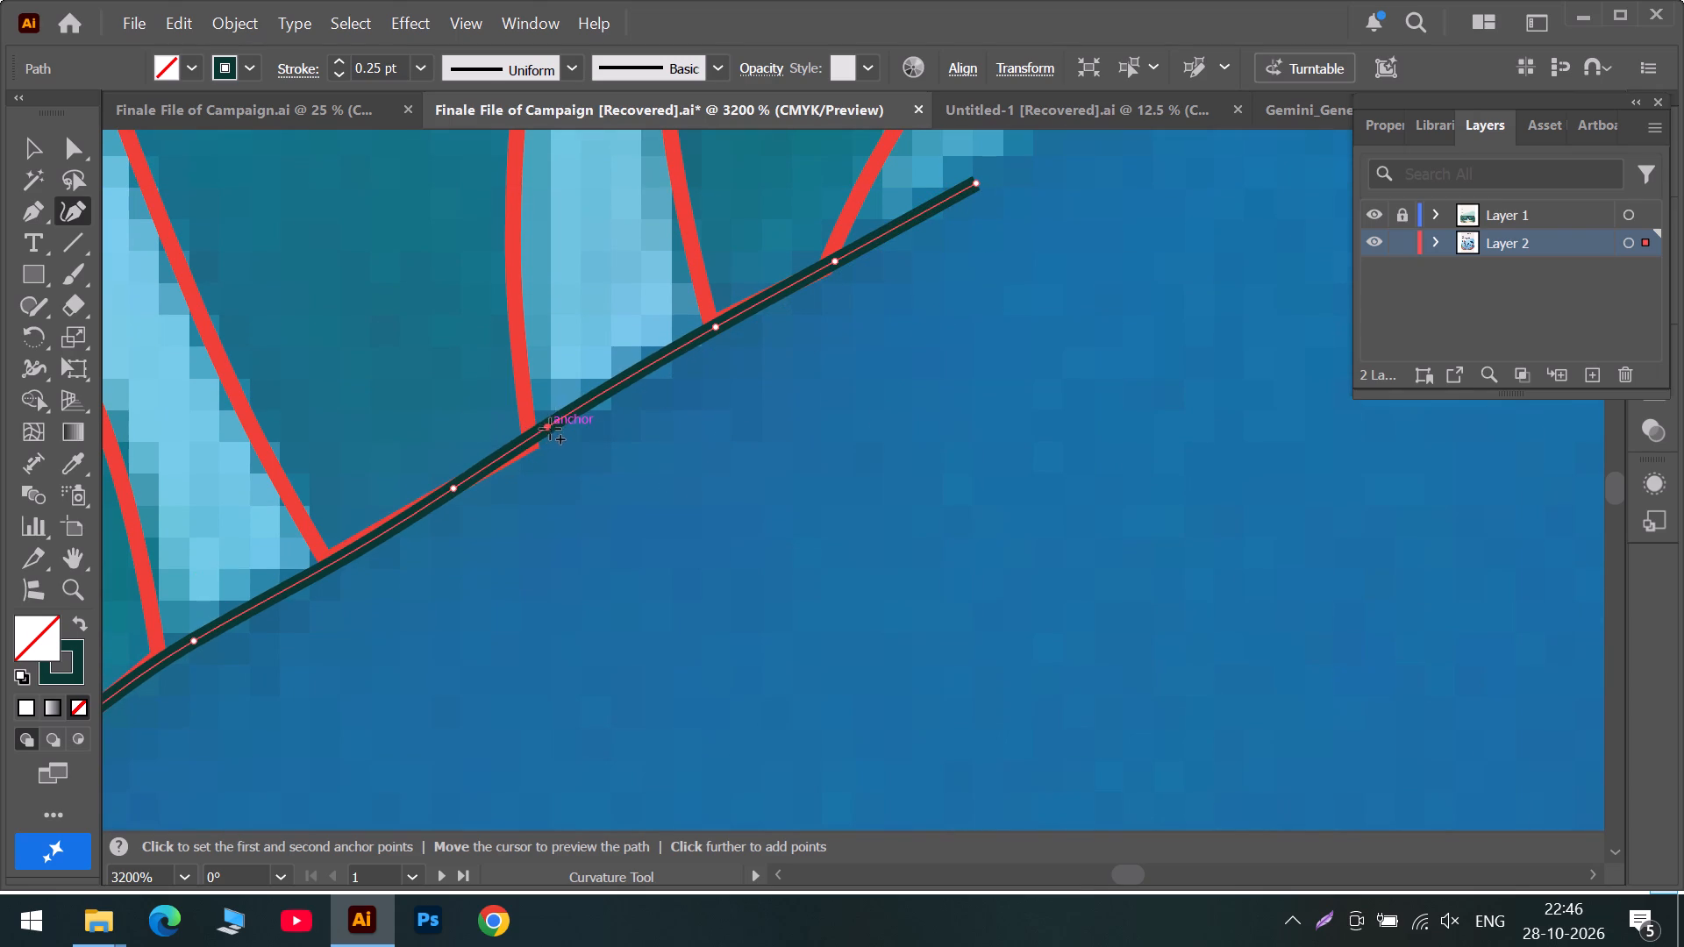
left_click_drag(550, 429, 564, 424)
Extend the path along the hill's top edge past the small separate coral branch, fitting its anchors to that branch's base.
scroll(868, 305, "down", 2, "alt")
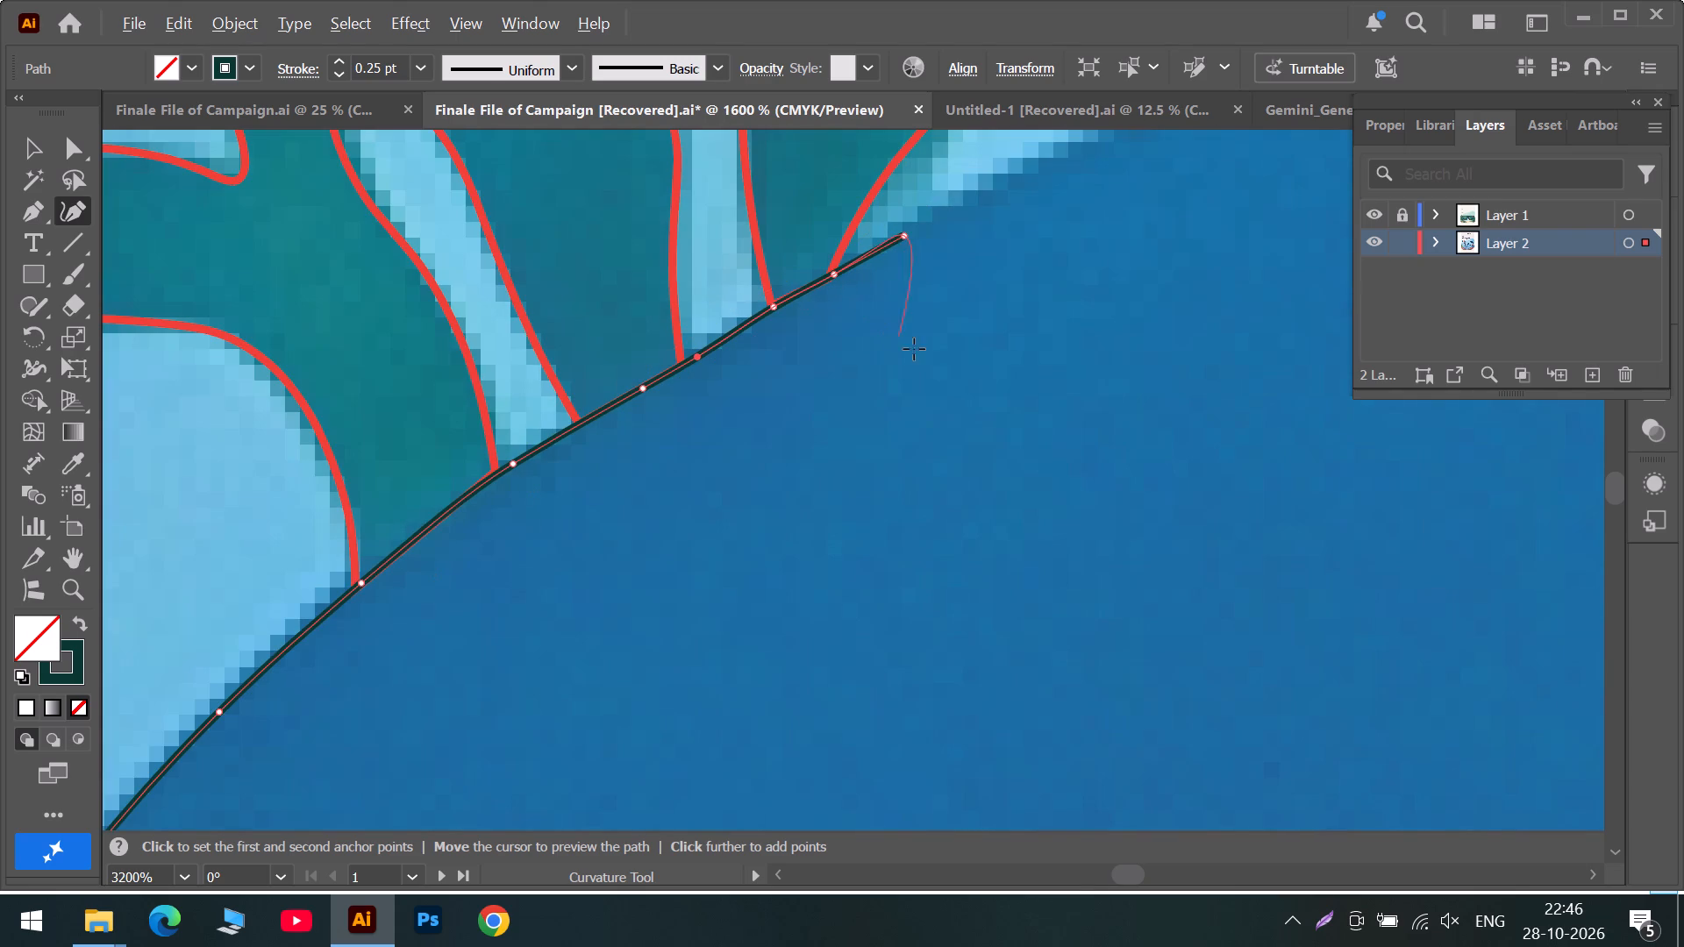
left_click(1207, 880)
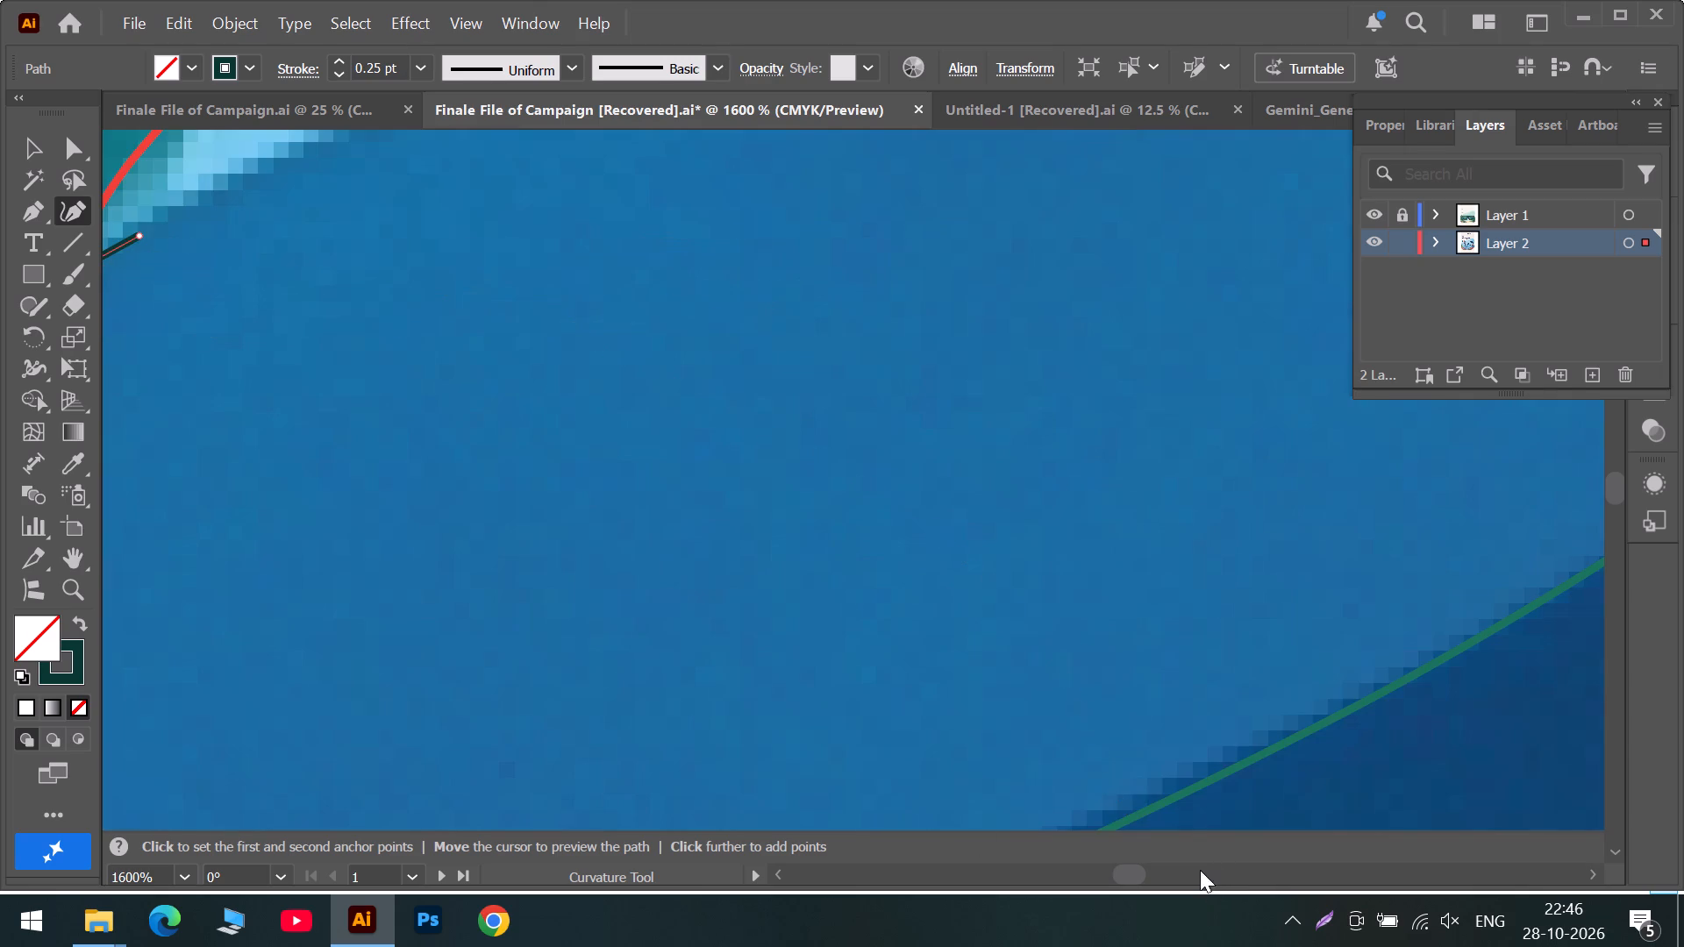
scroll(789, 334, "up", 2)
scroll(784, 313, "down", 2, "alt")
scroll(777, 246, "up", 3)
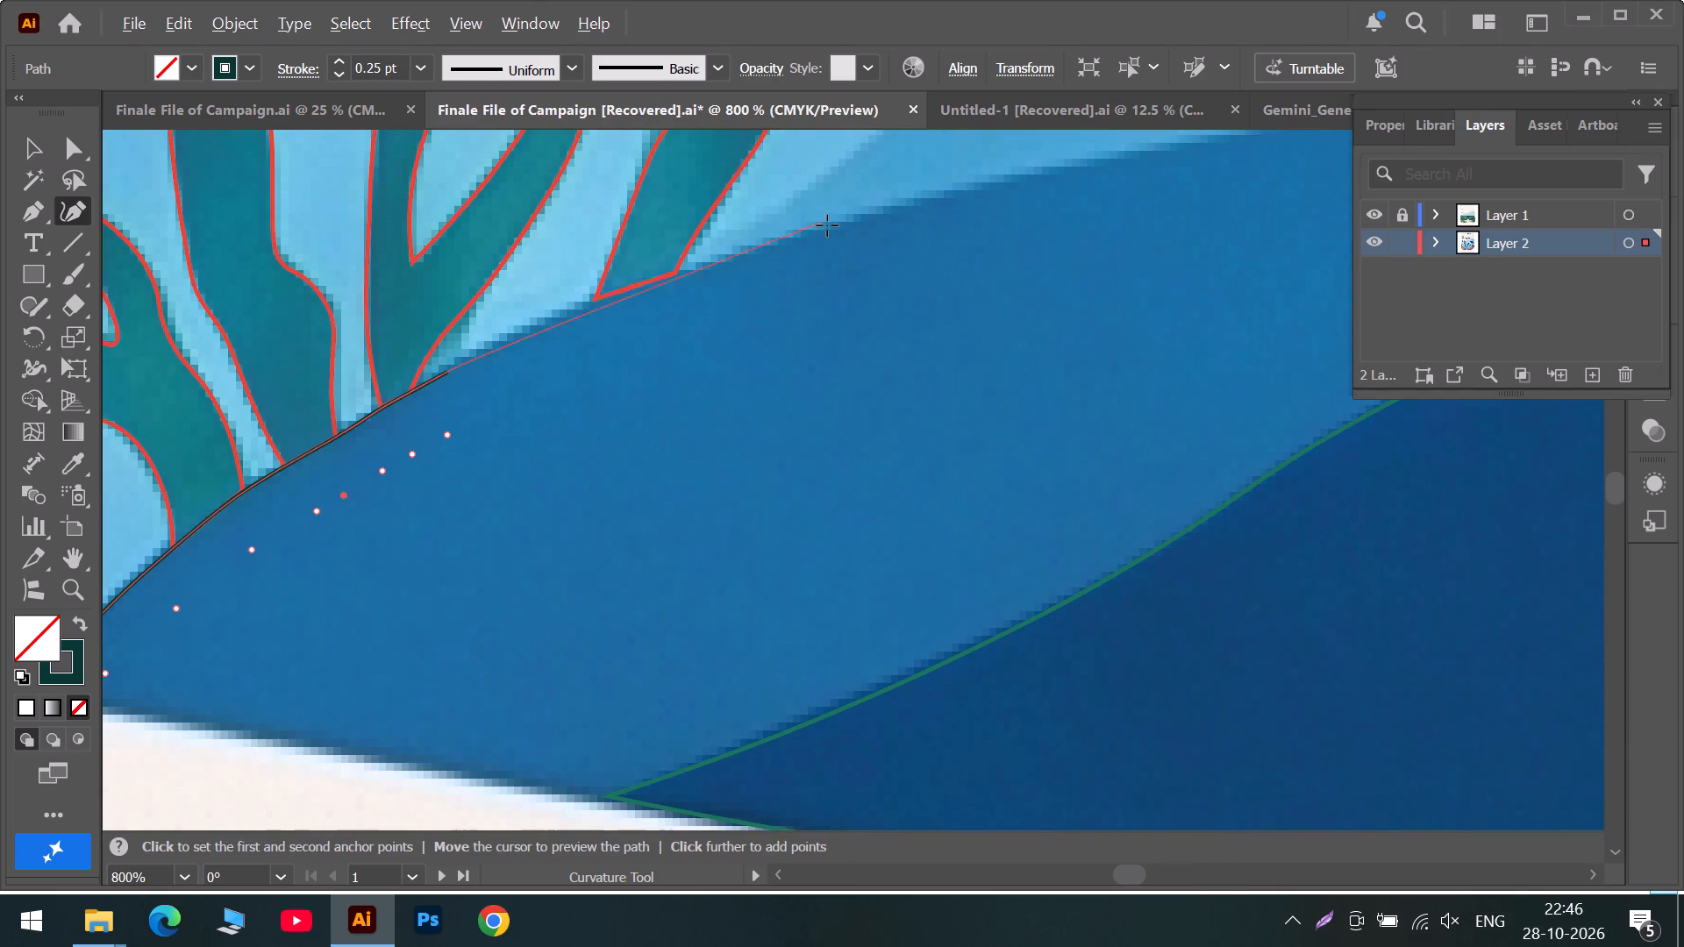
left_click(582, 308)
scroll(627, 291, "up", 2, "alt")
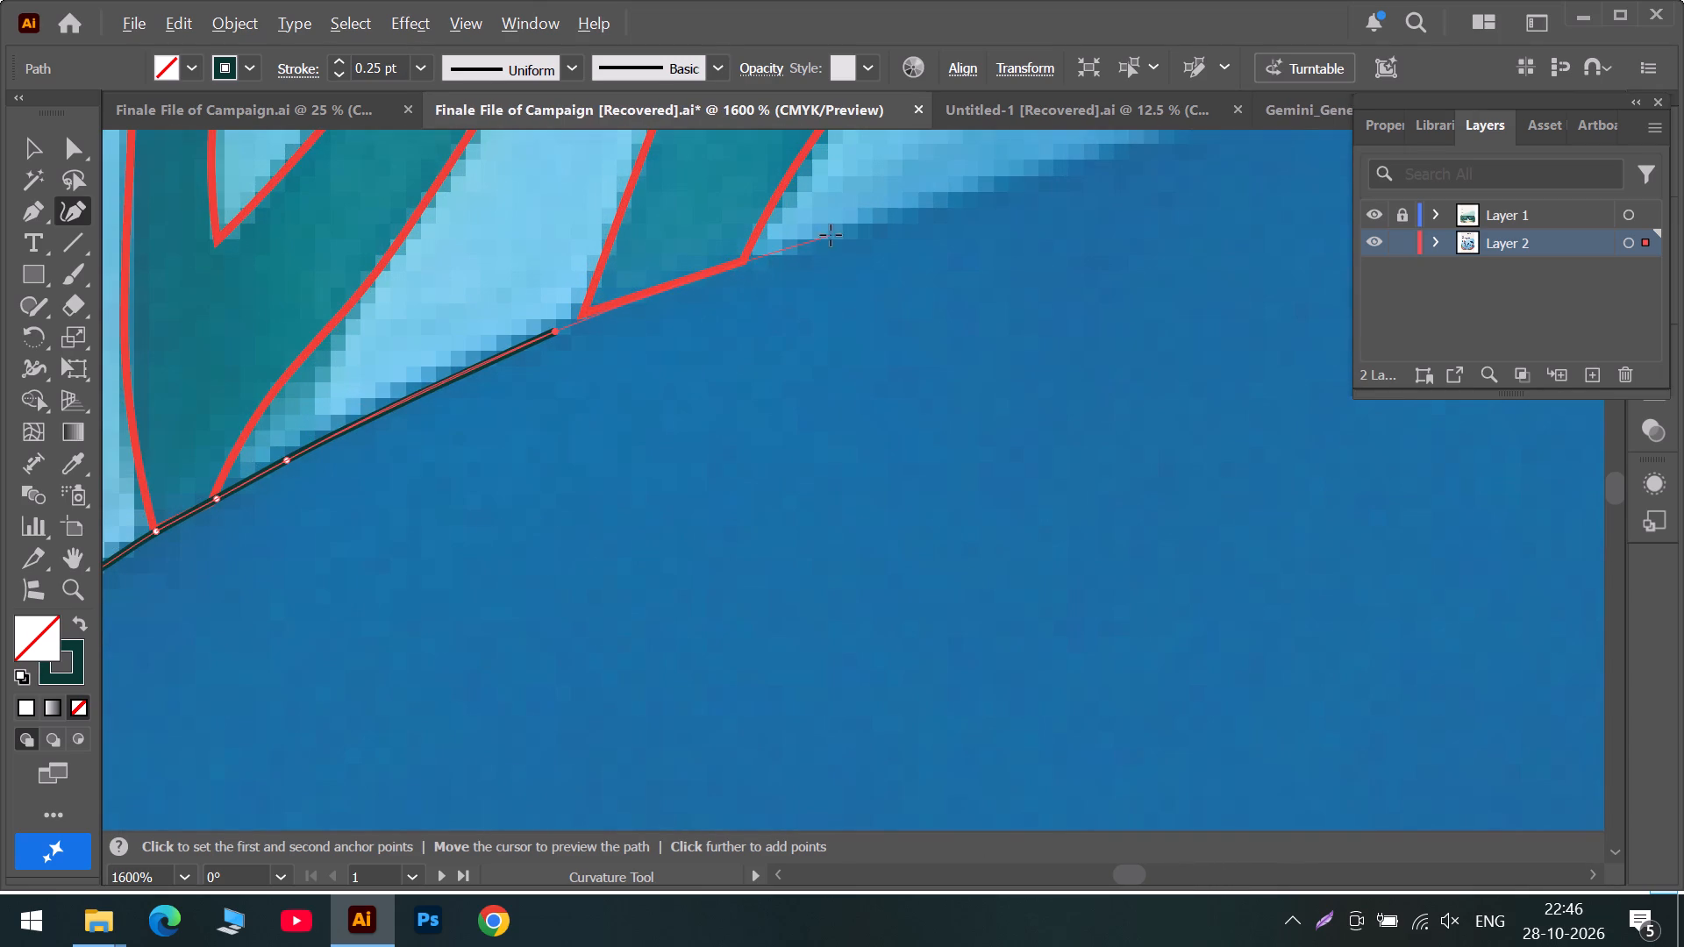
left_click(847, 232)
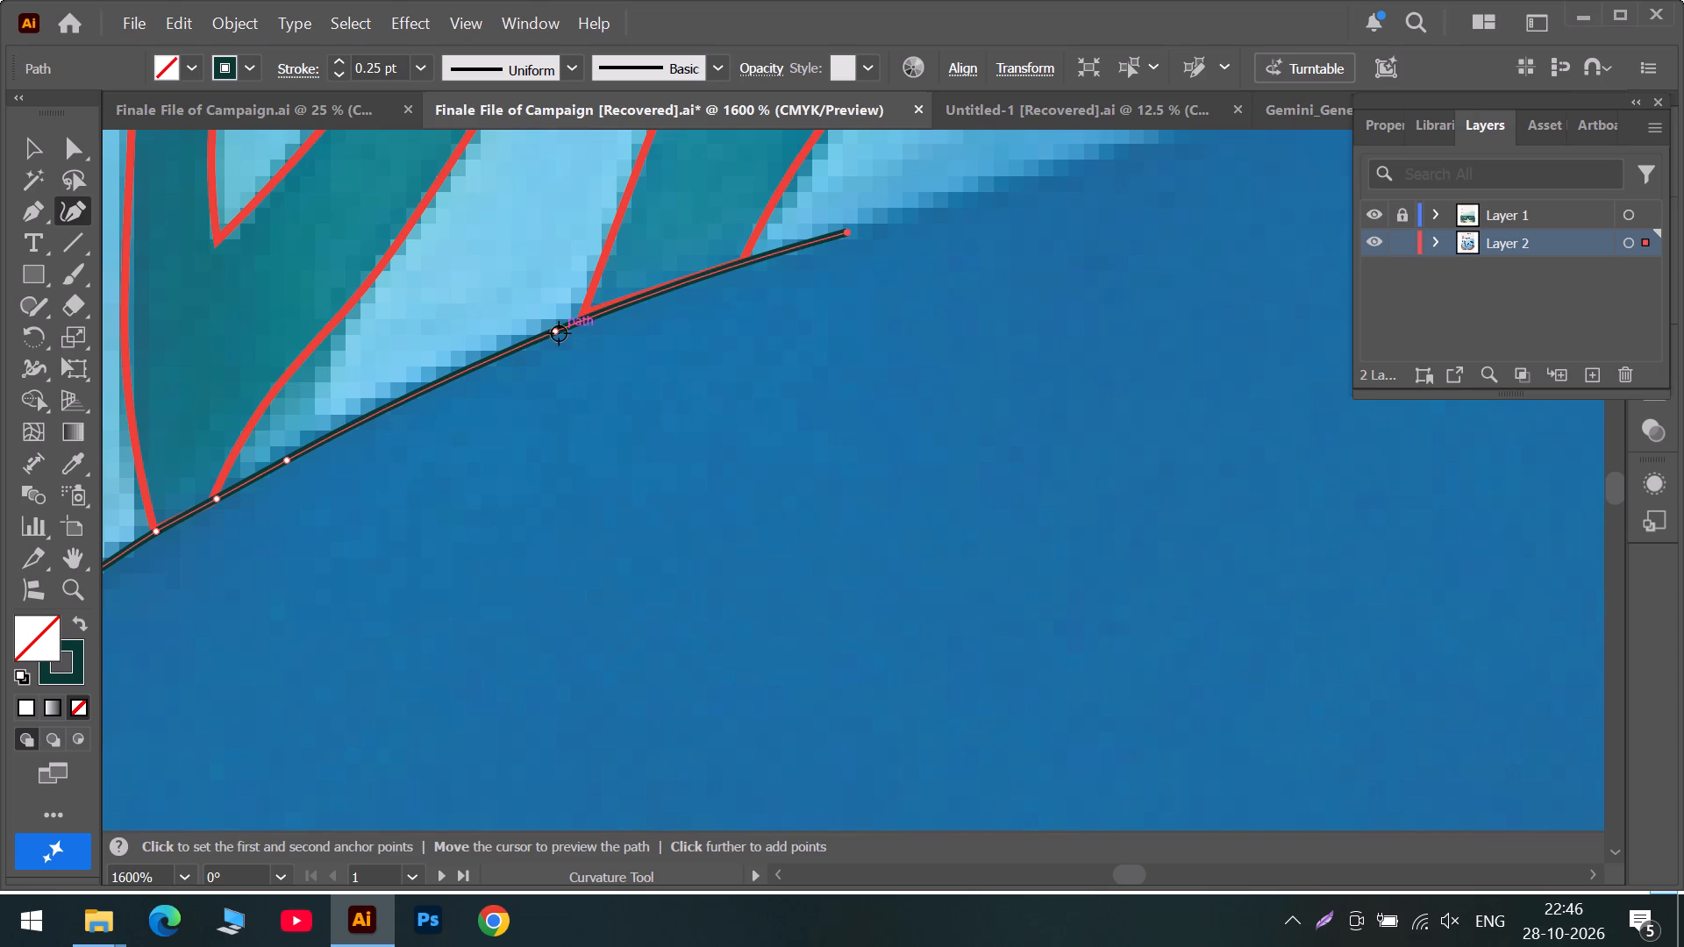
left_click_drag(559, 333, 569, 324)
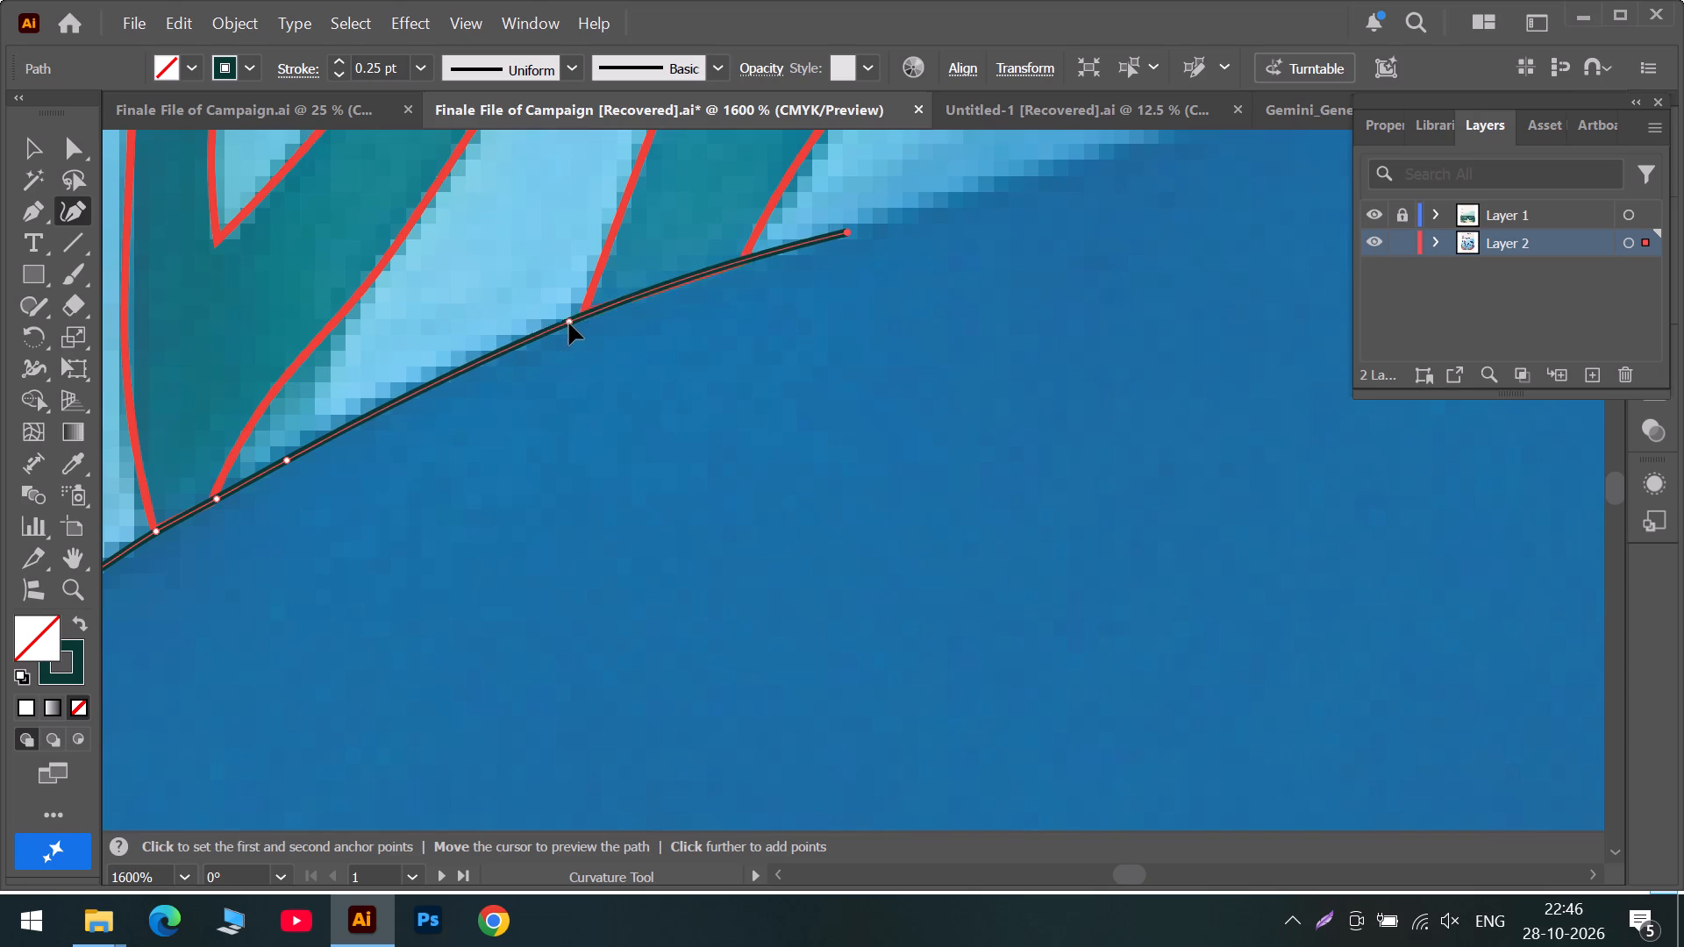
left_click_drag(569, 324, 568, 321)
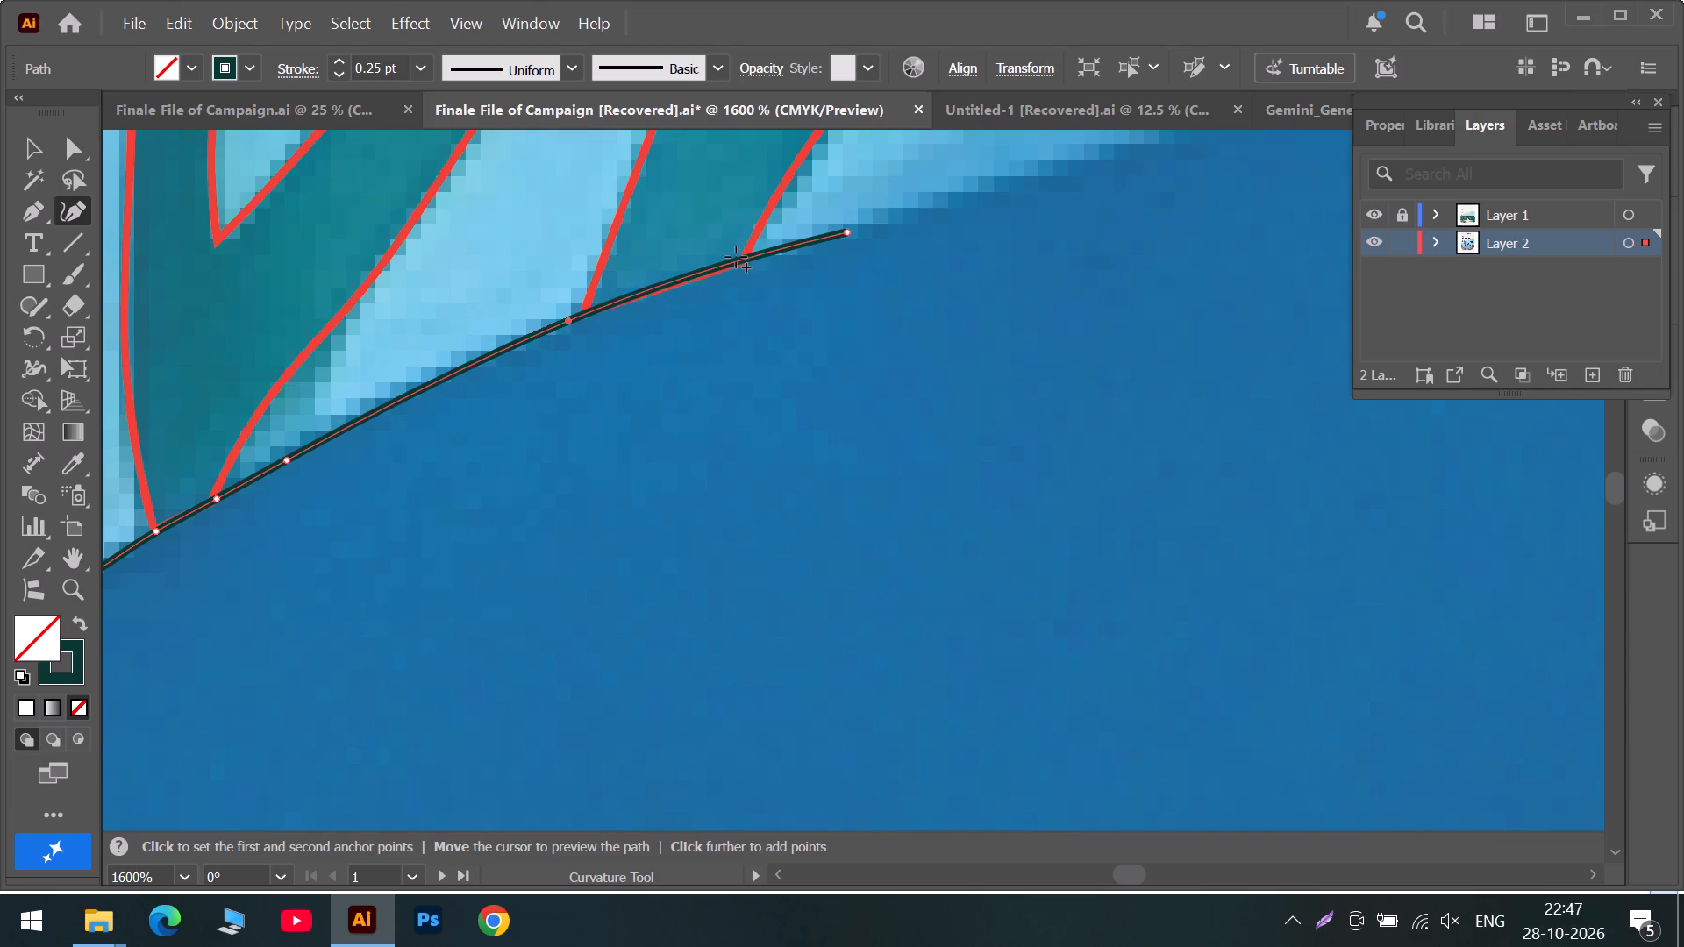
left_click_drag(716, 267, 741, 260)
left_click(1078, 166)
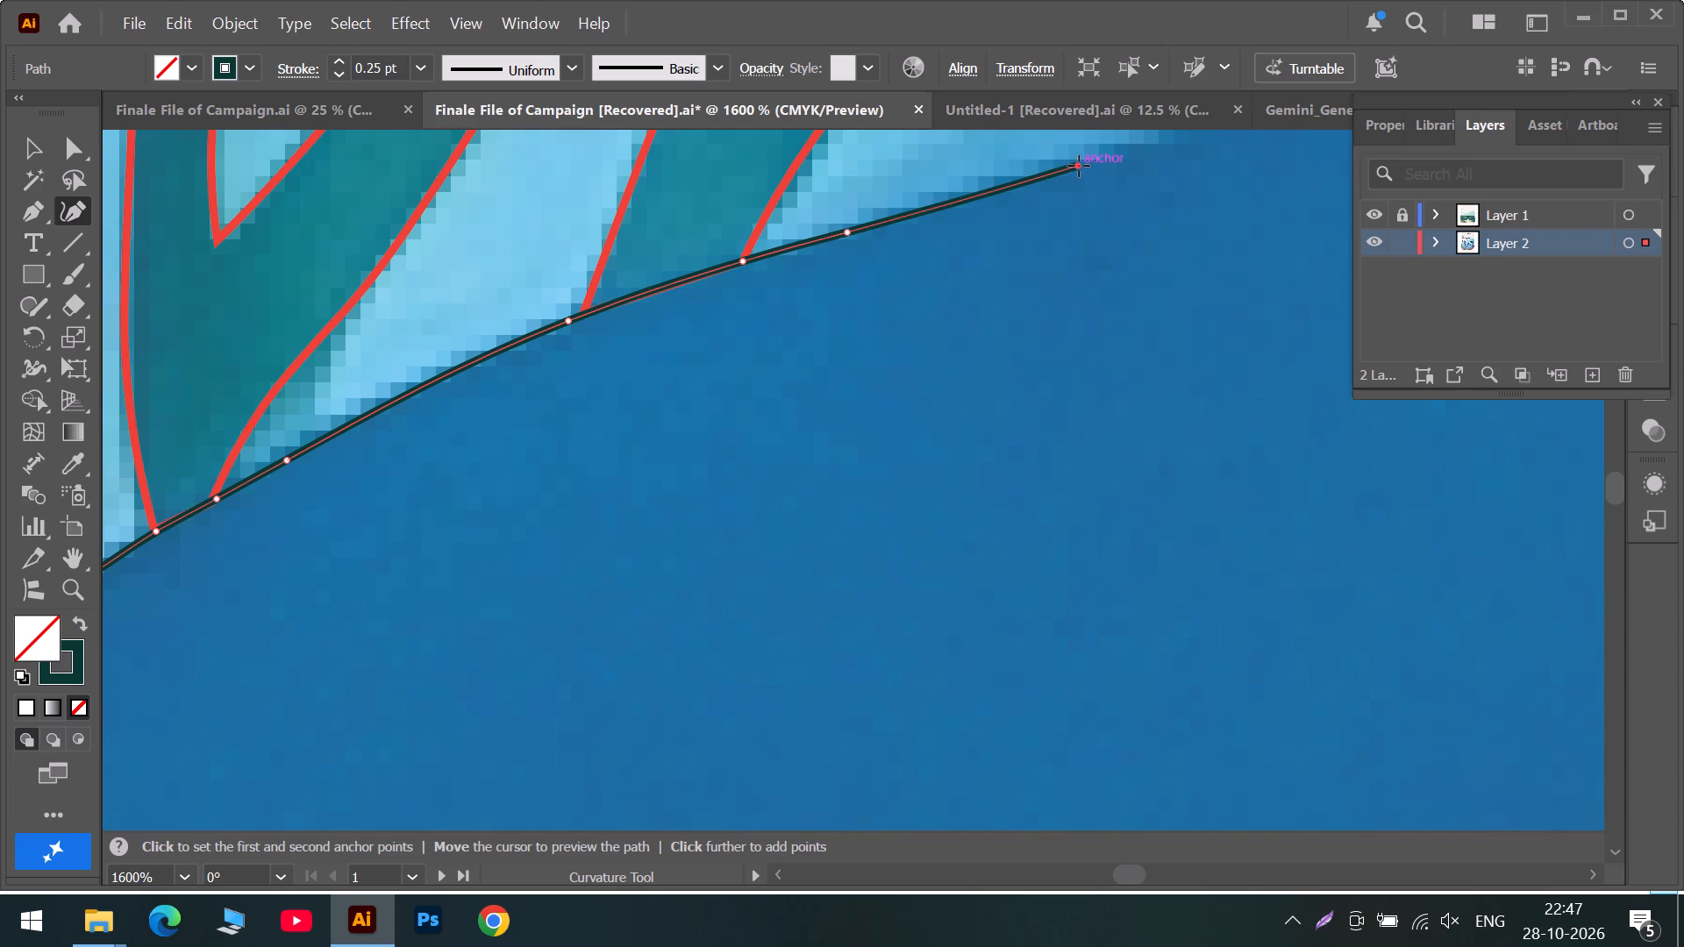
Extend the hill path along its upper edge to the red-outlined shape's lower corner, fitting the curve and ending with a corner point.
left_click(1195, 887)
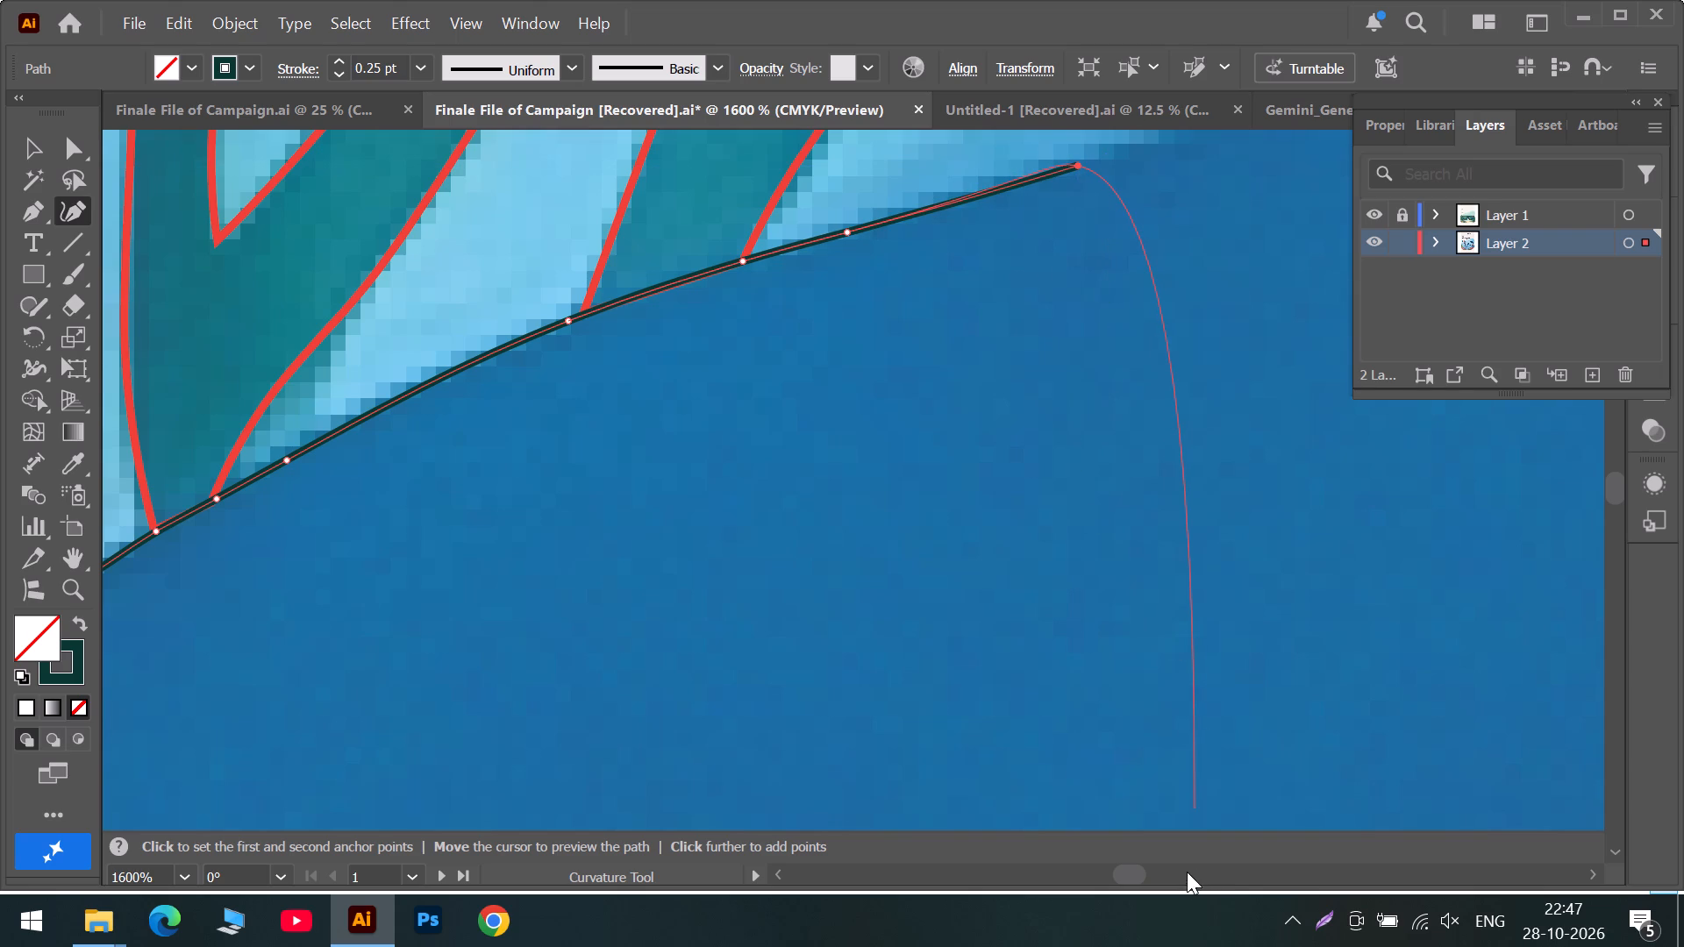
left_click(1187, 872)
scroll(776, 374, "up", 5)
scroll(815, 302, "down", 1, "alt")
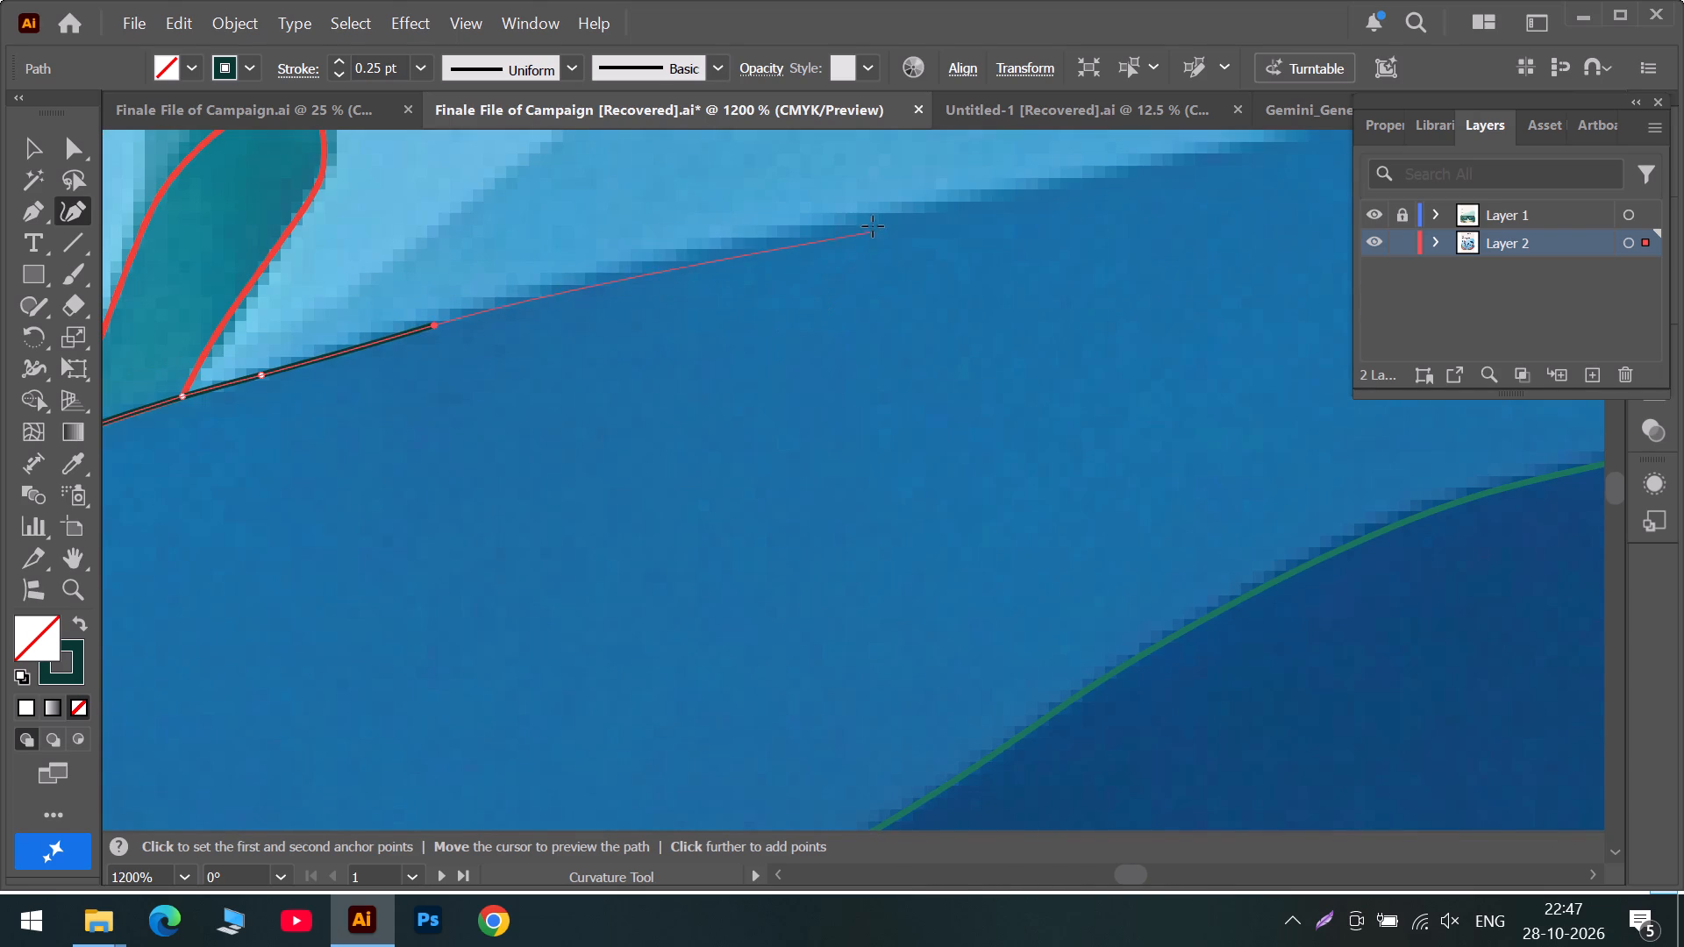
left_click(877, 222)
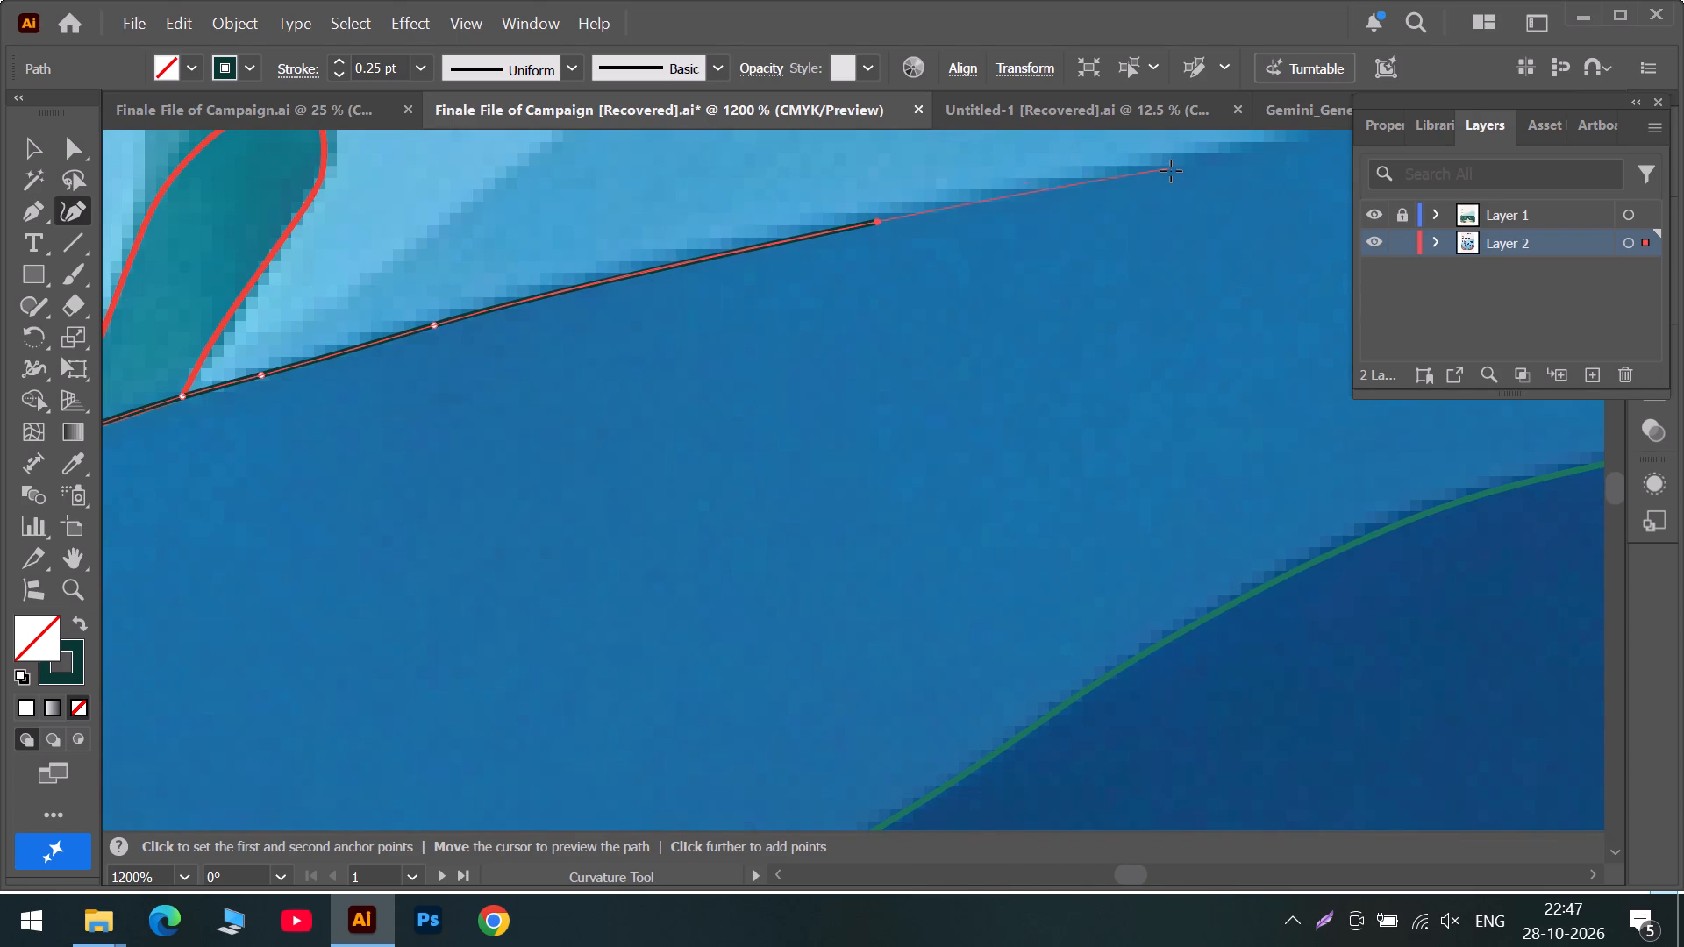
left_click(1177, 166)
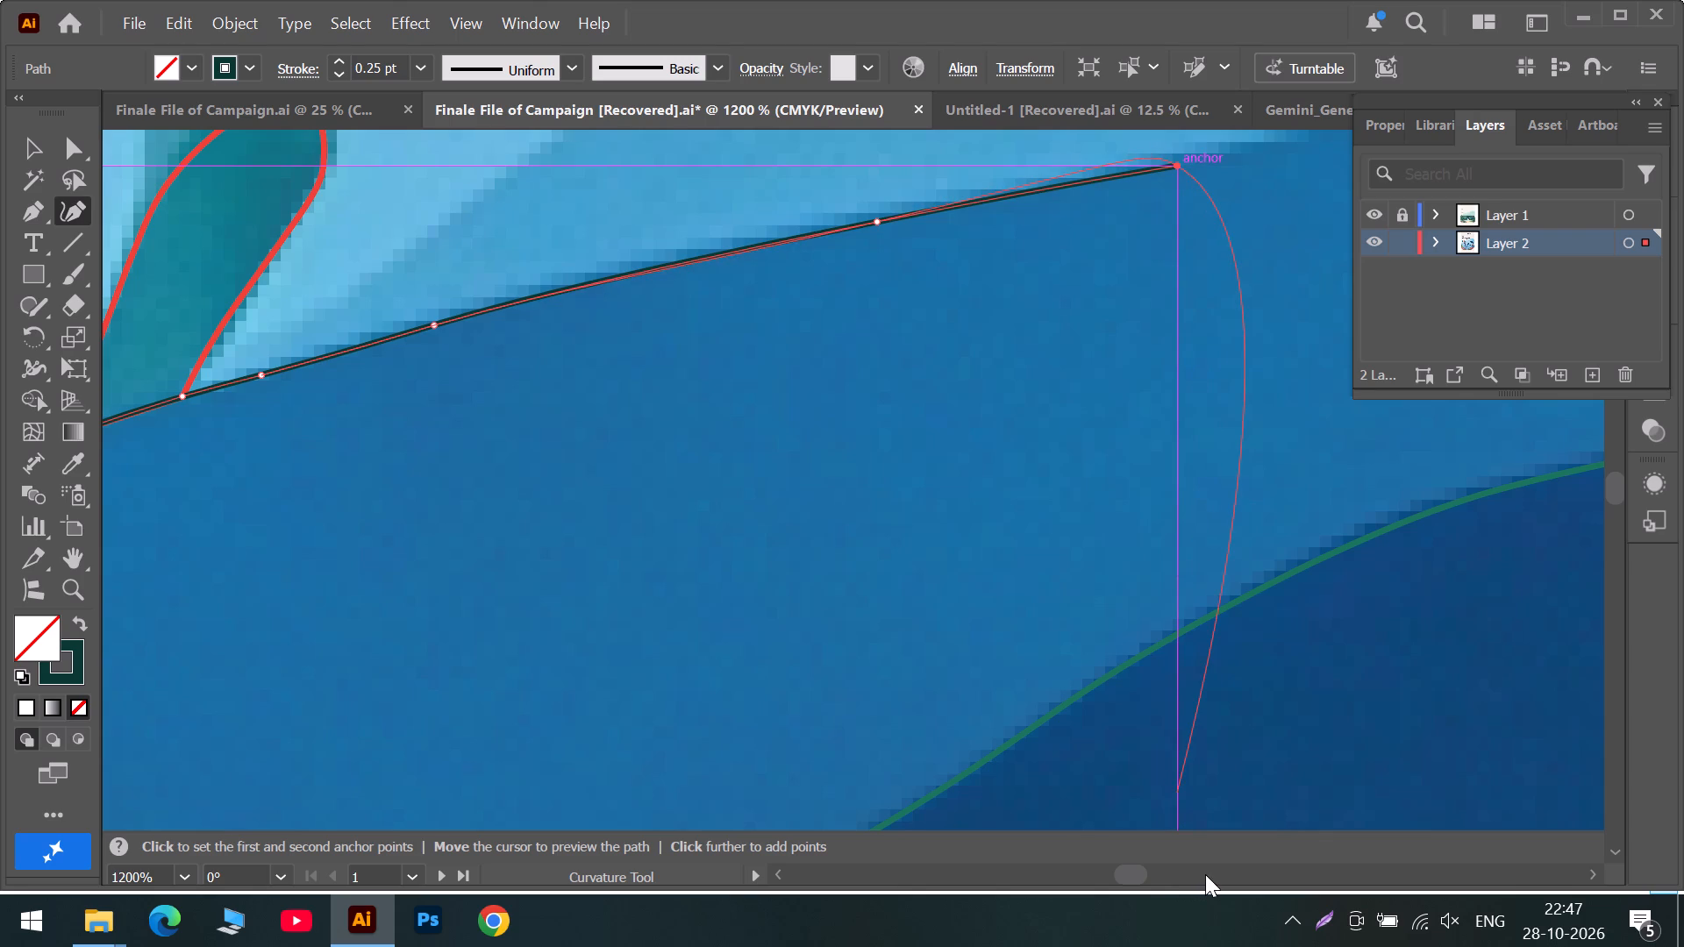
left_click(1209, 874)
scroll(803, 331, "up", 7)
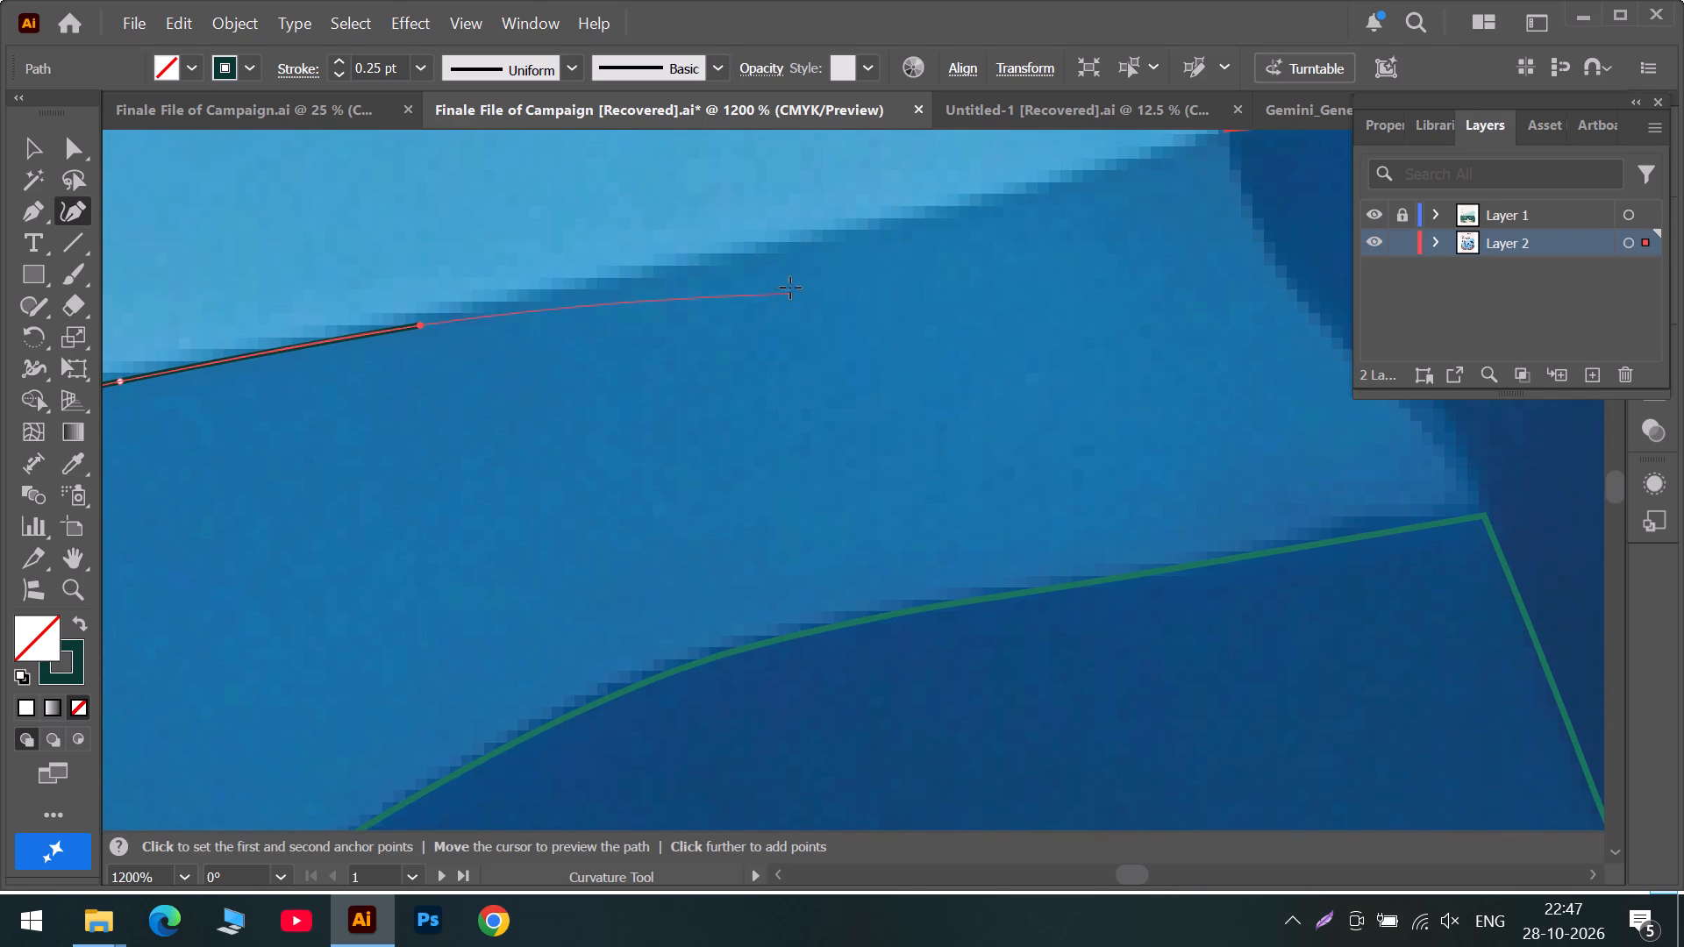
left_click(788, 252)
scroll(1102, 185, "up", 4)
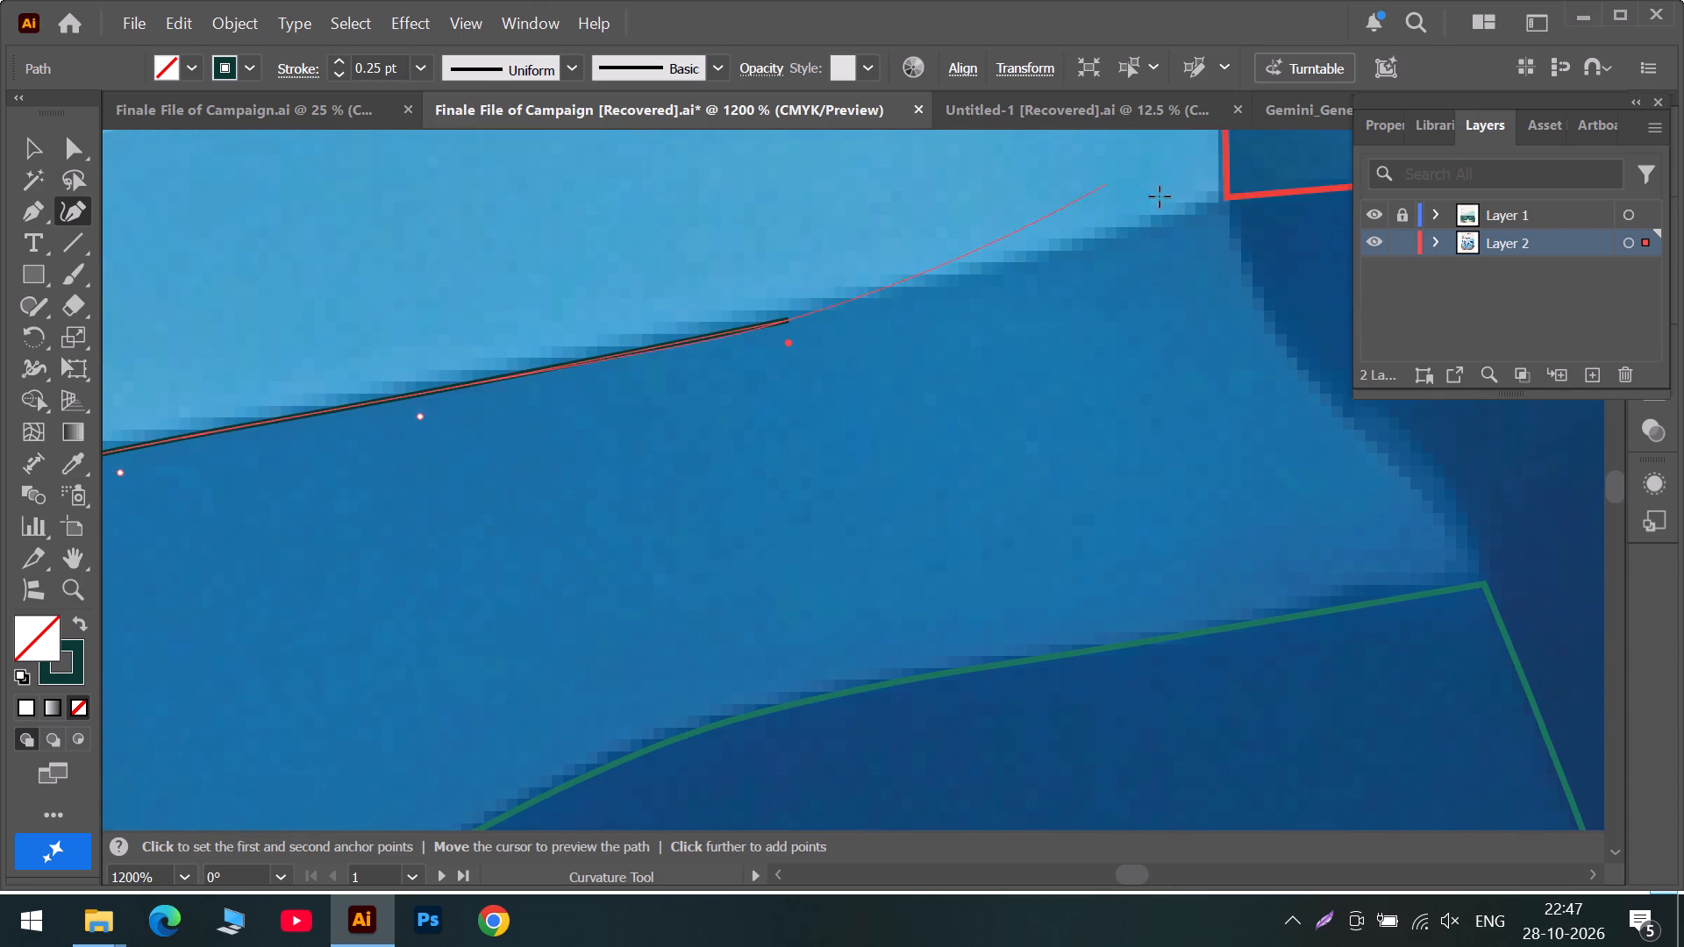
left_click(1179, 243)
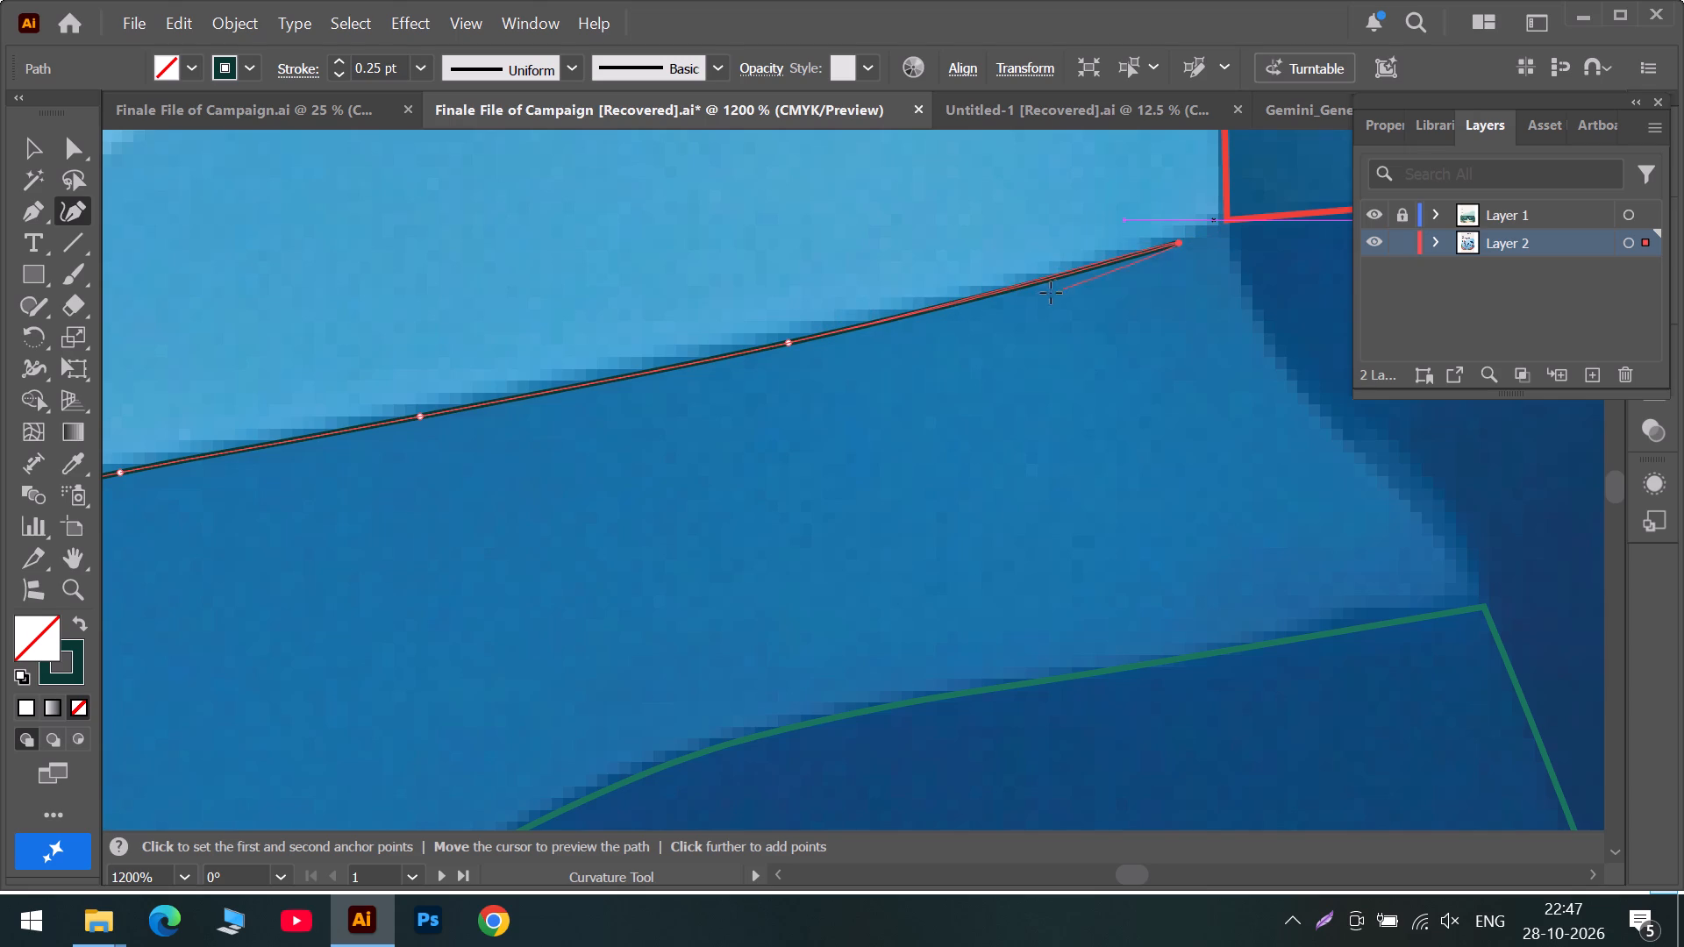
left_click(1010, 294)
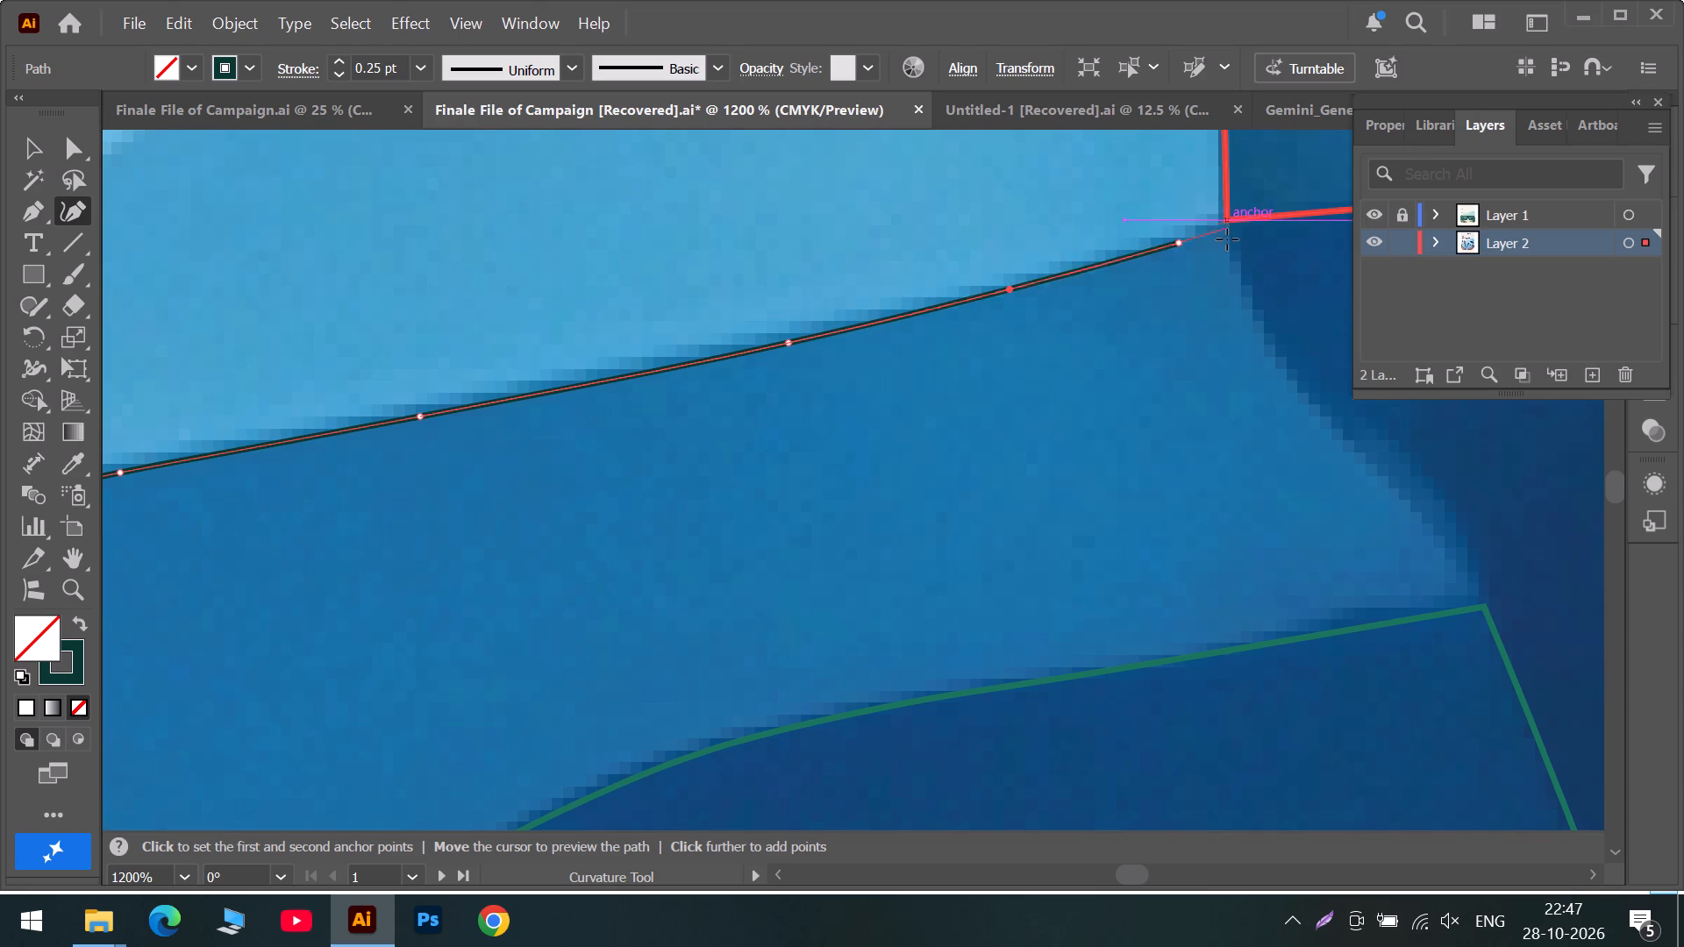
double_click(1221, 226)
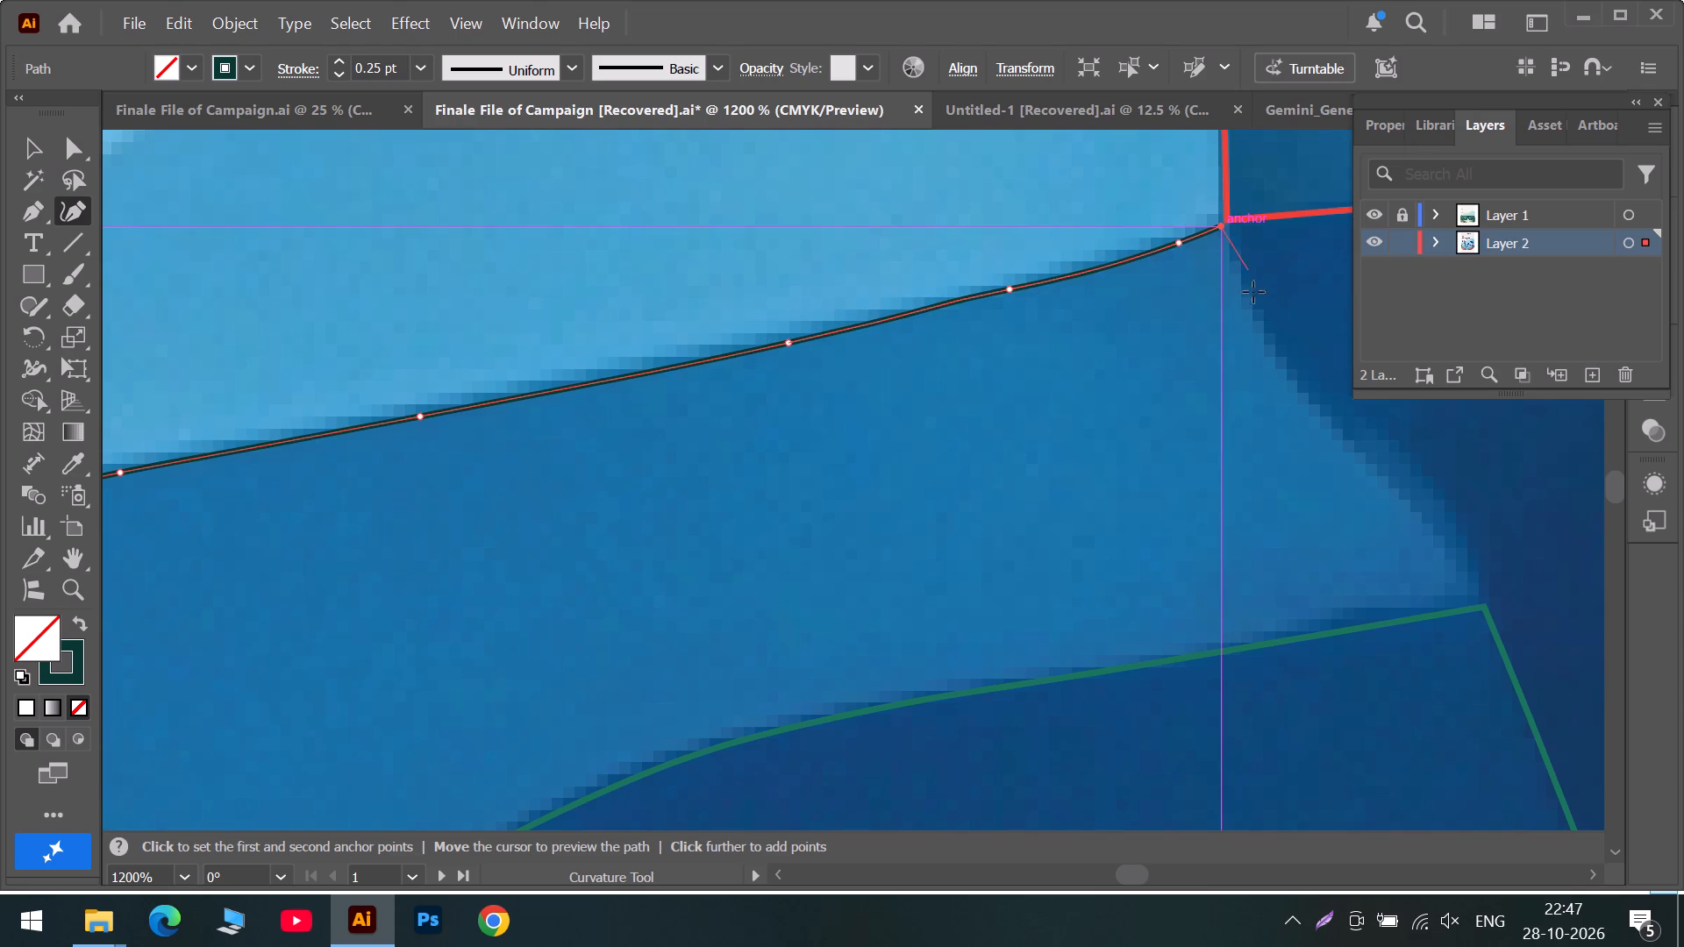
Trace the mid-blue hill's curved far side down to the tip of the green-outlined dark hill, finishing with a corner point.
left_click(1245, 309)
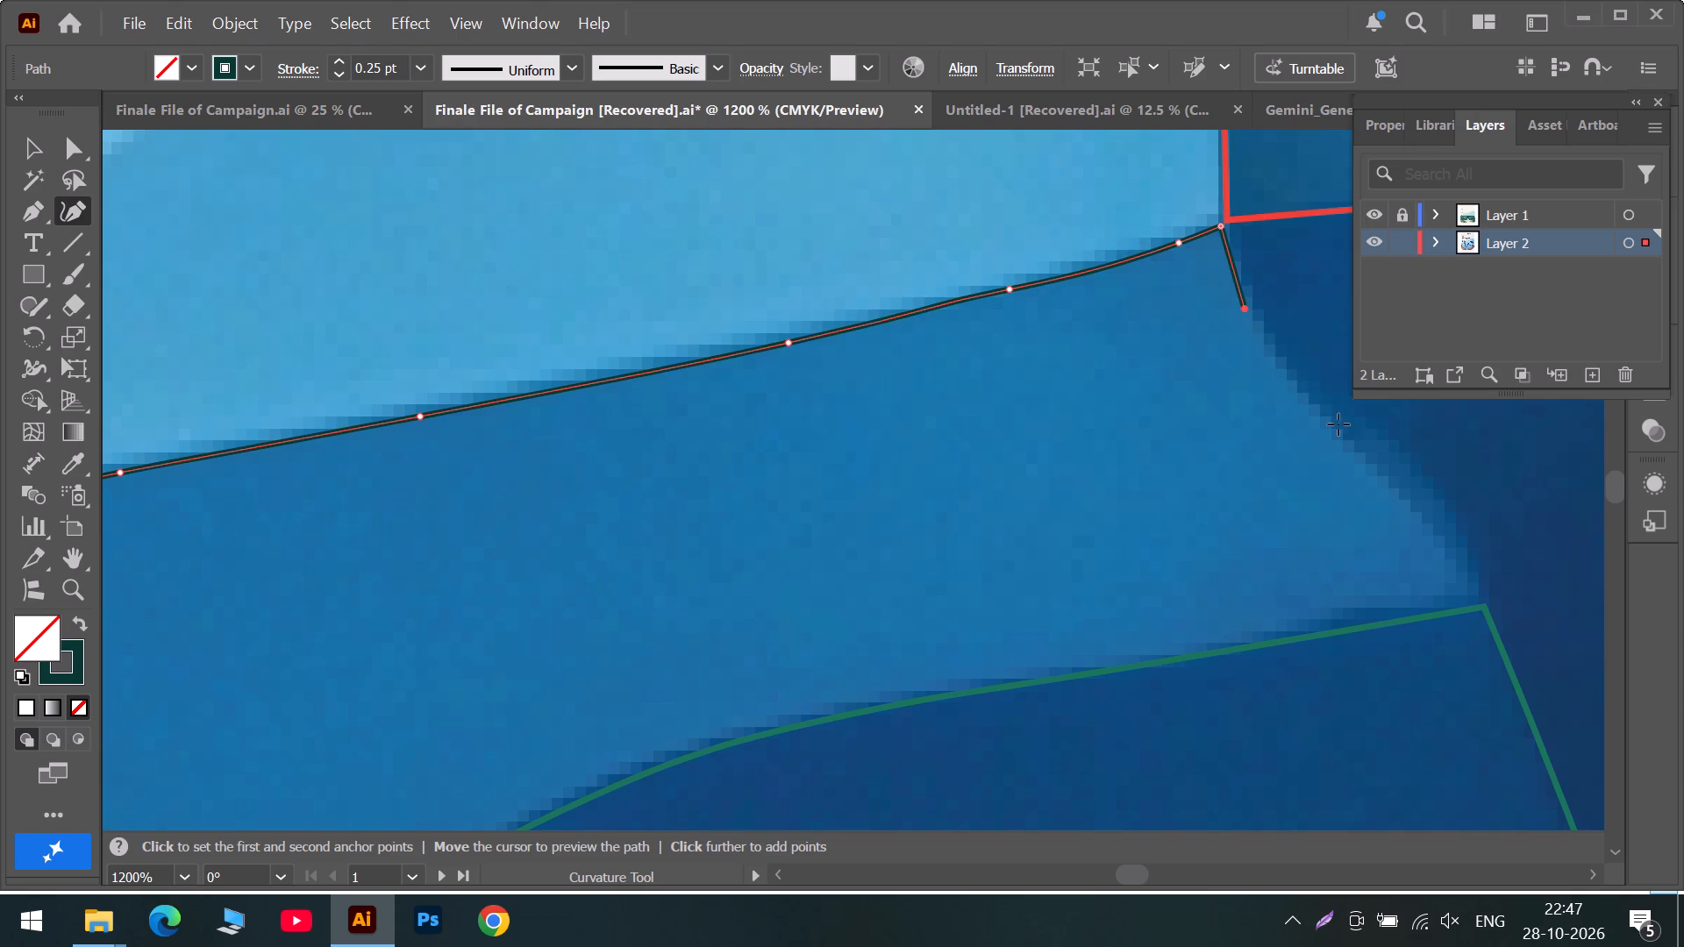
left_click(1338, 434)
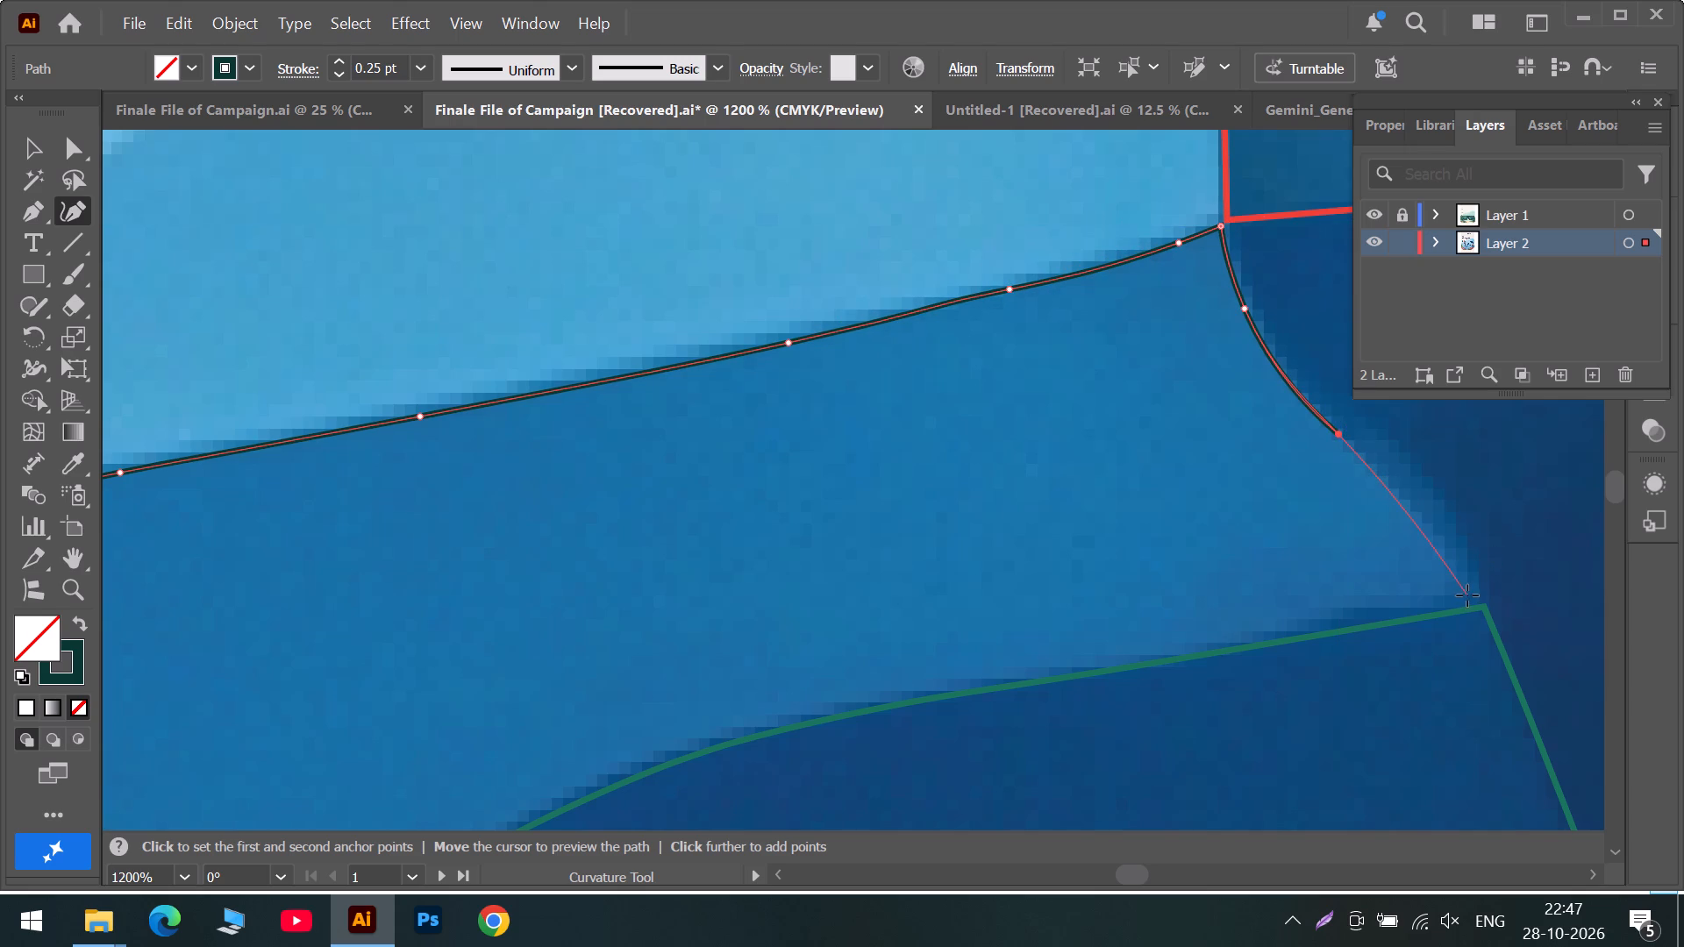
left_click(1472, 589)
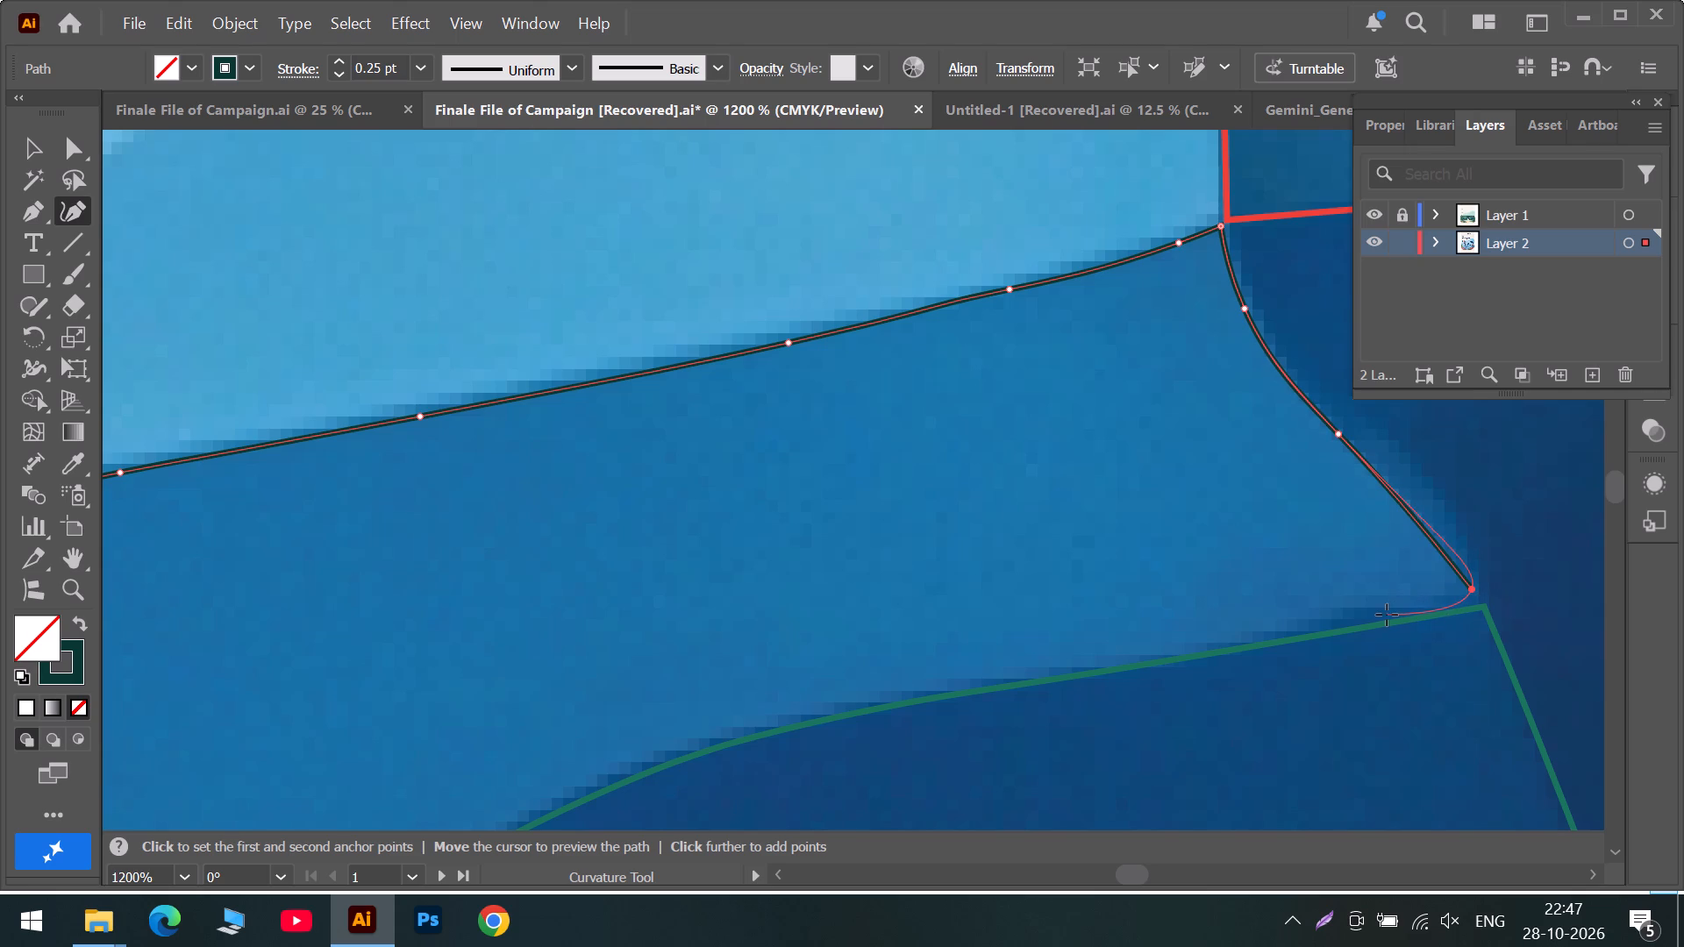
left_click_drag(1470, 587, 1480, 598)
double_click(1480, 598)
Trace the mid-blue hill's lower edge along the dark hill's green outline to its pointed end at the sand, ending with a corner point.
left_click(1305, 626)
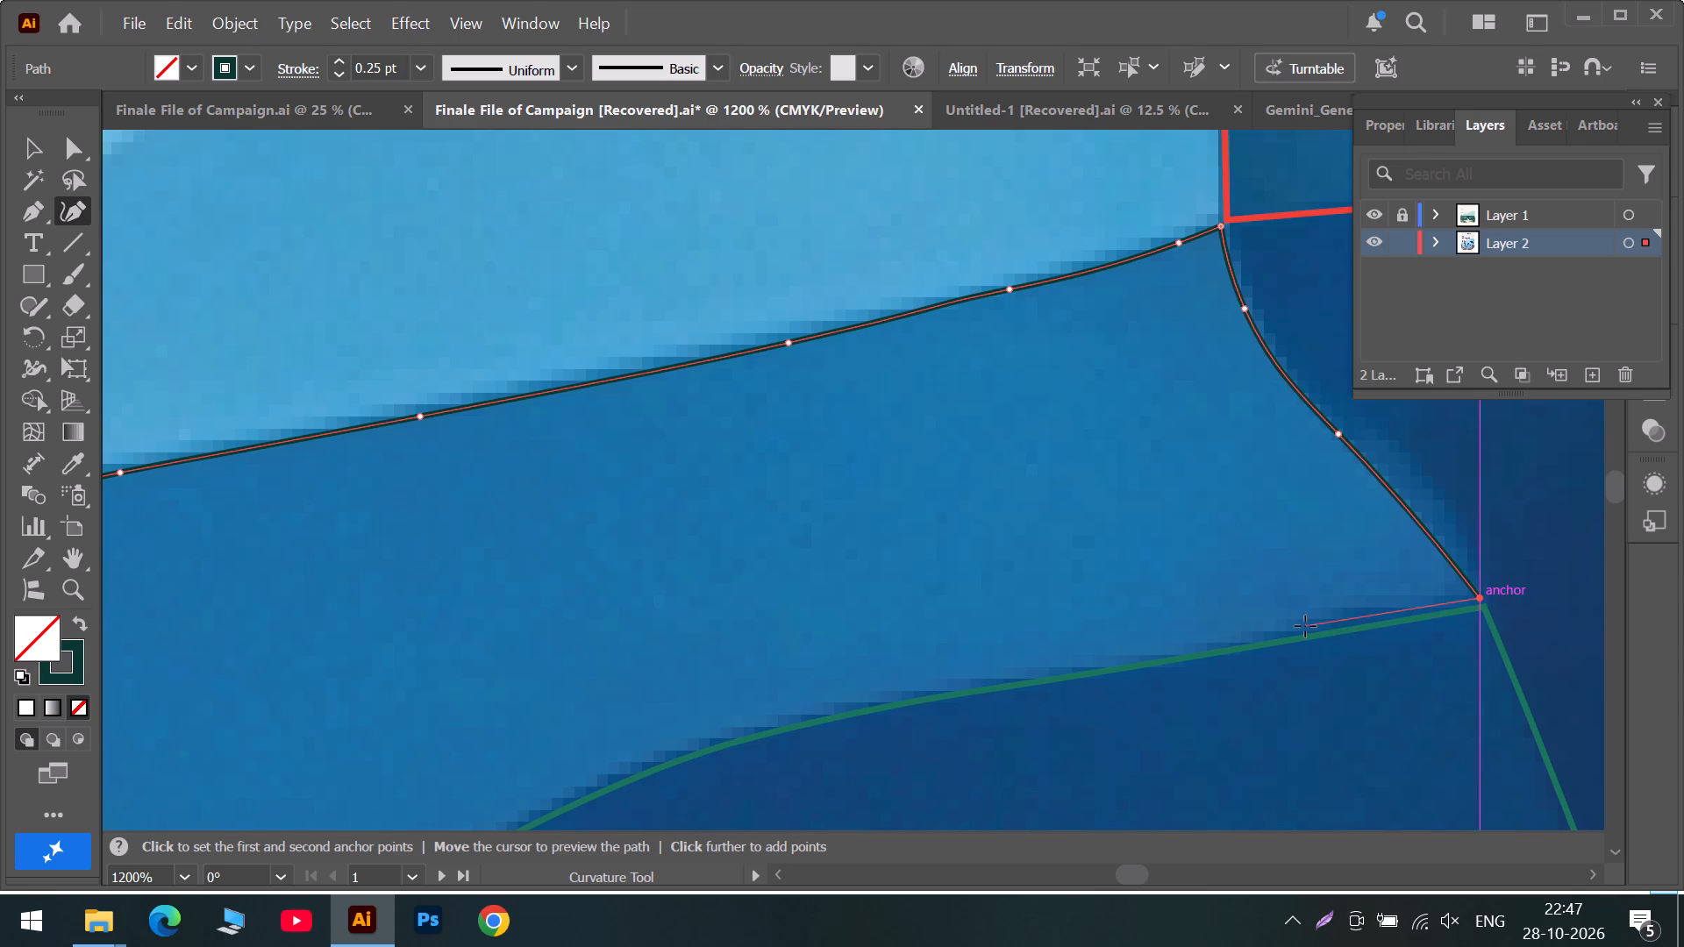
left_click(925, 684)
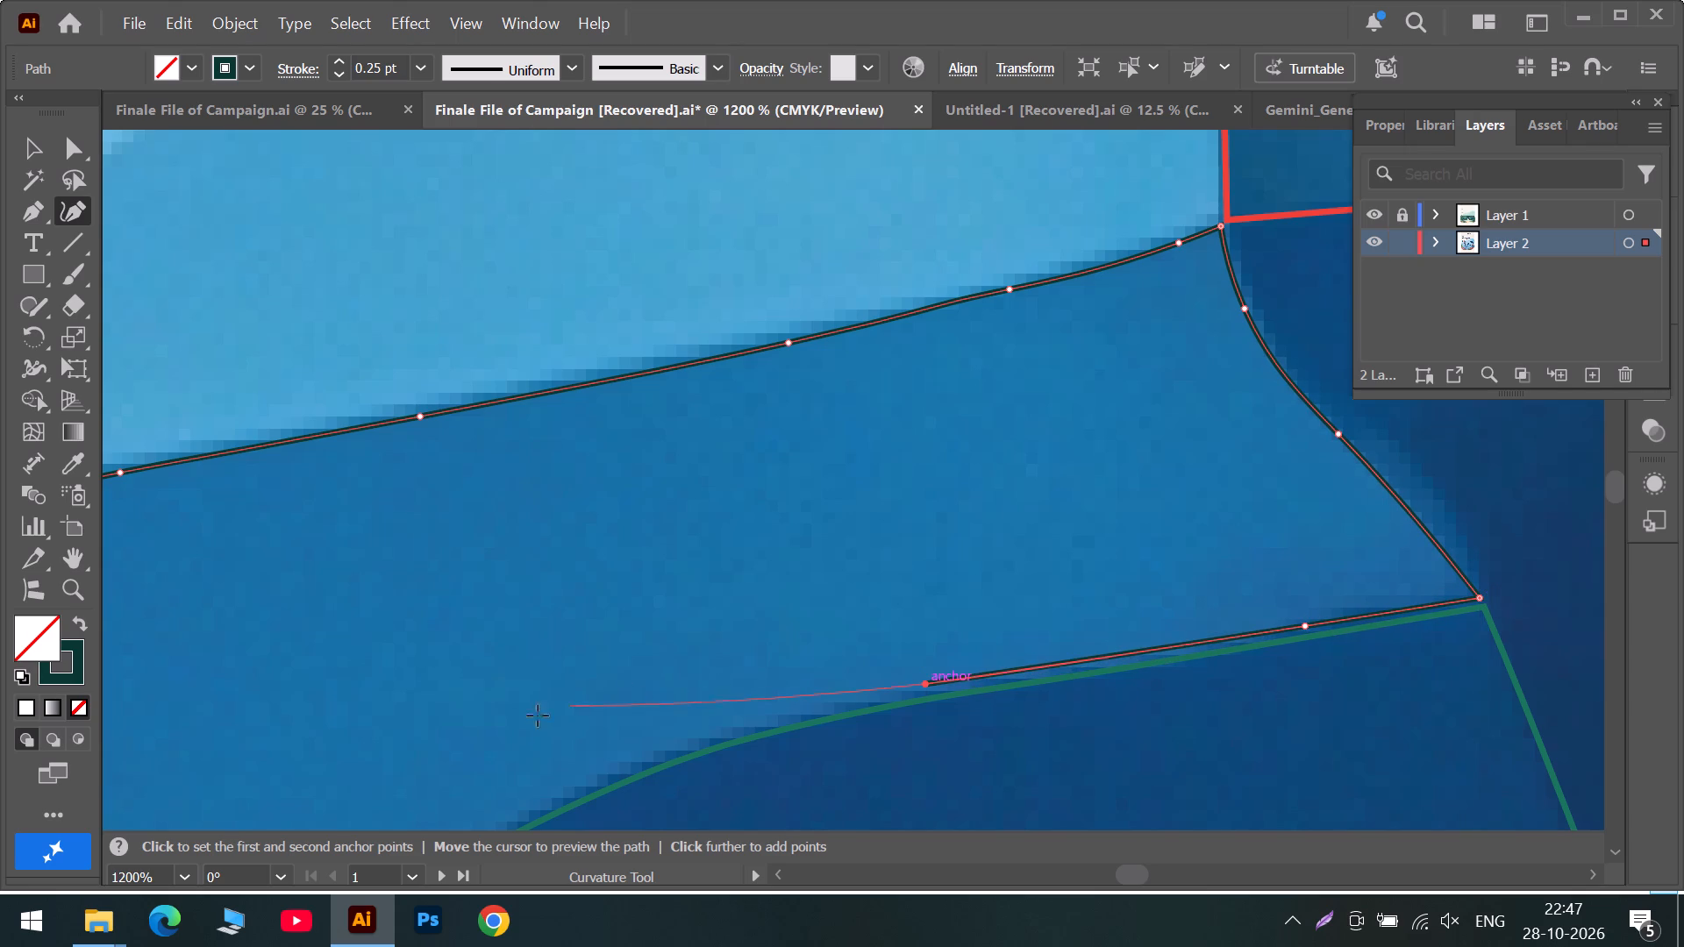
left_click(651, 753)
scroll(646, 754, "down", 6)
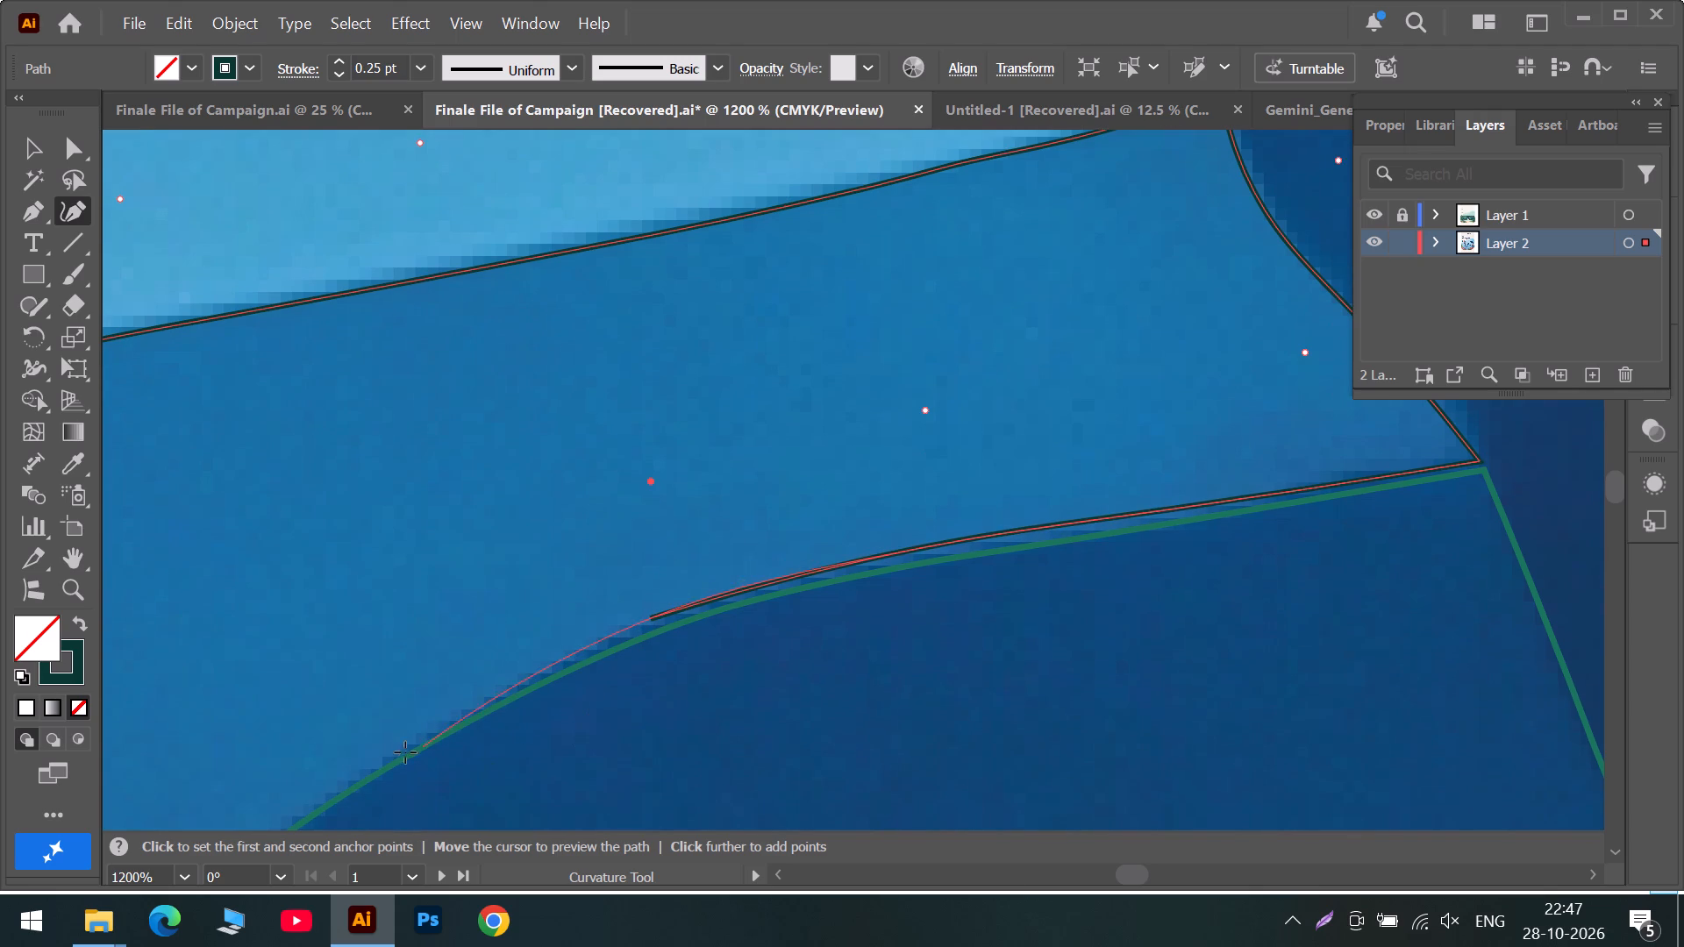
left_click(365, 764)
left_click(1068, 869)
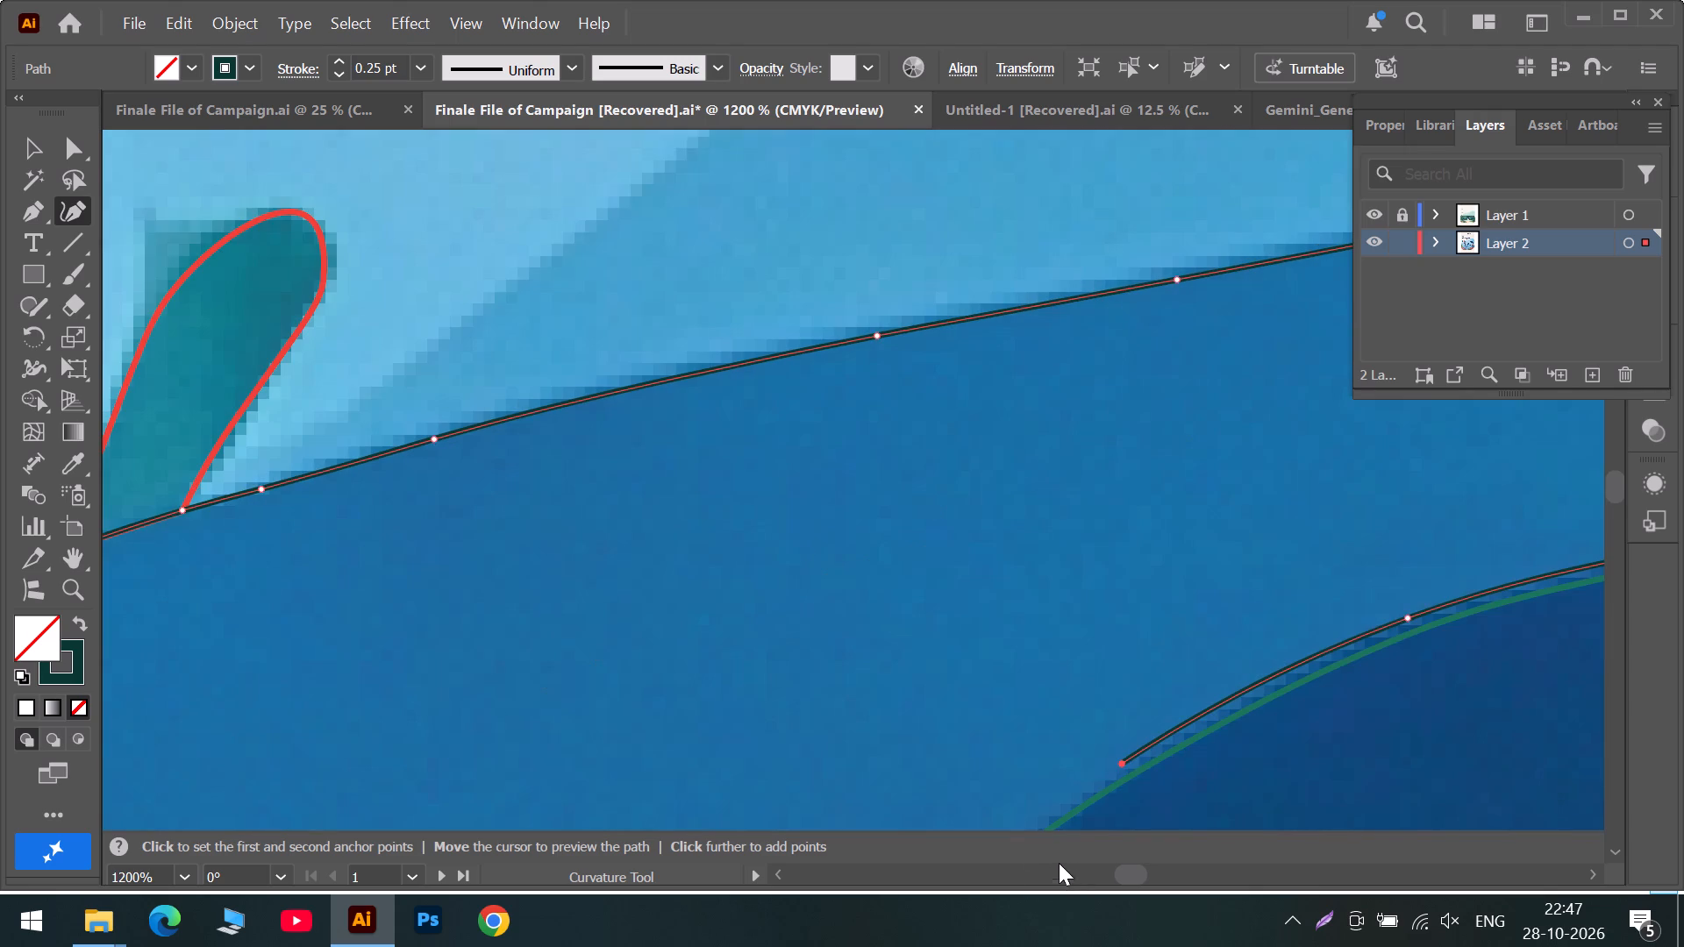
scroll(974, 824, "down", 6)
scroll(960, 735, "down", 6)
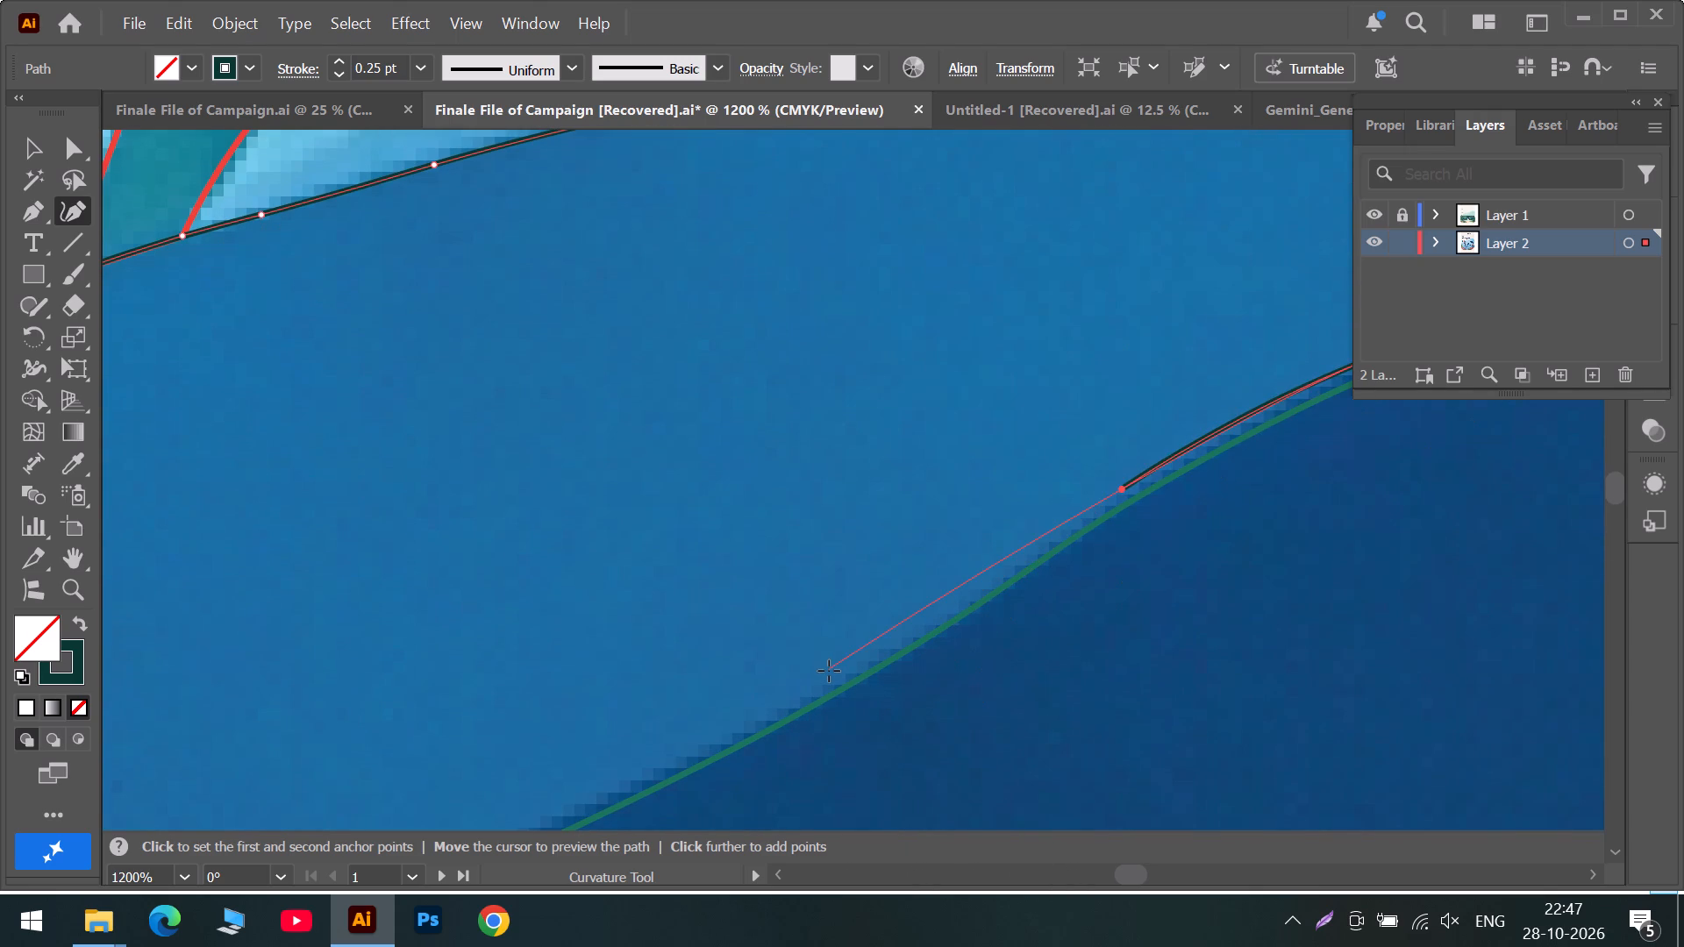
left_click(829, 671)
left_click(1025, 878)
scroll(889, 815, "down", 8)
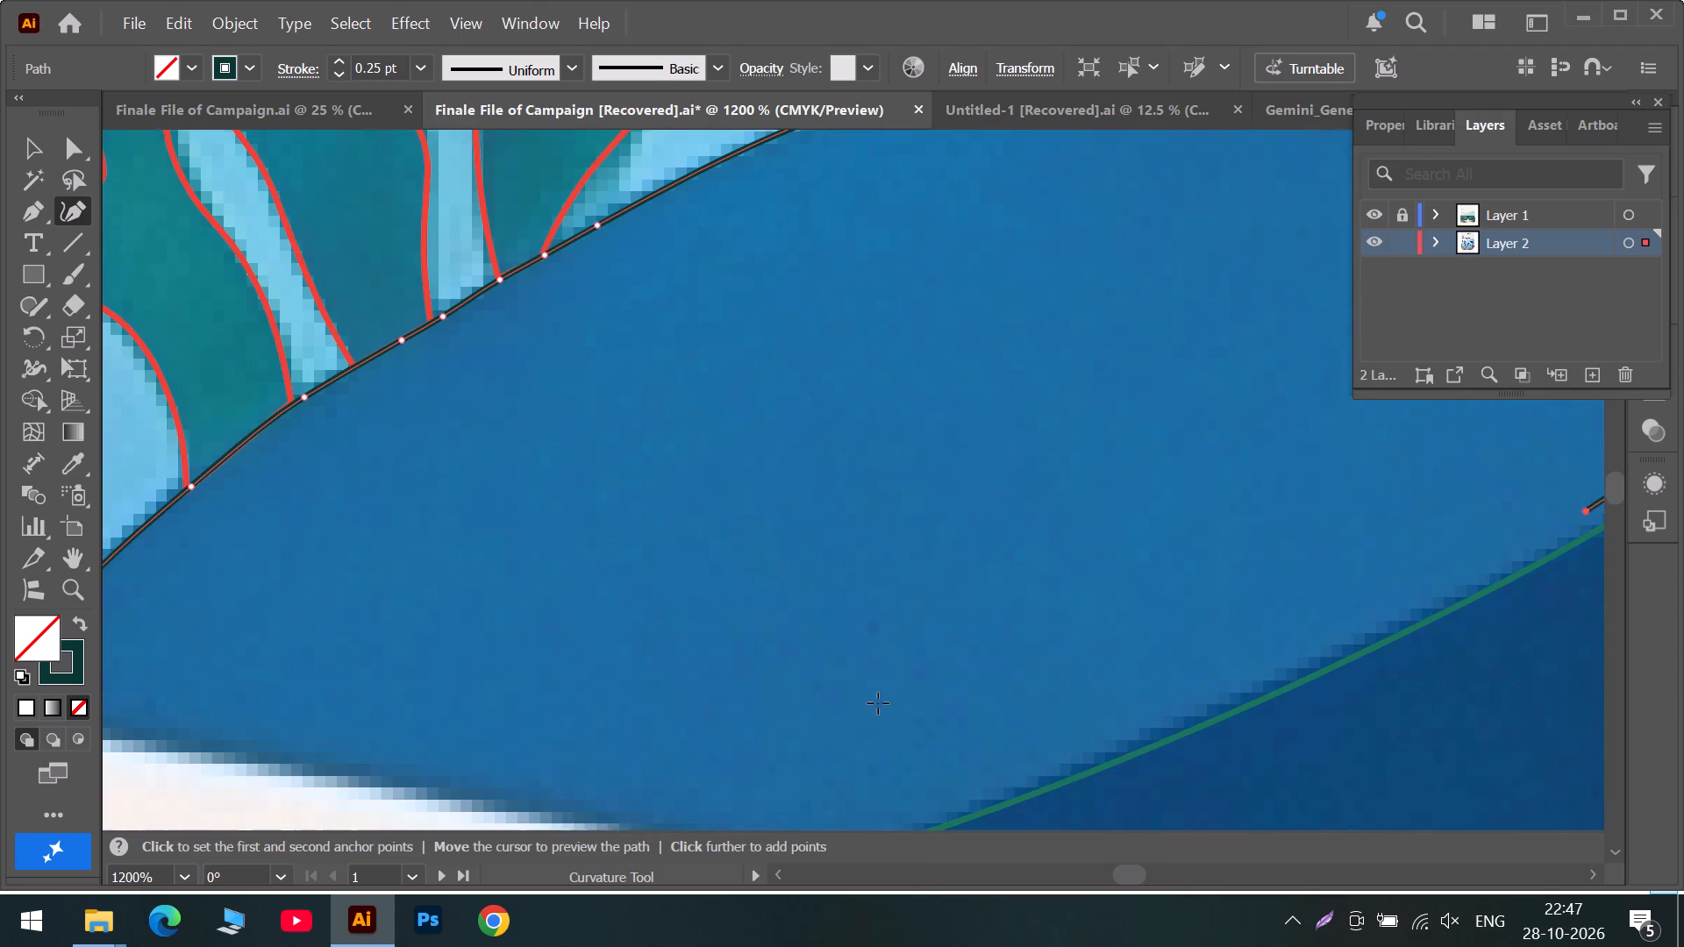
scroll(878, 703, "down", 6)
double_click(813, 699)
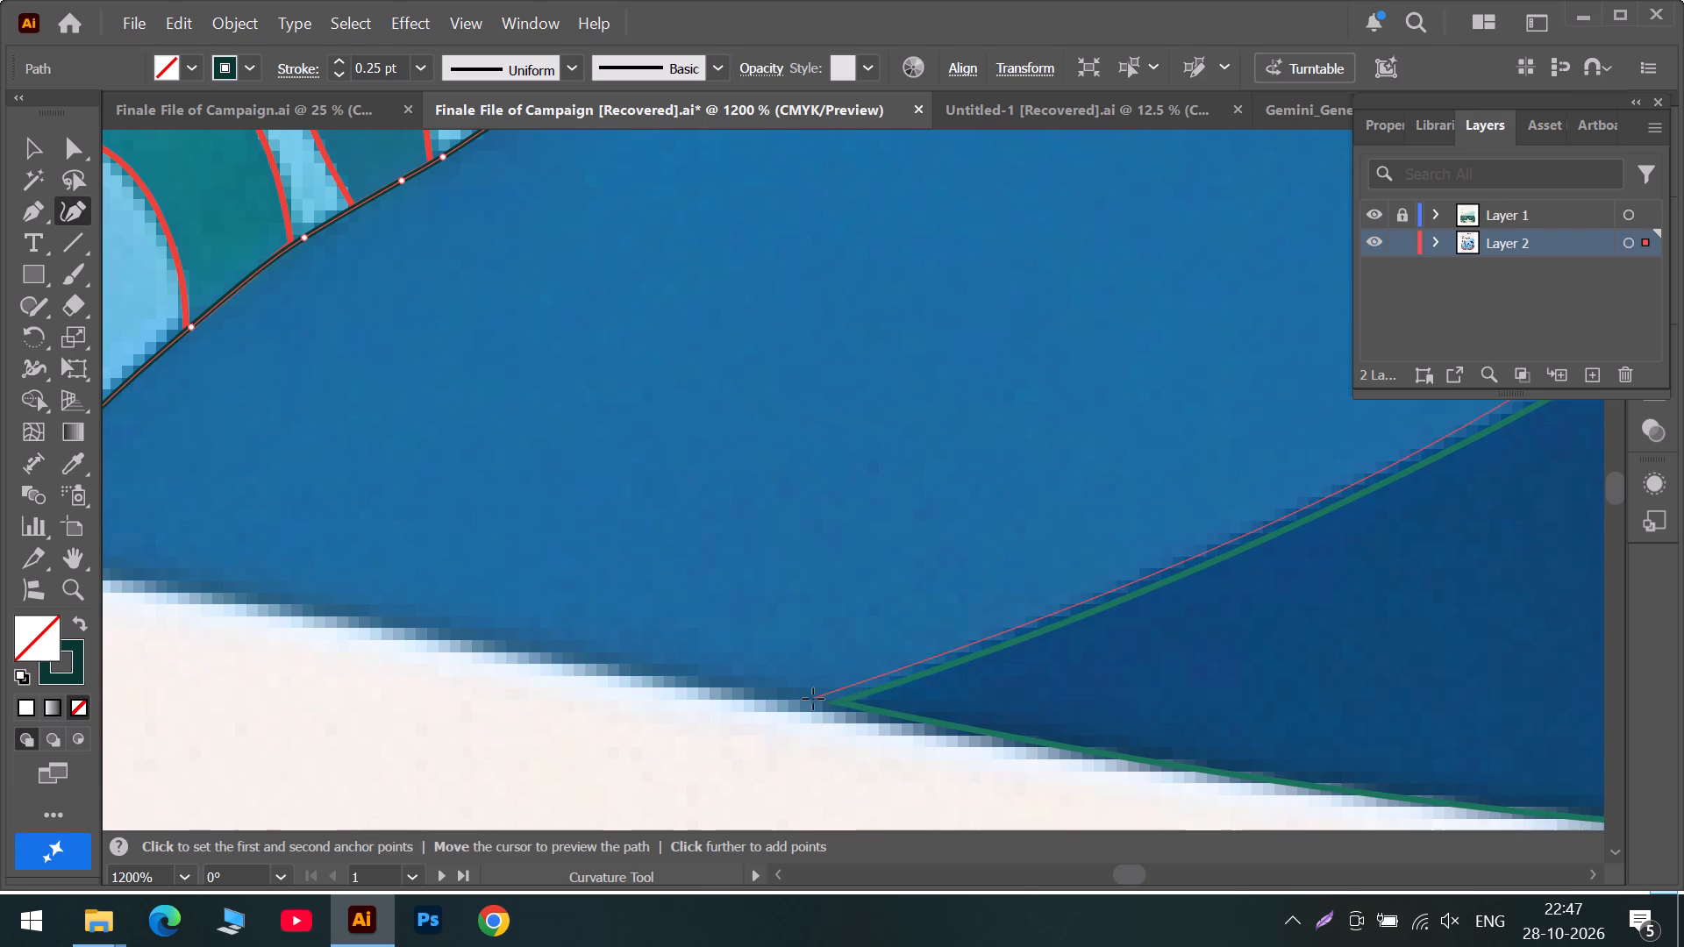
Trace the hill's bottom edge along the sand and close the path with a corner at its starting anchor.
left_click(539, 648)
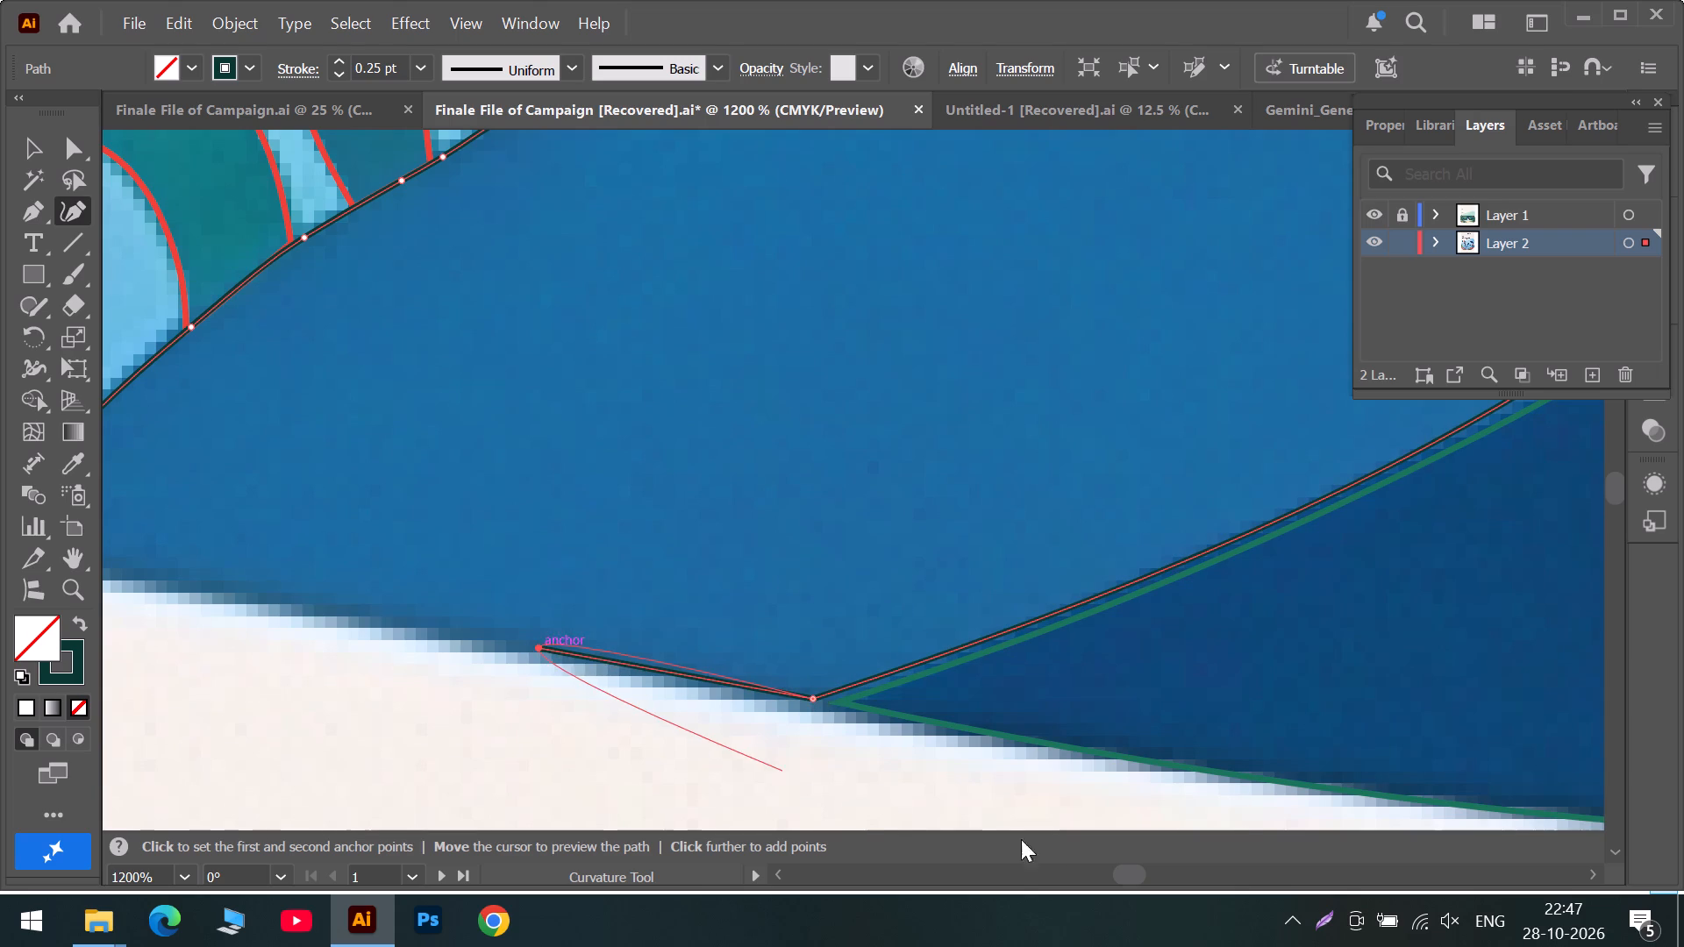
left_click(1074, 871)
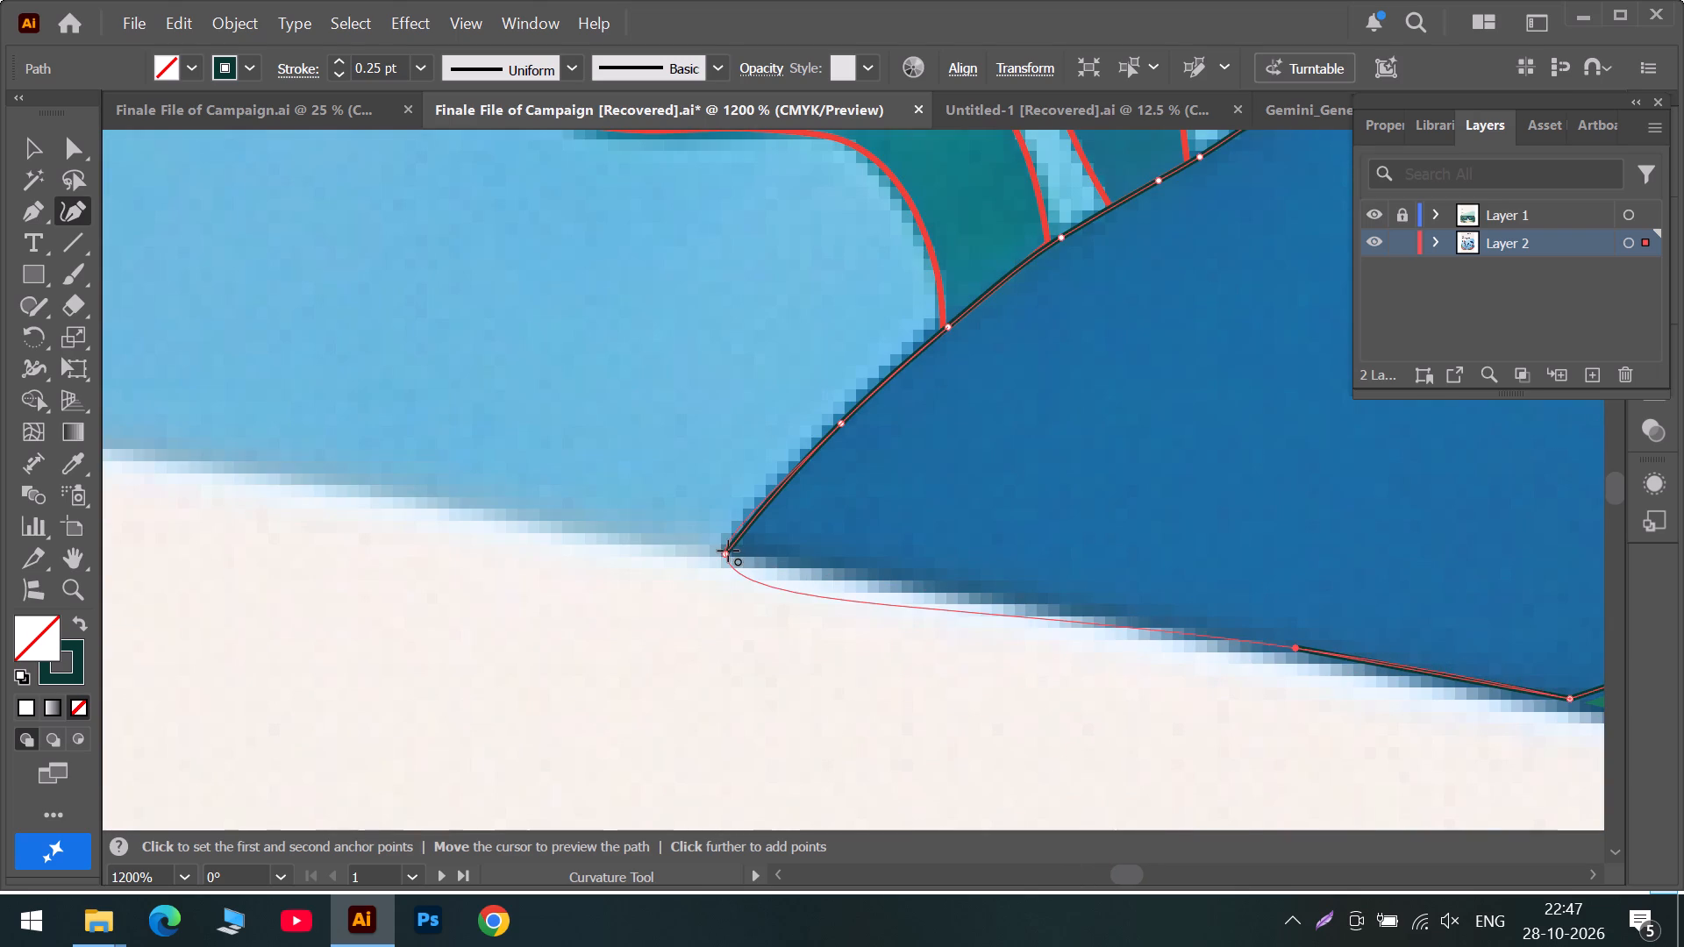
double_click(728, 551)
left_click(728, 551)
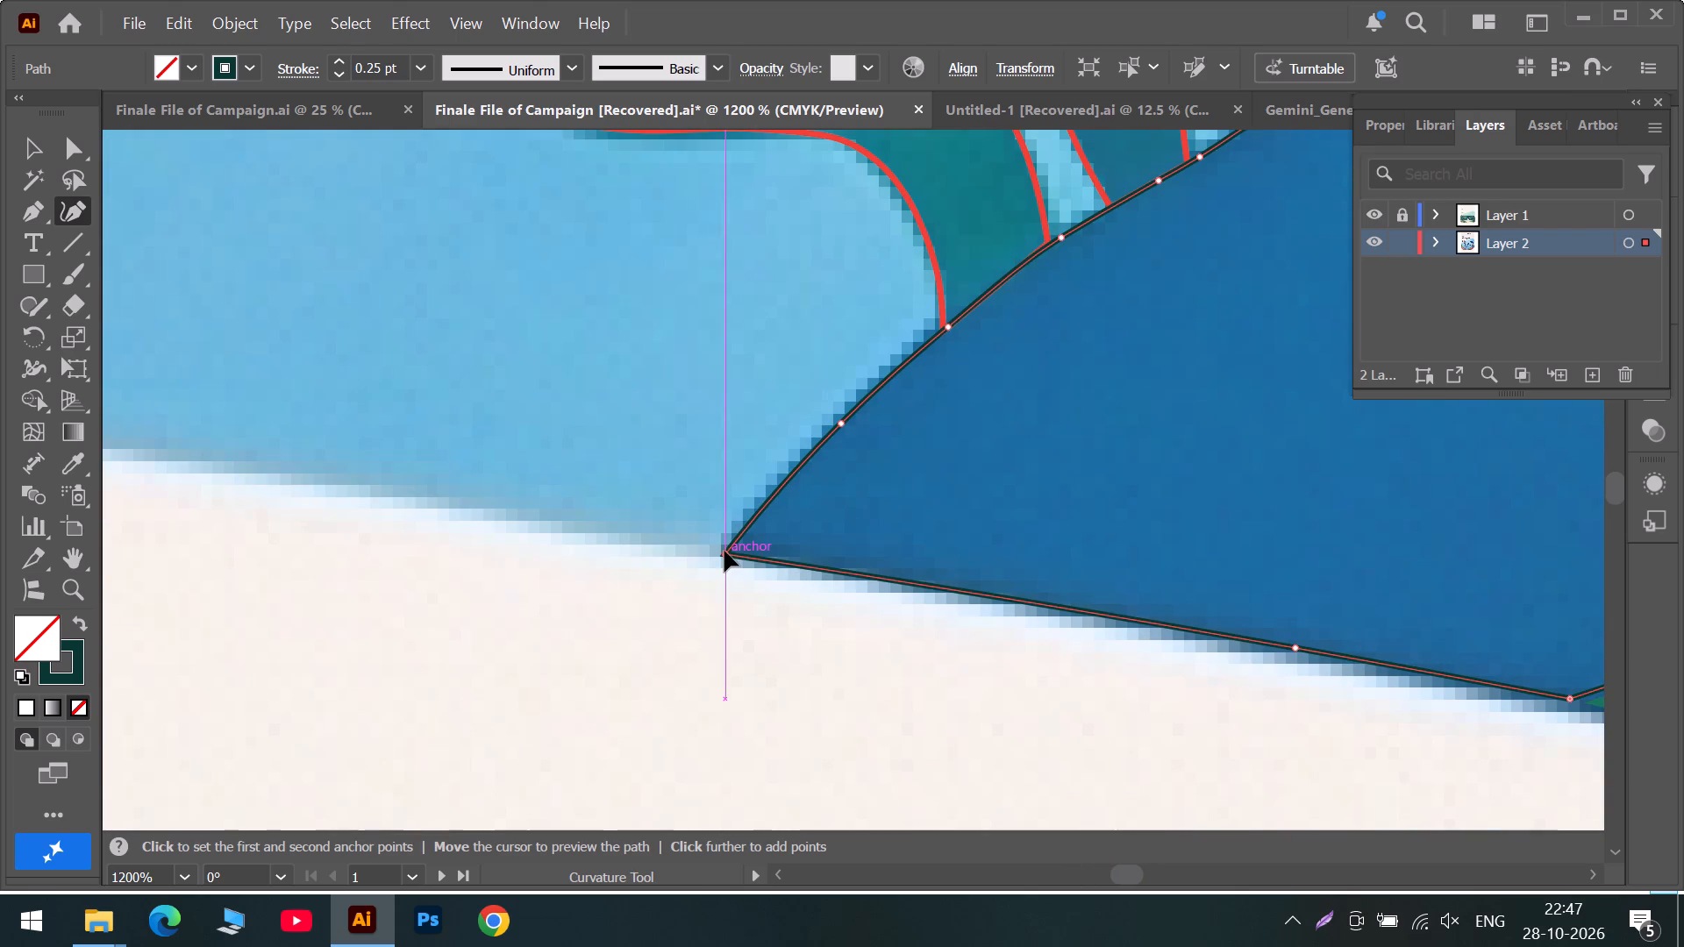
Move the hill path's bottom corner anchor onto the pointed tip of the dark hill's green outline at the sand.
left_click(1218, 868)
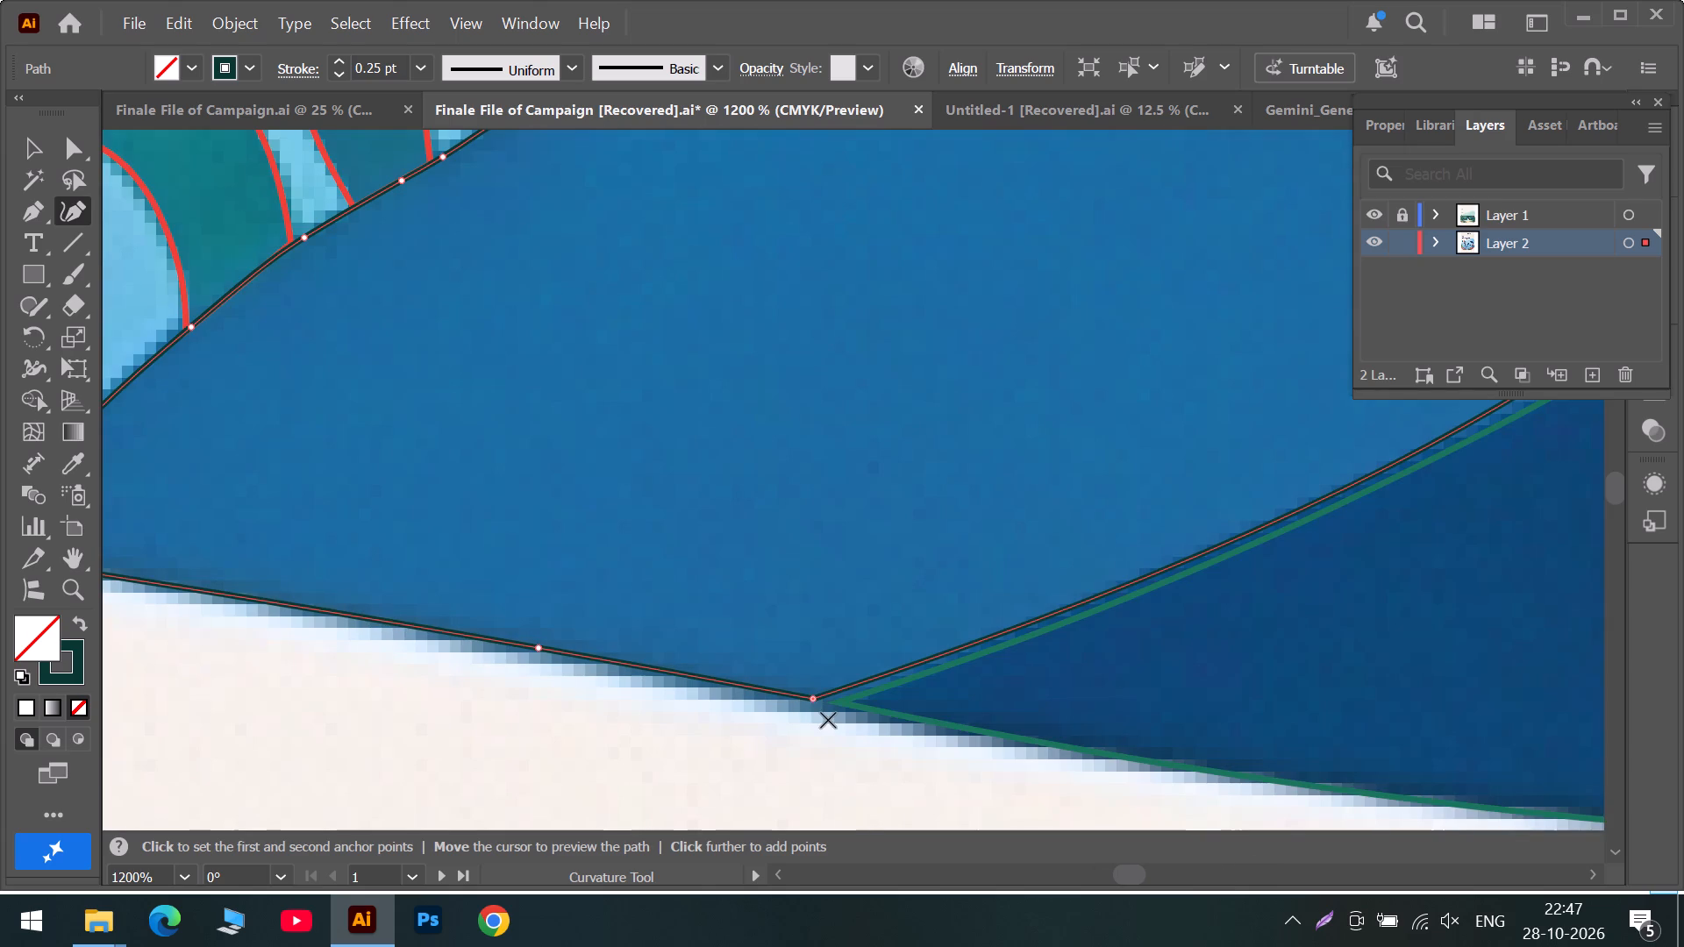
scroll(828, 722, "up", 2, "alt")
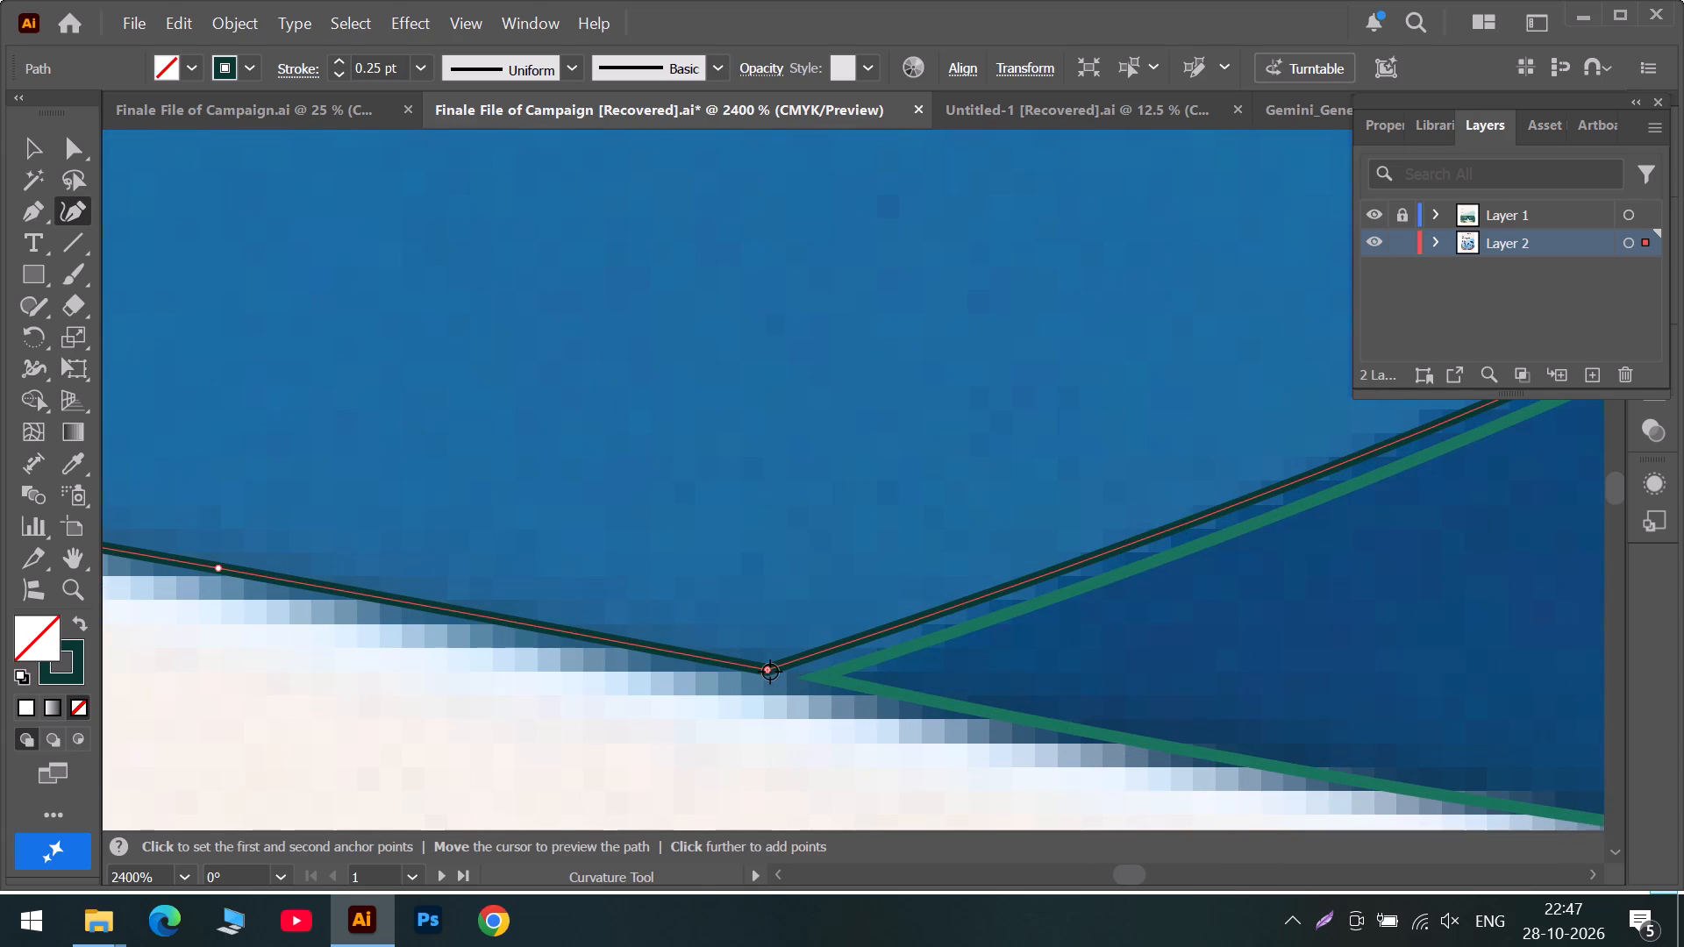
left_click_drag(770, 672, 822, 678)
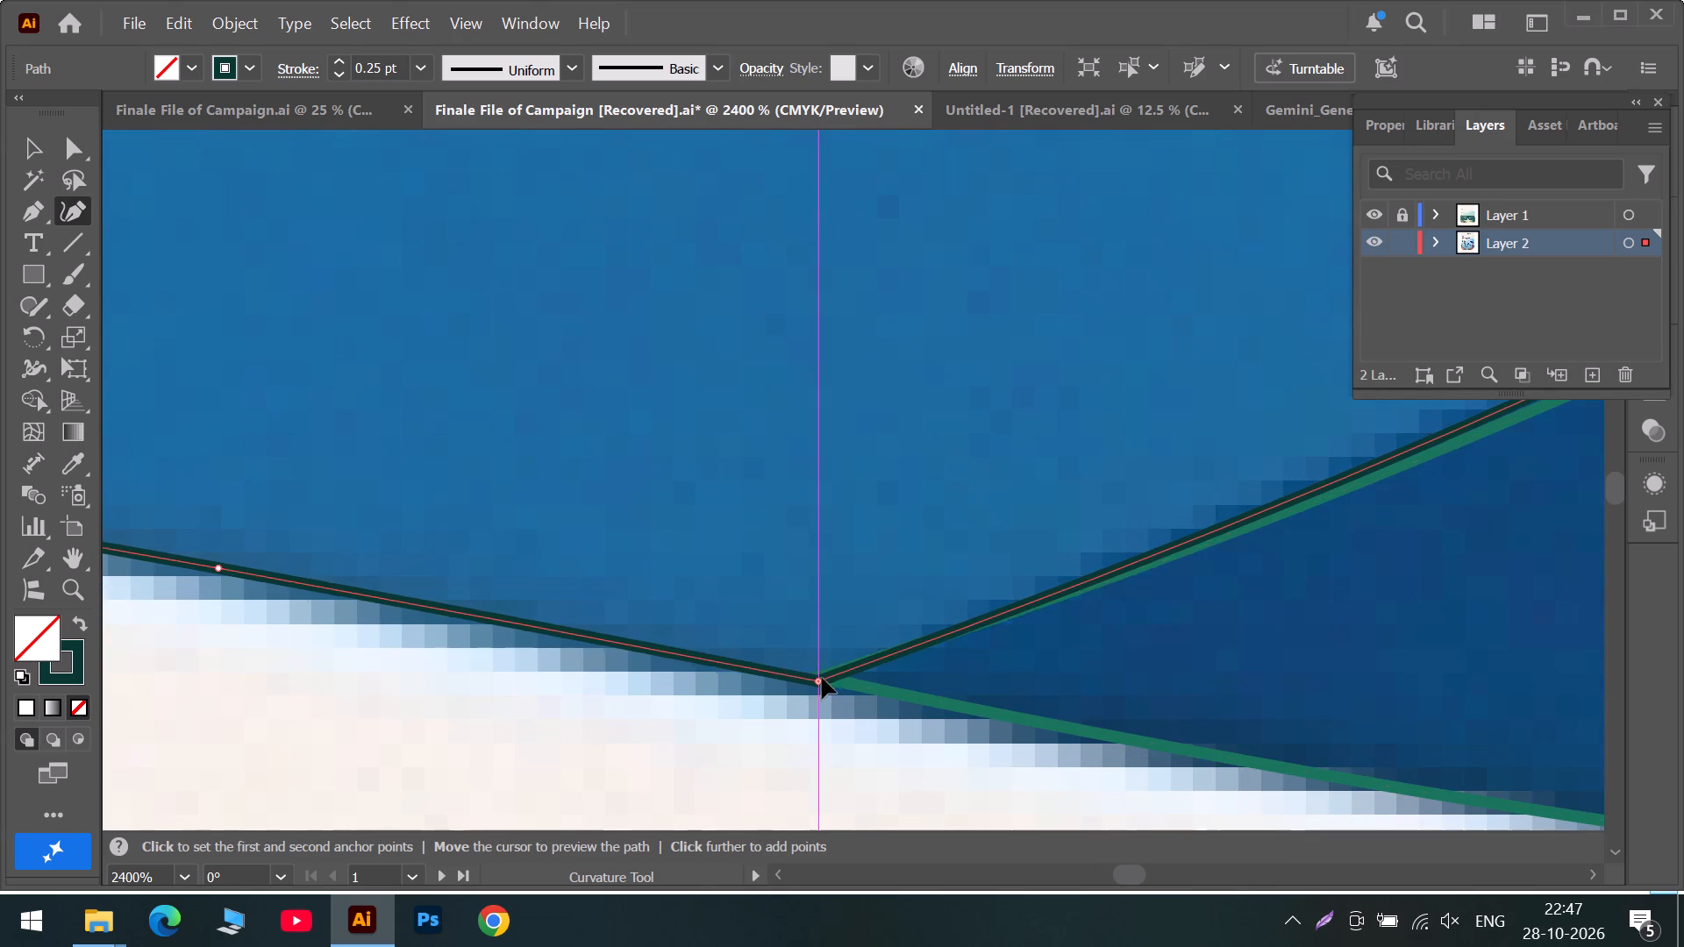
left_click_drag(822, 678, 816, 678)
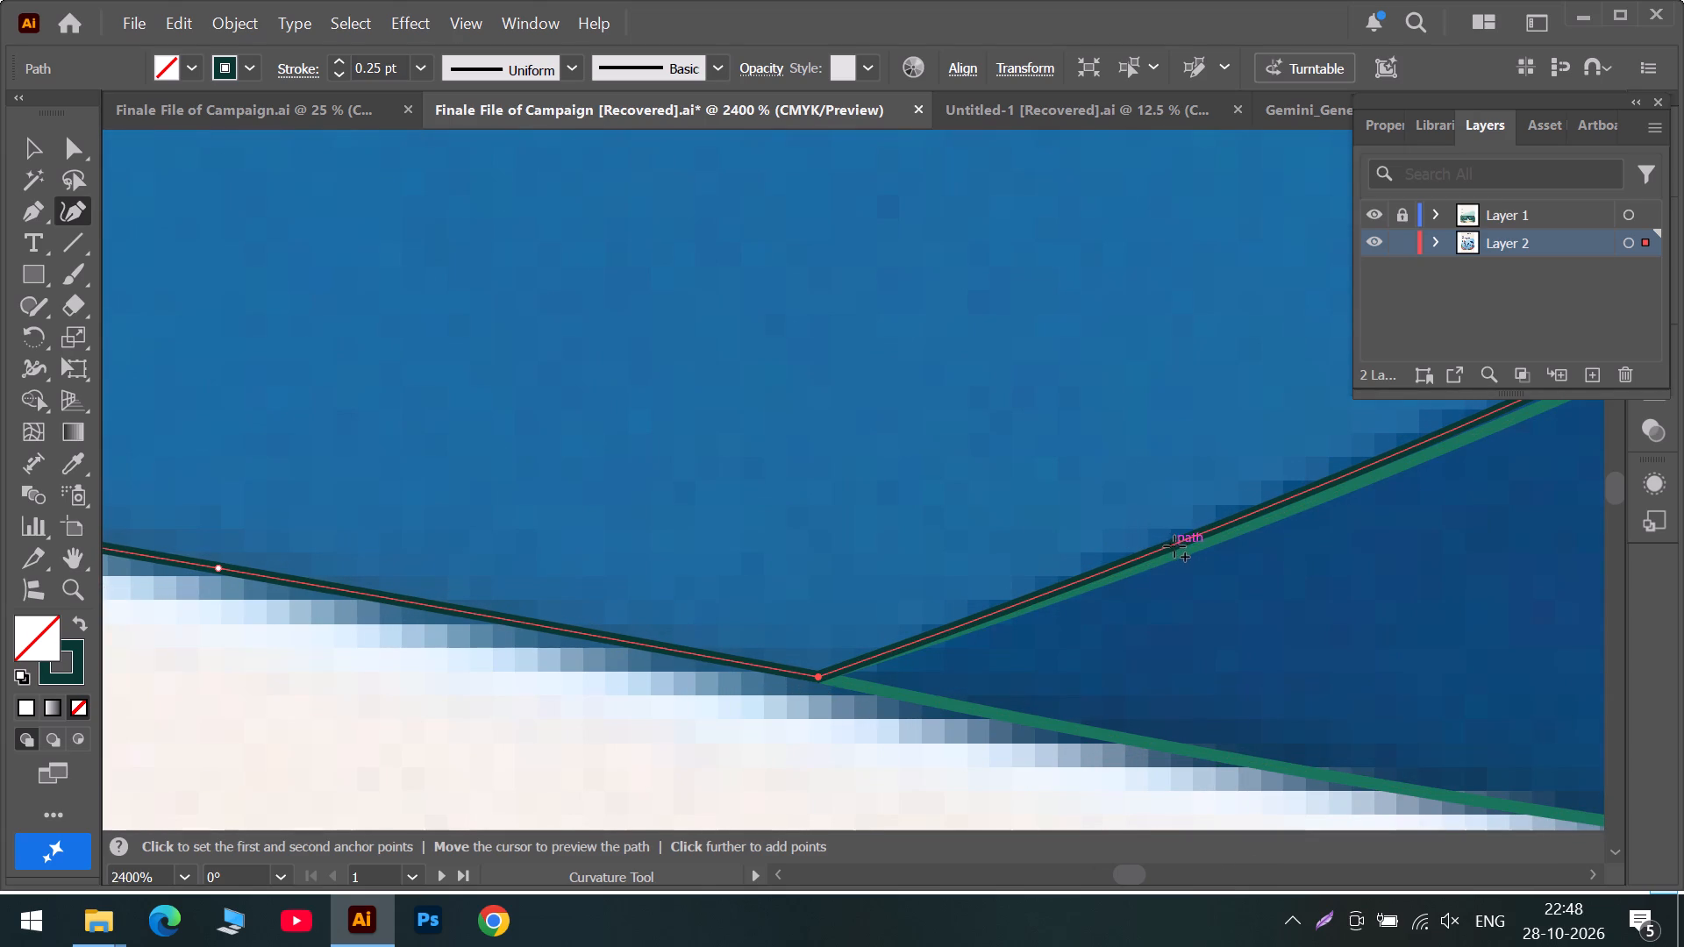
Add two points to the hill path just above the bottom corner and position them along the dark hill's green outline.
left_click_drag(1180, 542, 1216, 538)
left_click(1211, 876)
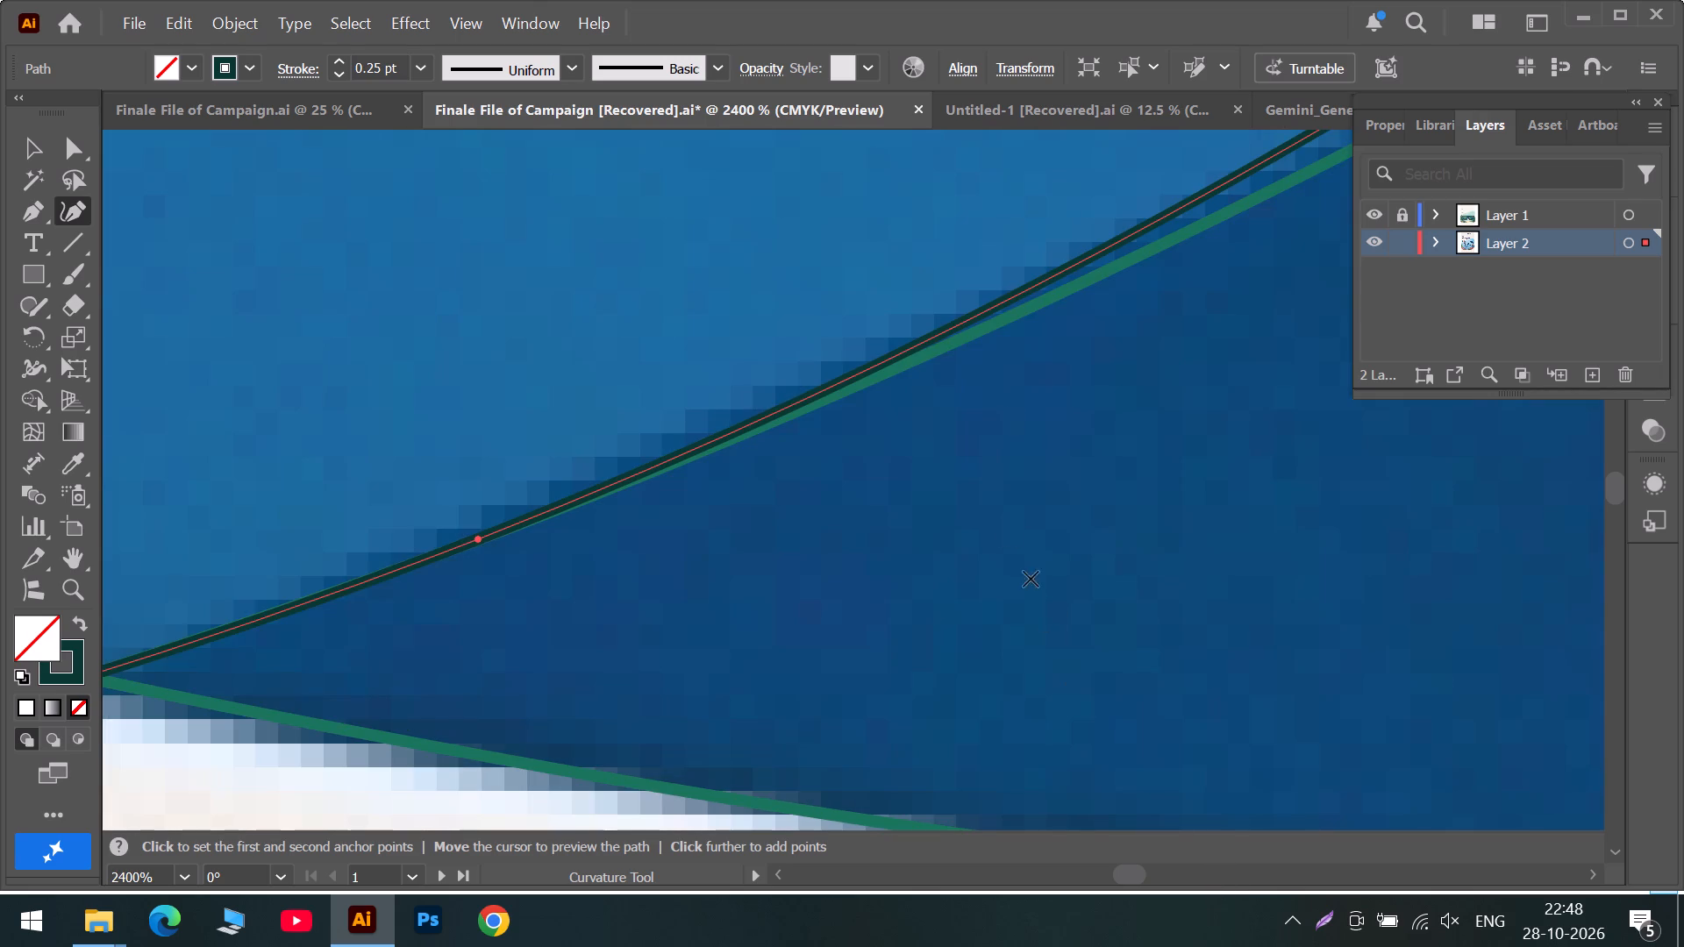
scroll(1025, 345, "up", 2)
left_click_drag(1058, 361, 1083, 370)
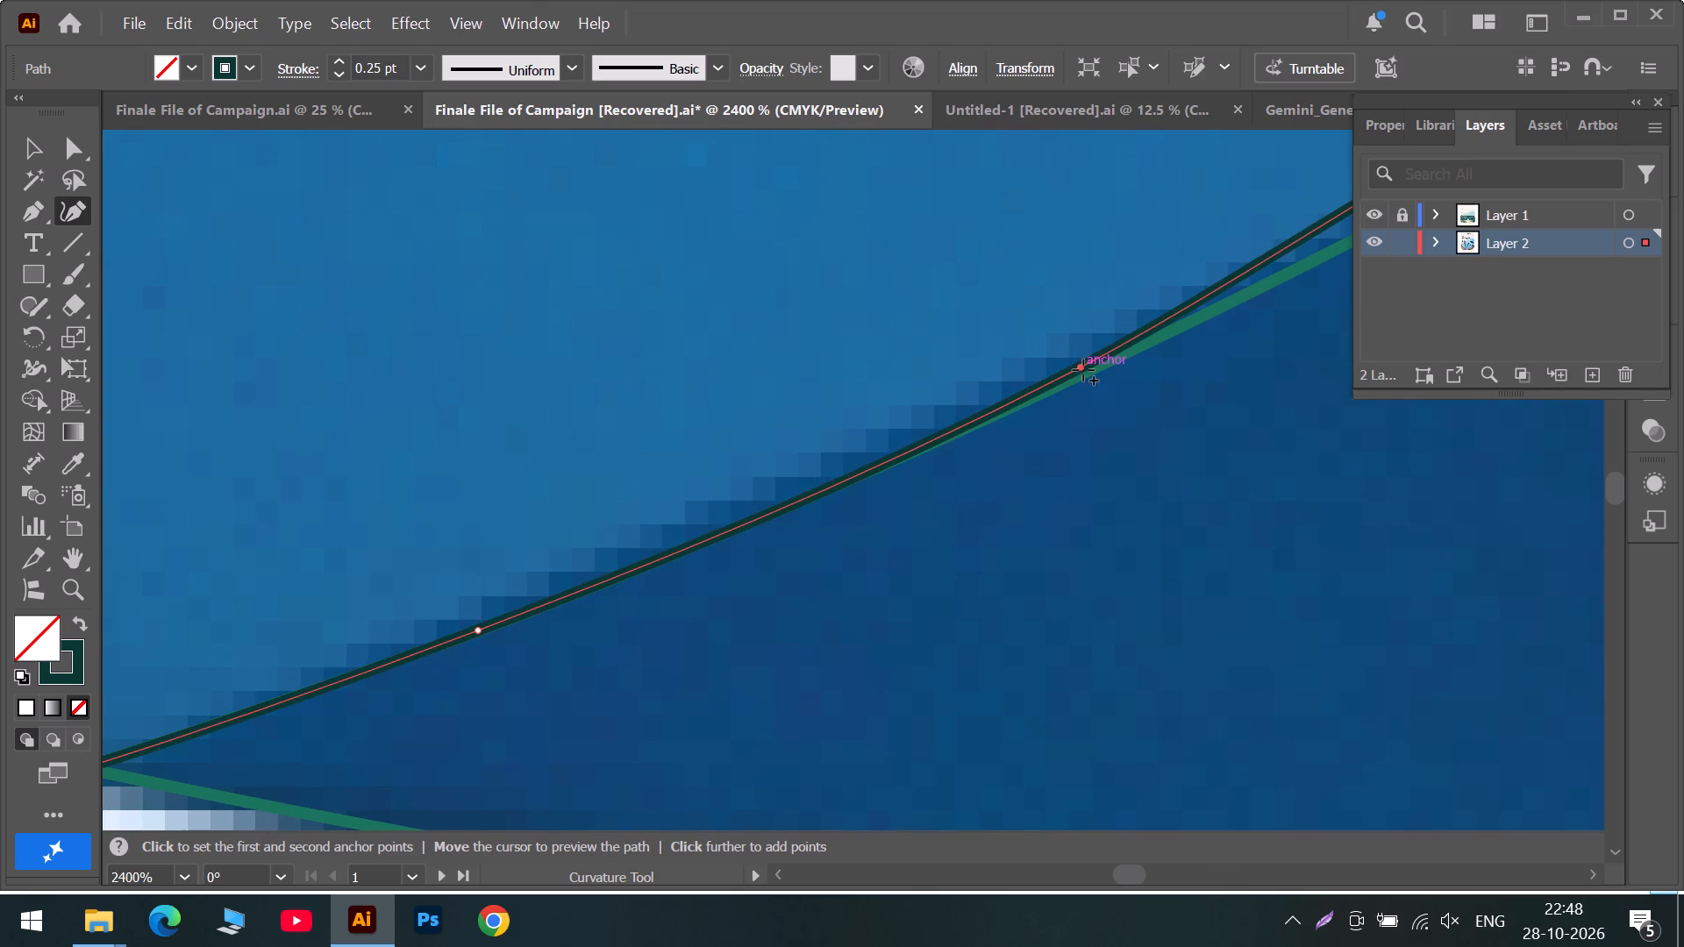
left_click_drag(1083, 370, 915, 449)
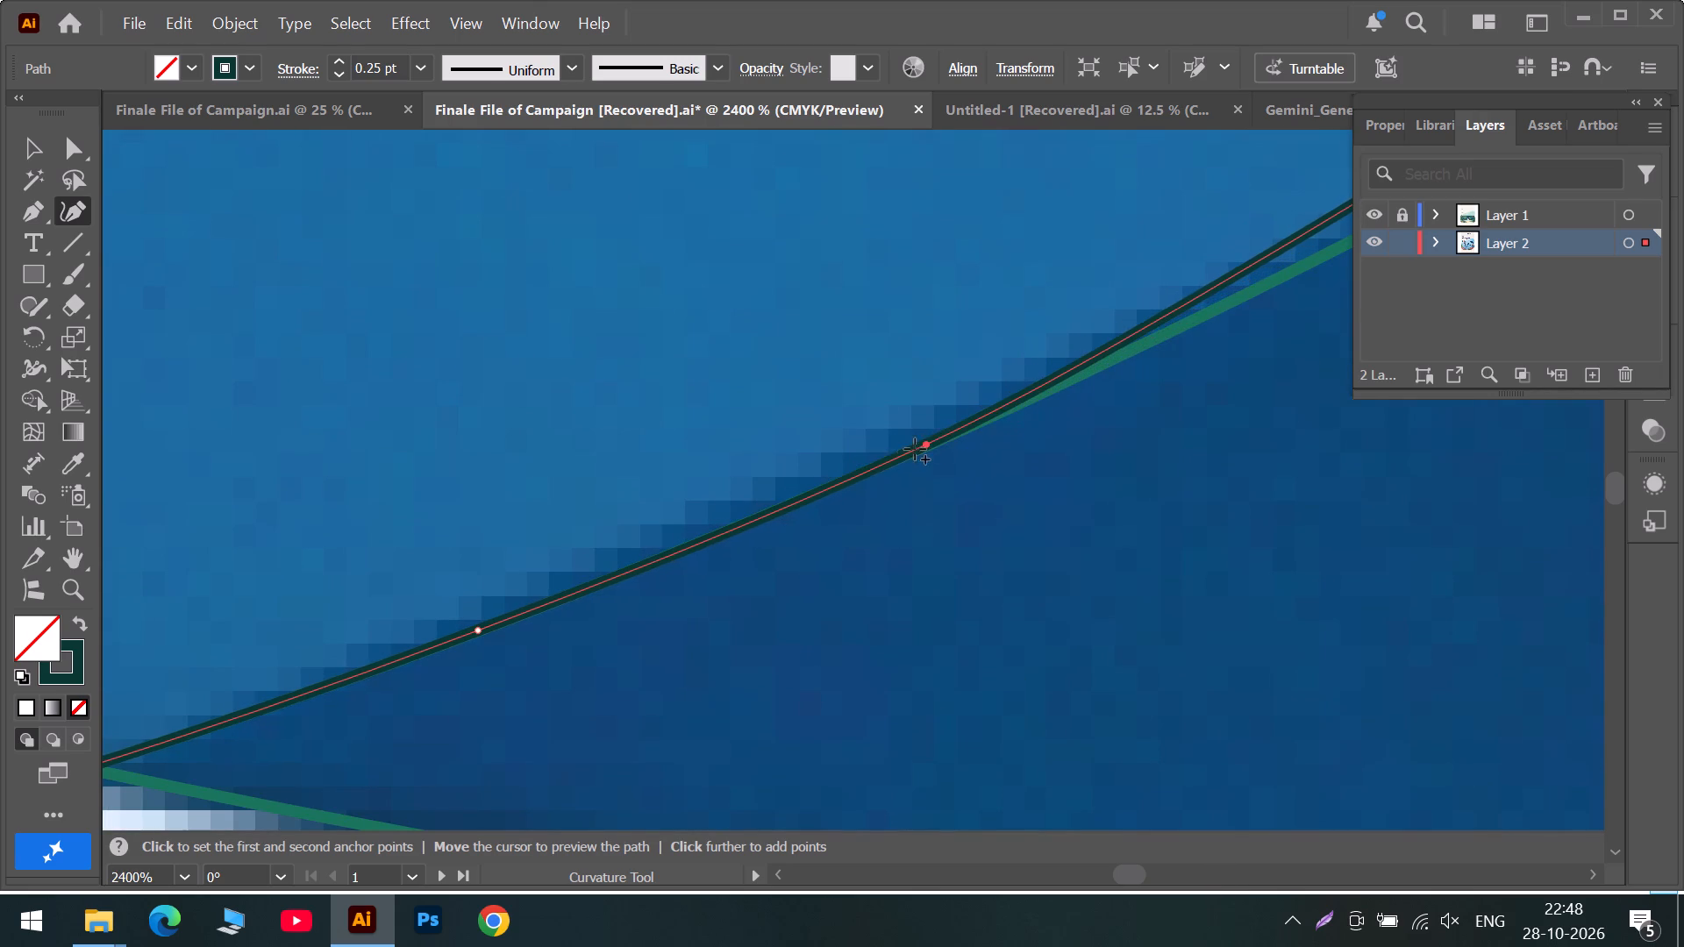
left_click_drag(915, 449, 894, 461)
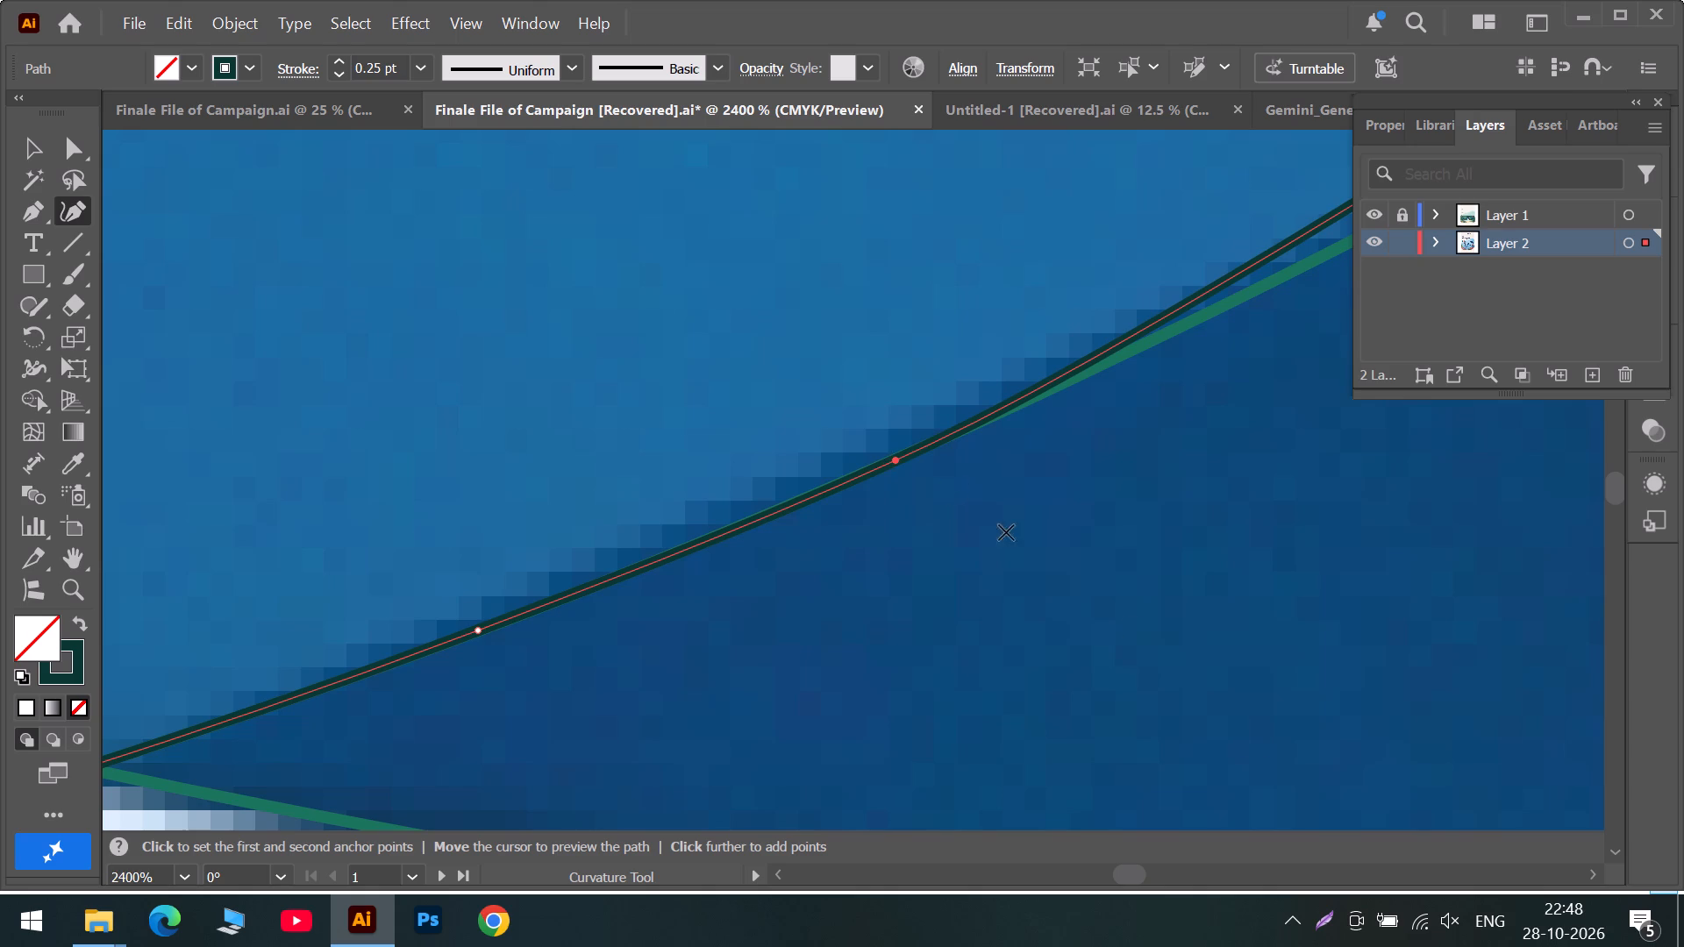
Move the hill path's next two anchors up the slope onto the dark hill's green outline and add a point between them.
left_click(1242, 871)
scroll(883, 308, "up", 4)
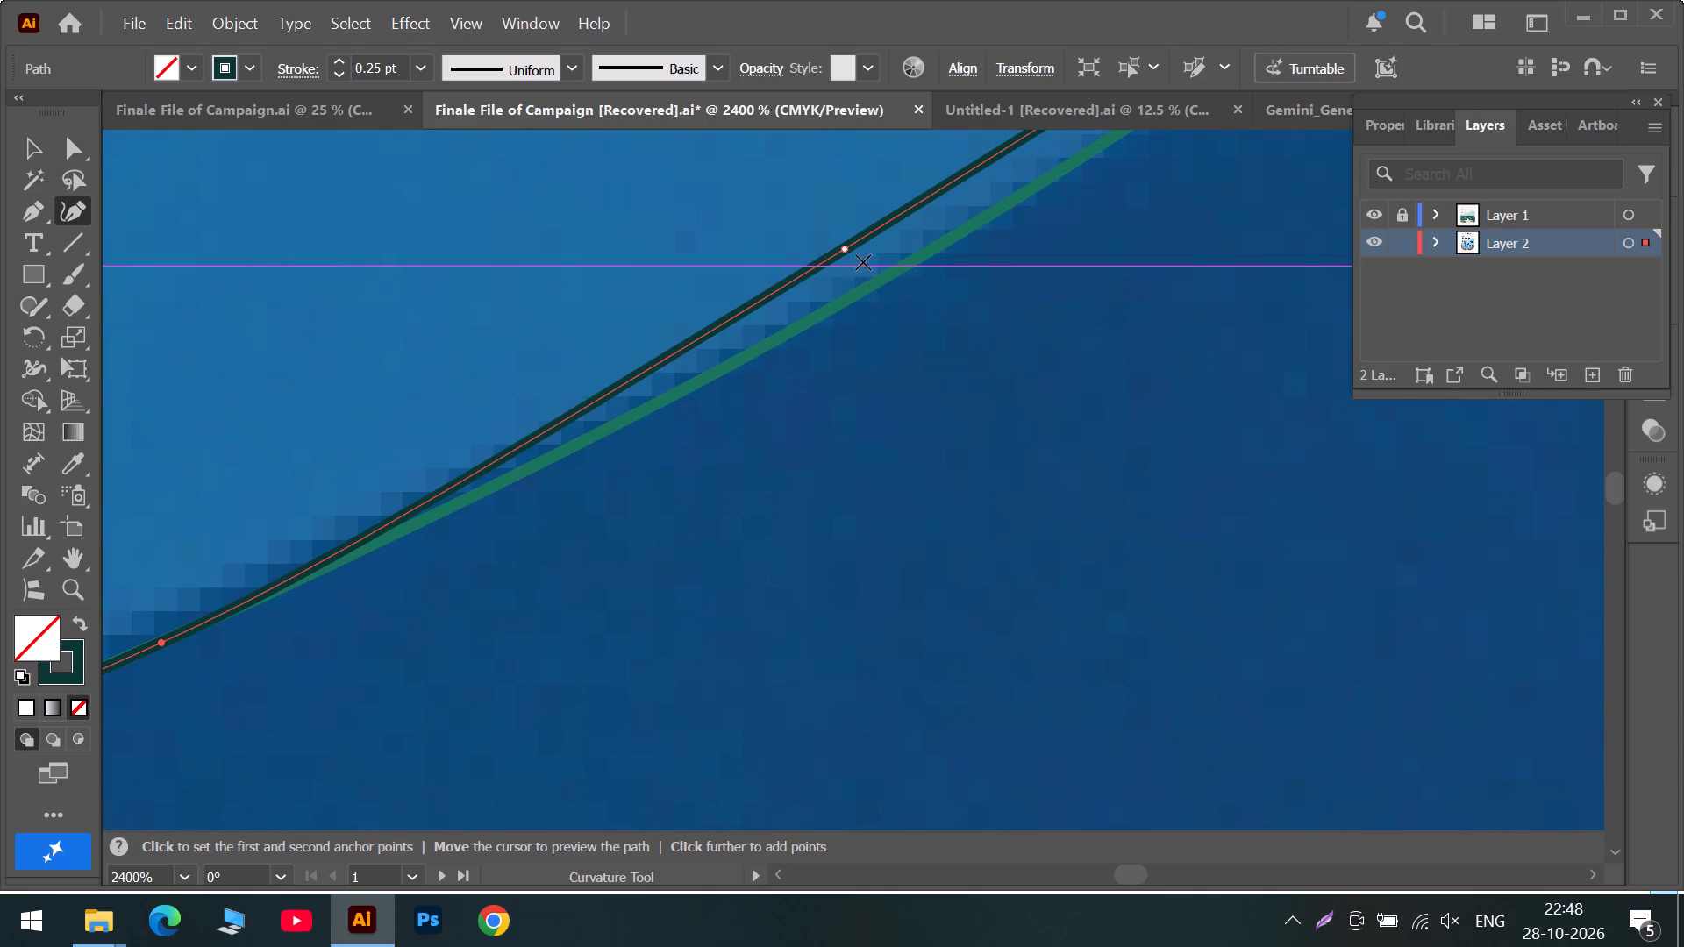
left_click_drag(846, 246, 758, 345)
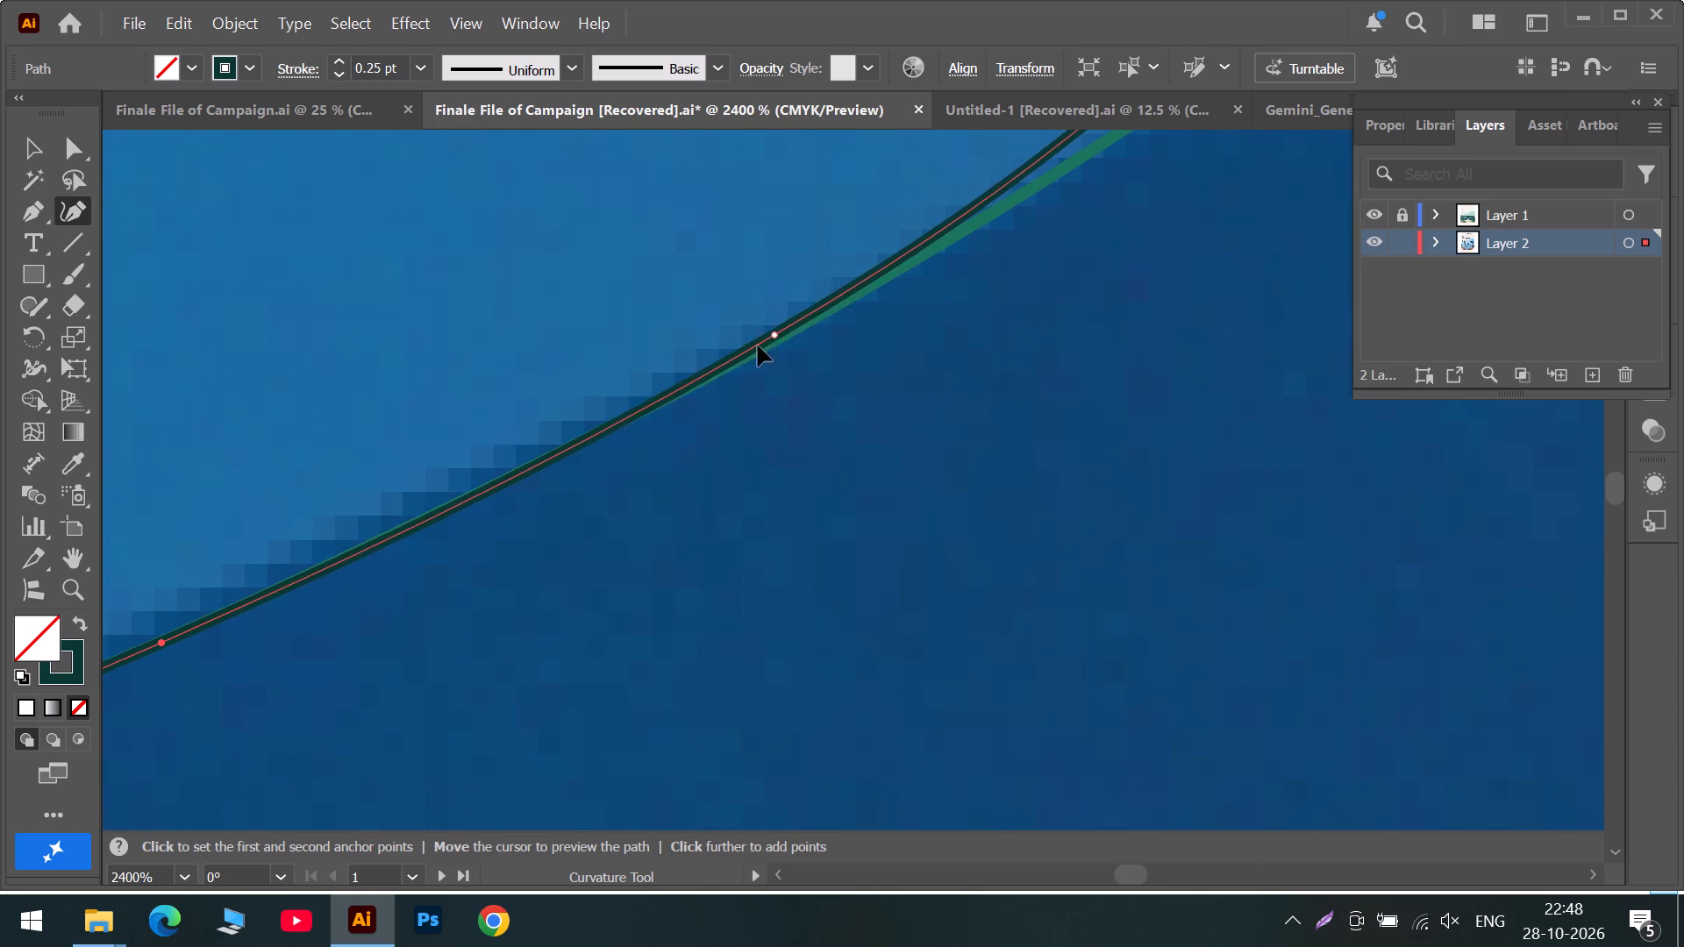
left_click_drag(758, 345, 623, 424)
left_click(1176, 881)
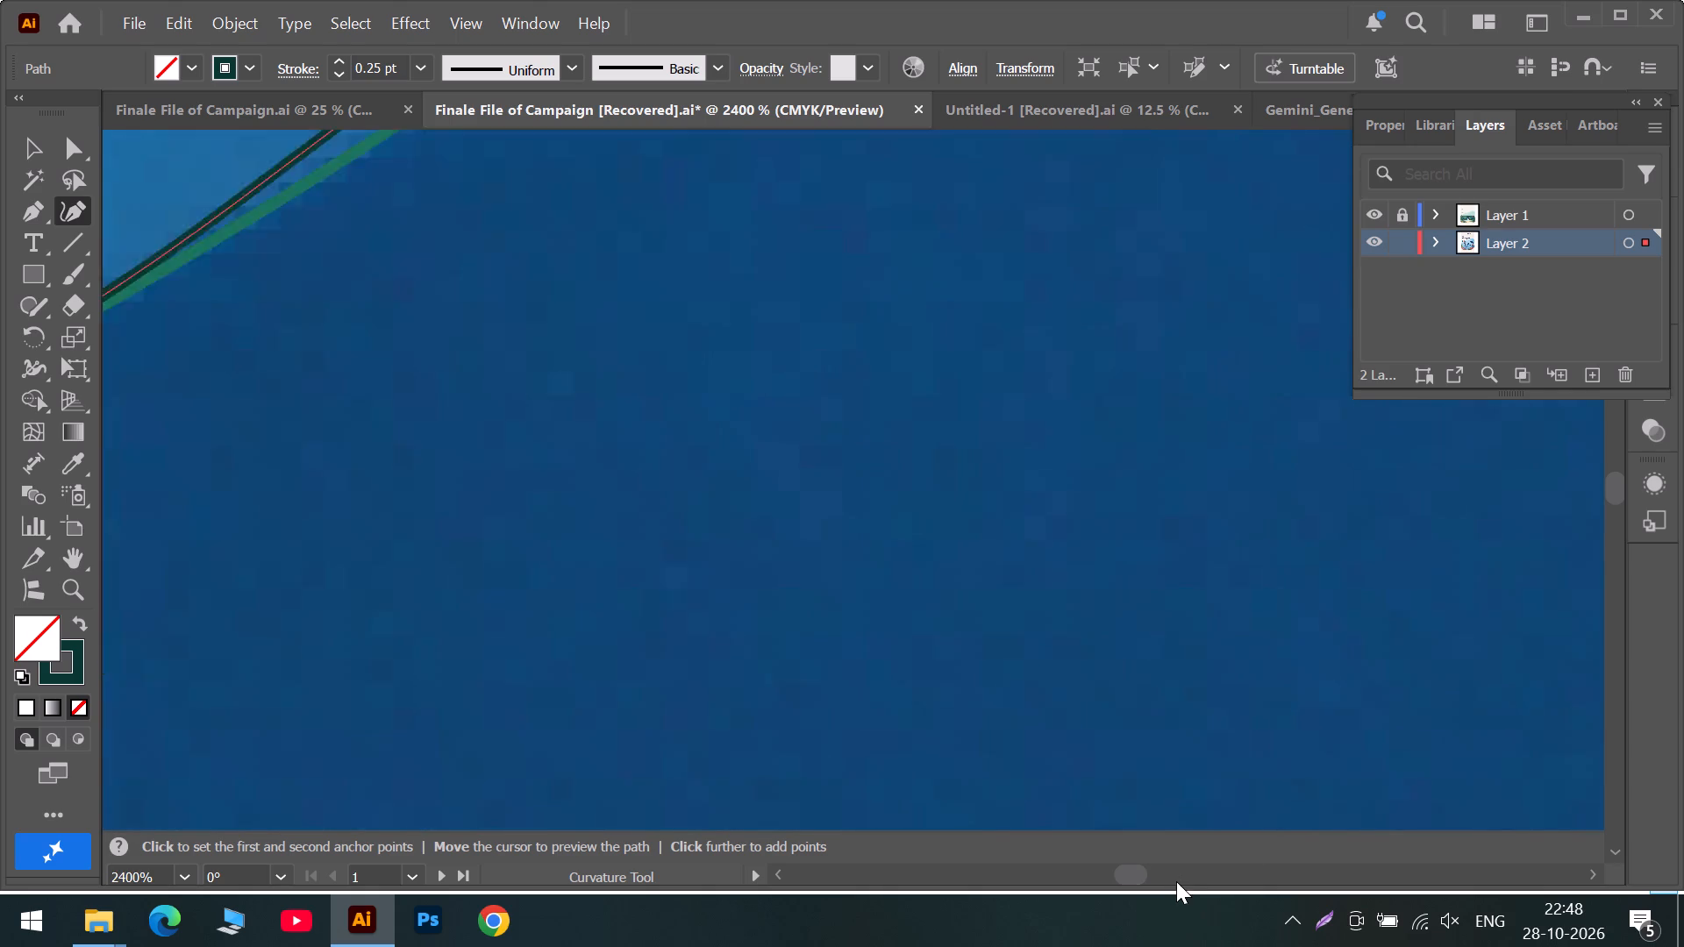
scroll(531, 331, "up", 6)
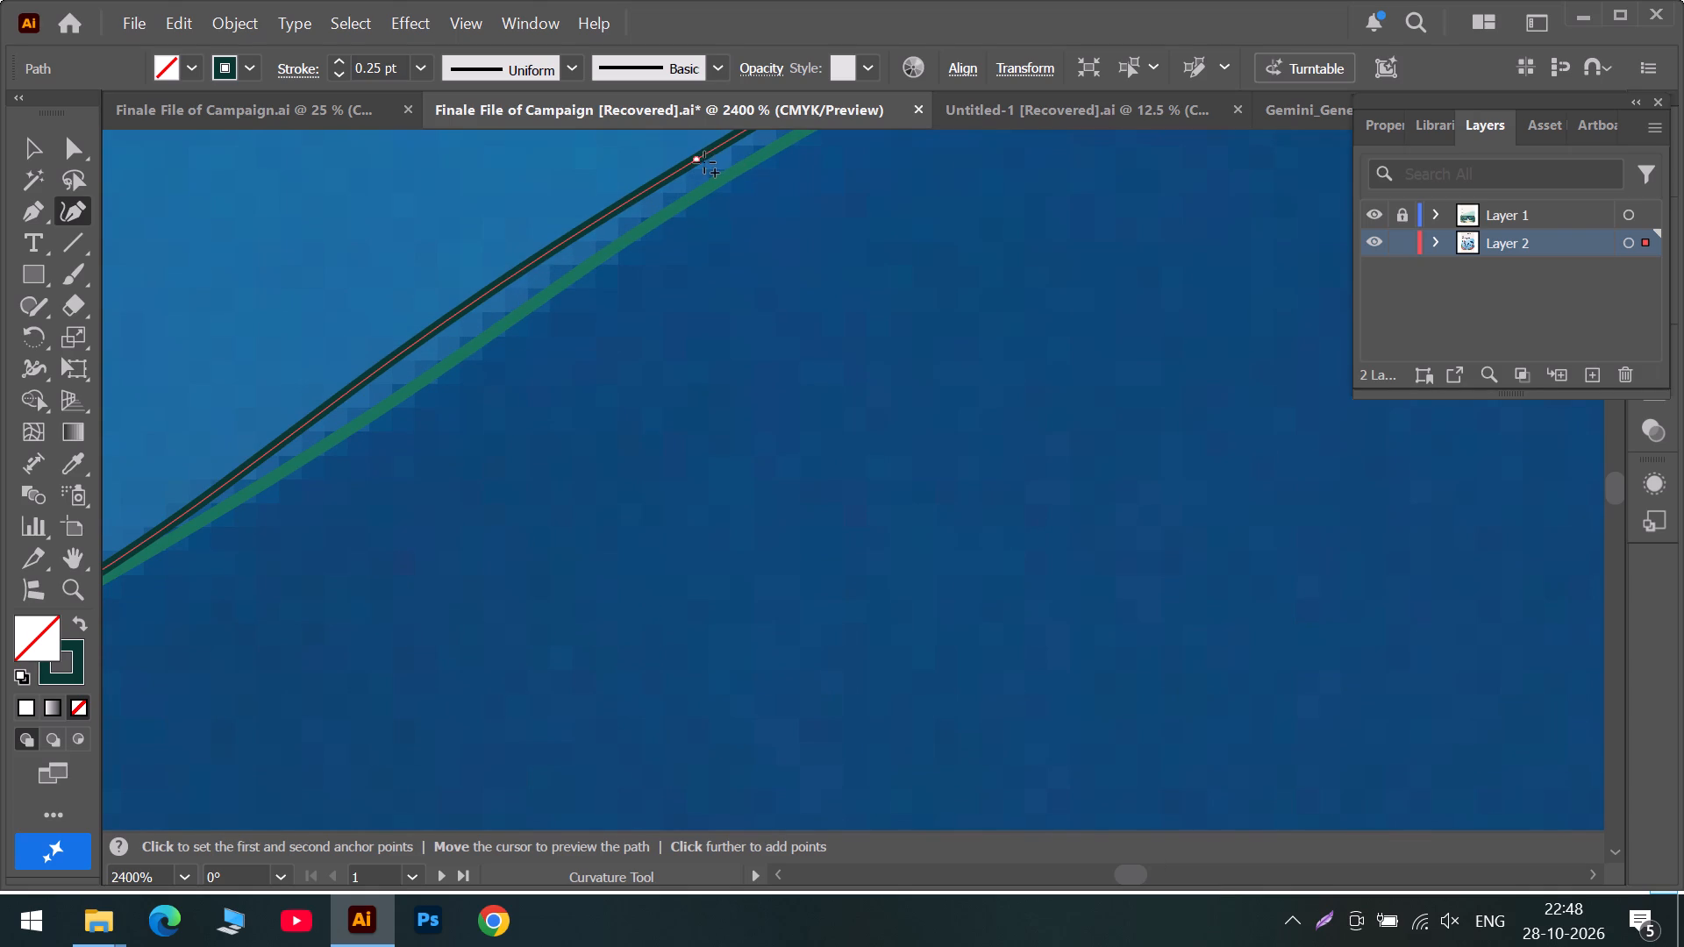
left_click_drag(698, 162, 344, 430)
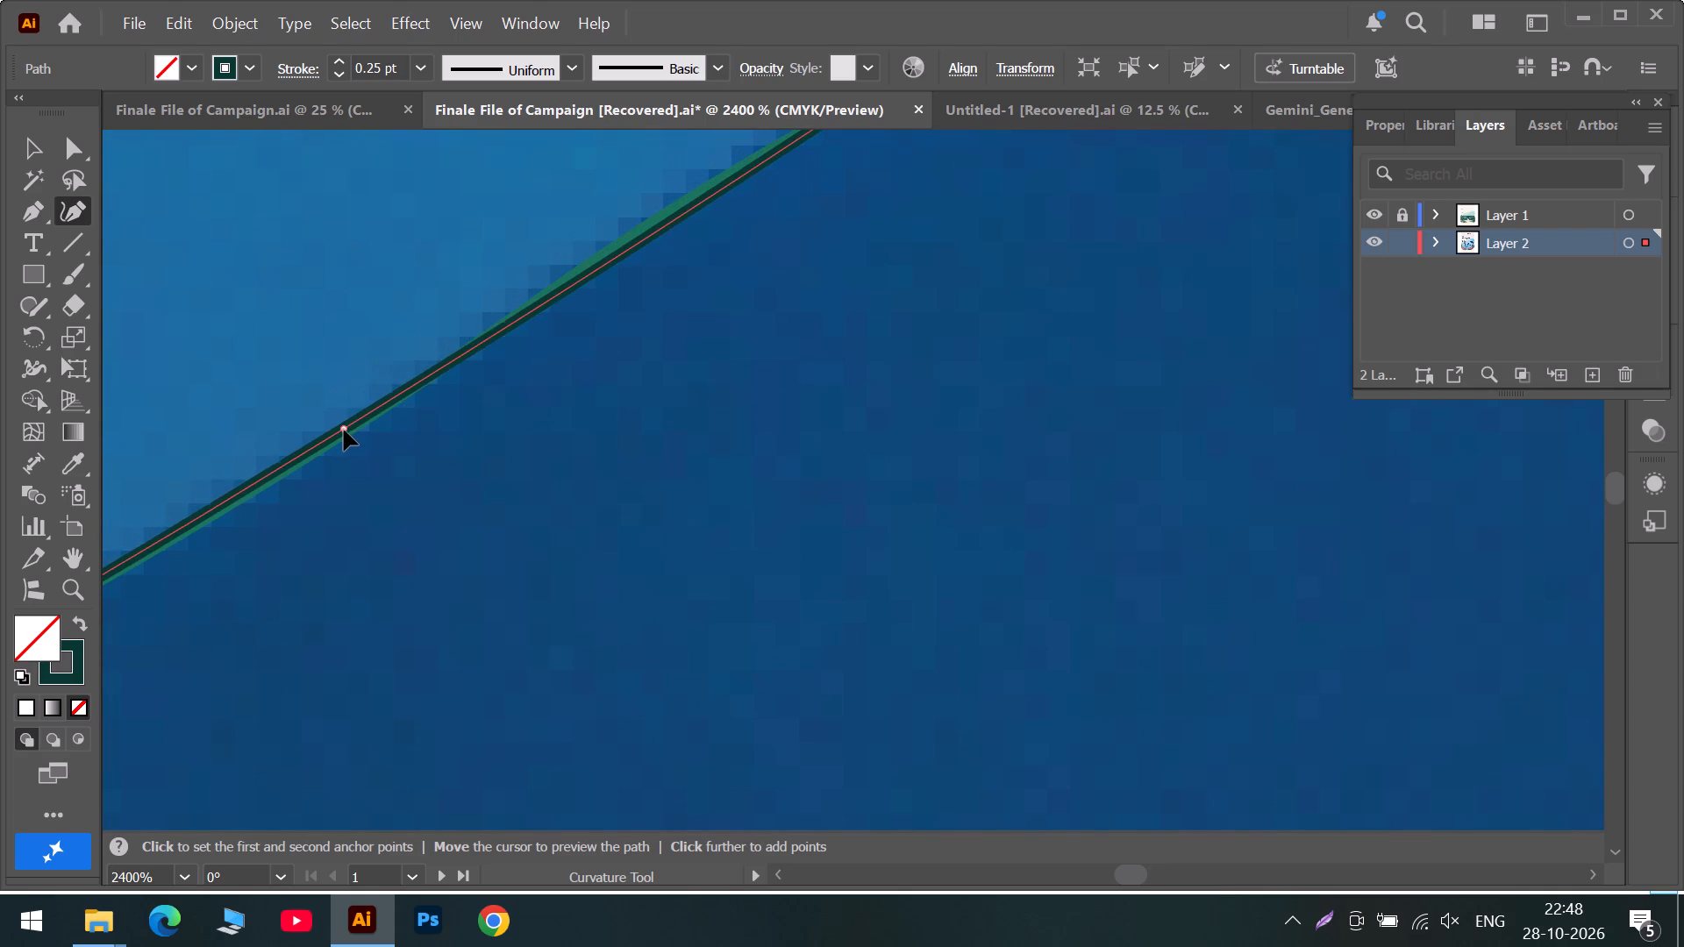
left_click_drag(344, 430, 352, 425)
left_click(1070, 875)
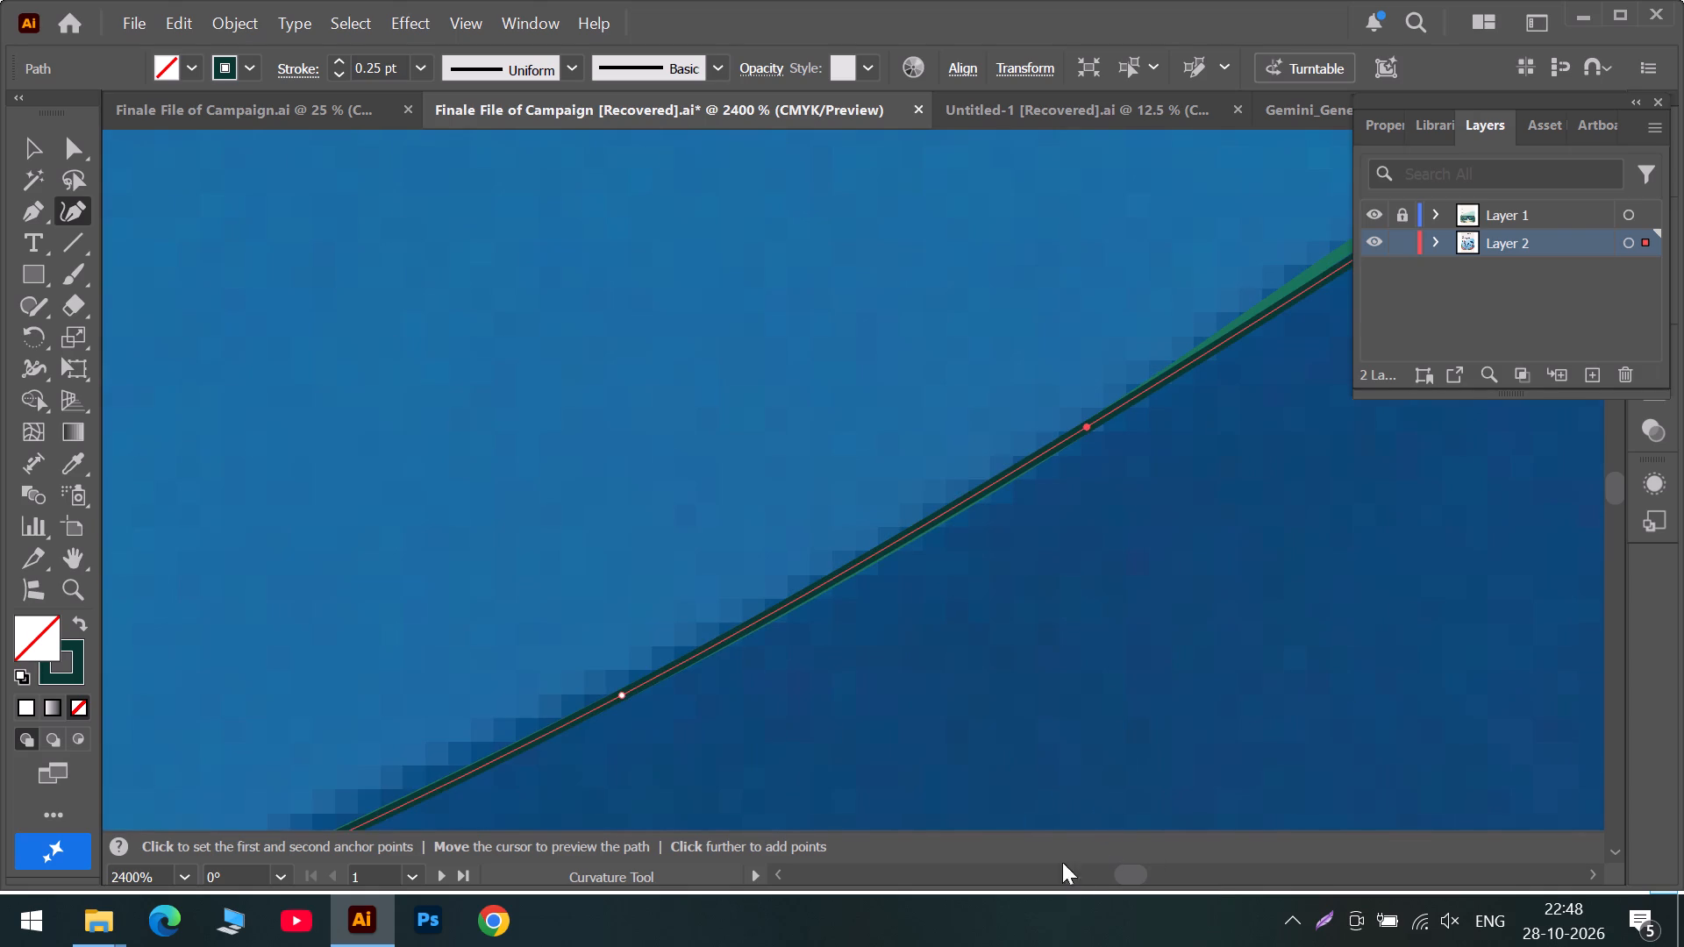
scroll(938, 627, "up", 3)
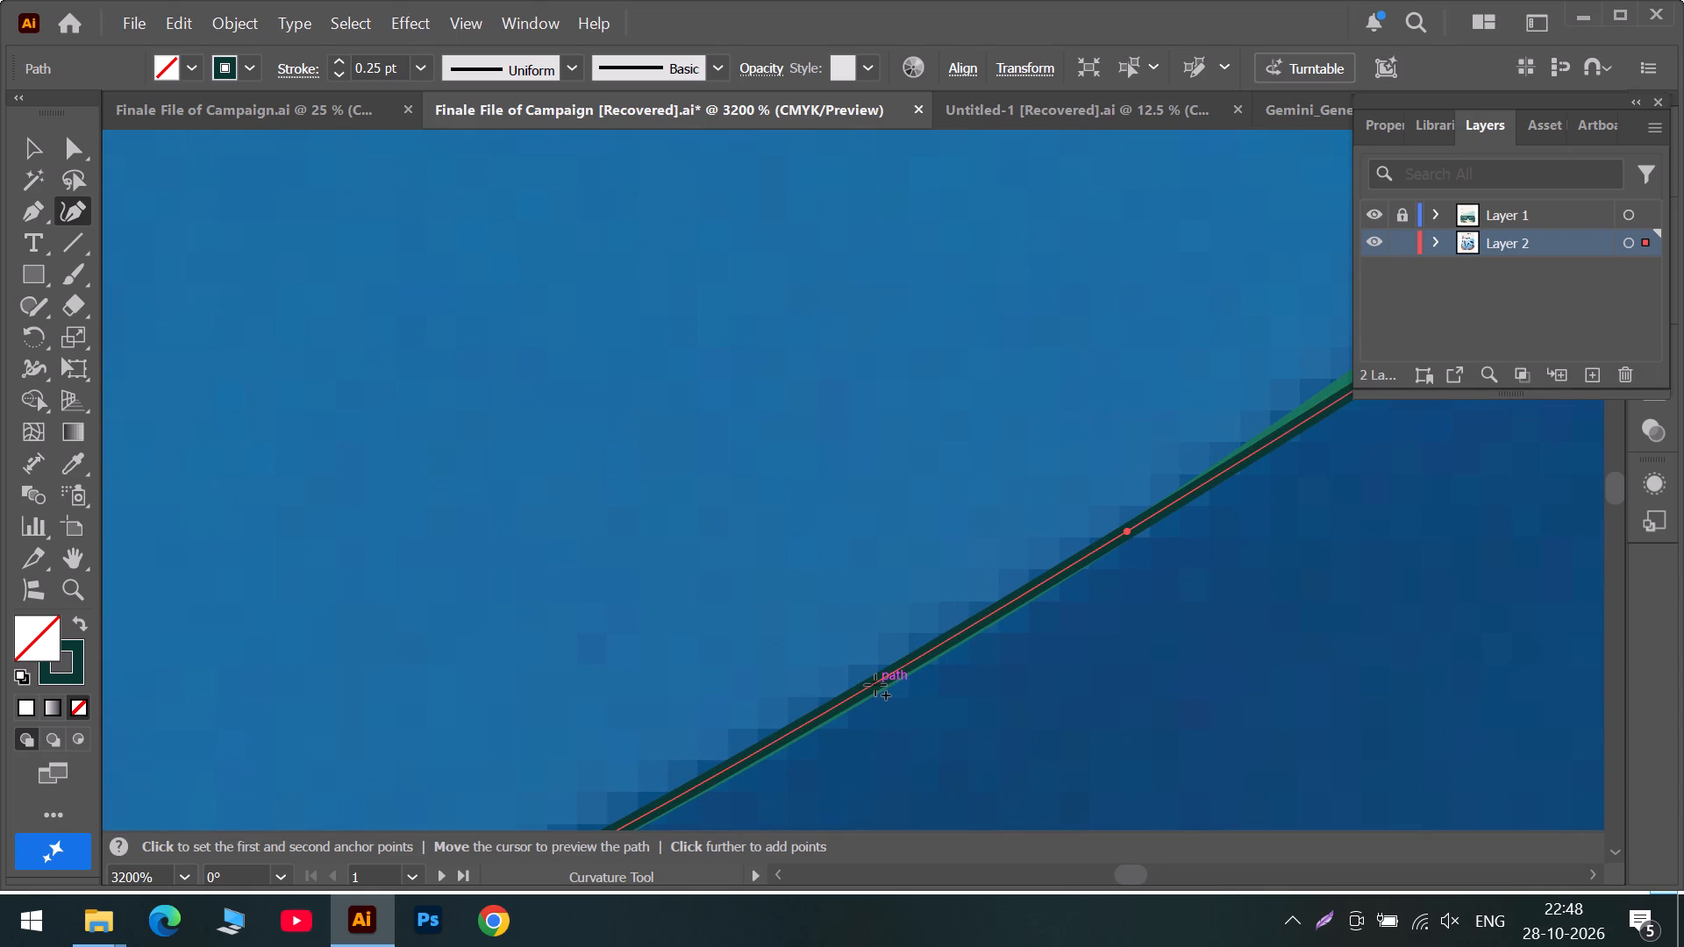
left_click(874, 685)
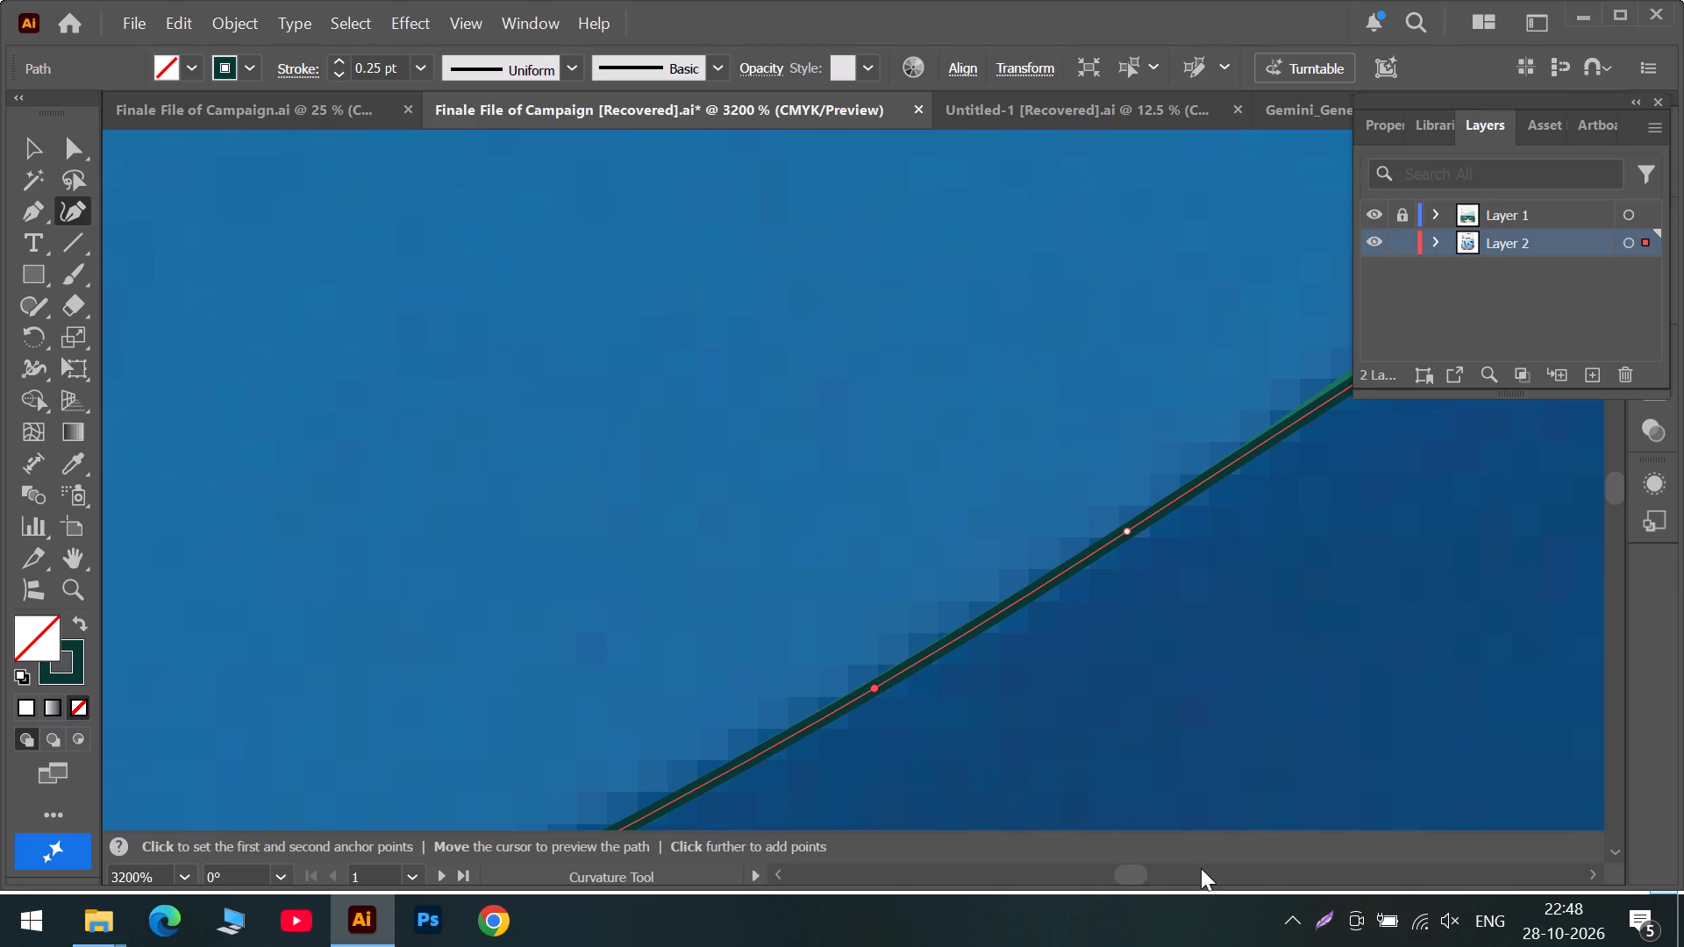
Add two points to the hill path farther up the slope and position them along the dark hill's green outline.
left_click(1203, 873)
scroll(939, 465, "up", 3)
left_click_drag(871, 403, 870, 403)
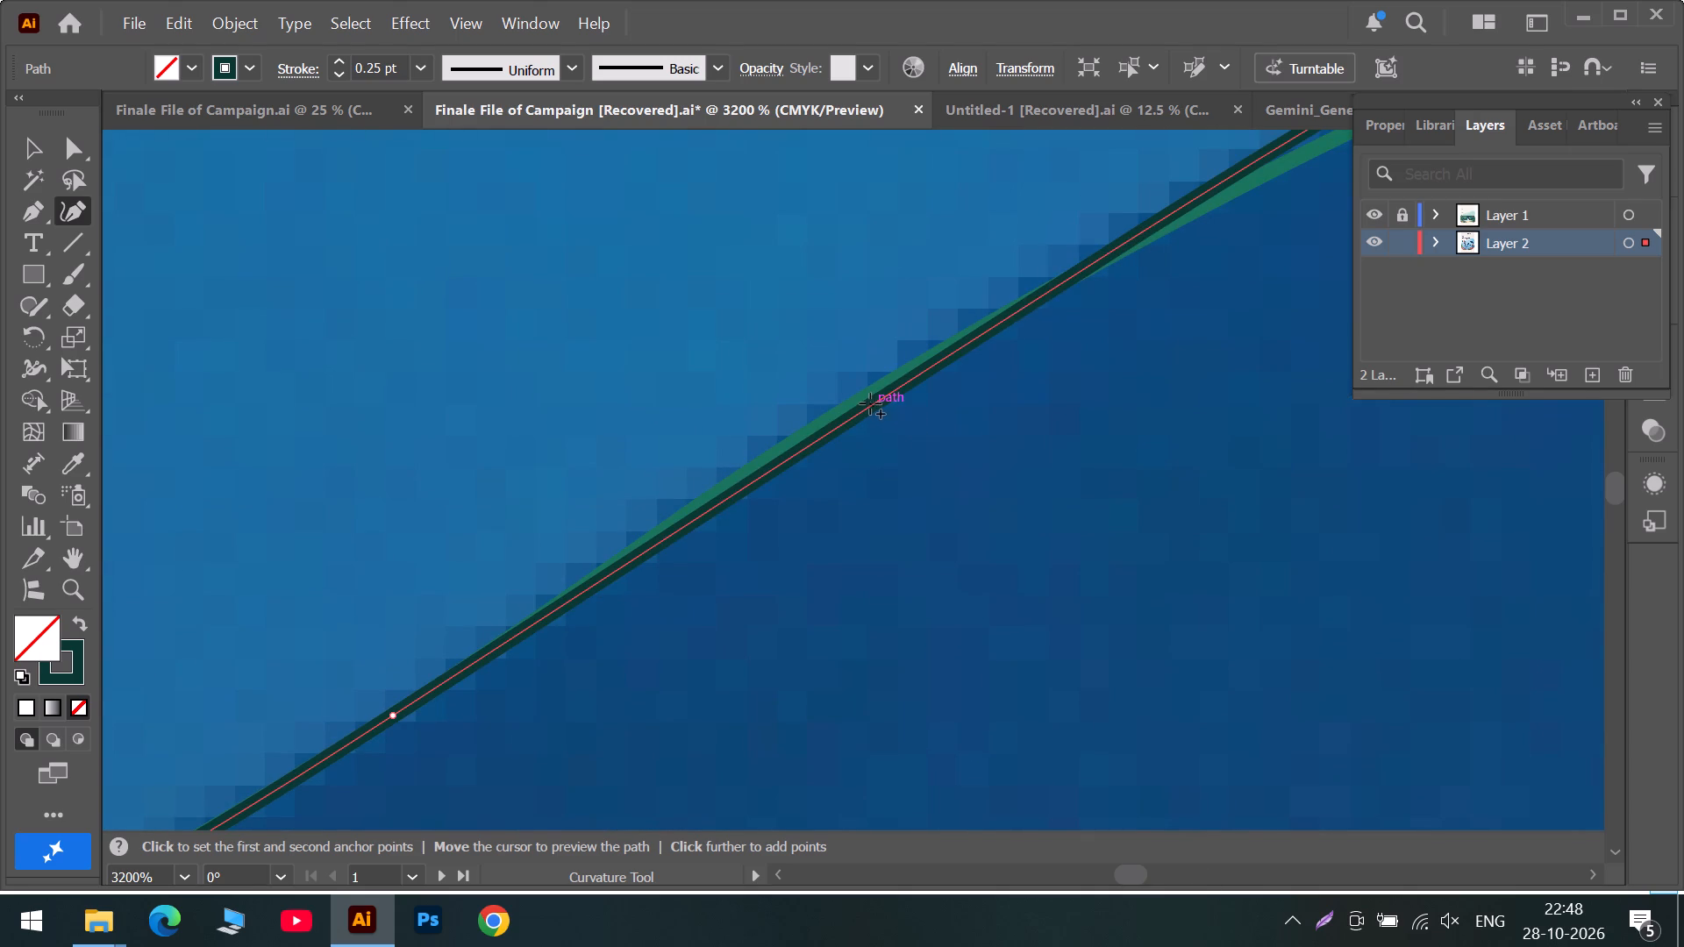
left_click_drag(870, 403, 795, 441)
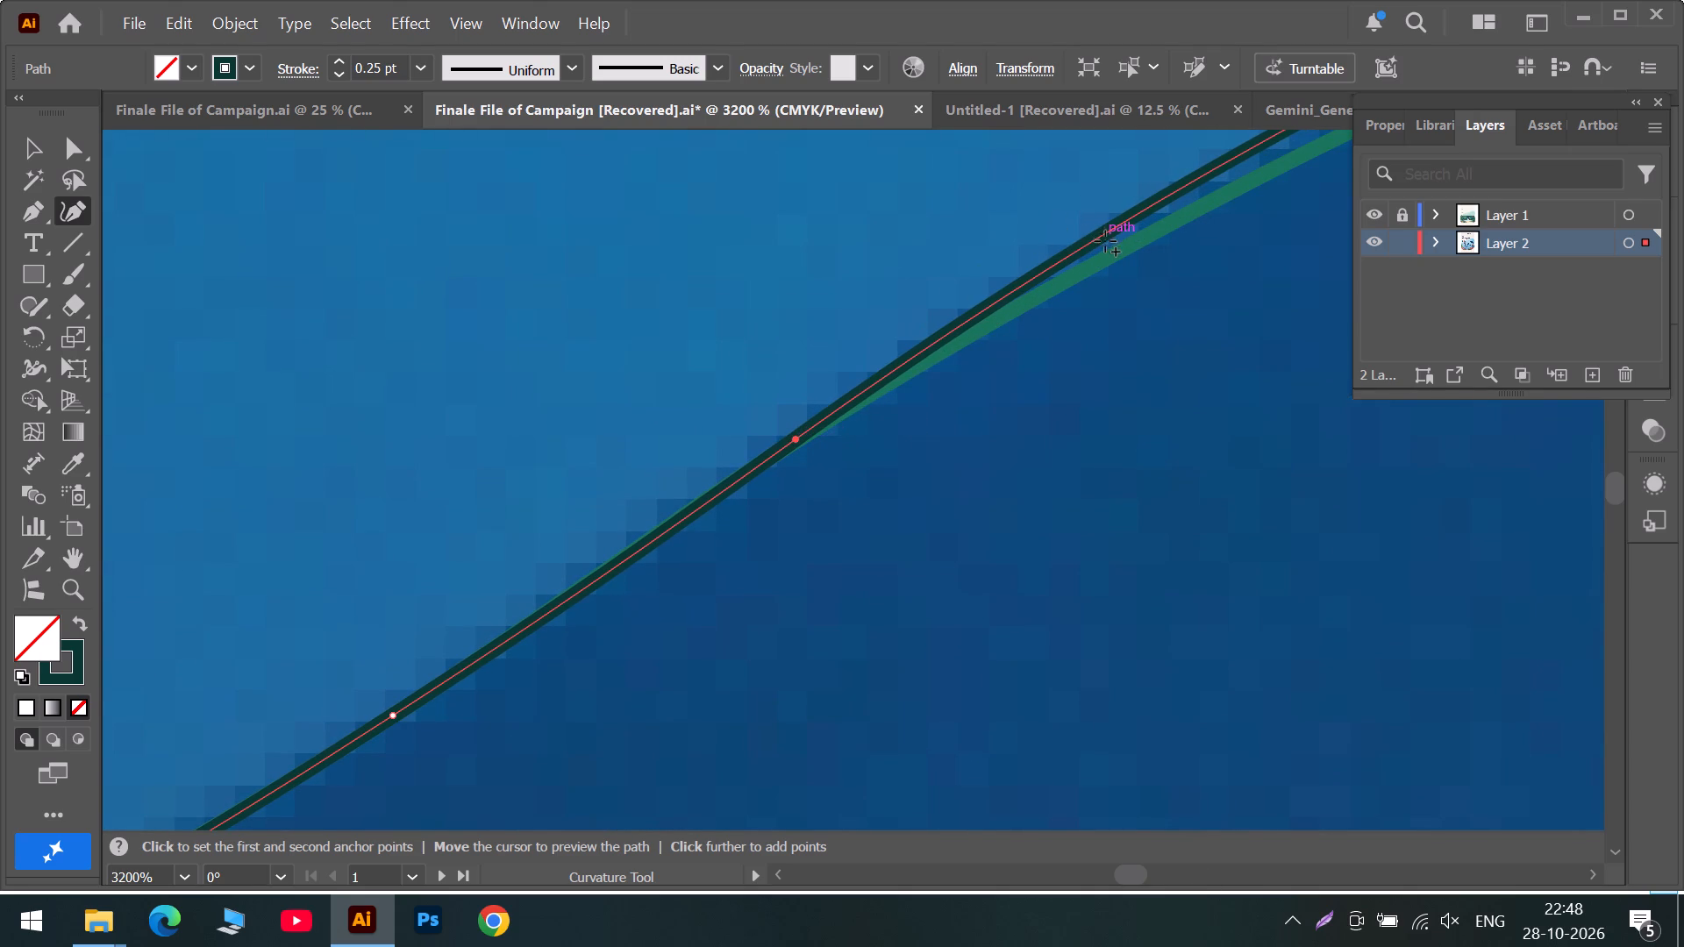
left_click_drag(1088, 239, 1113, 253)
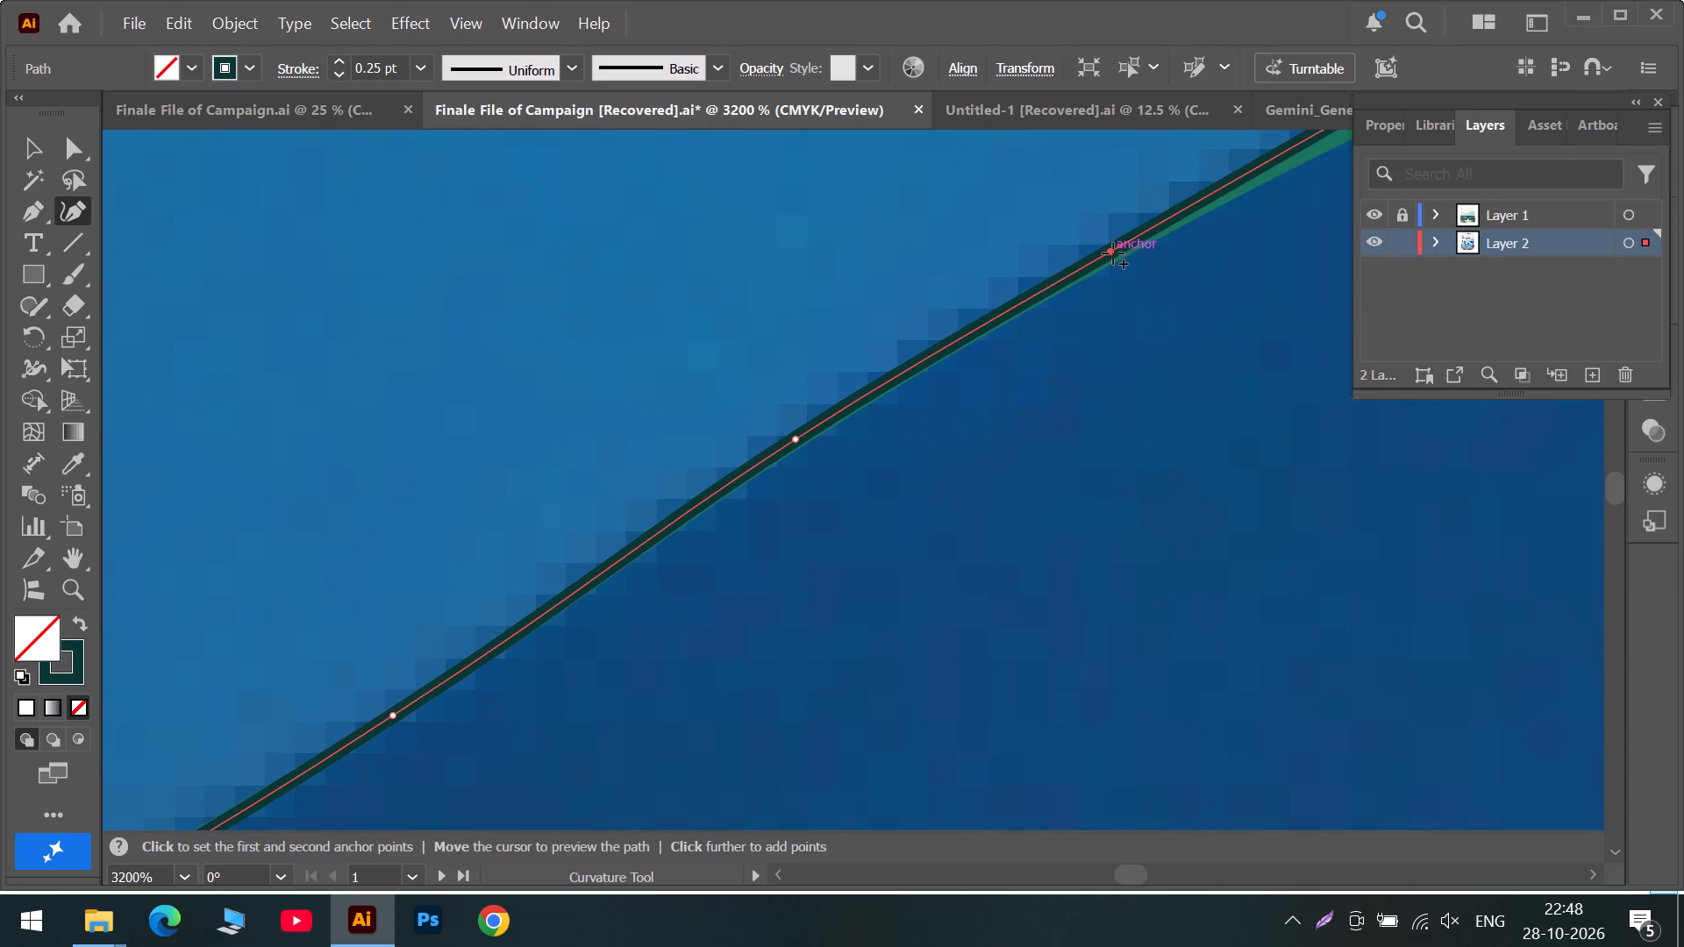
left_click_drag(1113, 253, 1119, 254)
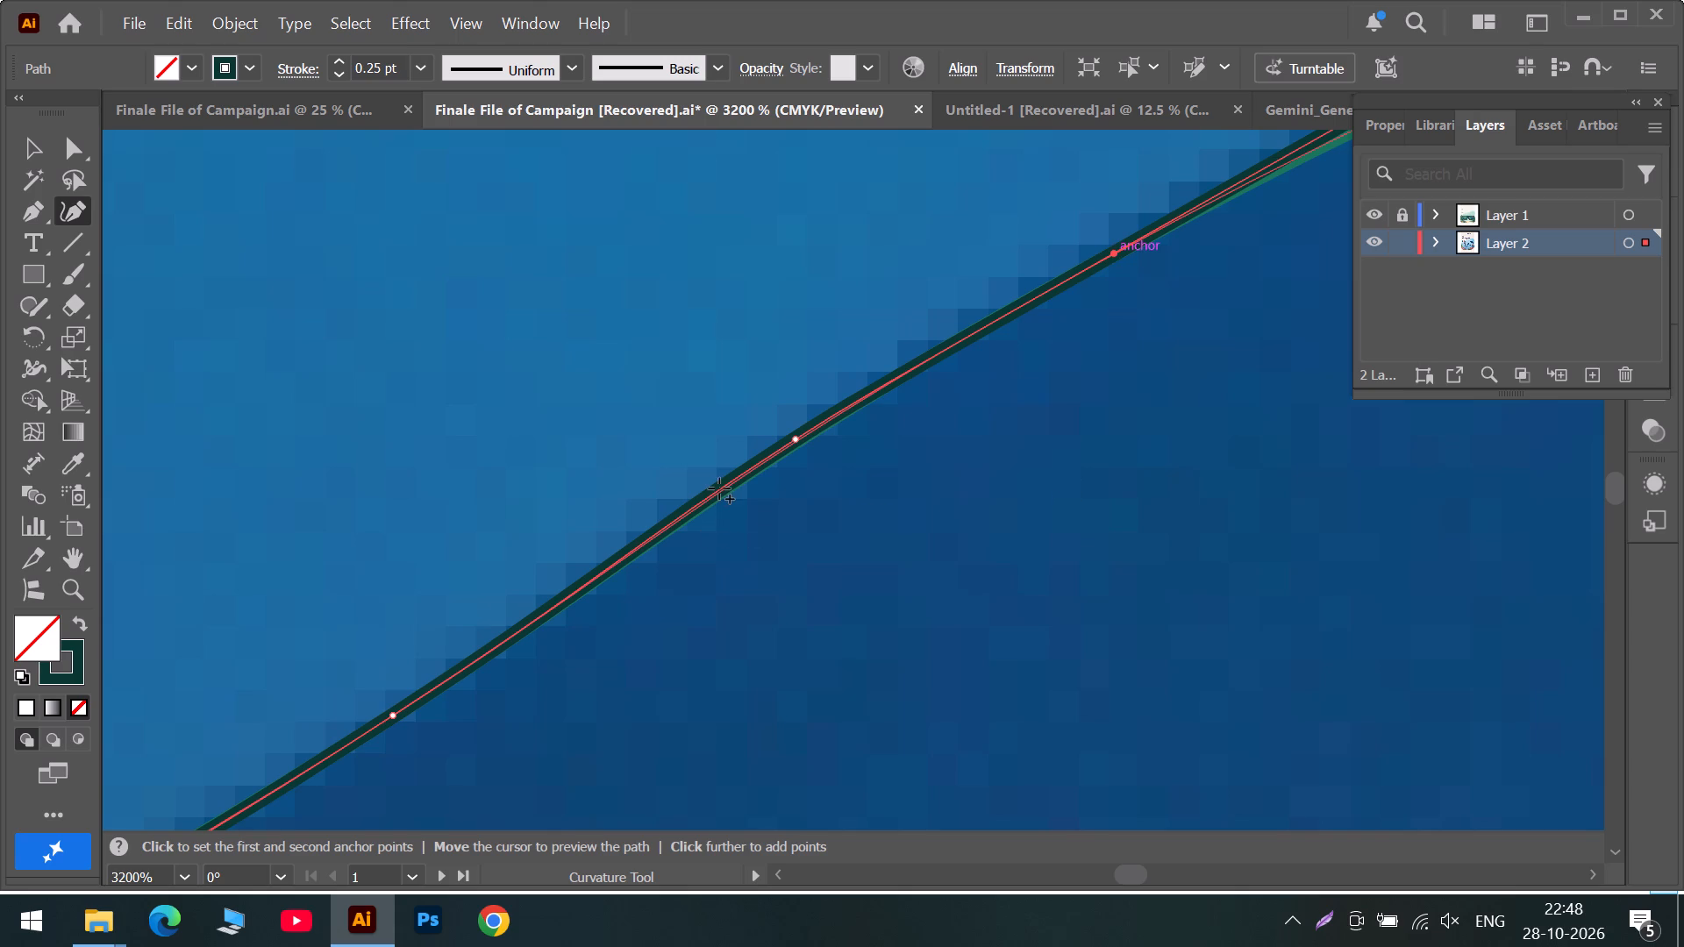
left_click_drag(796, 441, 804, 435)
Position a hill path point on the dark hill's green outline where the slope starts to level off.
left_click(1217, 871)
scroll(830, 425, "up", 2)
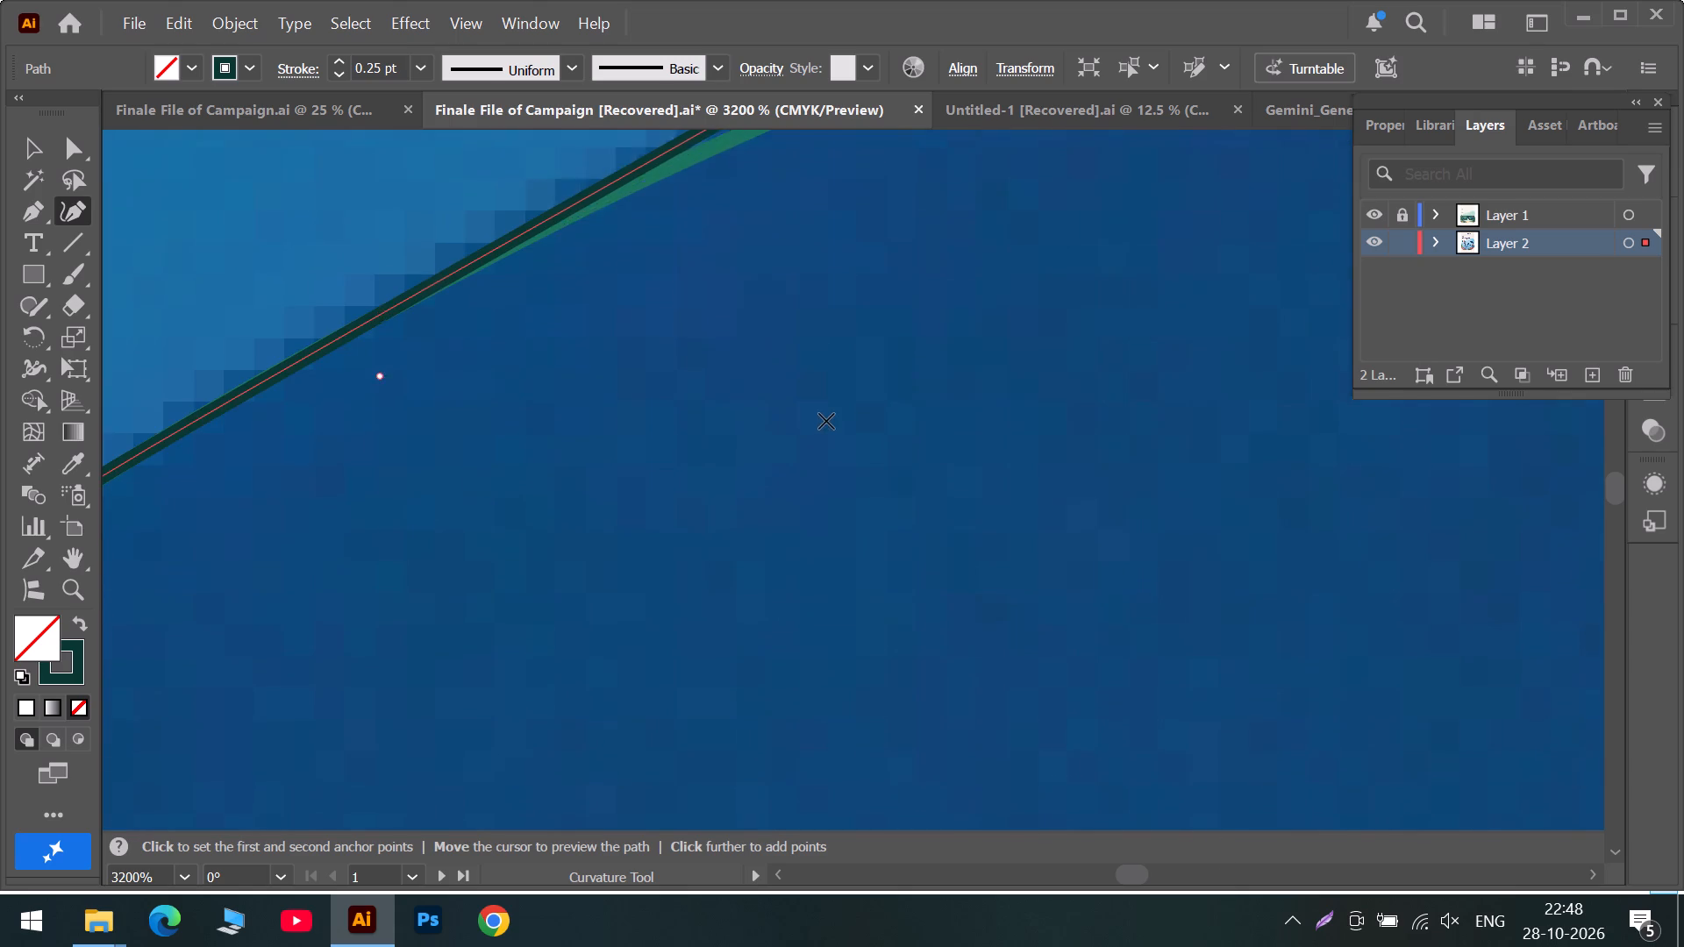
scroll(826, 421, "up", 2)
left_click_drag(883, 215, 808, 287)
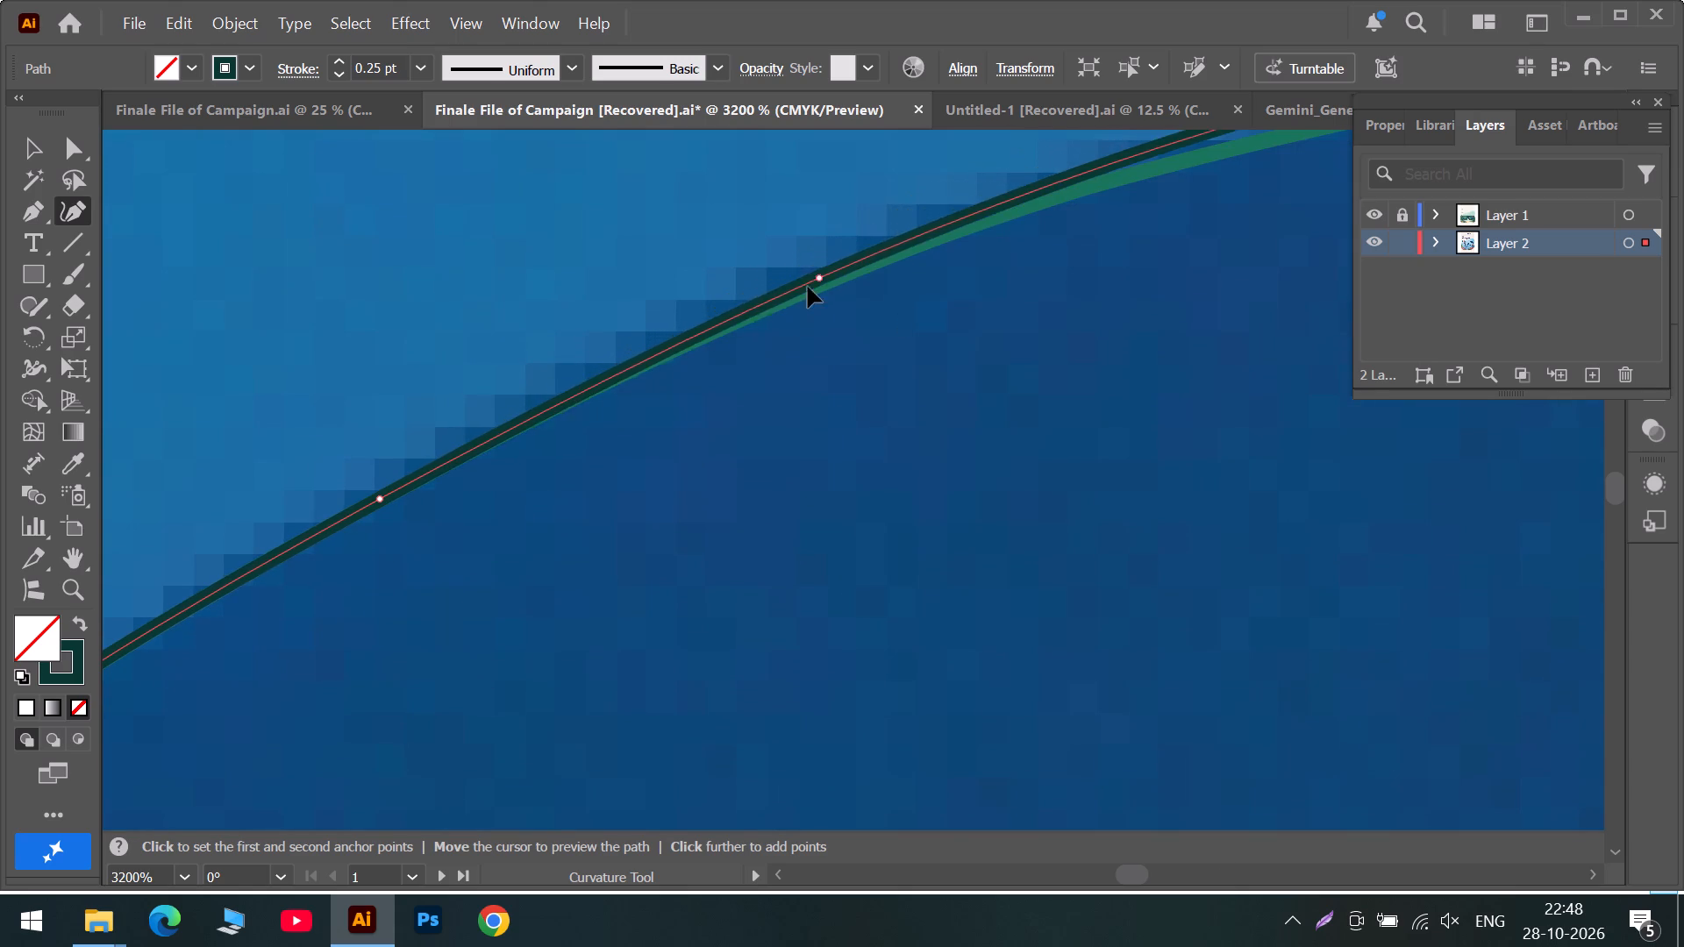
left_click_drag(808, 287, 801, 293)
Fit the hill path to the curved upper part of the dark hill's green outline by positioning three points along it.
scroll(804, 291, "up", 1)
left_click(1211, 879)
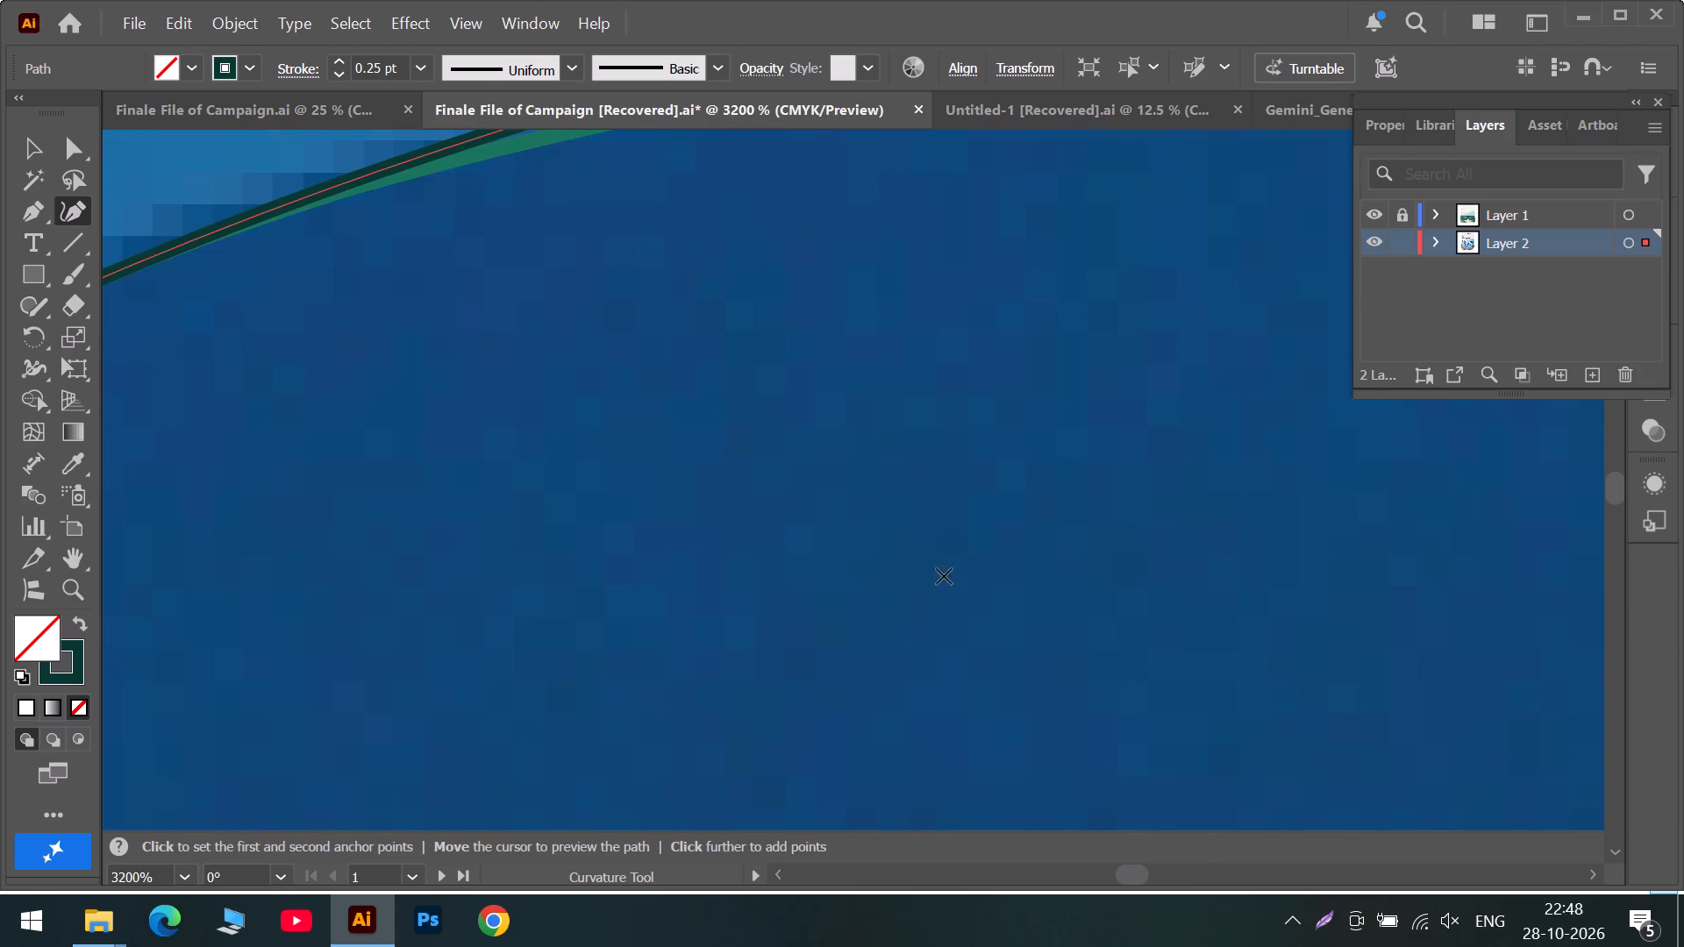
scroll(810, 368, "up", 4)
left_click_drag(879, 275, 896, 289)
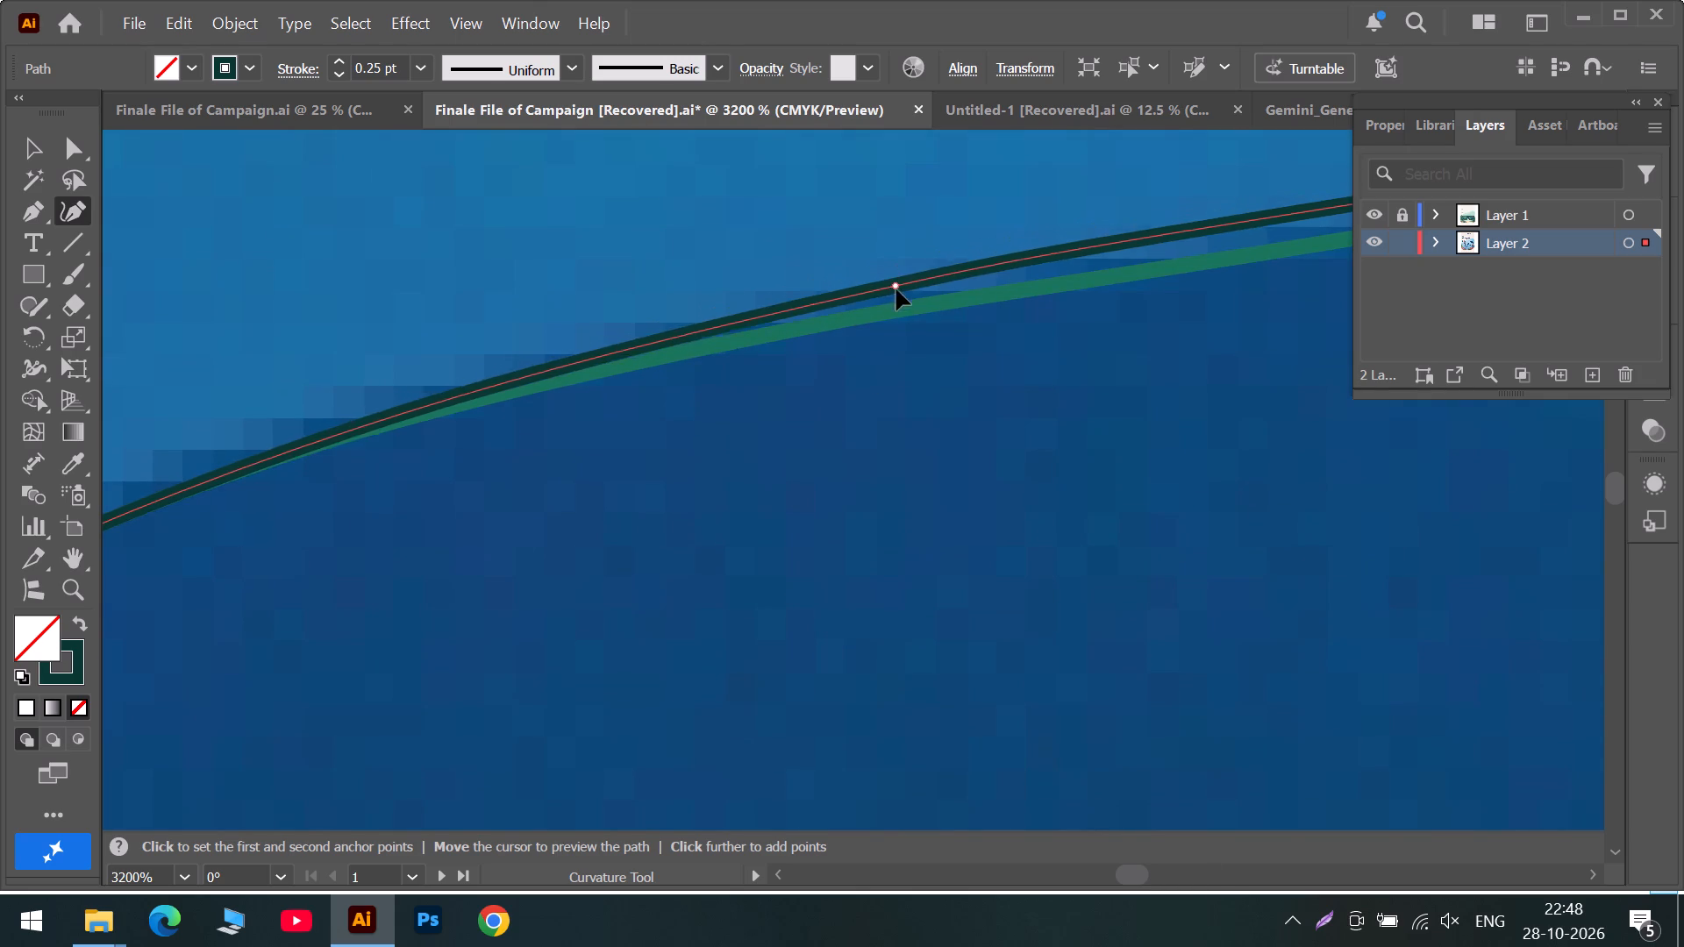
left_click_drag(896, 289, 452, 408)
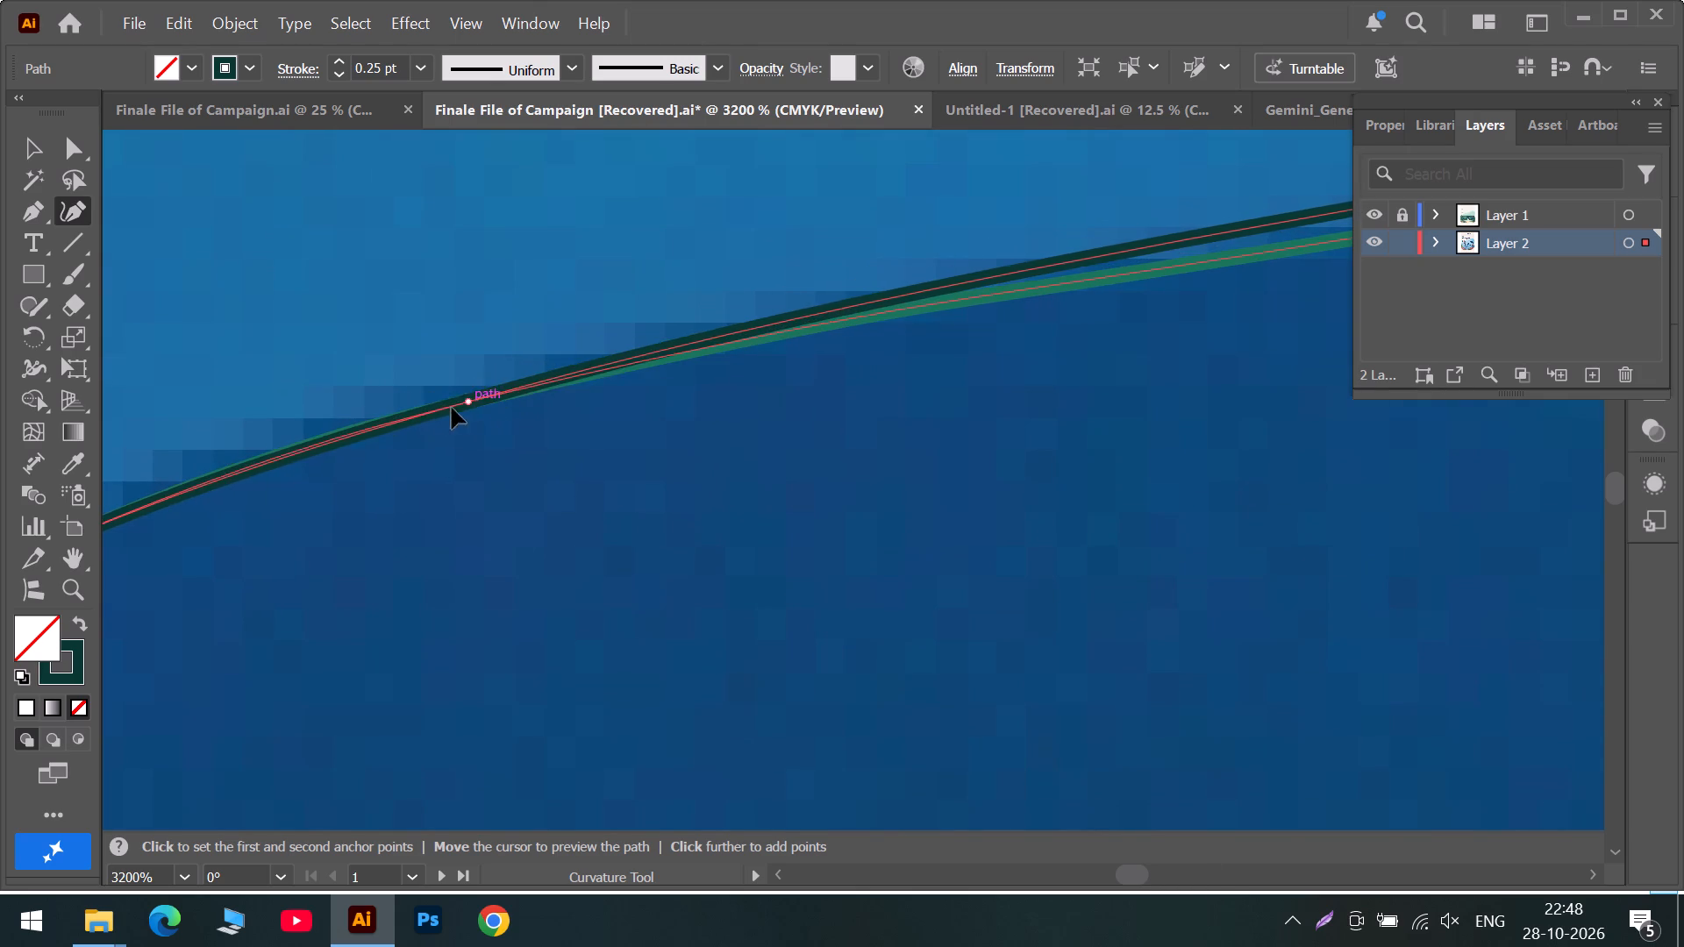
left_click_drag(452, 408, 419, 414)
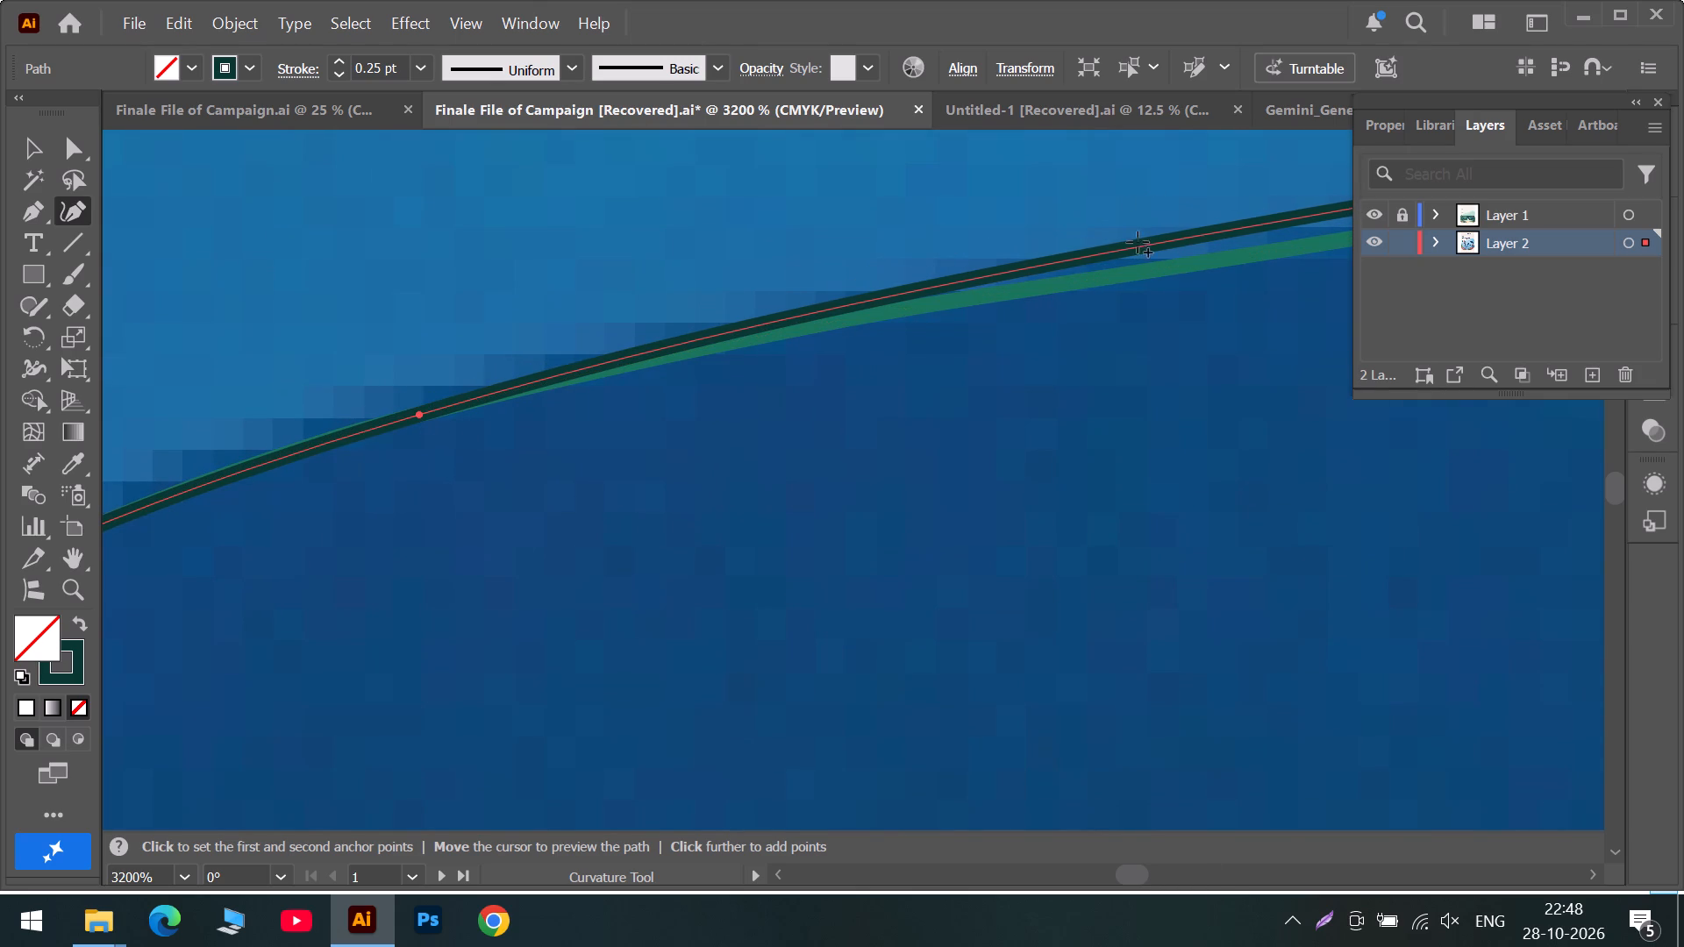
left_click_drag(1136, 248, 1000, 292)
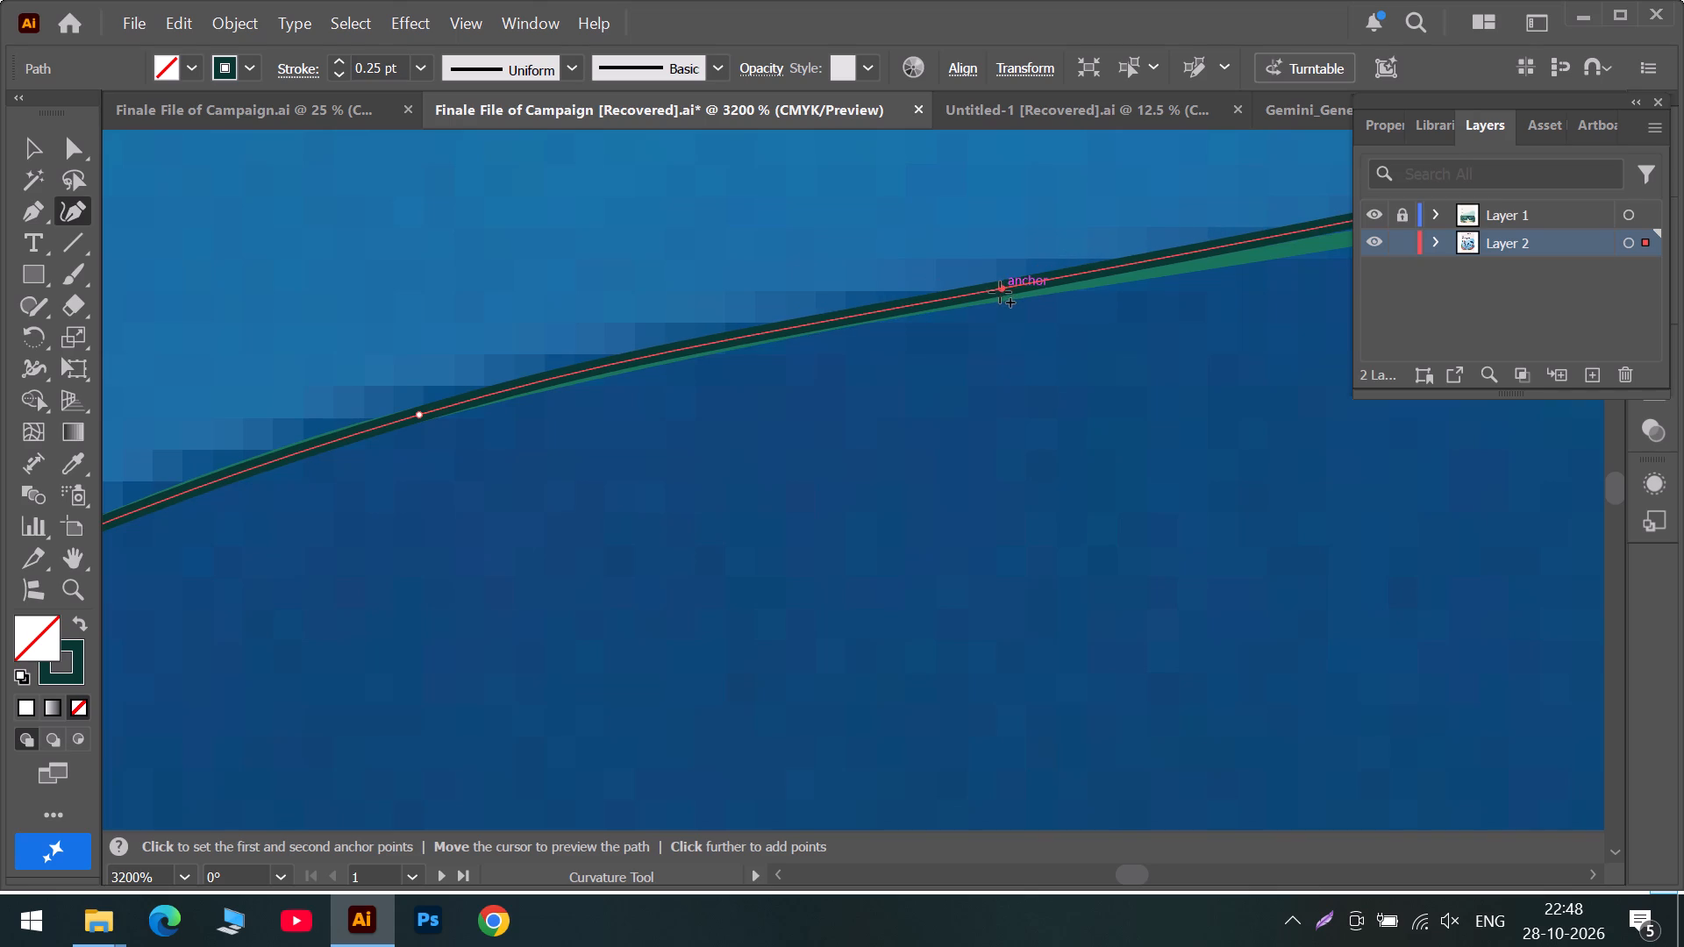
left_click_drag(1000, 292, 1009, 286)
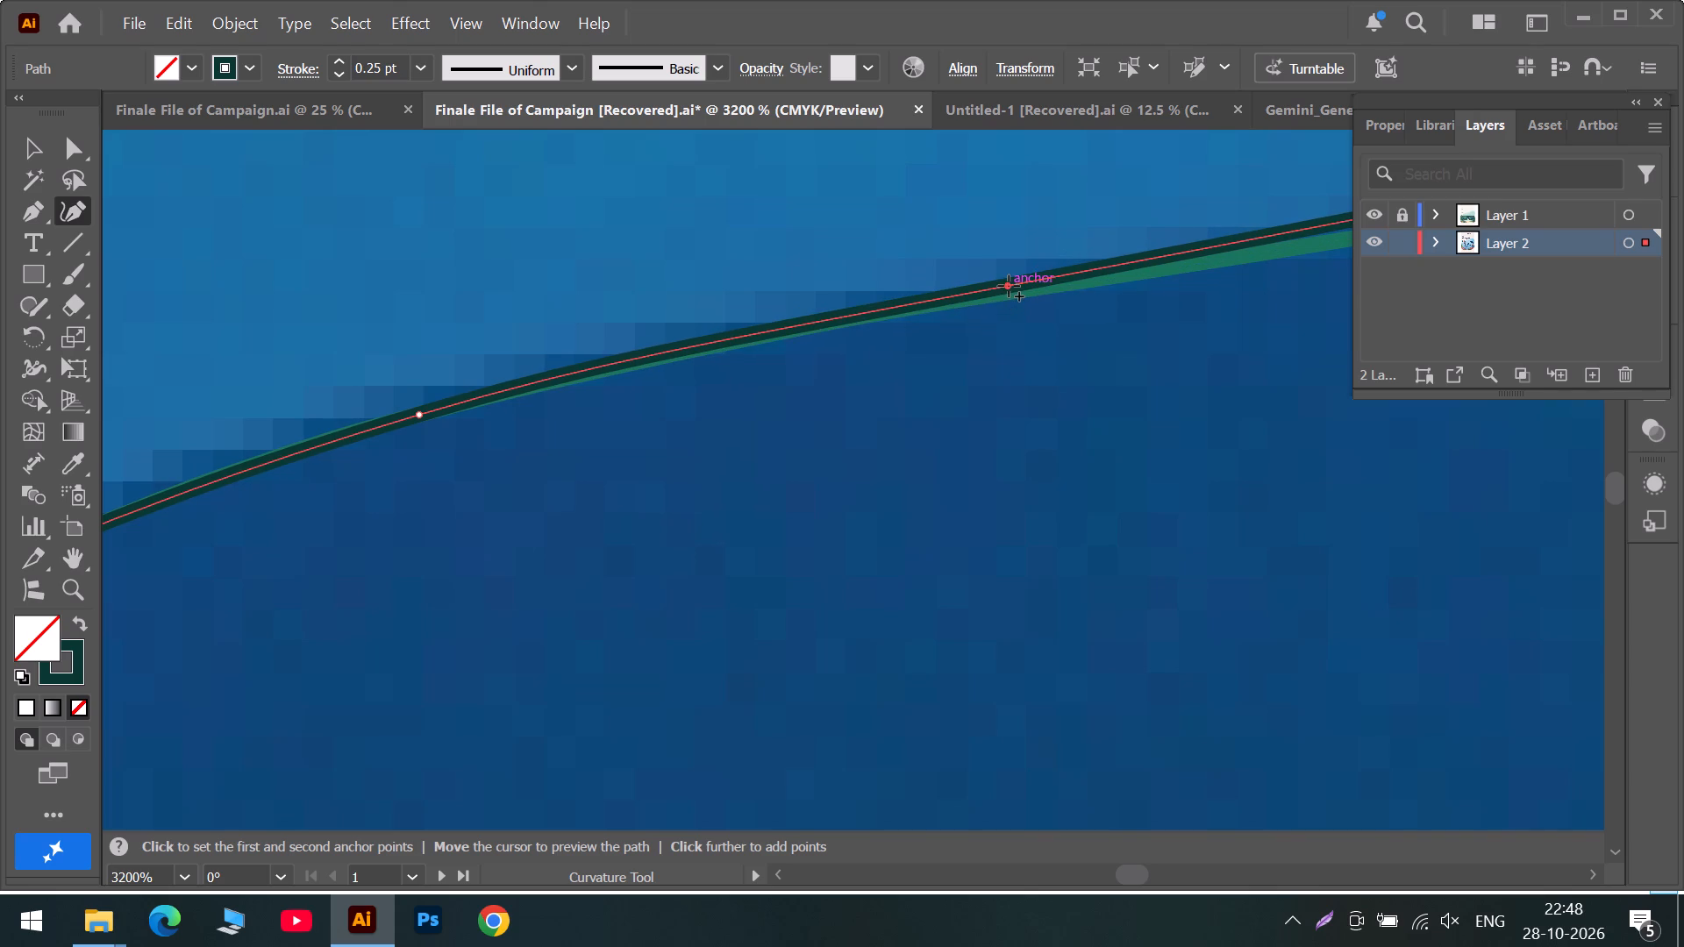
left_click_drag(1009, 286, 1000, 295)
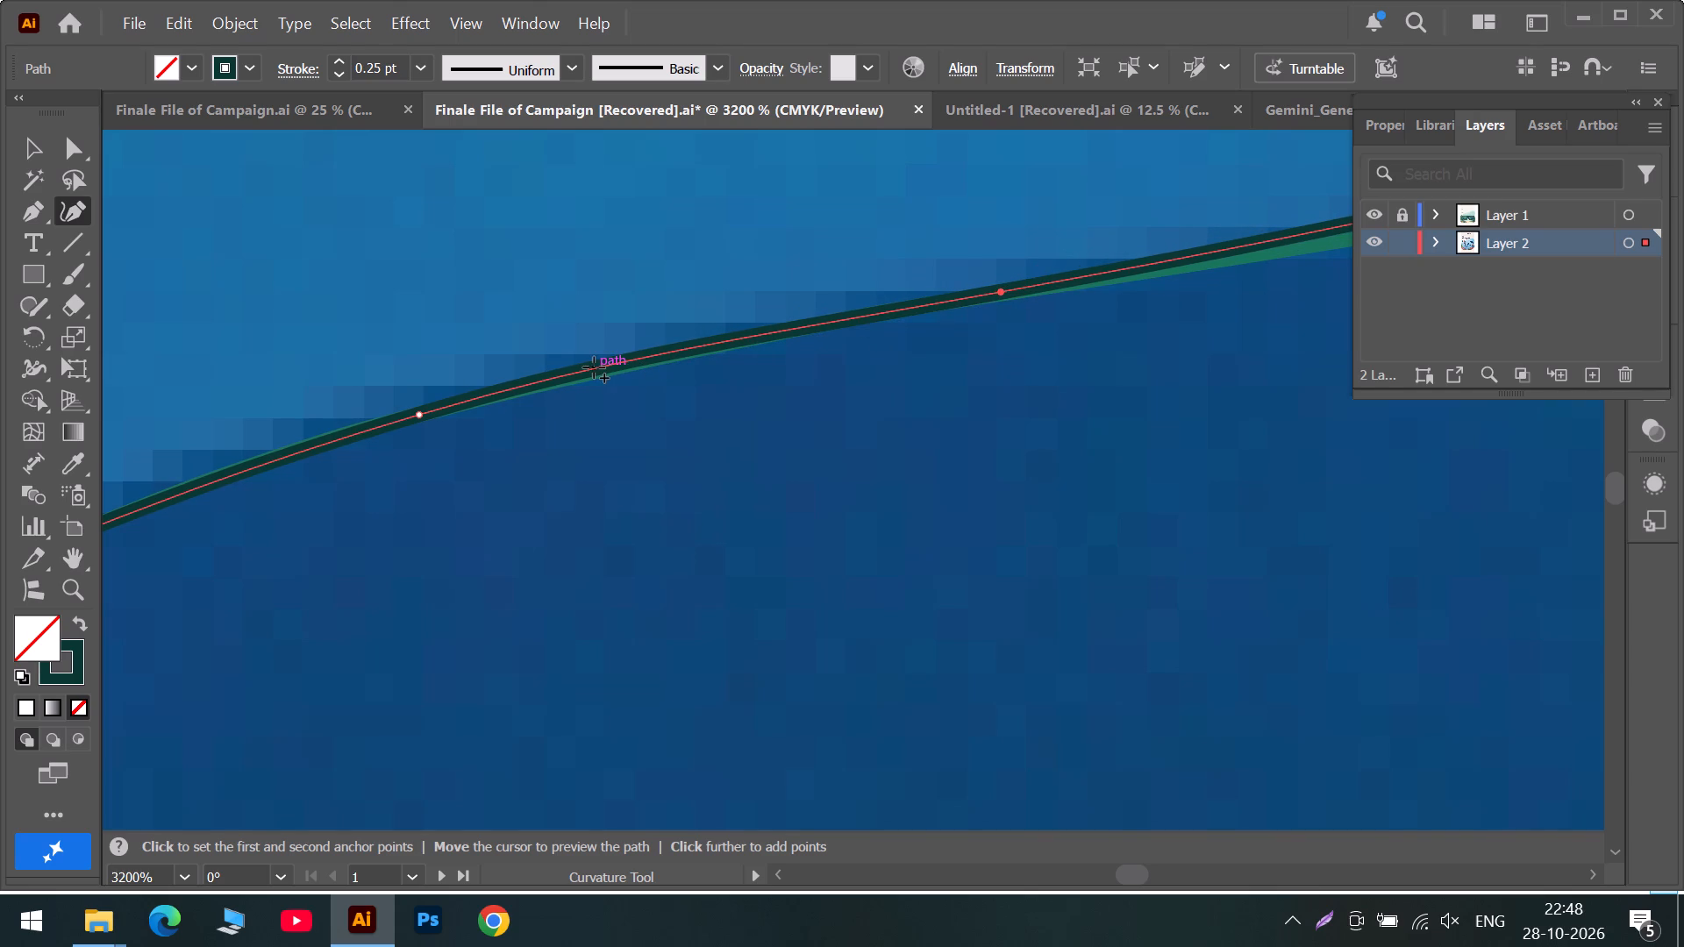
left_click_drag(594, 367, 618, 366)
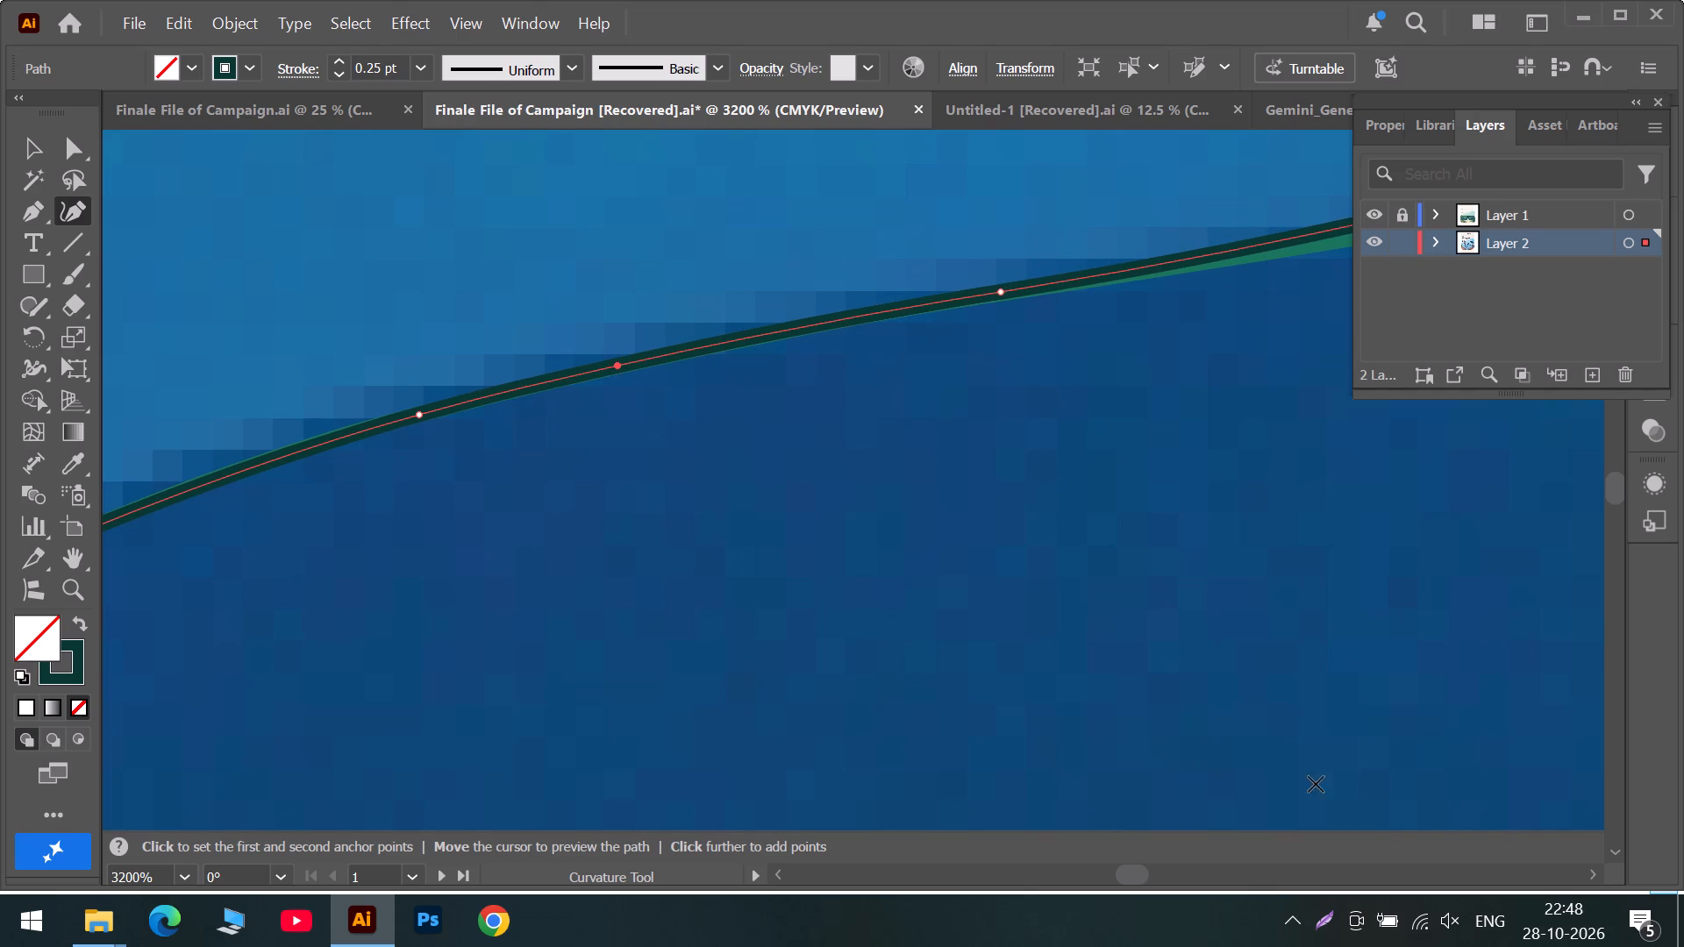
Move the hill path anchor on the gentle slope near the dark hill's peak onto the green outline and add a point before it.
left_click(1270, 879)
scroll(1071, 392, "up", 5)
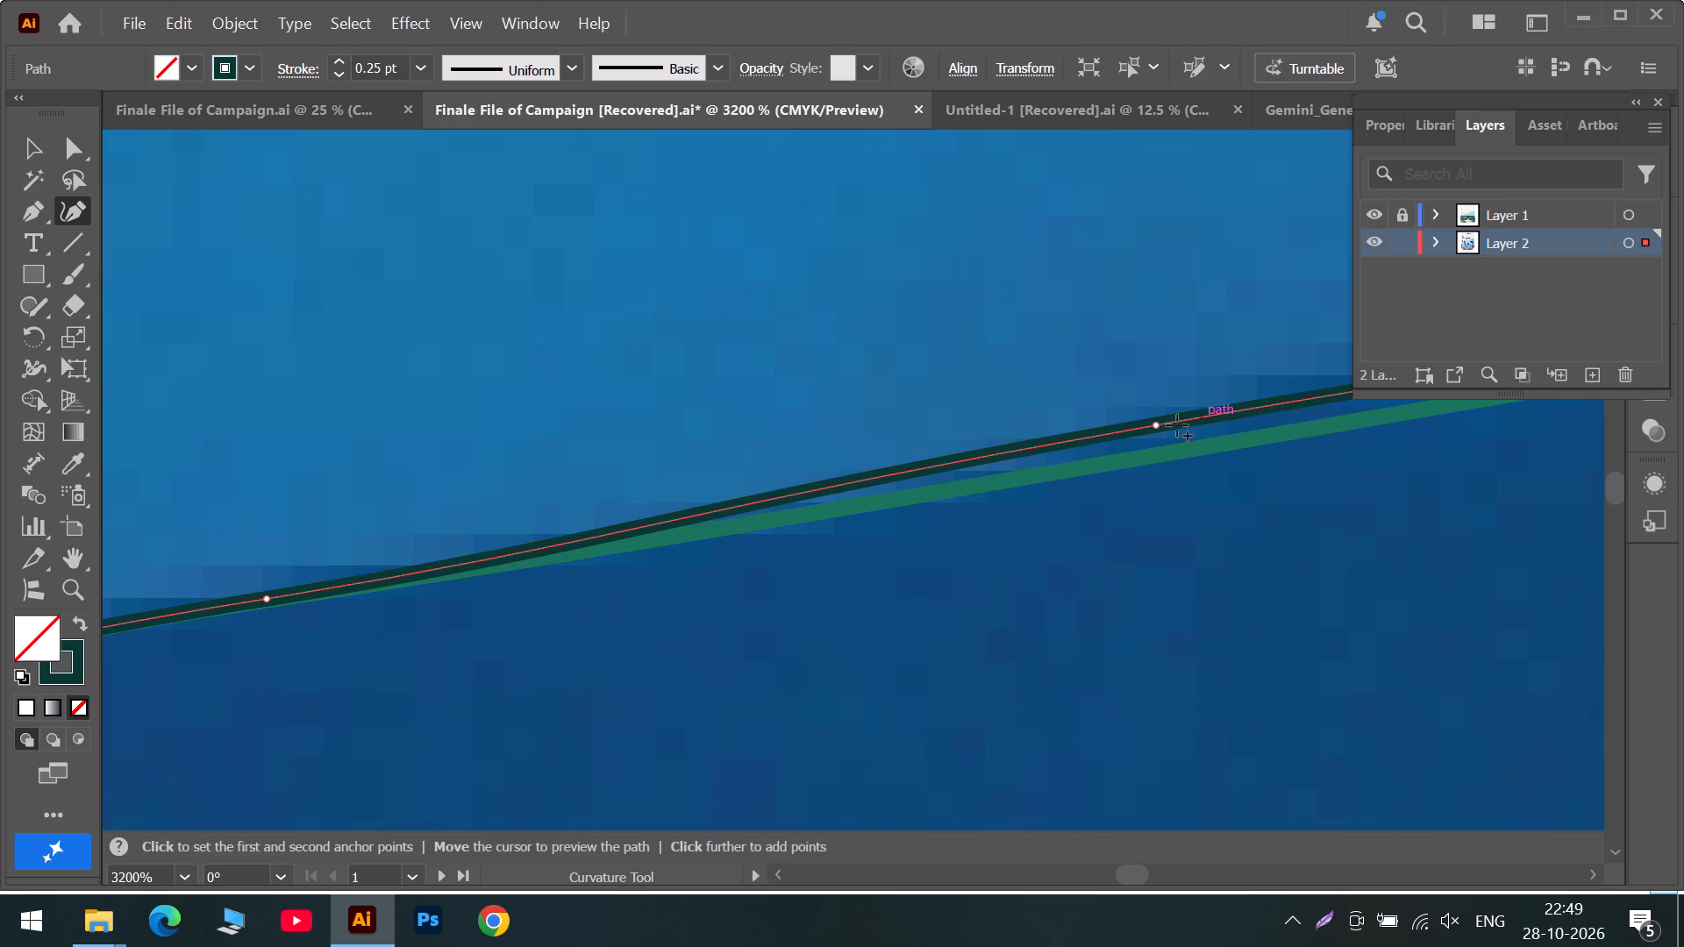
left_click_drag(1156, 425, 1091, 463)
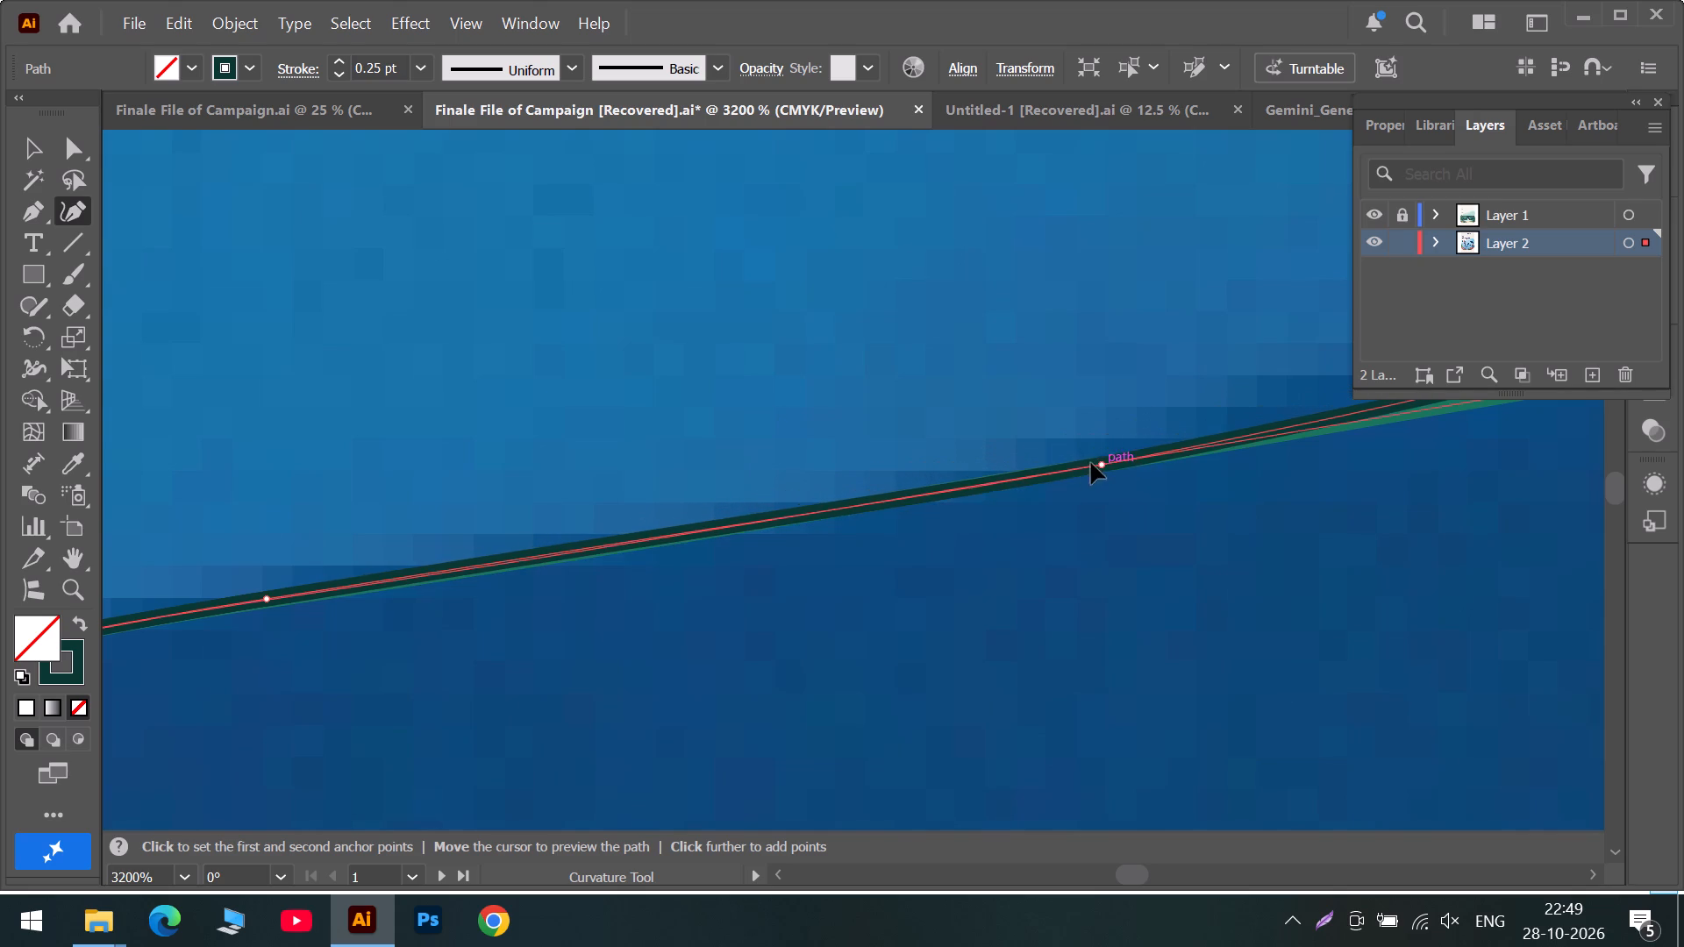
left_click_drag(1091, 463, 1048, 474)
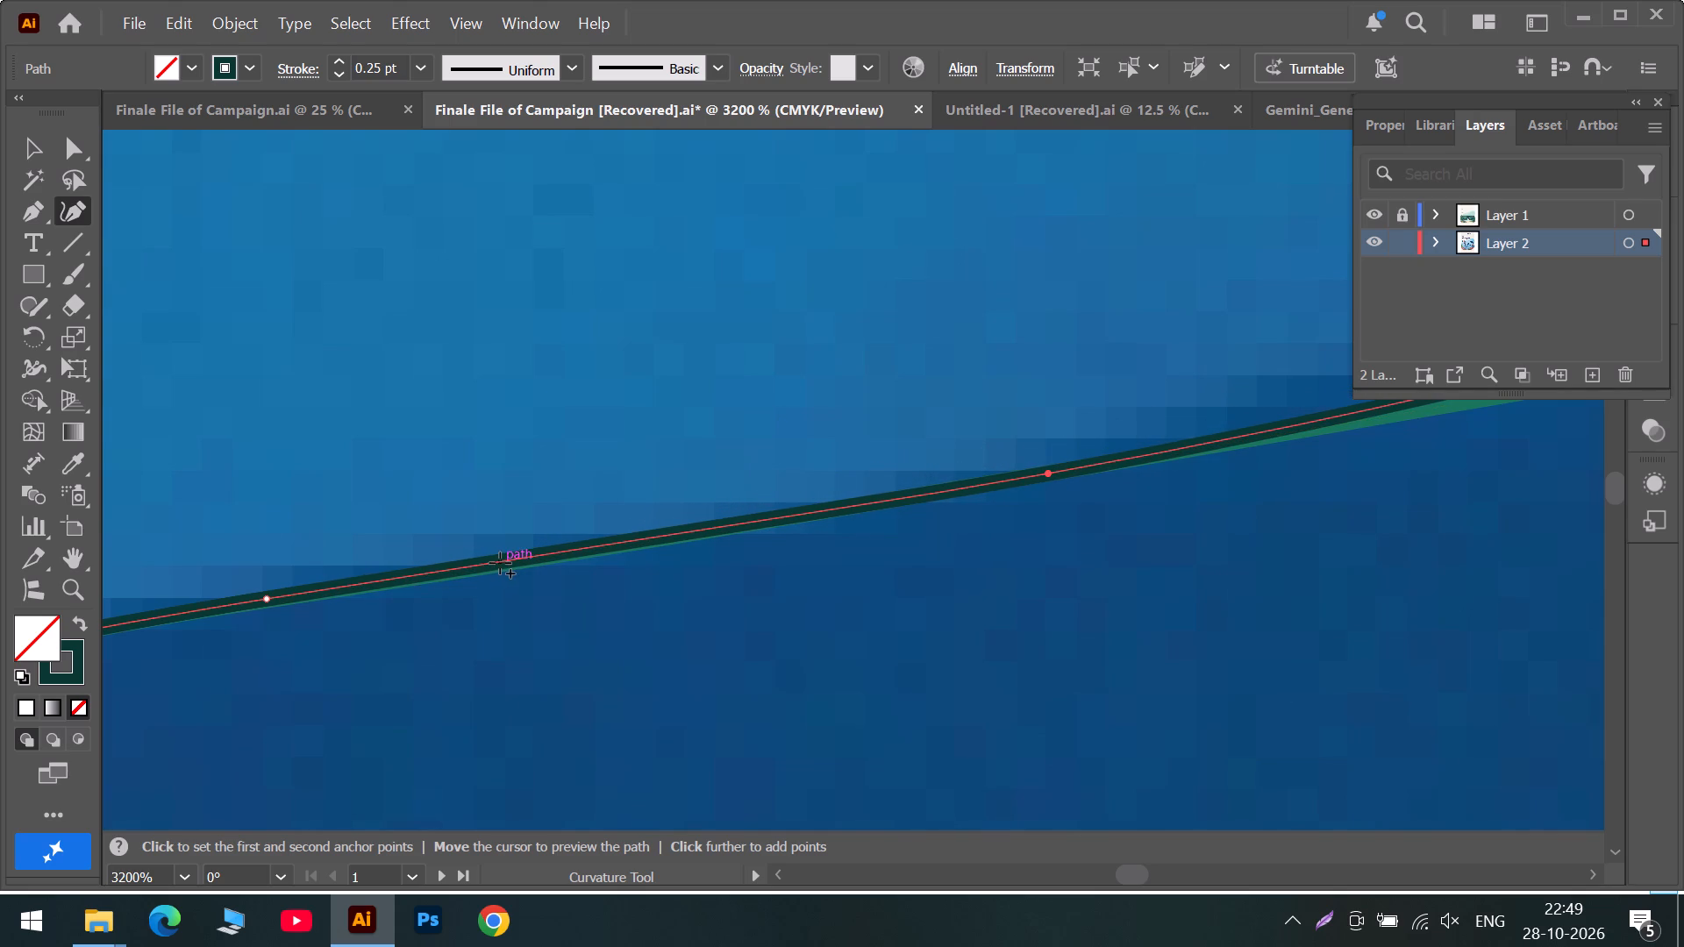
left_click_drag(500, 563, 510, 563)
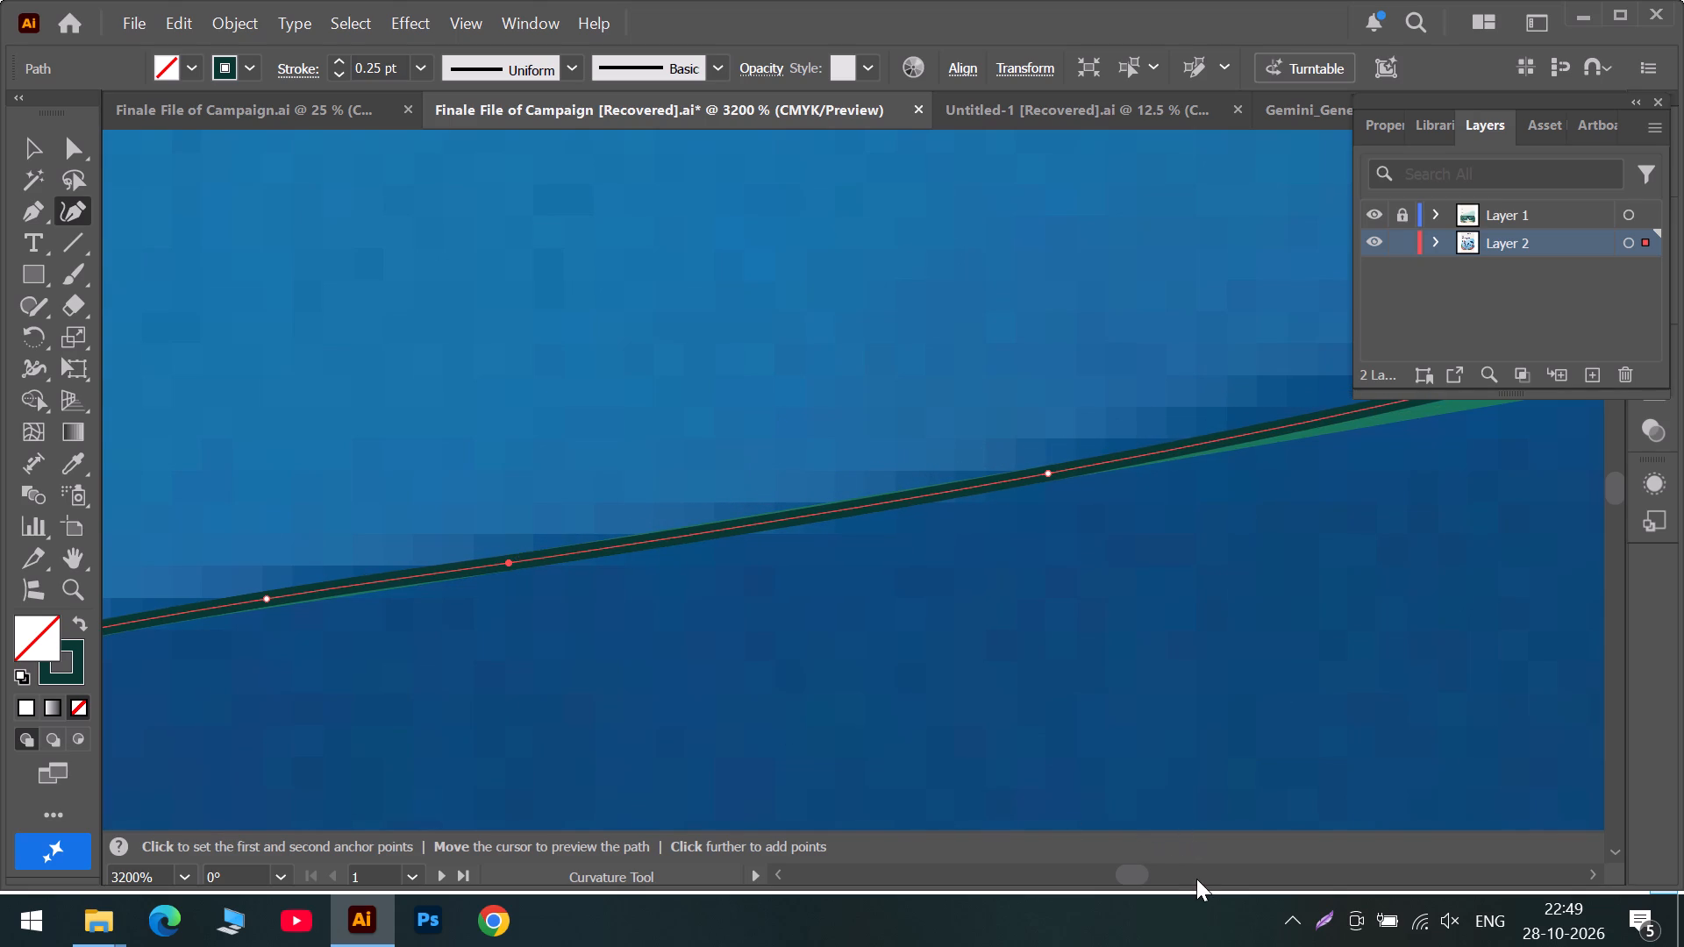
Move the hill path's corner anchor onto the peak of the dark hill's green outline and shift the anchor above it outward to the hill's edge.
left_click(1196, 879)
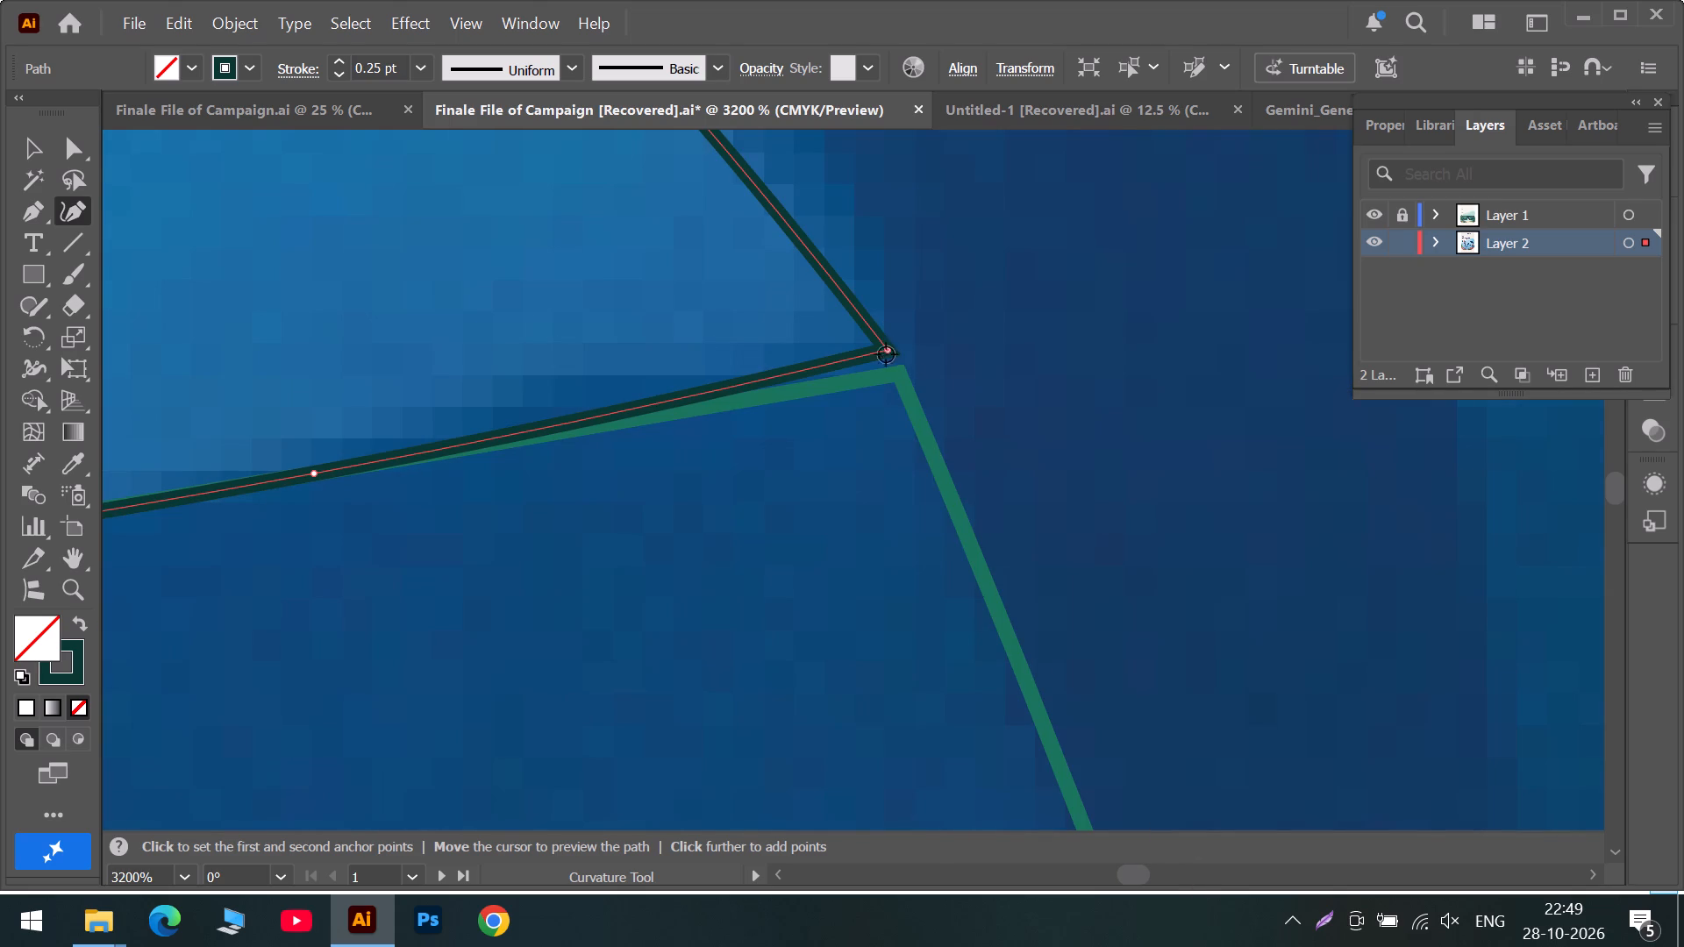
left_click_drag(885, 352, 896, 368)
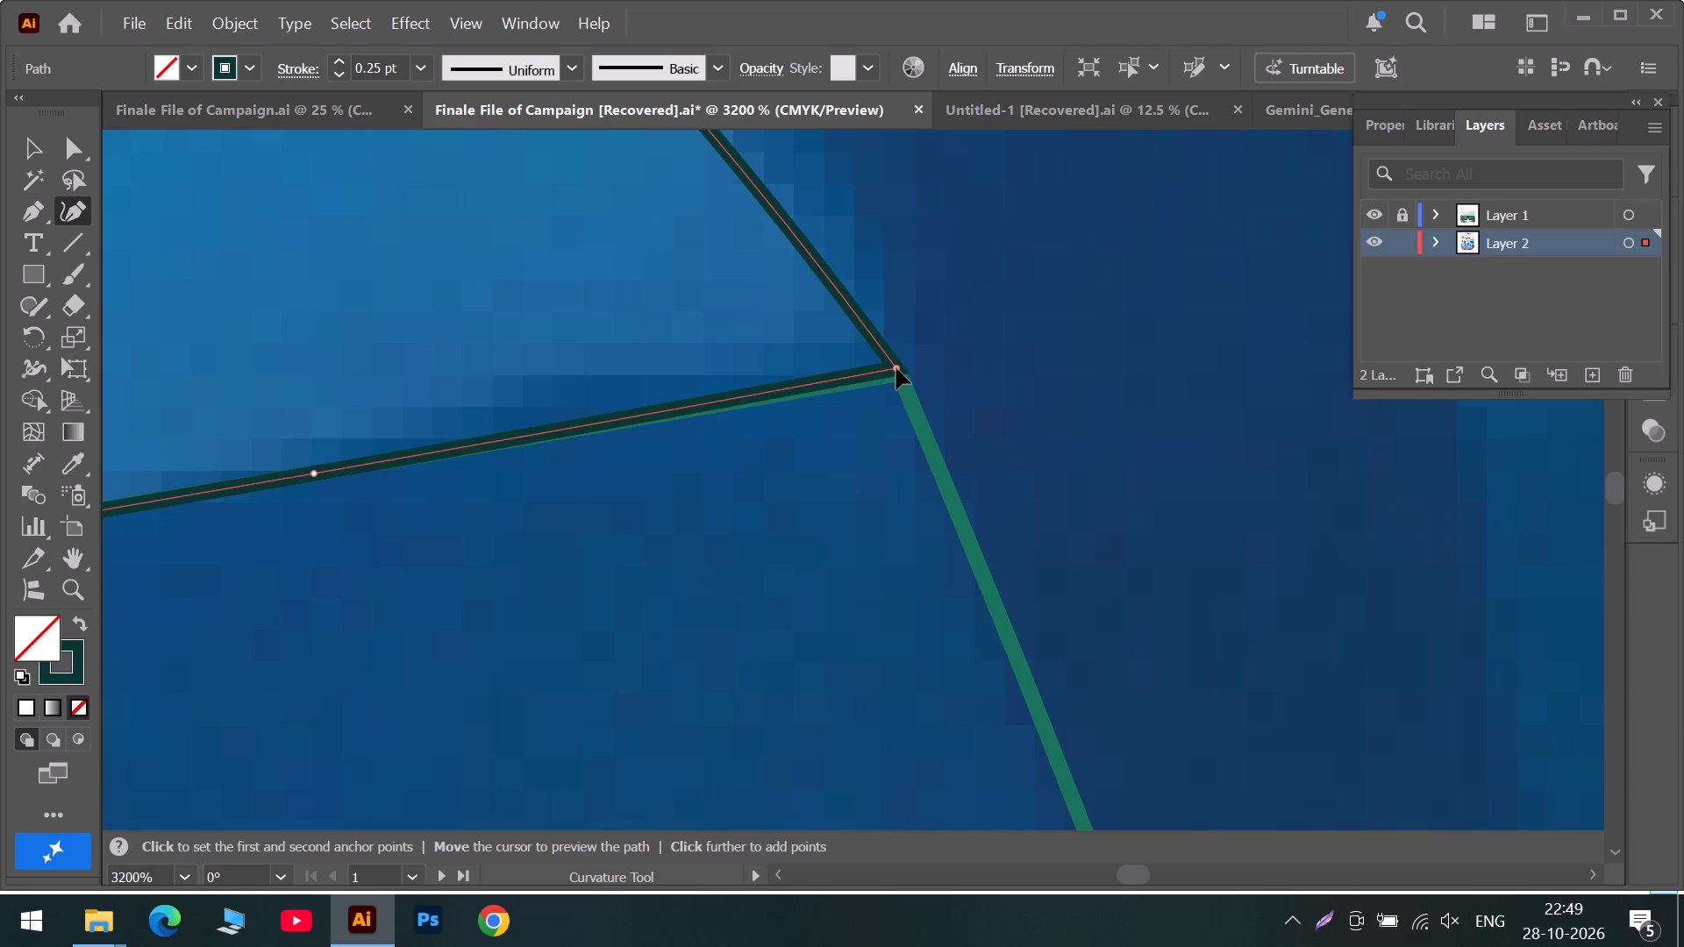
left_click_drag(896, 368, 898, 374)
scroll(755, 326, "up", 6)
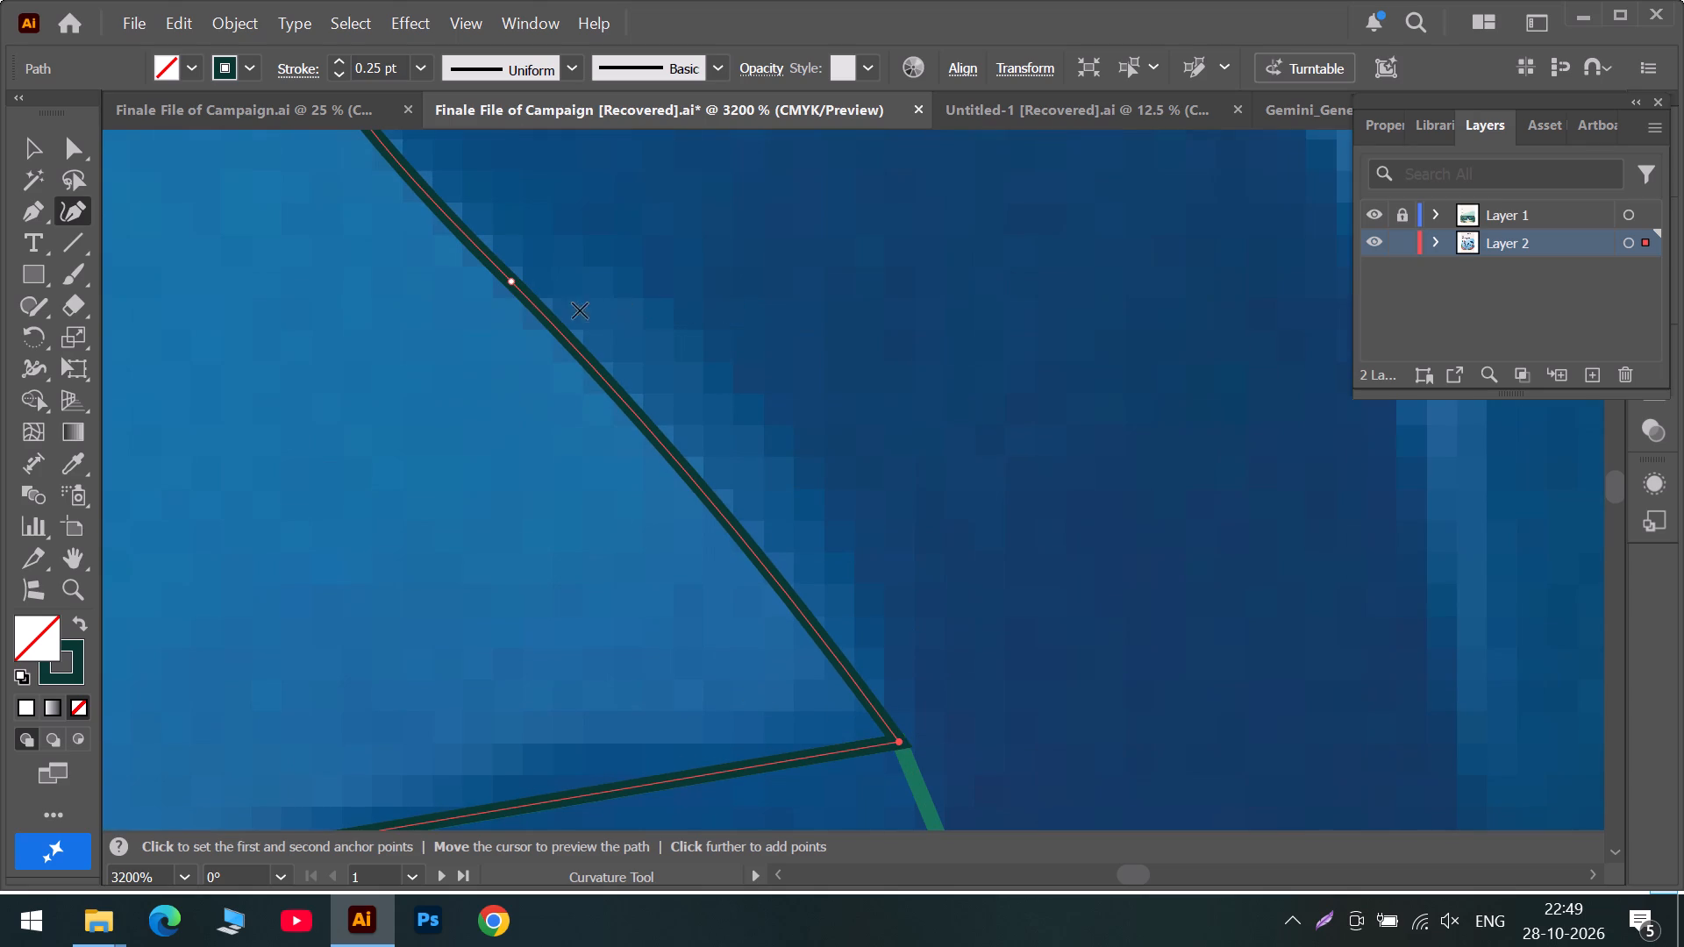
left_click_drag(511, 281, 532, 283)
Move the hill path's top corner anchor to the junction of the red outlines and nudge the anchor below it onto the hill's edge.
left_click(1080, 878)
scroll(915, 236, "up", 5)
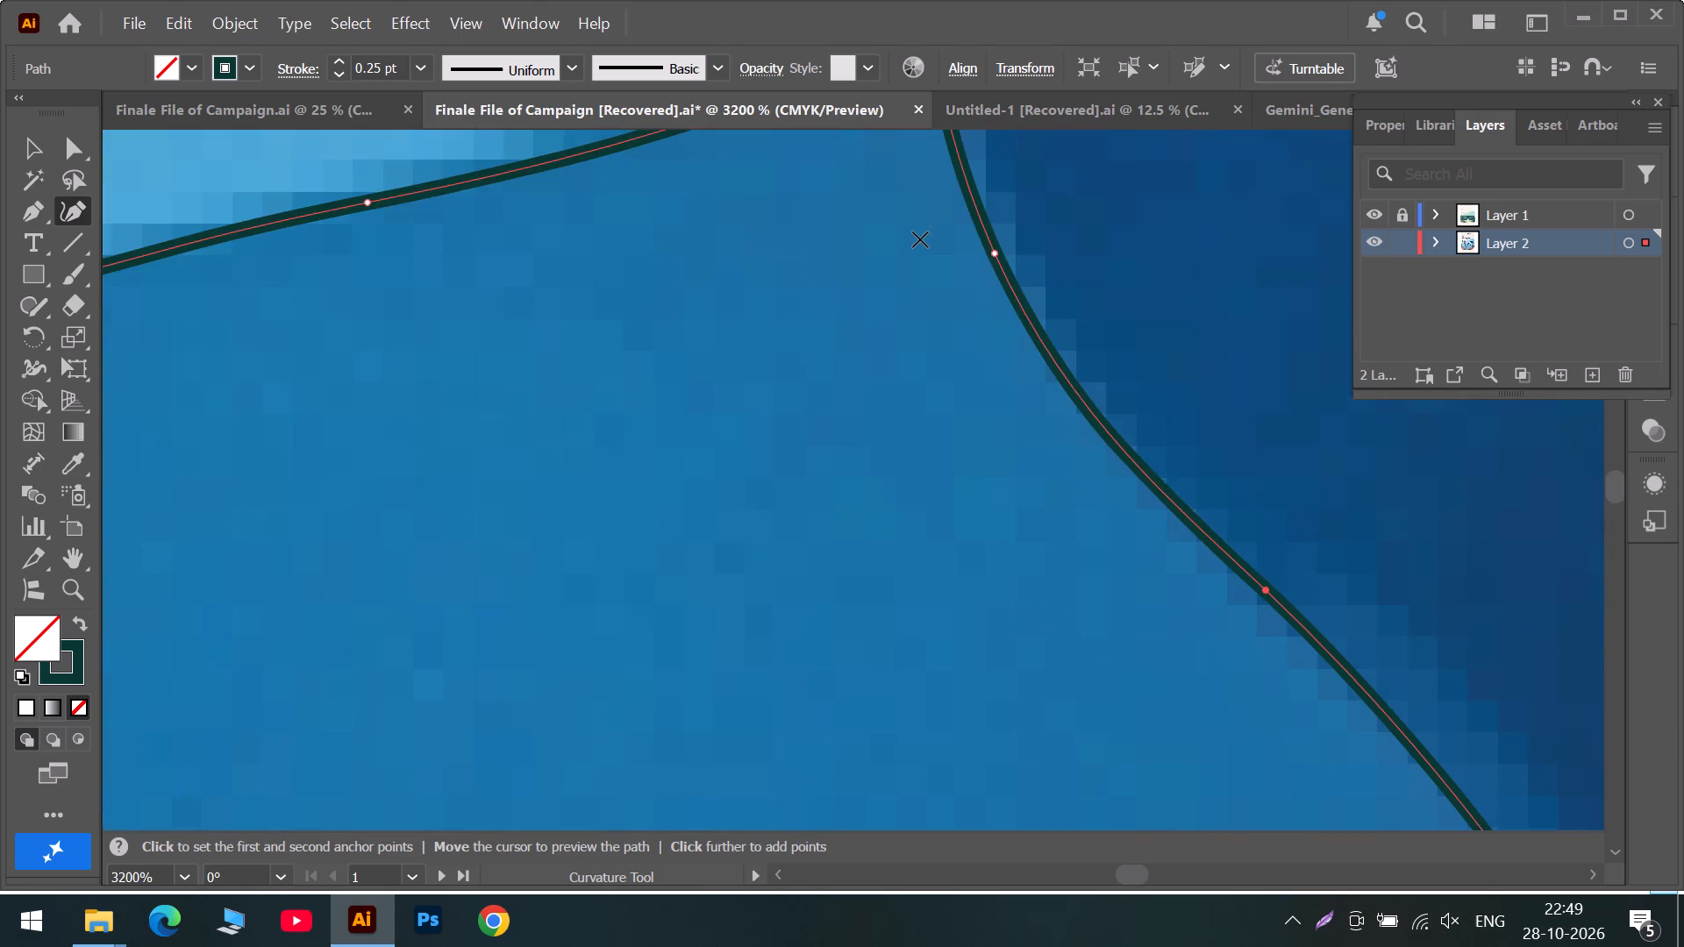
scroll(920, 239, "up", 6)
left_click_drag(936, 404, 940, 388)
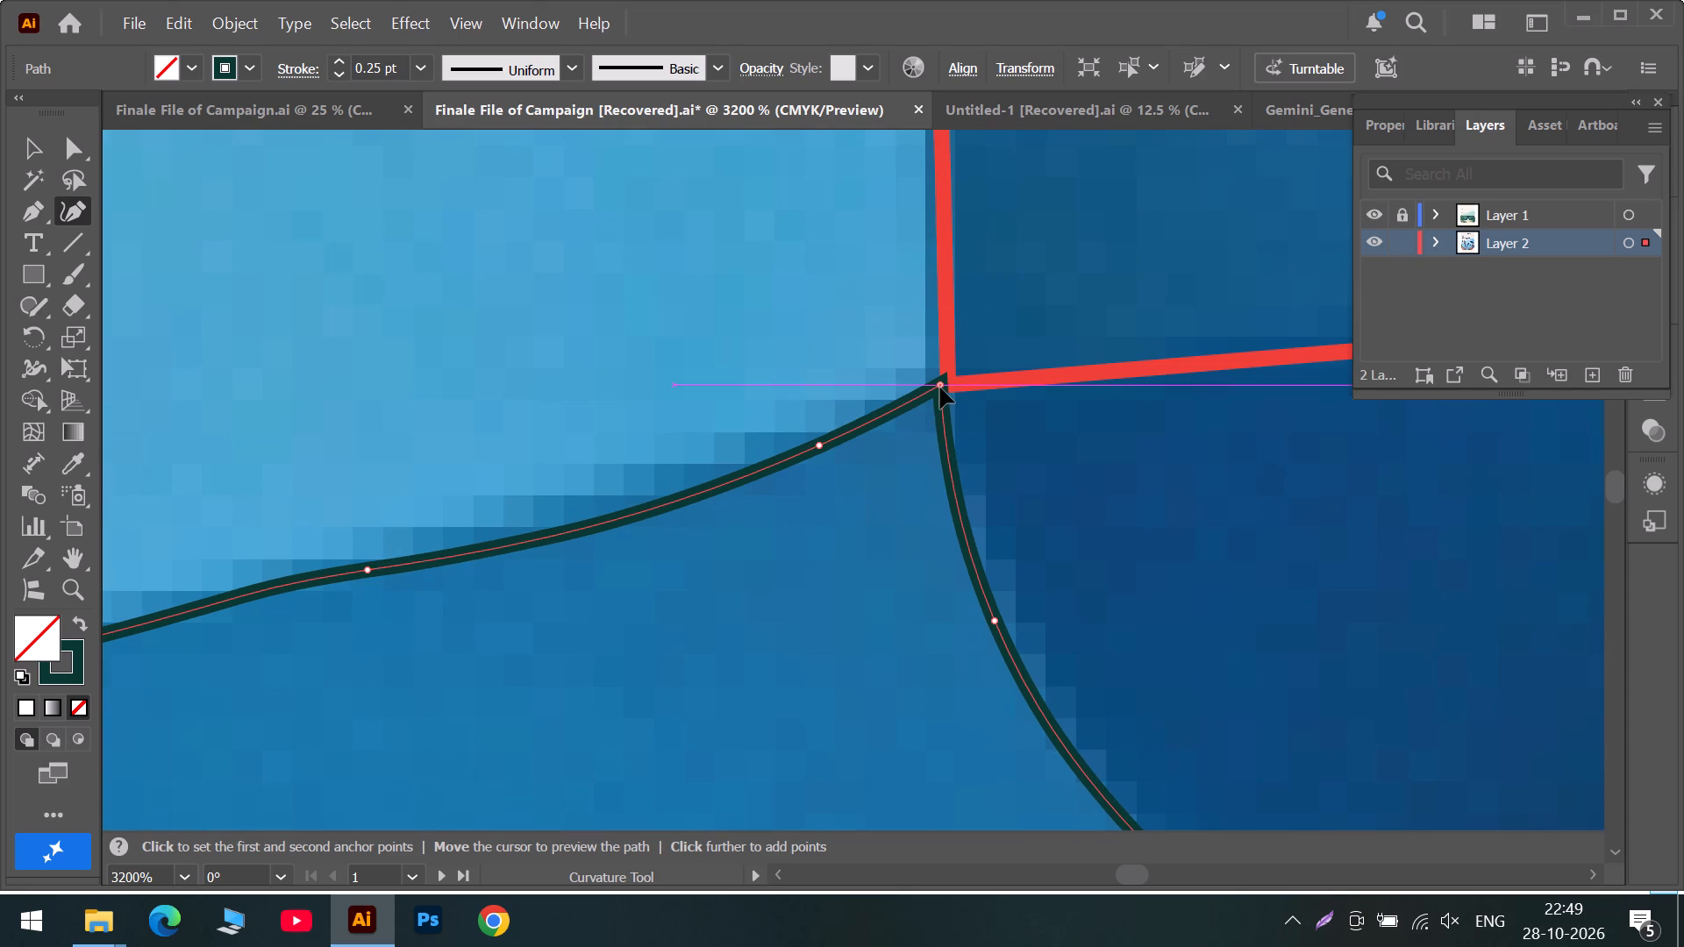
left_click_drag(940, 388, 942, 380)
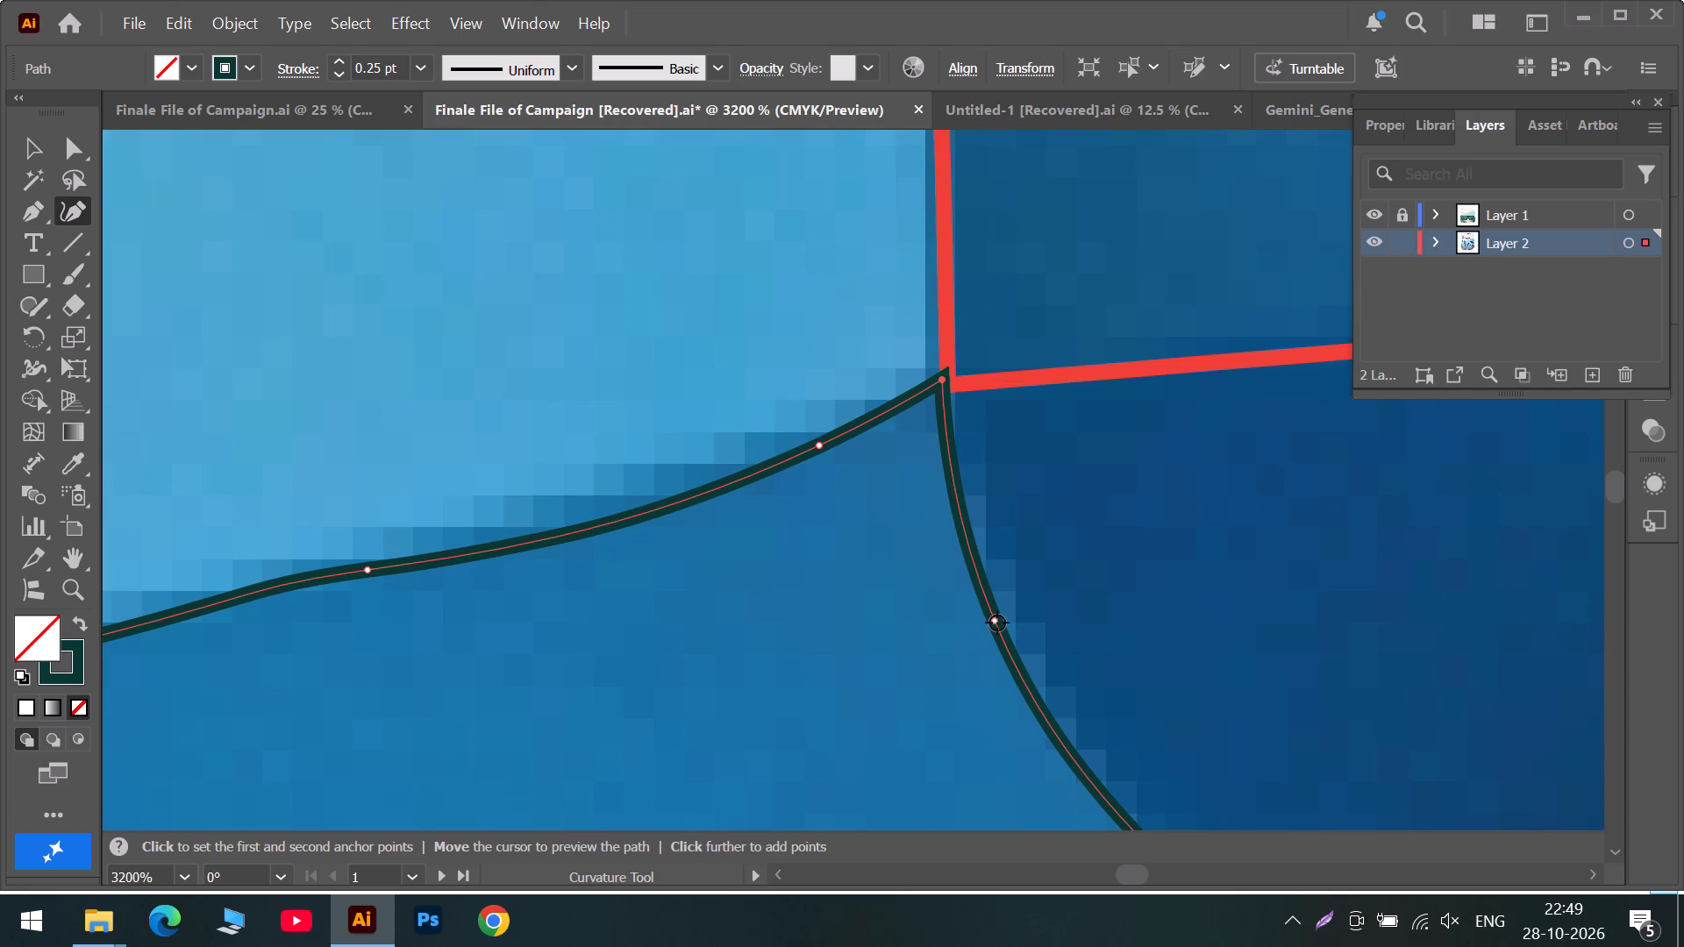
left_click_drag(997, 623, 1004, 603)
left_click(1004, 603)
scroll(1004, 603, "down", 2, "alt")
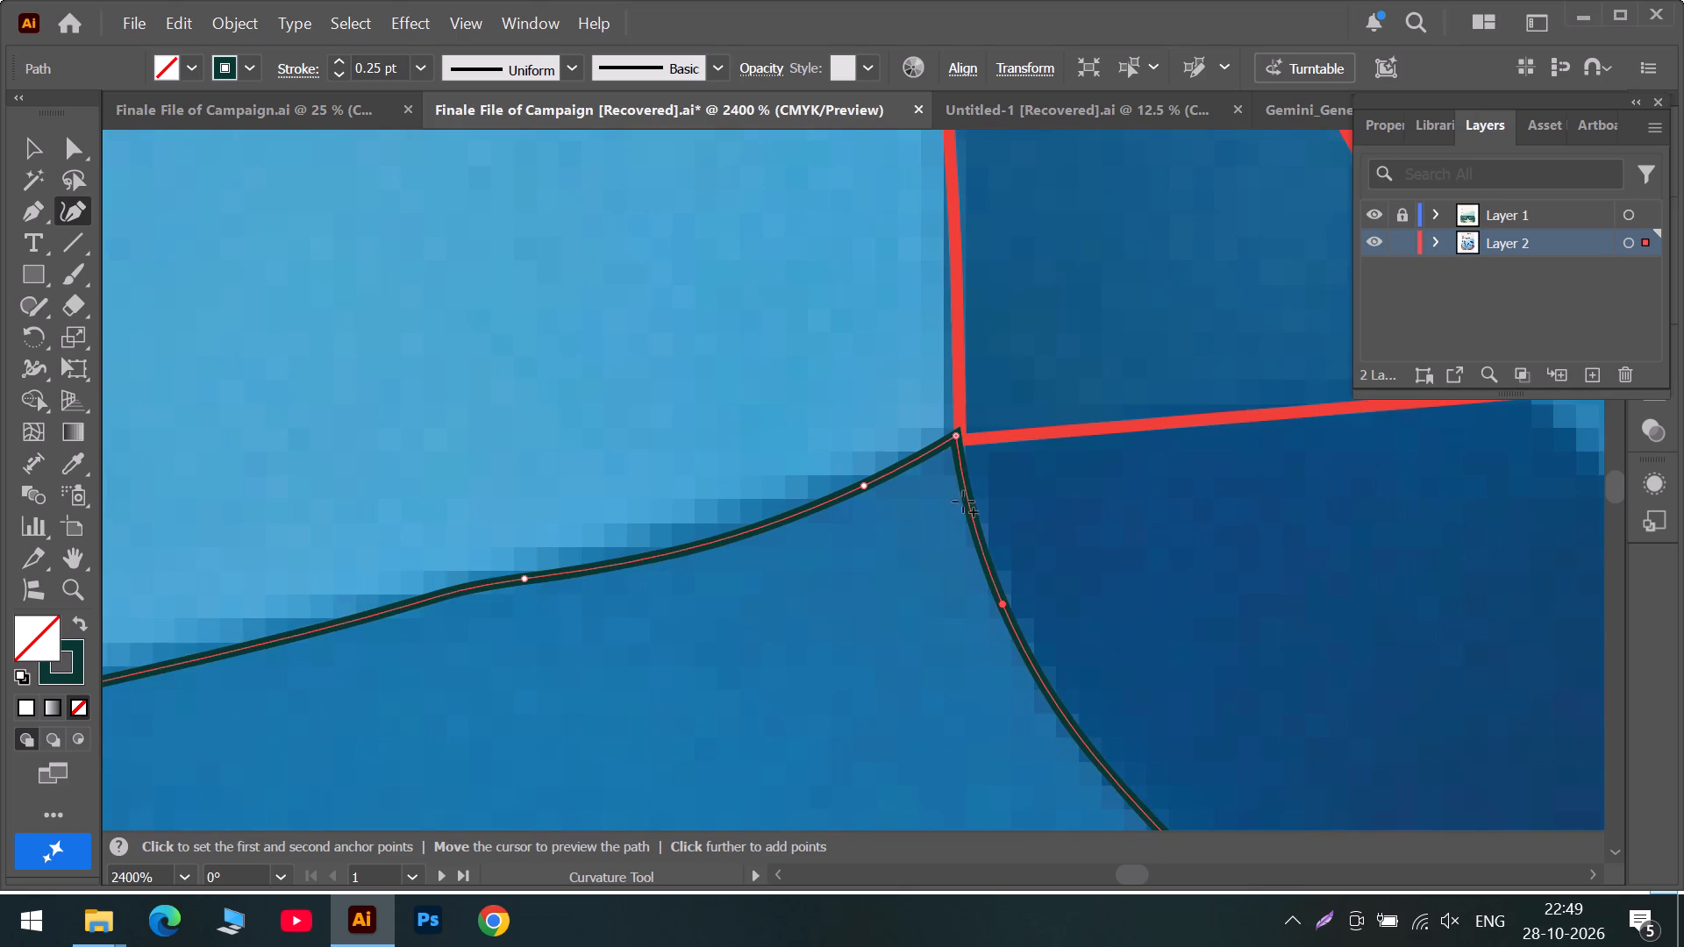
scroll(950, 464, "up", 3)
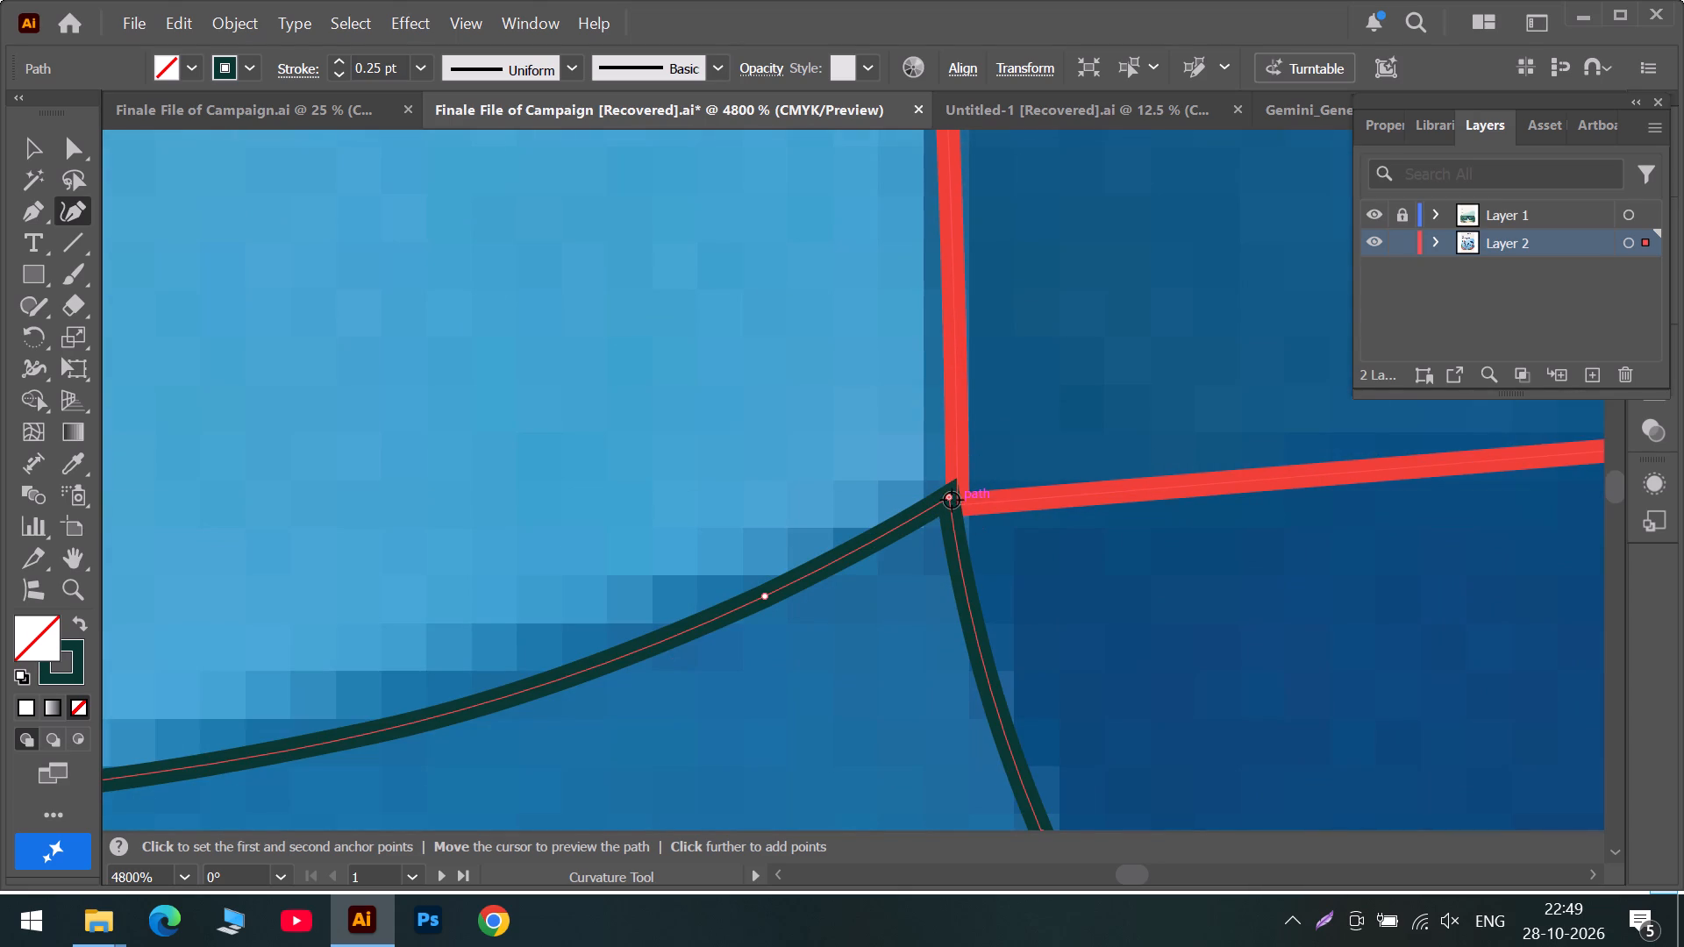
left_click_drag(952, 500, 957, 491)
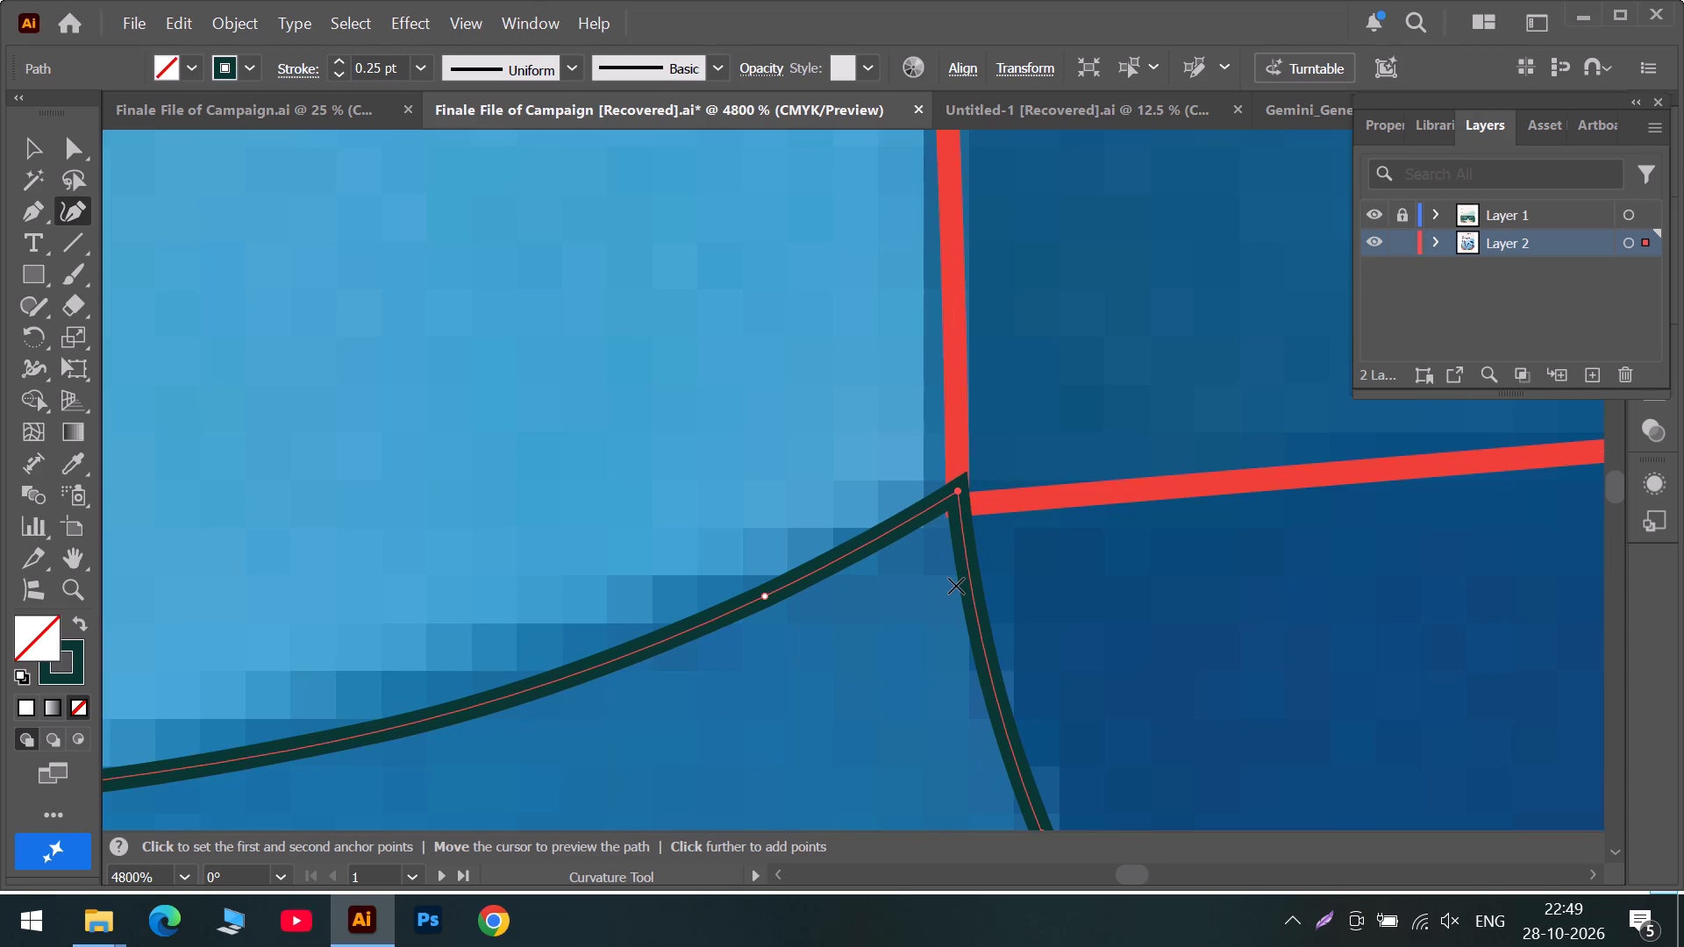
Add a corner point just below the hill path's top corner and nudge it inward under the junction of the red outlines.
scroll(956, 586, "down", 2, "alt")
scroll(964, 571, "up", 3, "alt")
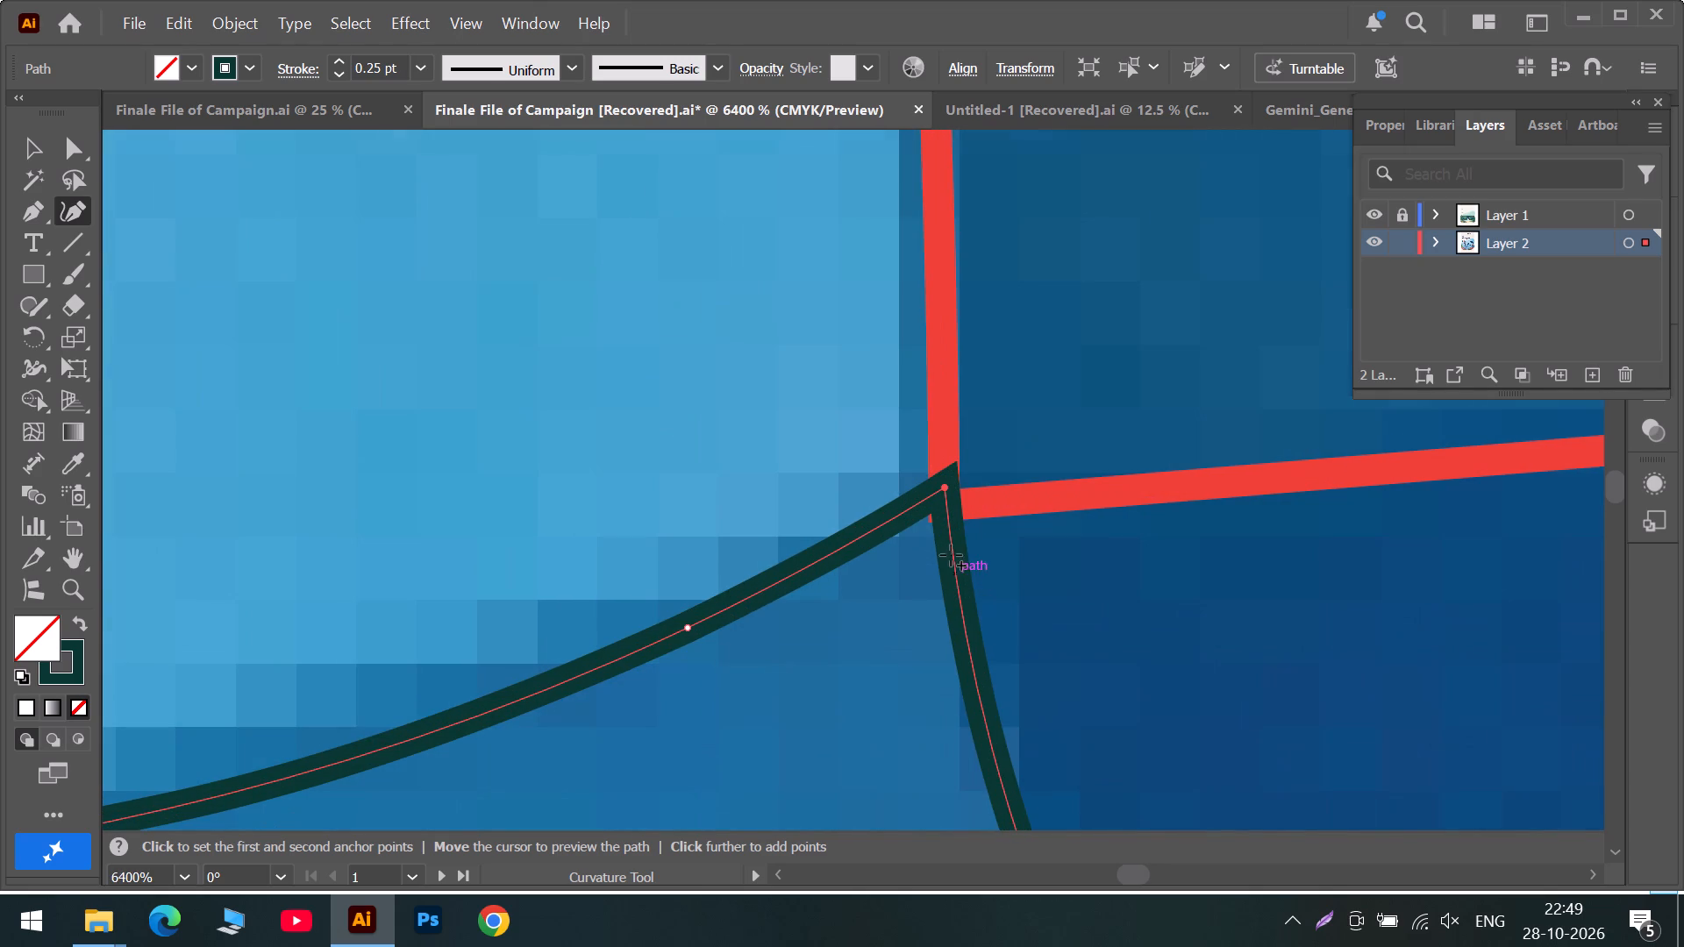
double_click(947, 521)
left_click_drag(947, 521, 943, 528)
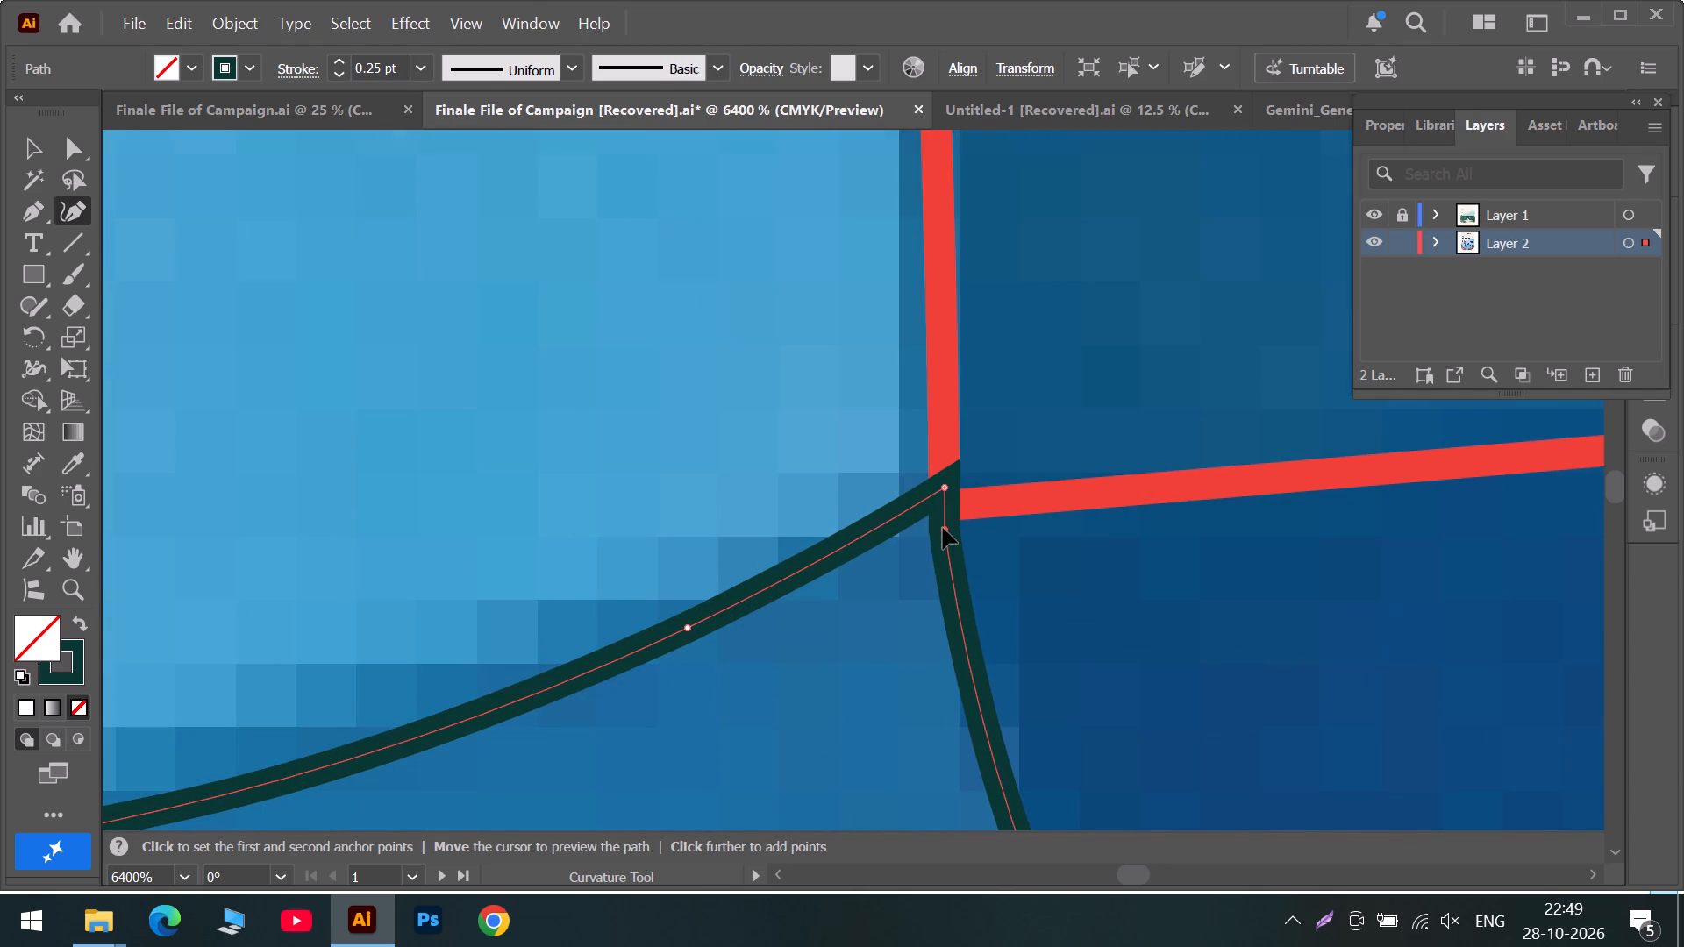
left_click_drag(943, 528, 943, 530)
Shift the anchor midway down the hill path's side edge and add a point between it and the dark hill's peak, following the hill's edge.
scroll(988, 573, "down", 3)
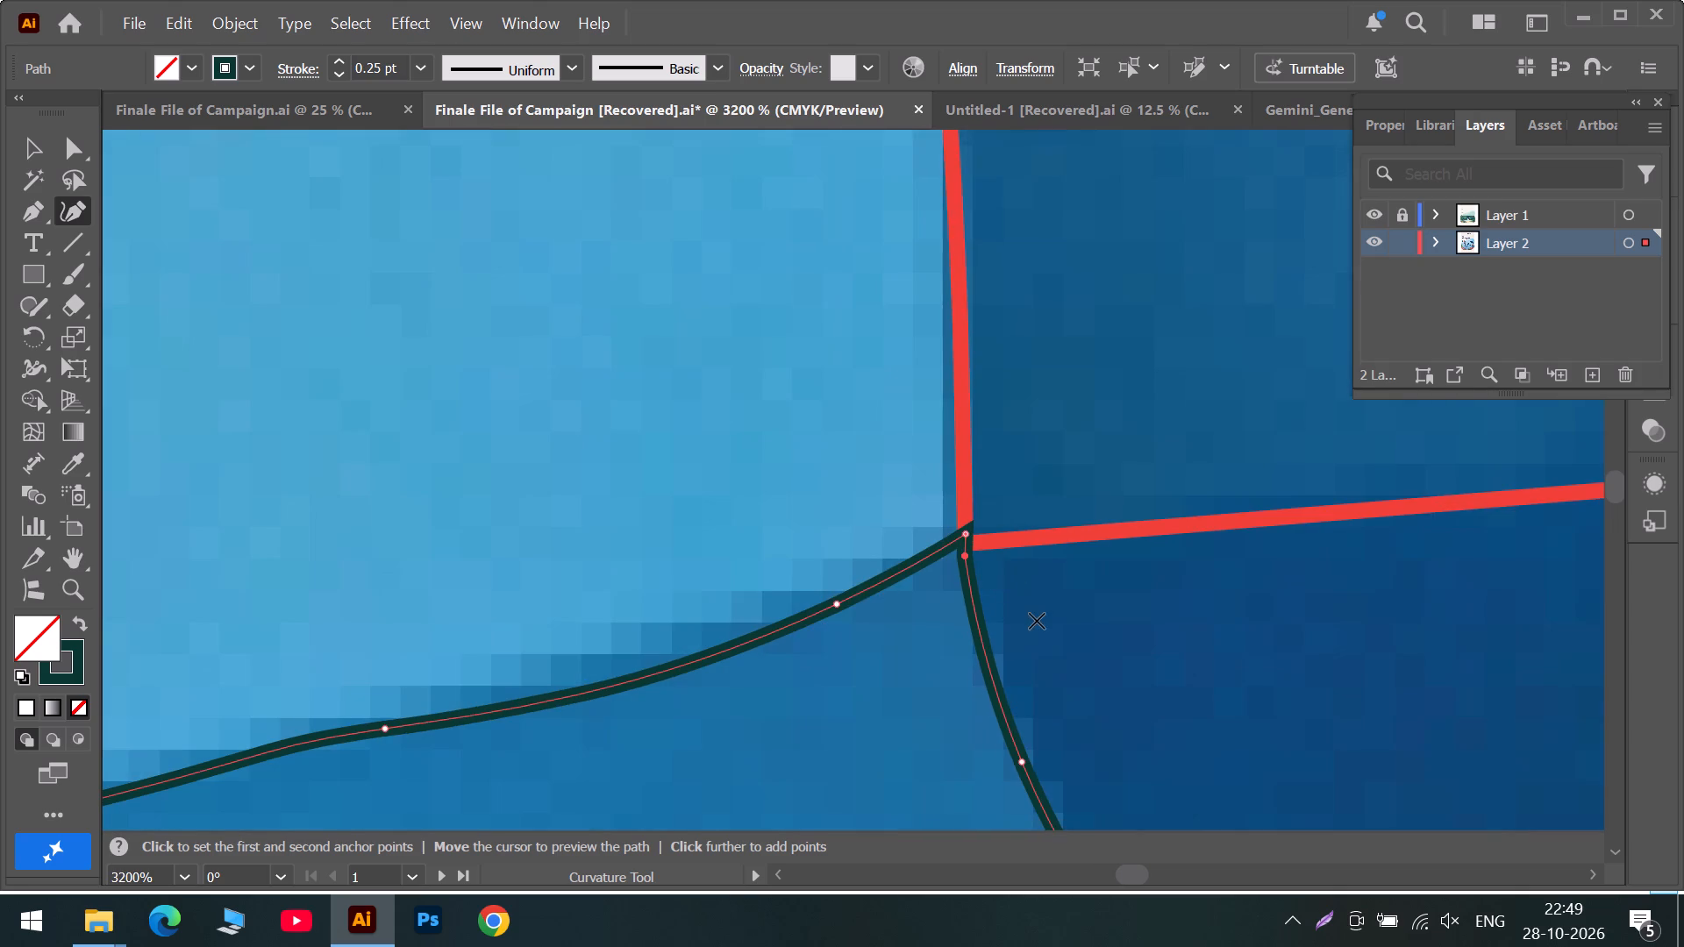
scroll(1037, 621, "down", 8)
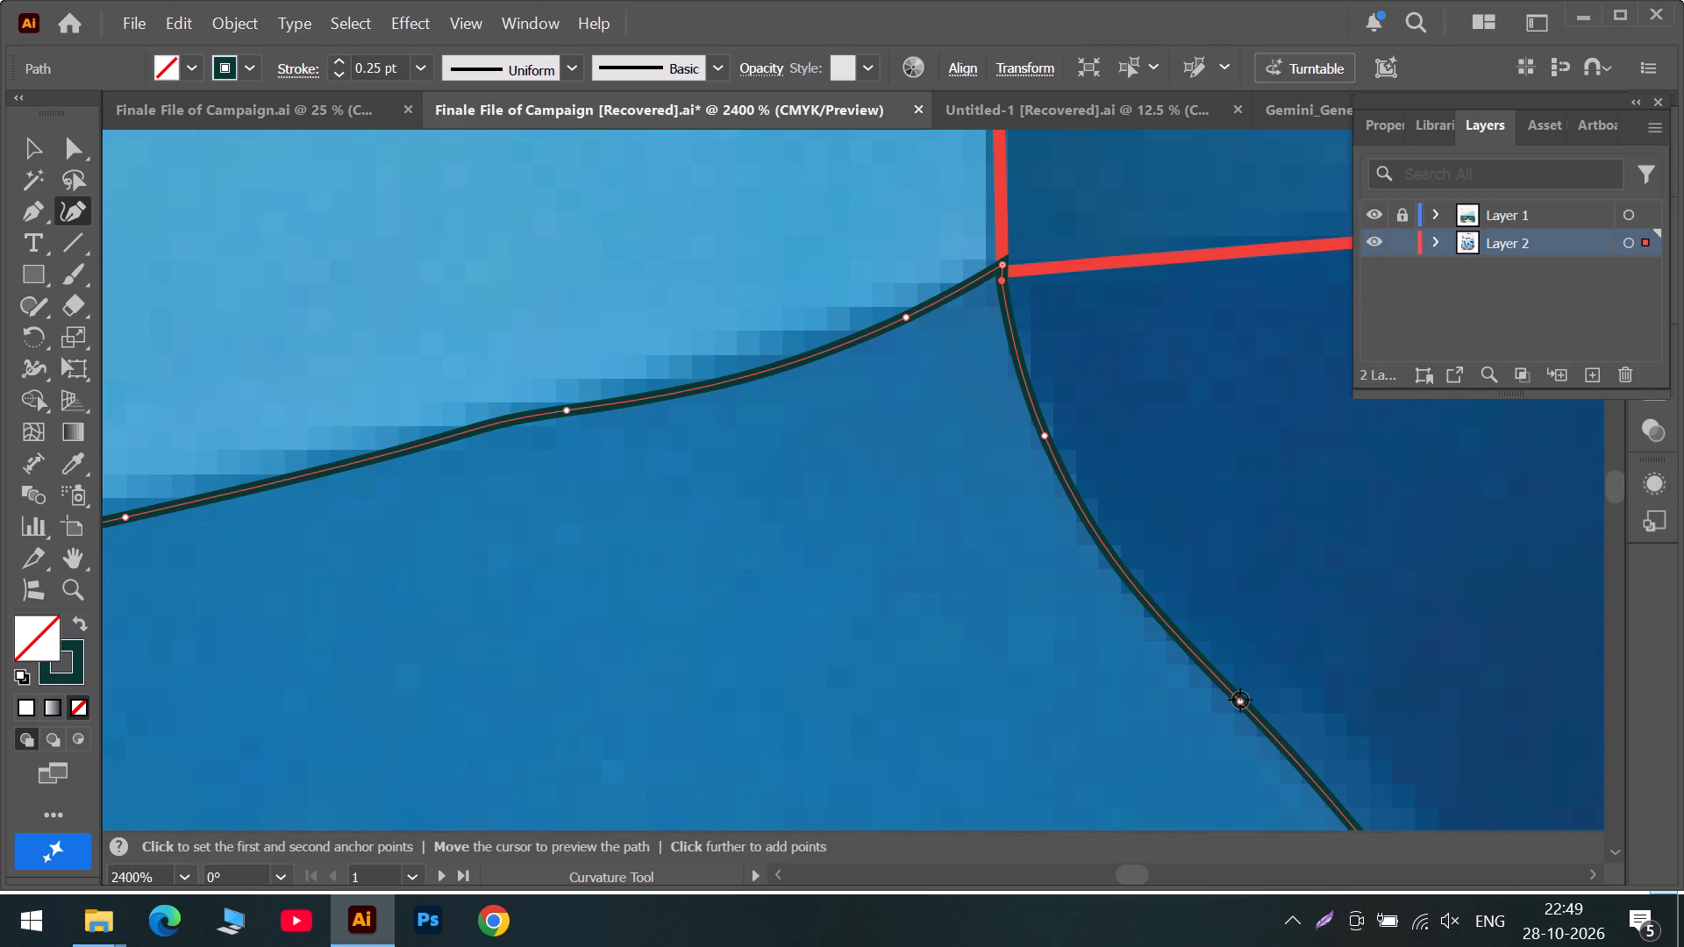
left_click_drag(1242, 701, 1234, 701)
scroll(1234, 701, "down", 3, "alt")
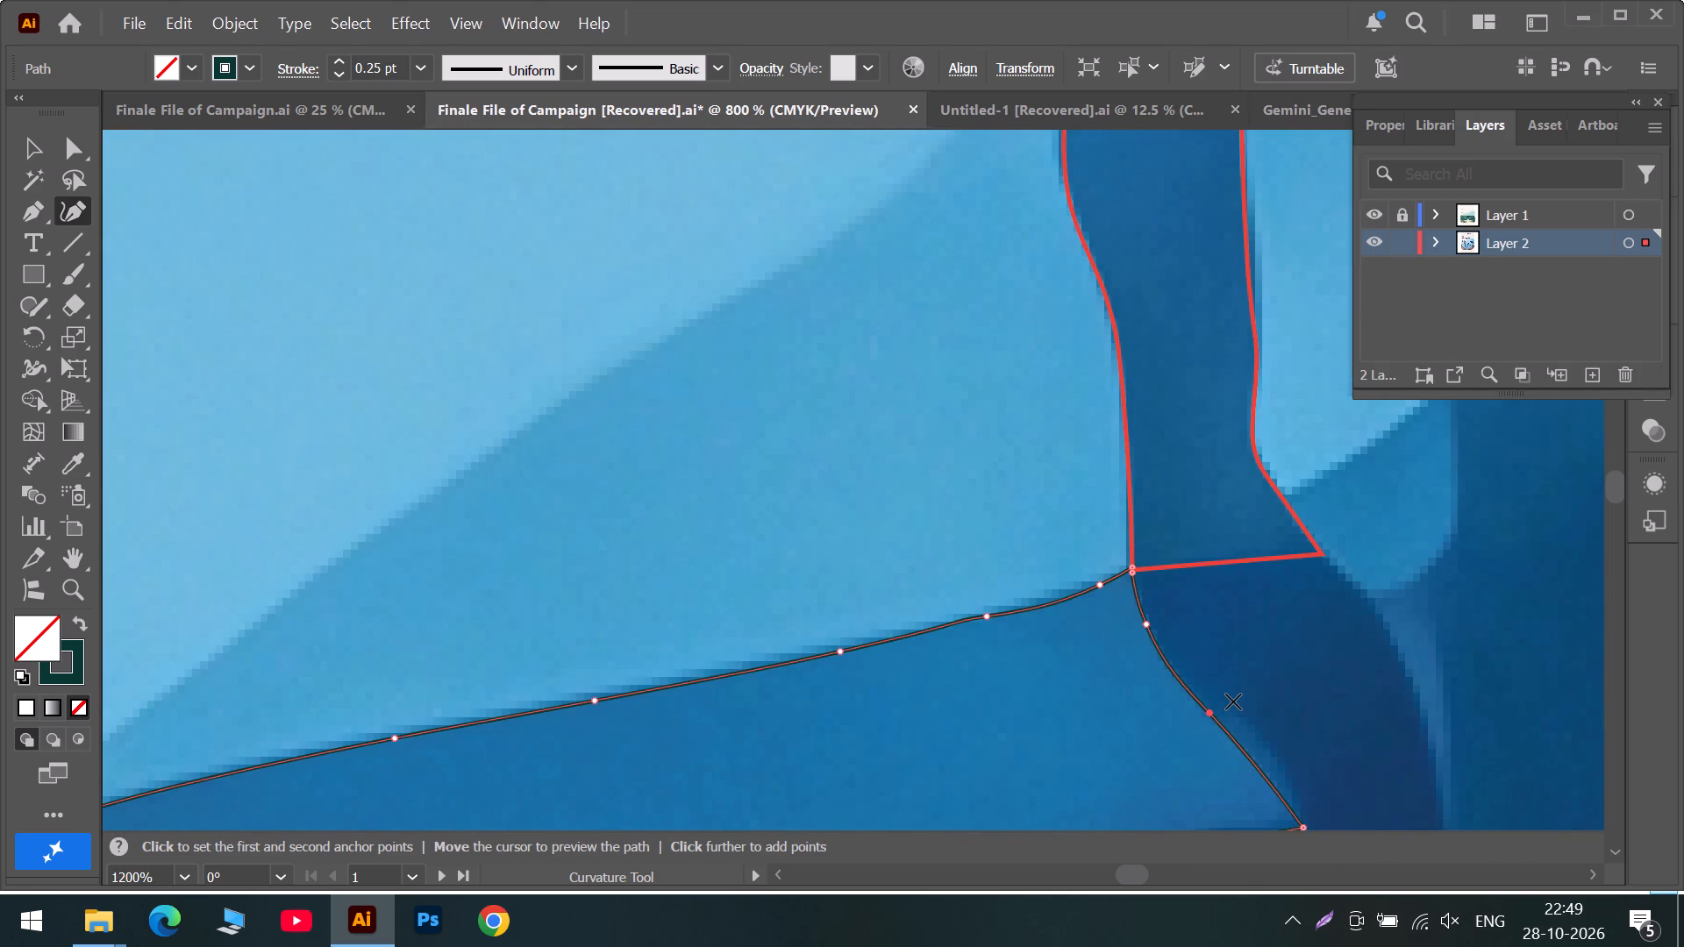
scroll(1233, 701, "down", 8)
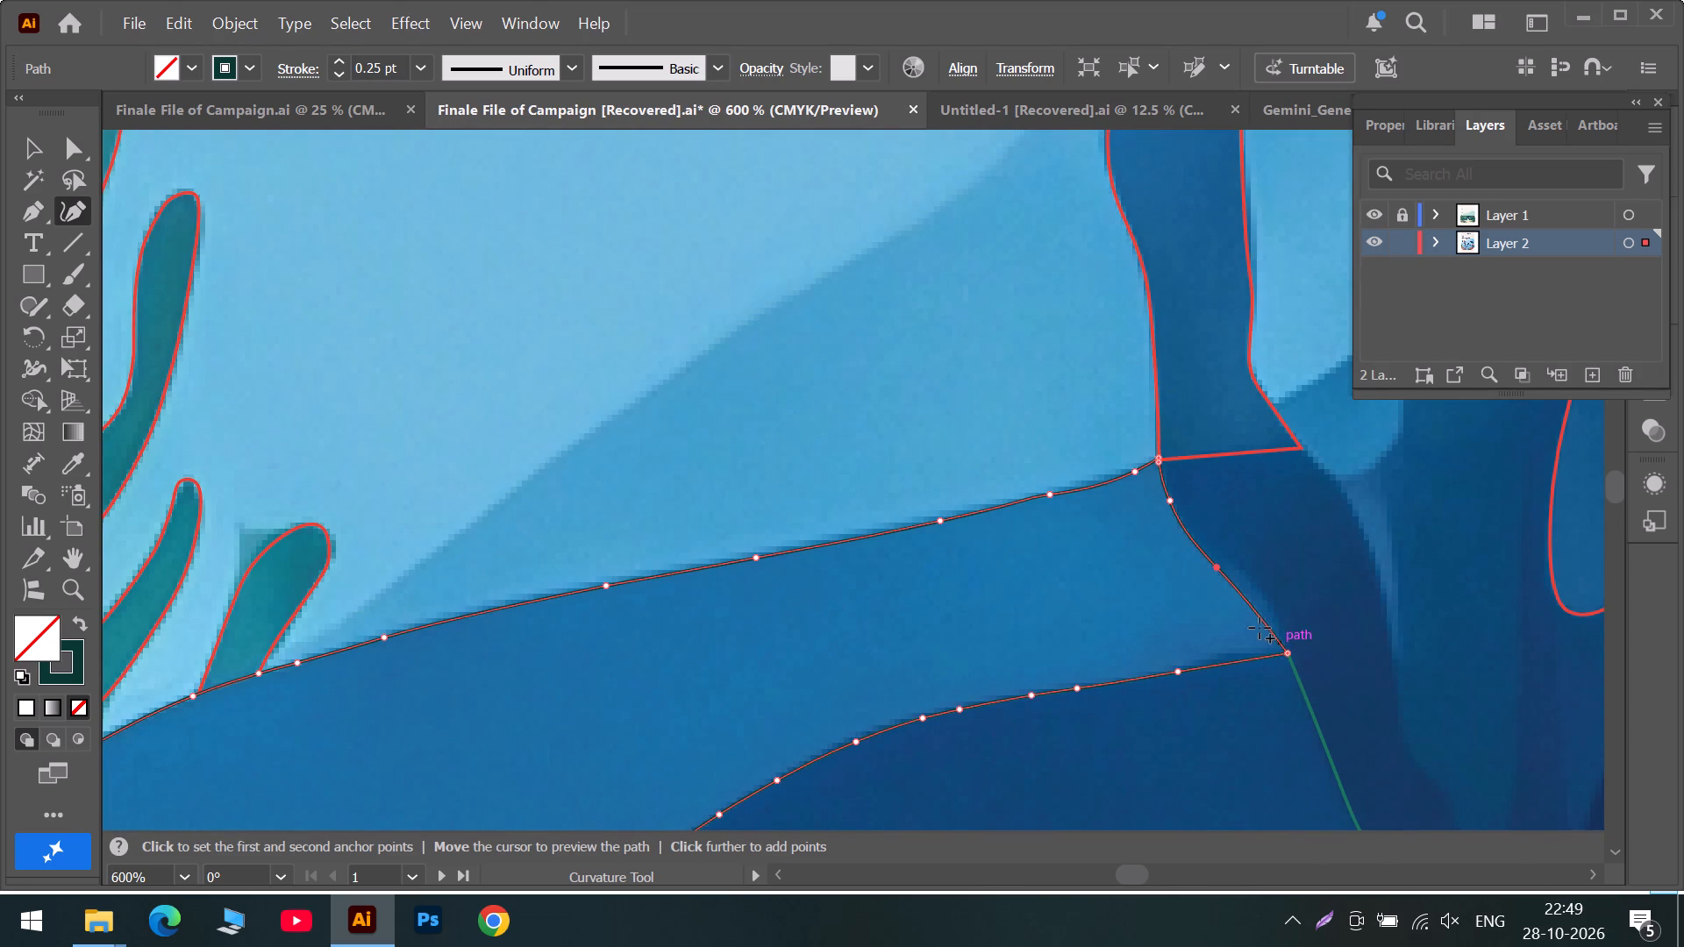
scroll(1258, 623, "up", 3, "alt")
left_click_drag(1242, 573, 1247, 565)
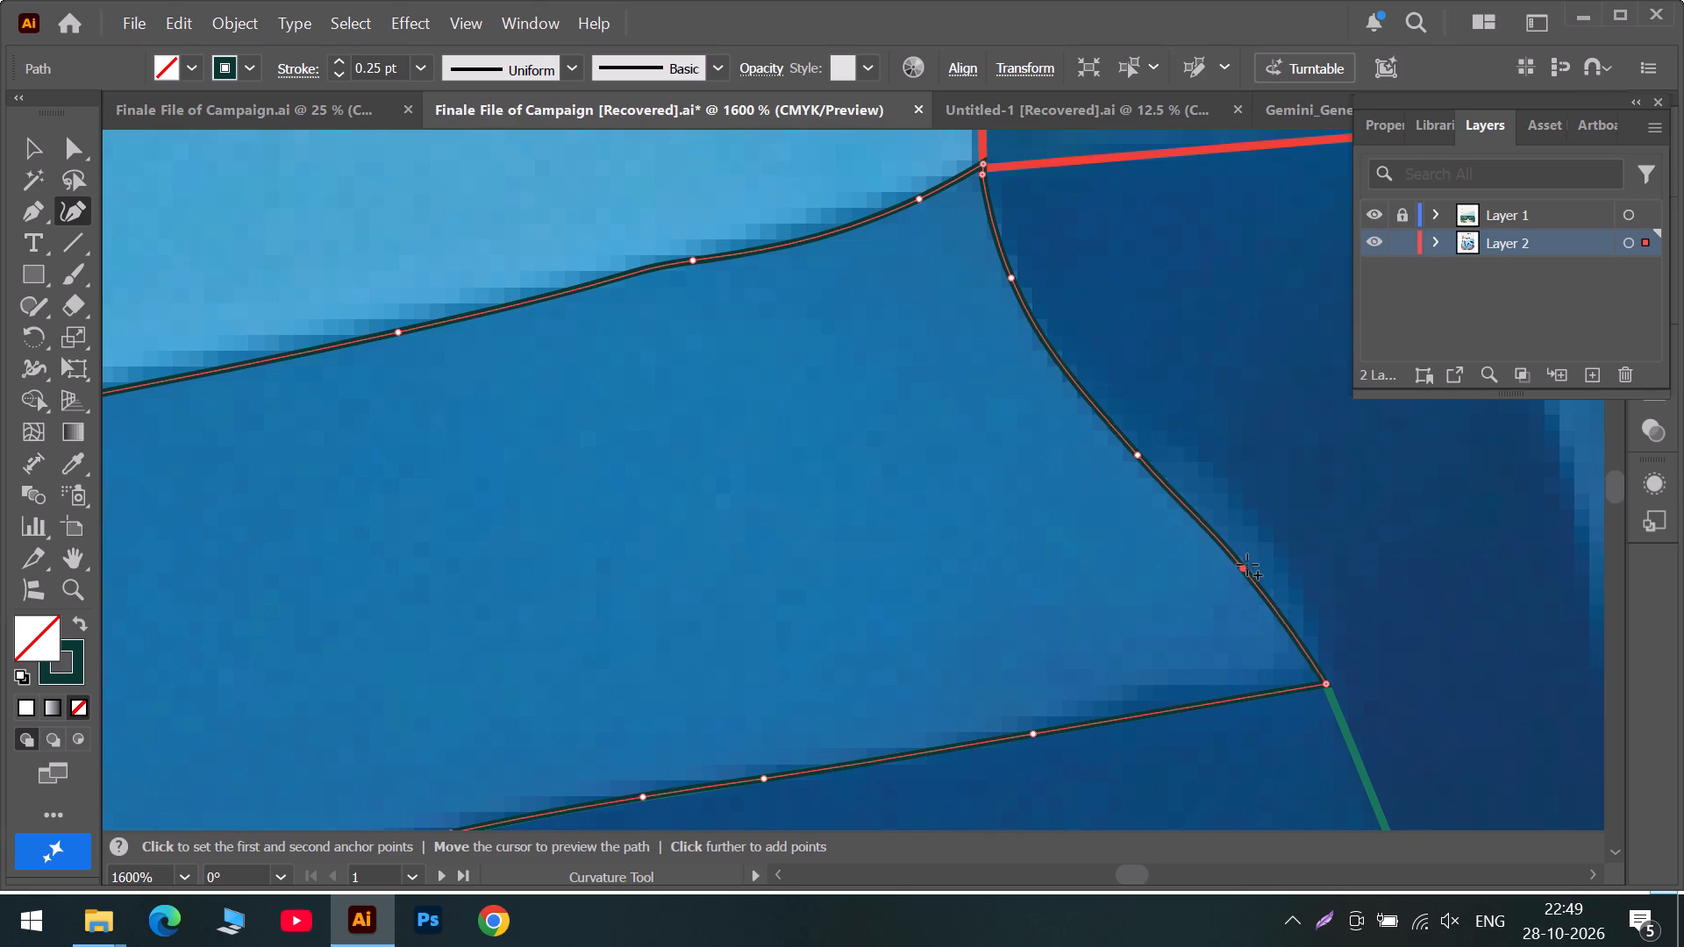
left_click_drag(1247, 565, 1247, 564)
Examine the fitted hill outline and the surrounding coral stems for the next shape to trace.
scroll(1248, 570, "down", 4, "alt")
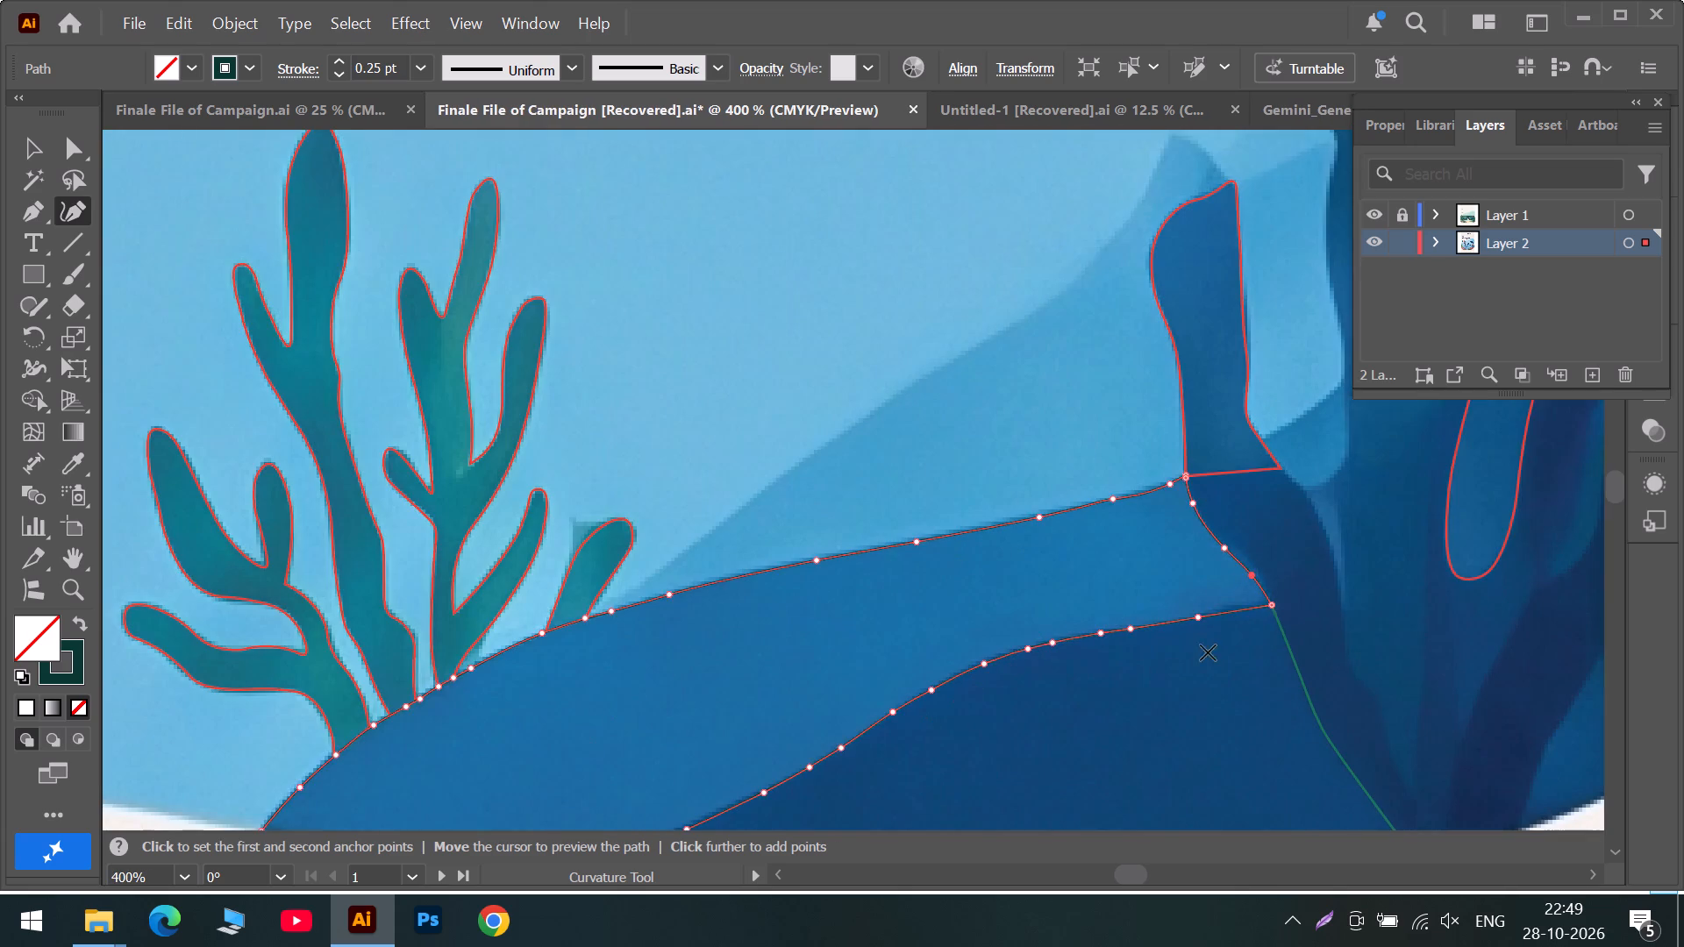
scroll(1187, 683, "down", 6)
scroll(1193, 786, "up", 1, "alt")
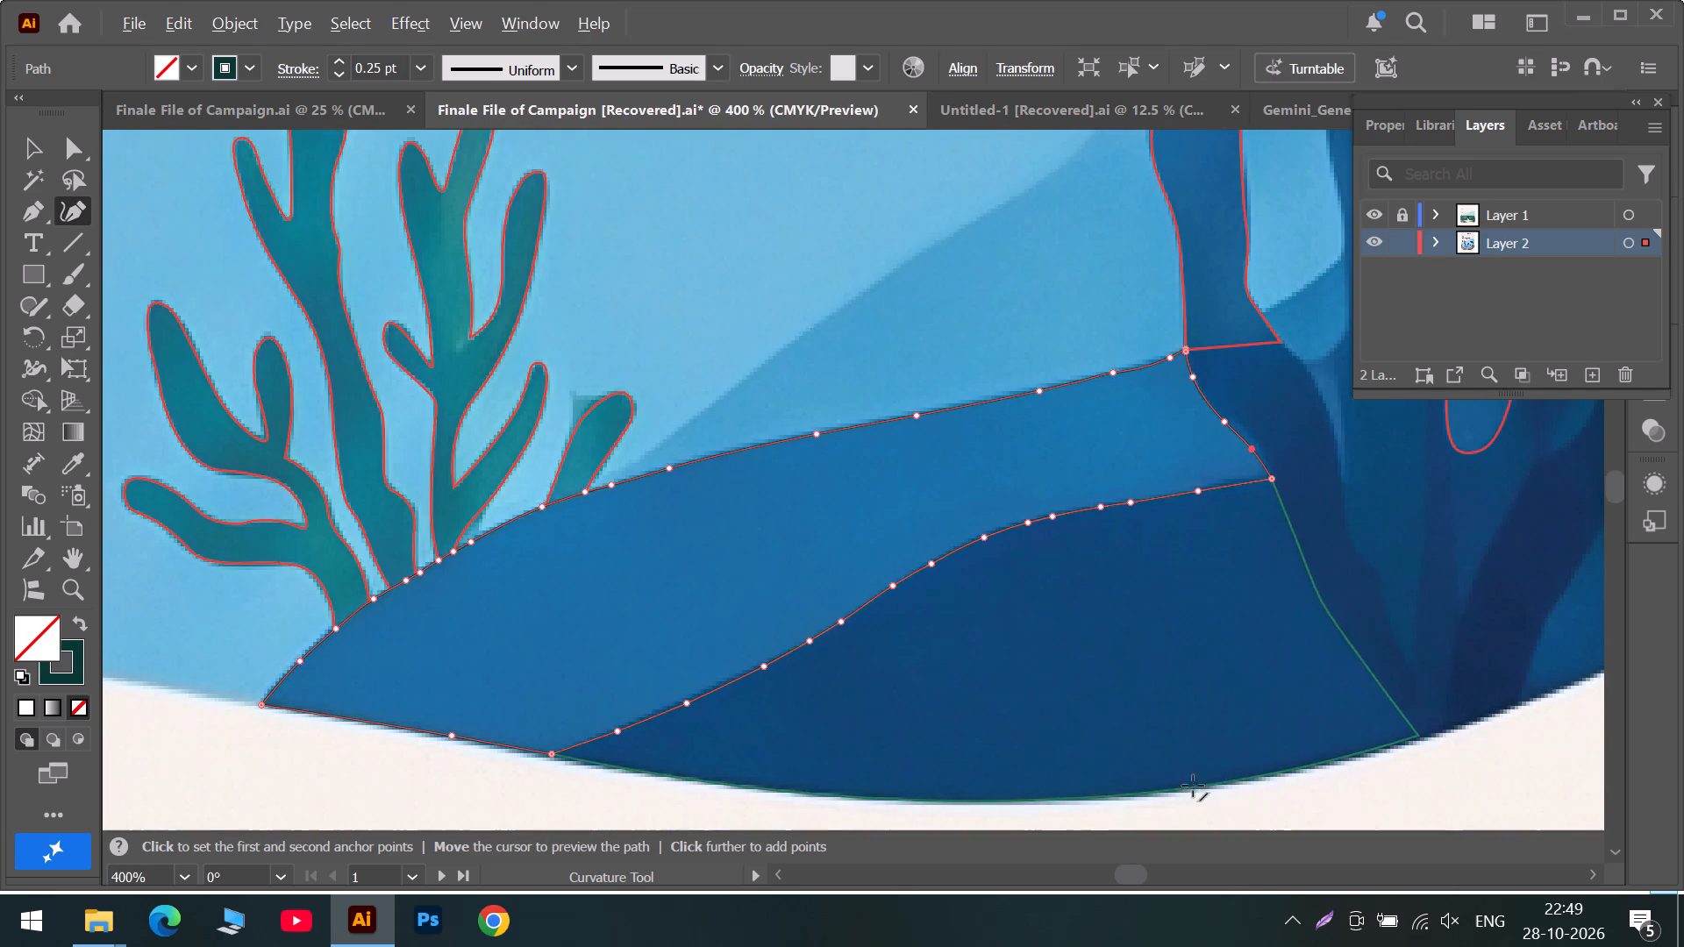
scroll(1193, 786, "up", 2, "alt")
scroll(1423, 738, "down", 2, "alt")
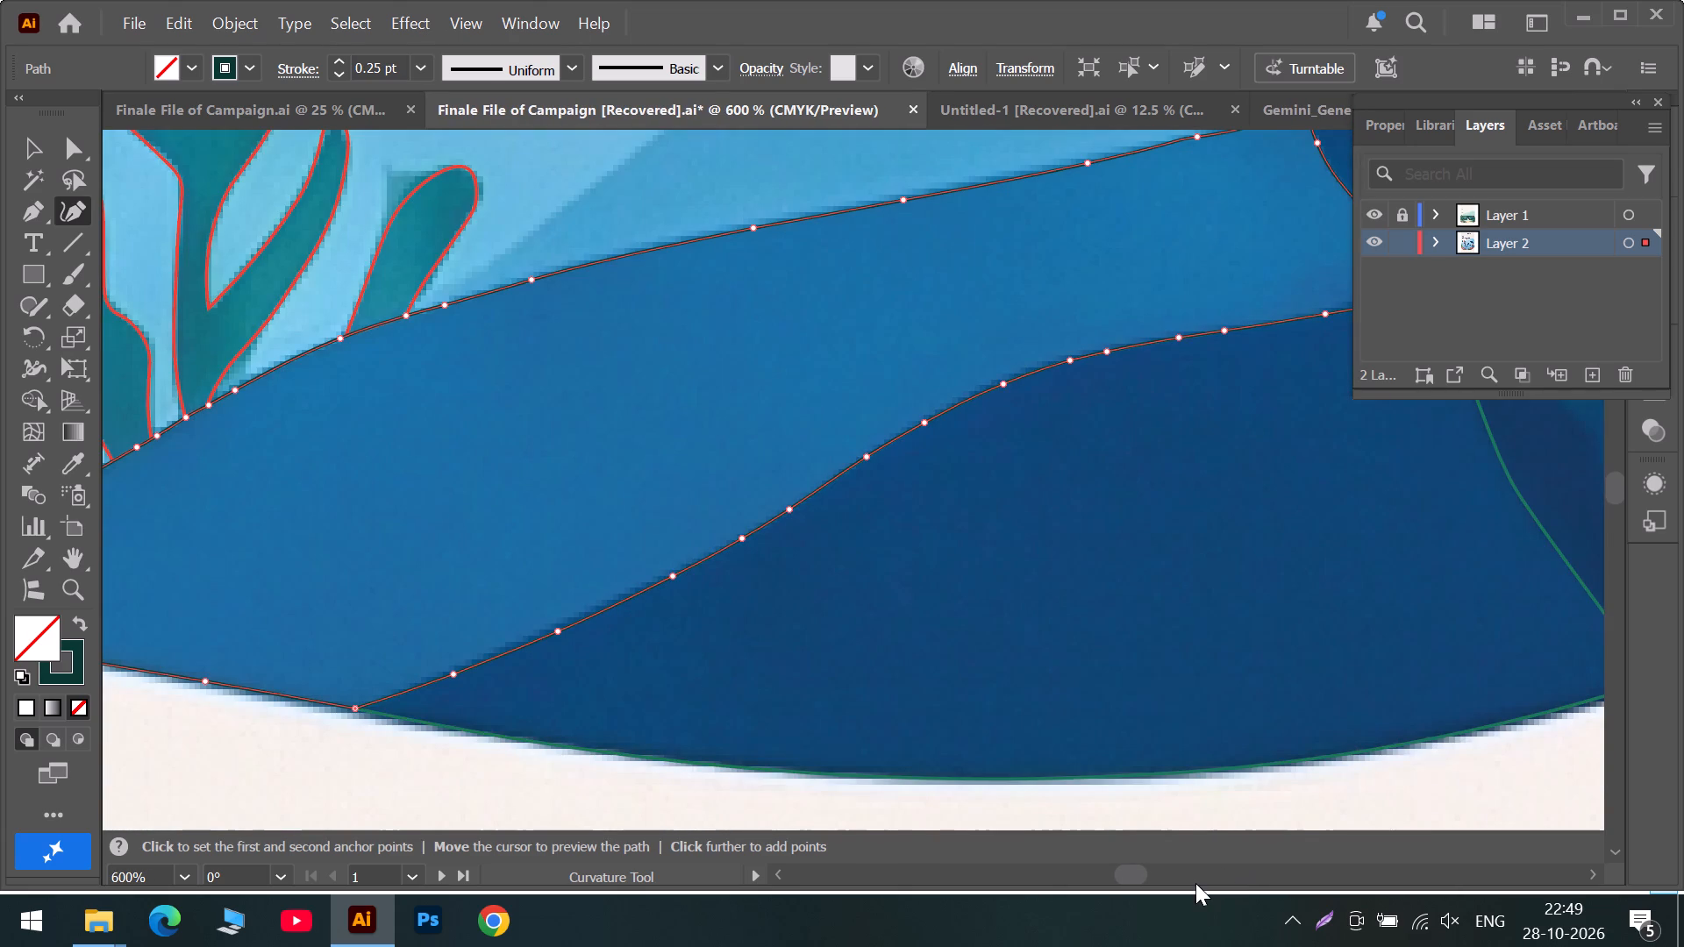
left_click(1195, 881)
scroll(948, 572, "up", 4)
scroll(1162, 464, "up", 5)
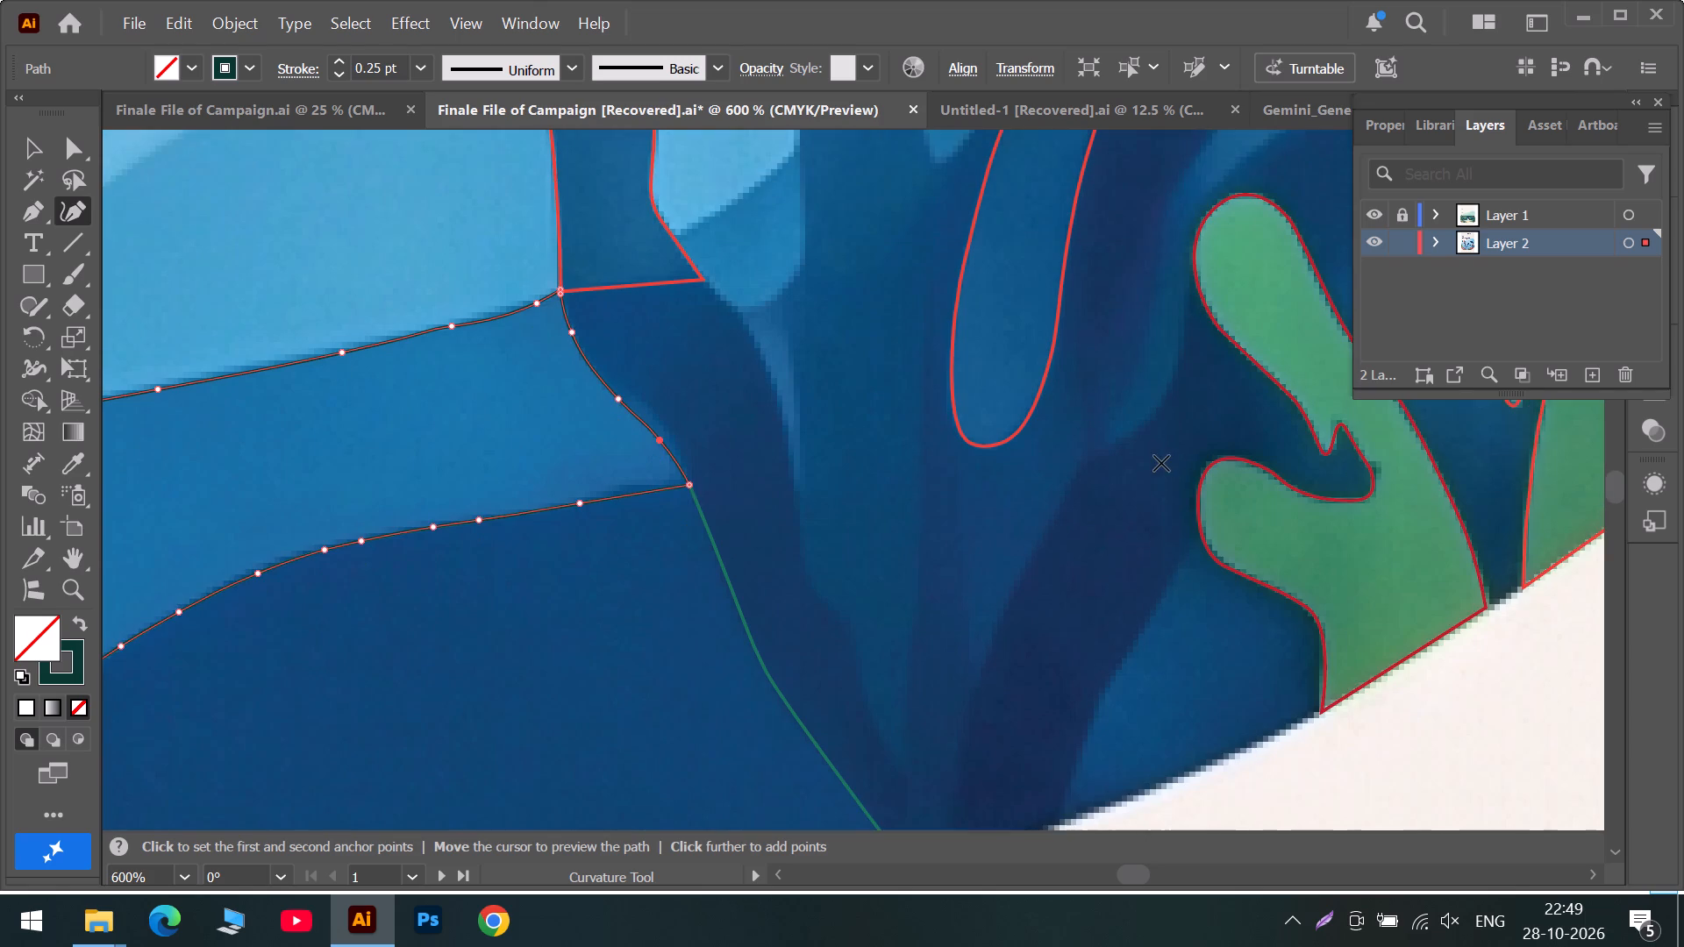
scroll(1160, 458, "up", 11)
scroll(1174, 475, "down", 3)
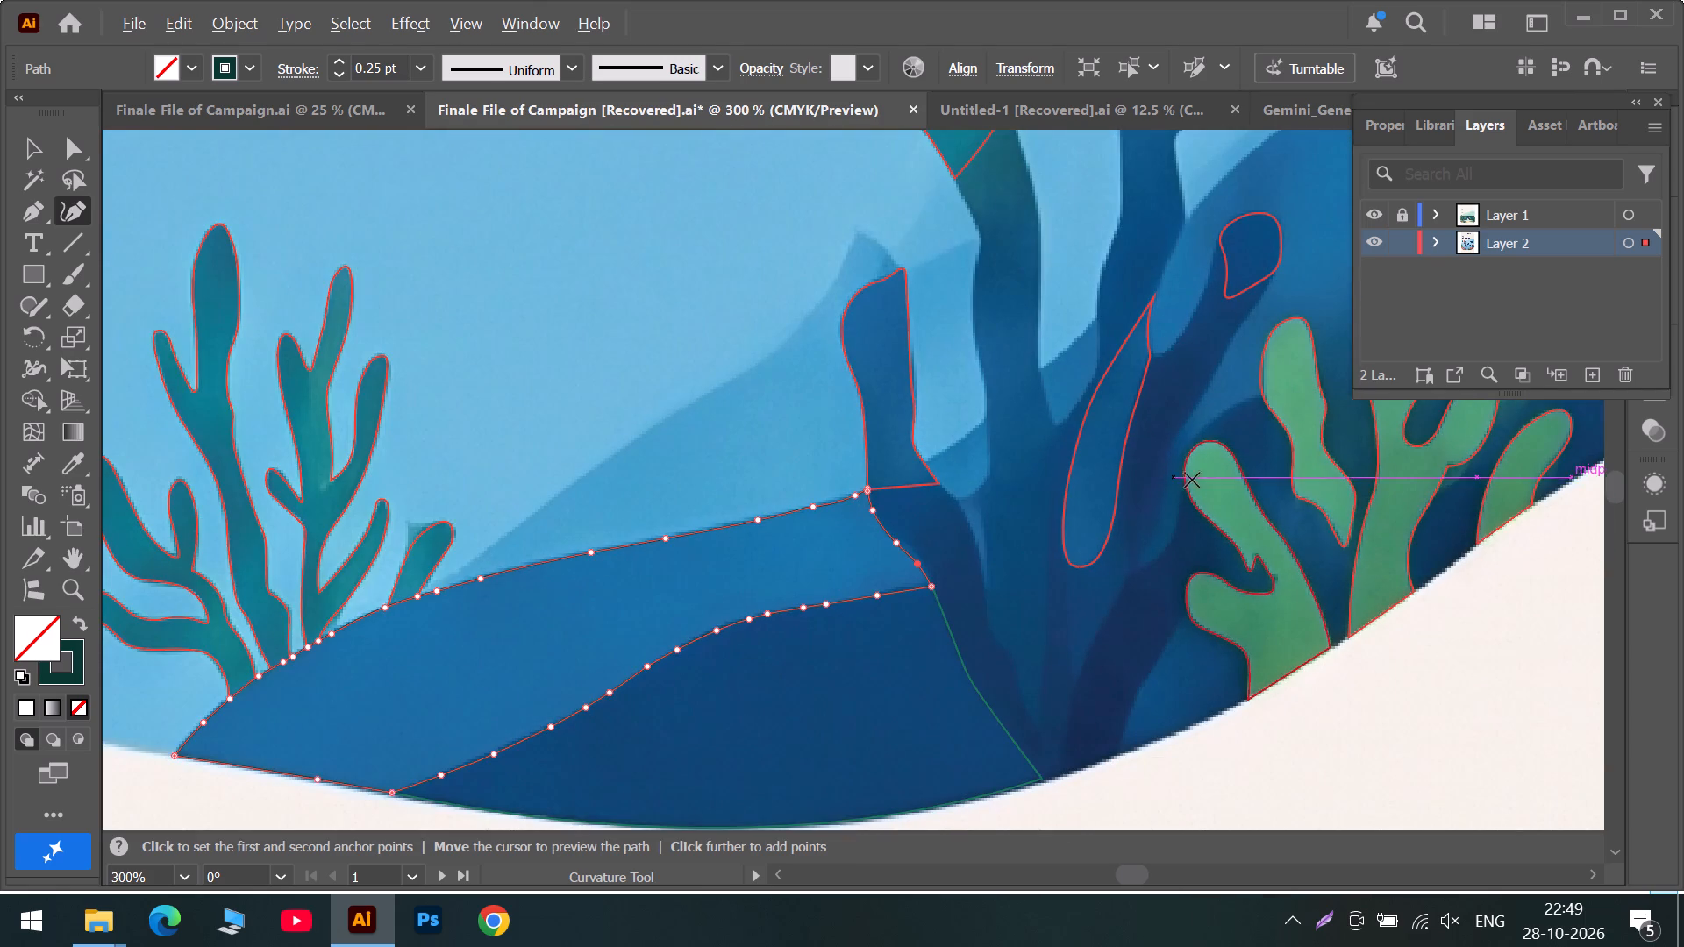
scroll(1336, 511, "up", 5)
scroll(1166, 535, "up", 2)
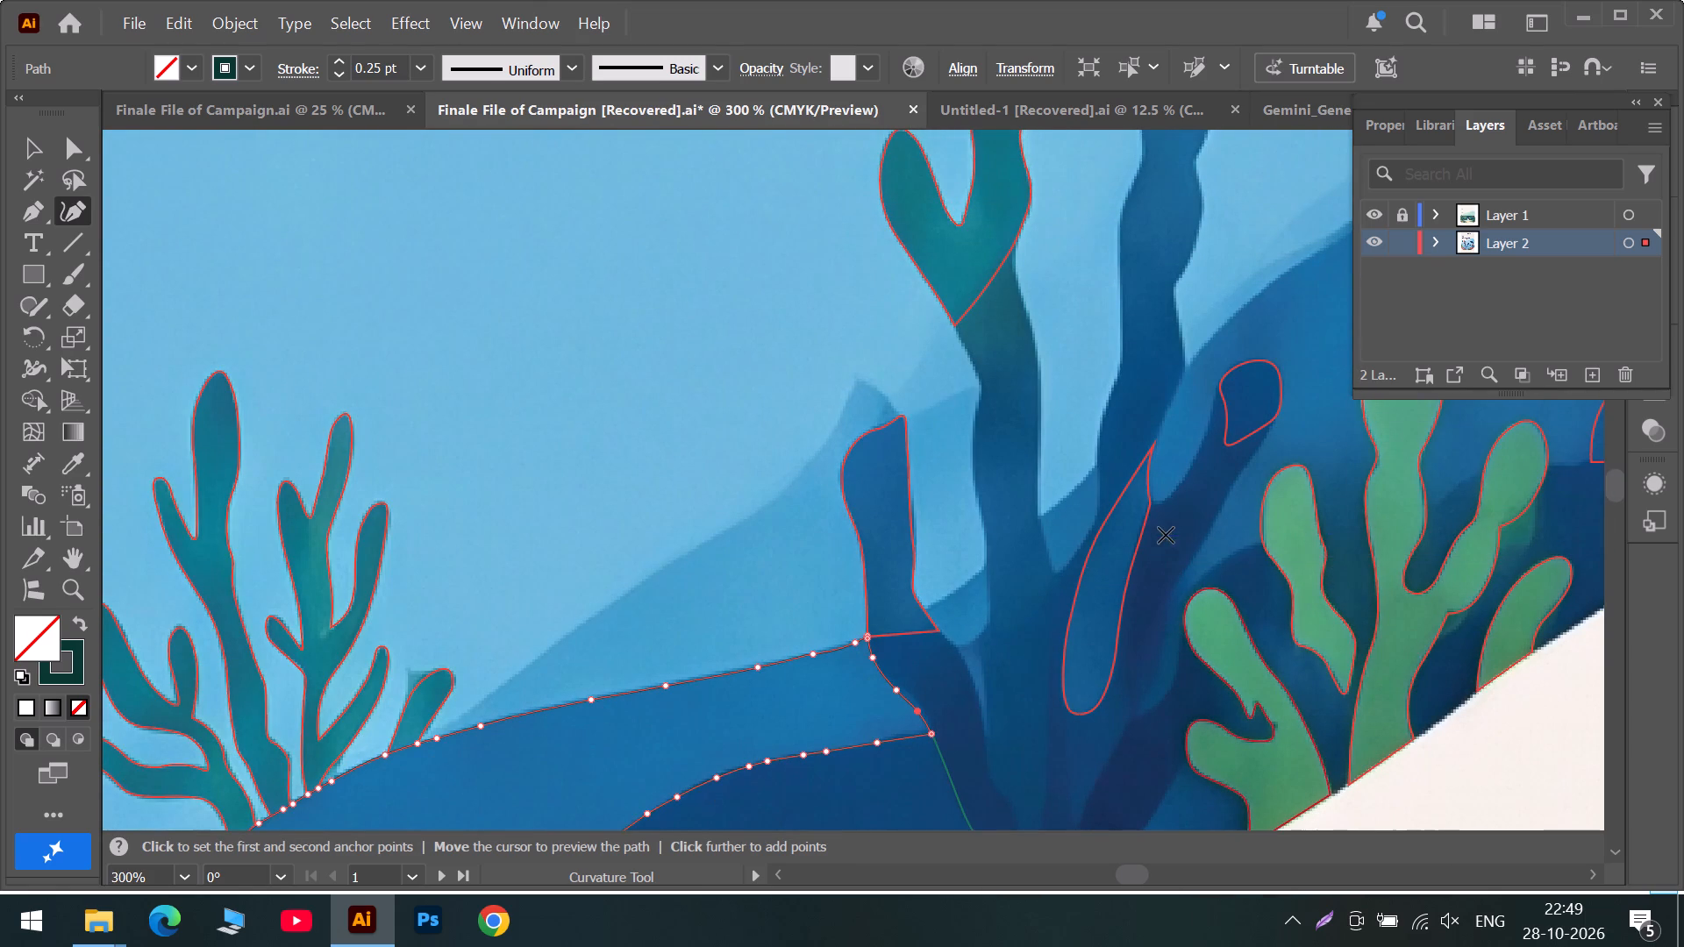
Start a path down the straight right edge and around the rounded bottom of the small mid-blue patch between the dark stems.
scroll(994, 641, "up", 4)
scroll(981, 607, "up", 2, "alt")
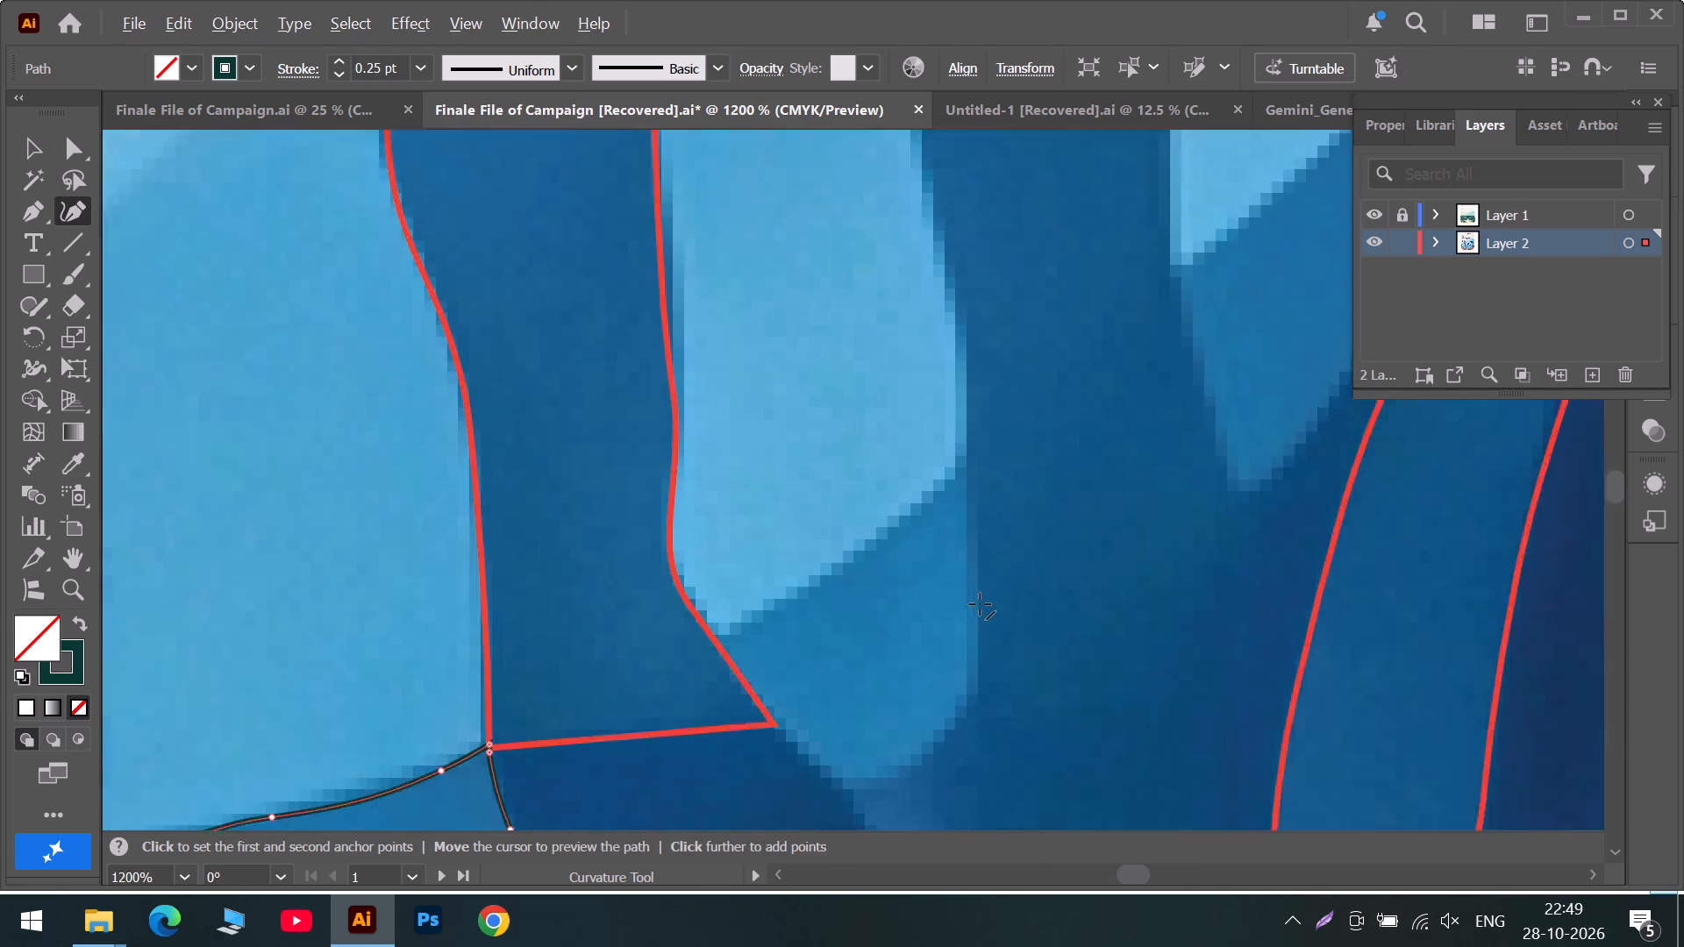
left_click(977, 414)
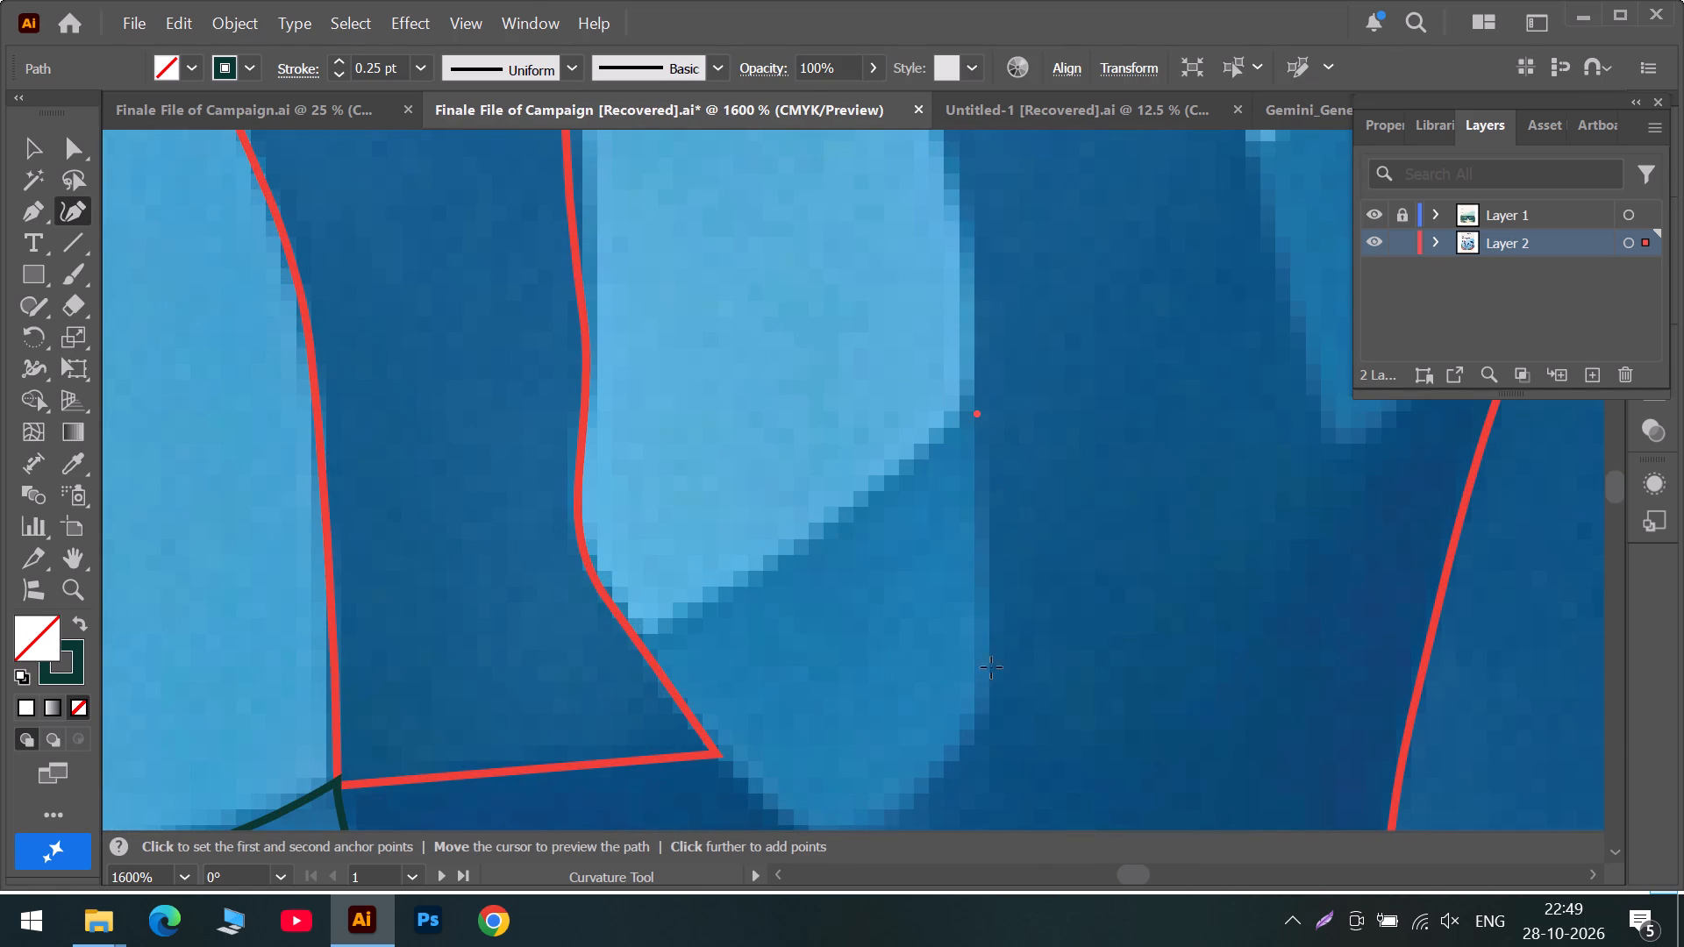
triple_click(988, 697)
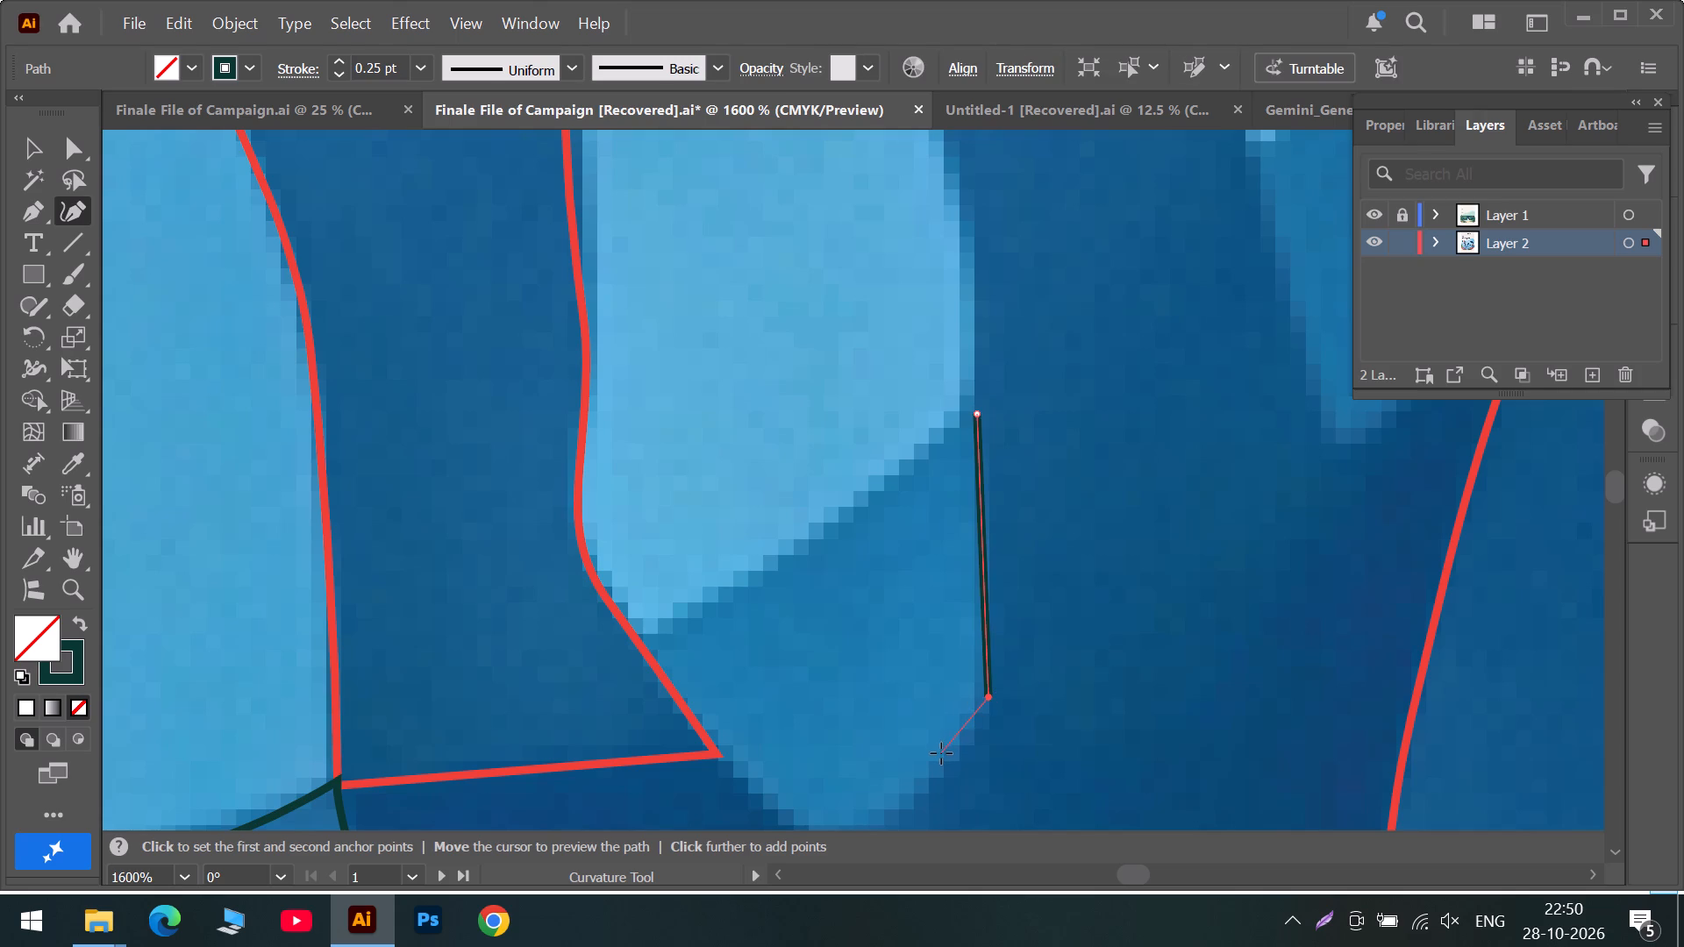
scroll(850, 814, "down", 4)
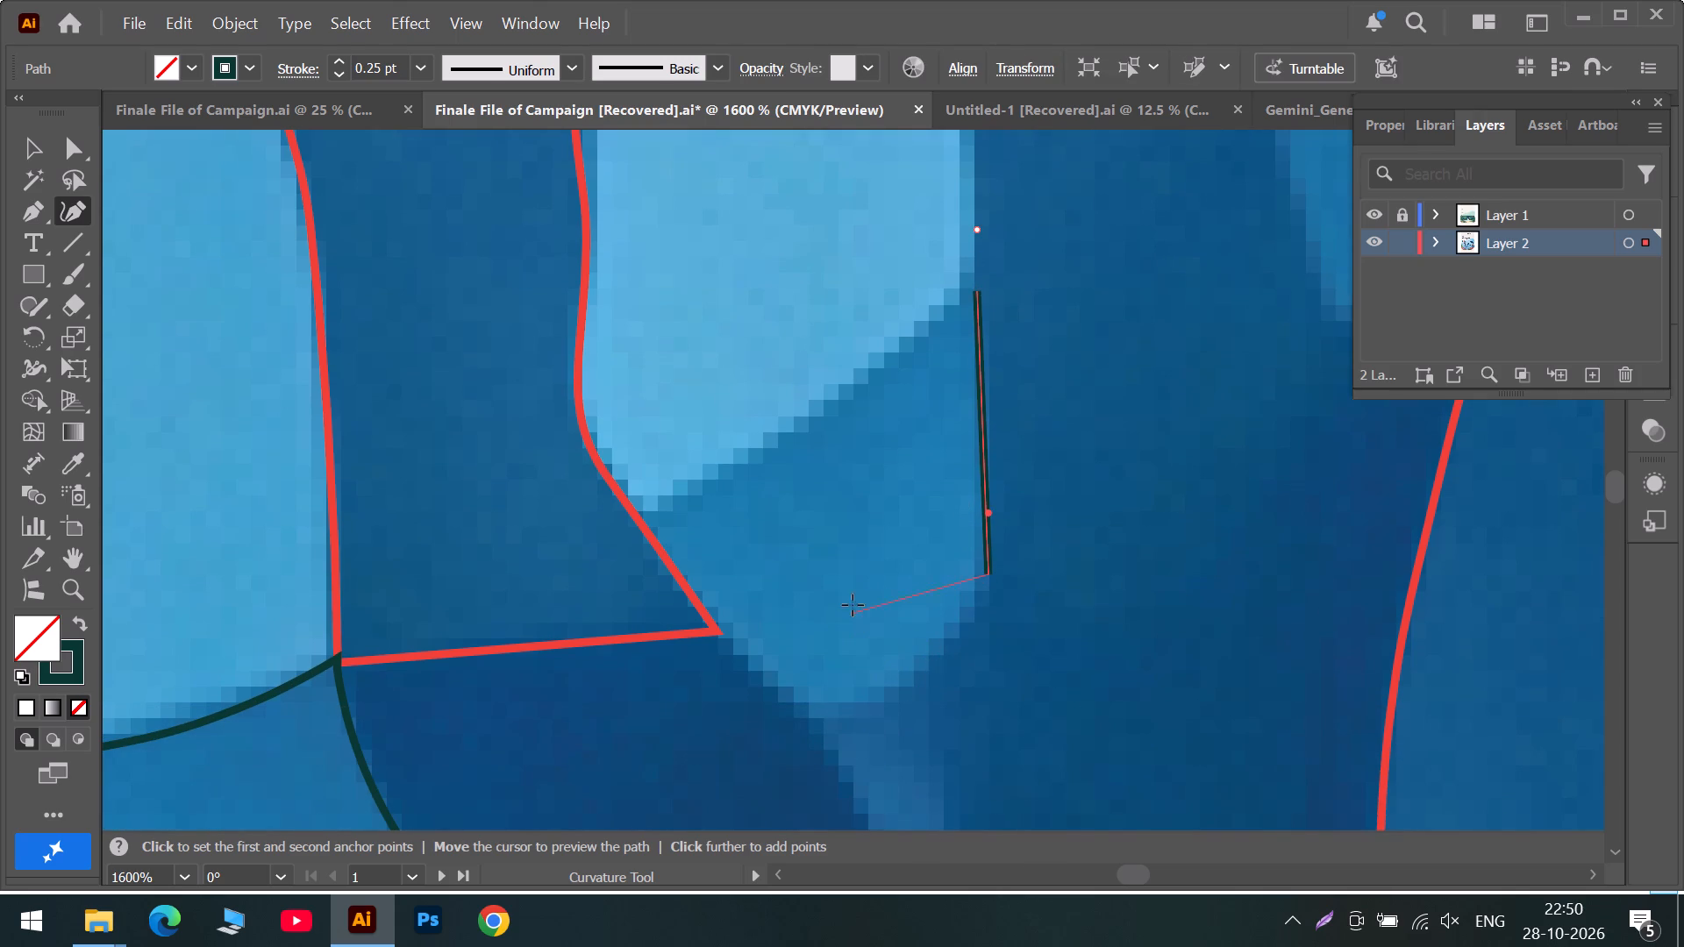
left_click(901, 694)
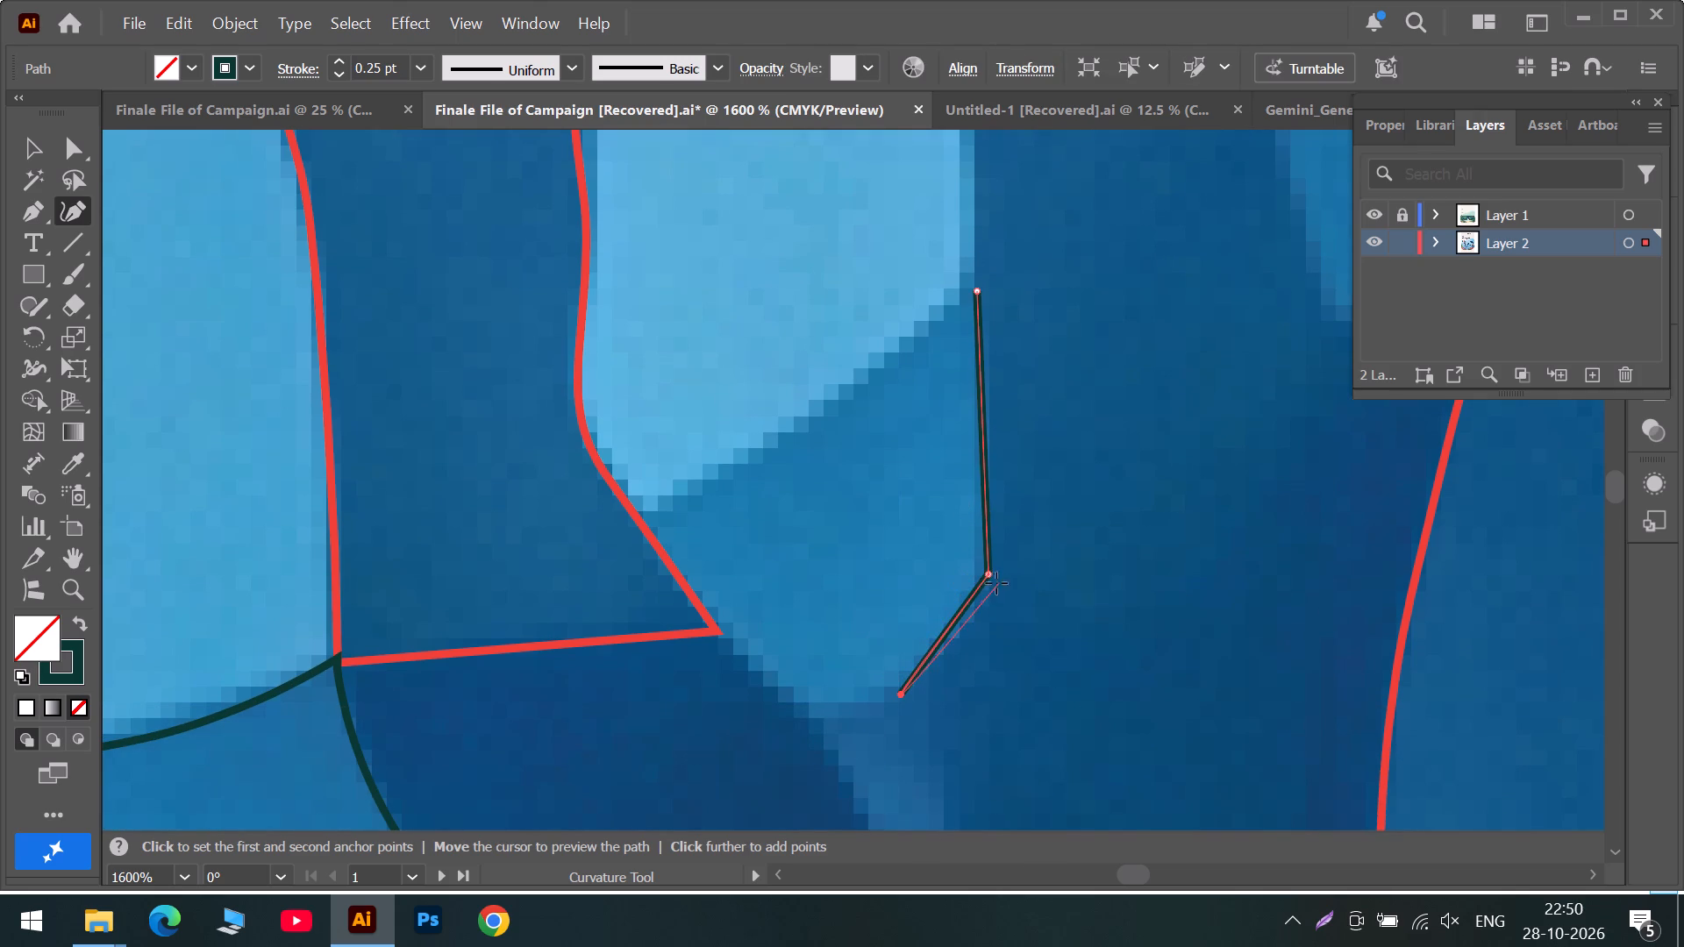
left_click_drag(989, 575, 989, 595)
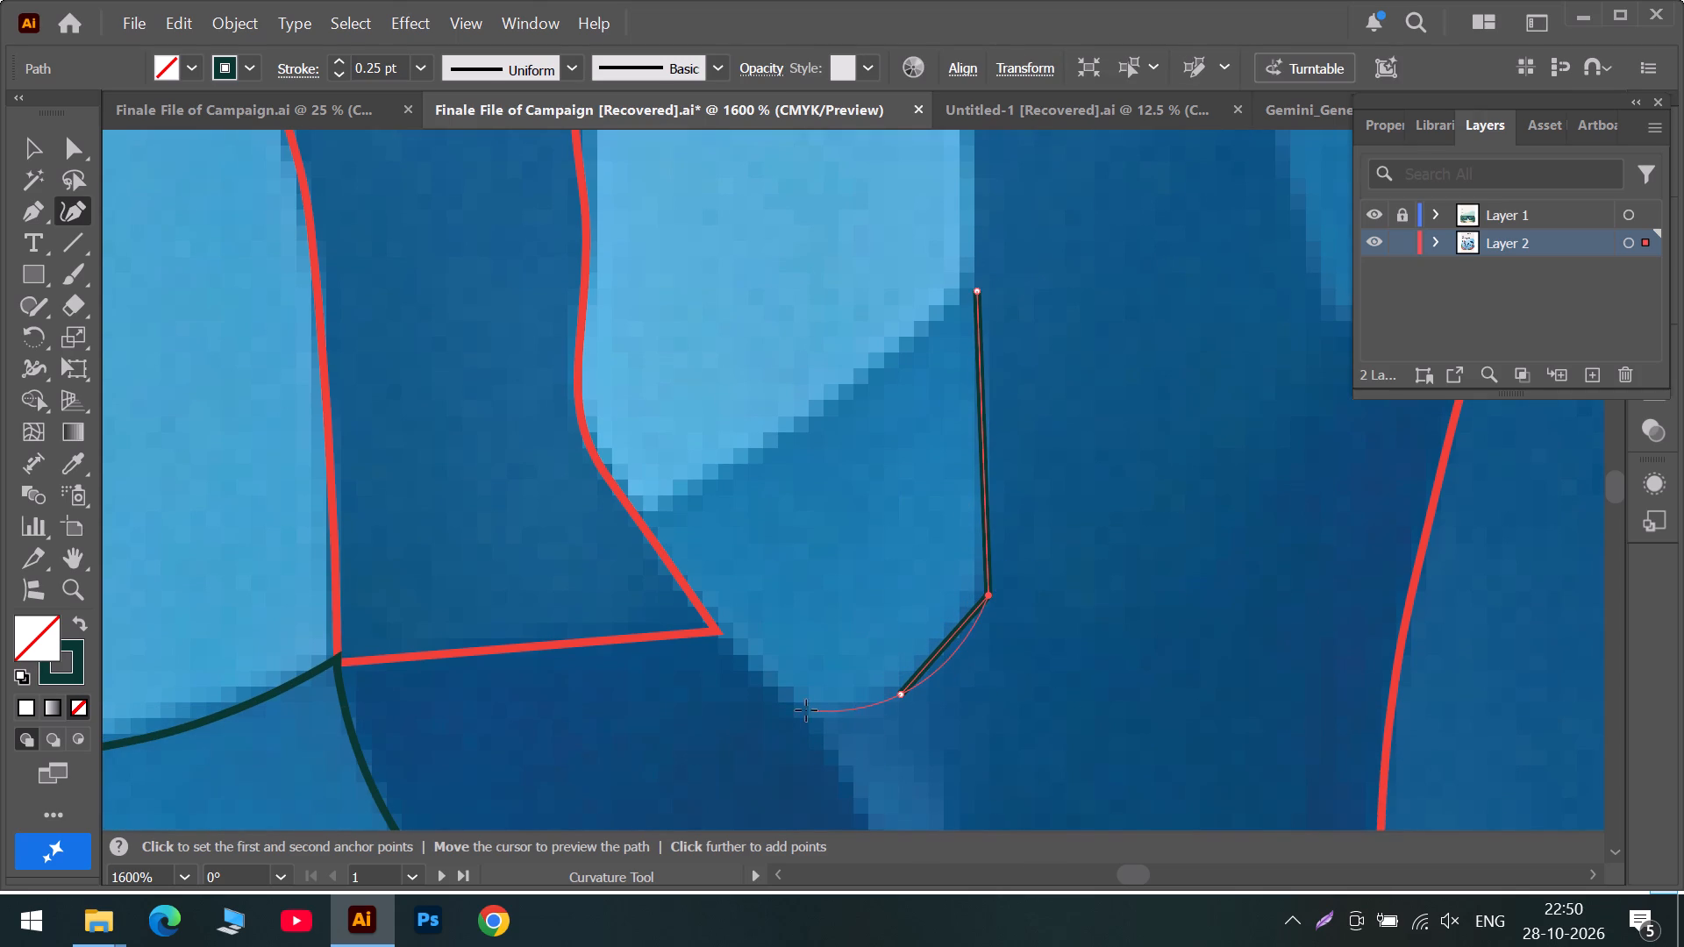
left_click(788, 699)
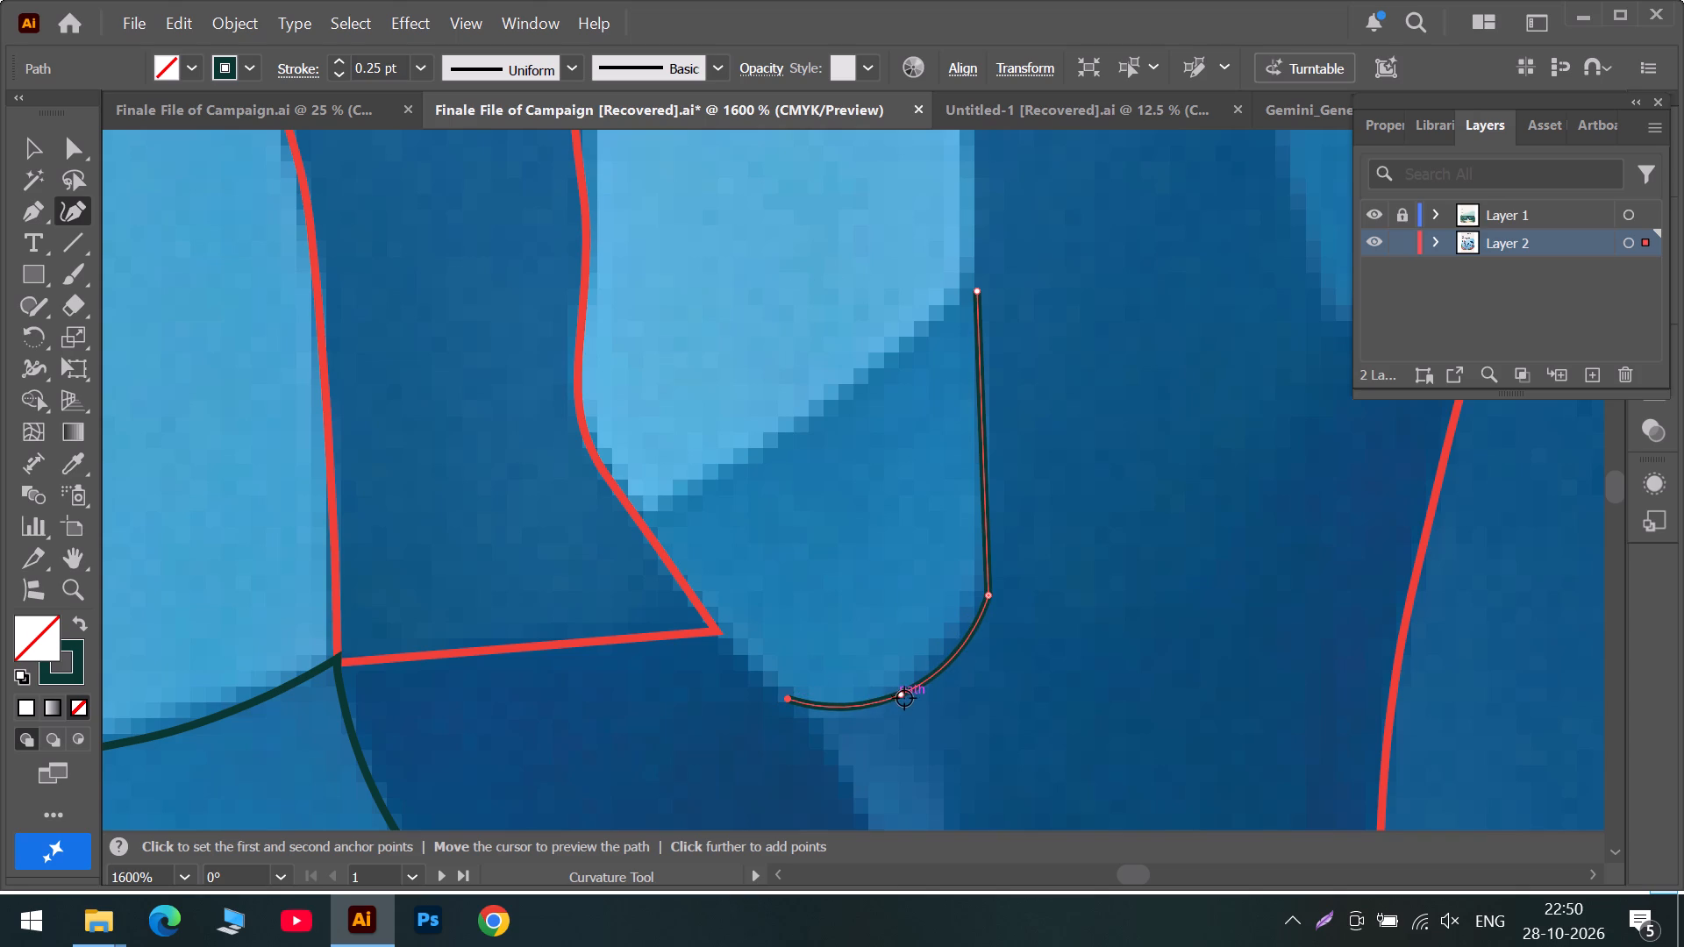
left_click_drag(904, 698, 829, 710)
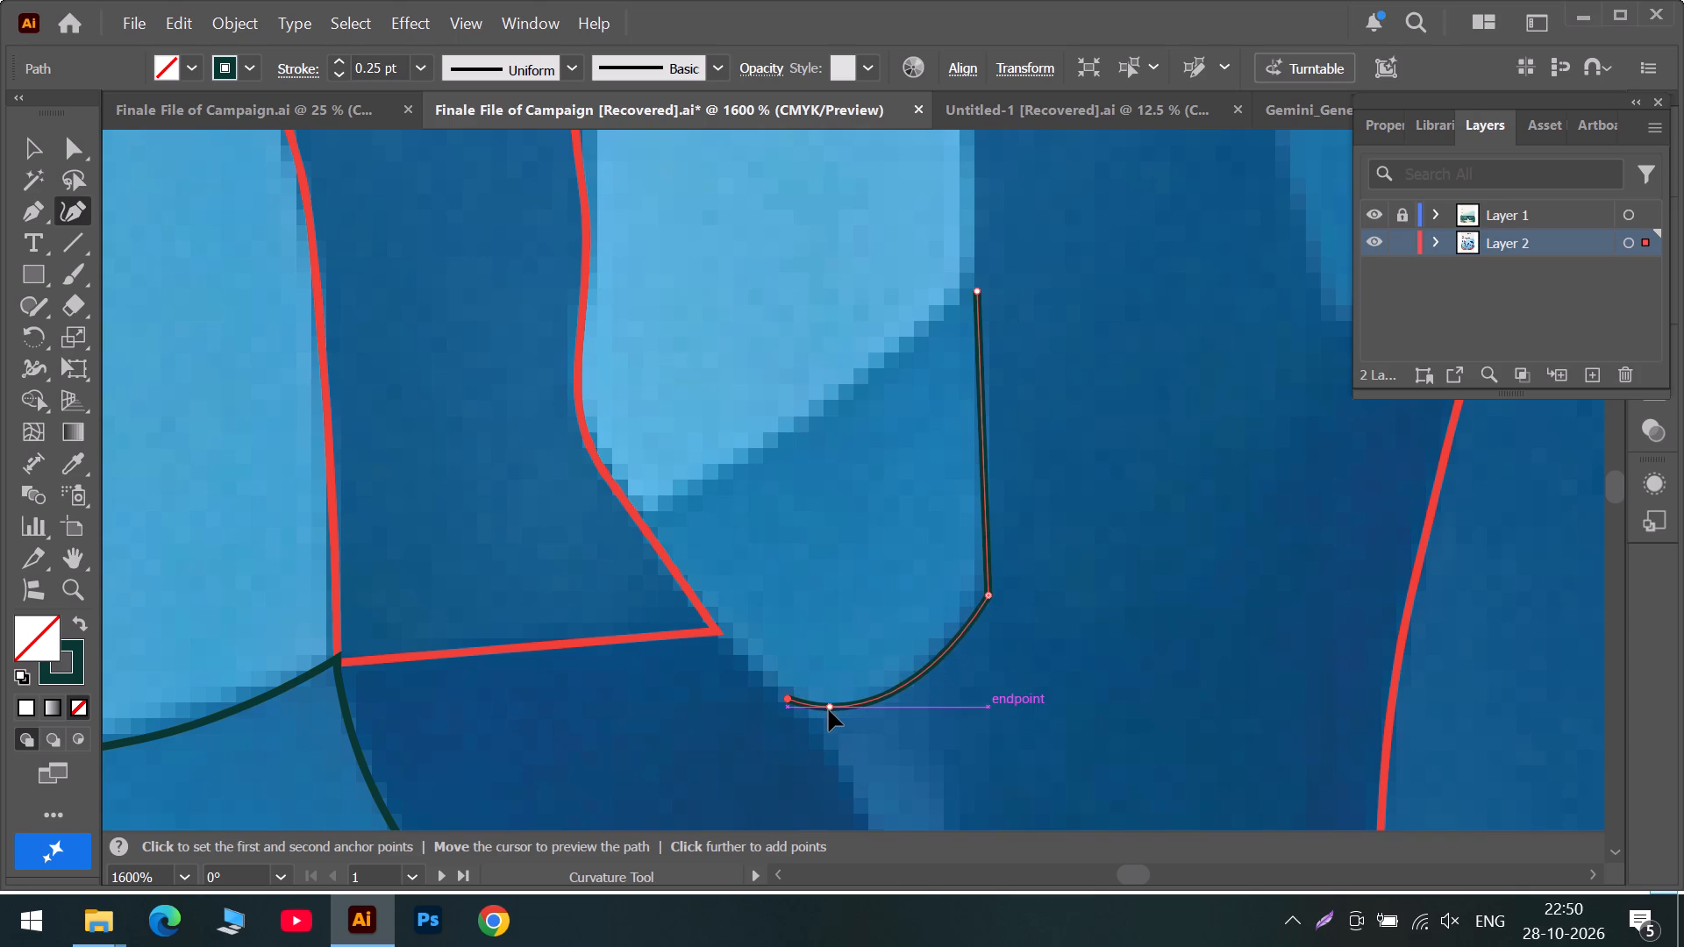
left_click_drag(829, 710, 827, 710)
Extend the patch path up its left side, making a lower corner and fitting points to the red stem outline up to the pale-water corner.
left_click(648, 517)
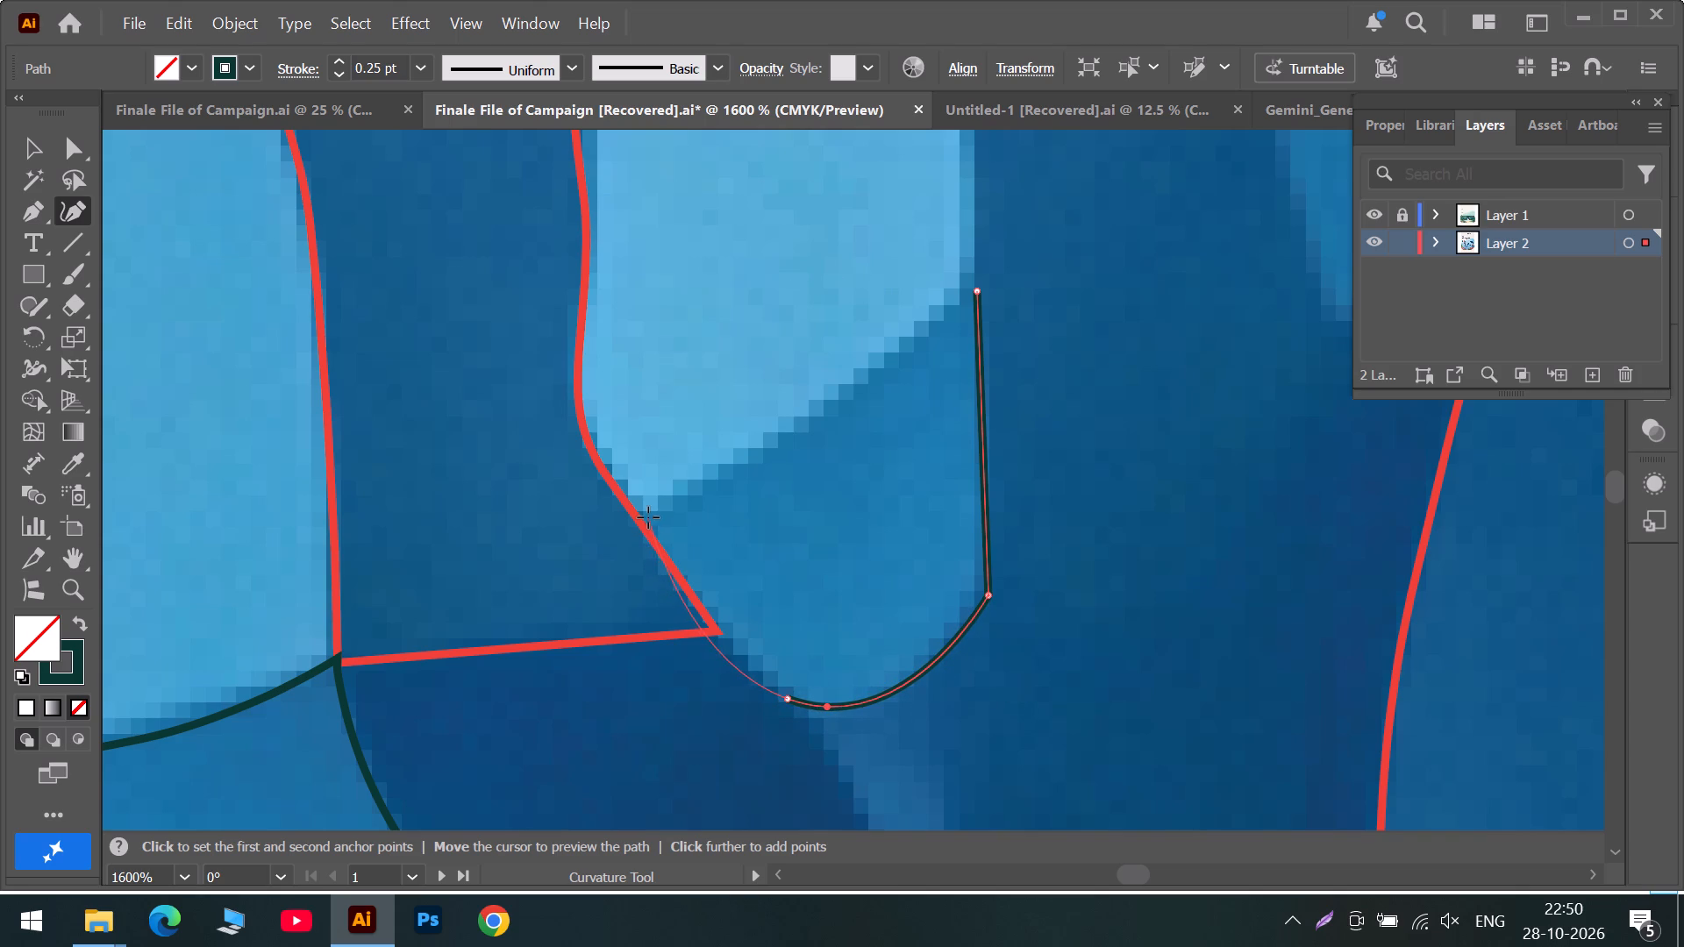
double_click(788, 695)
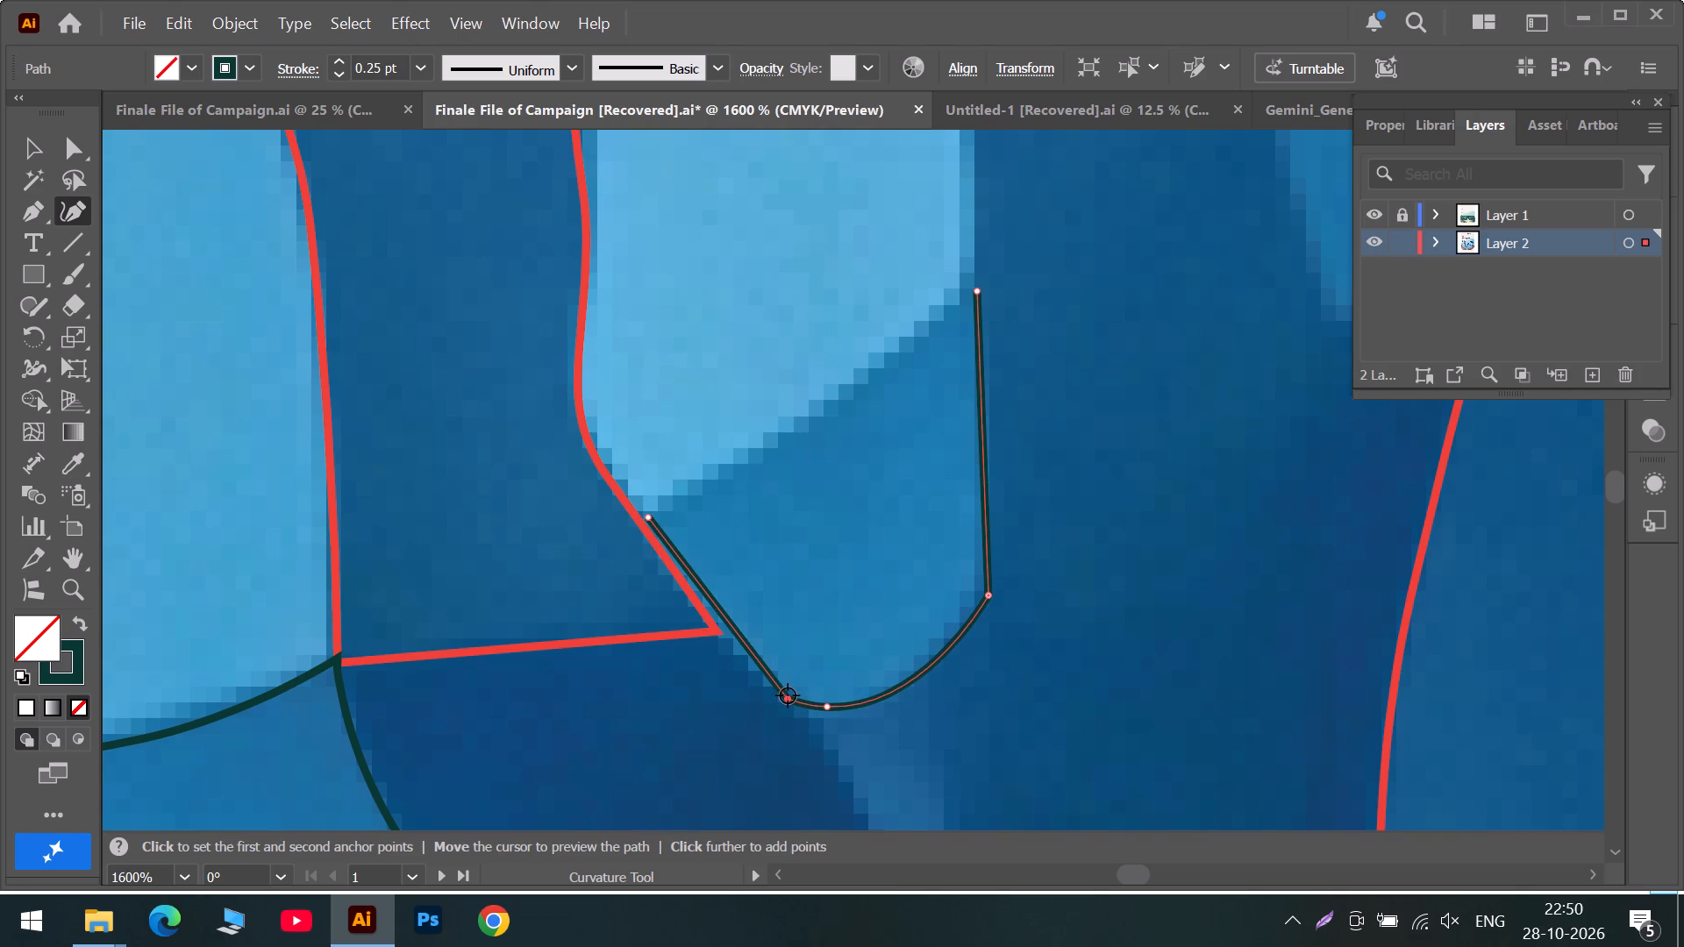
left_click_drag(788, 695, 792, 705)
left_click_drag(733, 630, 720, 634)
left_click(646, 522)
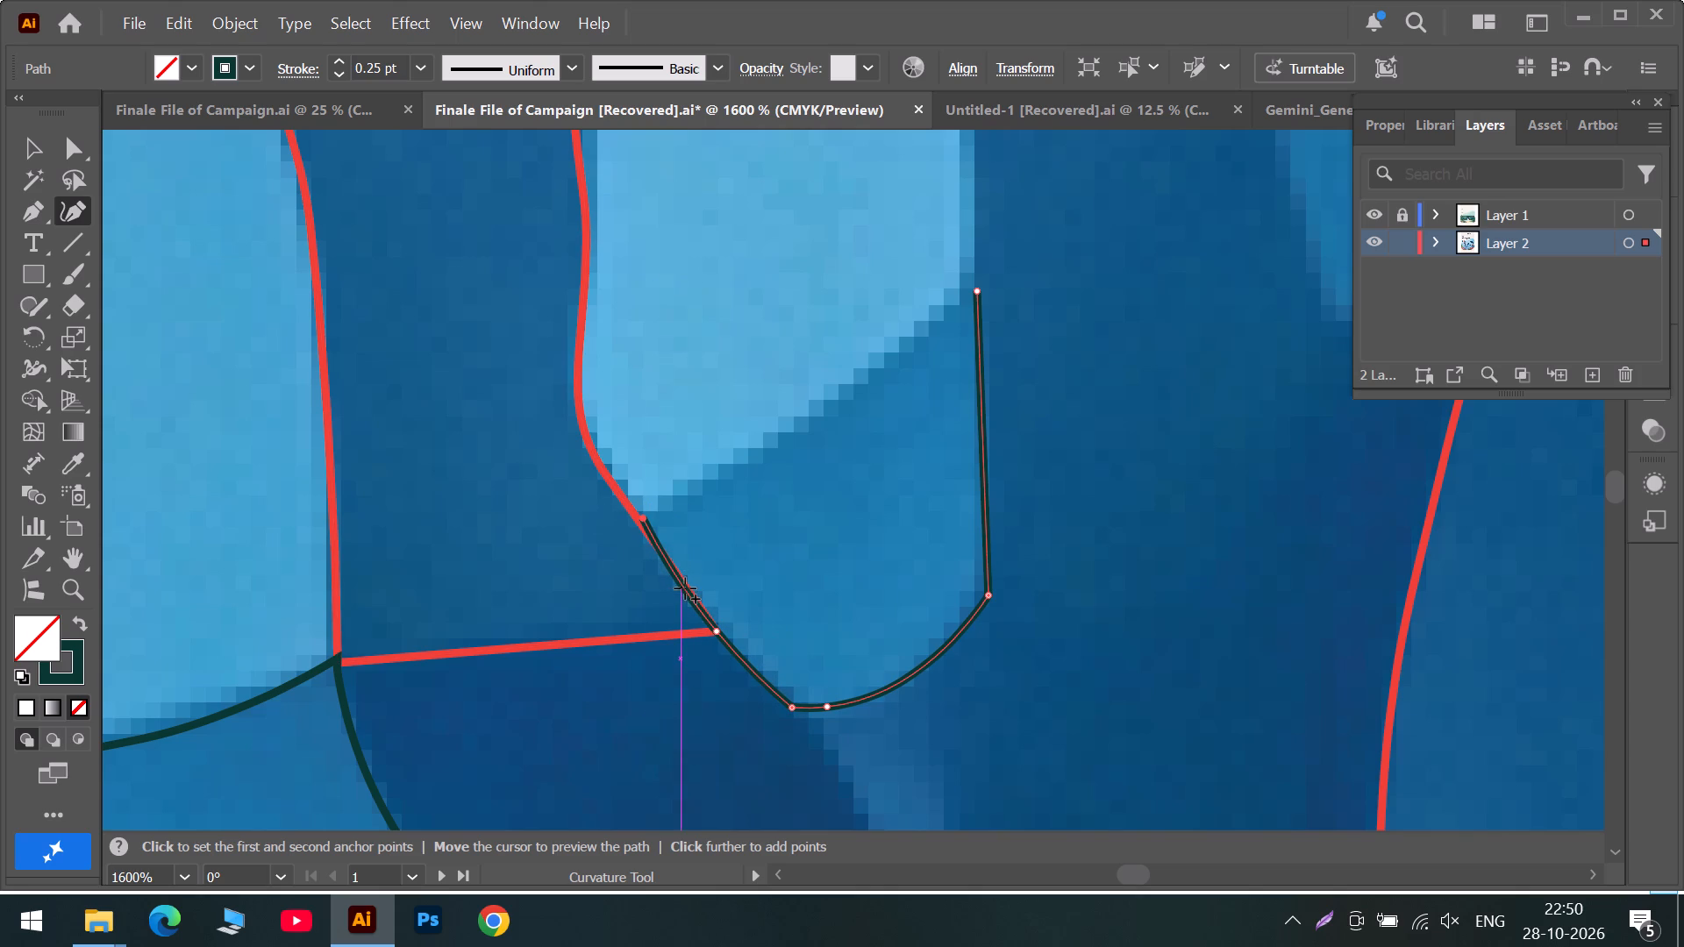
left_click_drag(685, 588, 676, 574)
left_click(642, 516)
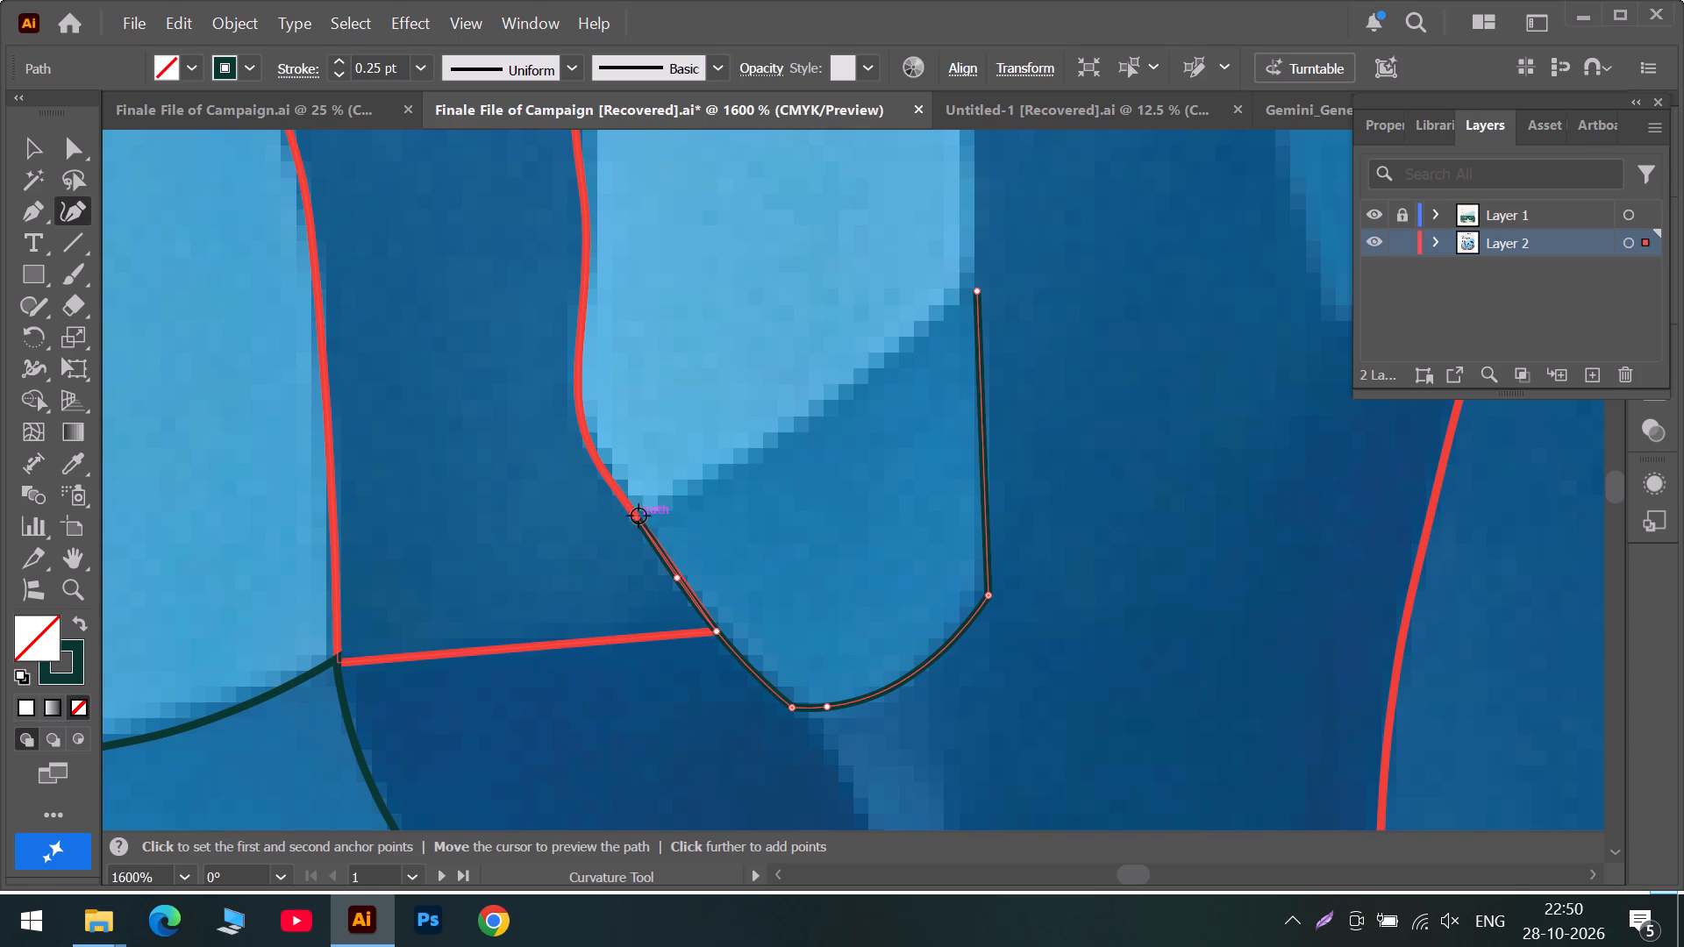
double_click(642, 520)
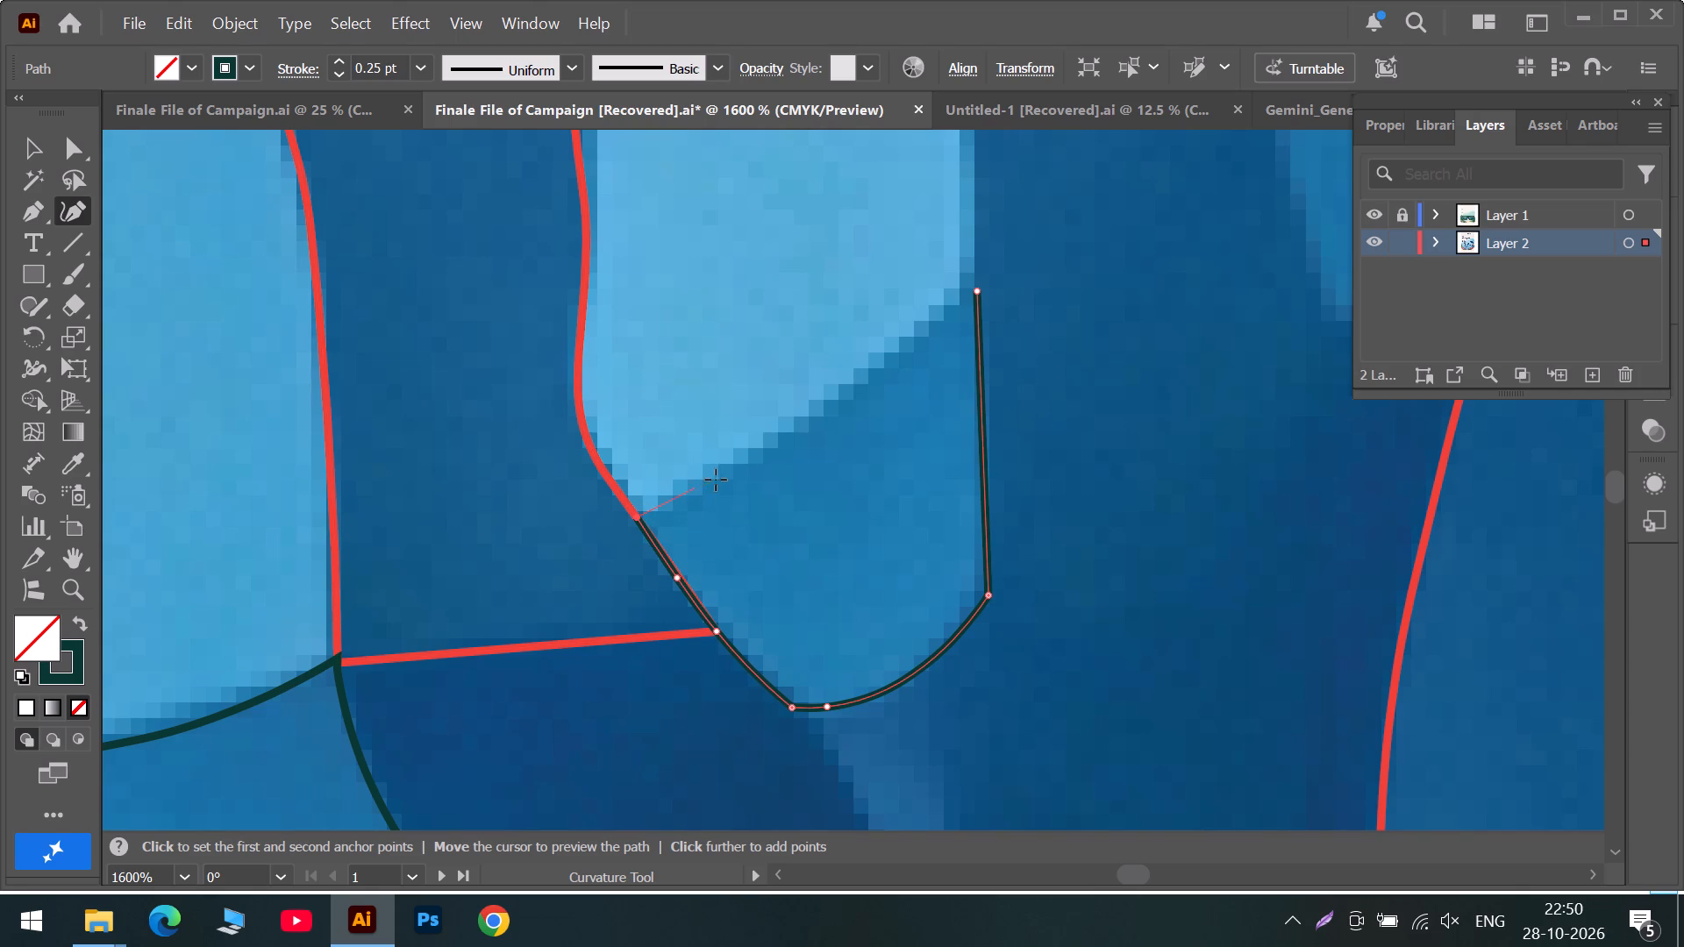
Trace the patch's sloping upper edge along the pale water and close the path with a corner at its starting point.
left_click(716, 480)
left_click(881, 367)
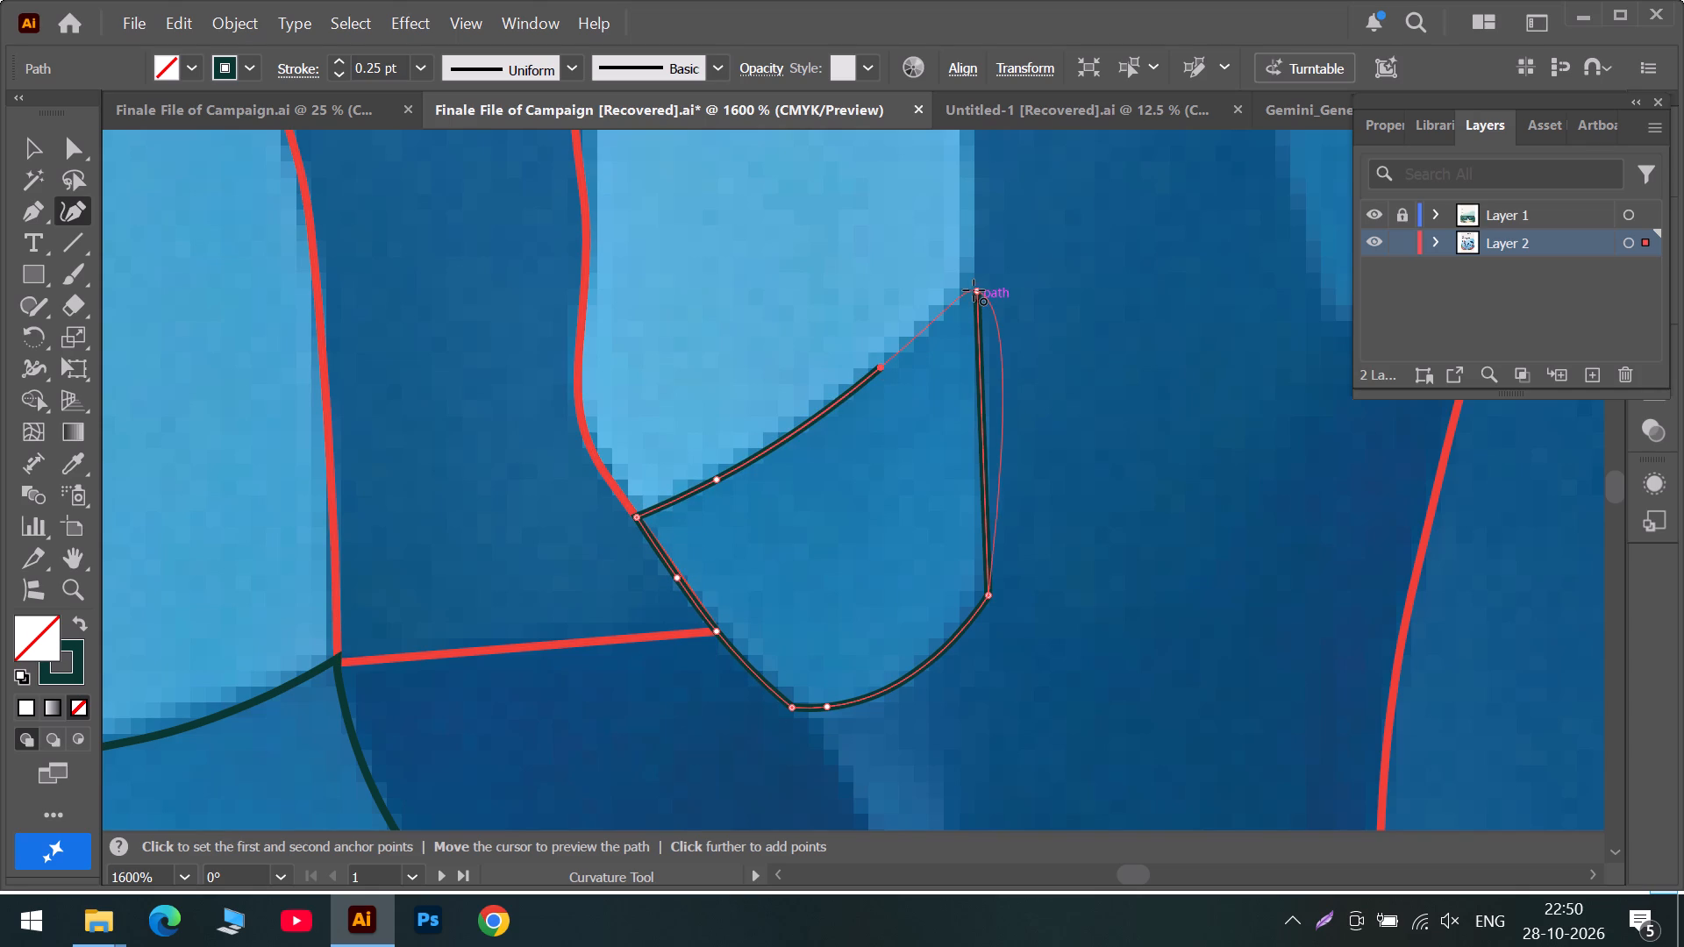
triple_click(974, 290)
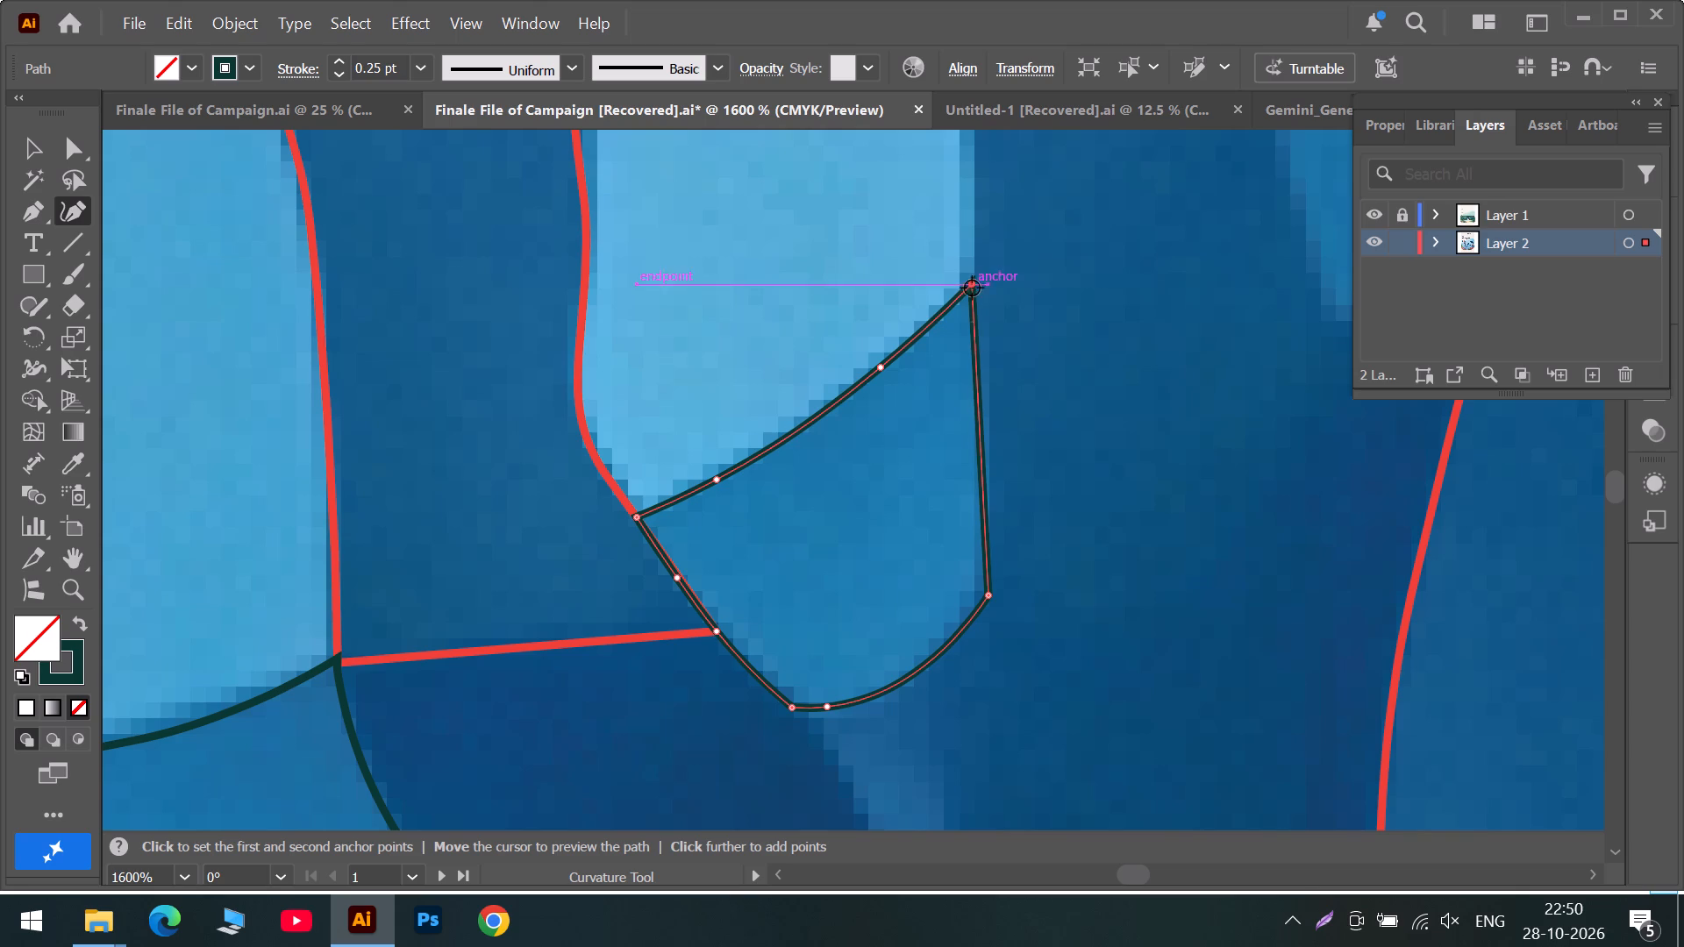
Examine the area below the closed patch and the tall coral stems above it for the next untraced shape.
scroll(871, 725, "down", 6)
scroll(941, 698, "down", 5)
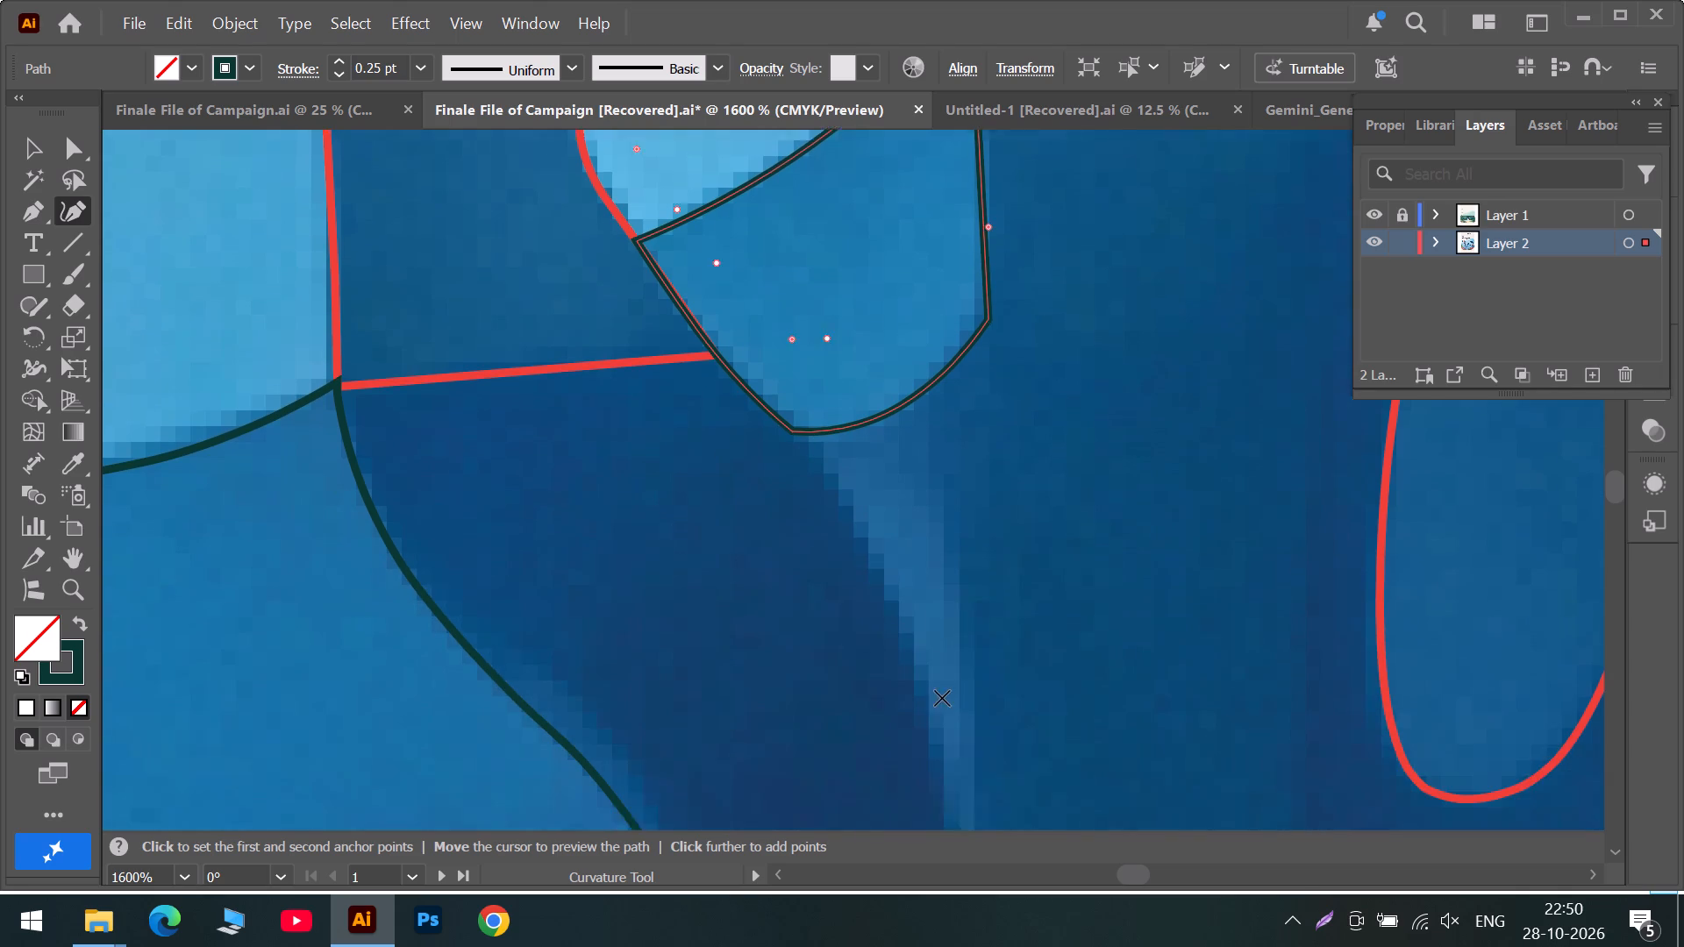
scroll(942, 698, "down", 3, "alt")
scroll(1031, 635, "up", 6)
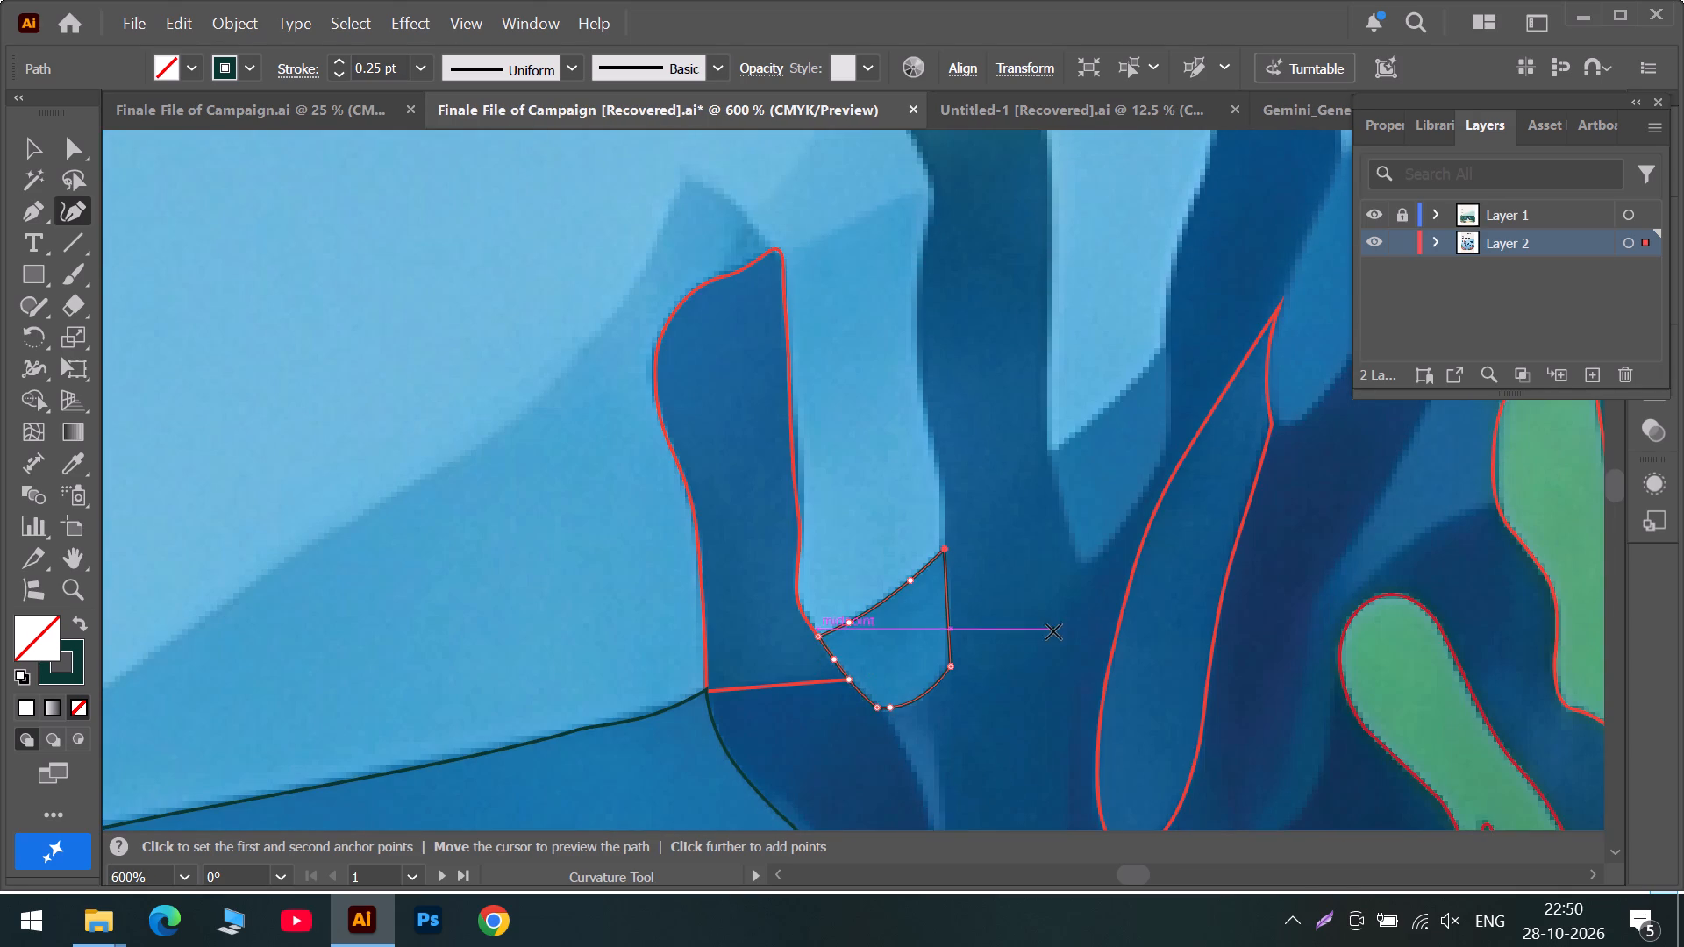
scroll(1054, 629, "up", 6)
scroll(994, 419, "up", 7)
scroll(1020, 489, "down", 19)
scroll(1020, 501, "up", 12)
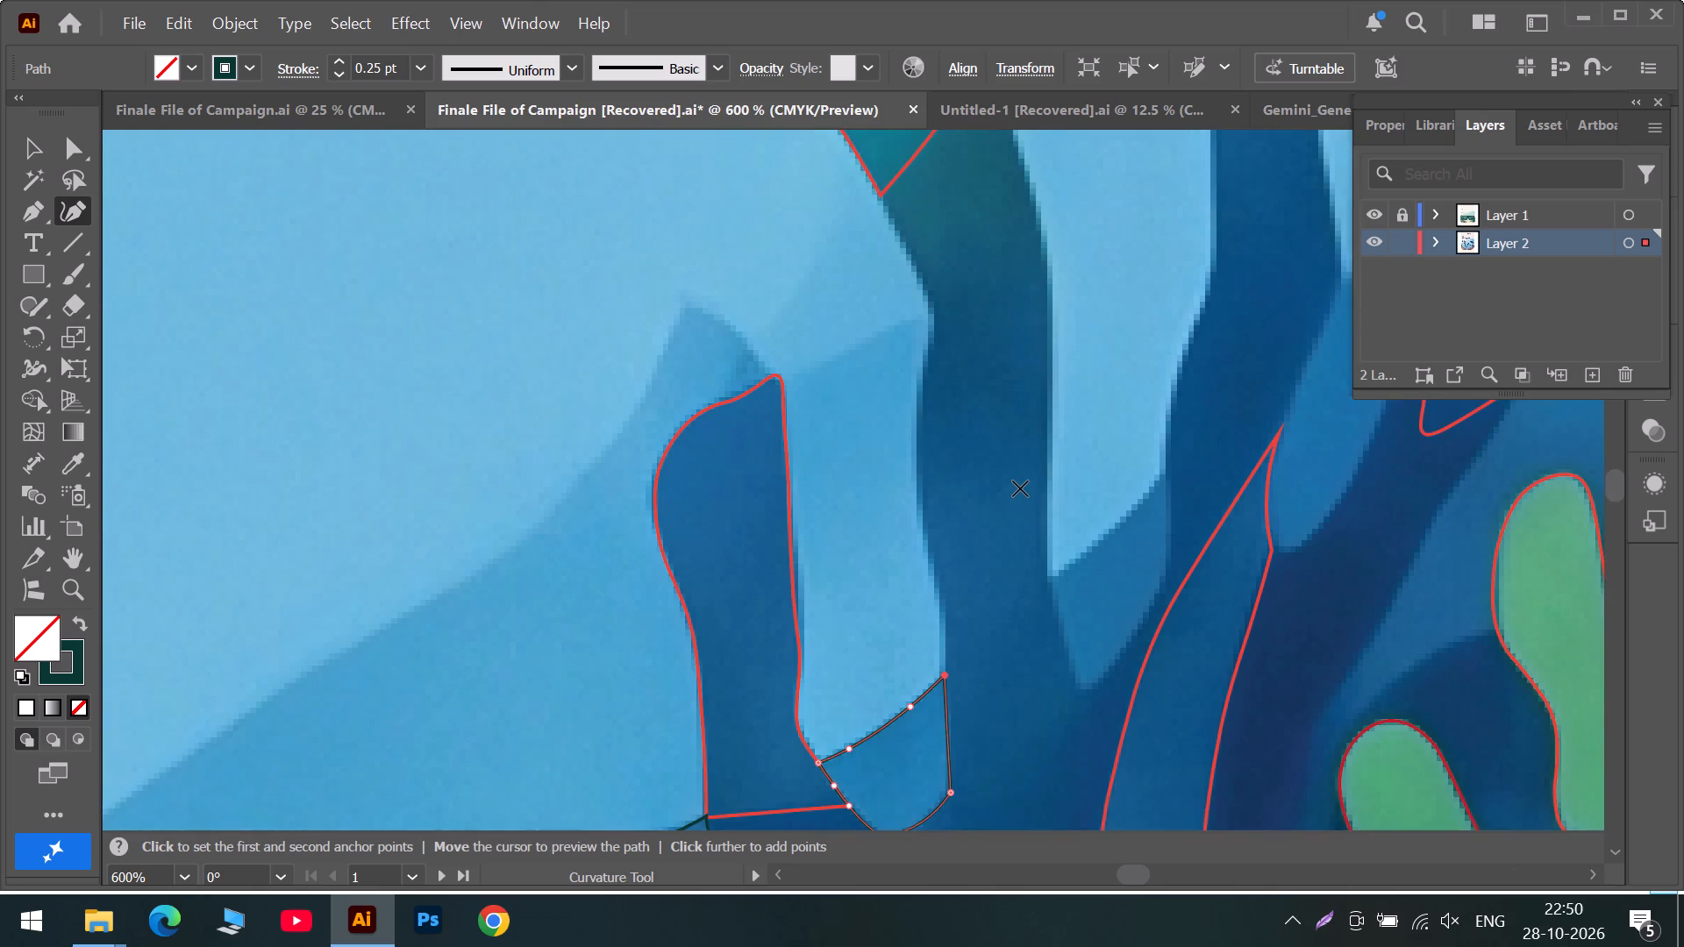
scroll(1019, 485, "up", 14)
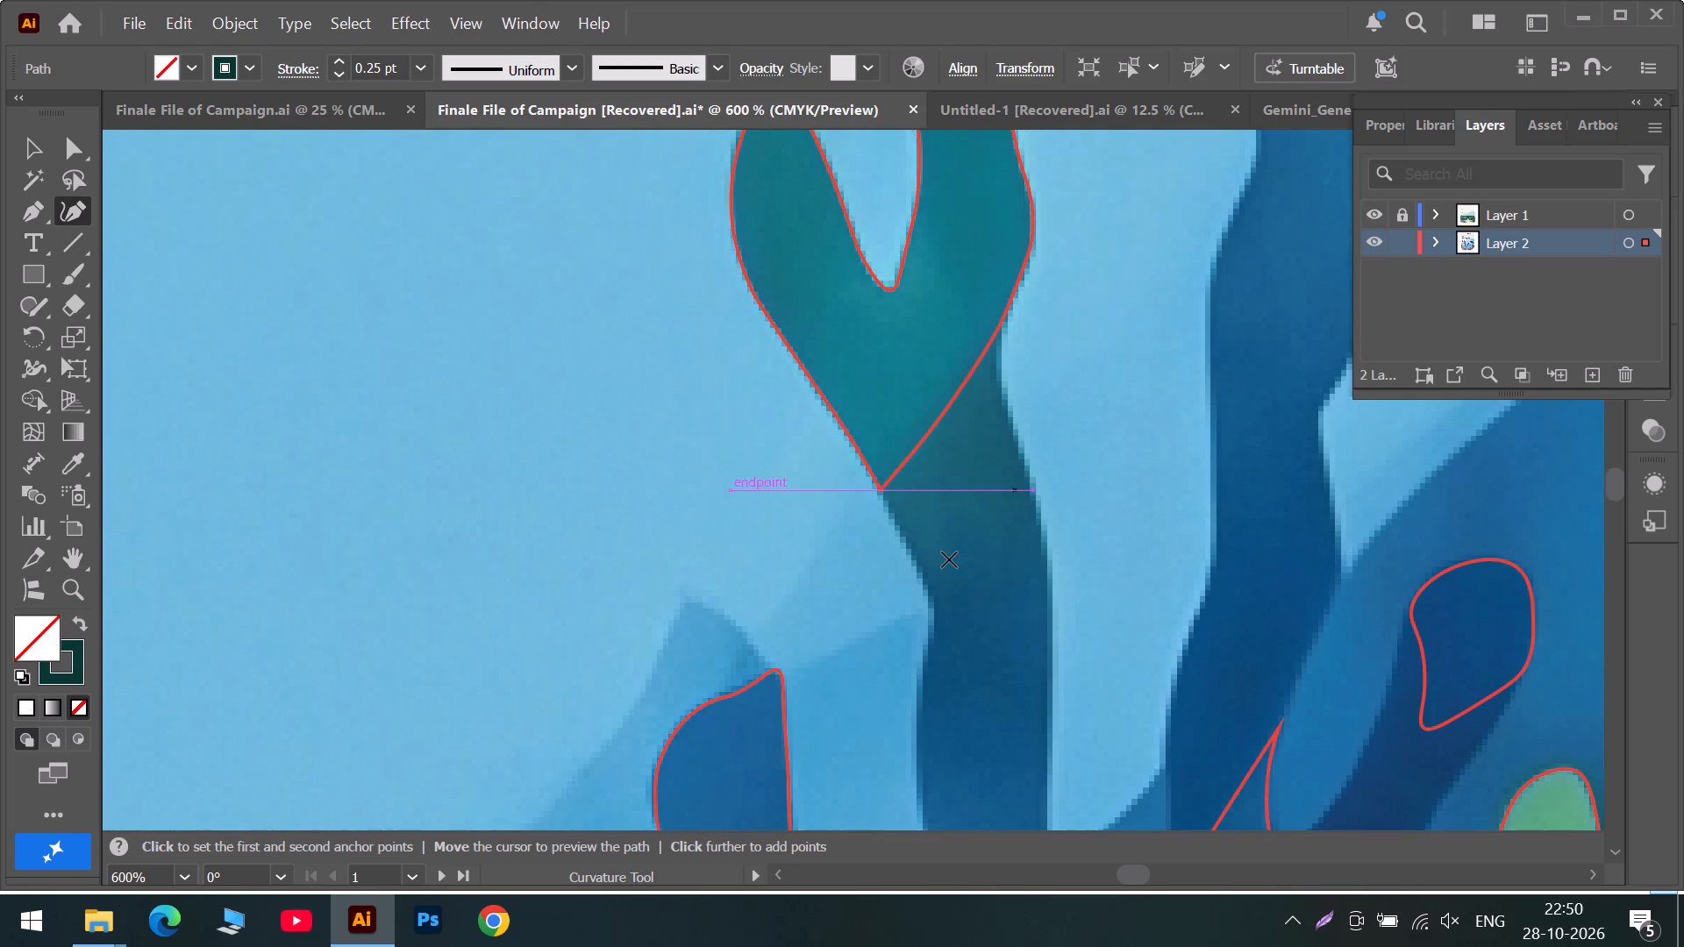
scroll(945, 563, "up", 2, "alt")
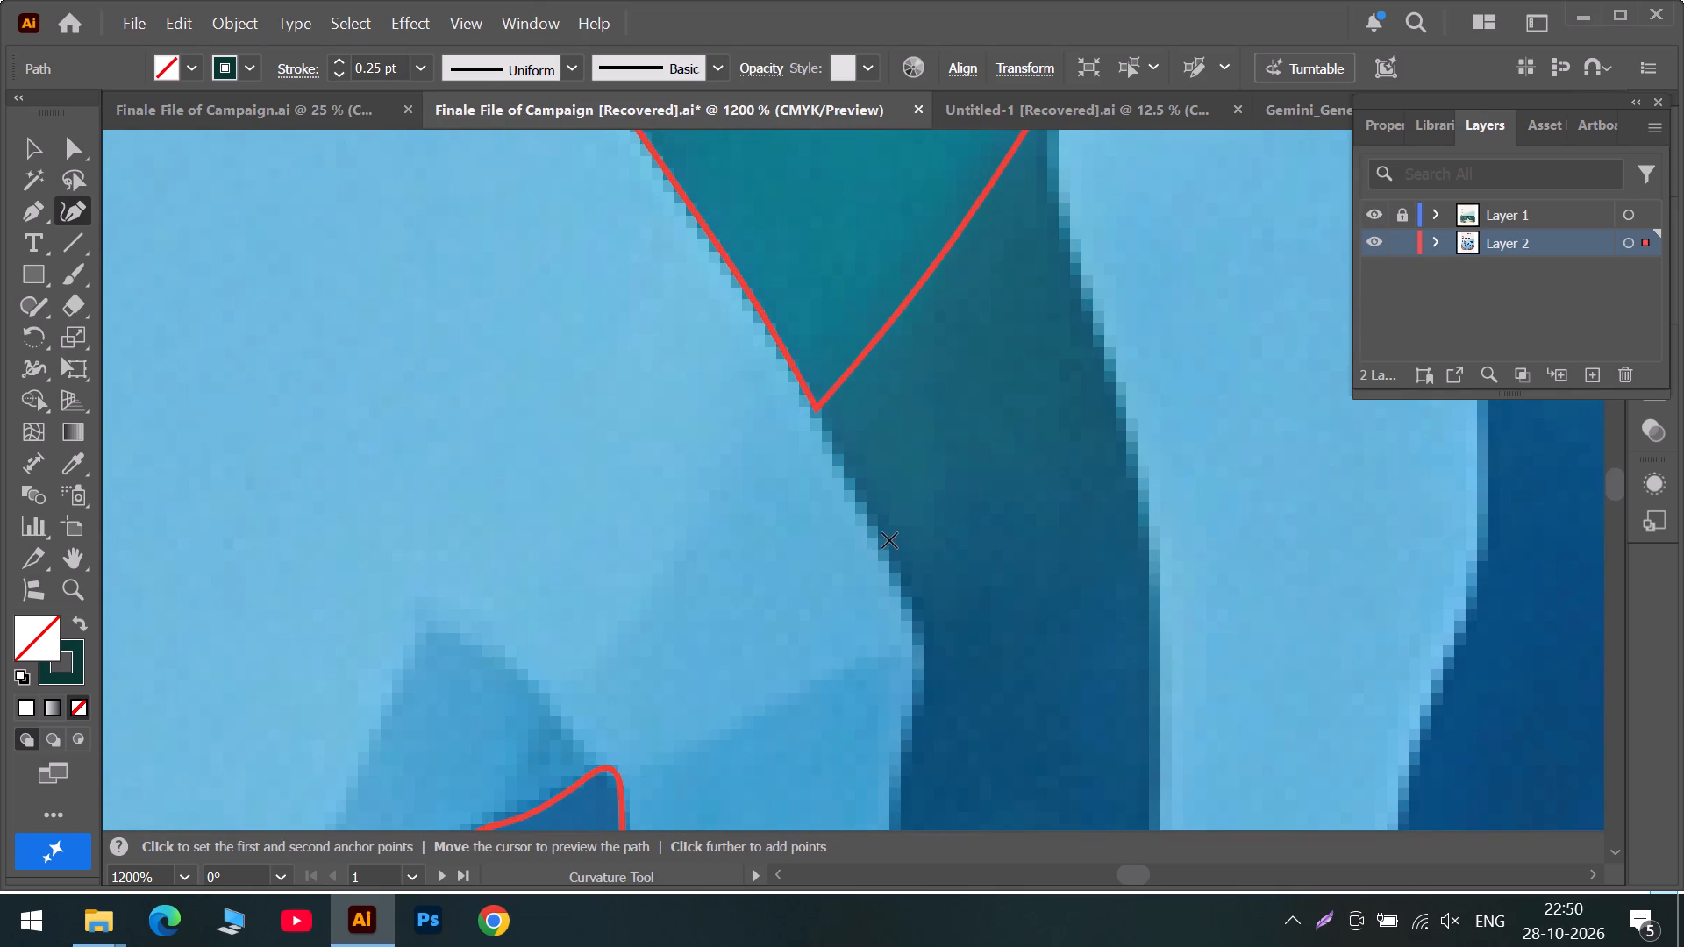
scroll(891, 539, "down", 5, "alt")
scroll(919, 562, "down", 5)
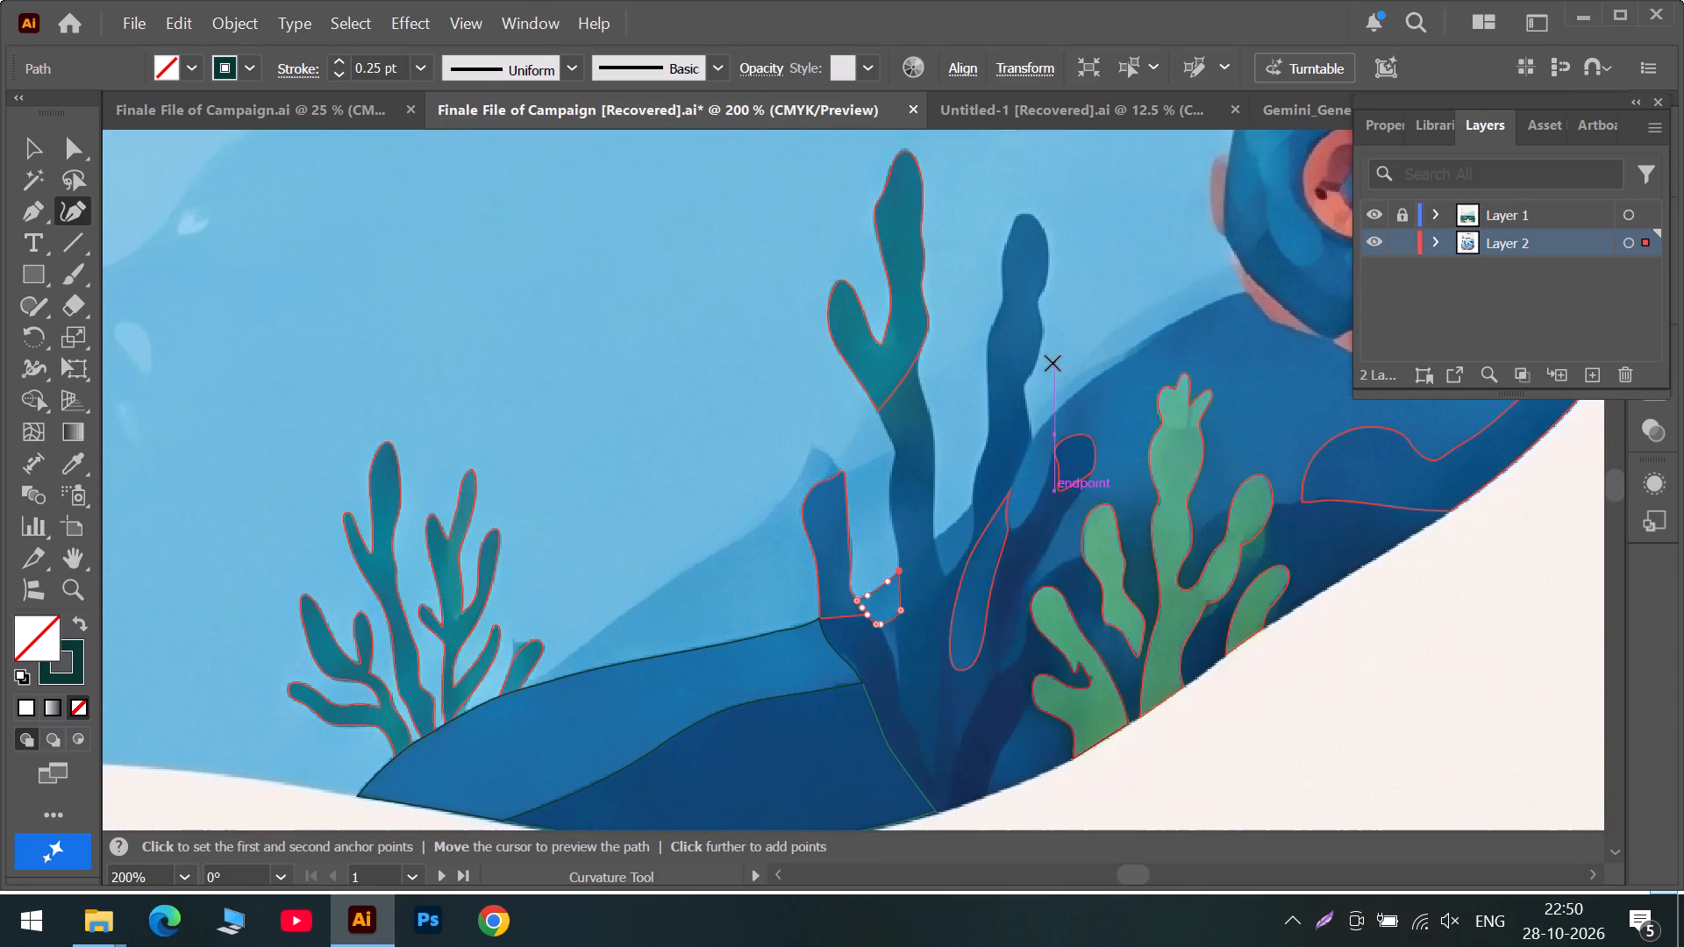
Start a path at the tip of the tall dark-blue stem and trace its upper left edge past the first narrowing.
scroll(1040, 366, "up", 5, "alt")
scroll(886, 441, "up", 1)
scroll(886, 441, "down", 1, "alt")
scroll(886, 441, "up", 14)
scroll(867, 249, "up", 7)
left_click(888, 262)
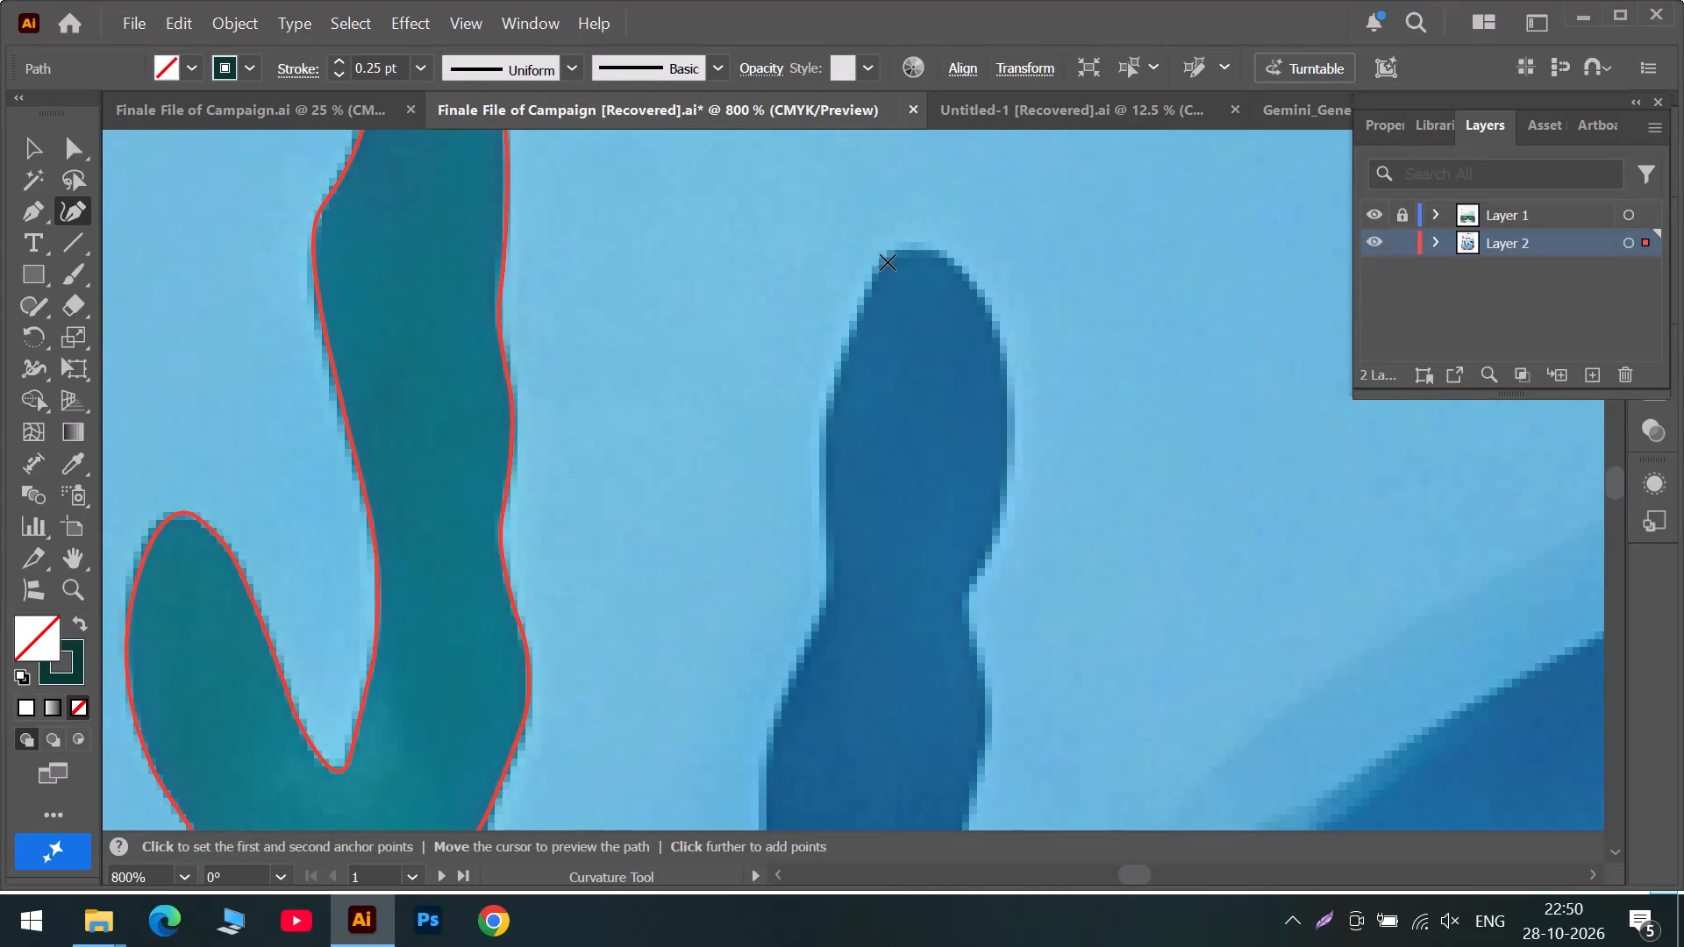
left_click(847, 353)
left_click(828, 432)
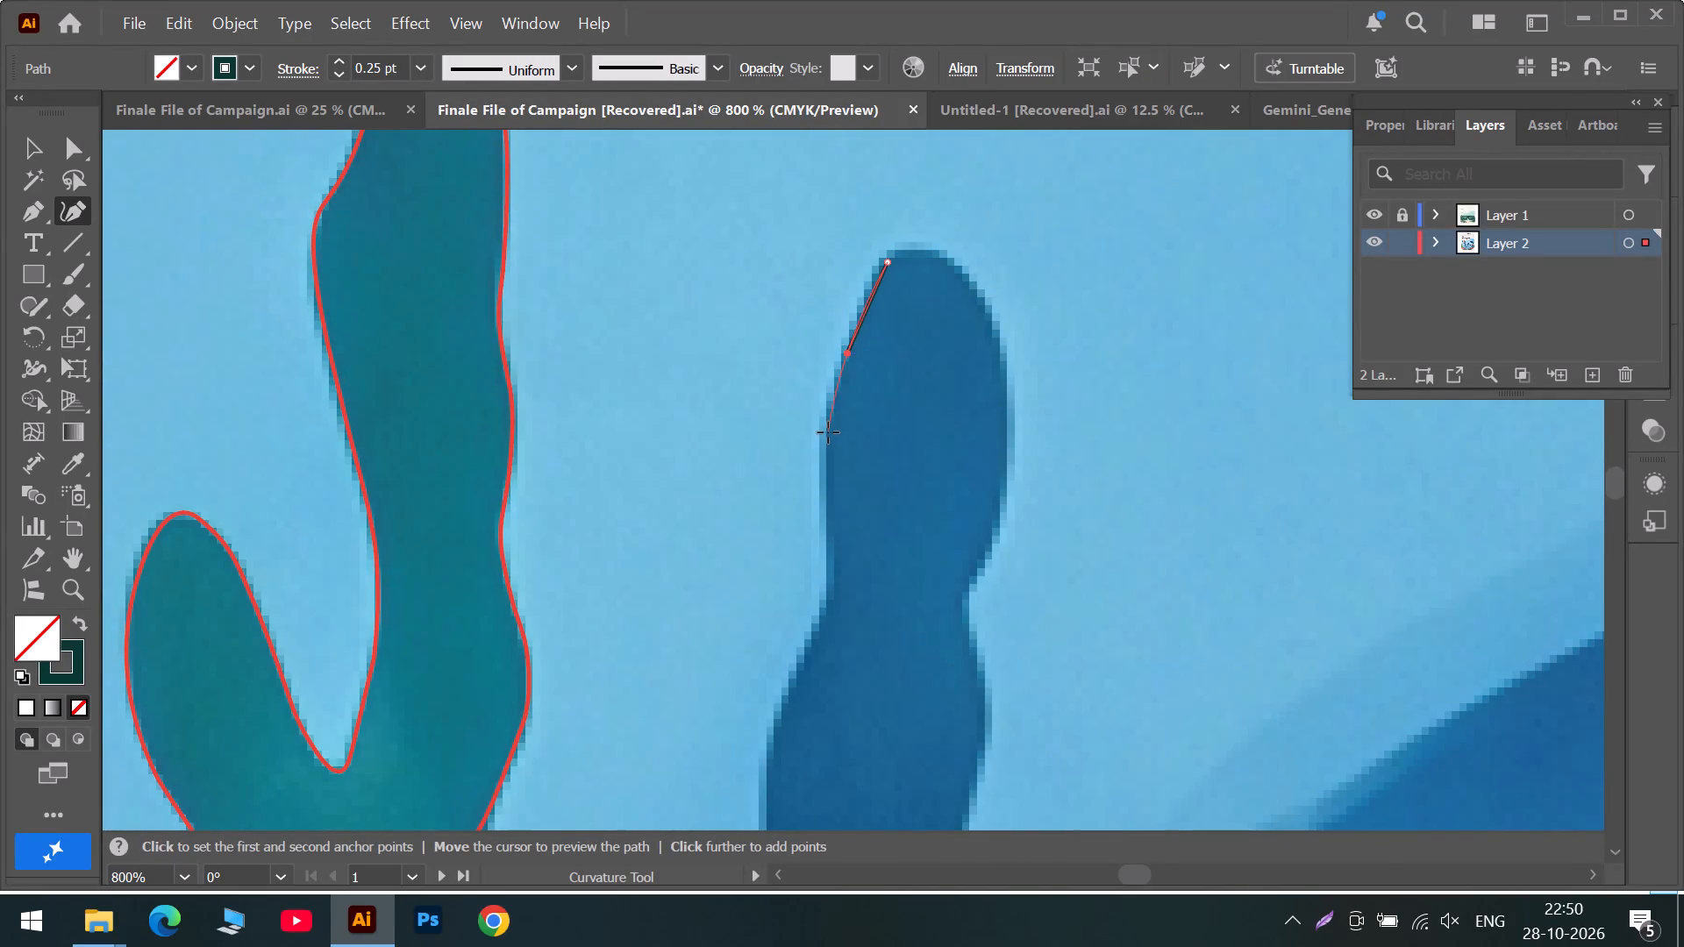
scroll(830, 433, "down", 5)
left_click(831, 424)
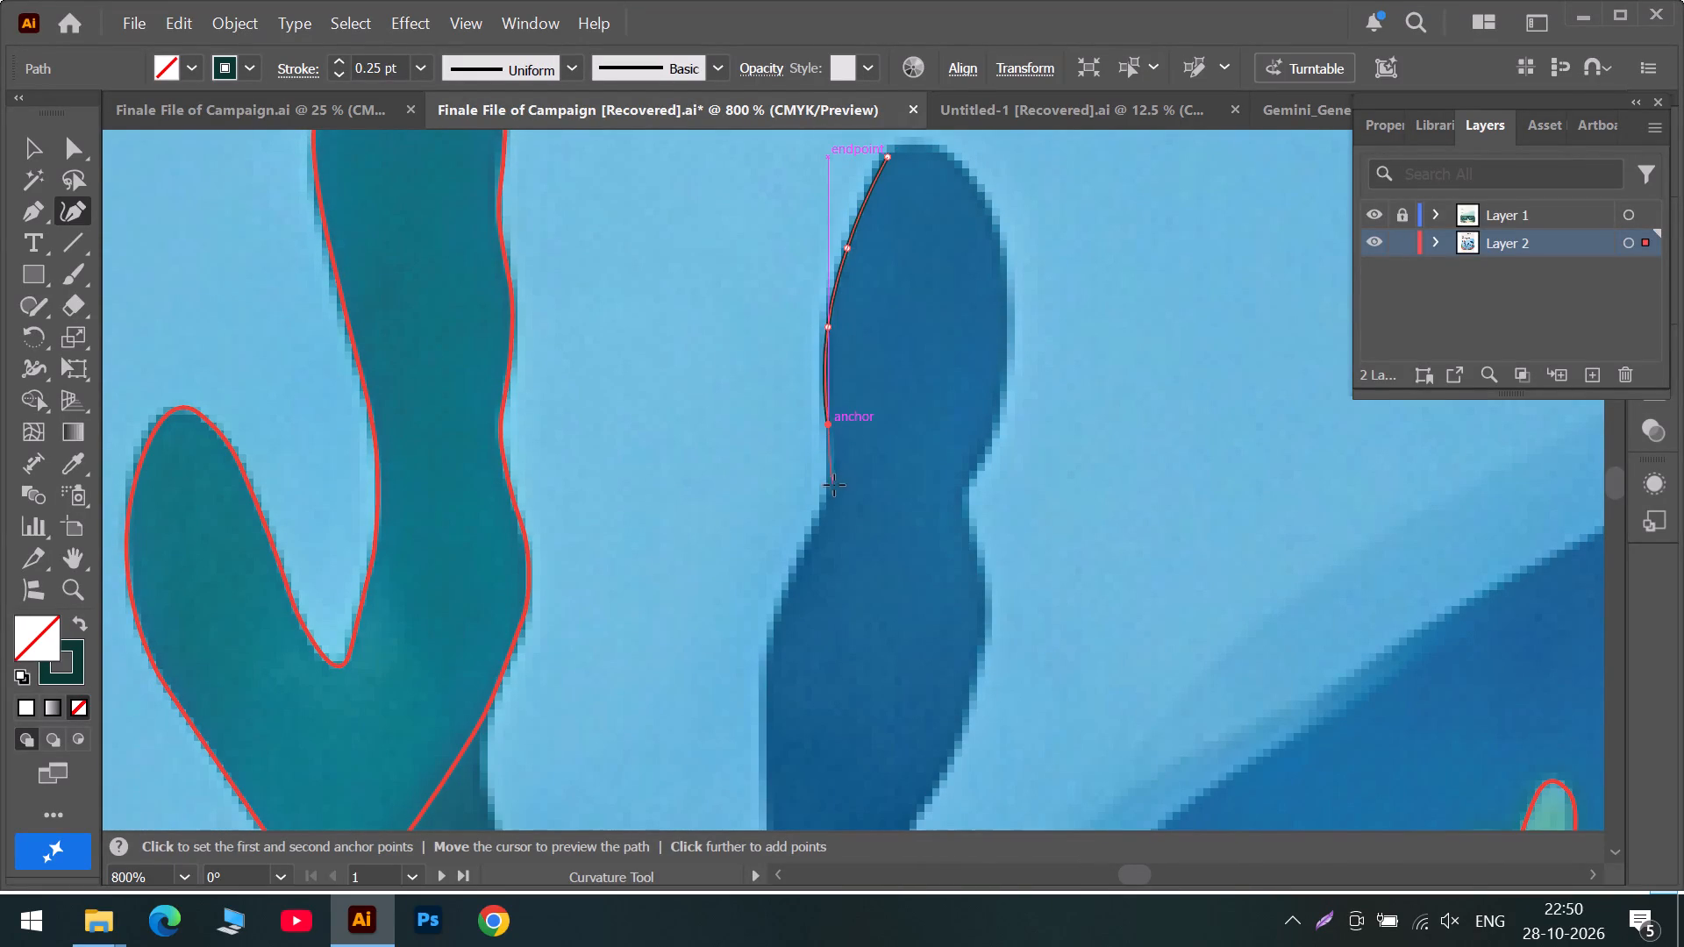
left_click(831, 472)
left_click(782, 596)
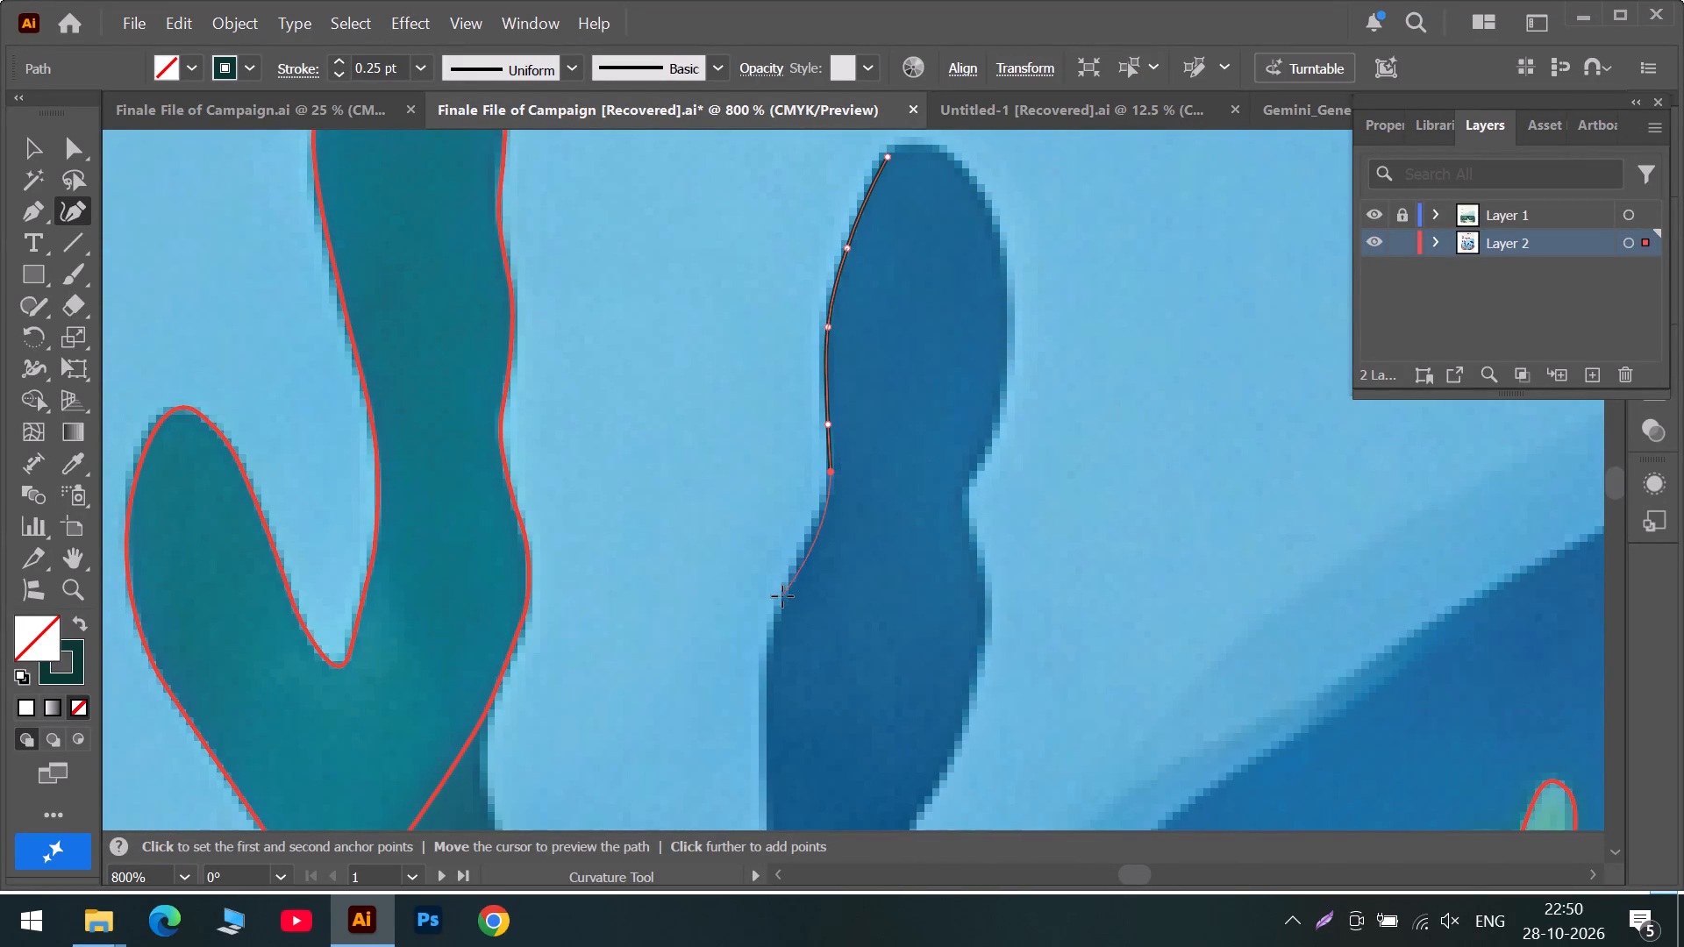
Extend the path down the stem's left edge along the pale water to where it meets the mid-blue patch.
scroll(810, 566, "down", 6)
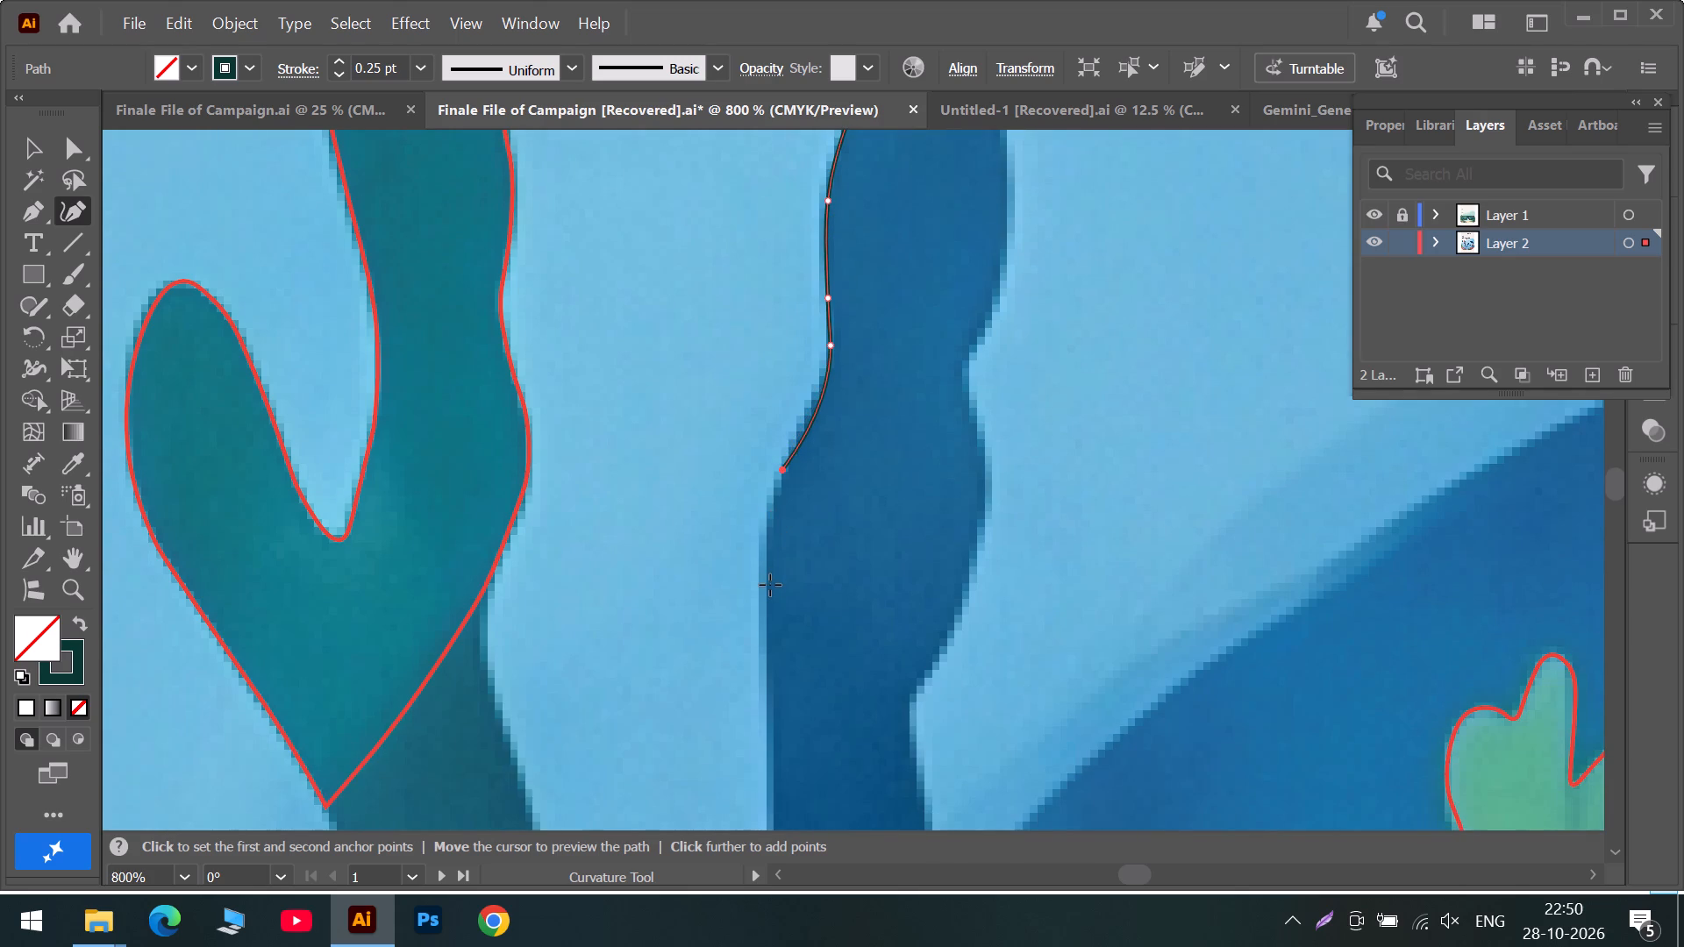
left_click(770, 585)
scroll(770, 585, "down", 6)
left_click(771, 595)
scroll(771, 595, "down", 4)
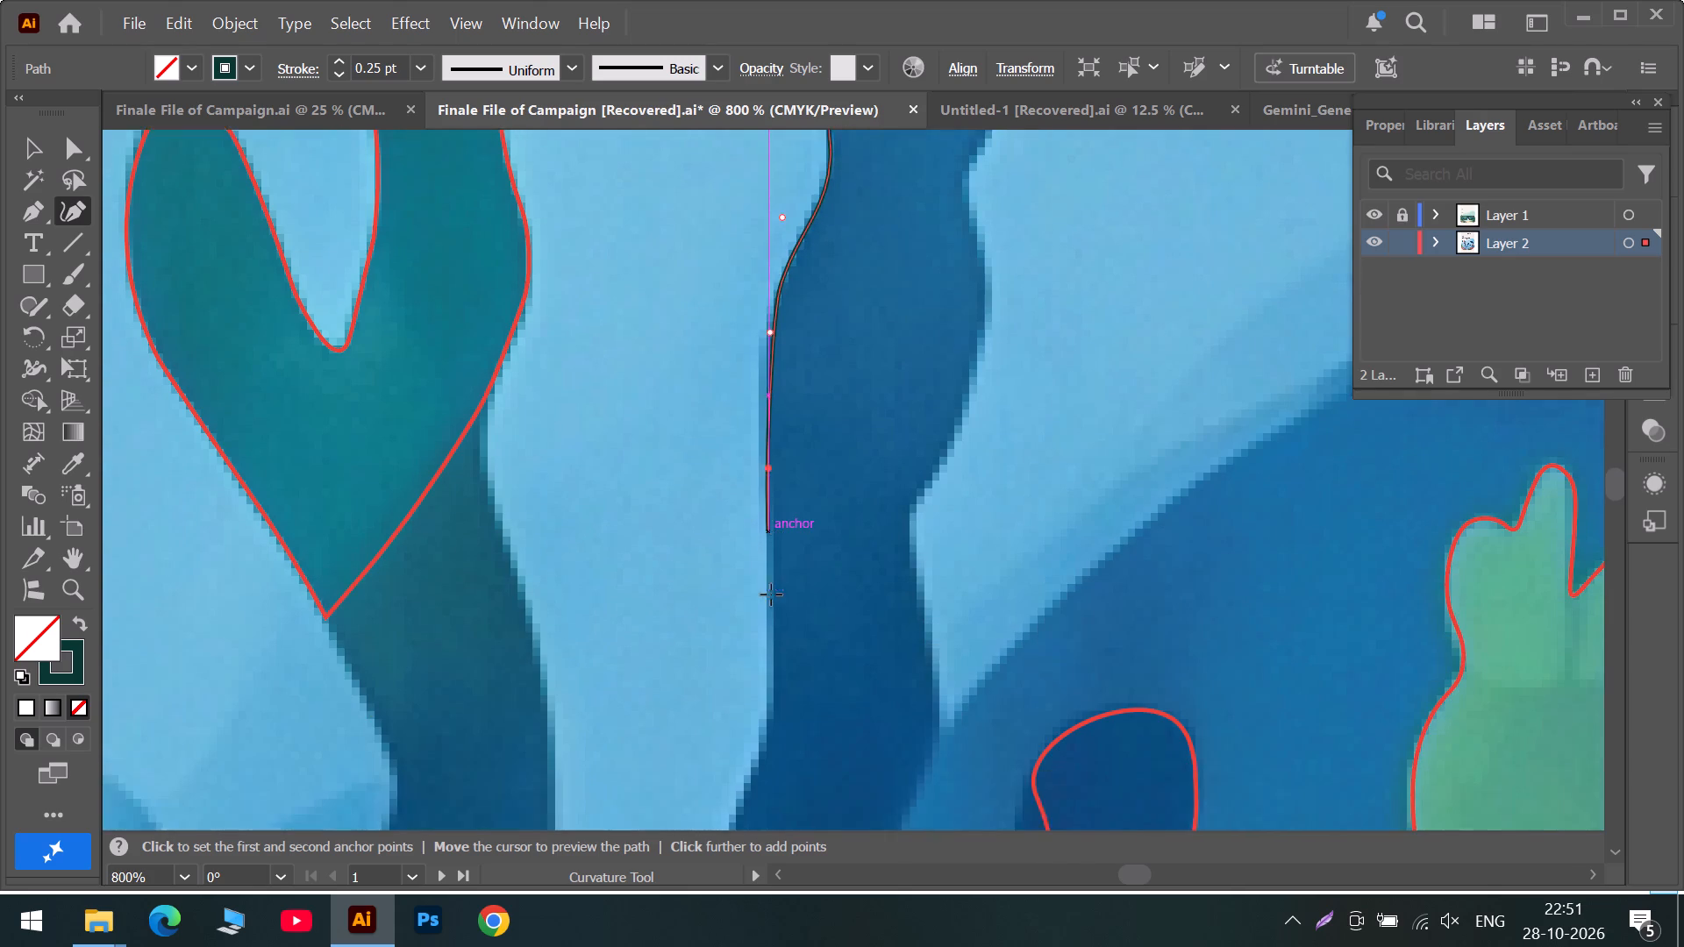
scroll(771, 595, "down", 2)
left_click(774, 615)
scroll(774, 615, "down", 6)
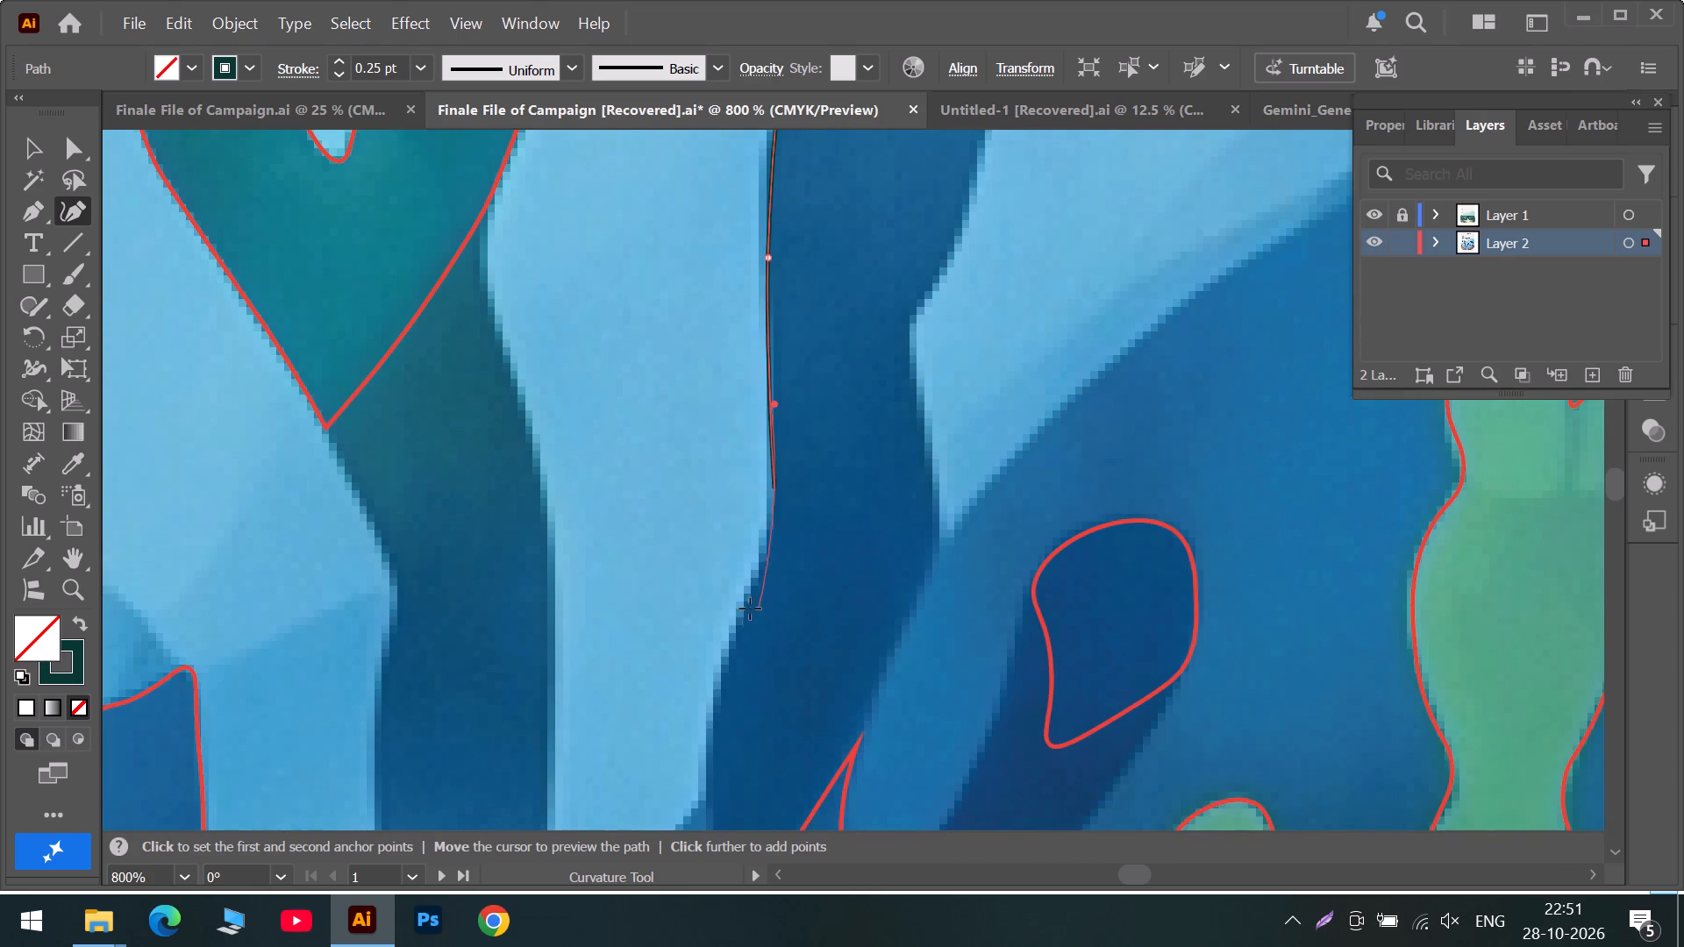
left_click(734, 637)
scroll(734, 637, "down", 7)
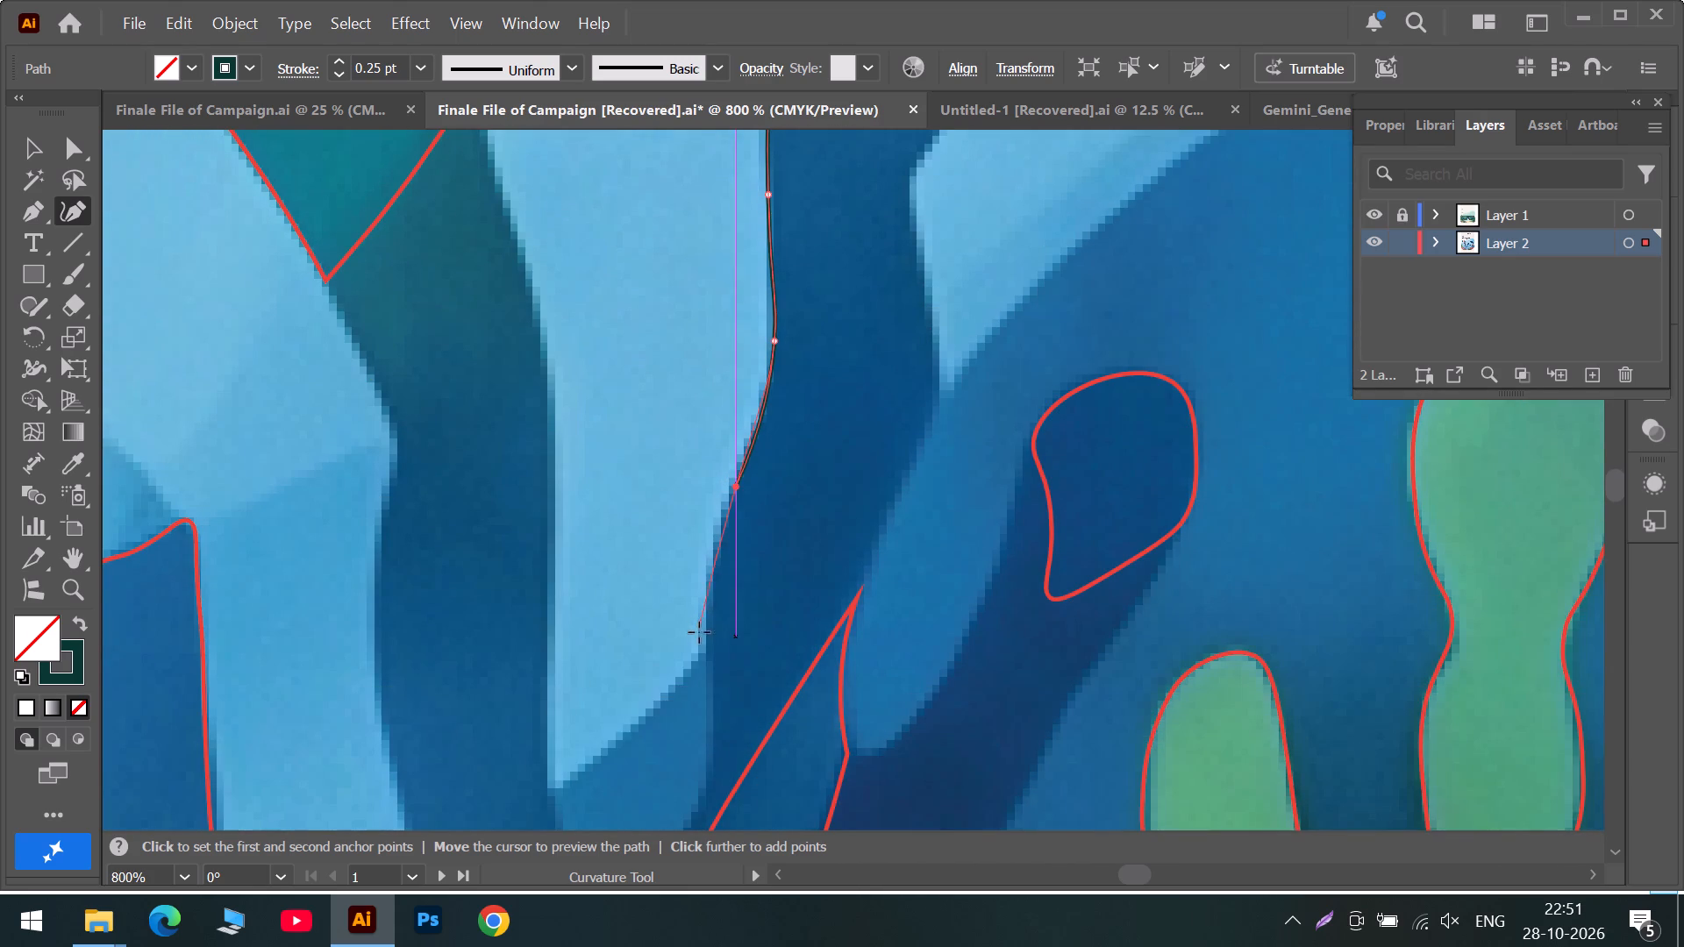
left_click(704, 642)
Trace the mid-blue patch's curved right edge down to its lower tip, fitting the anchor at the pale-water corner to the stem edge.
scroll(705, 642, "down", 4)
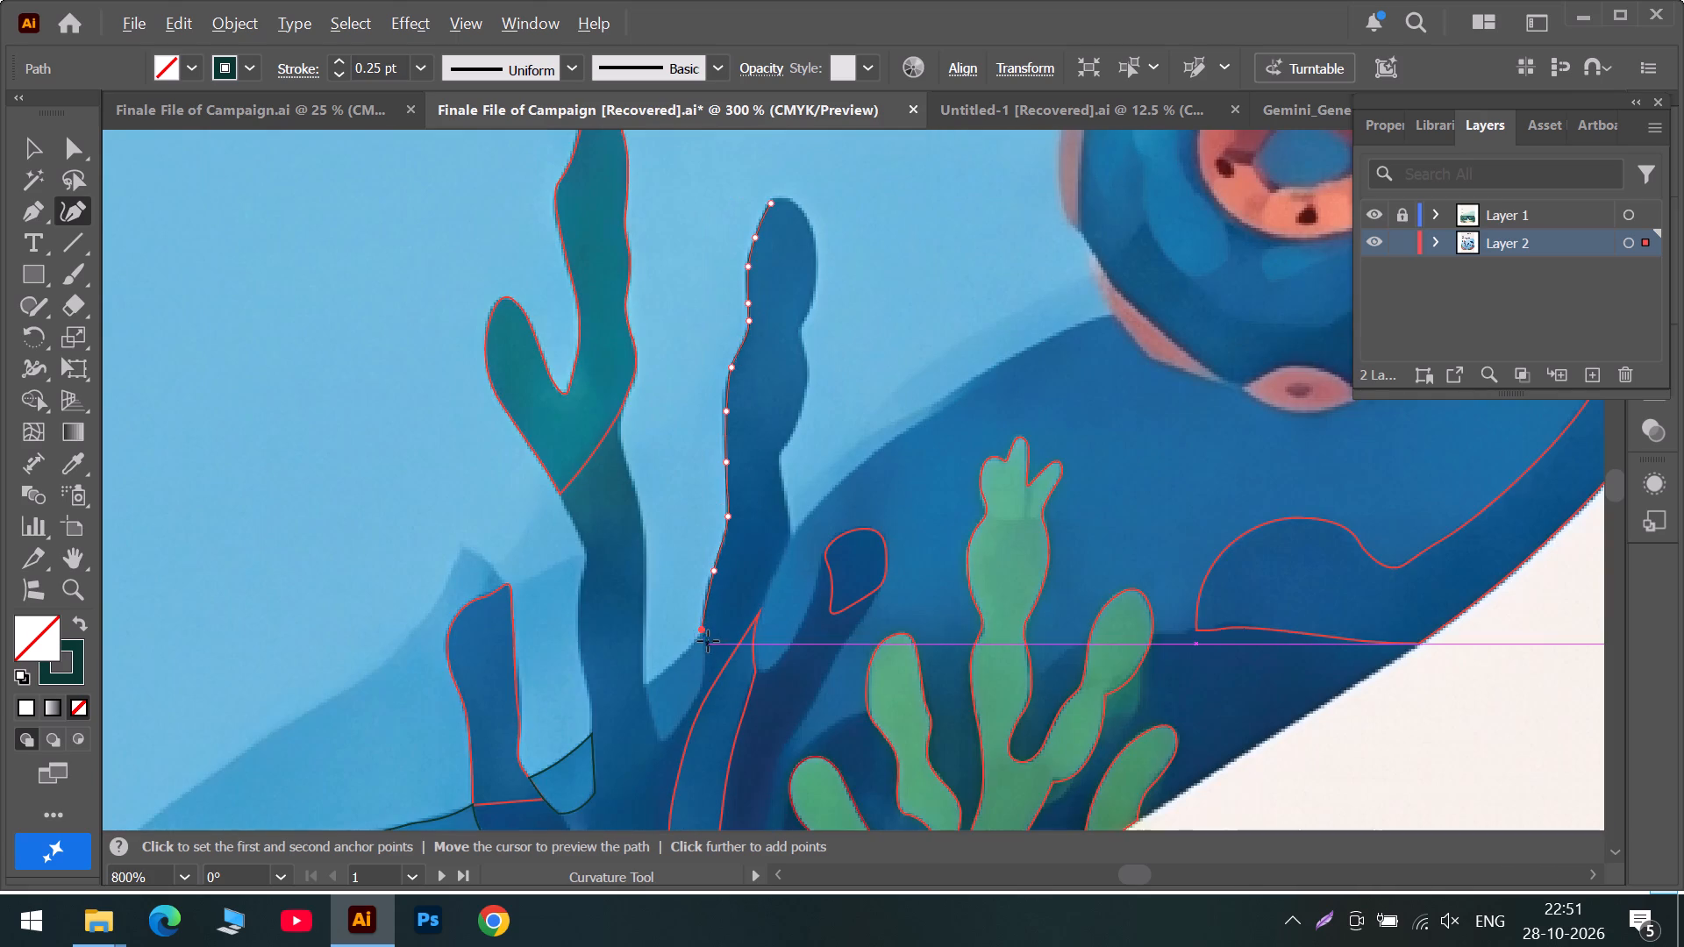
scroll(715, 608, "down", 5)
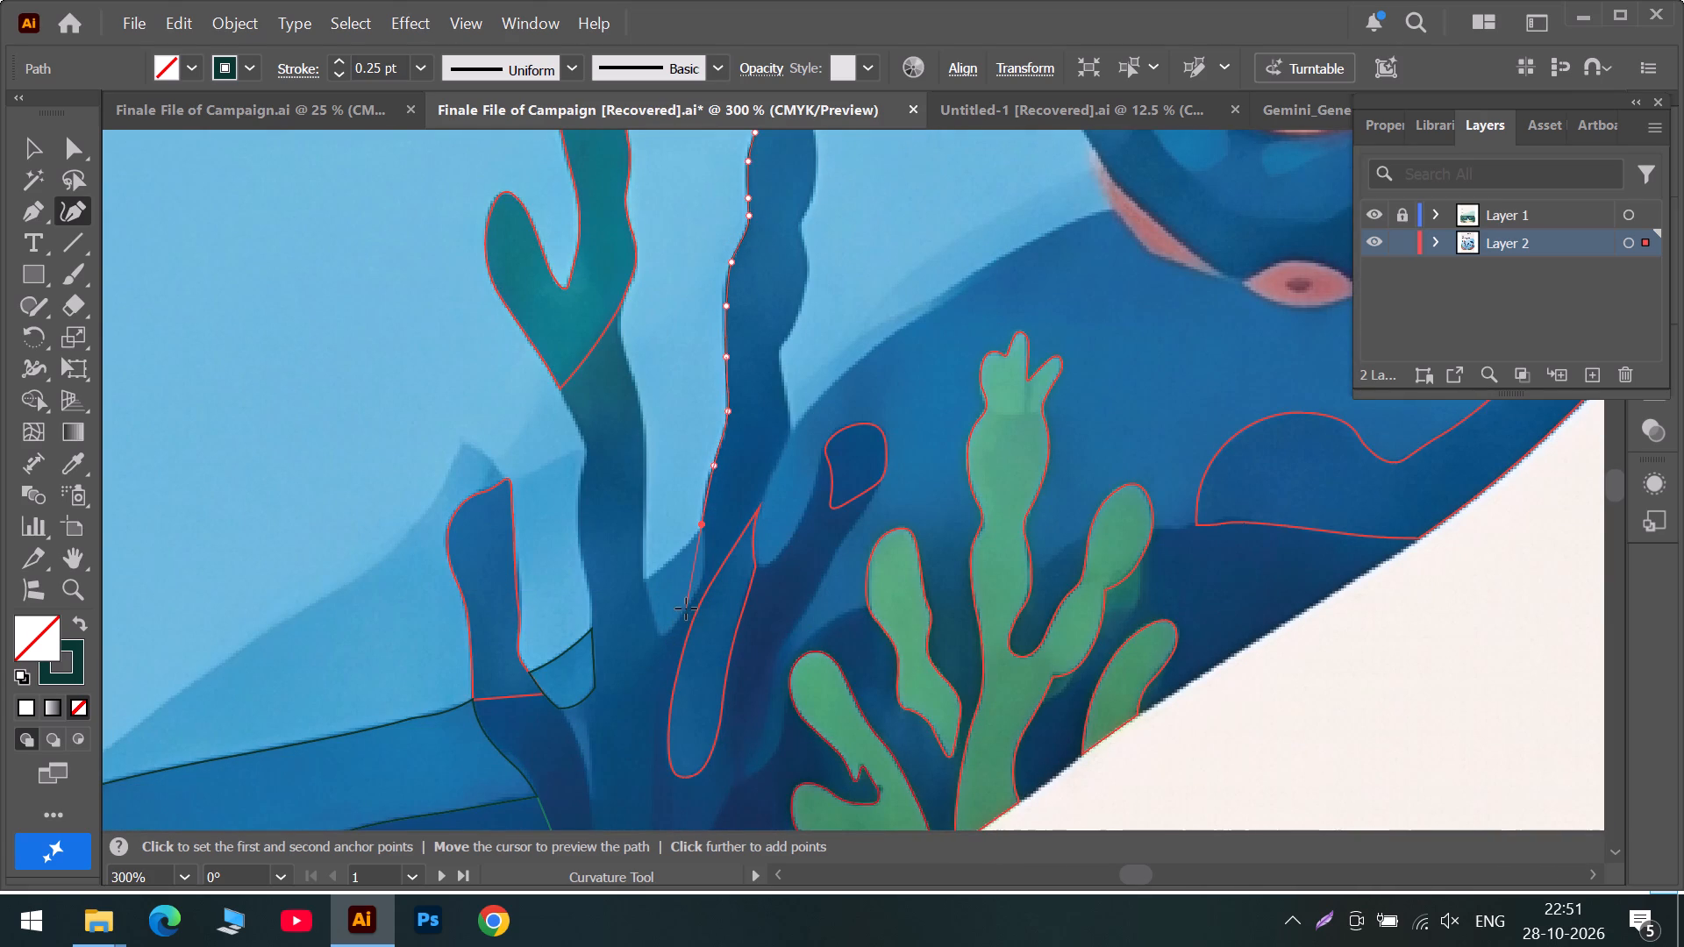
scroll(686, 607, "down", 5)
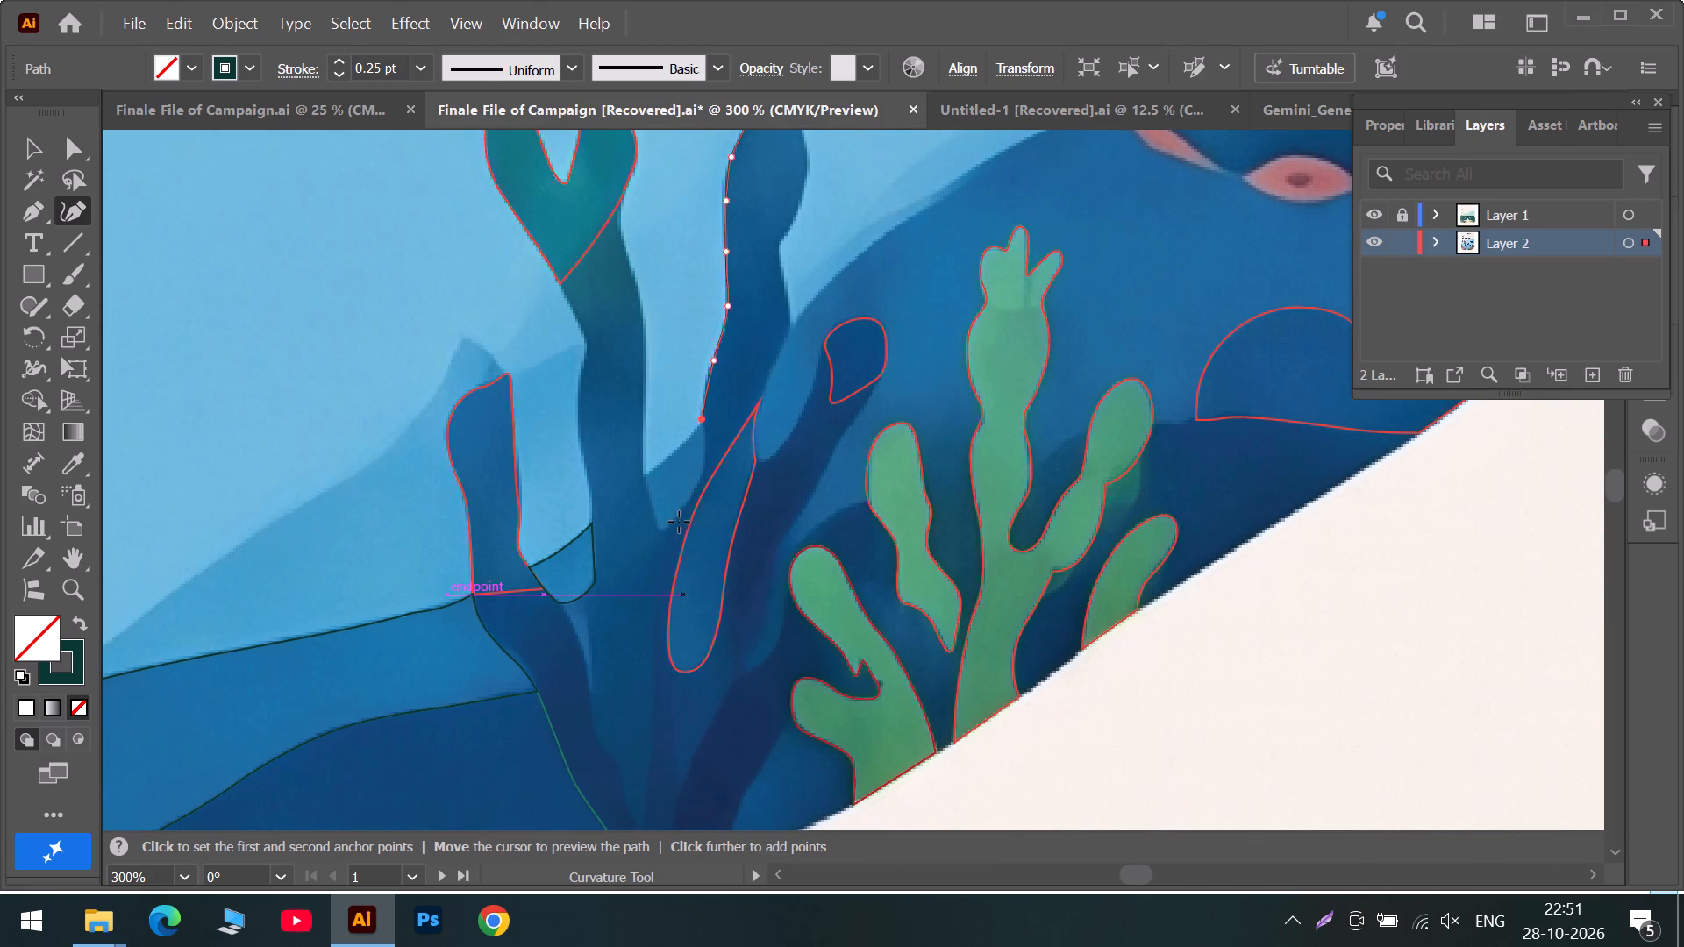
scroll(680, 518, "down", 5)
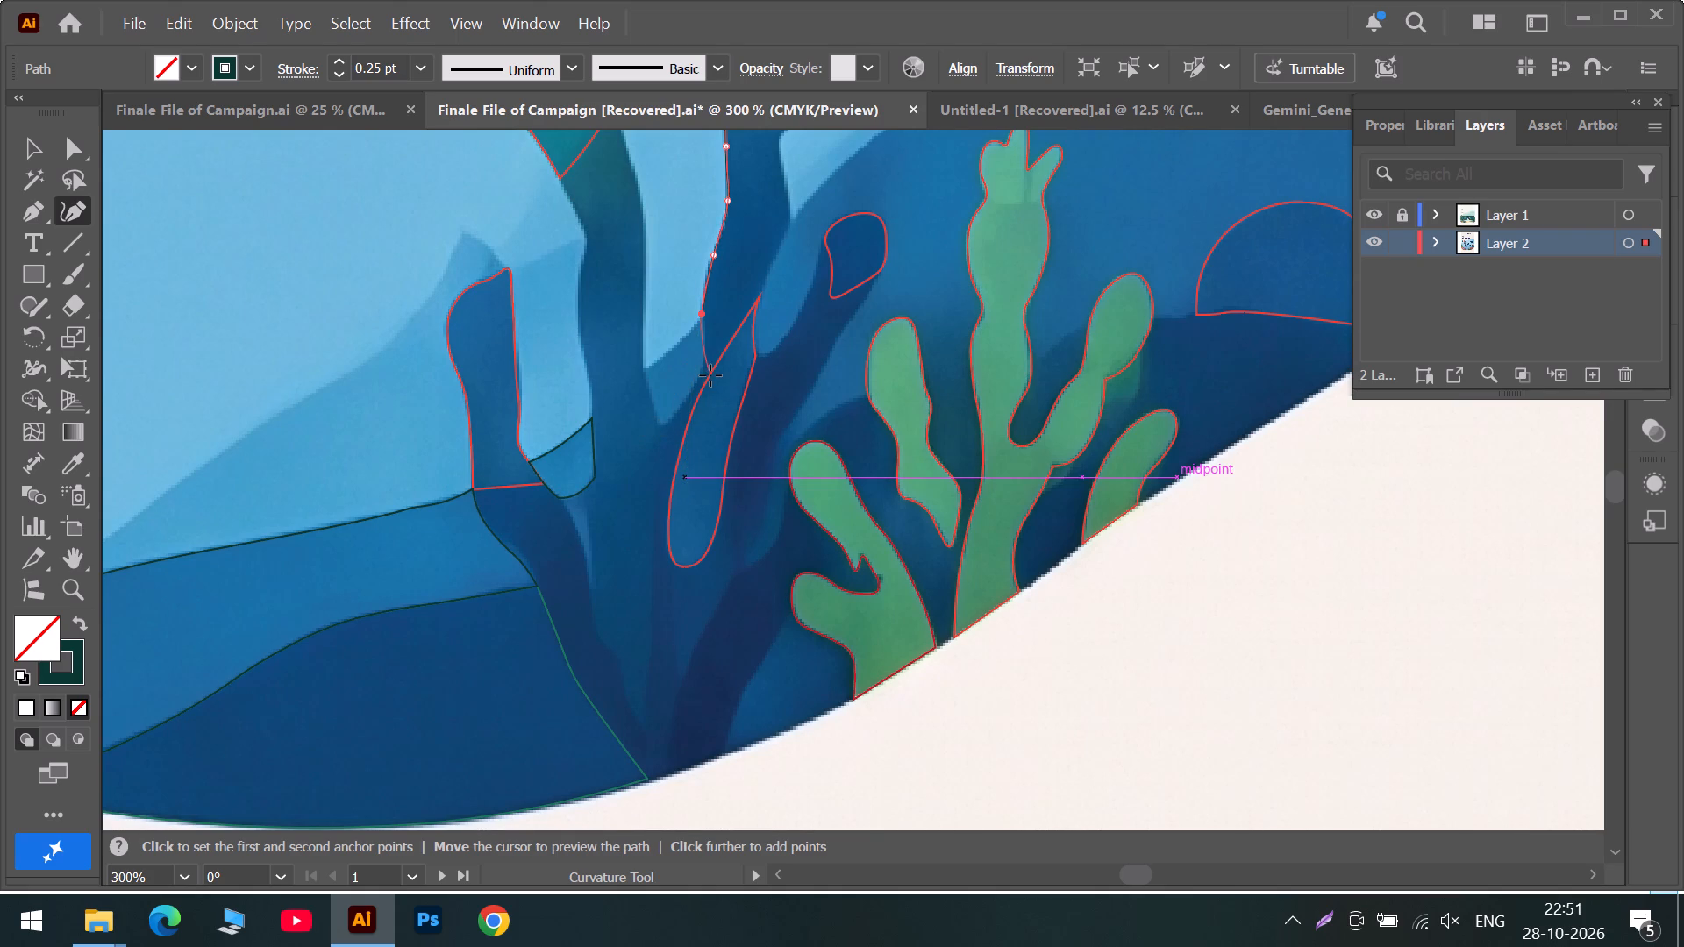
scroll(710, 375, "up", 4, "alt")
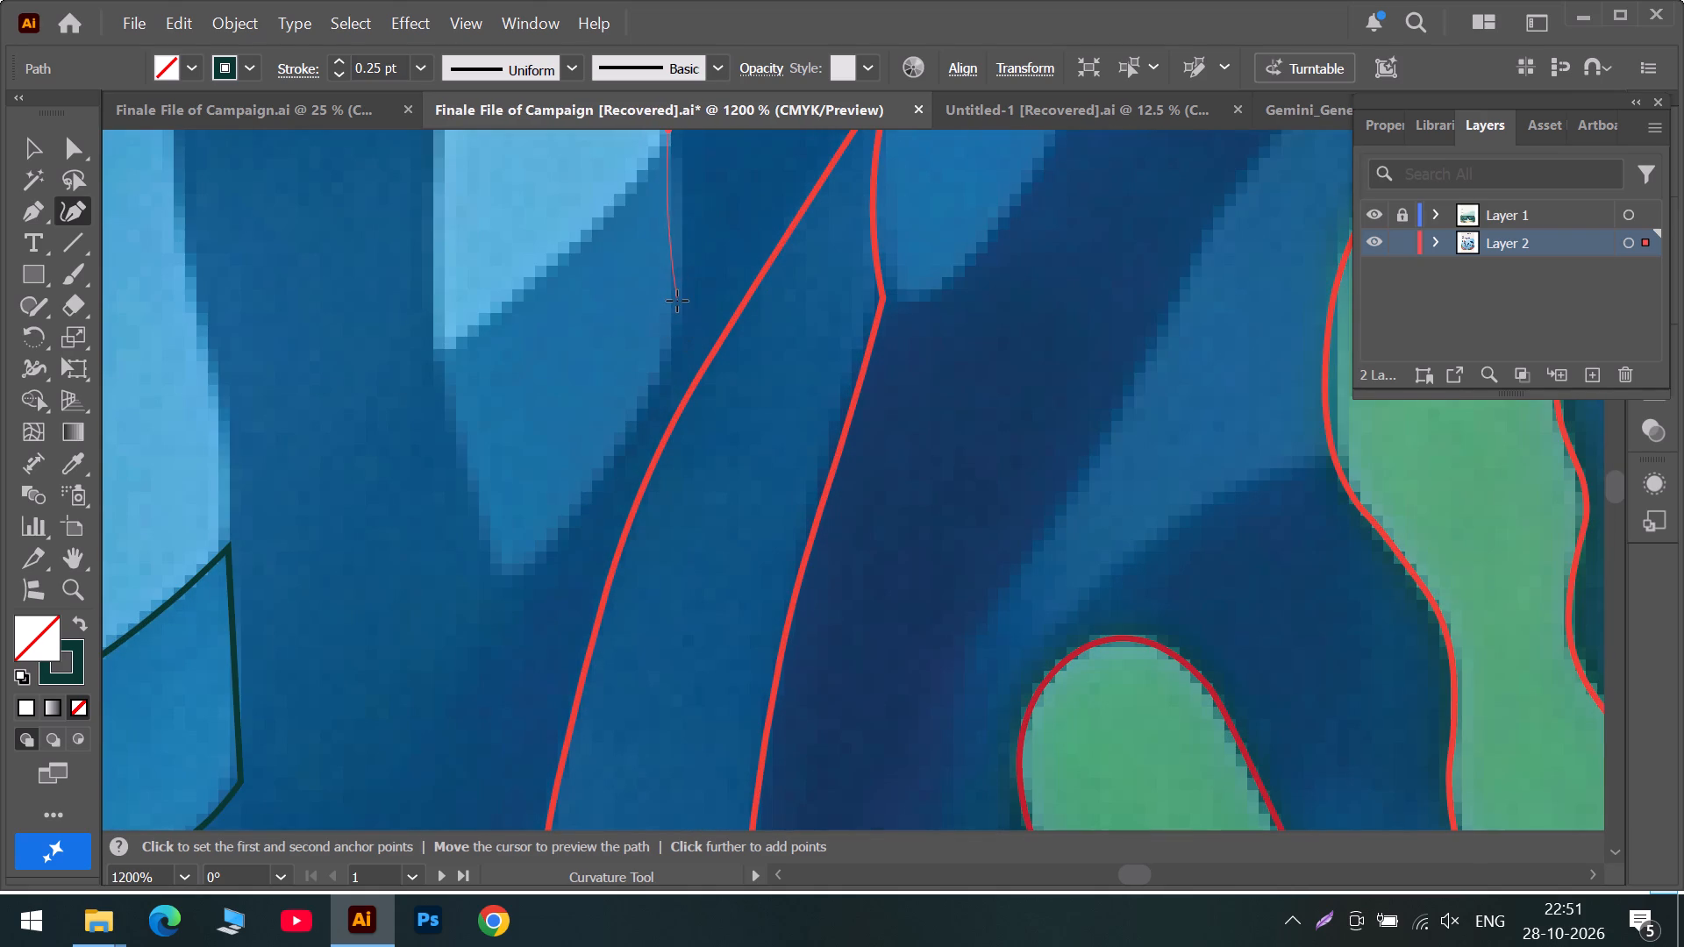
scroll(677, 301, "up", 5)
left_click(681, 372)
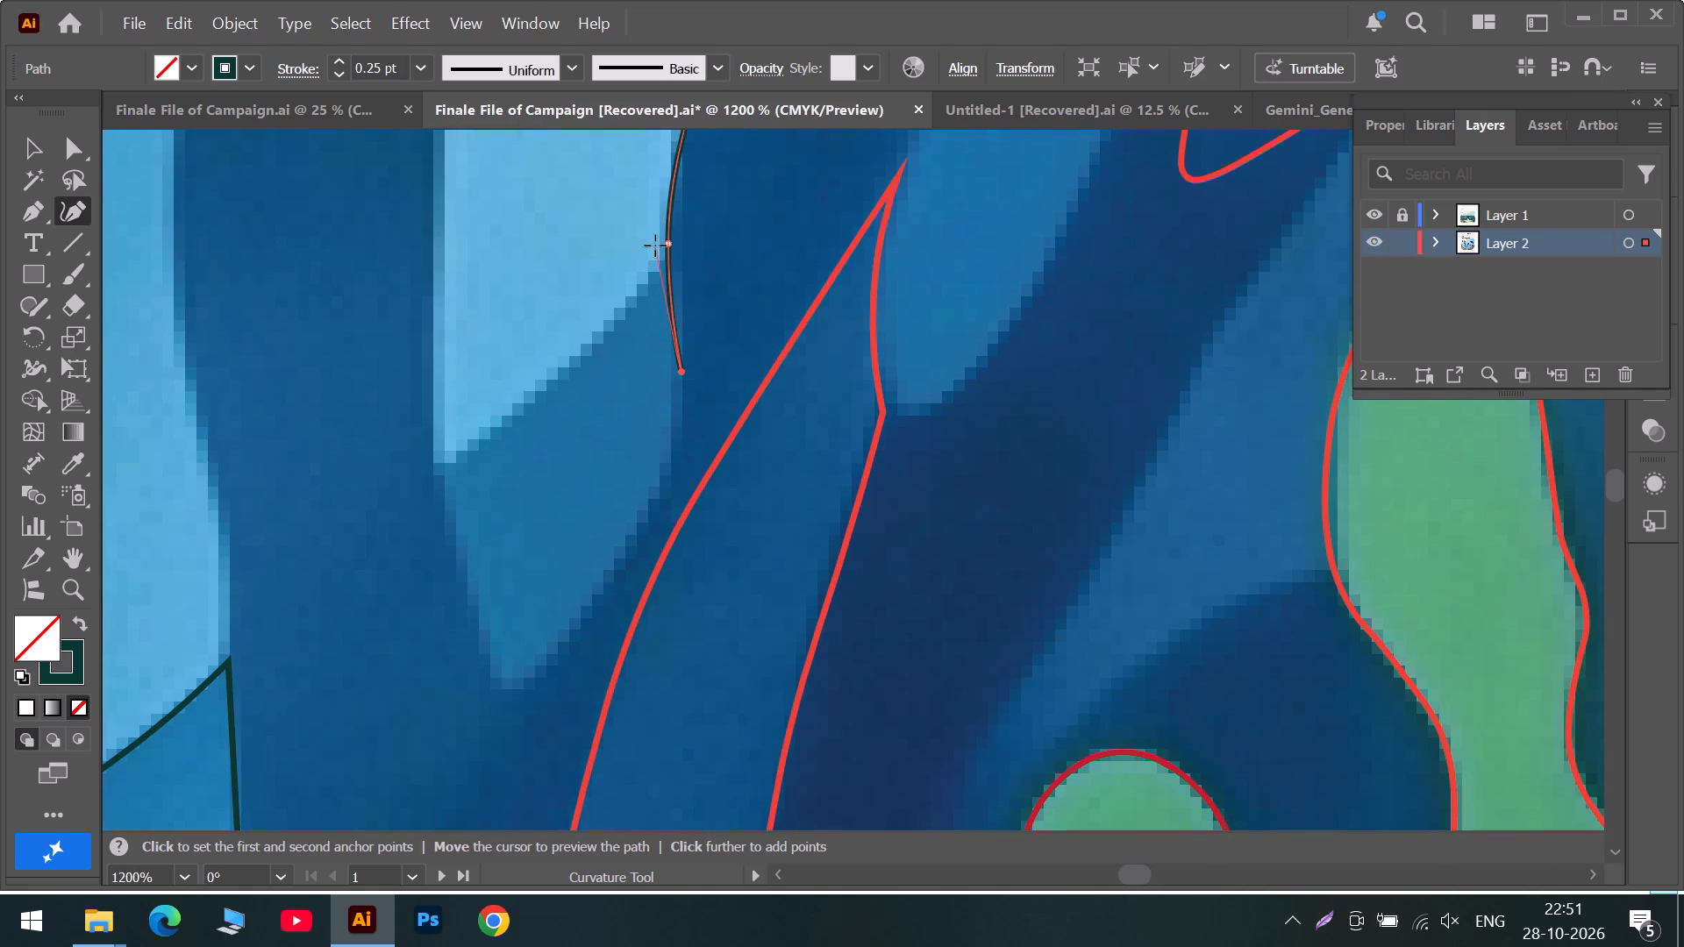
left_click(667, 246)
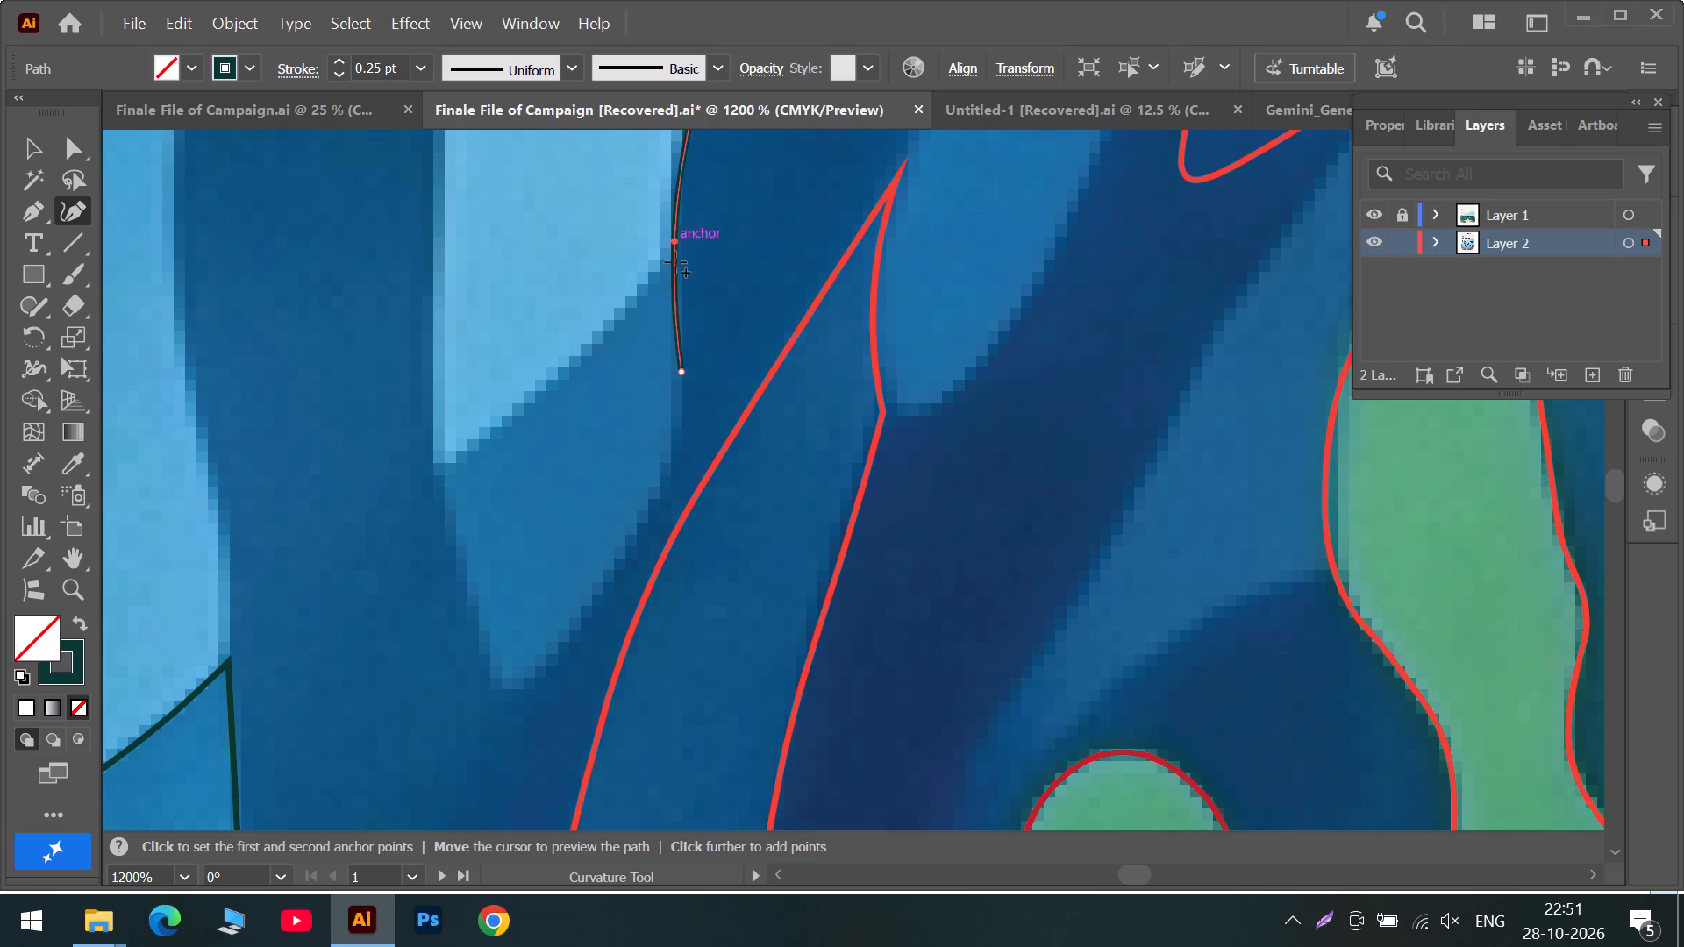
left_click(611, 574)
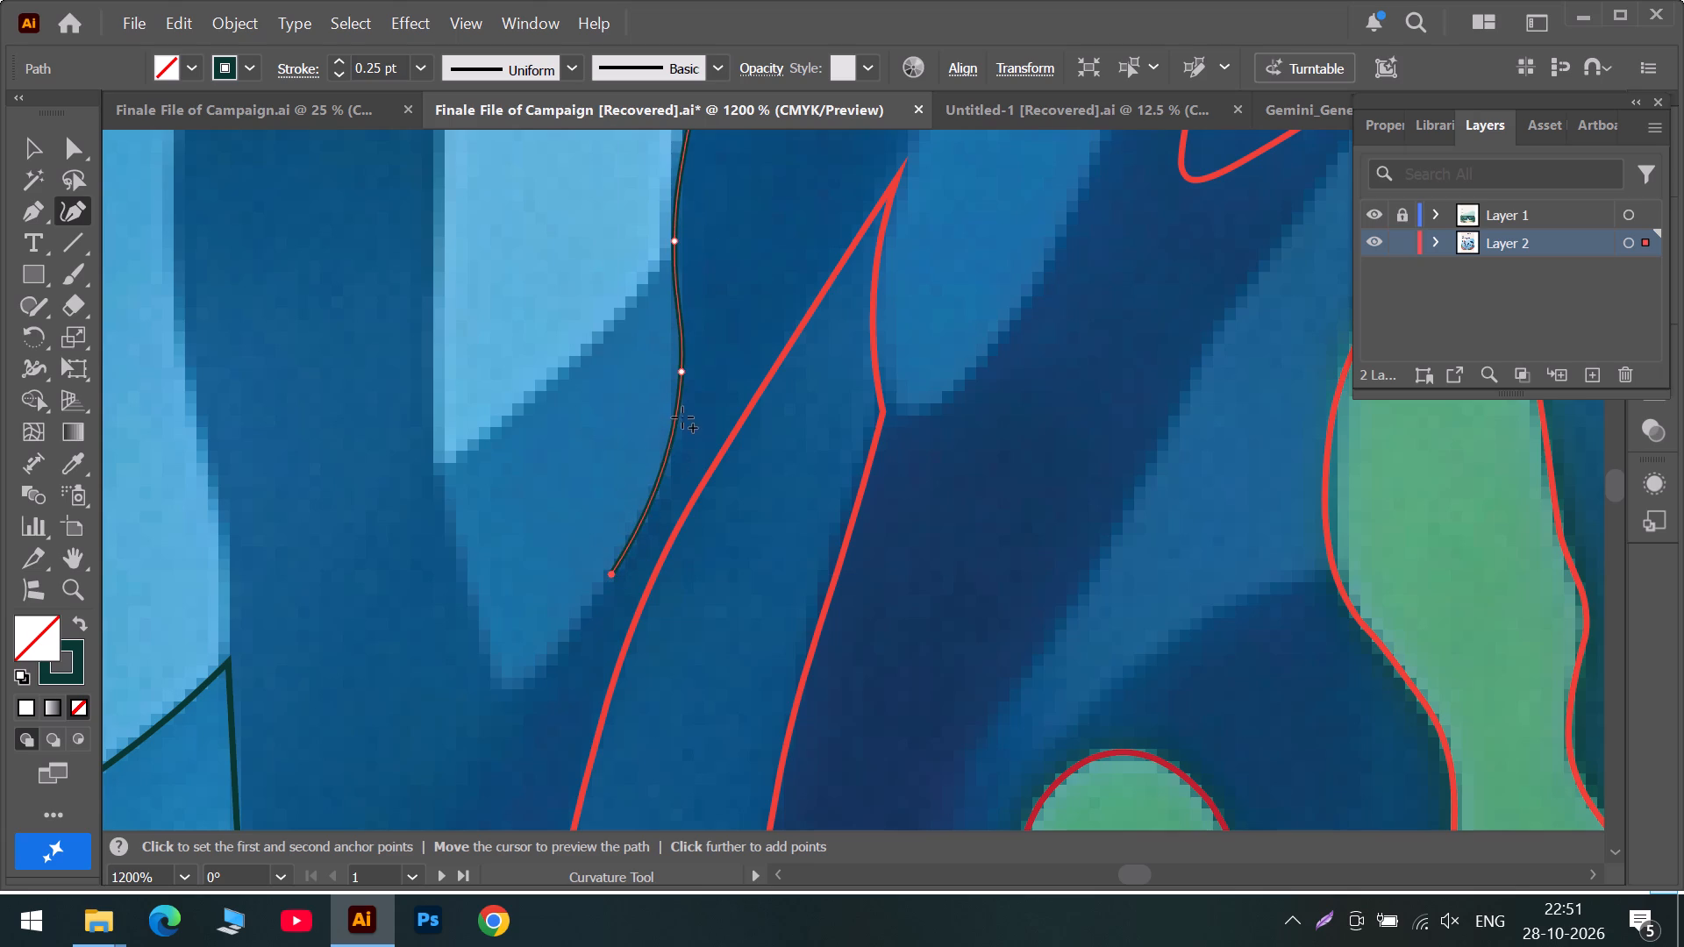
scroll(593, 582, "down", 4)
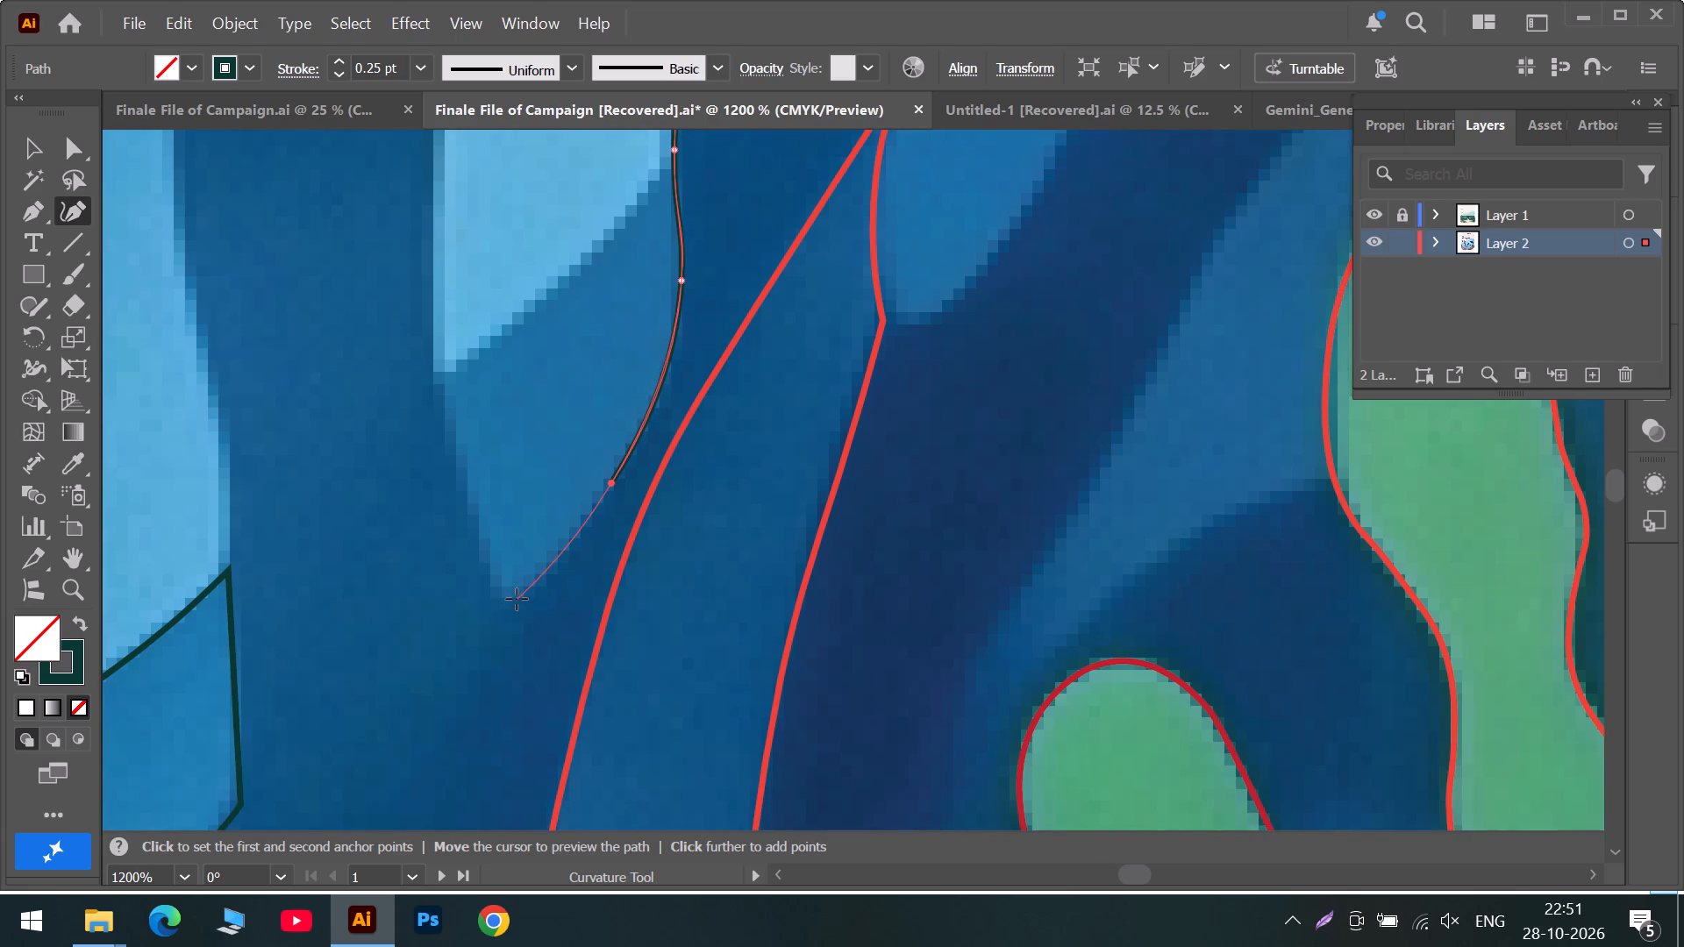
left_click(517, 599)
Make the patch's lower tip a corner and extend the path down to a corner where the hill outline meets the sand.
scroll(517, 599, "down", 3, "alt")
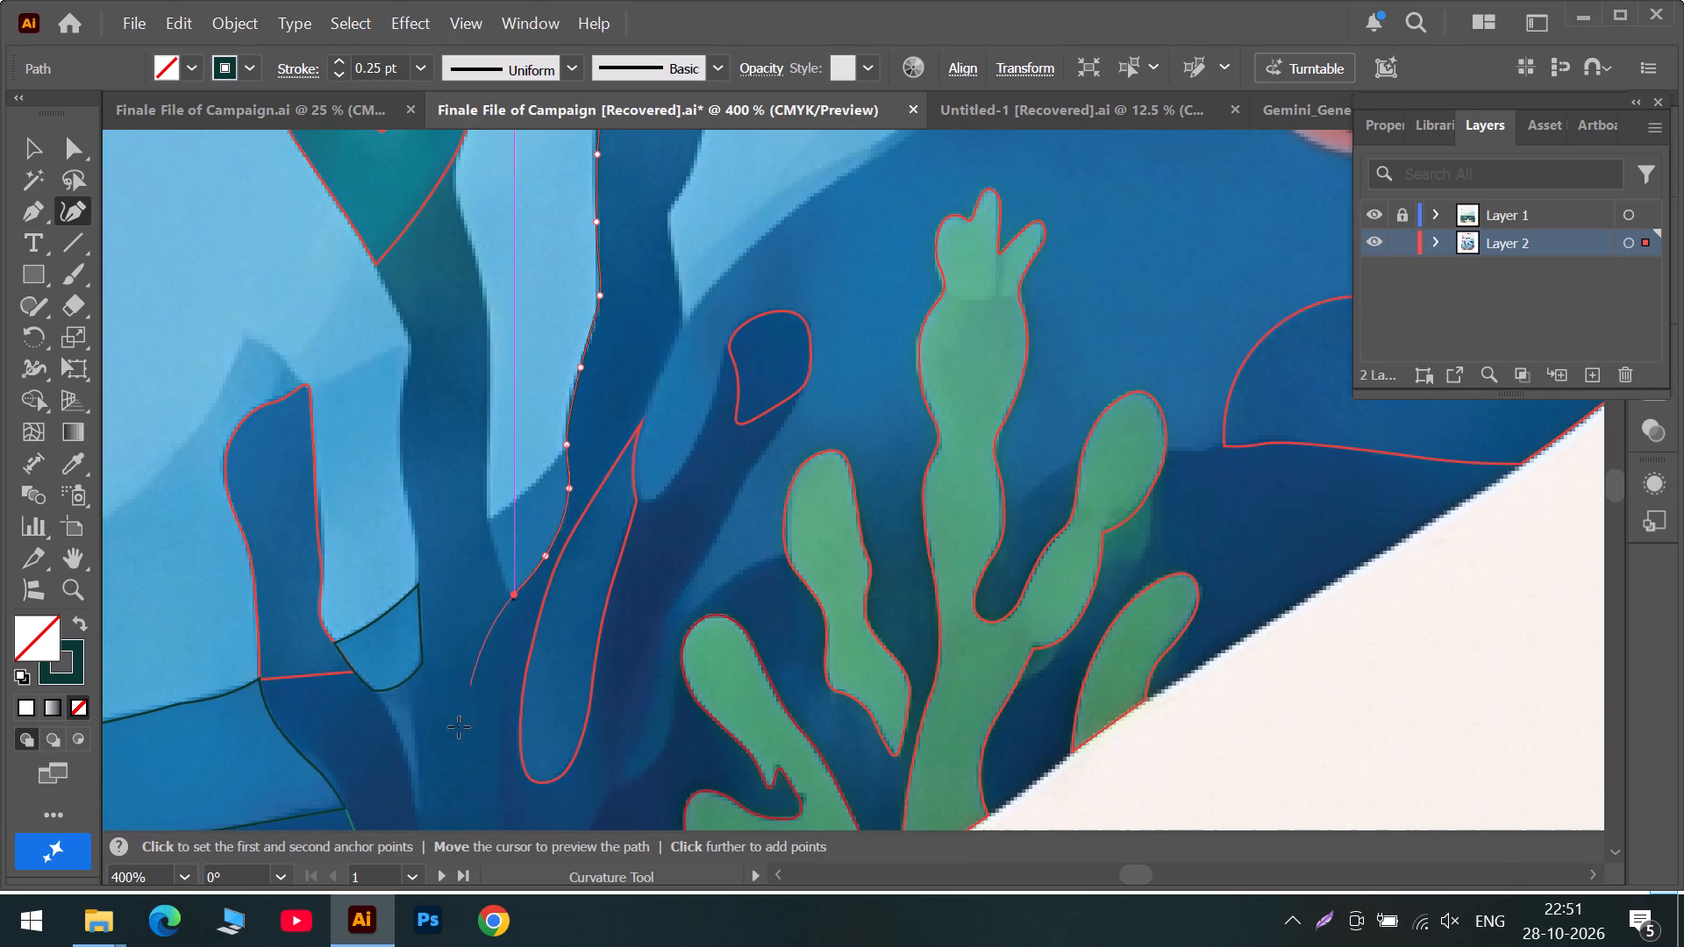
scroll(488, 734, "down", 6)
scroll(496, 698, "up", 3, "alt")
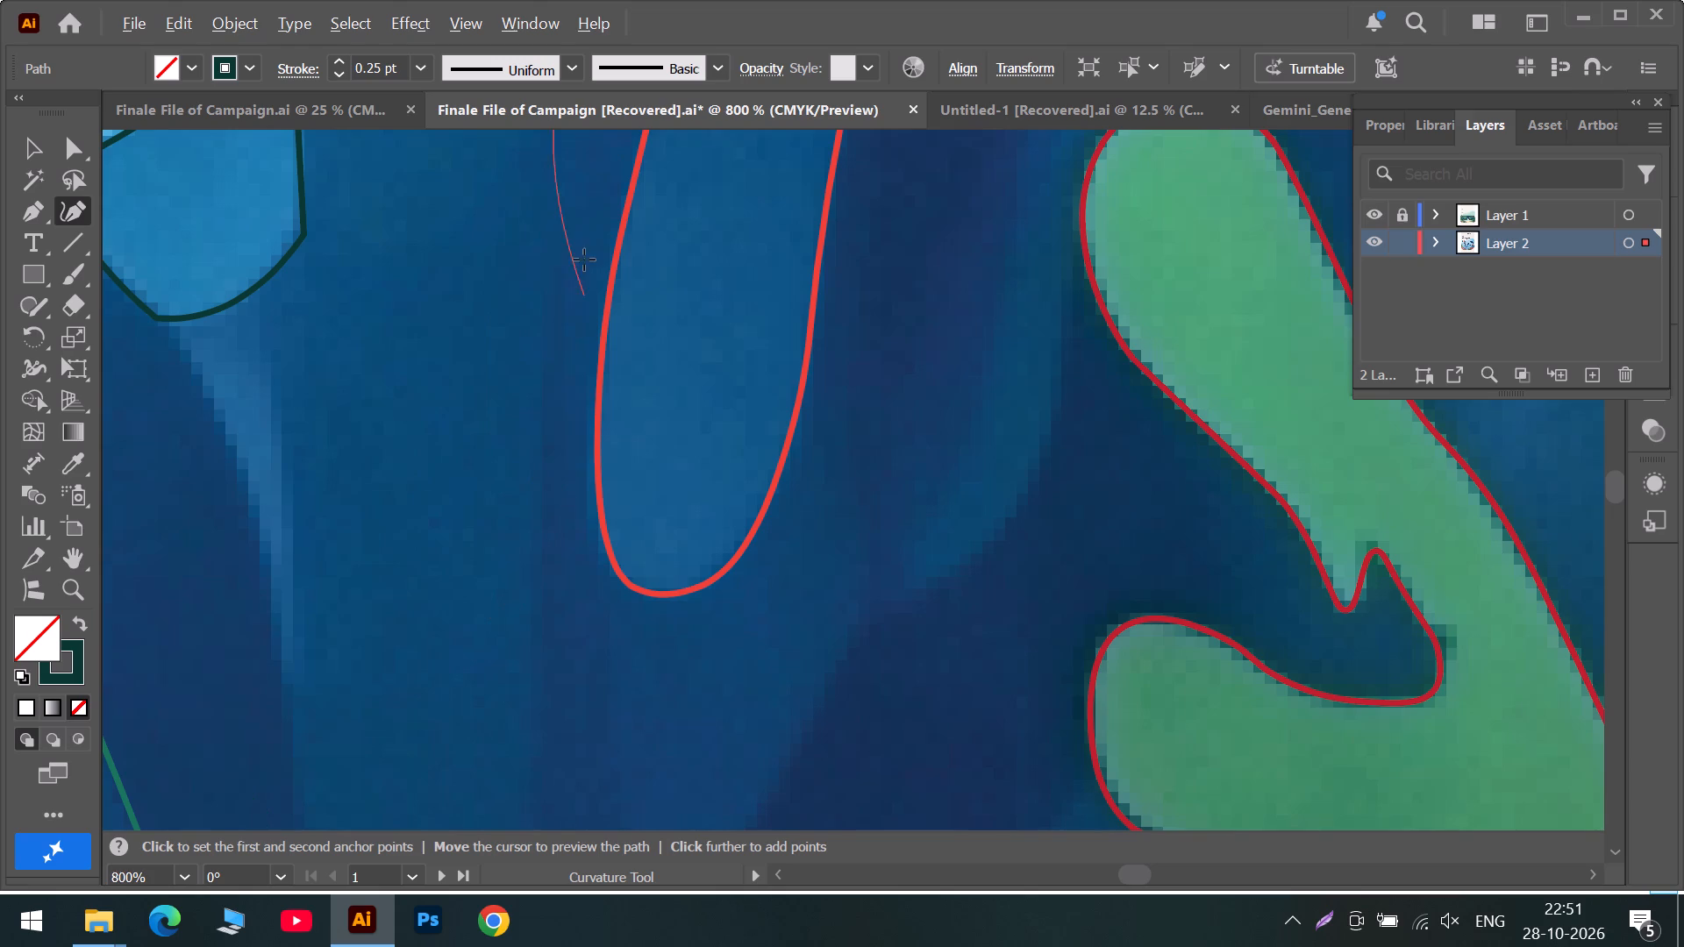
scroll(558, 430, "down", 2, "alt")
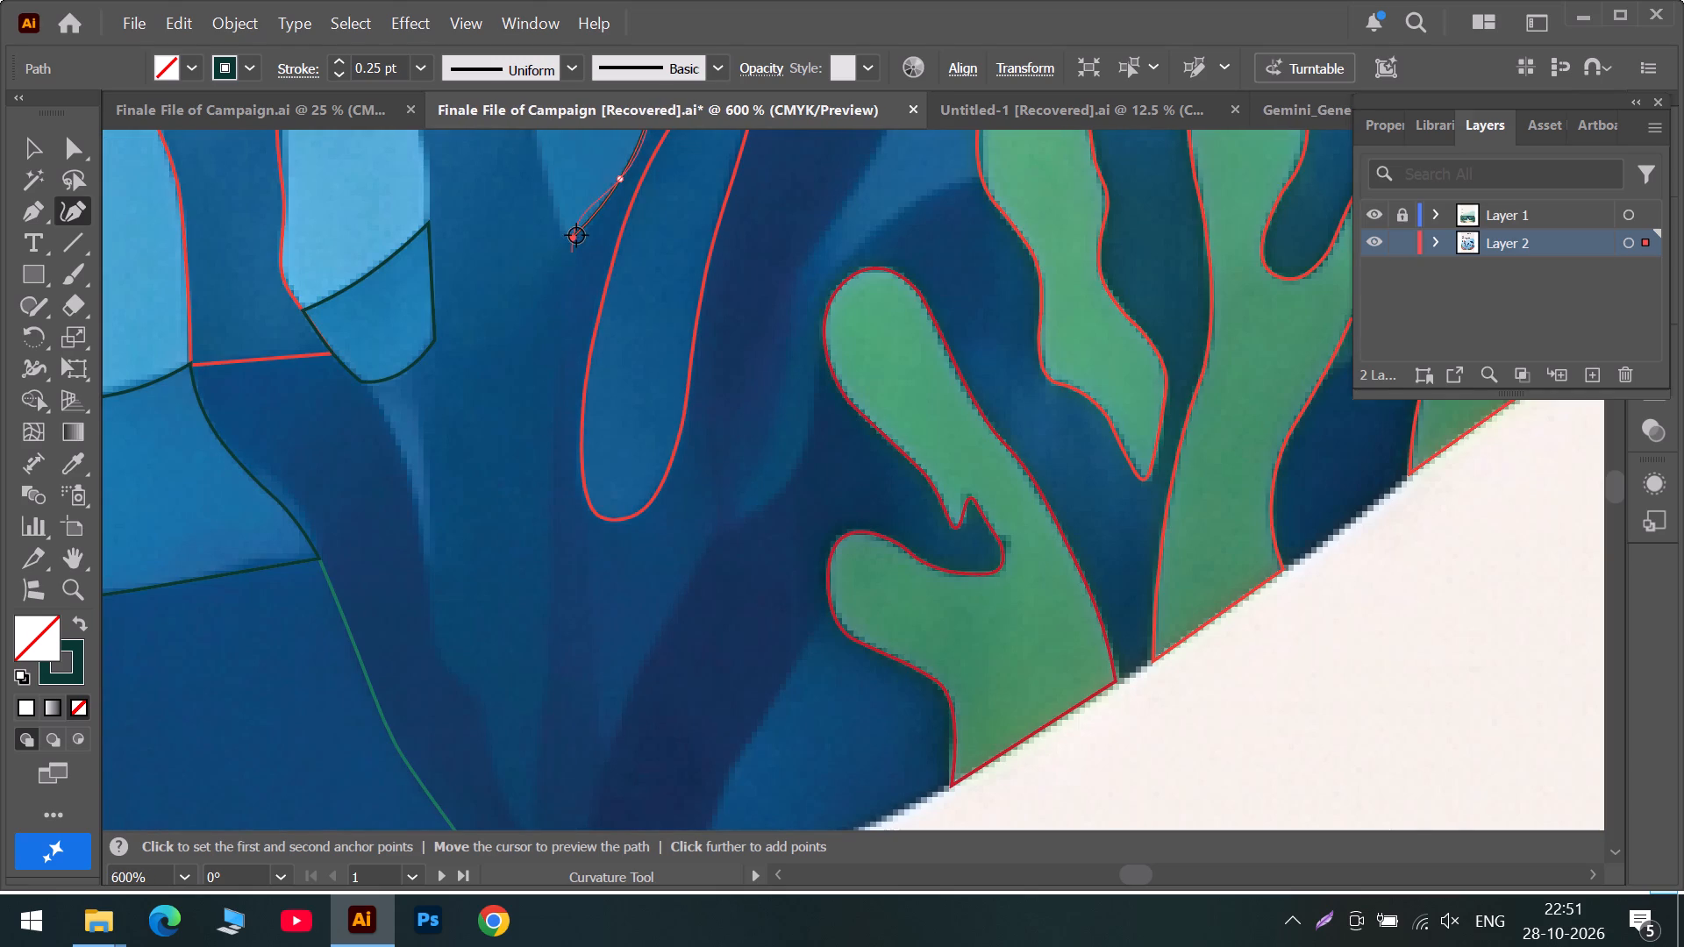
double_click(573, 242)
scroll(555, 512, "down", 6)
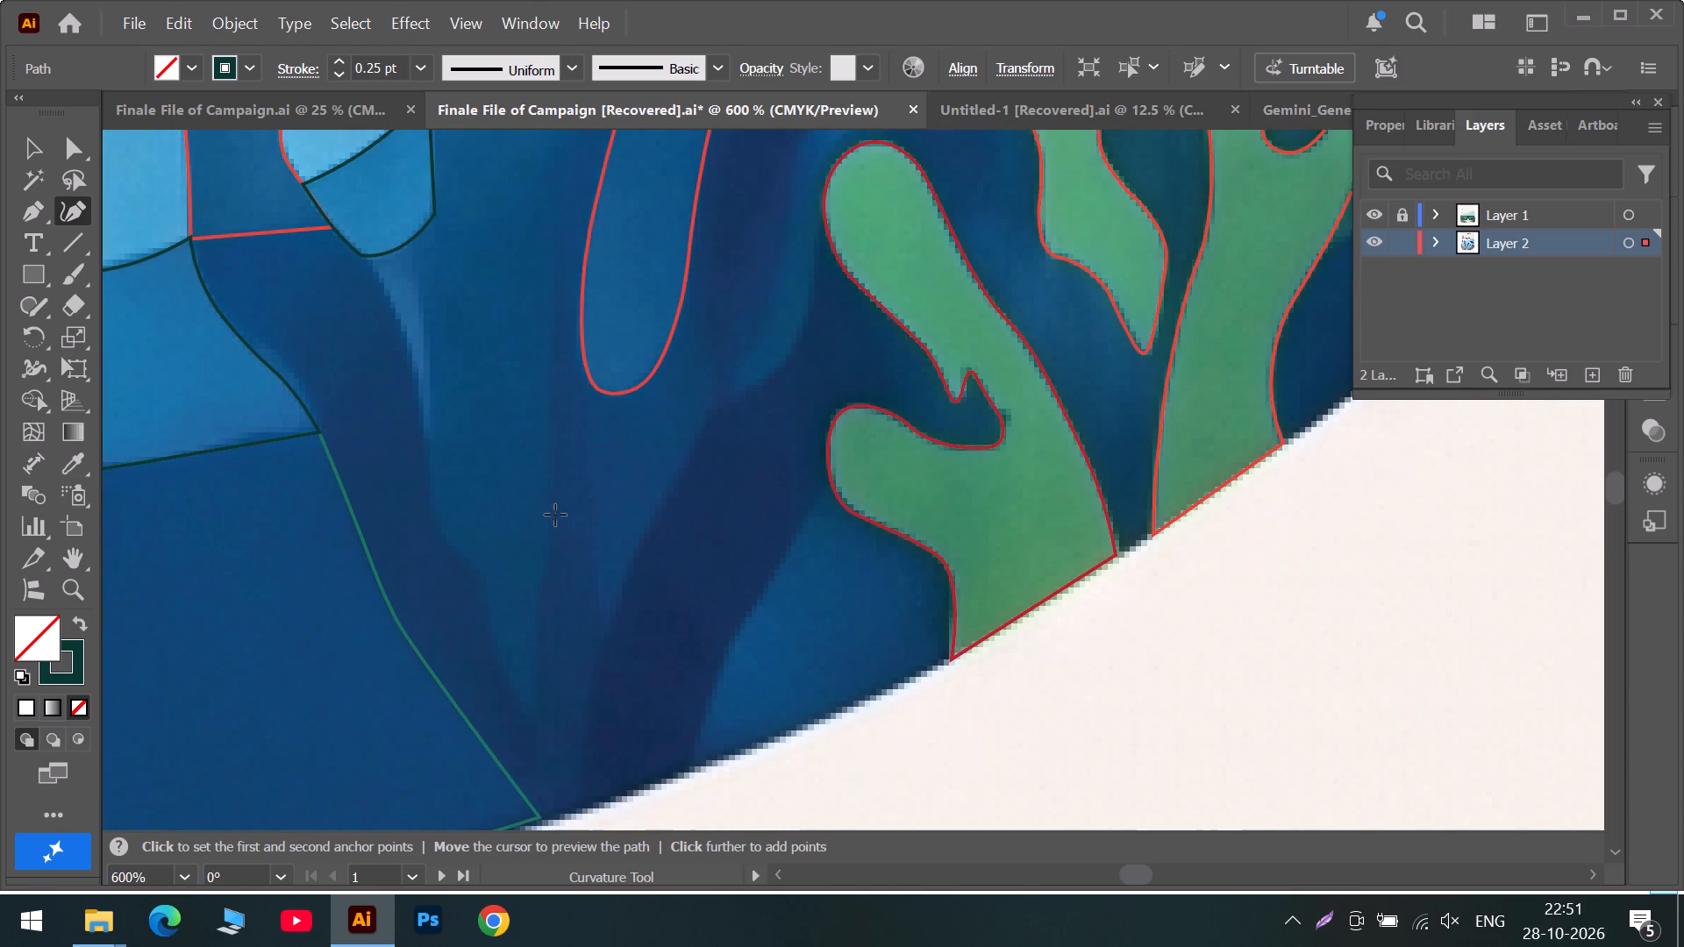
scroll(548, 544, "down", 1)
left_click(535, 694)
scroll(535, 694, "down", 3)
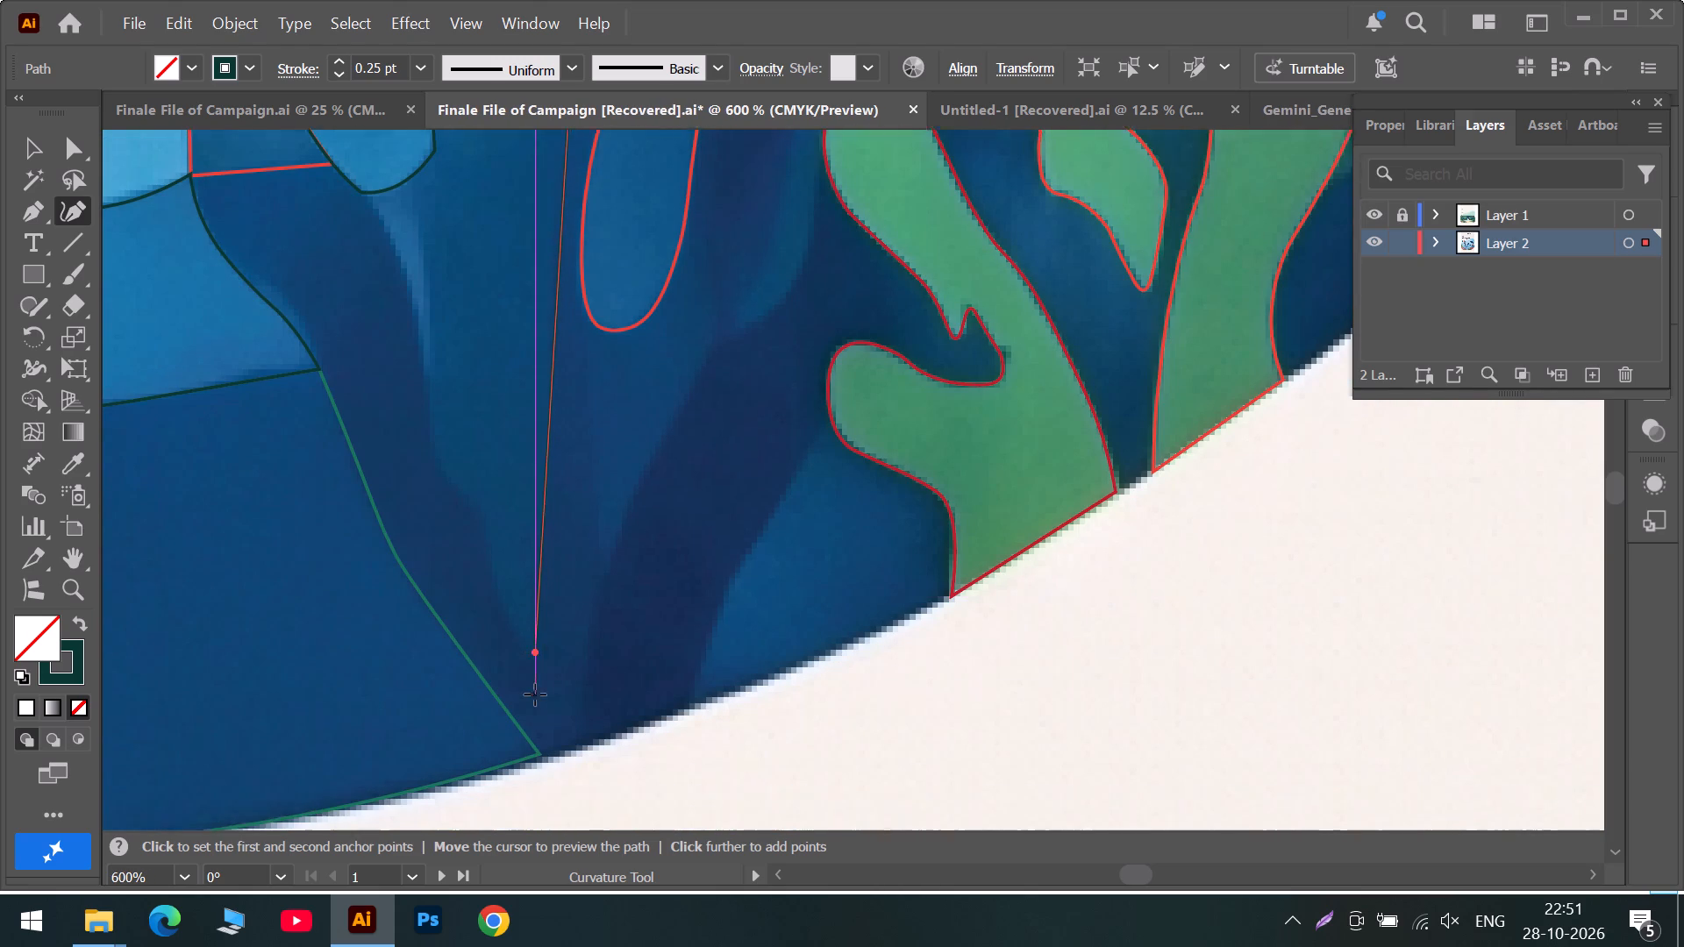
scroll(535, 694, "down", 2)
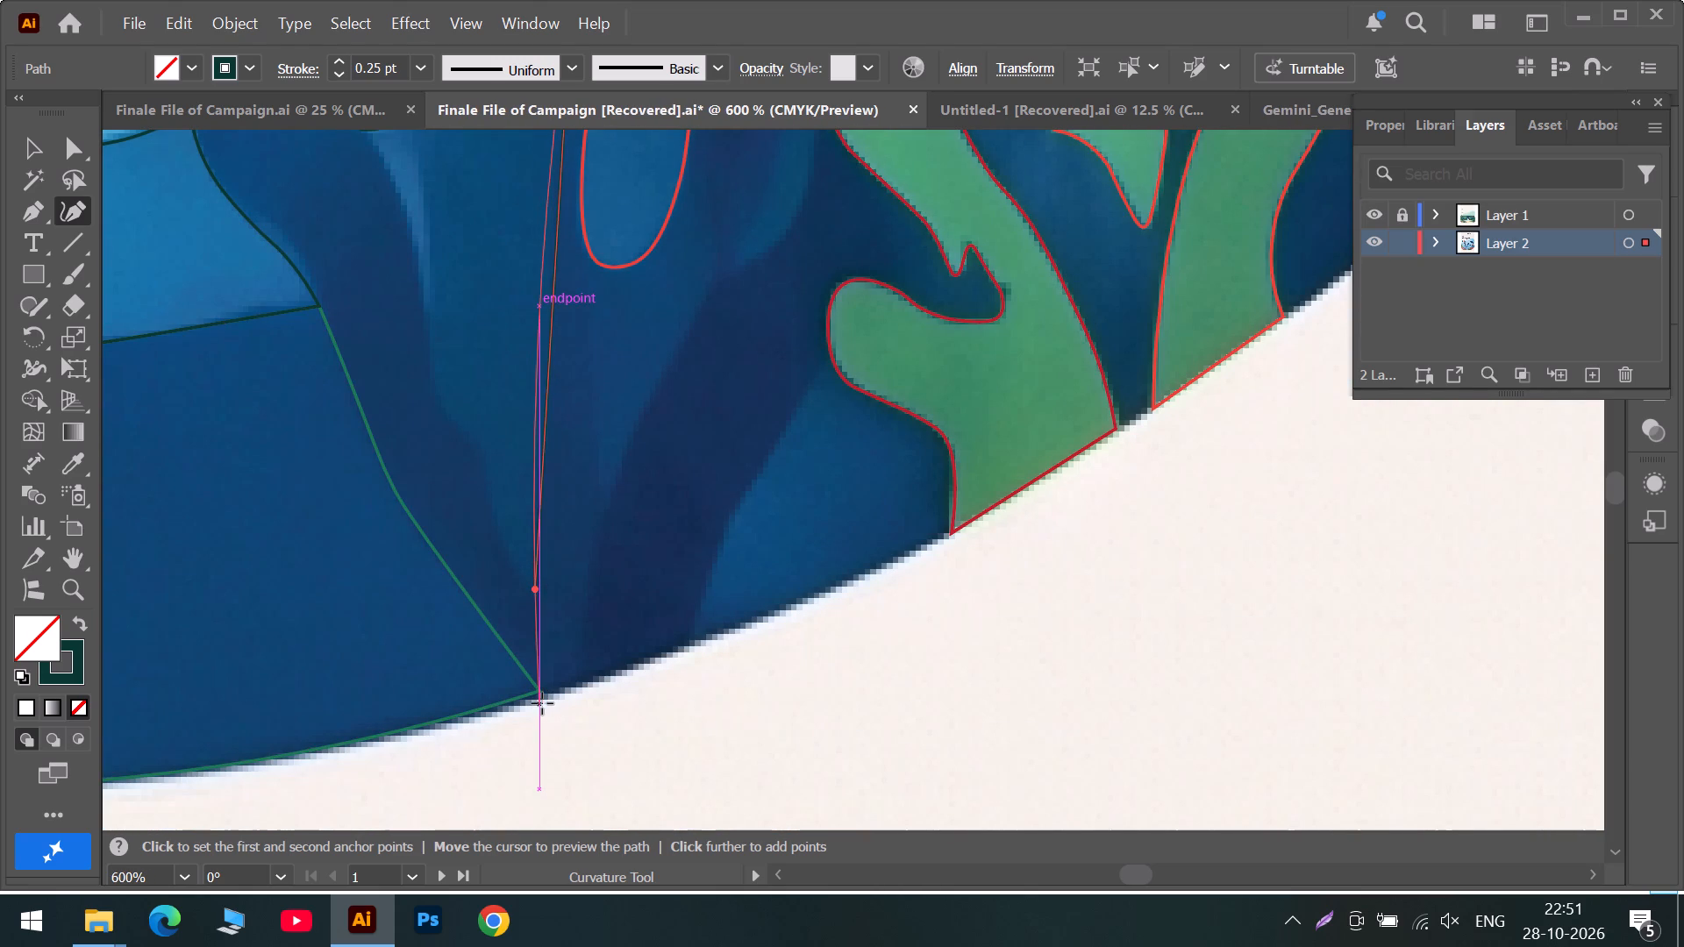
double_click(542, 698)
Trace the stem's short base along the sand edge and curve up its right side to a corner beside the darker stem.
double_click(585, 681)
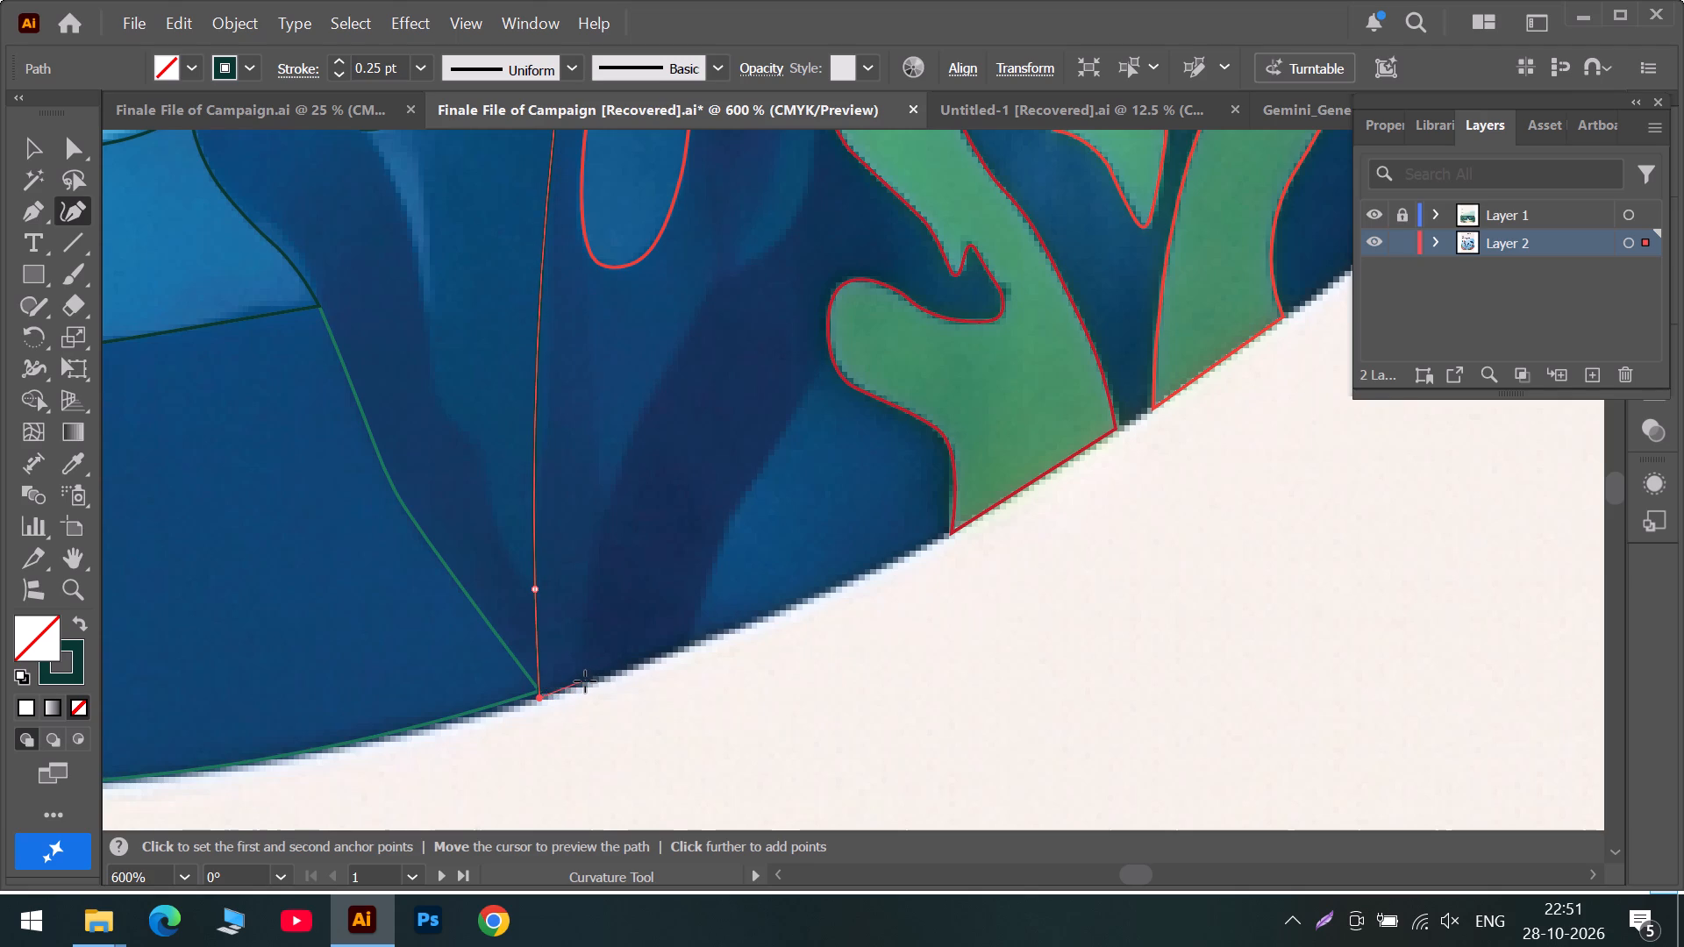
left_click(585, 609)
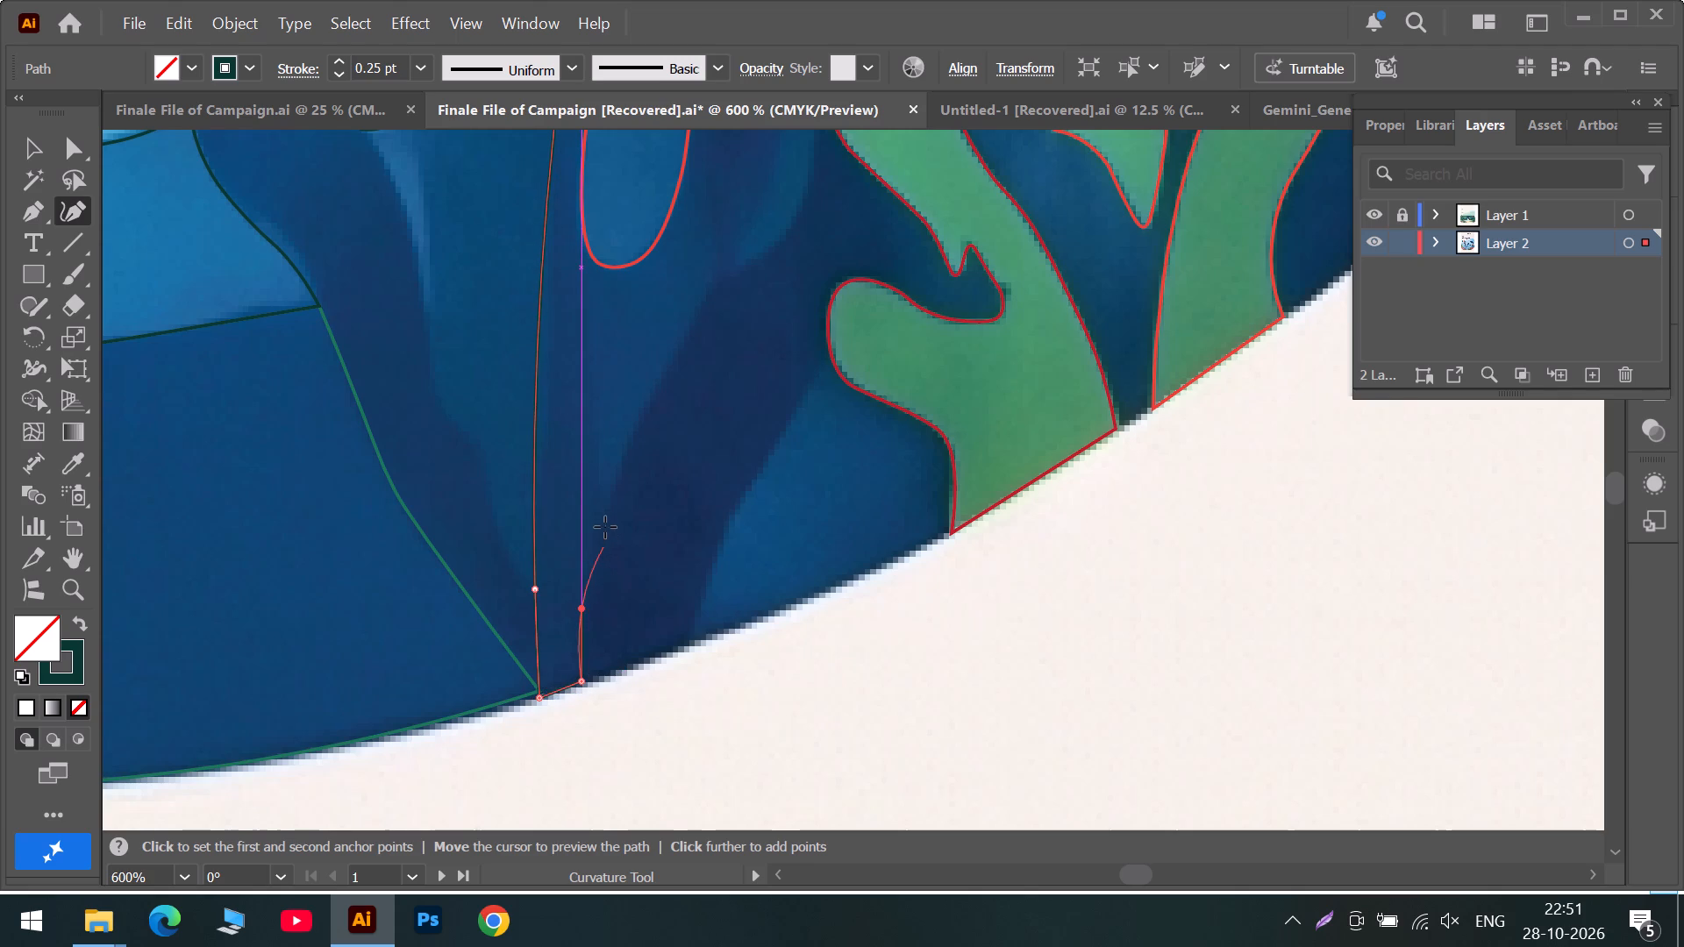
double_click(606, 516)
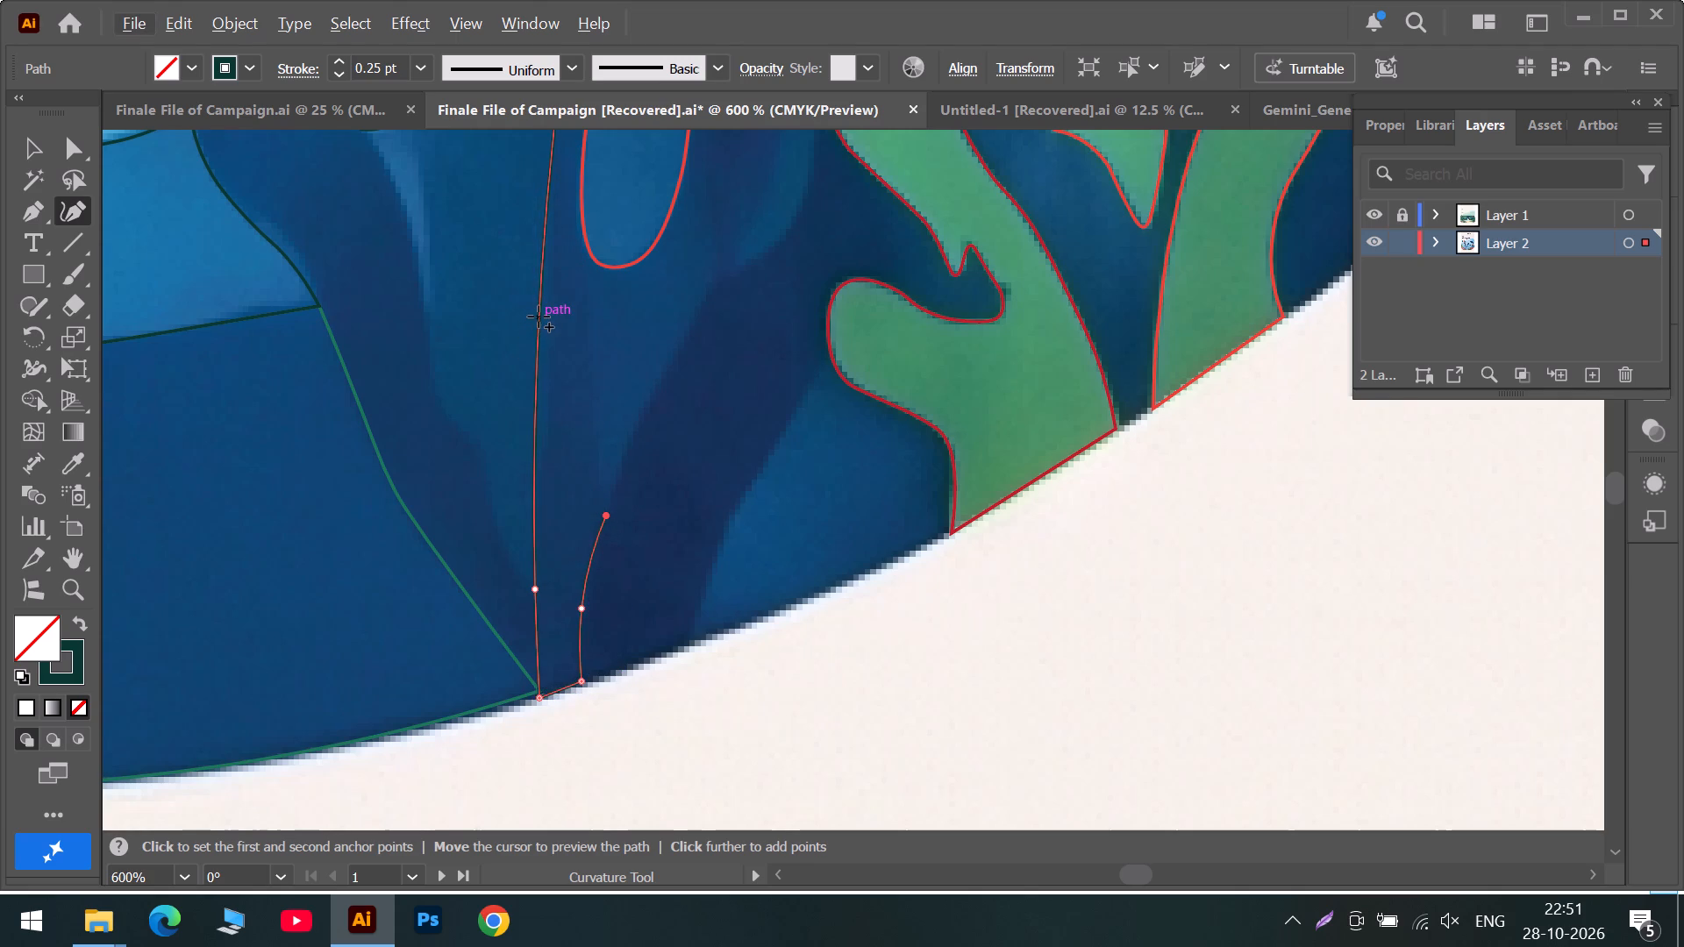
Refine the long left edge of the stem's lower part by adding an anchor and adjusting the curve above the base.
left_click_drag(539, 317, 546, 339)
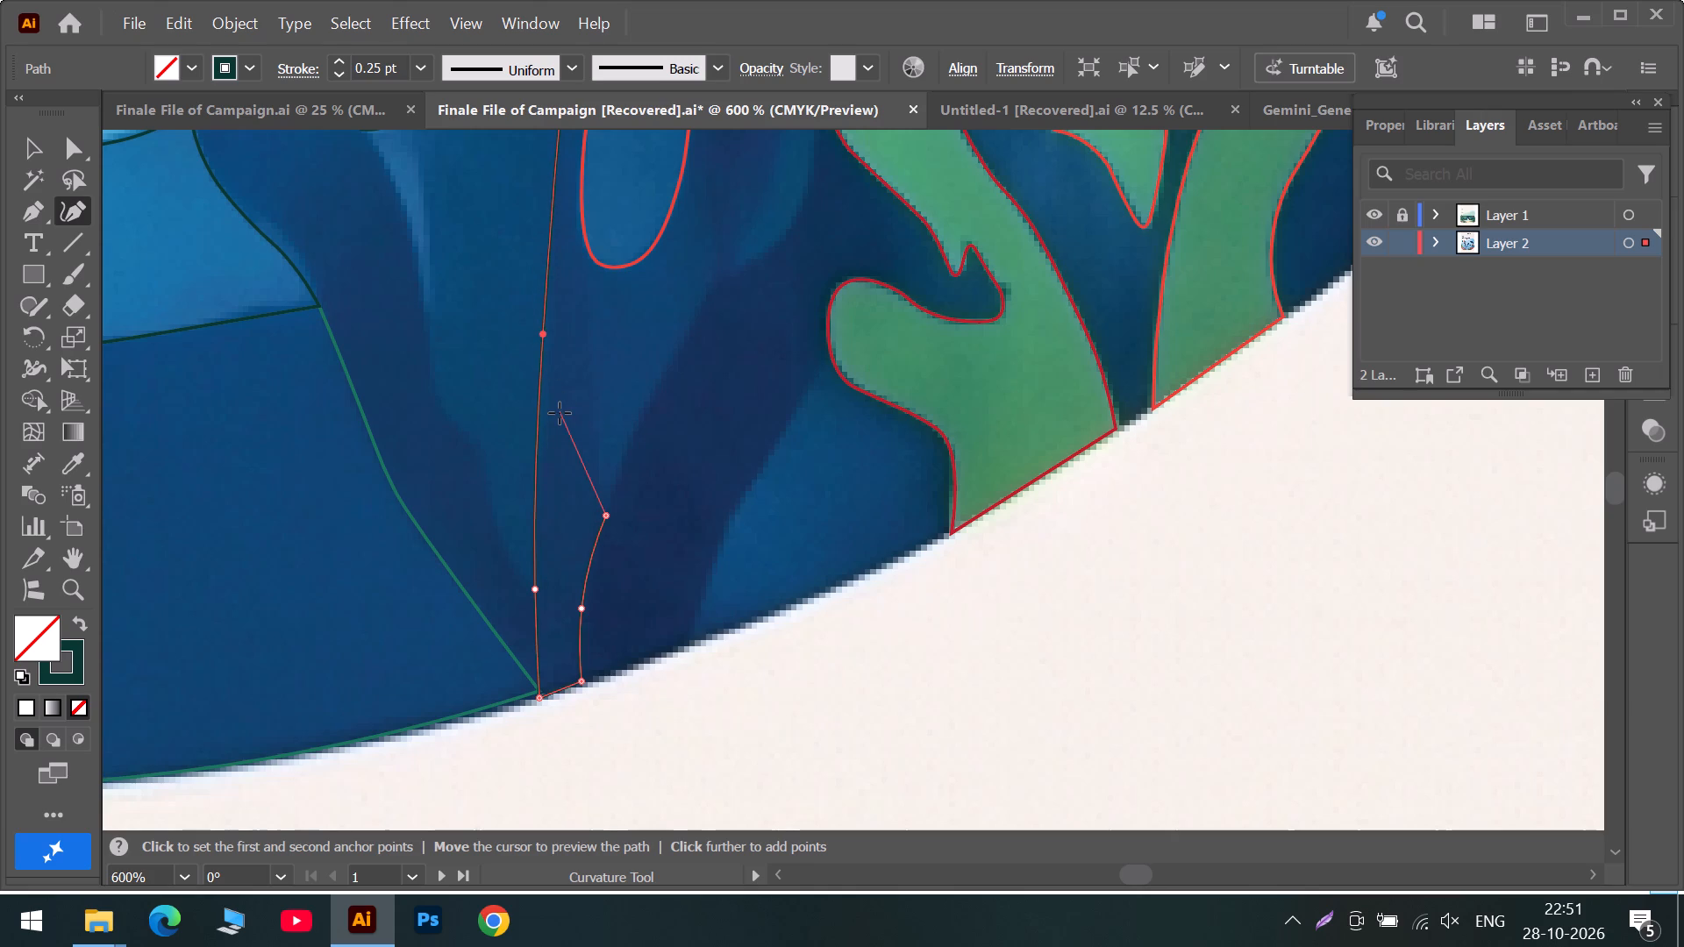
scroll(560, 413, "up", 1)
scroll(560, 413, "up", 3, "alt")
scroll(582, 657, "down", 8)
scroll(412, 675, "down", 7)
scroll(486, 695, "down", 6)
left_click_drag(511, 580, 510, 566)
scroll(637, 491, "up", 6)
scroll(694, 354, "down", 2, "alt")
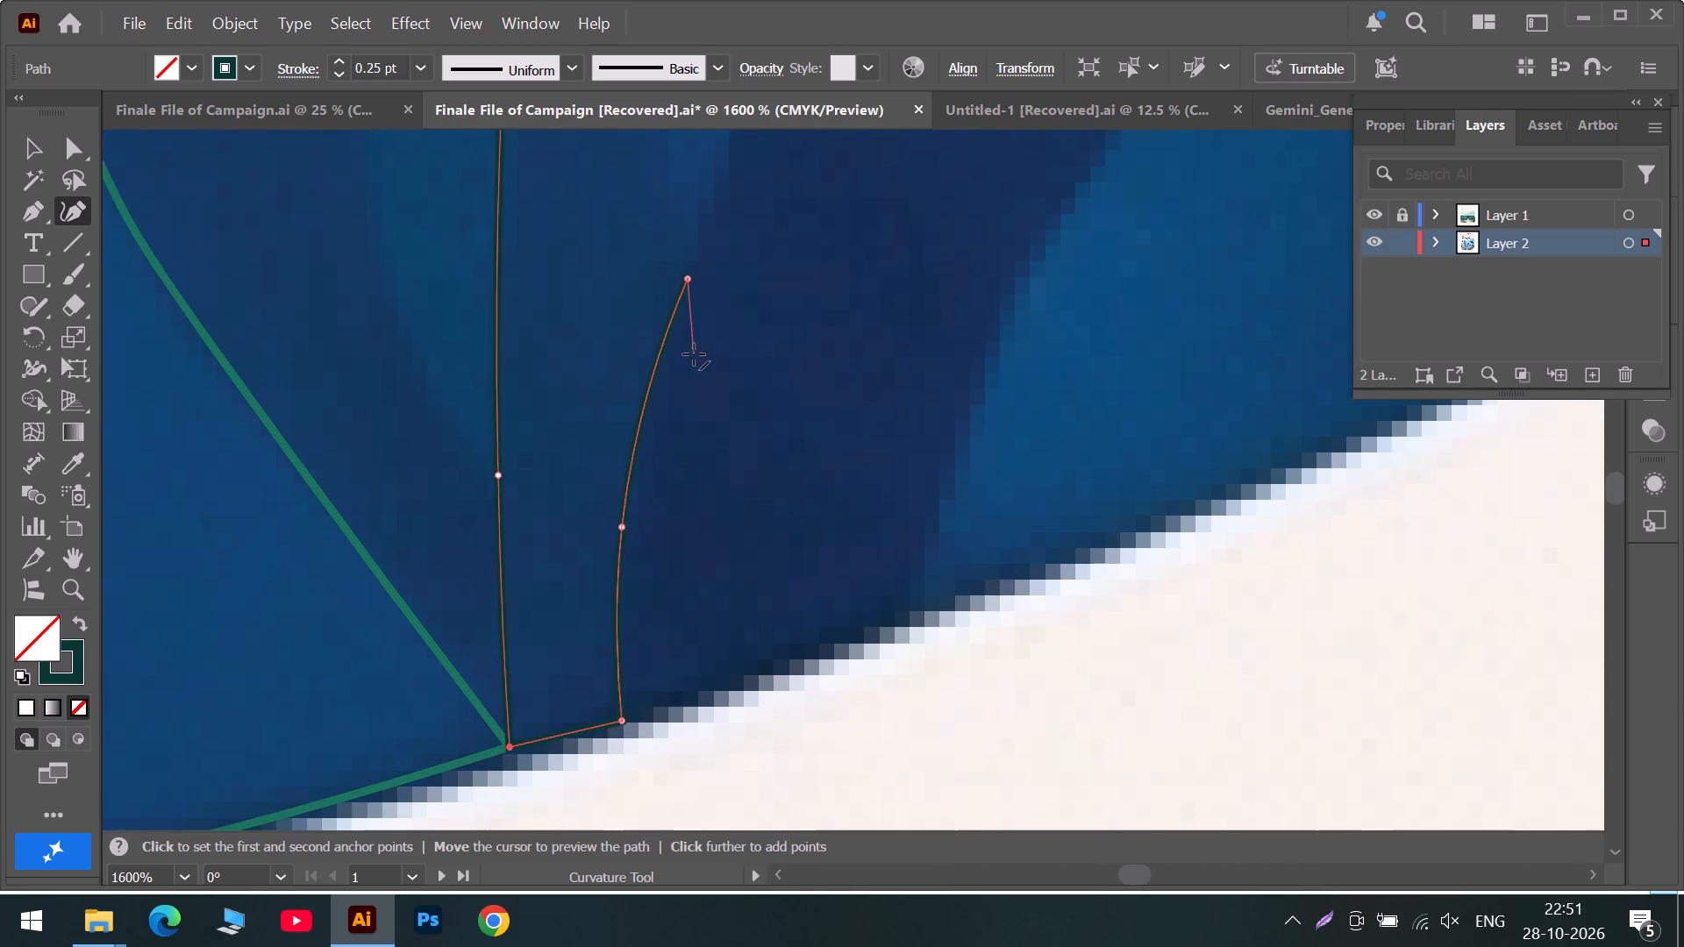
Extend the path from the corner above the base up to the rounded bottom of the slender red outline.
scroll(694, 354, "down", 1, "alt")
scroll(752, 274, "up", 6)
left_click(670, 215)
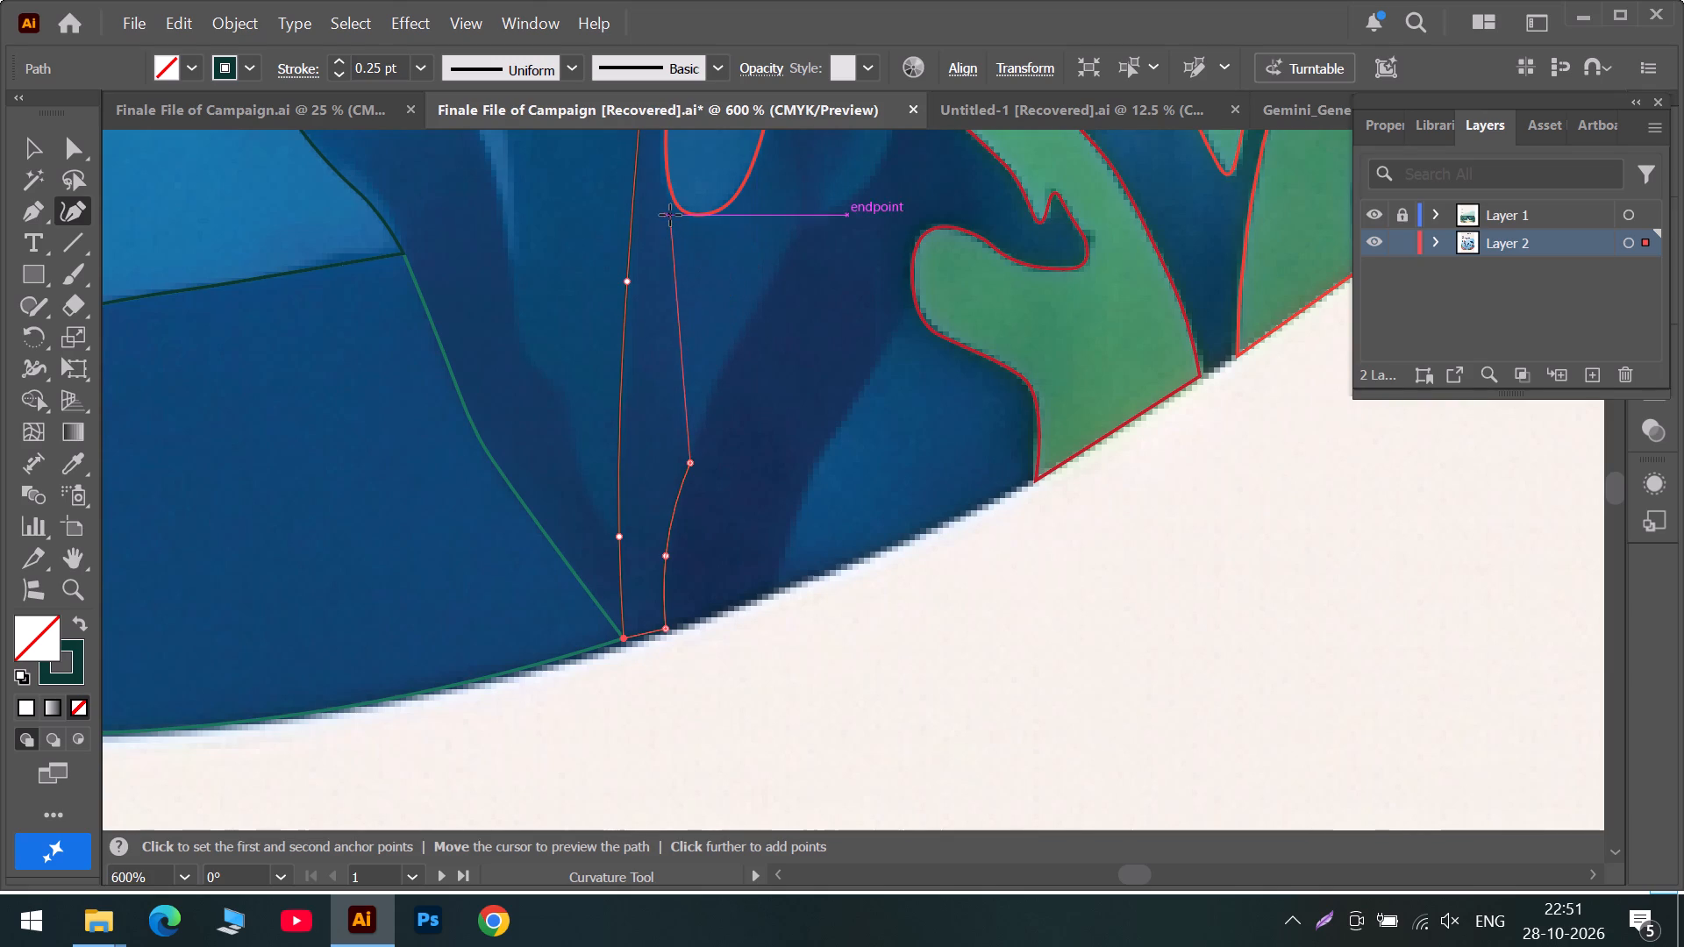
Extend the path up along the left side of the slender red outline to a corner just above its pointed tip.
scroll(670, 213, "up", 15)
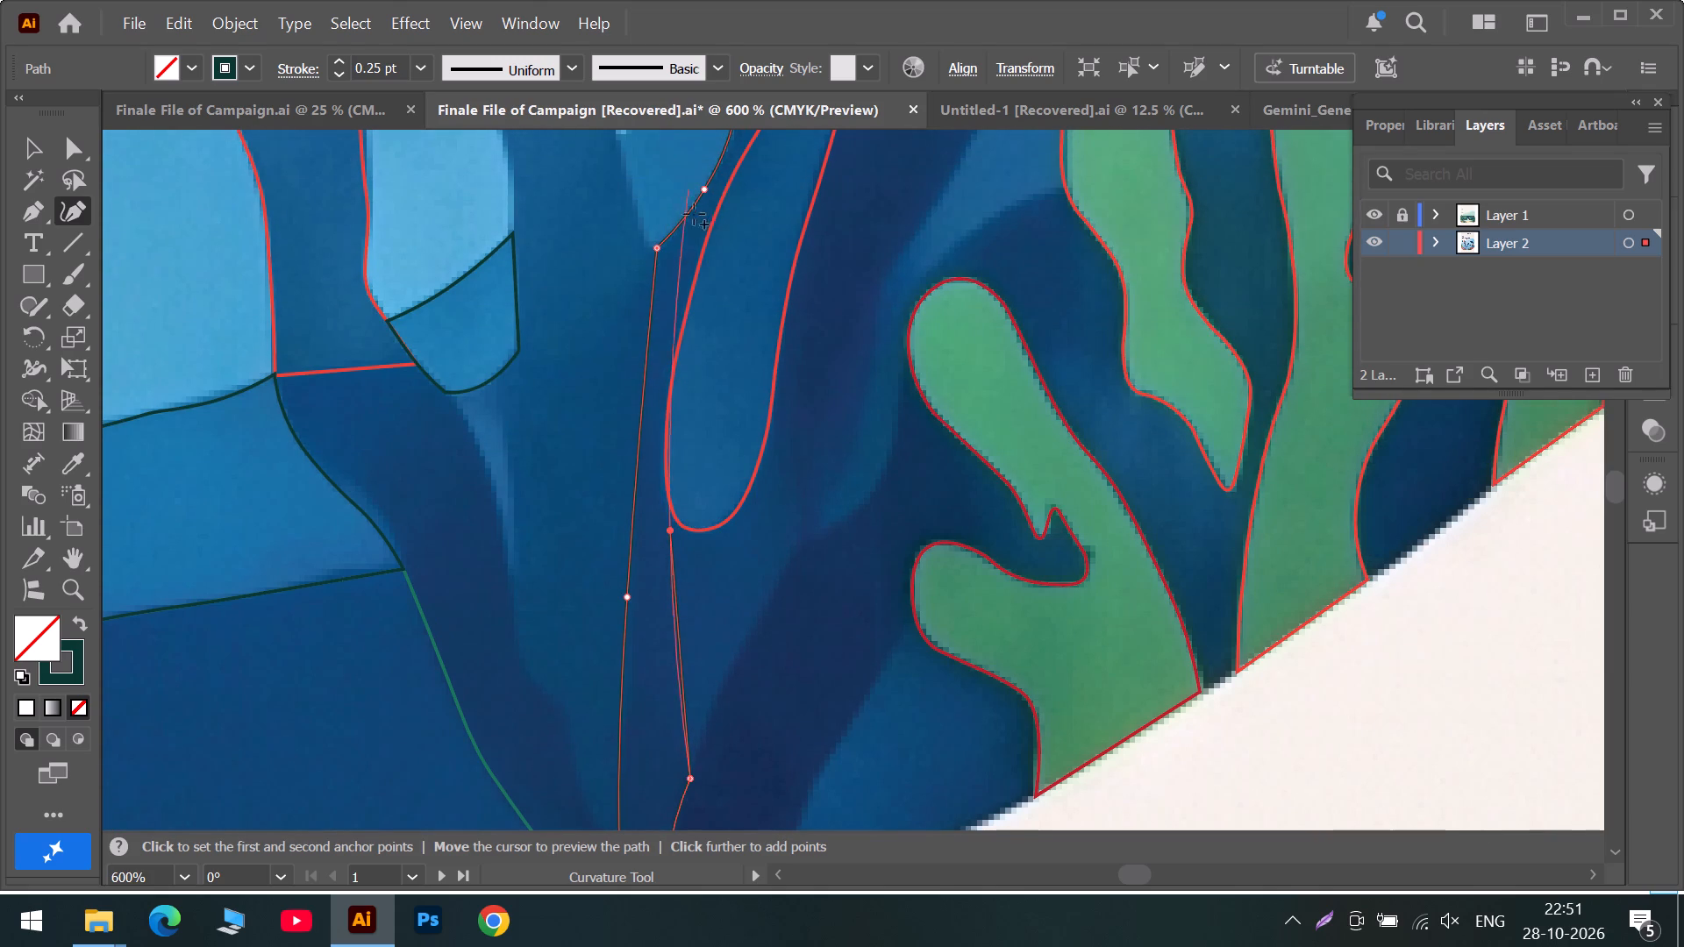
left_click(660, 362)
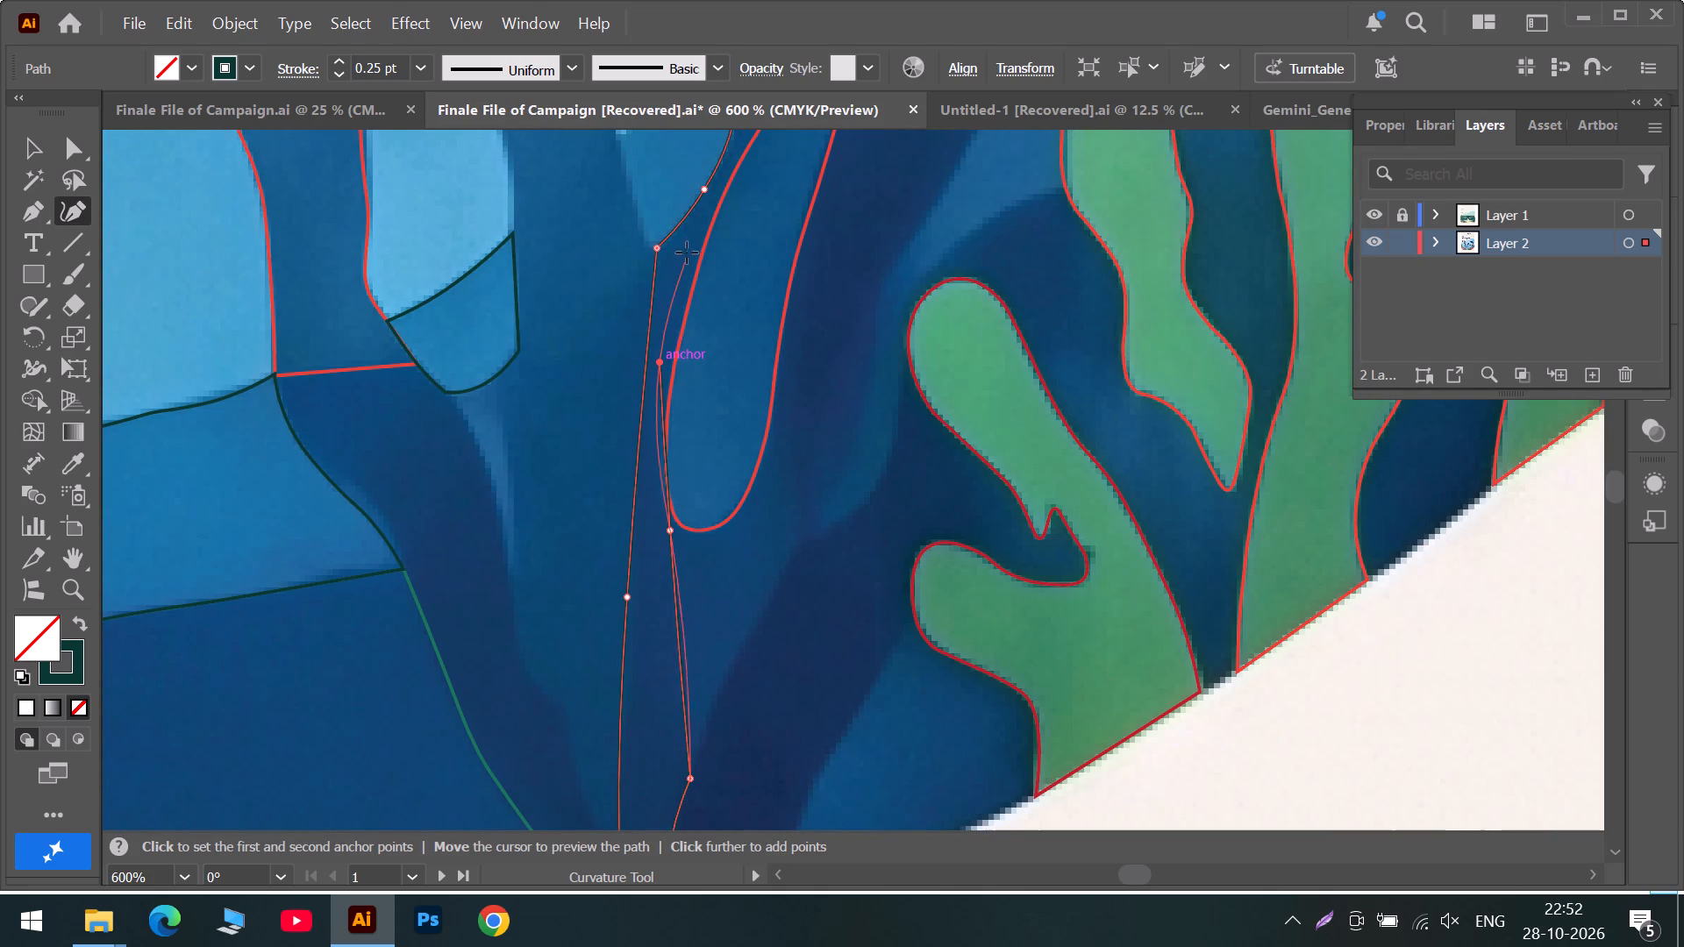
left_click(688, 249)
scroll(717, 199, "up", 6)
scroll(801, 187, "up", 4)
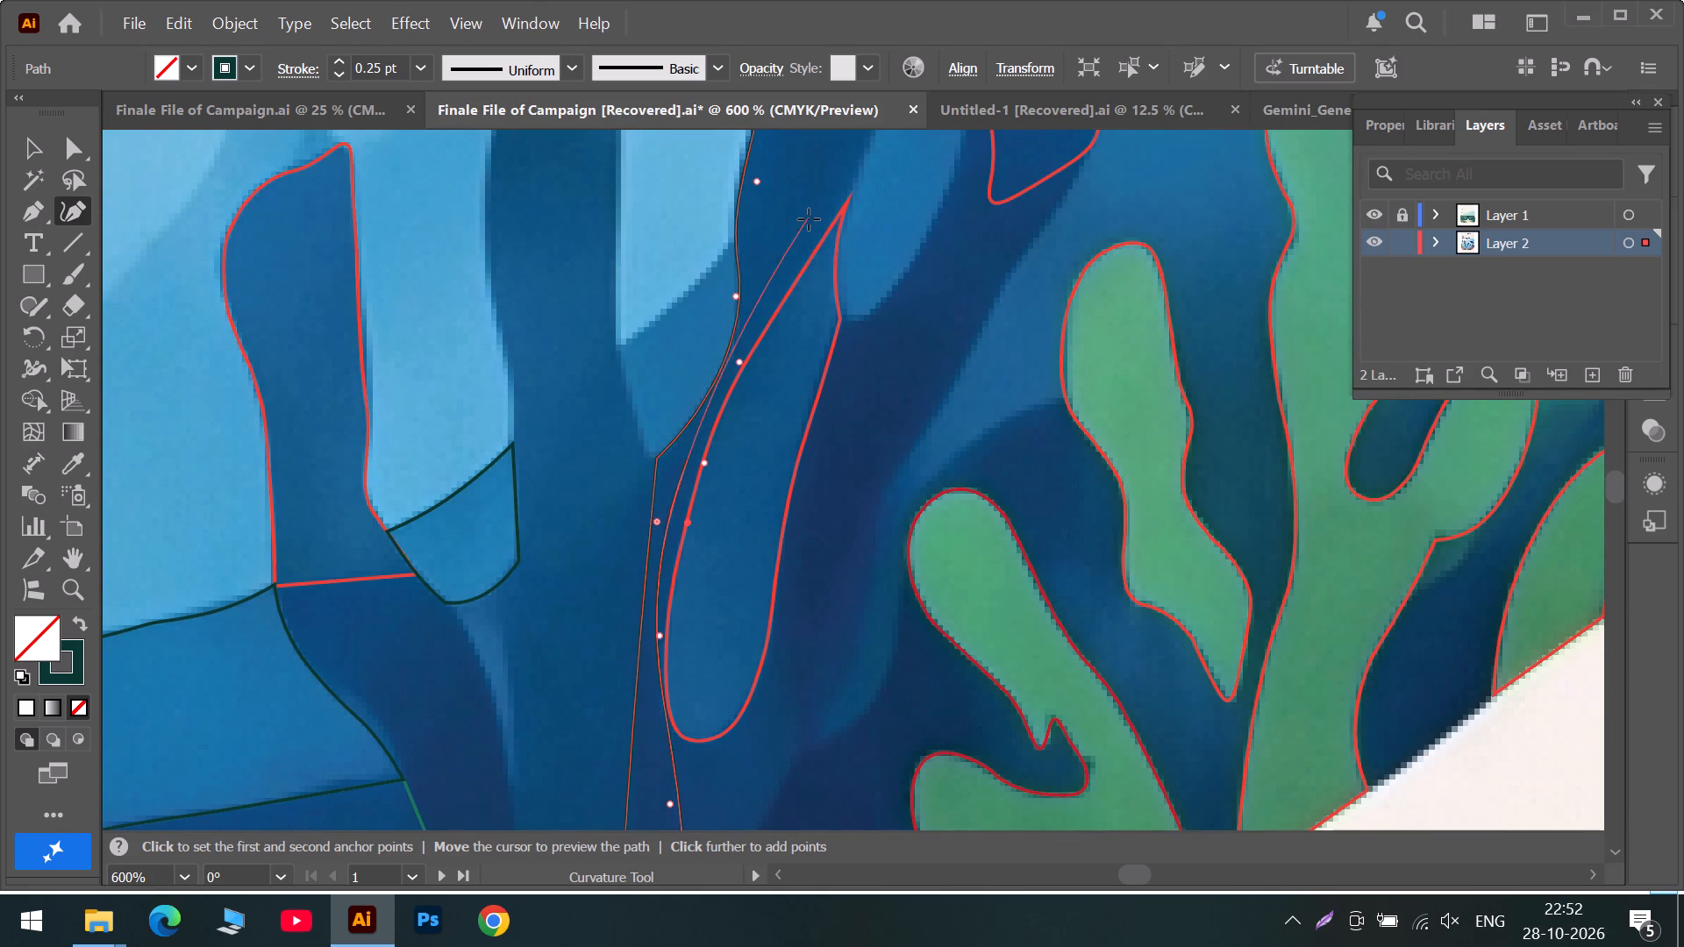
left_click(809, 219)
double_click(856, 173)
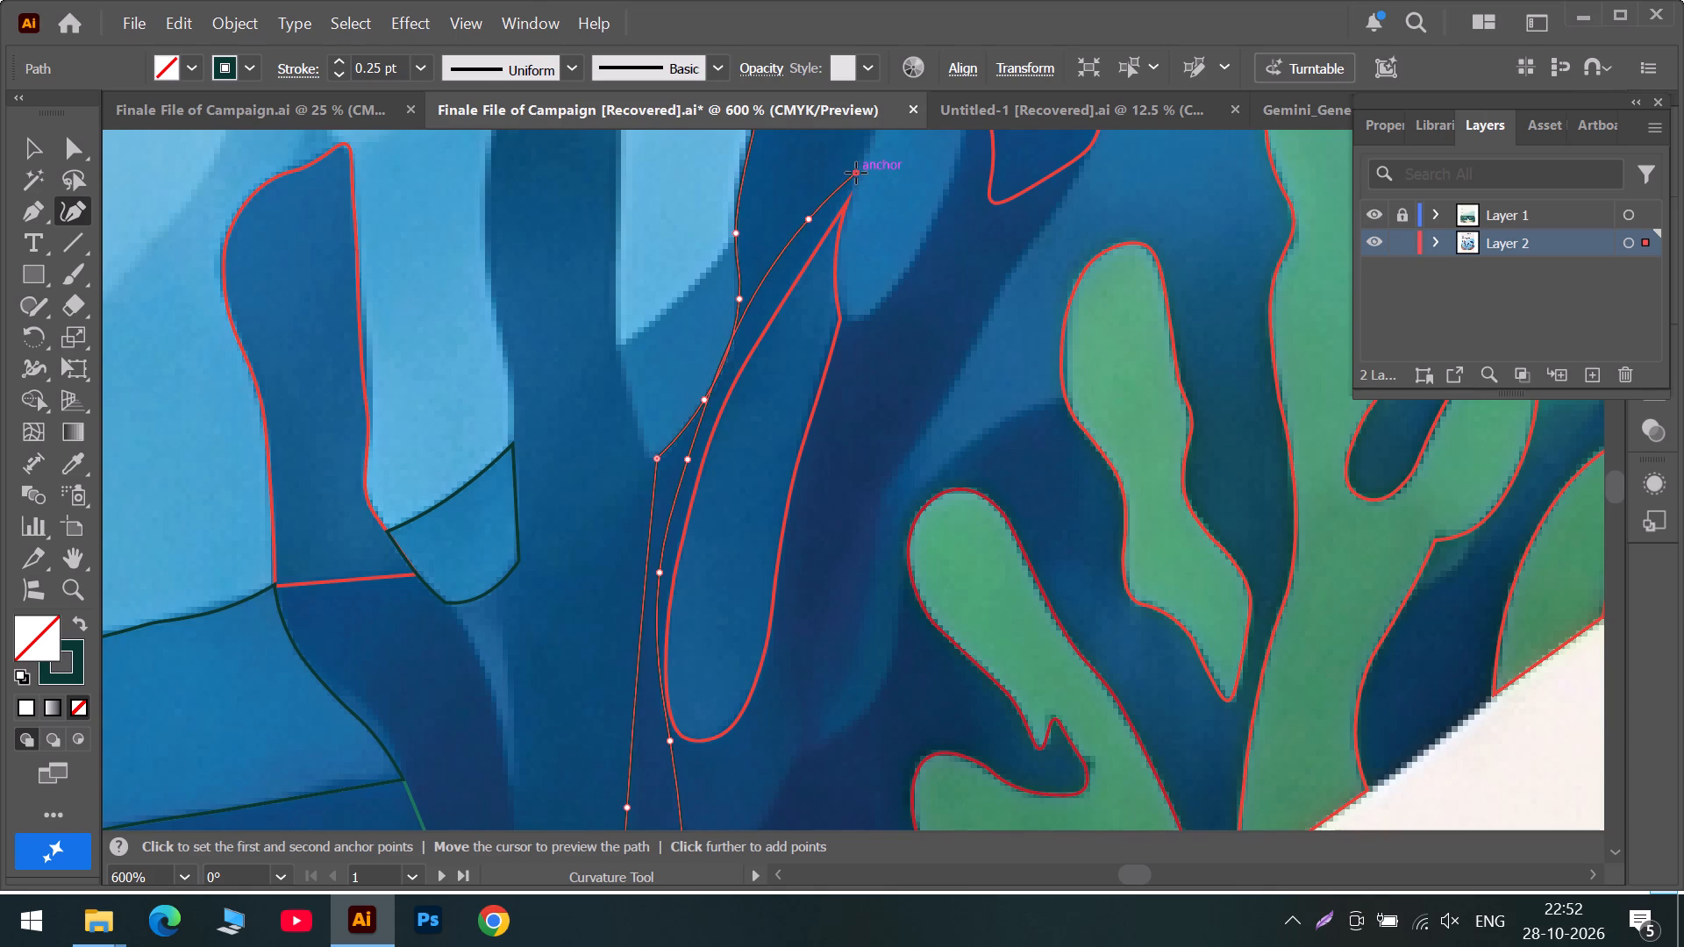
Trace the stem's right edge up to its lower notch and add an extra anchor just below the notch.
scroll(867, 161, "up", 6)
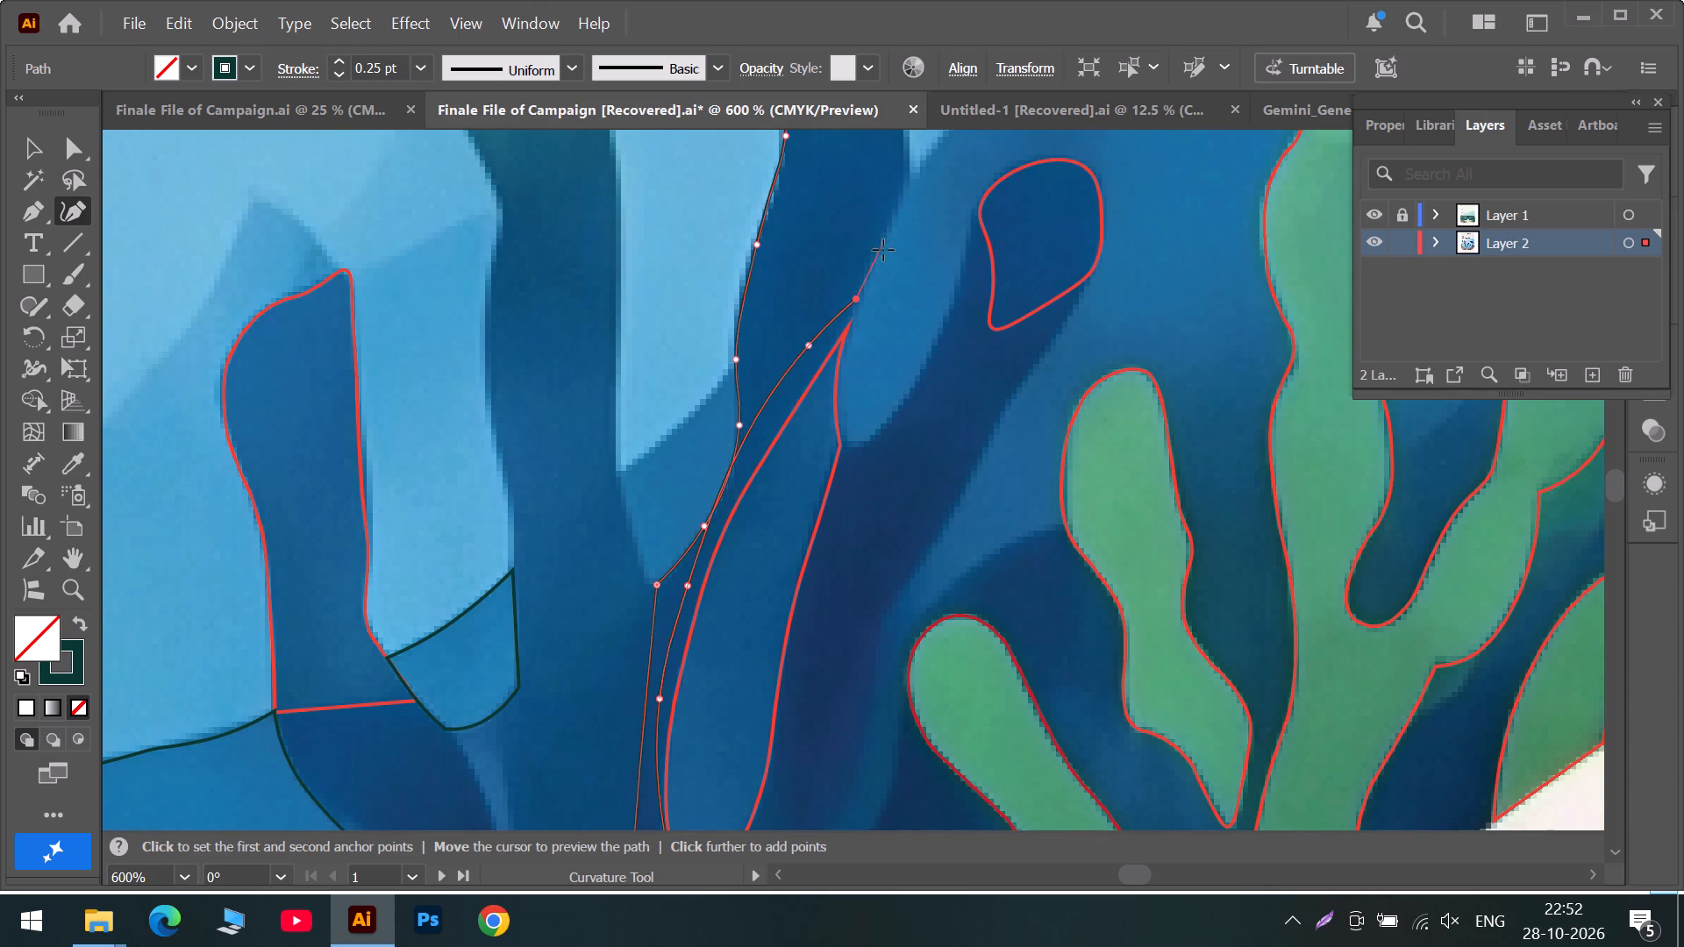
left_click(870, 268)
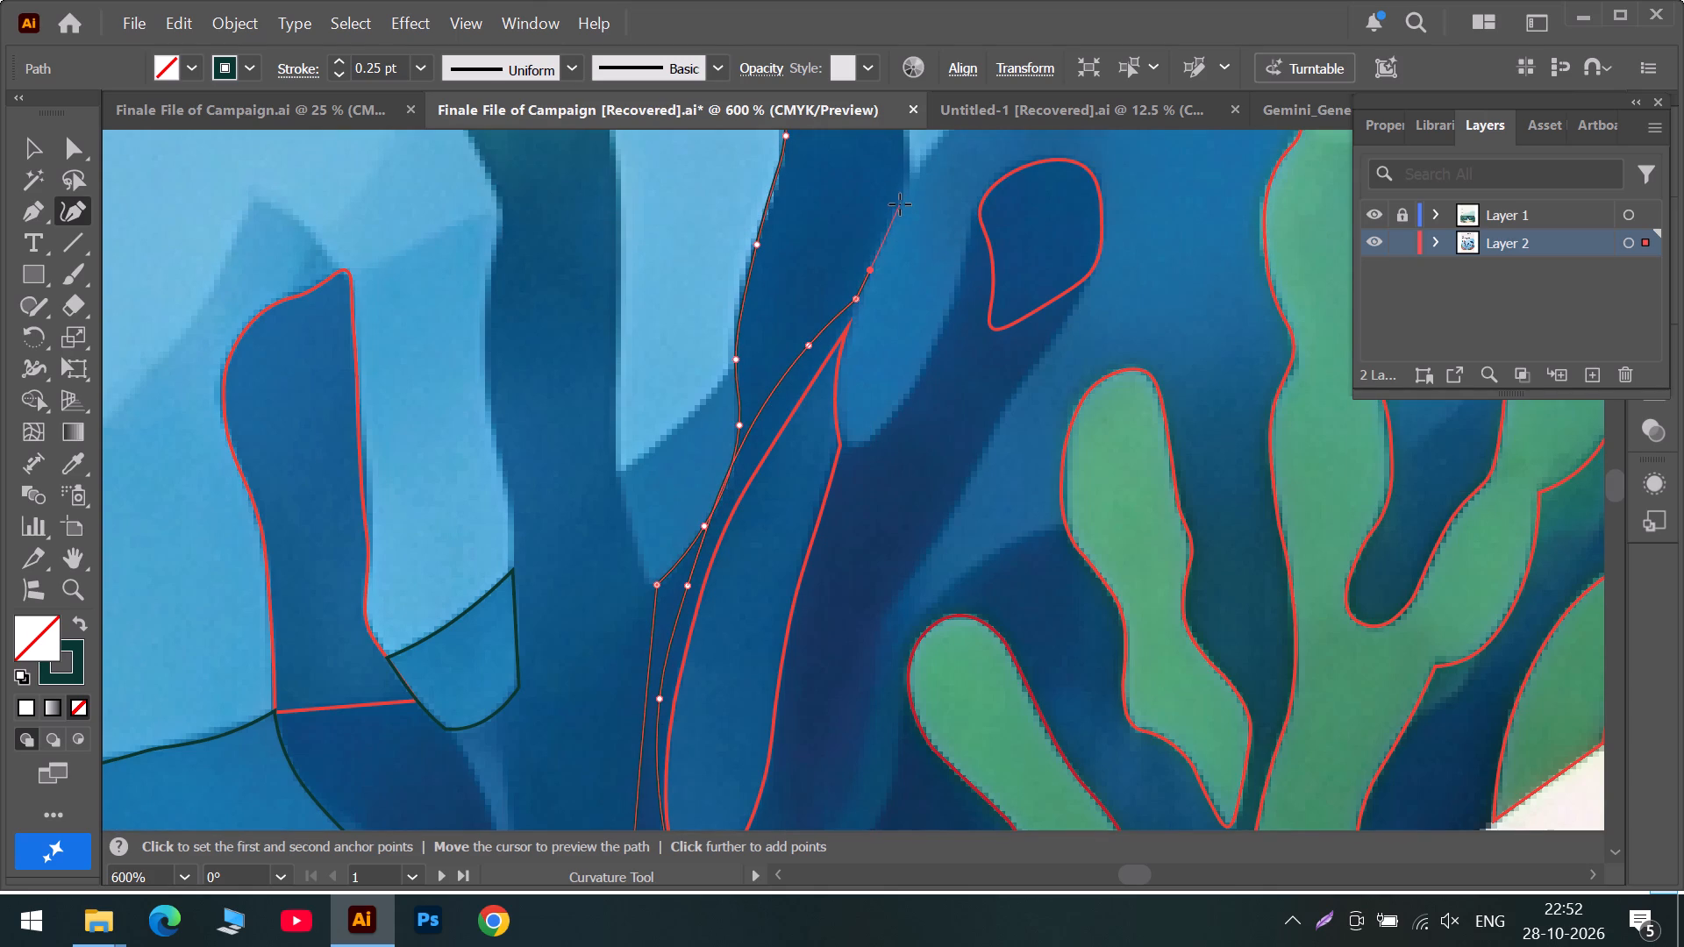
left_click(900, 204)
scroll(900, 204, "up", 6)
left_click(907, 260)
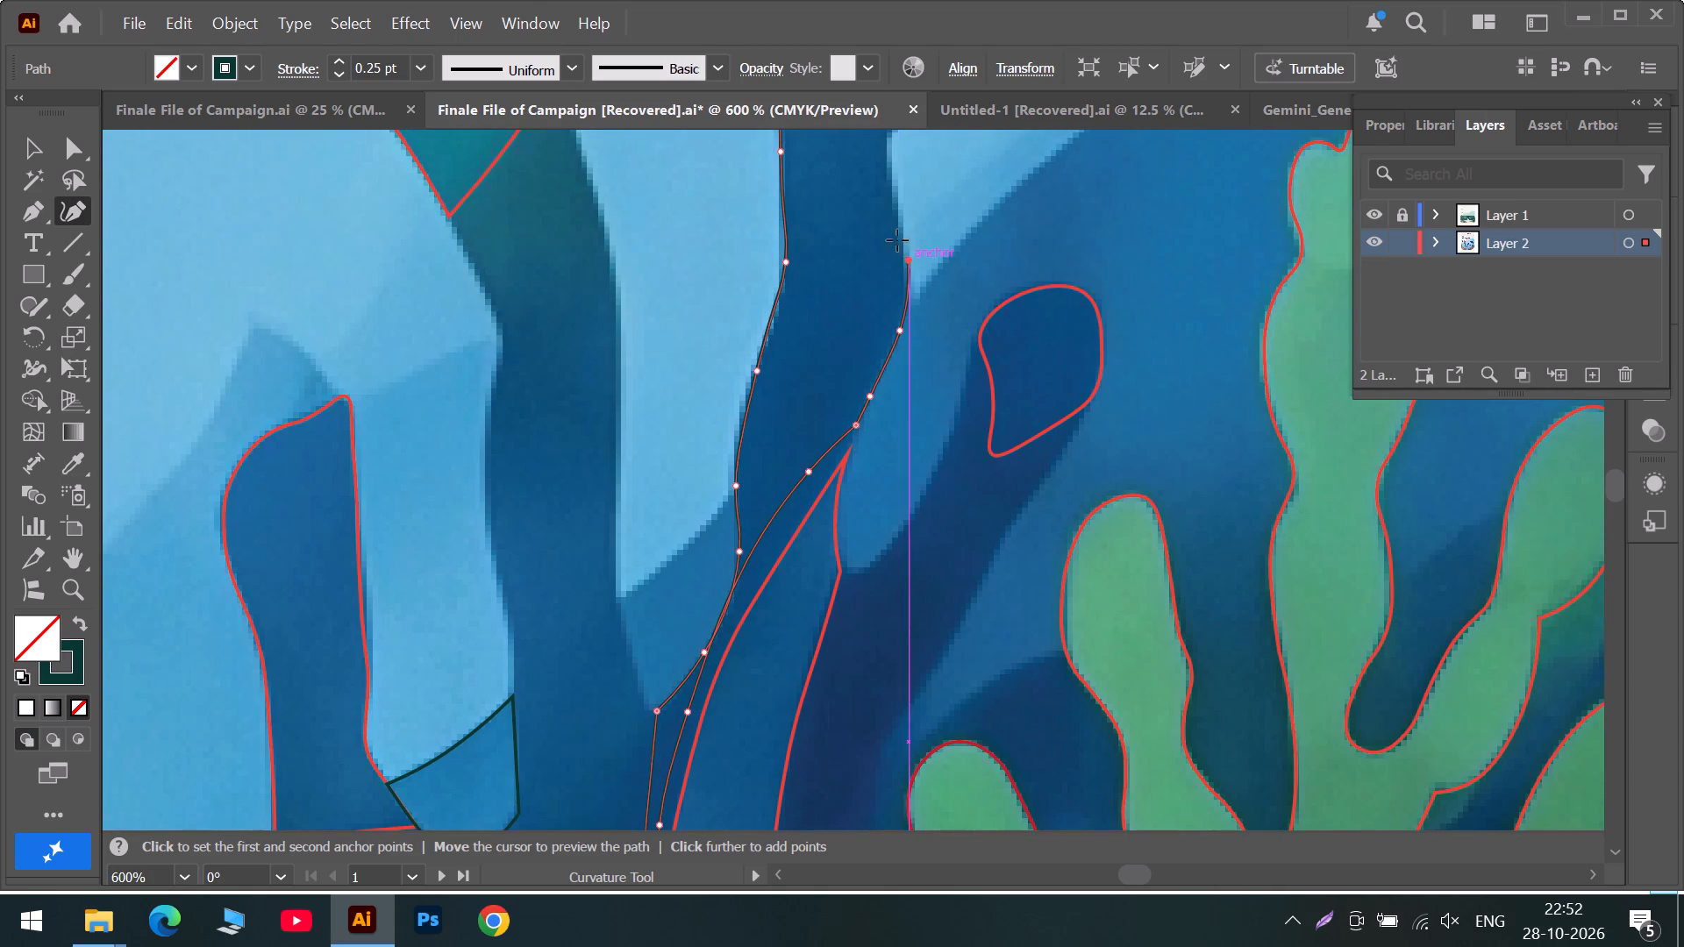
scroll(880, 214, "up", 6)
left_click(899, 346)
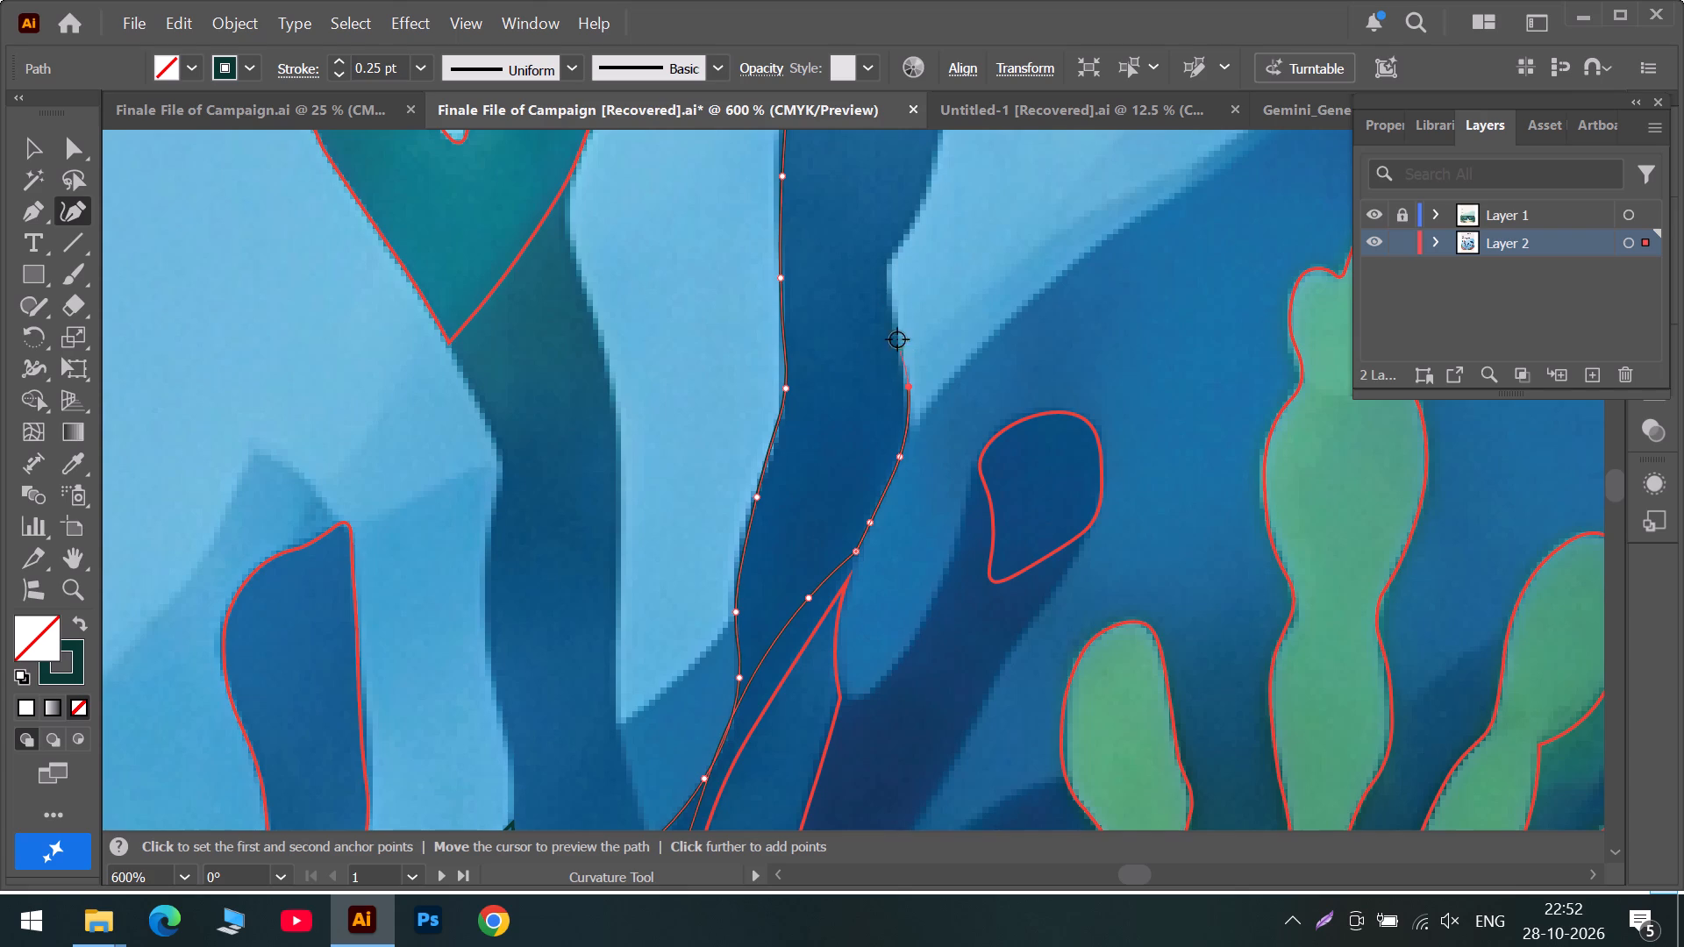
left_click(884, 279)
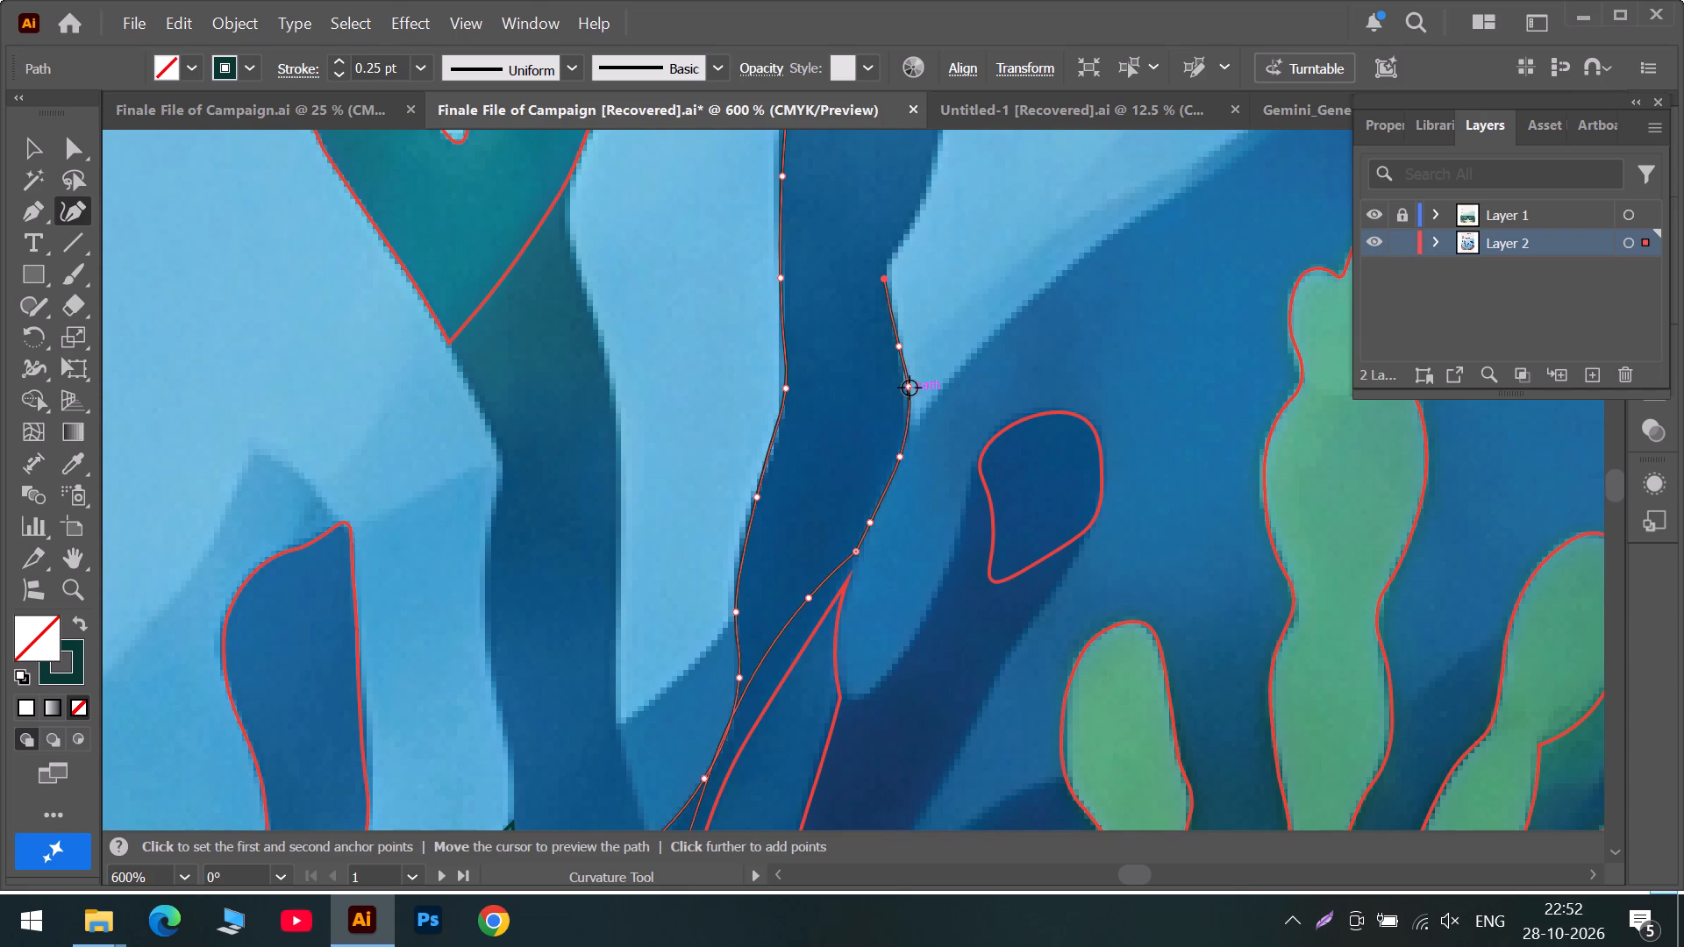
left_click(910, 387)
scroll(896, 291, "up", 3, "alt")
left_click(919, 368)
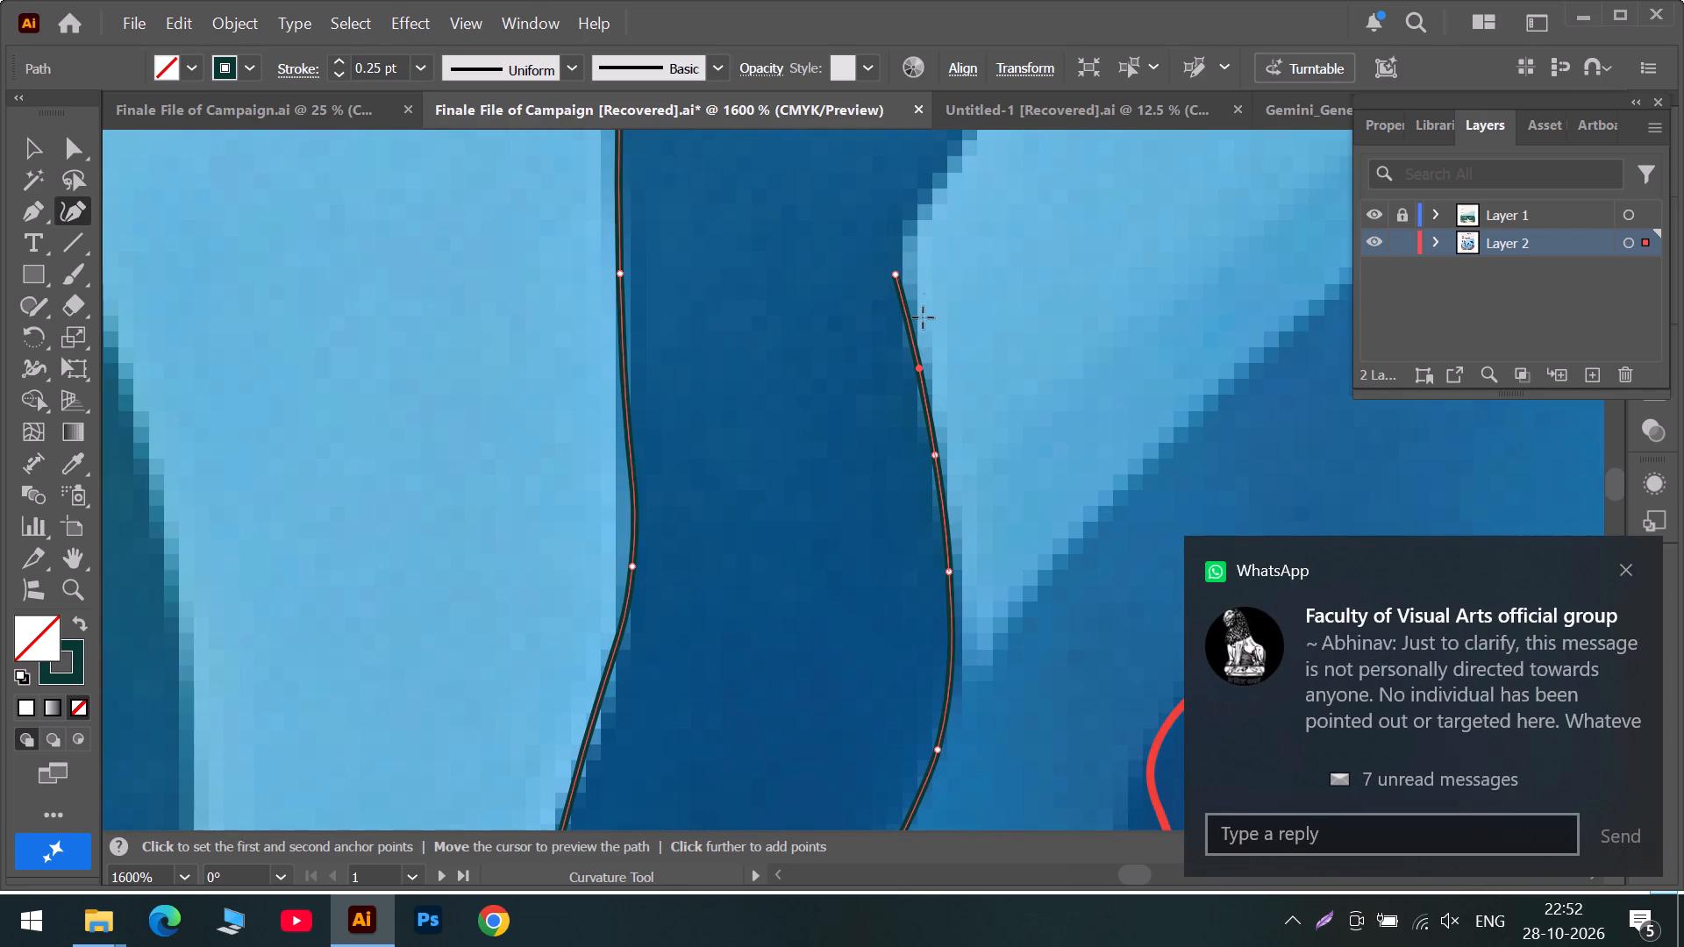
Curve the path around the lower notch and up the bulge, then reposition the anchor on the bulge's lower slope to fit.
left_click(927, 201)
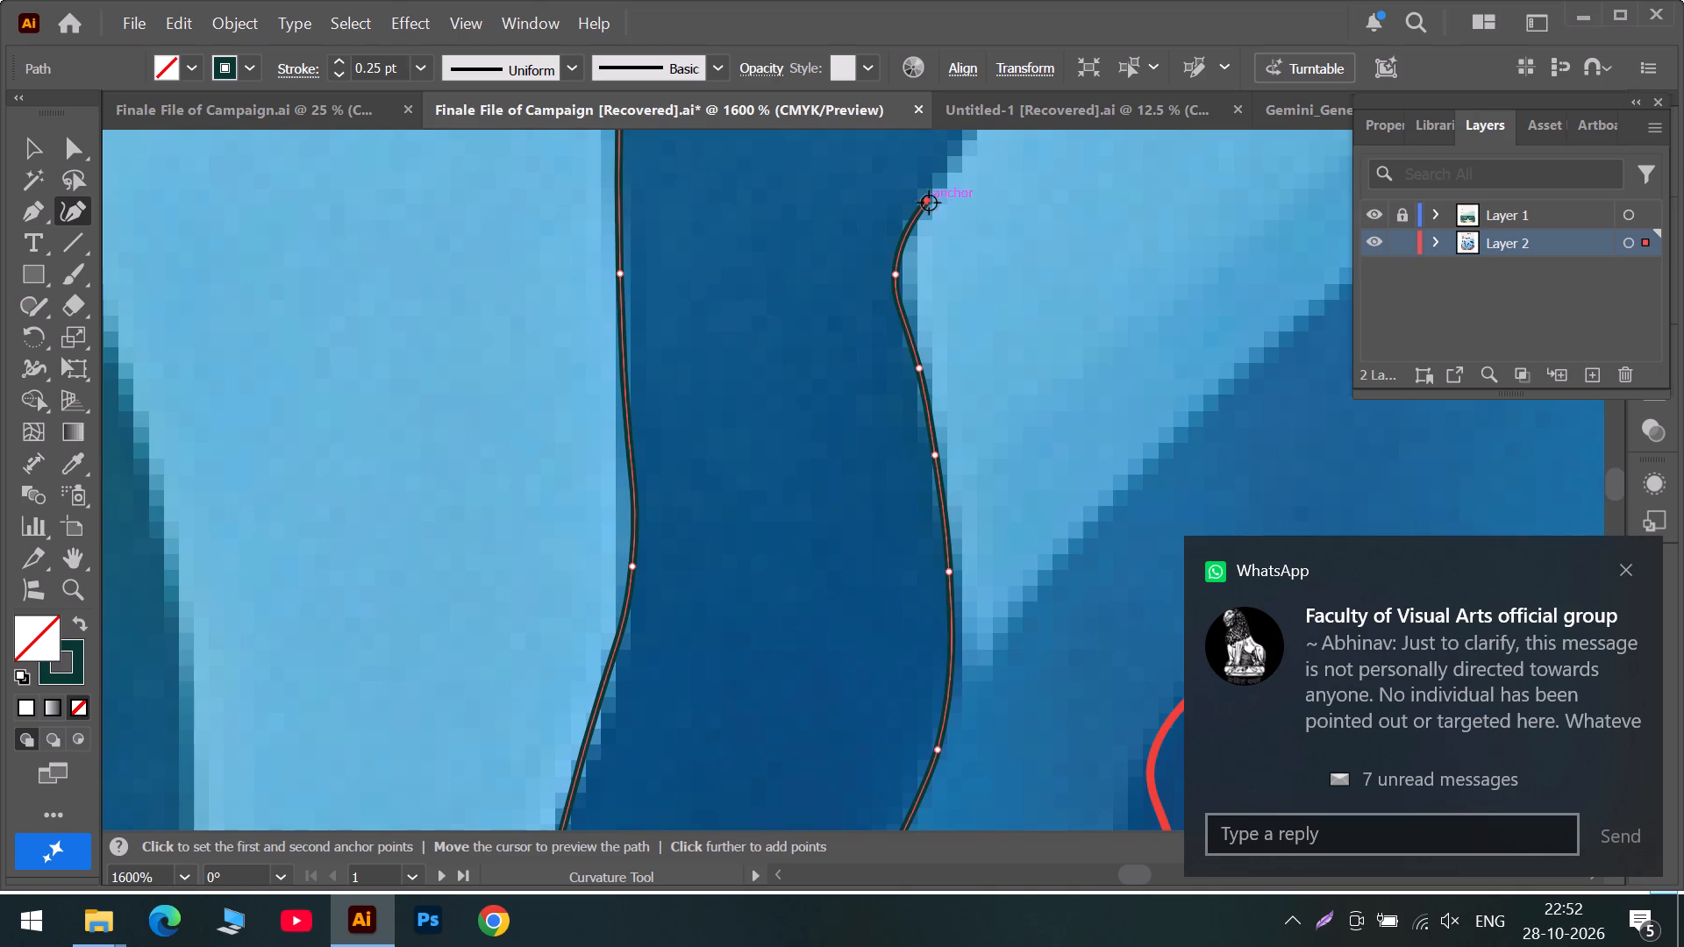
scroll(931, 204, "up", 7)
left_click(1015, 223)
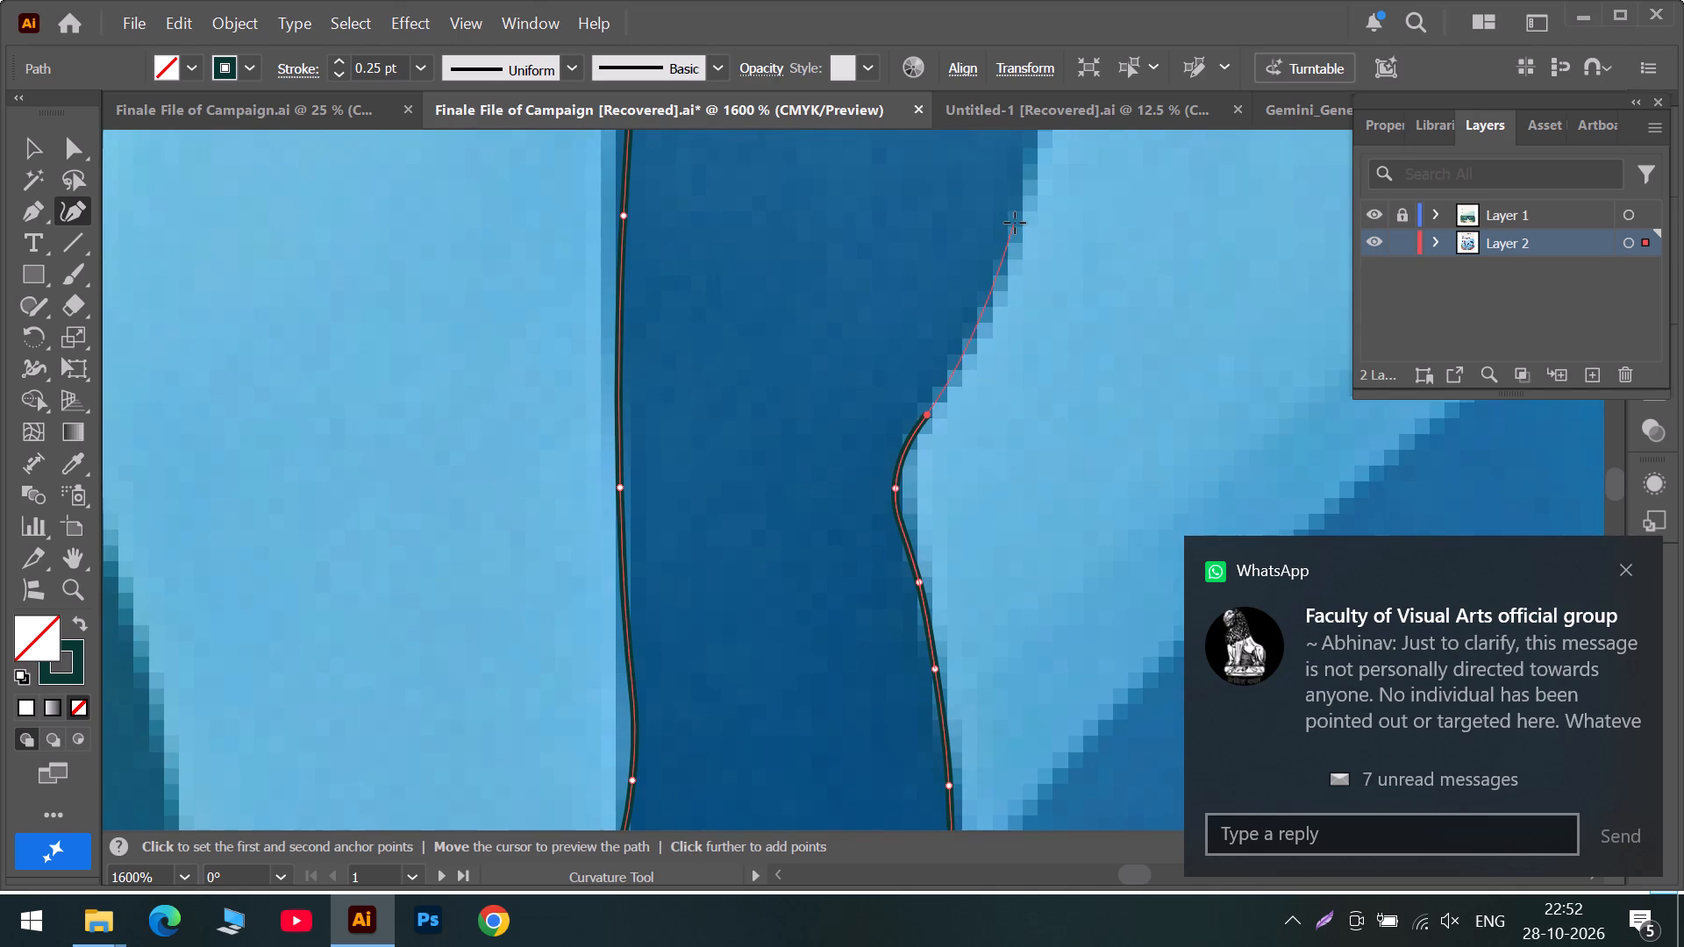
scroll(1015, 222, "up", 6)
left_click(1051, 182)
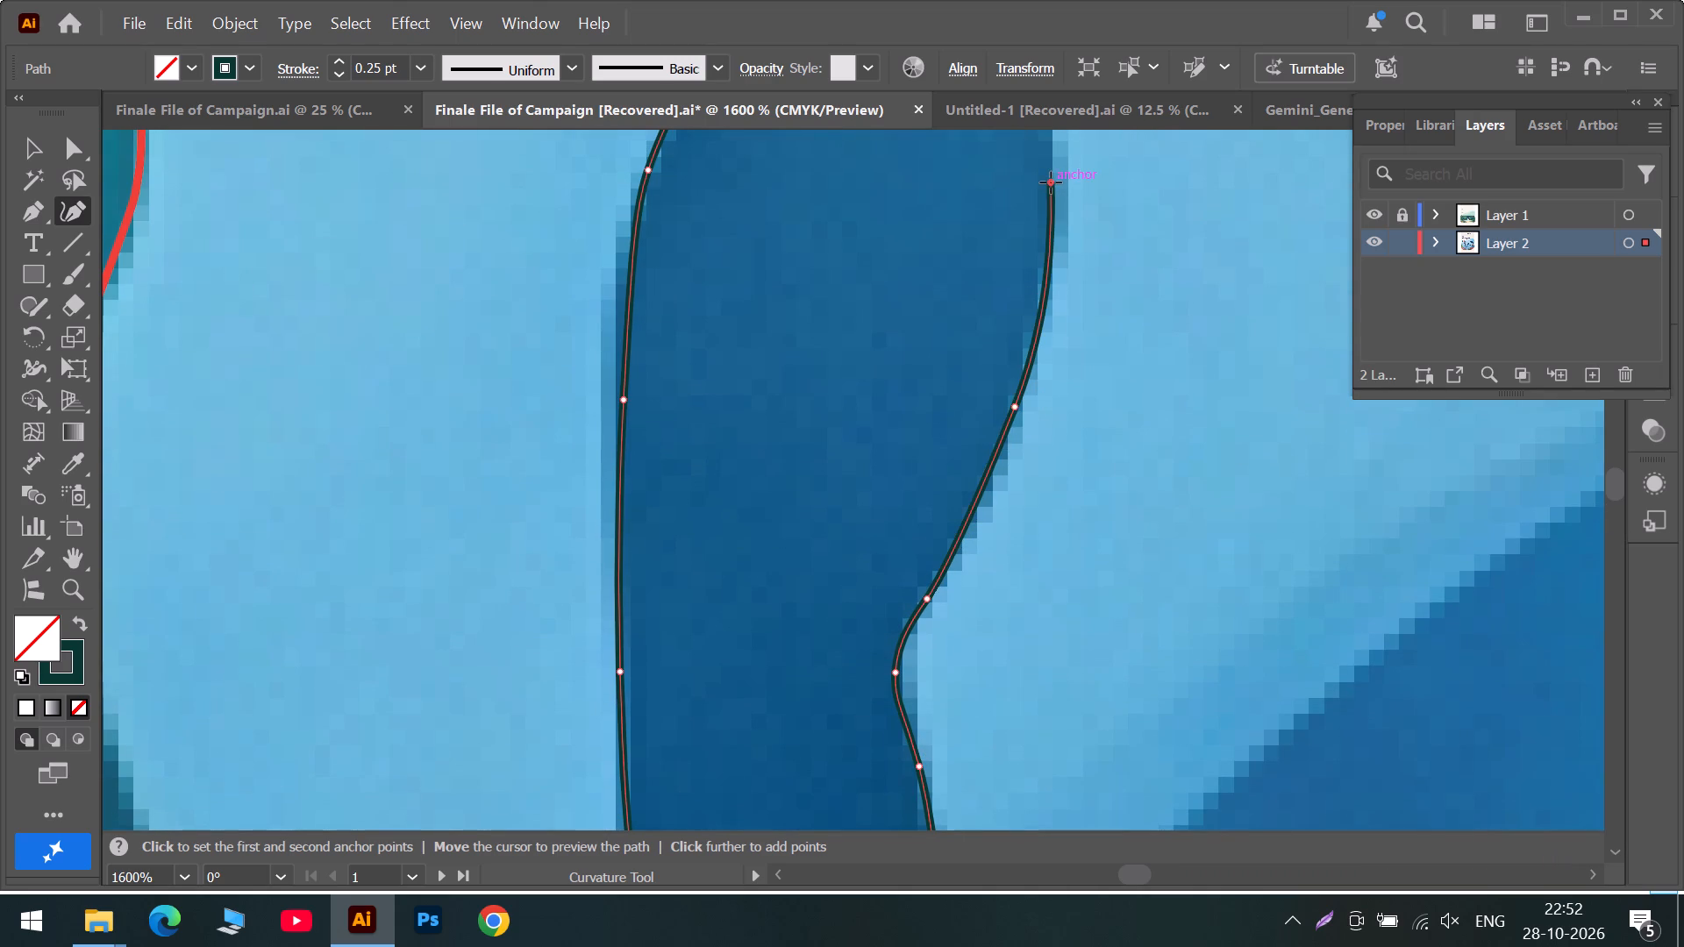
scroll(1051, 182, "up", 4)
left_click_drag(1016, 534, 1017, 544)
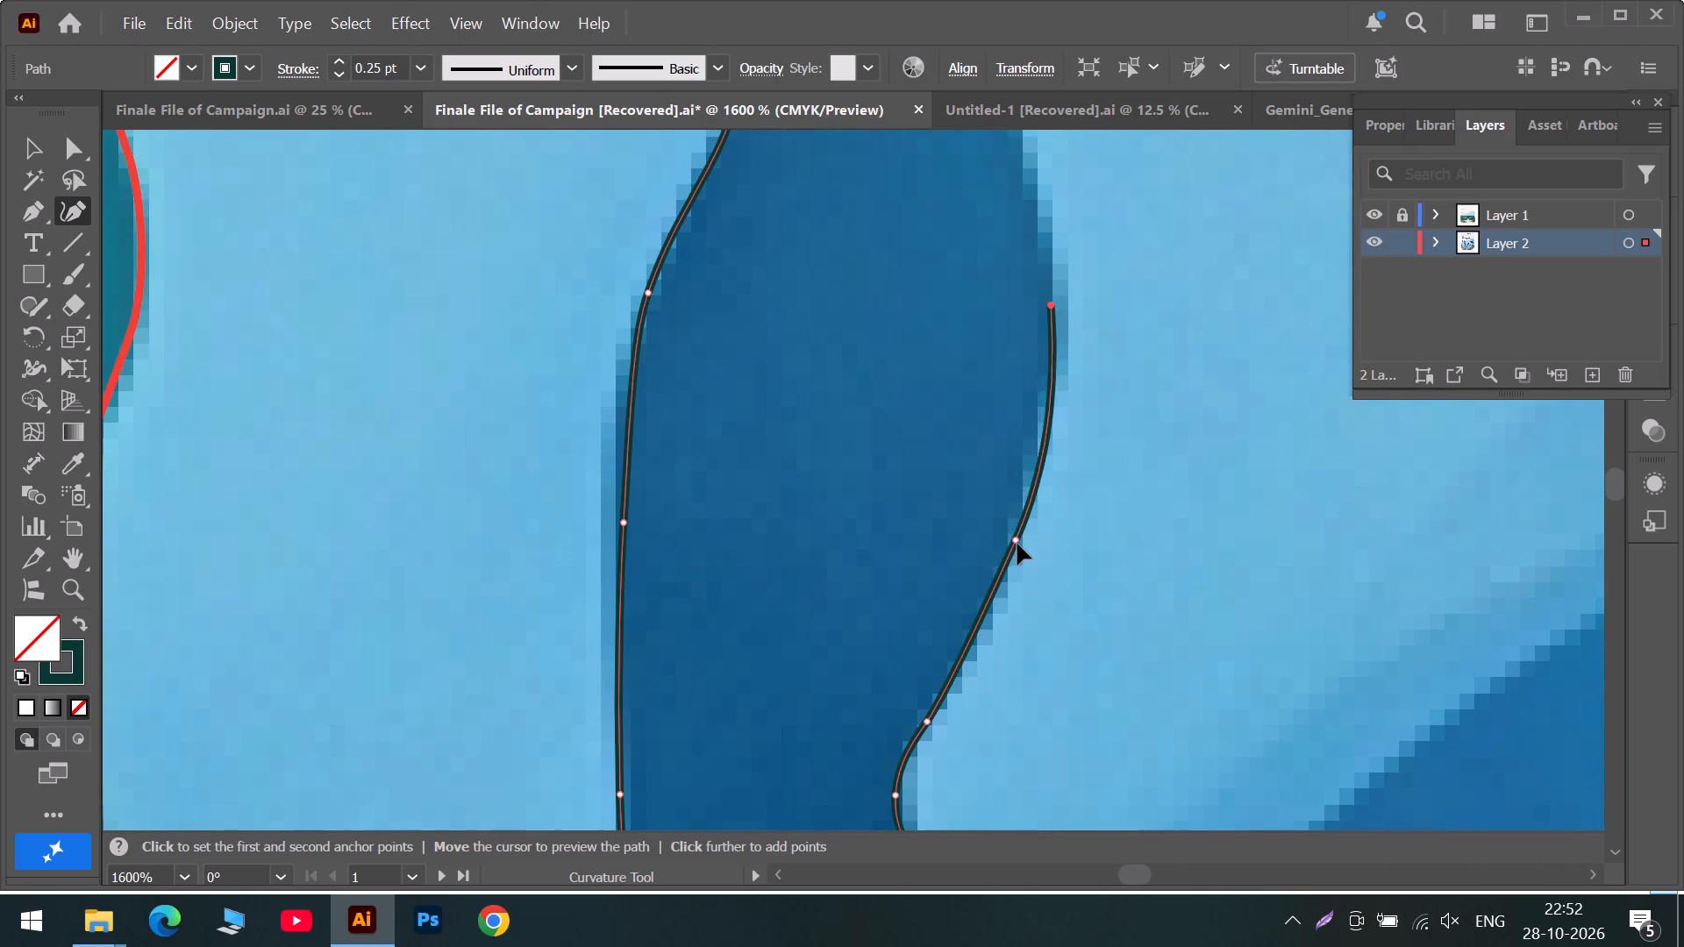
left_click_drag(1017, 544, 995, 610)
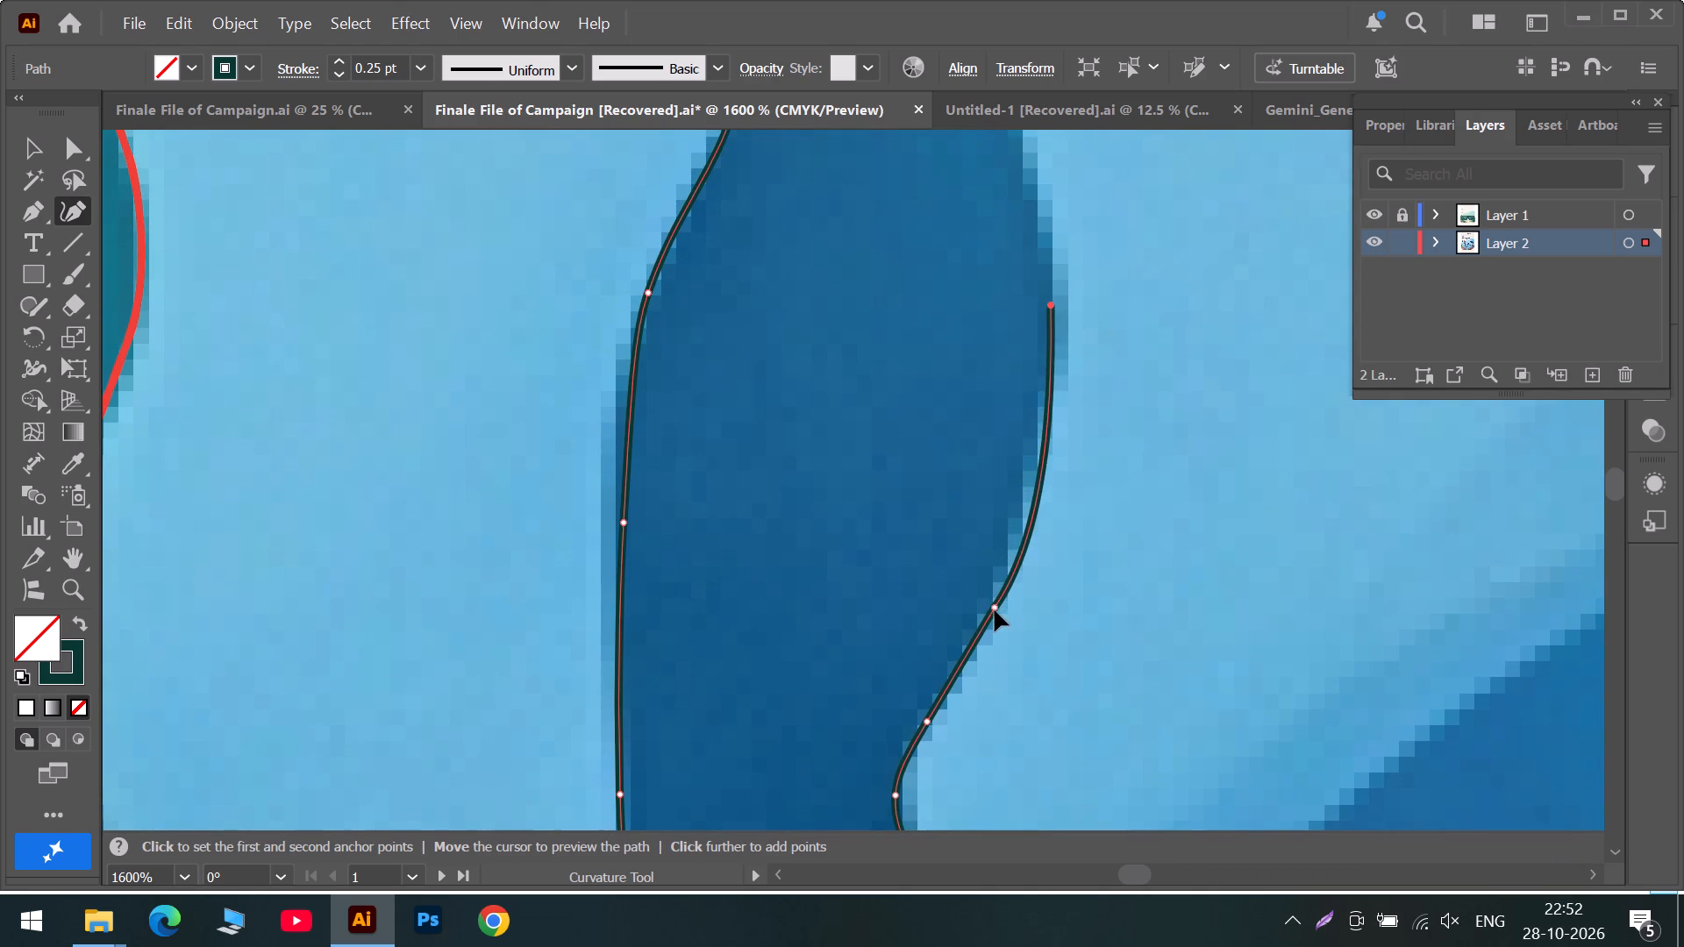
left_click_drag(995, 610, 1006, 546)
Continue the path from the bulge around the stem's upper notch and onto the right edge above it.
scroll(1023, 347, "up", 6)
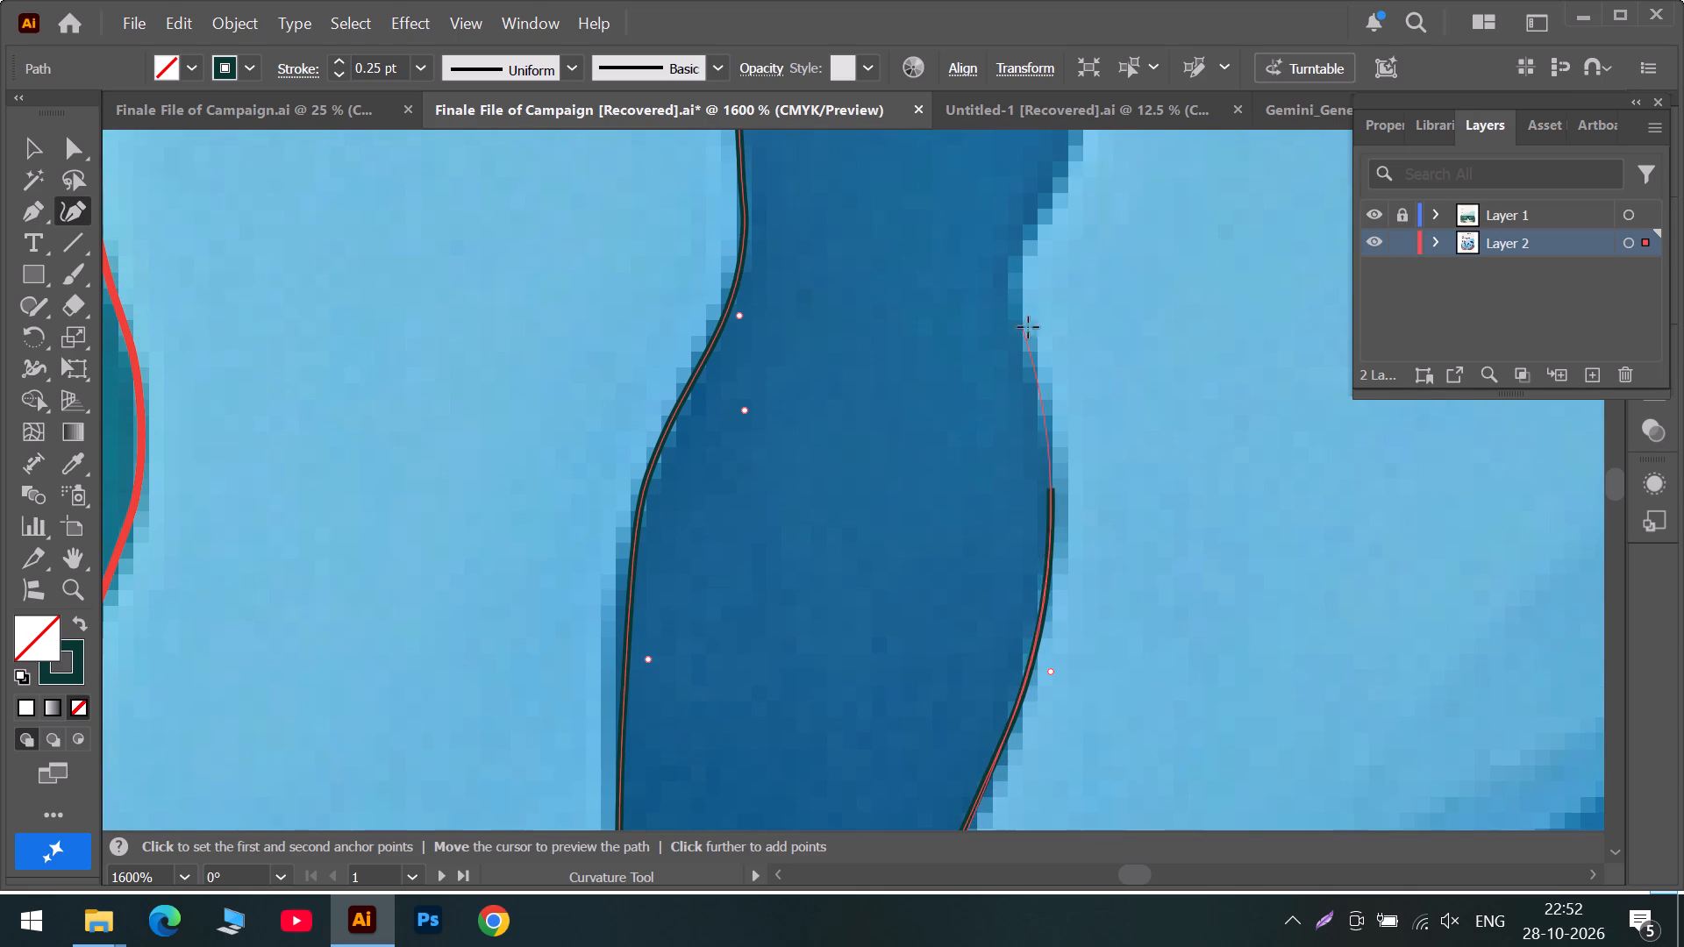
left_click(1016, 320)
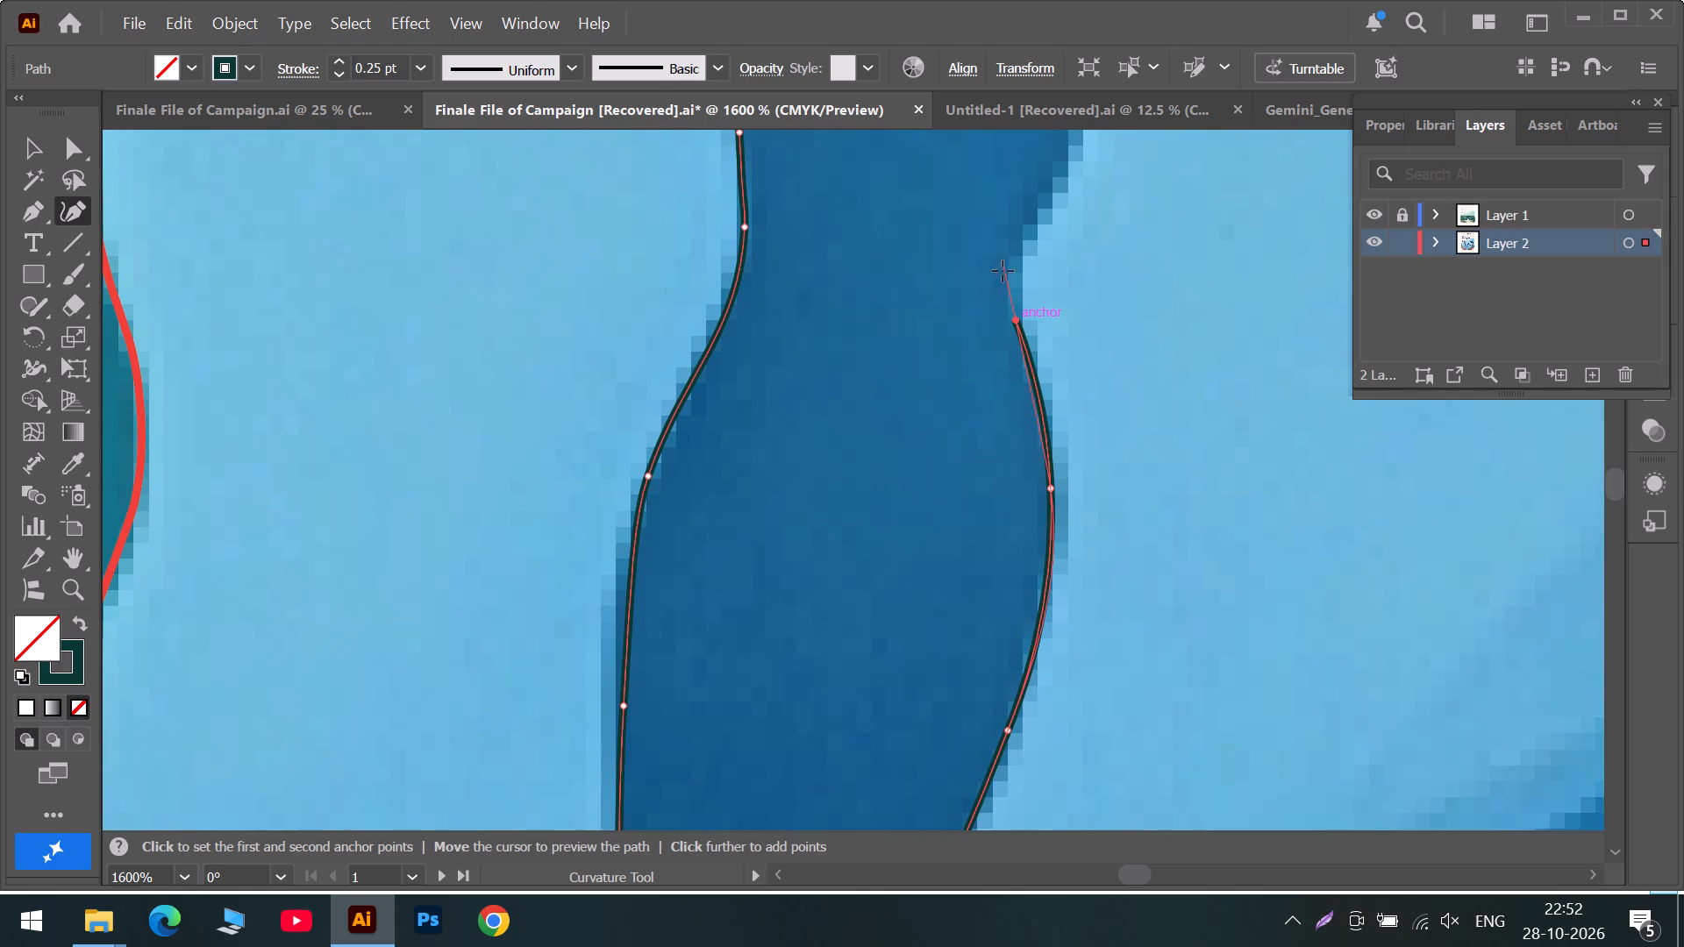
left_click(1000, 273)
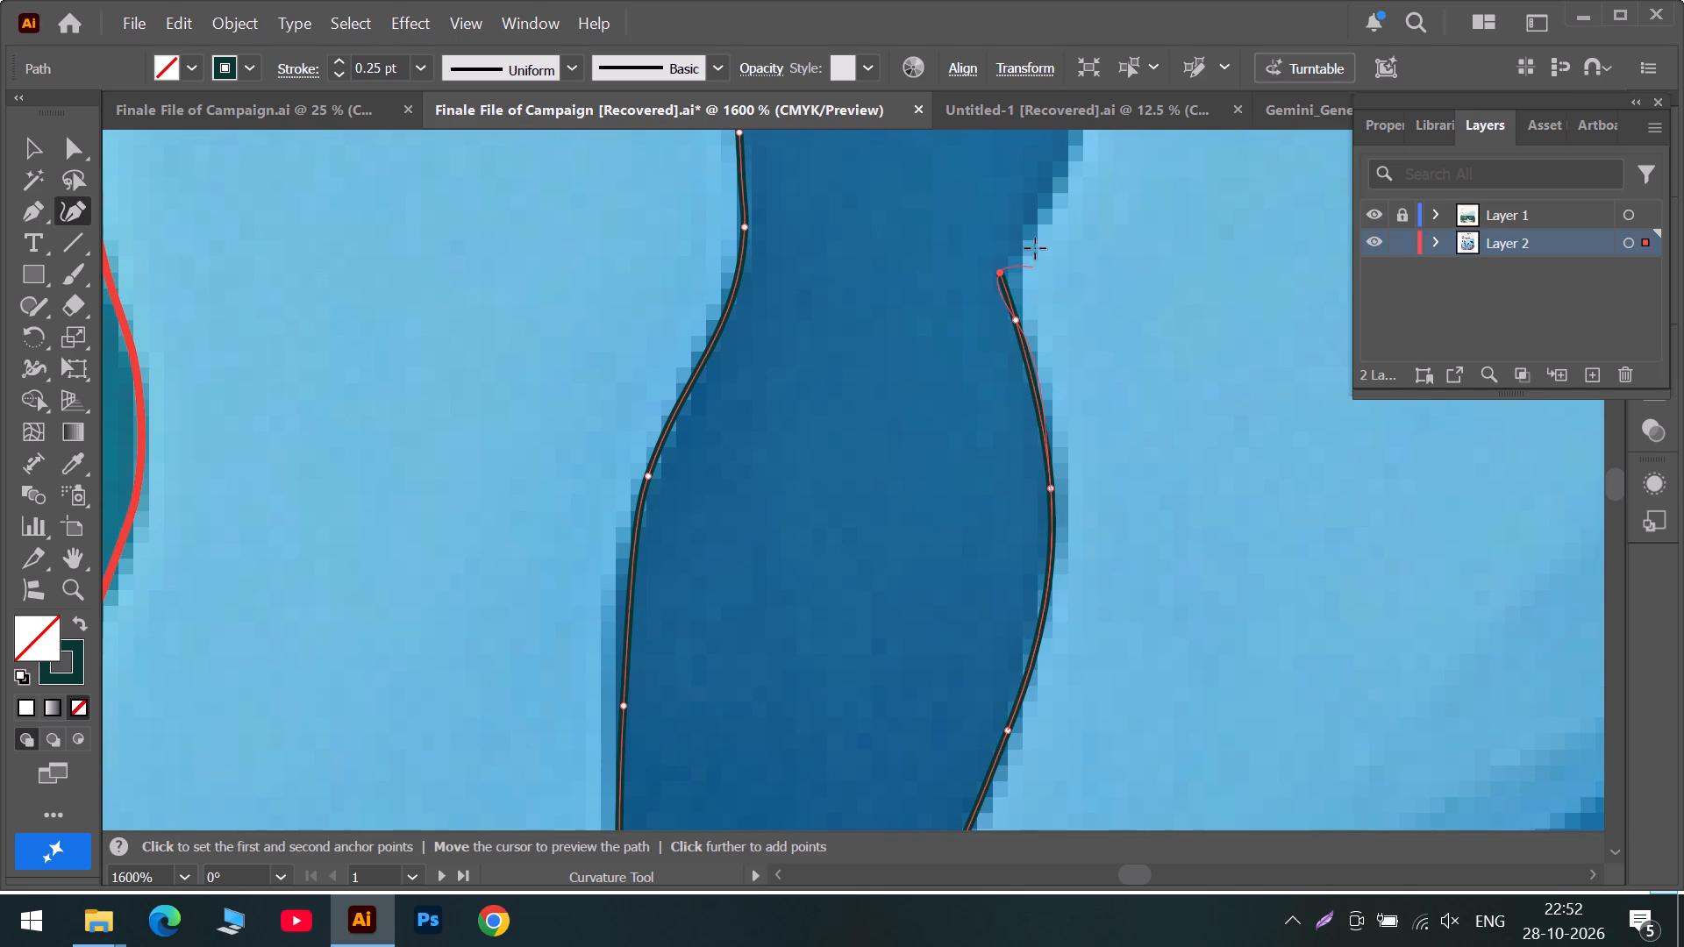
left_click(1037, 221)
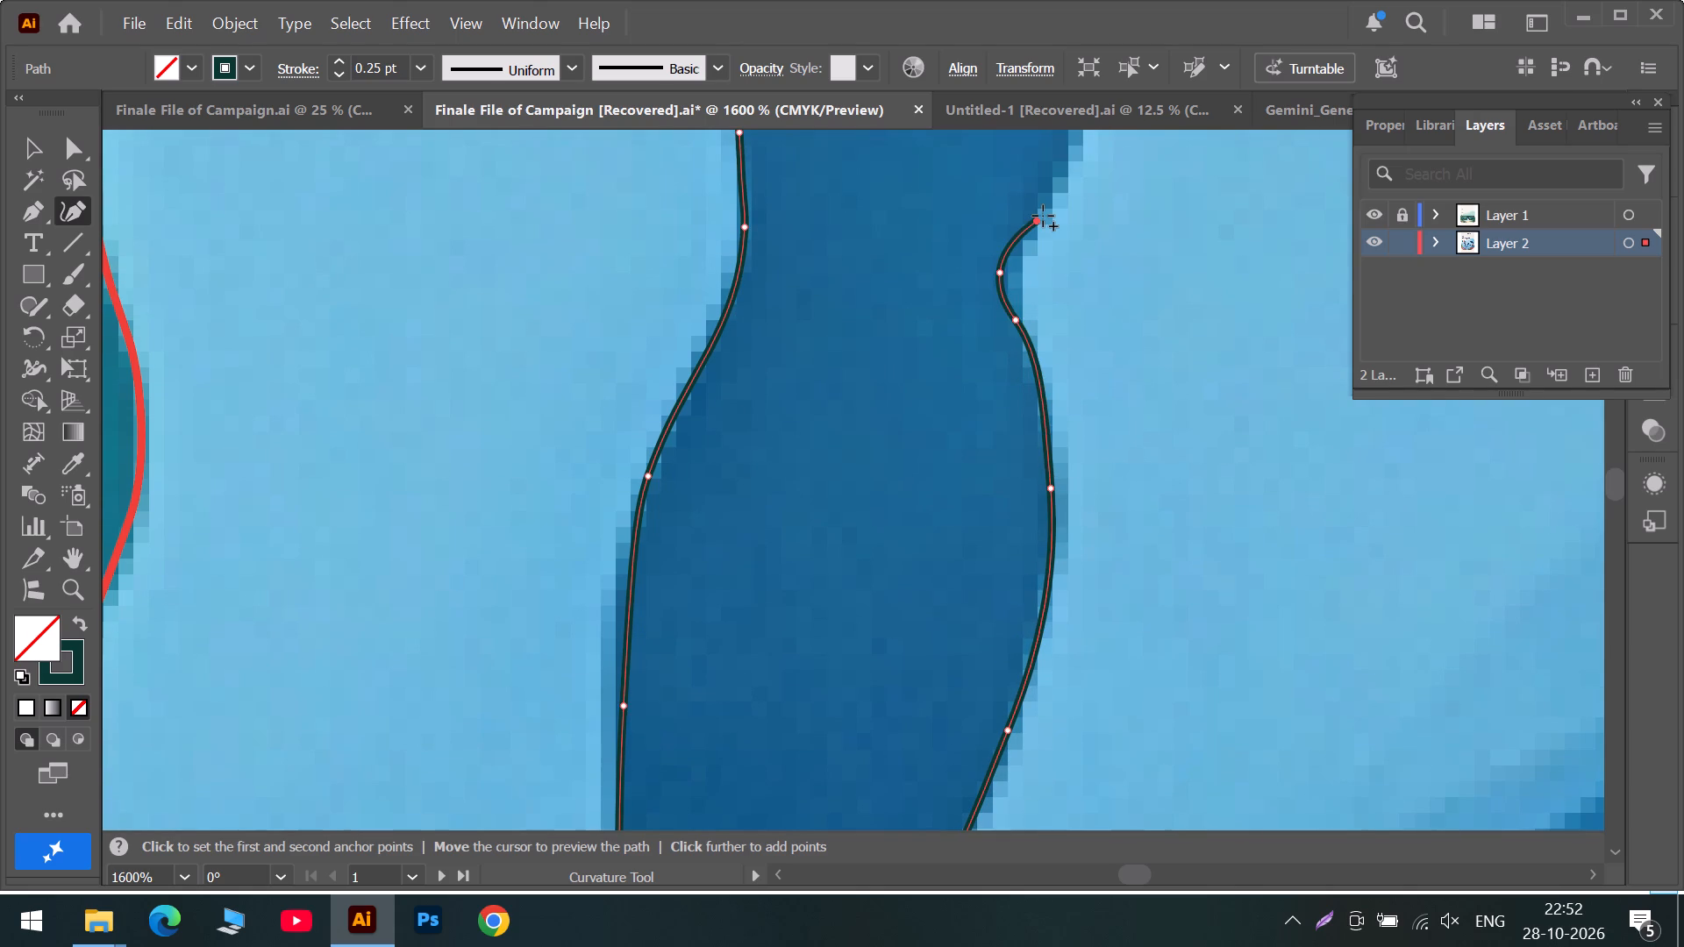
scroll(1043, 216, "up", 6)
left_click(1090, 219)
Close the path around the stem's rounded top at its starting anchor and shift that anchor to fit the tip.
scroll(1090, 219, "down", 1, "alt")
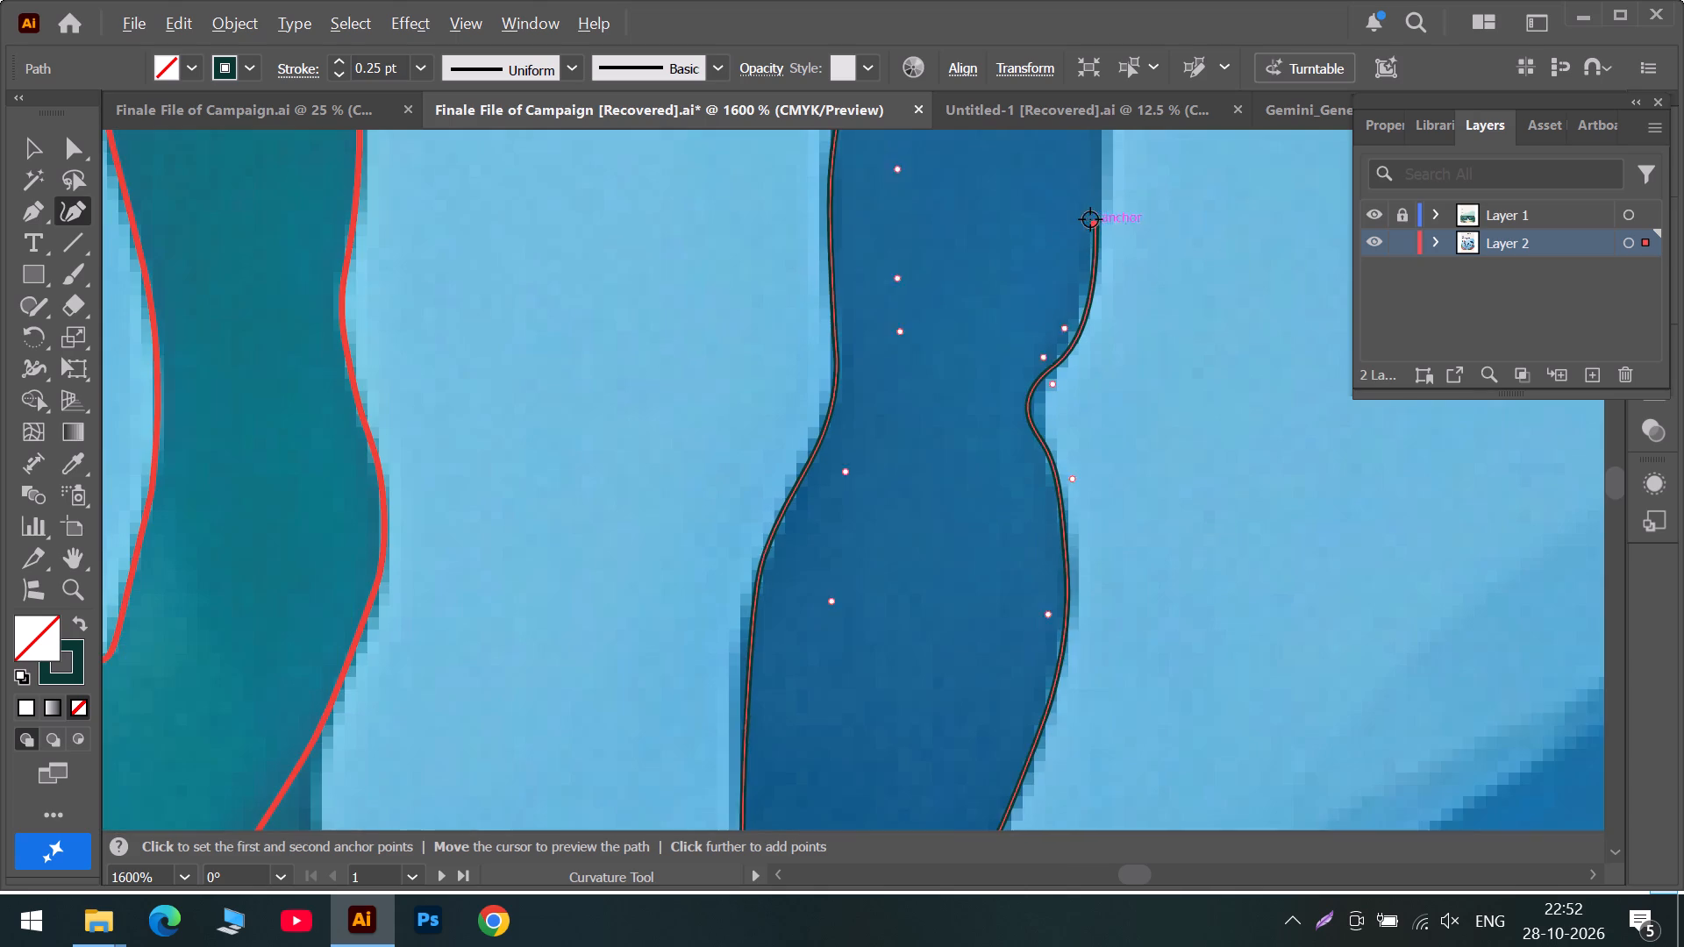
scroll(1090, 219, "up", 13)
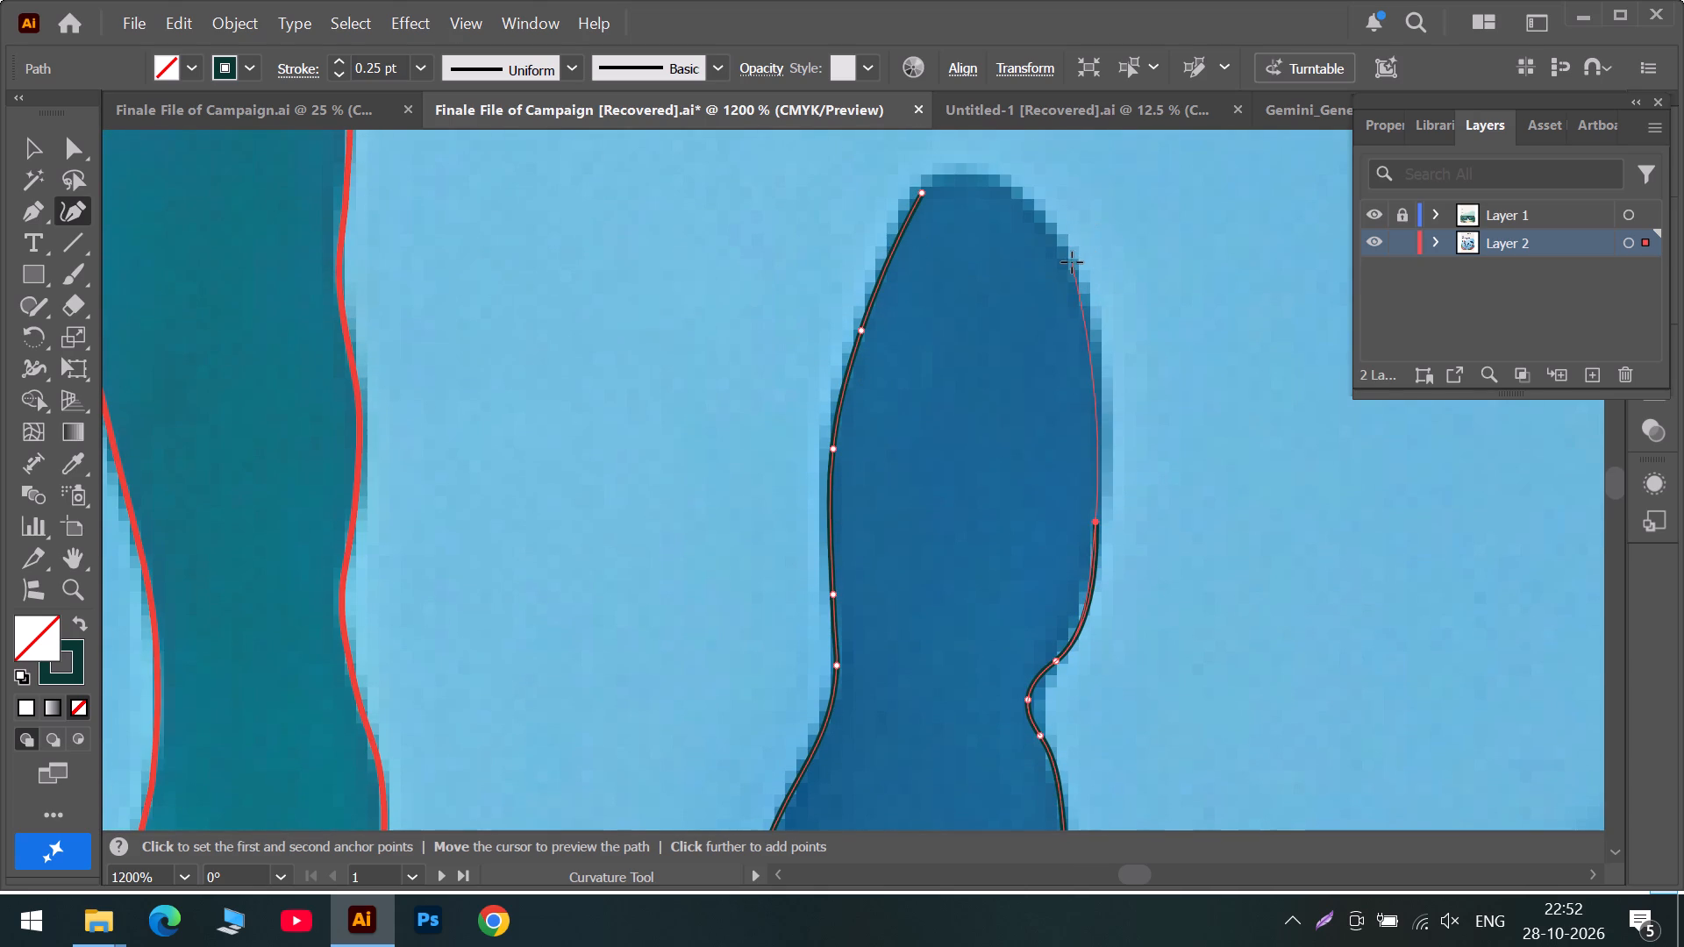
left_click(1072, 262)
left_click(1001, 188)
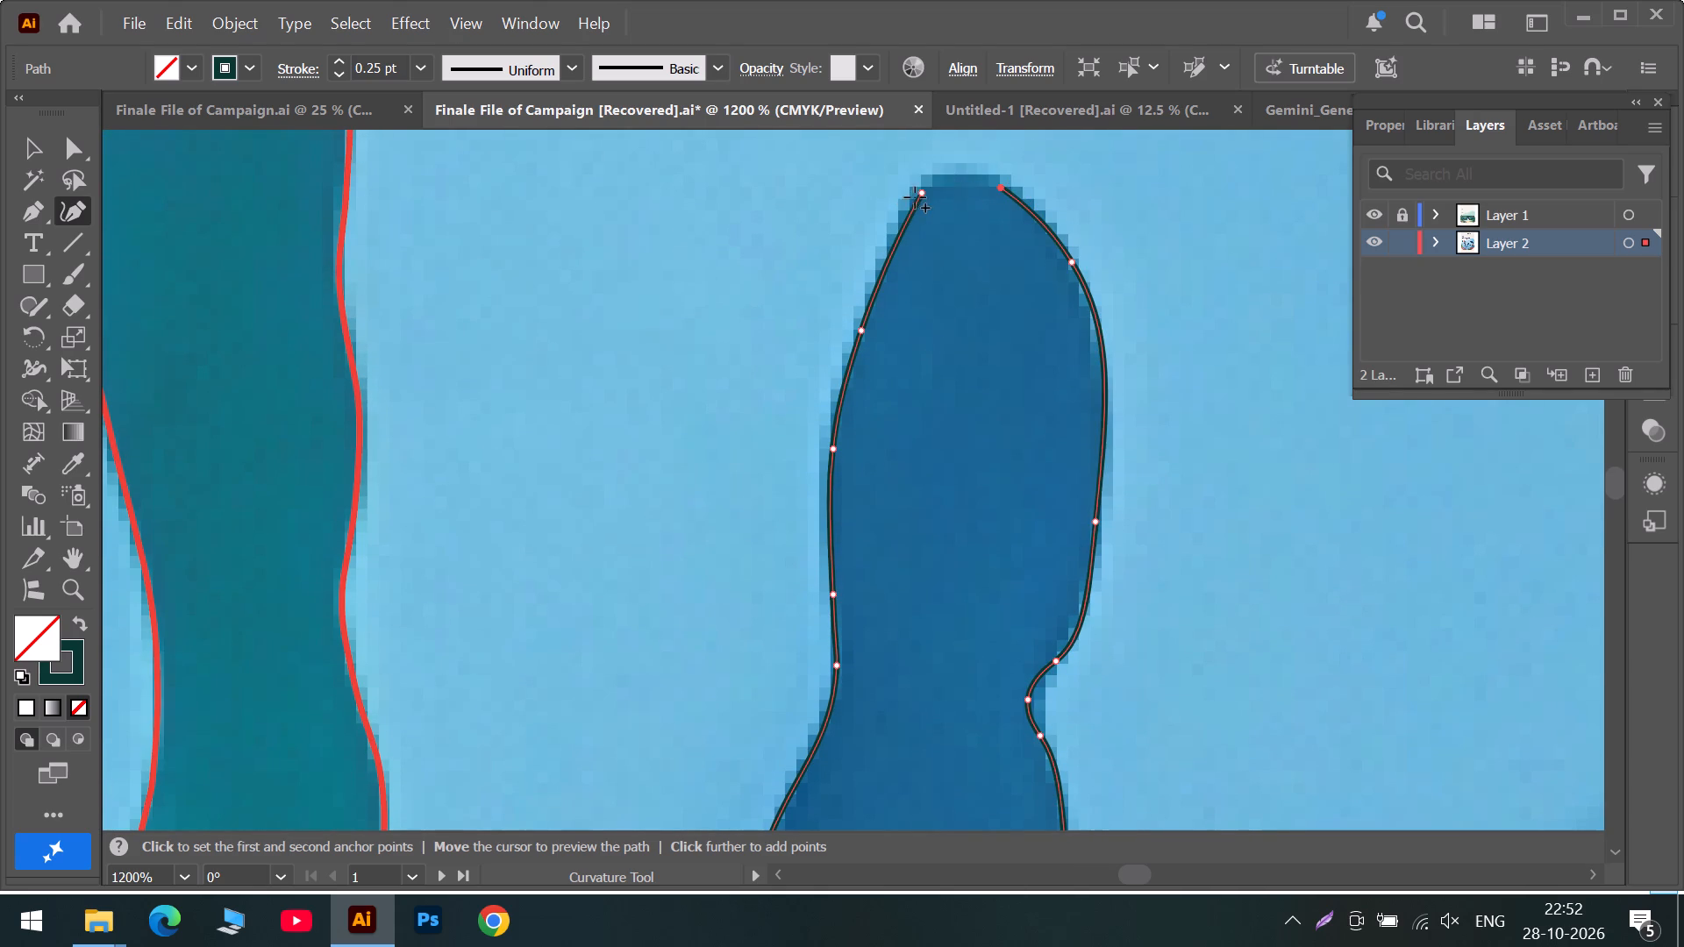
left_click(918, 195)
left_click_drag(919, 194, 942, 183)
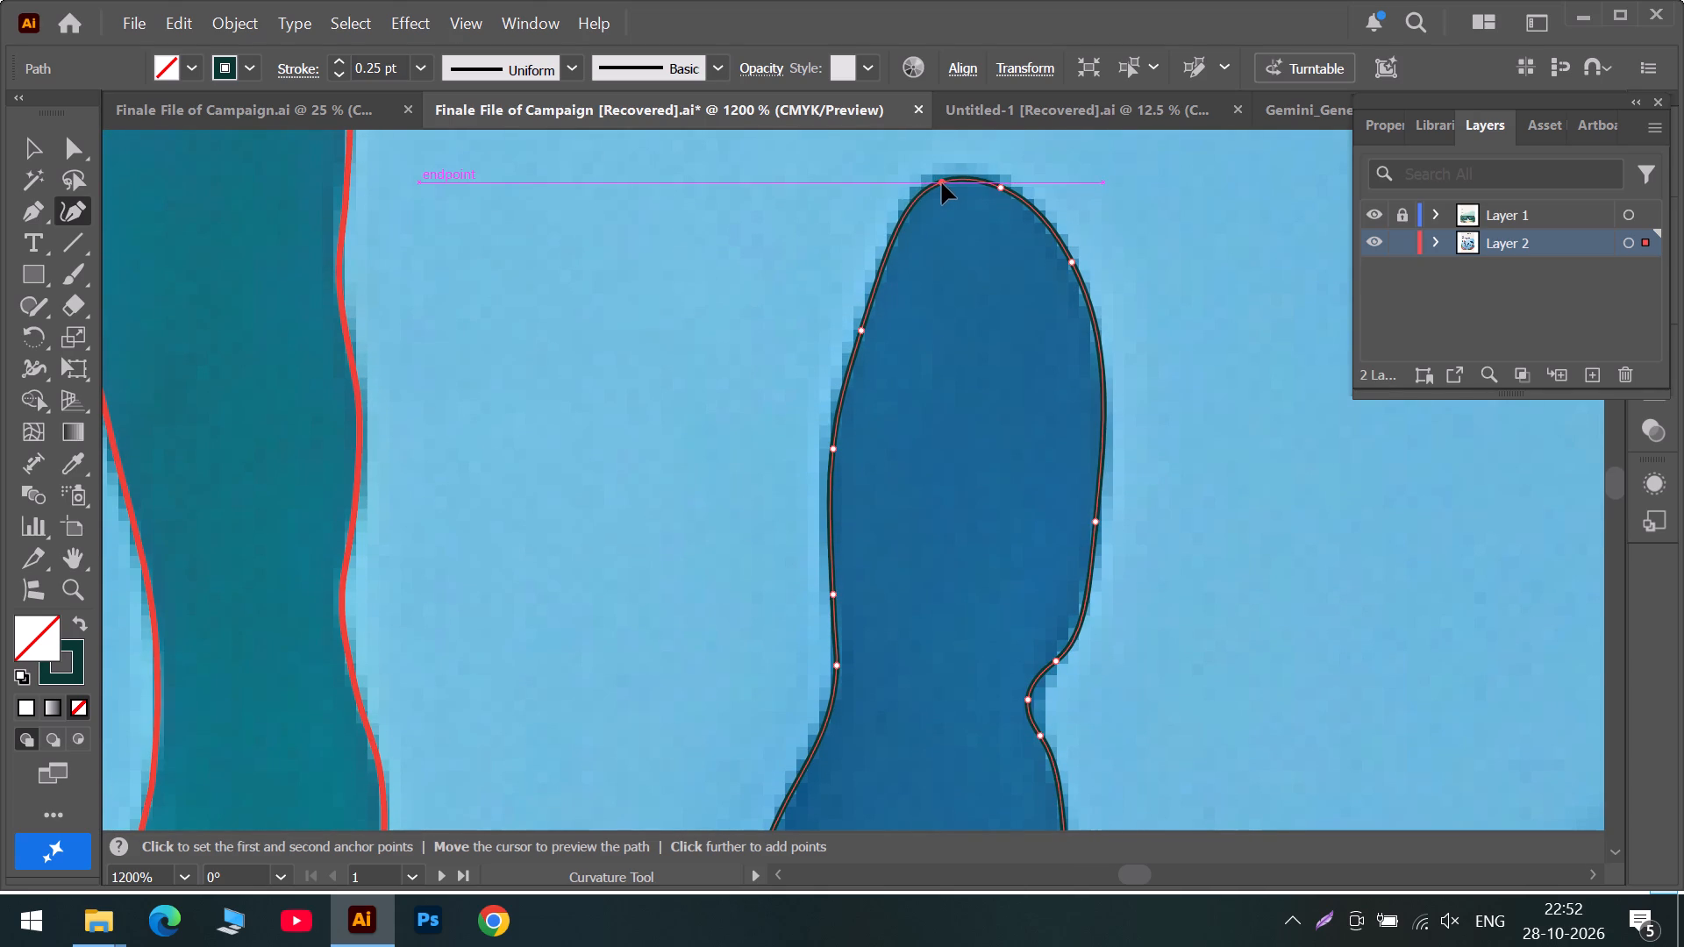
left_click_drag(942, 183, 945, 183)
left_click(1073, 265)
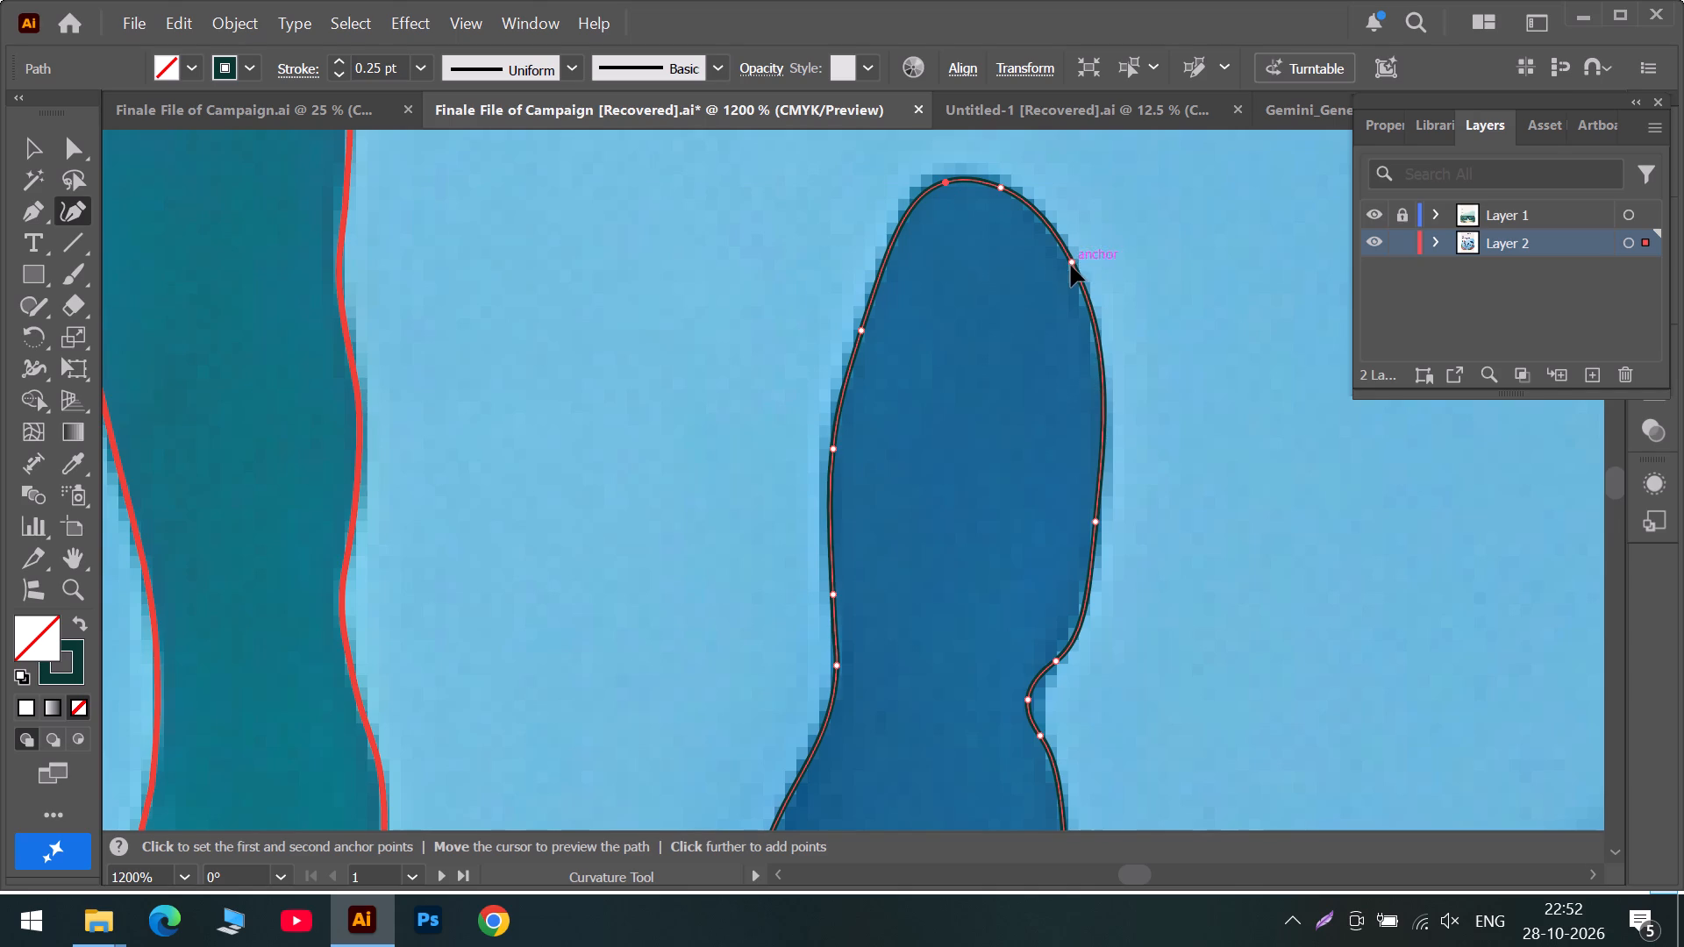
scroll(1115, 425, "down", 5)
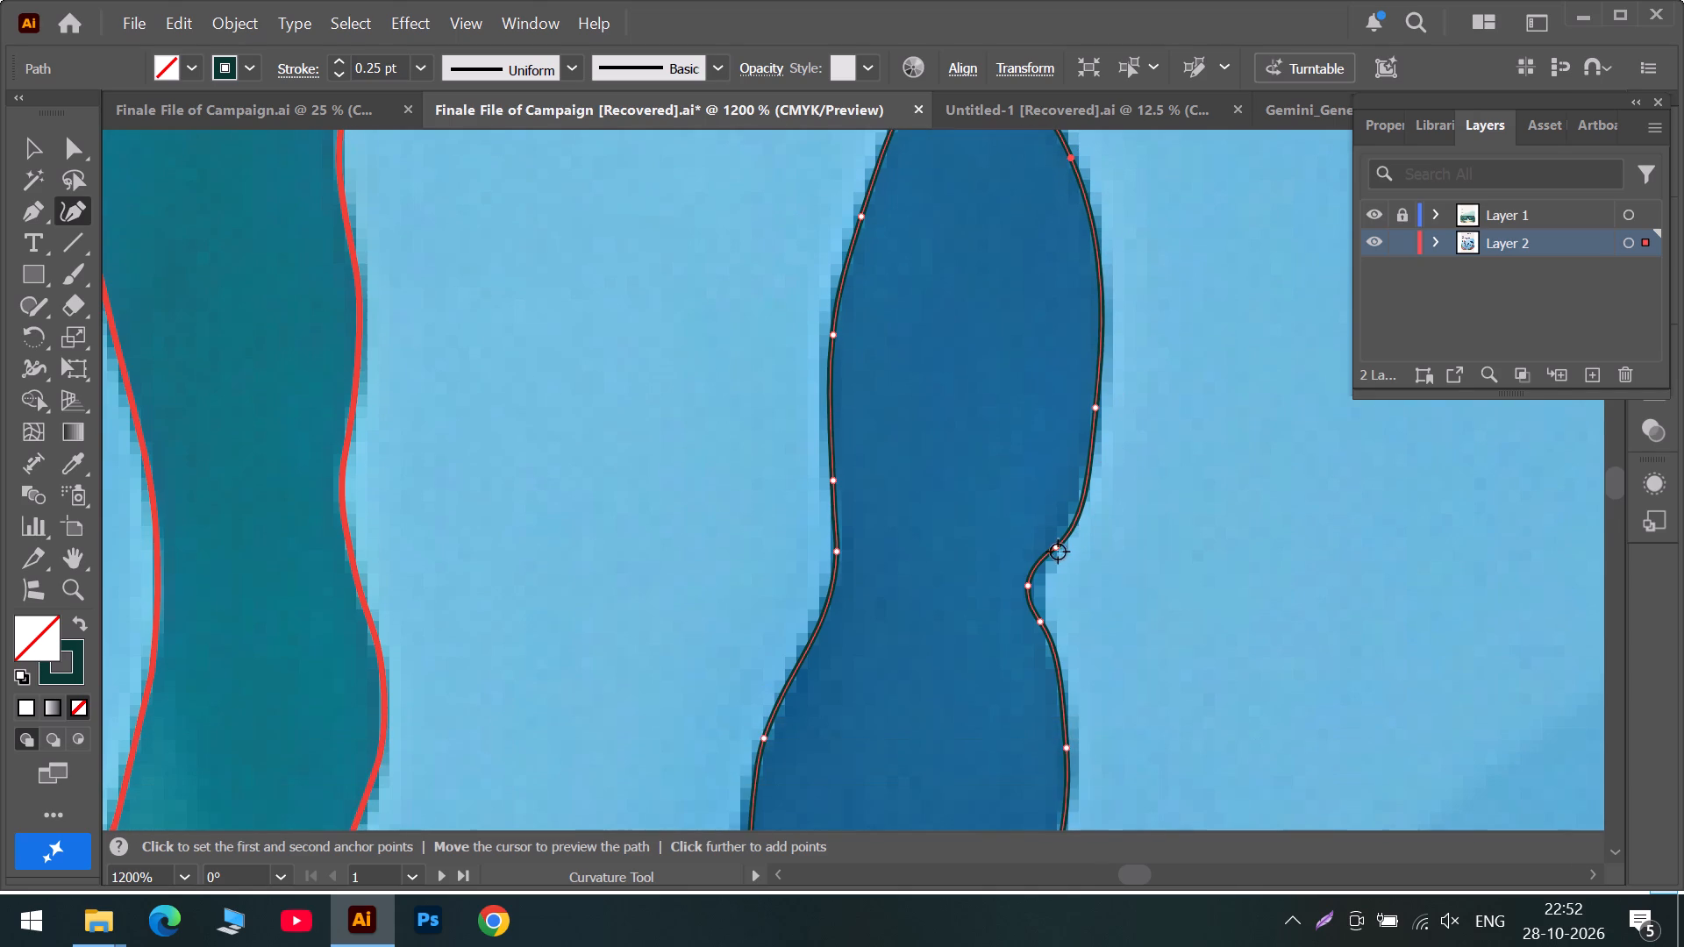
Refine the stem's right edge by repositioning and adding anchors above the upper notch and along the bulge down to the lower notch.
left_click_drag(1059, 551, 1065, 516)
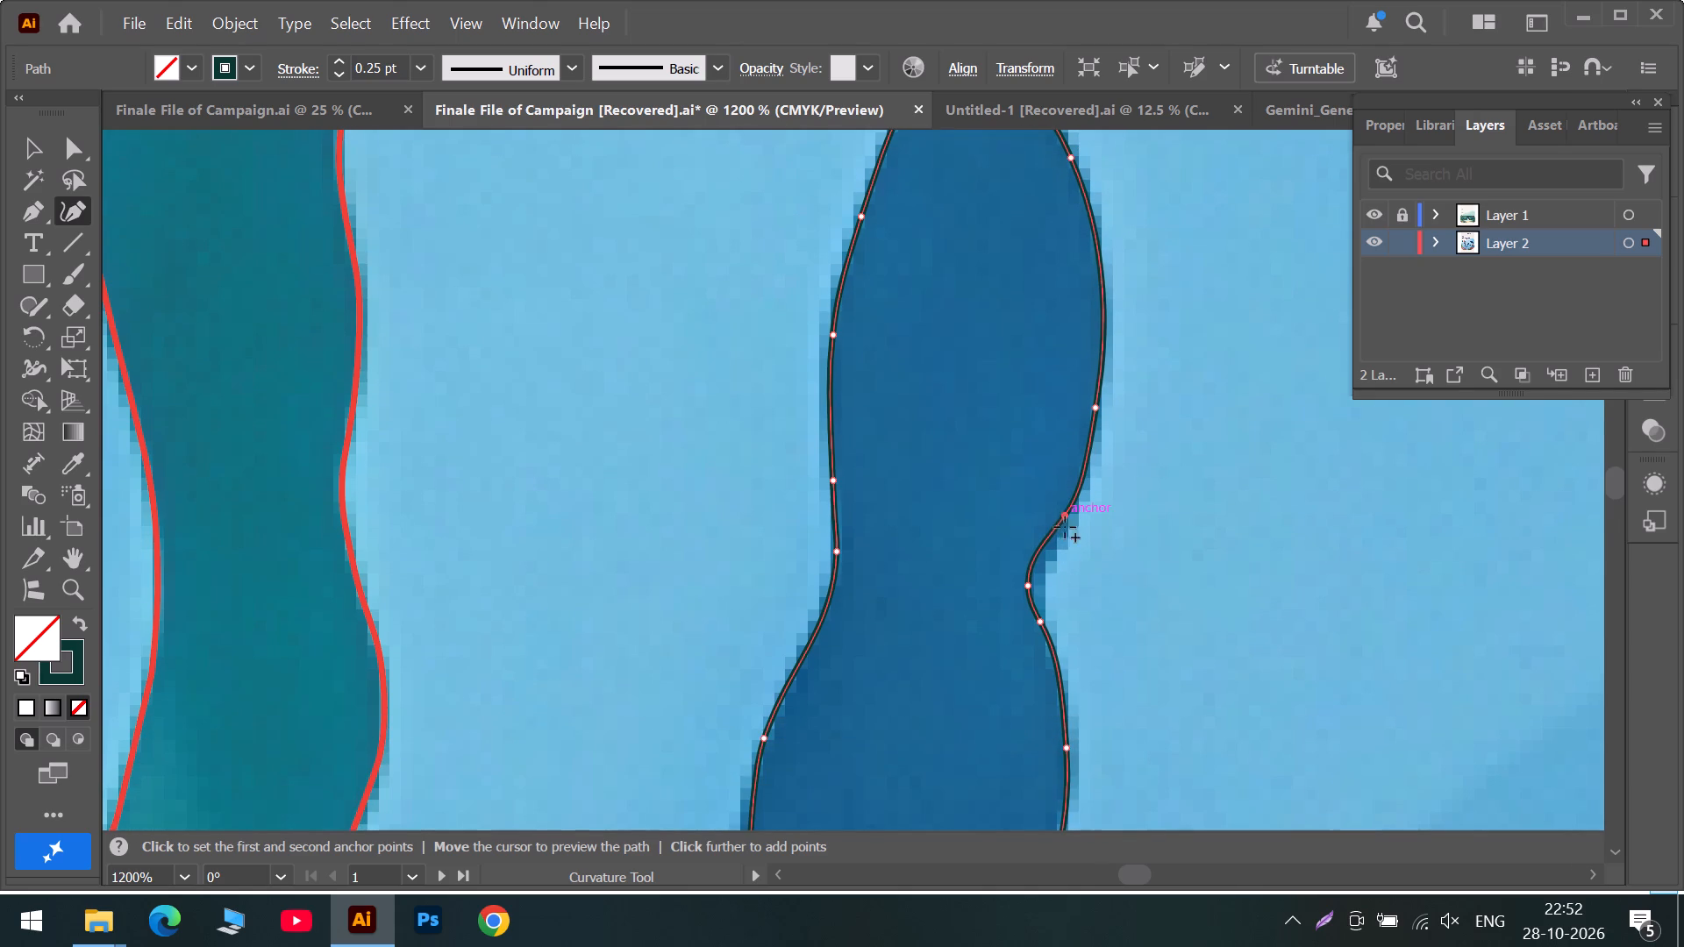
scroll(1065, 537, "down", 5)
scroll(1064, 611, "down", 5)
scroll(1070, 530, "down", 6)
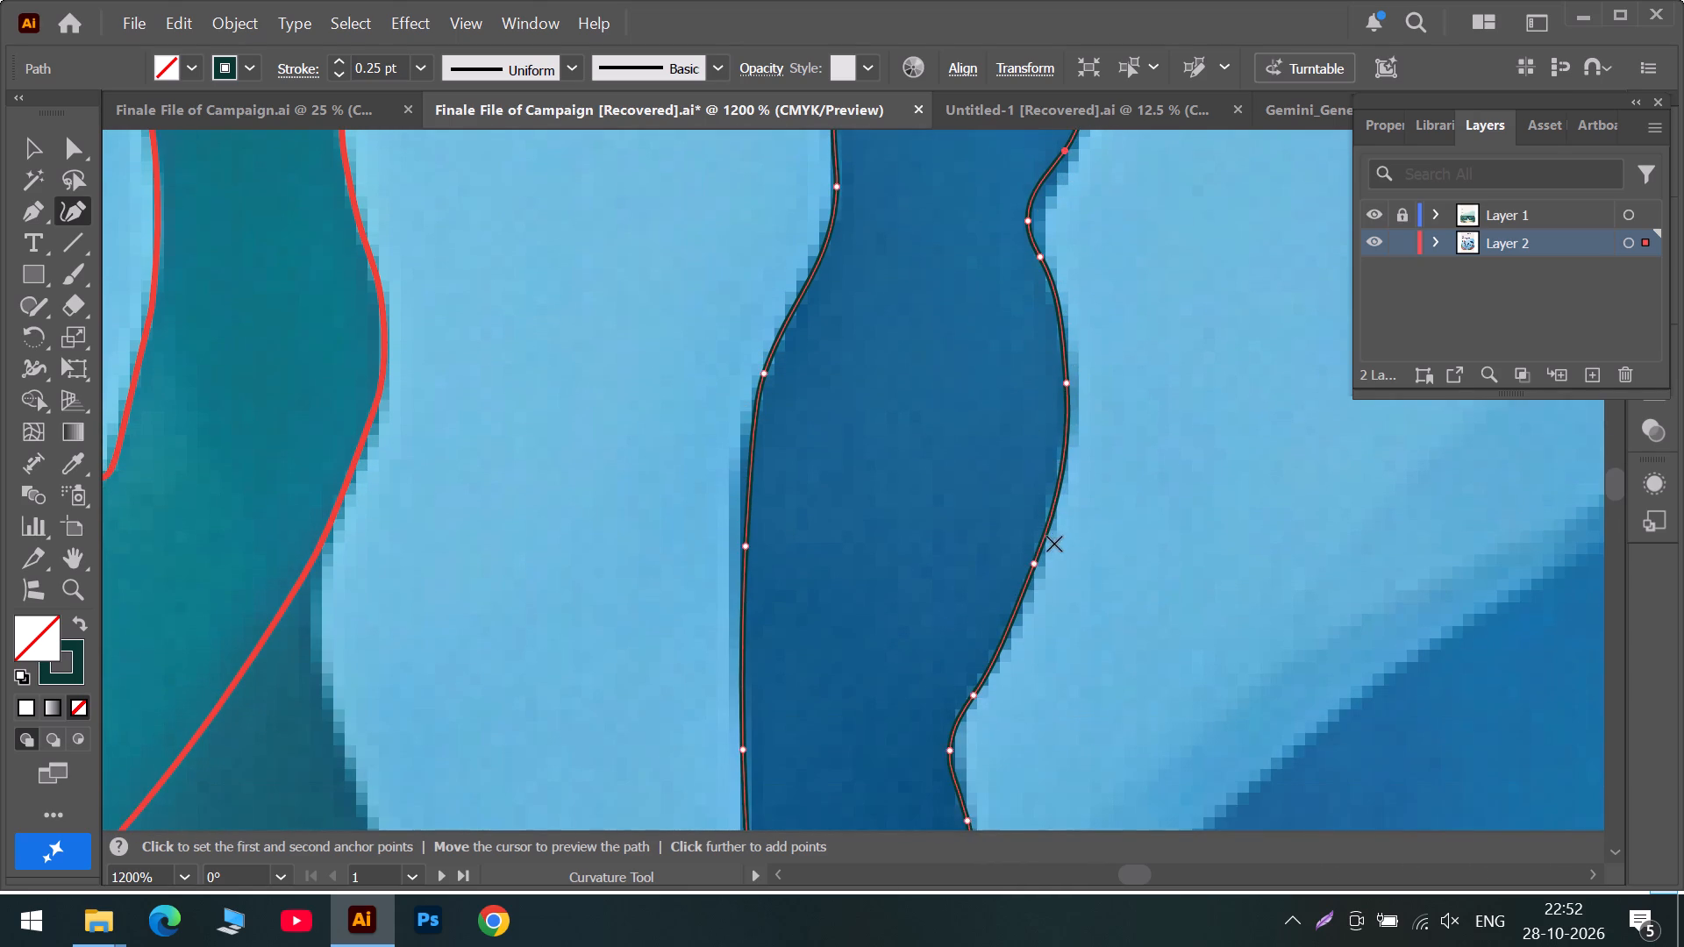
scroll(1051, 545, "down", 4)
left_click_drag(973, 606, 978, 588)
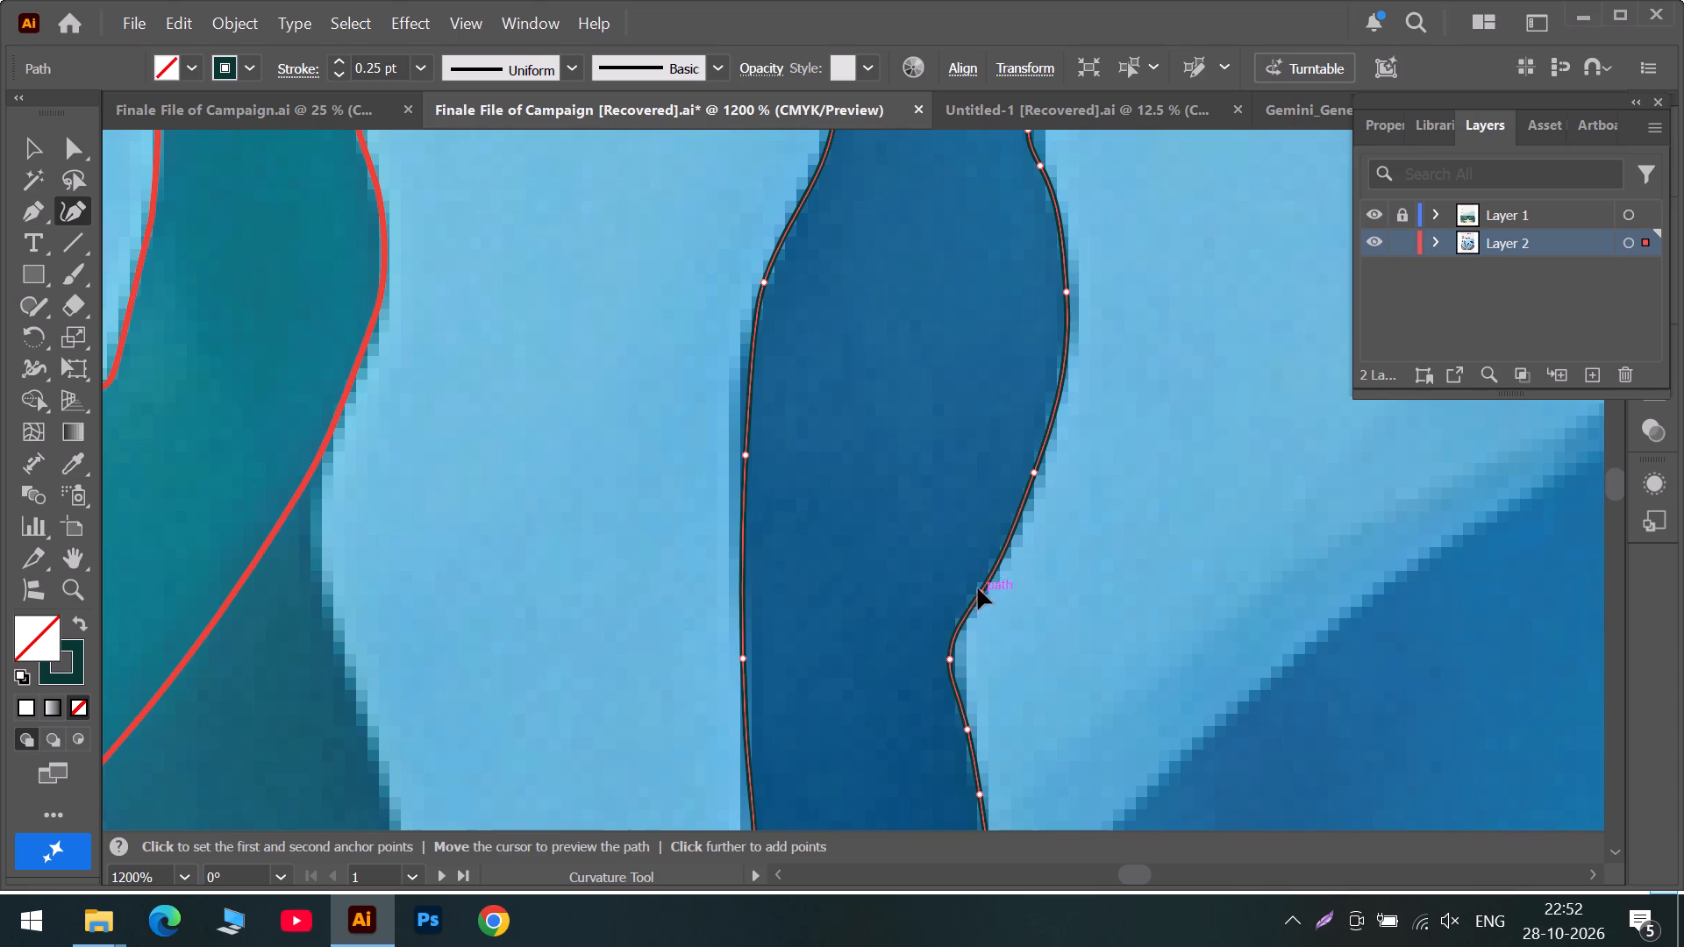
left_click_drag(978, 588, 978, 586)
left_click_drag(1038, 471, 1036, 477)
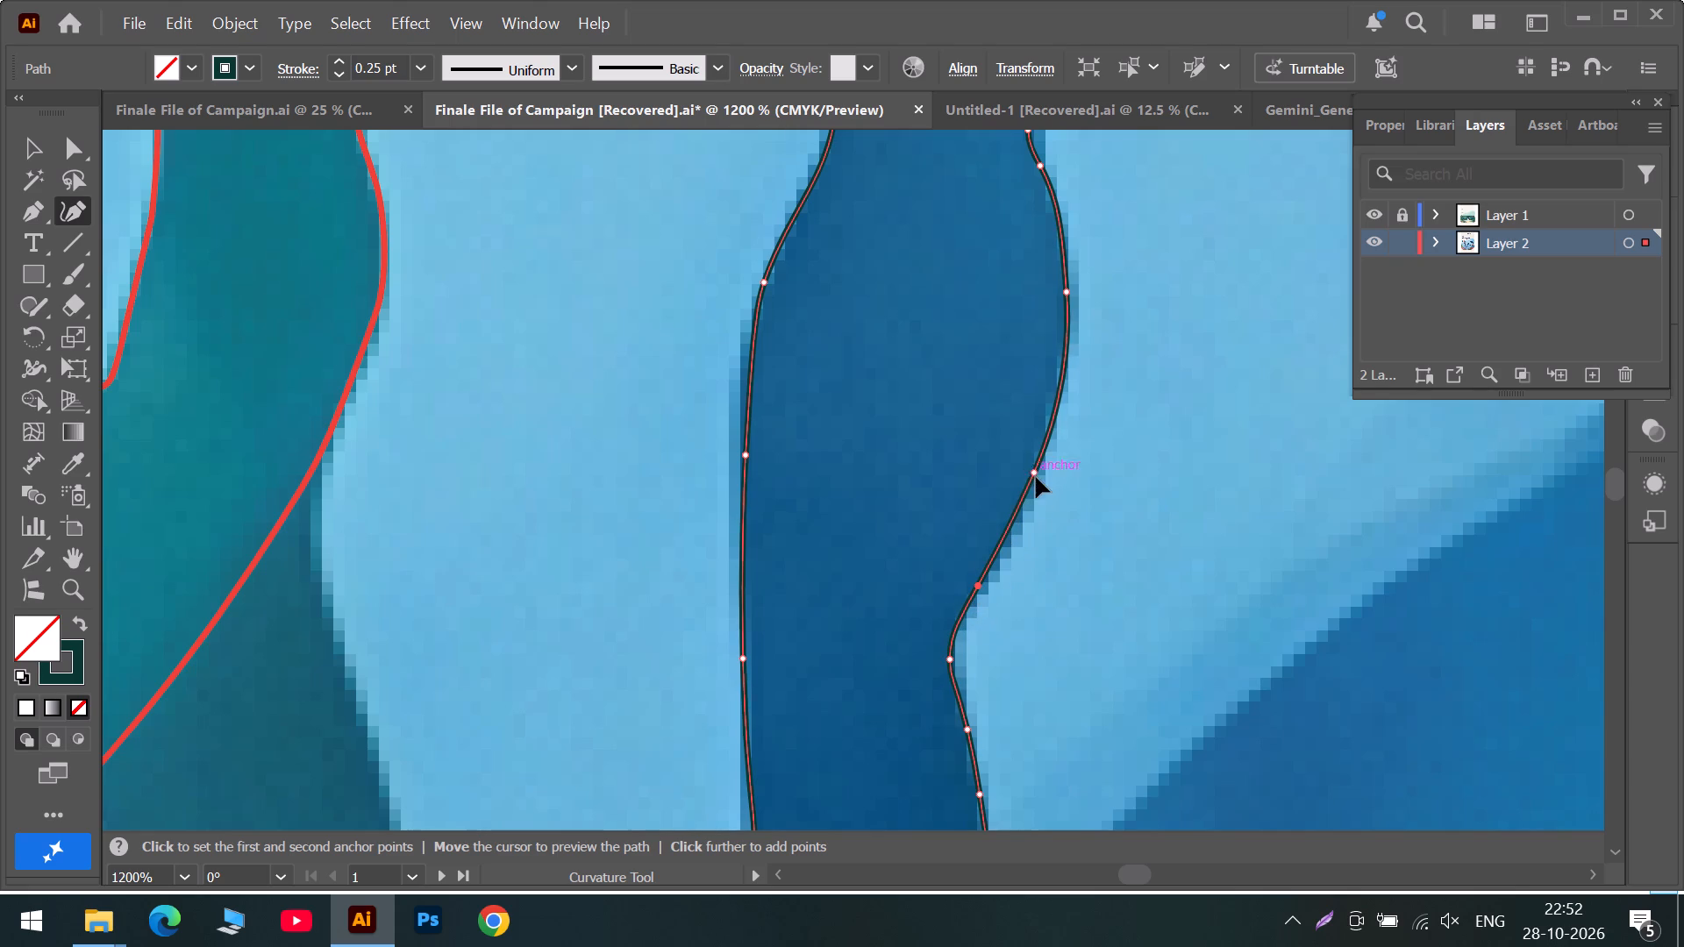
left_click_drag(1036, 477, 1047, 415)
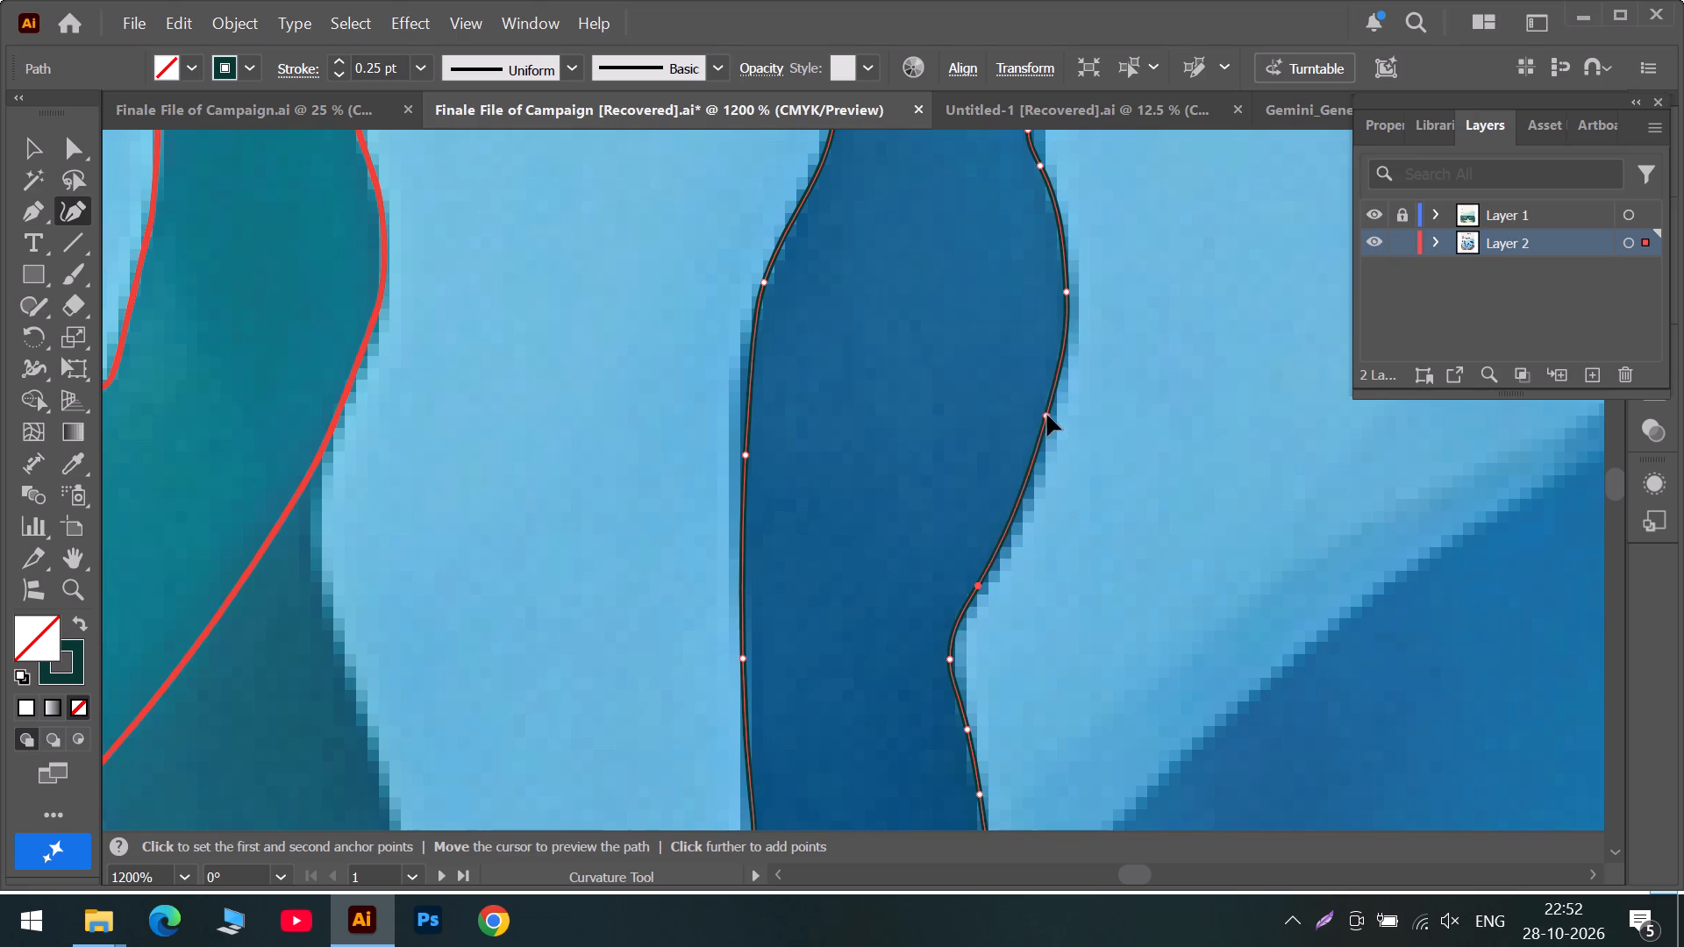
left_click_drag(1047, 415, 1049, 419)
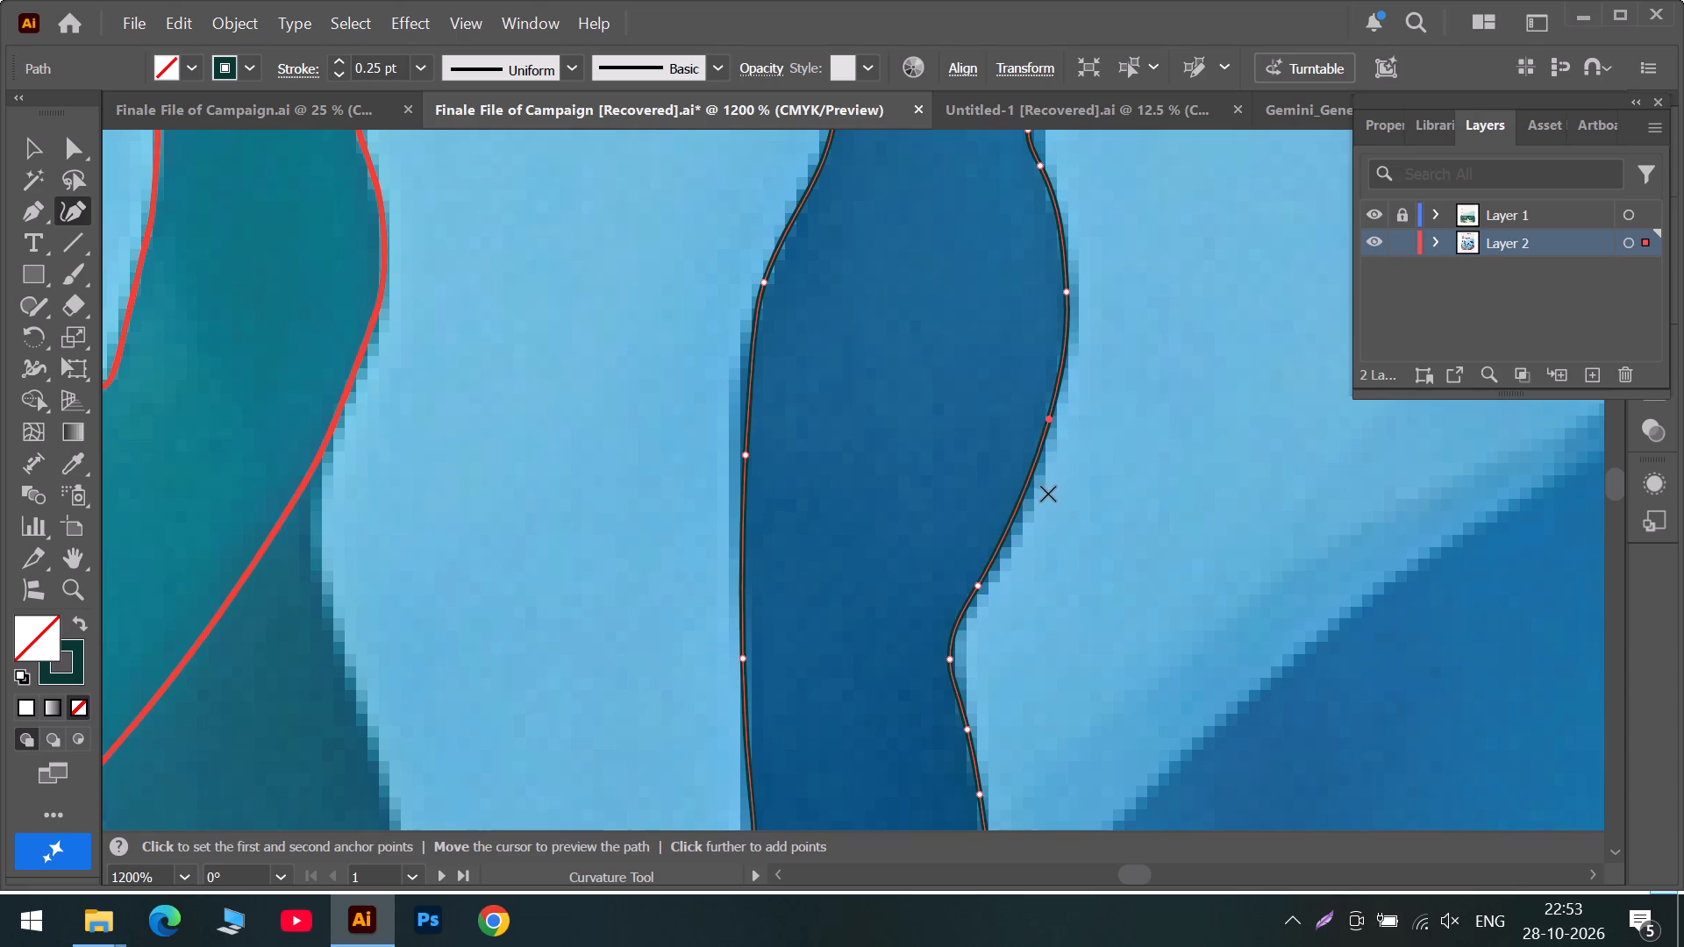
left_click_drag(1026, 498, 1012, 529)
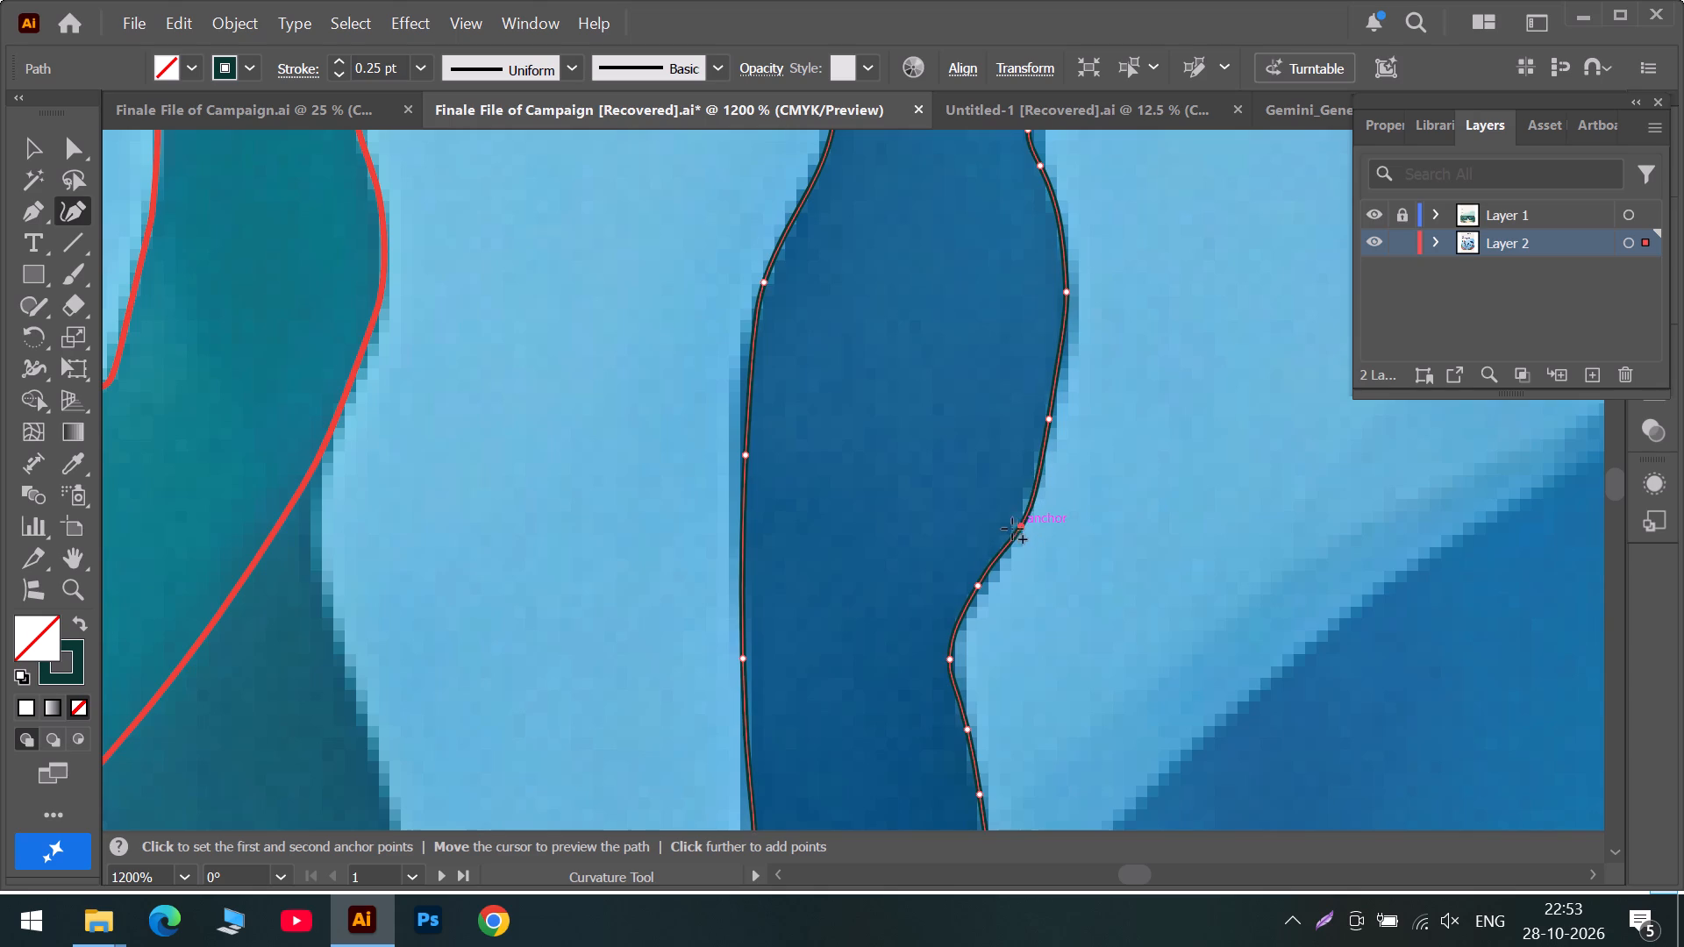
left_click_drag(1012, 529, 1019, 513)
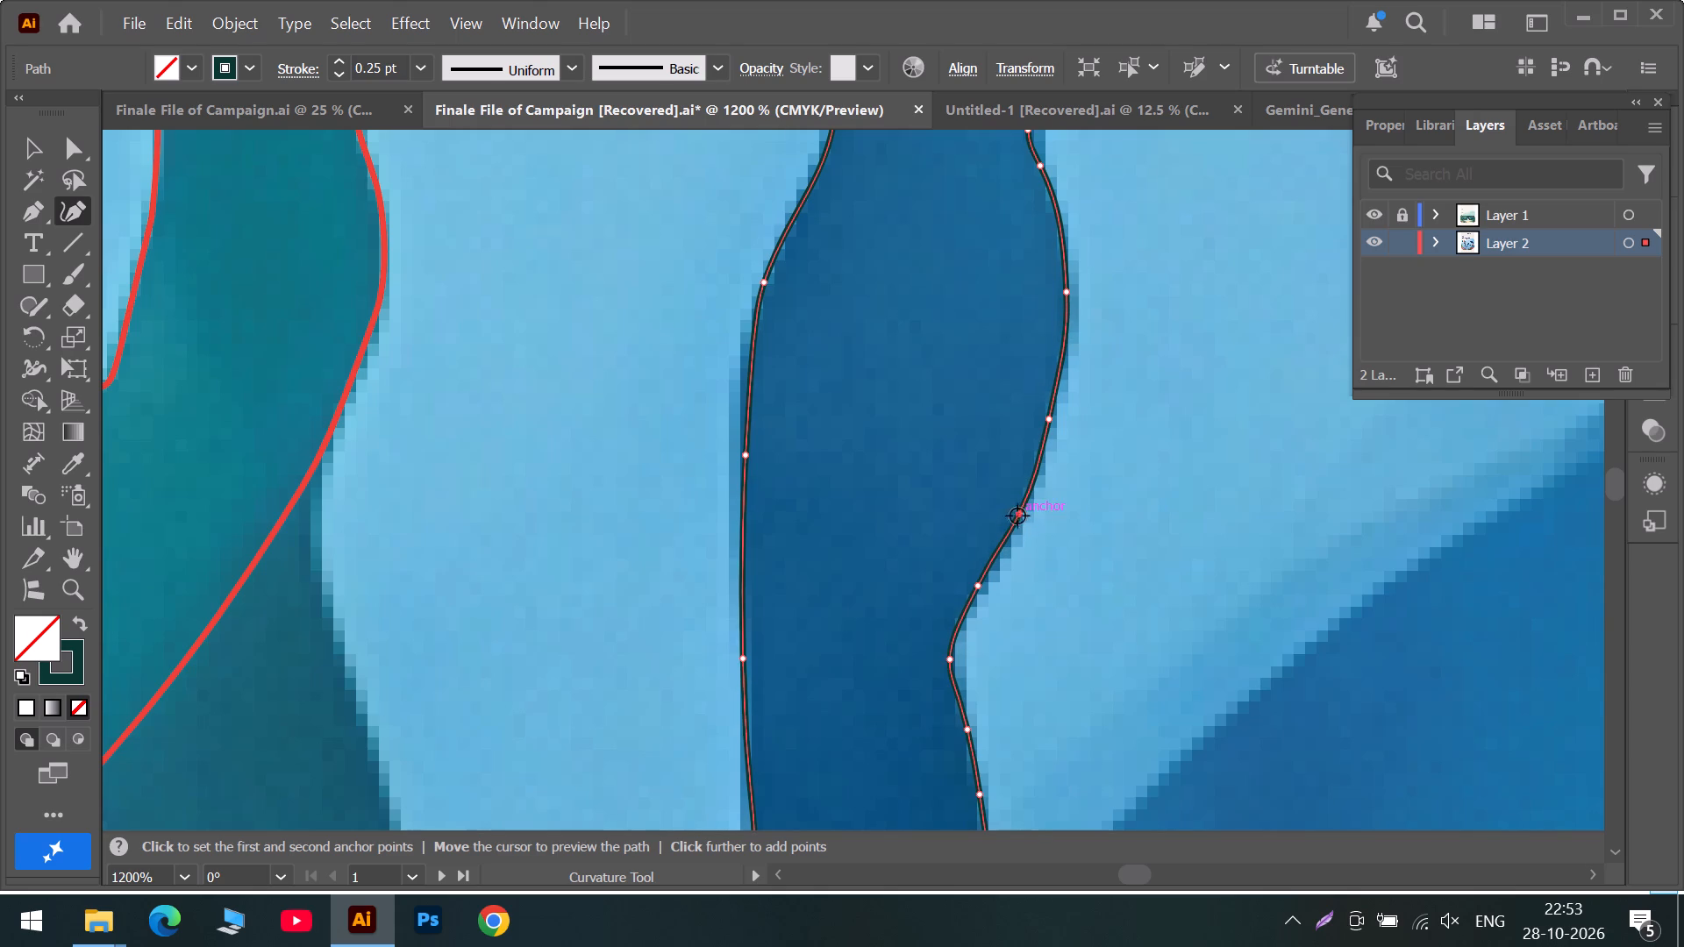
Add an anchor on the stem's left edge and fit it to the inward bend above the lower stem.
scroll(1009, 522, "down", 1)
scroll(1029, 419, "up", 12)
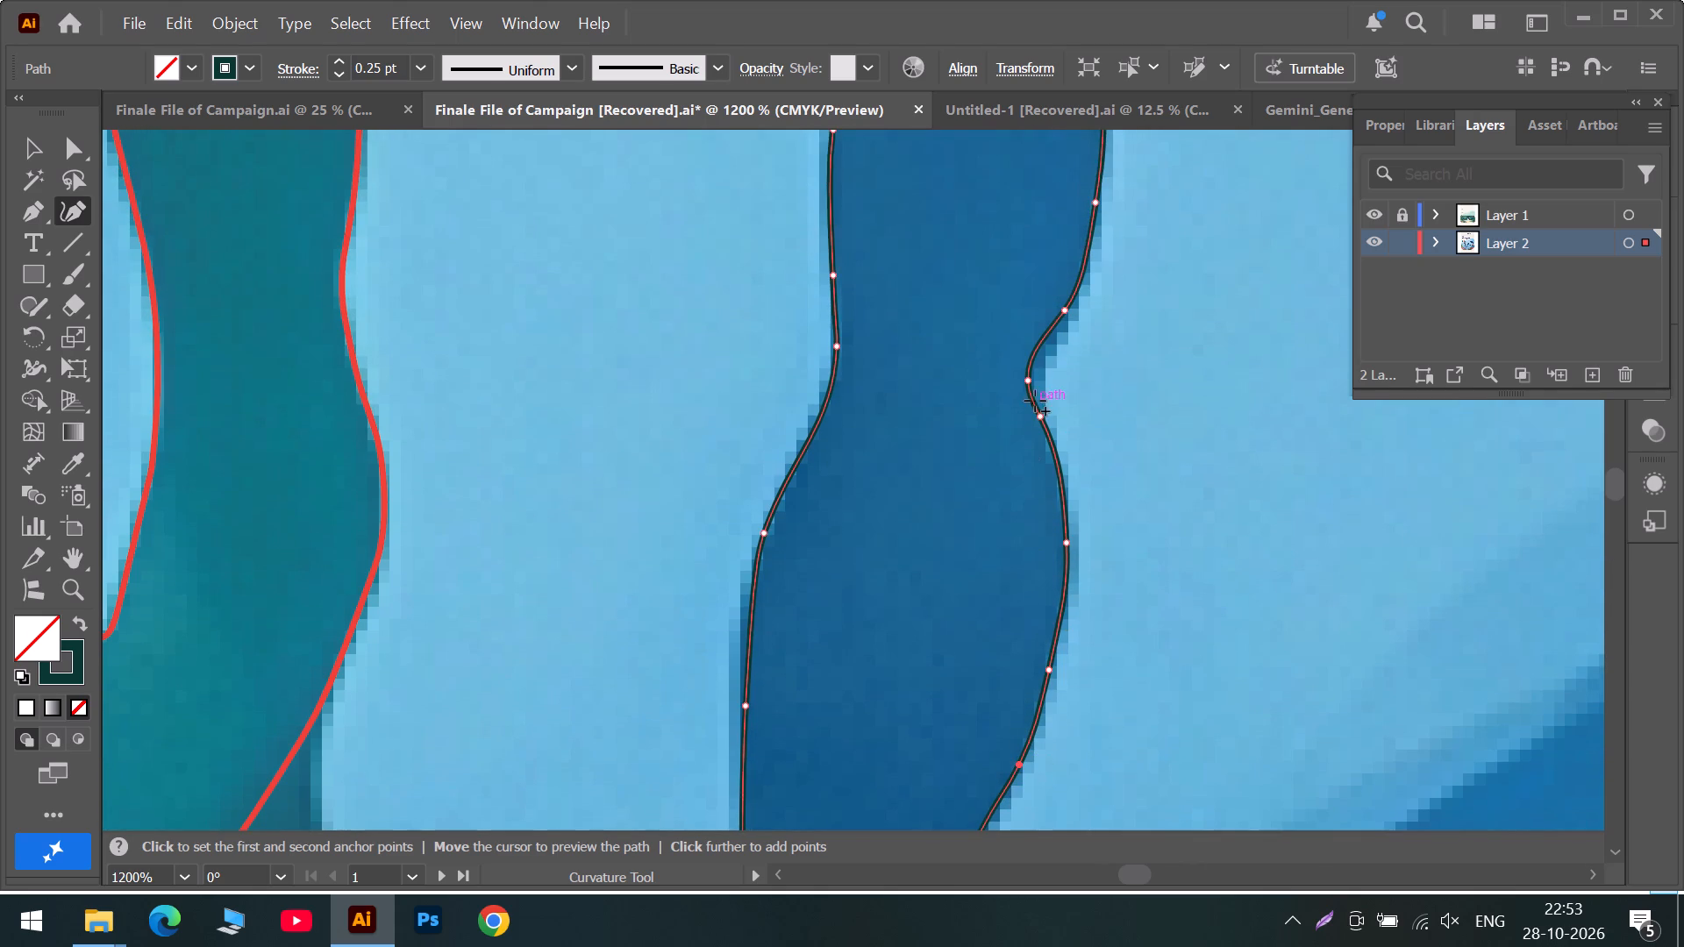
scroll(1038, 401, "down", 1, "alt")
scroll(1065, 438, "up", 6)
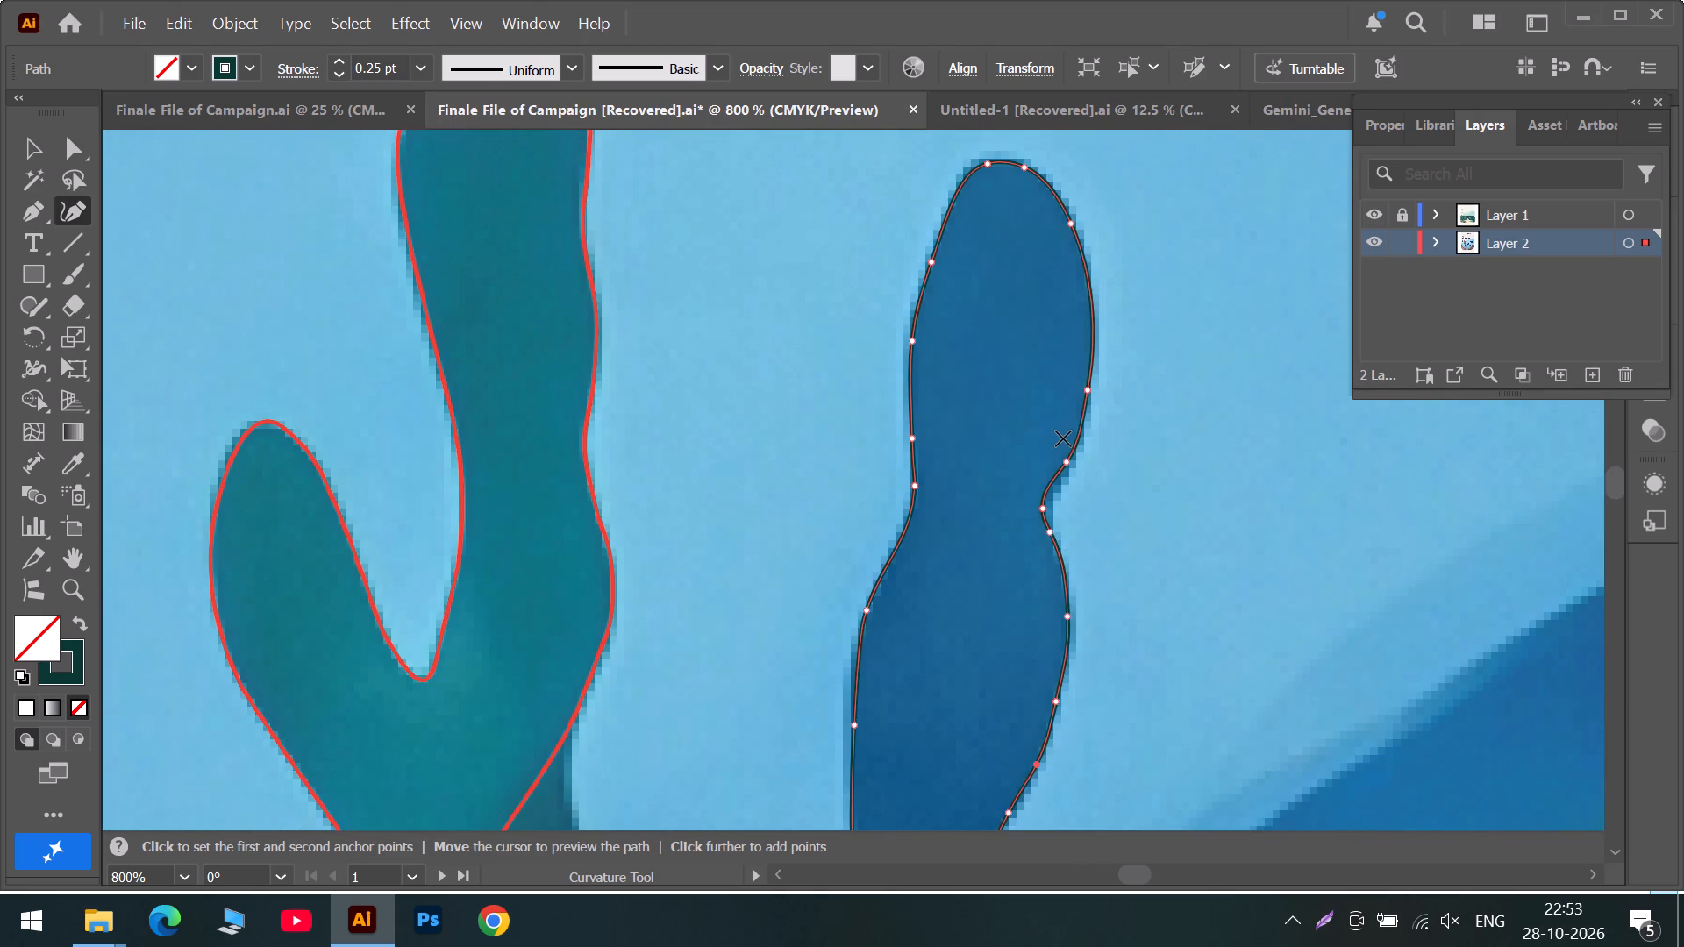
scroll(1063, 438, "down", 20)
scroll(1027, 494, "down", 7)
scroll(989, 555, "down", 5)
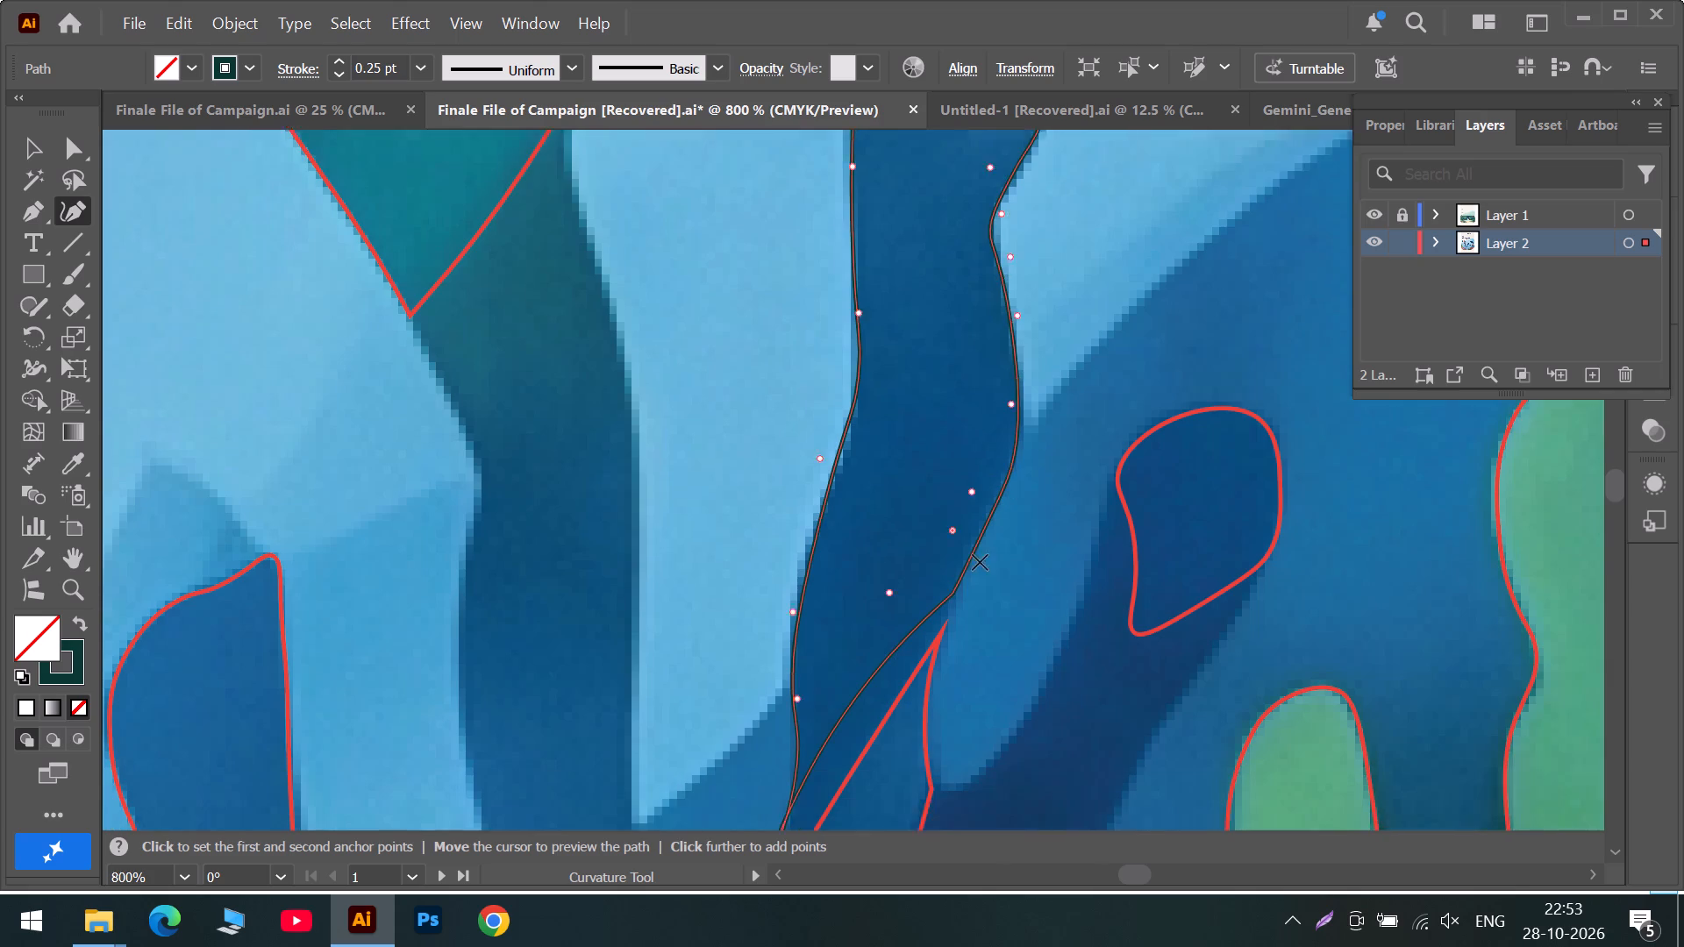
left_click_drag(841, 395, 846, 414)
Move the stem's right corner onto the slender red outline's pointed tip and pull the adjoining curve onto that outline's upper left edge.
scroll(864, 495, "down", 5)
scroll(913, 523, "up", 1, "alt")
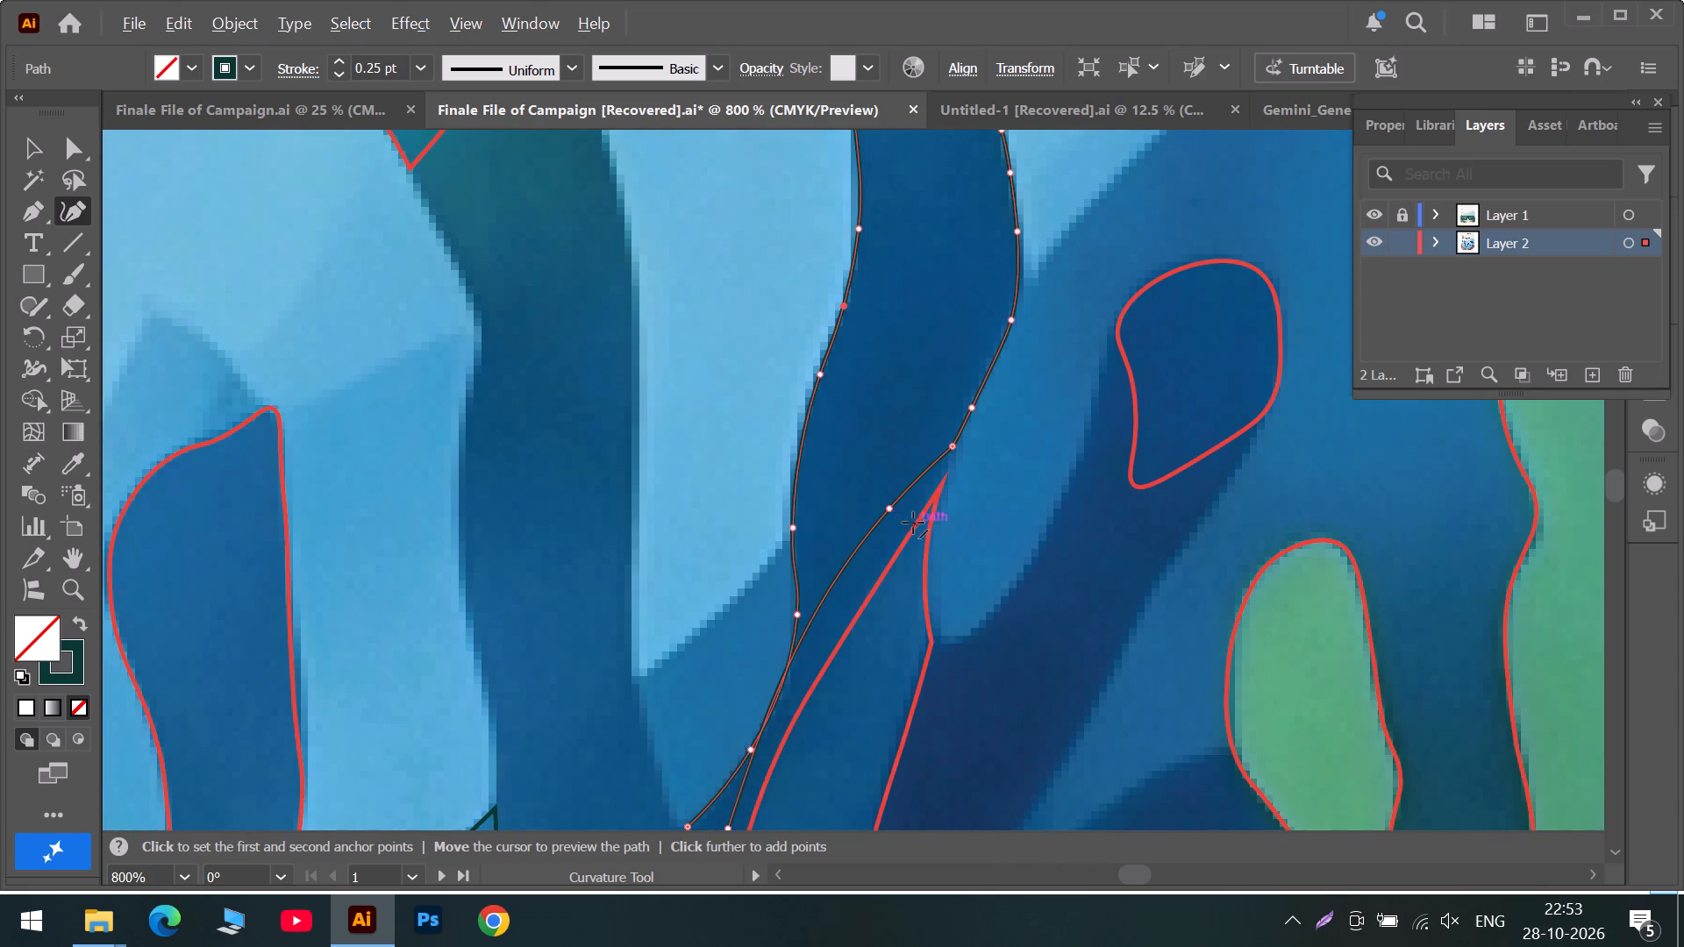
scroll(913, 523, "up", 2, "alt")
left_click_drag(1057, 260, 1040, 303)
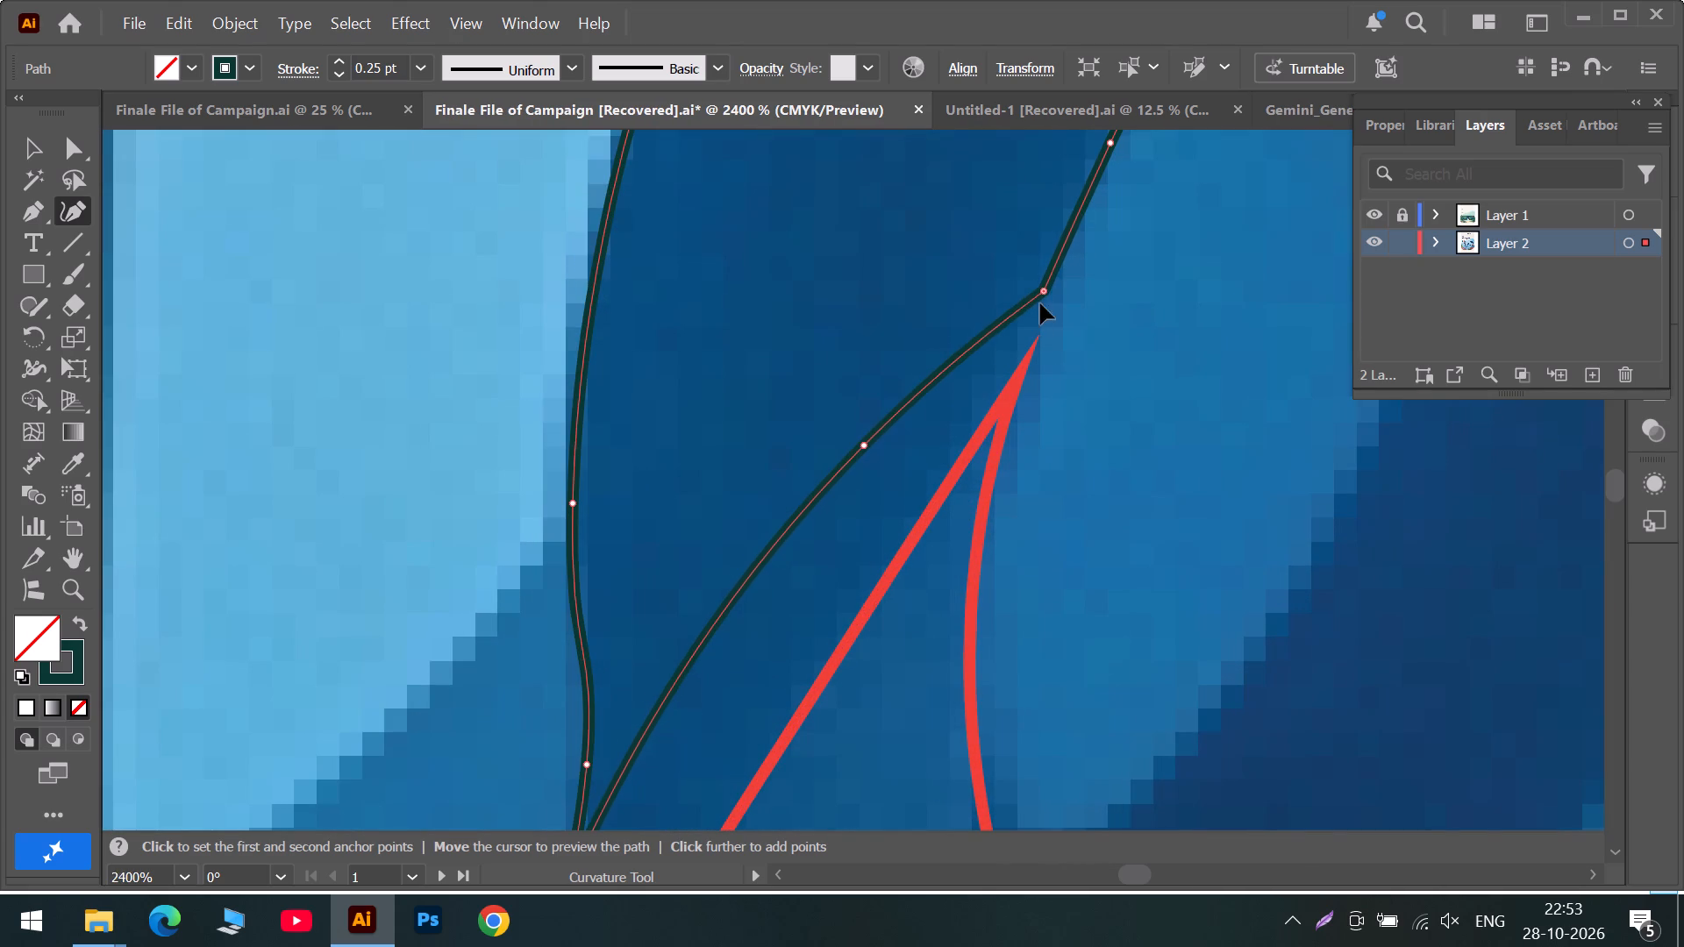
left_click_drag(1040, 303, 1025, 370)
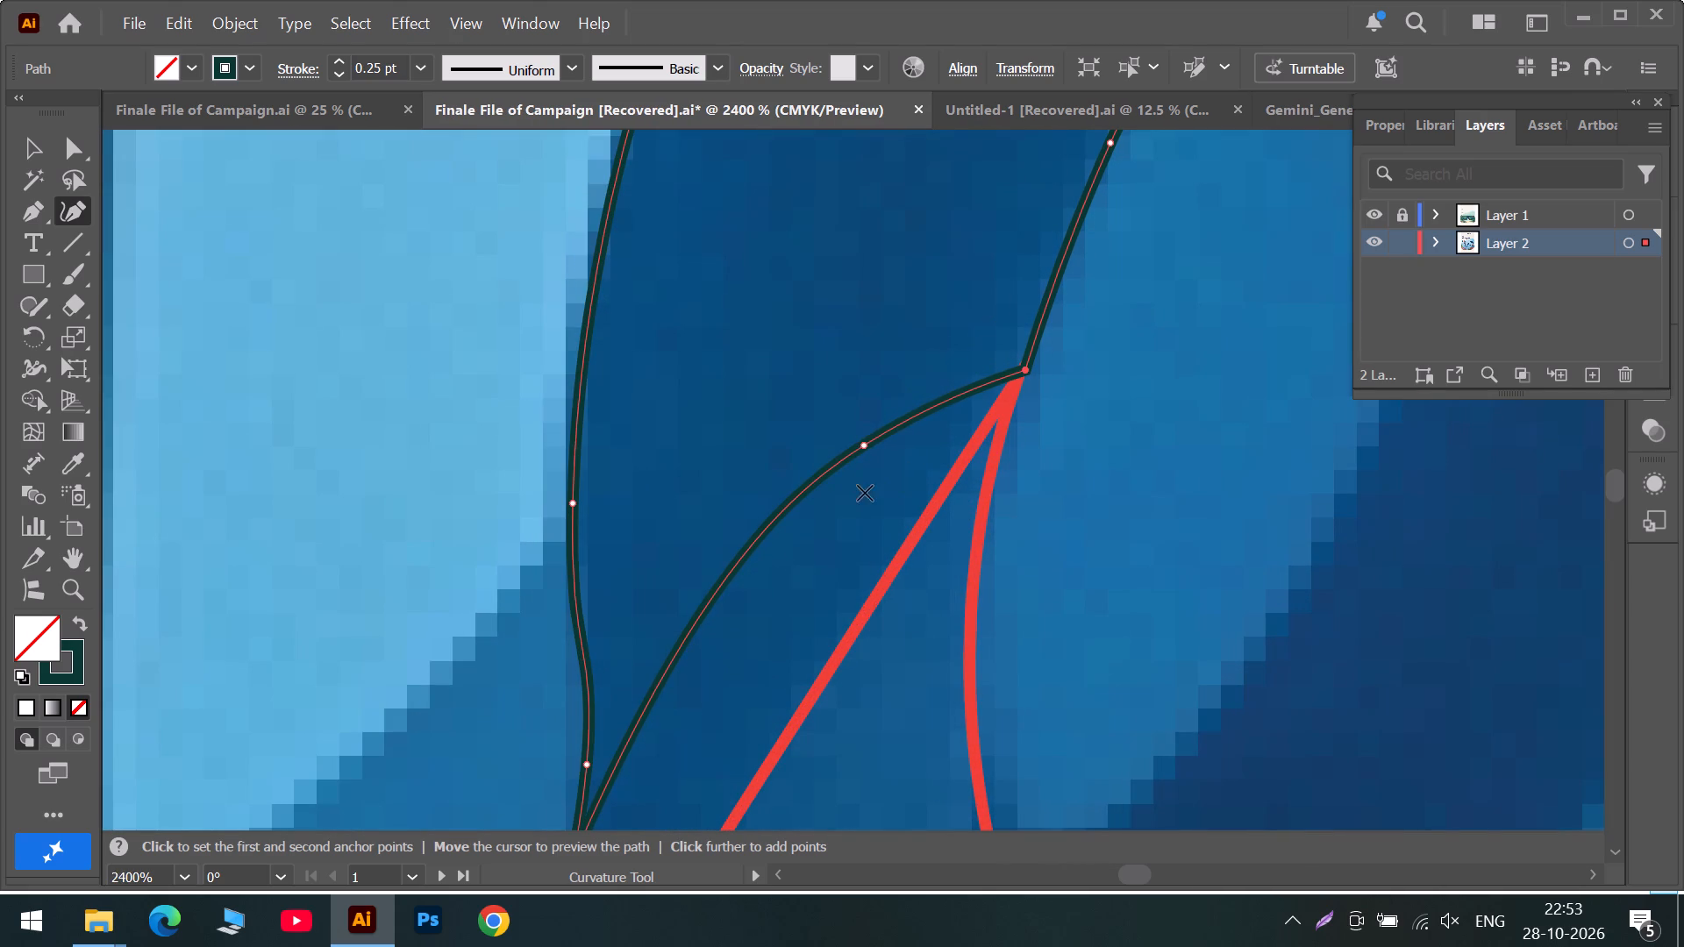
left_click_drag(862, 449, 918, 527)
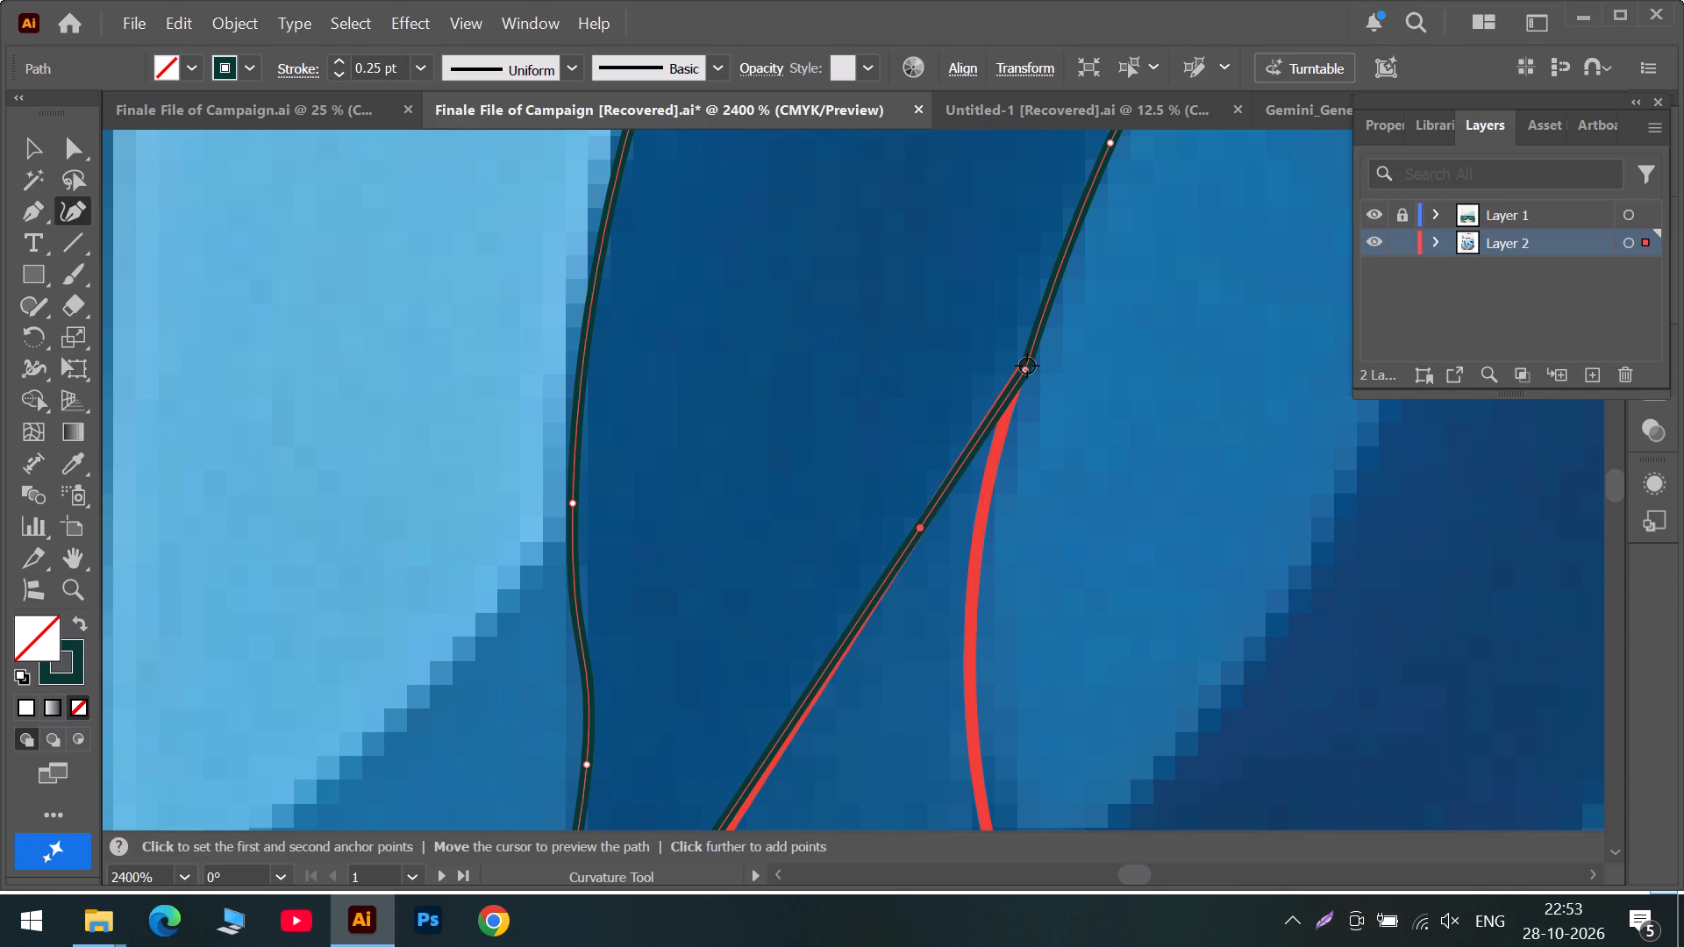
left_click_drag(1026, 367, 1017, 375)
Fit the stem path to the middle of the slender red outline's left edge by moving its anchors and adding one between them.
scroll(945, 469, "down", 6)
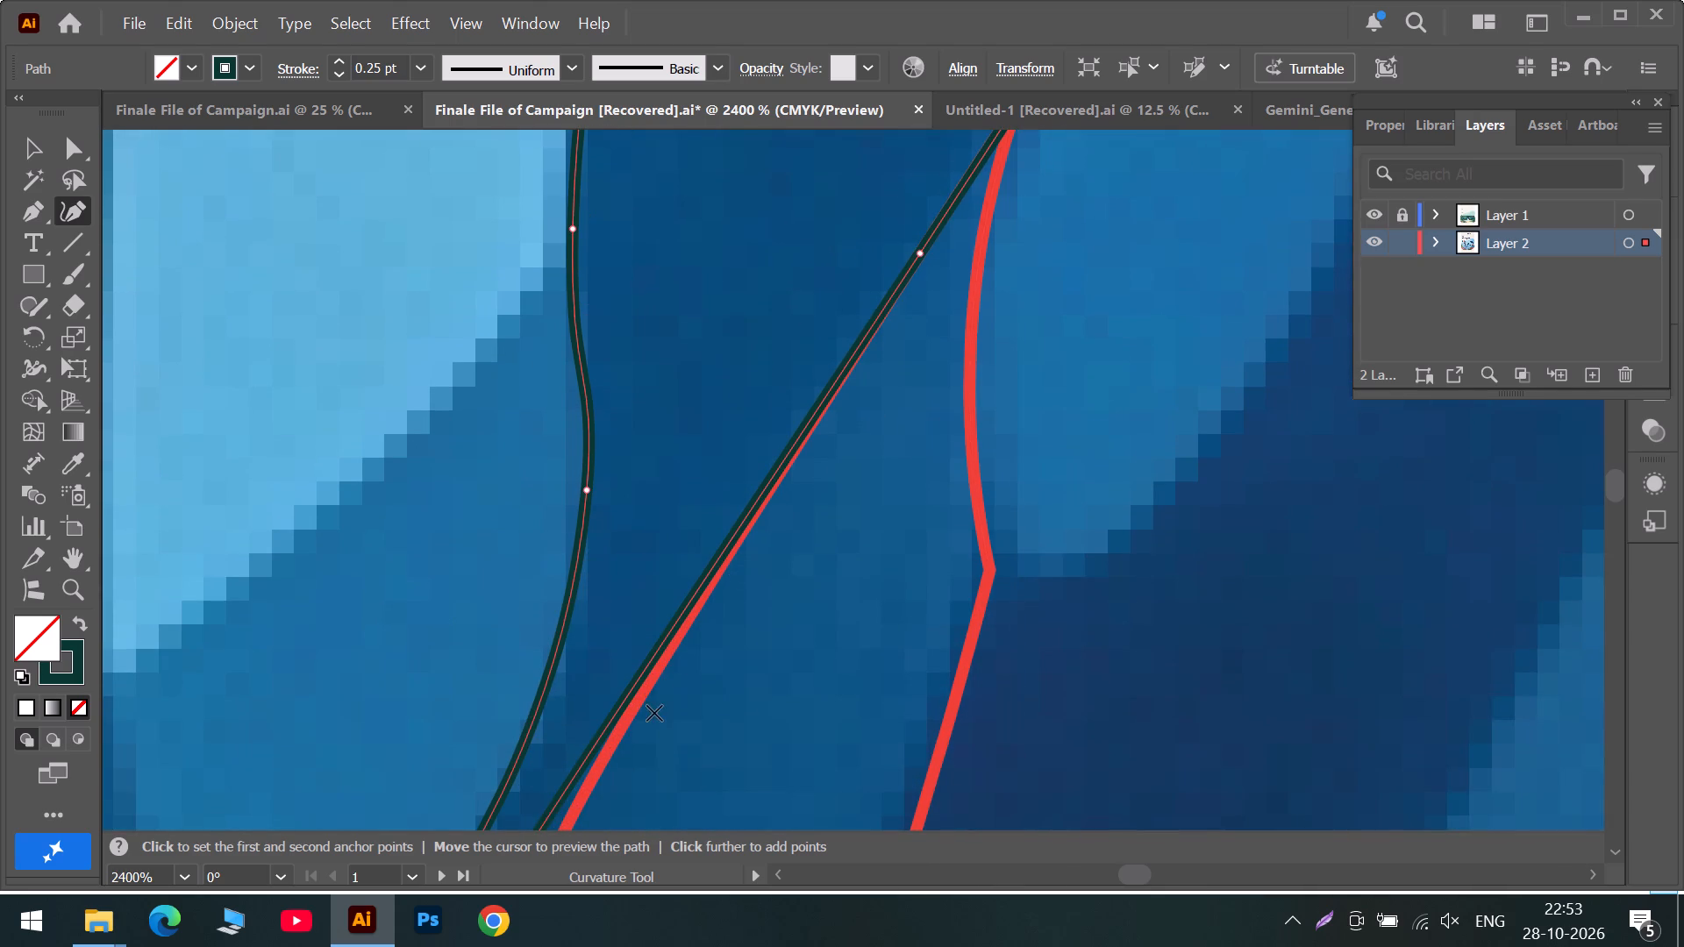
scroll(654, 713, "down", 5)
left_click_drag(536, 614, 550, 613)
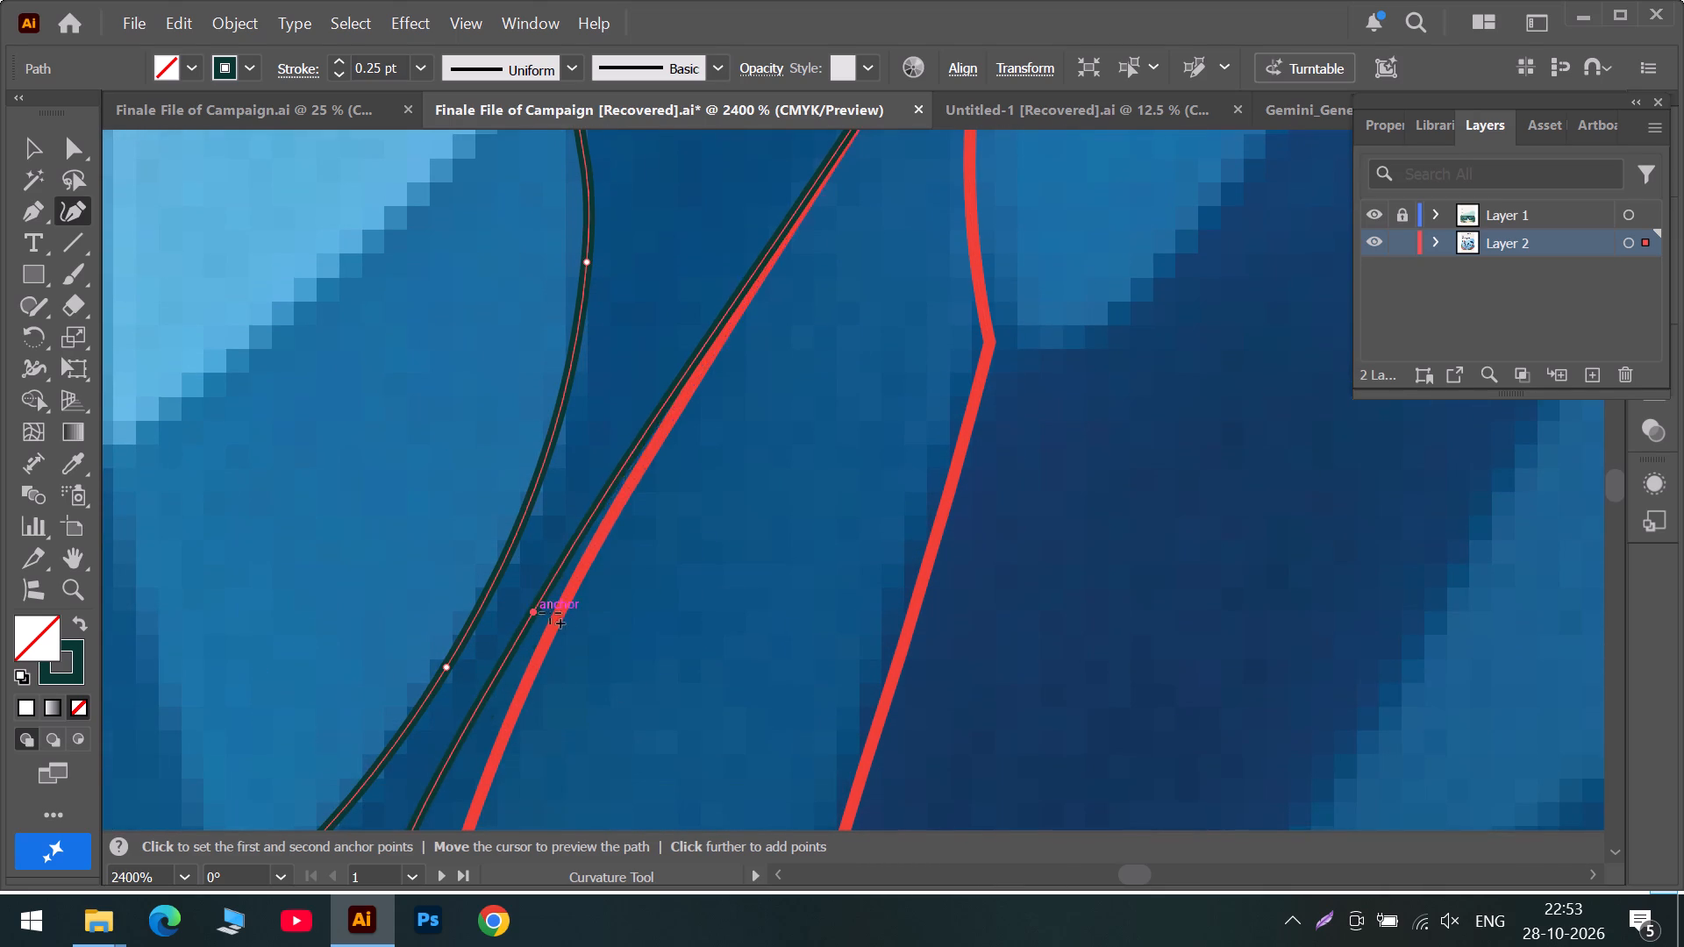
left_click_drag(550, 613, 632, 481)
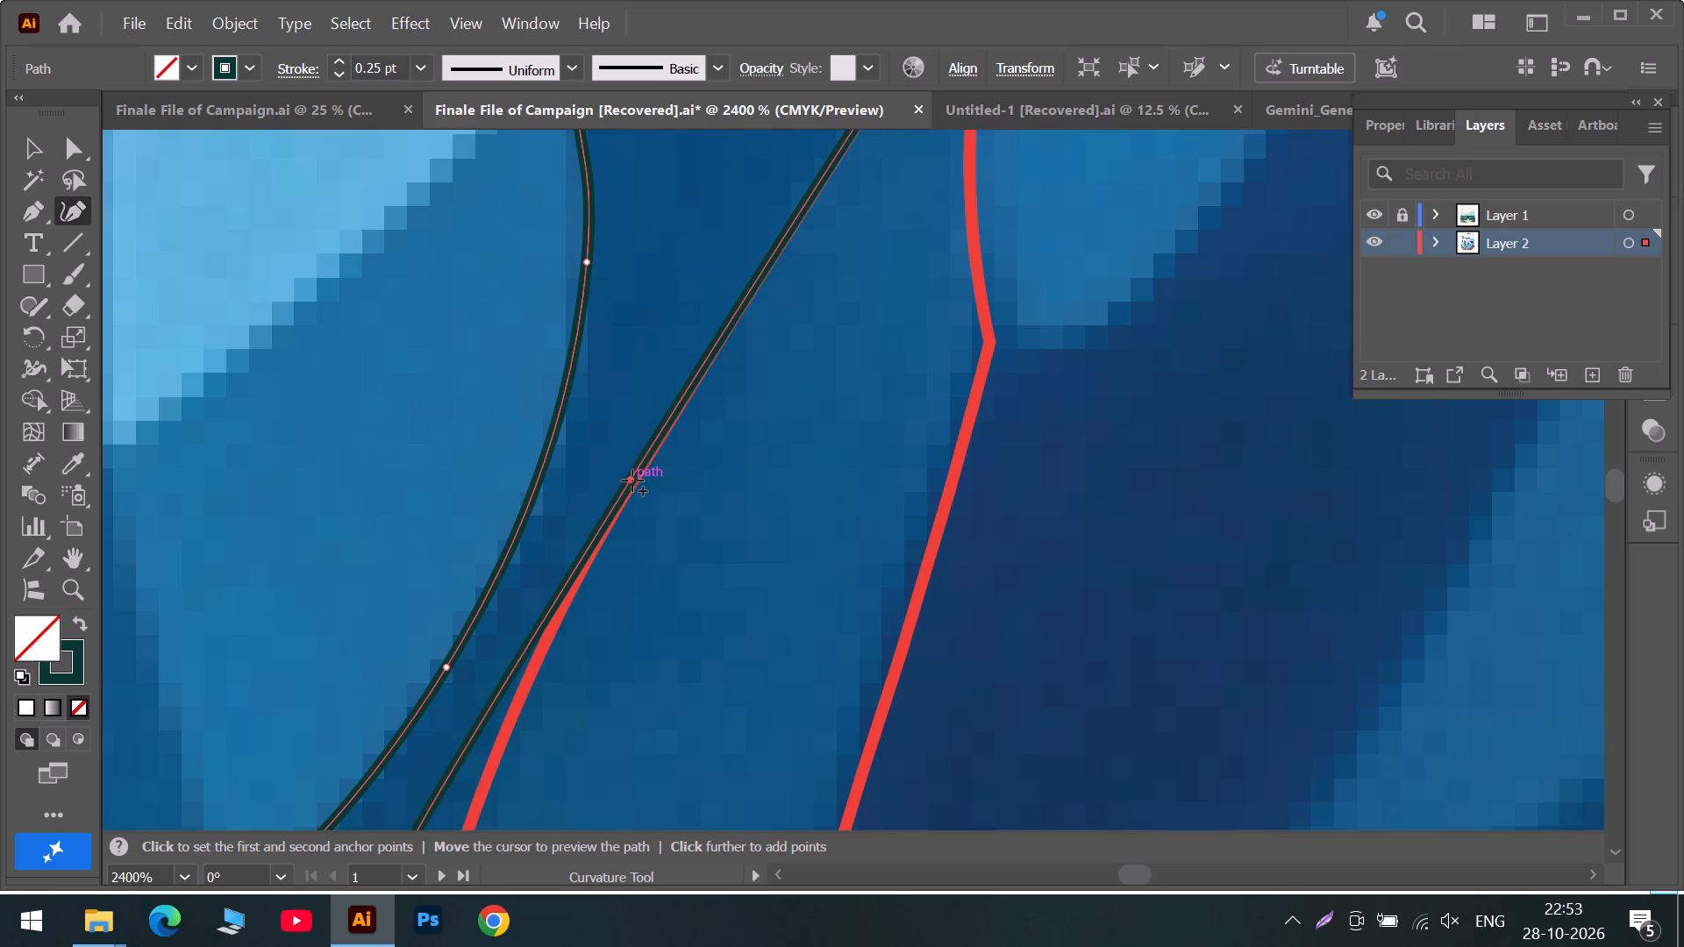
left_click_drag(632, 481, 637, 477)
scroll(597, 529, "down", 6)
scroll(453, 644, "down", 5)
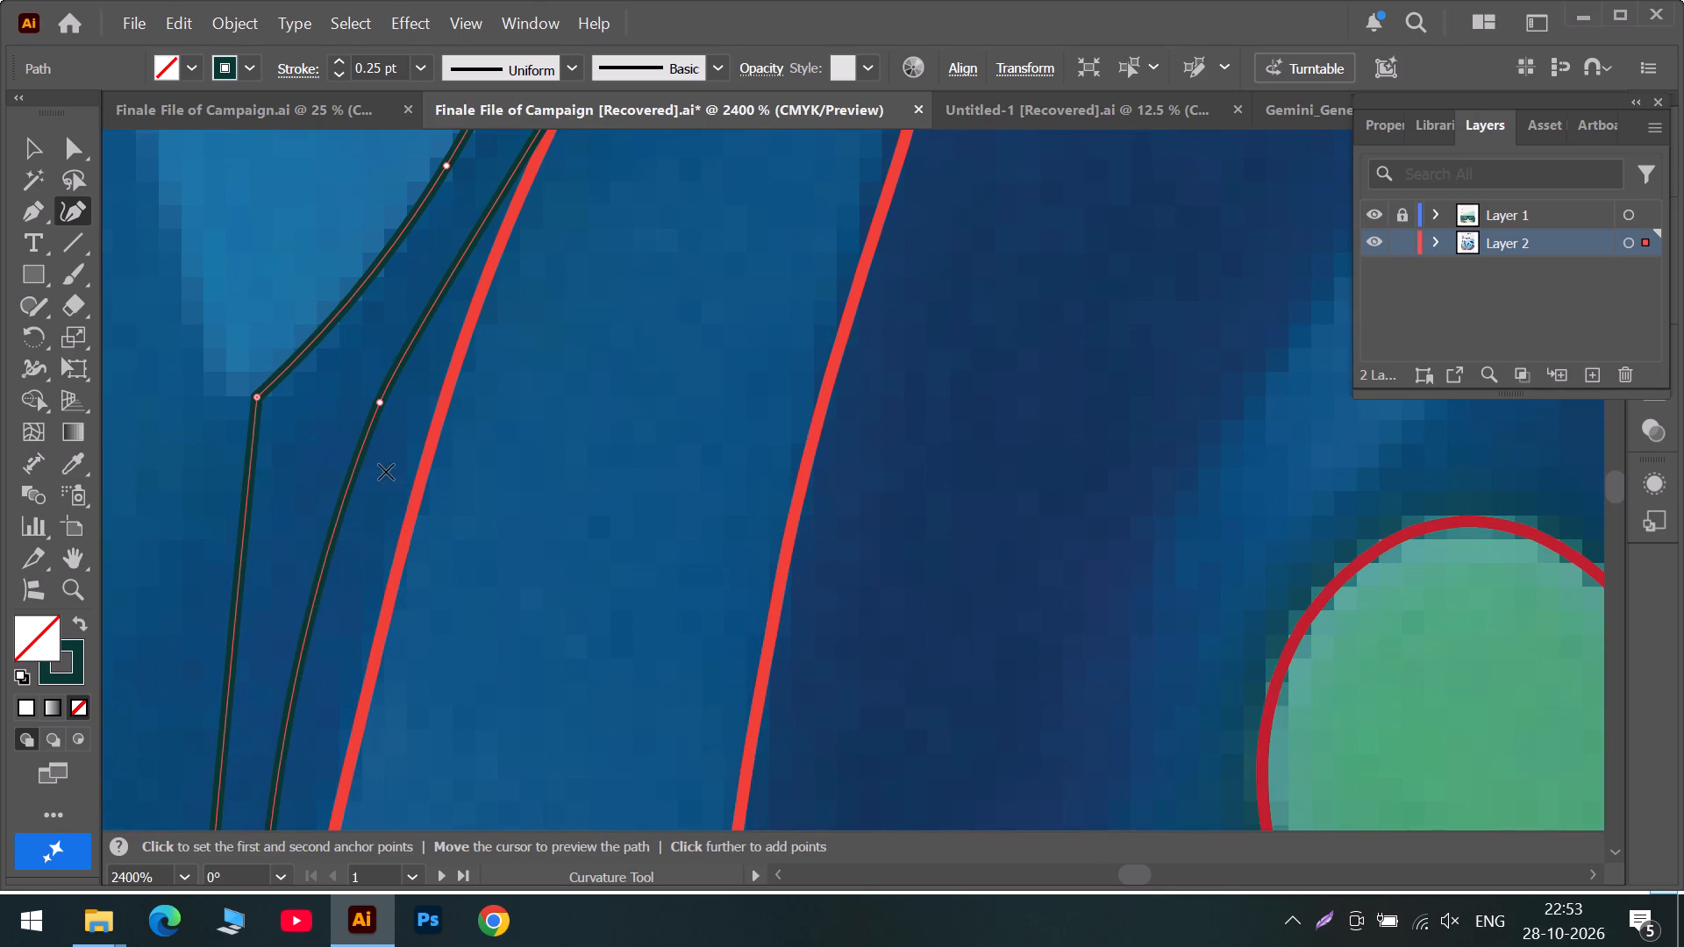
left_click_drag(379, 400, 460, 352)
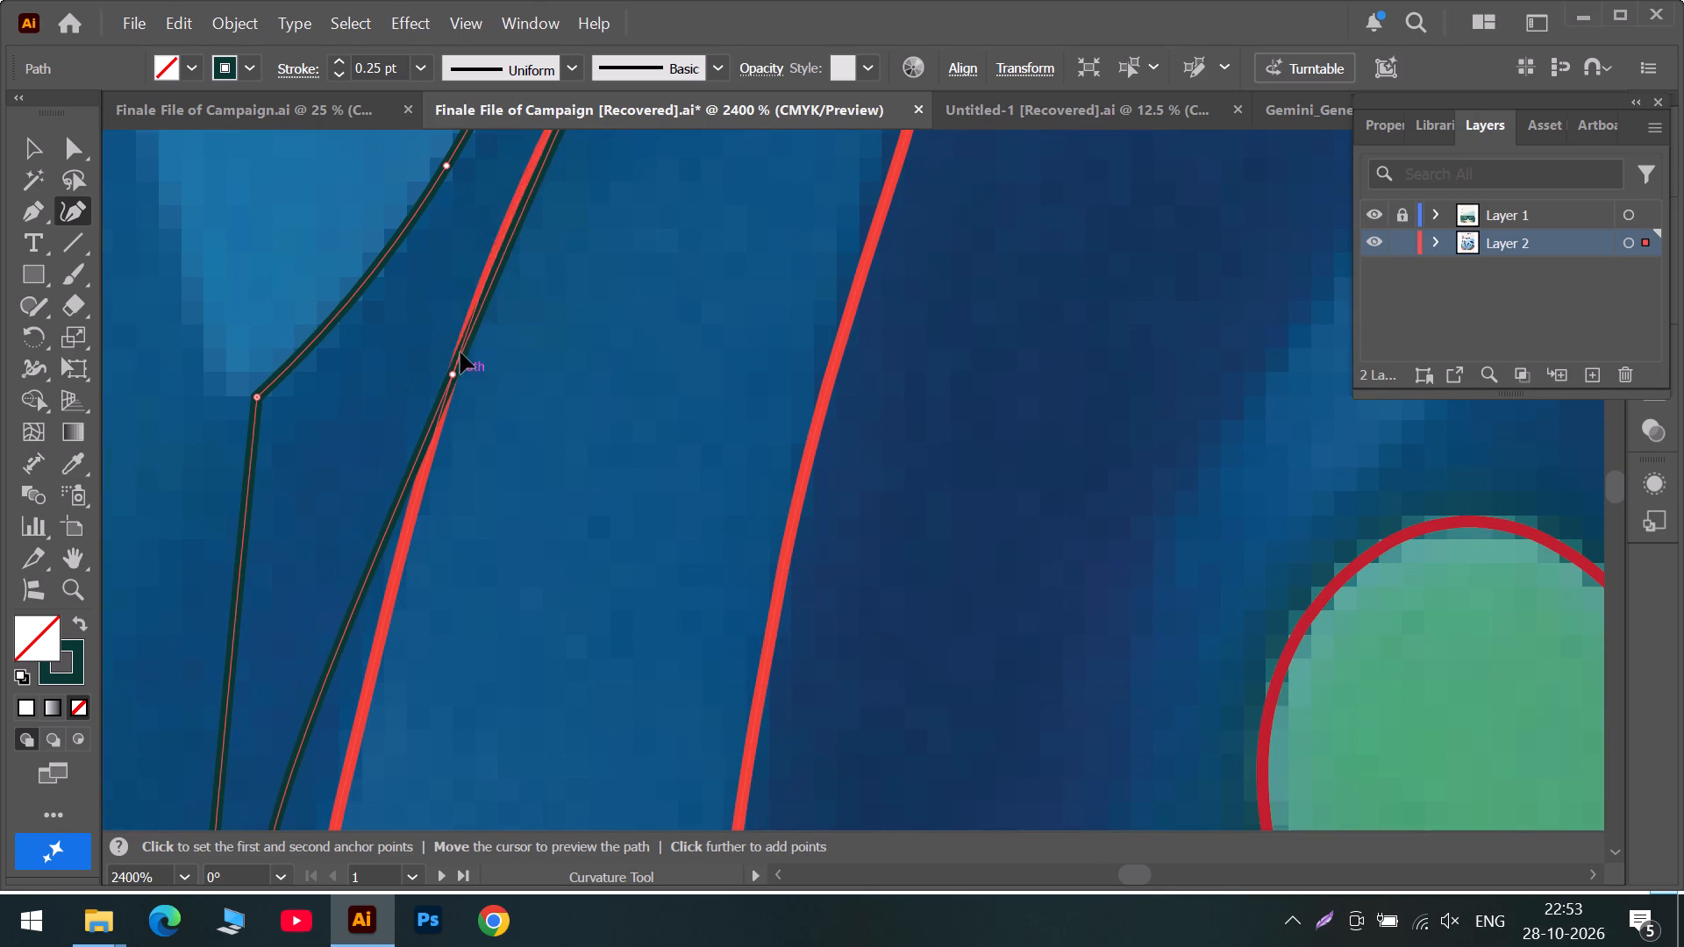
left_click_drag(460, 352, 524, 189)
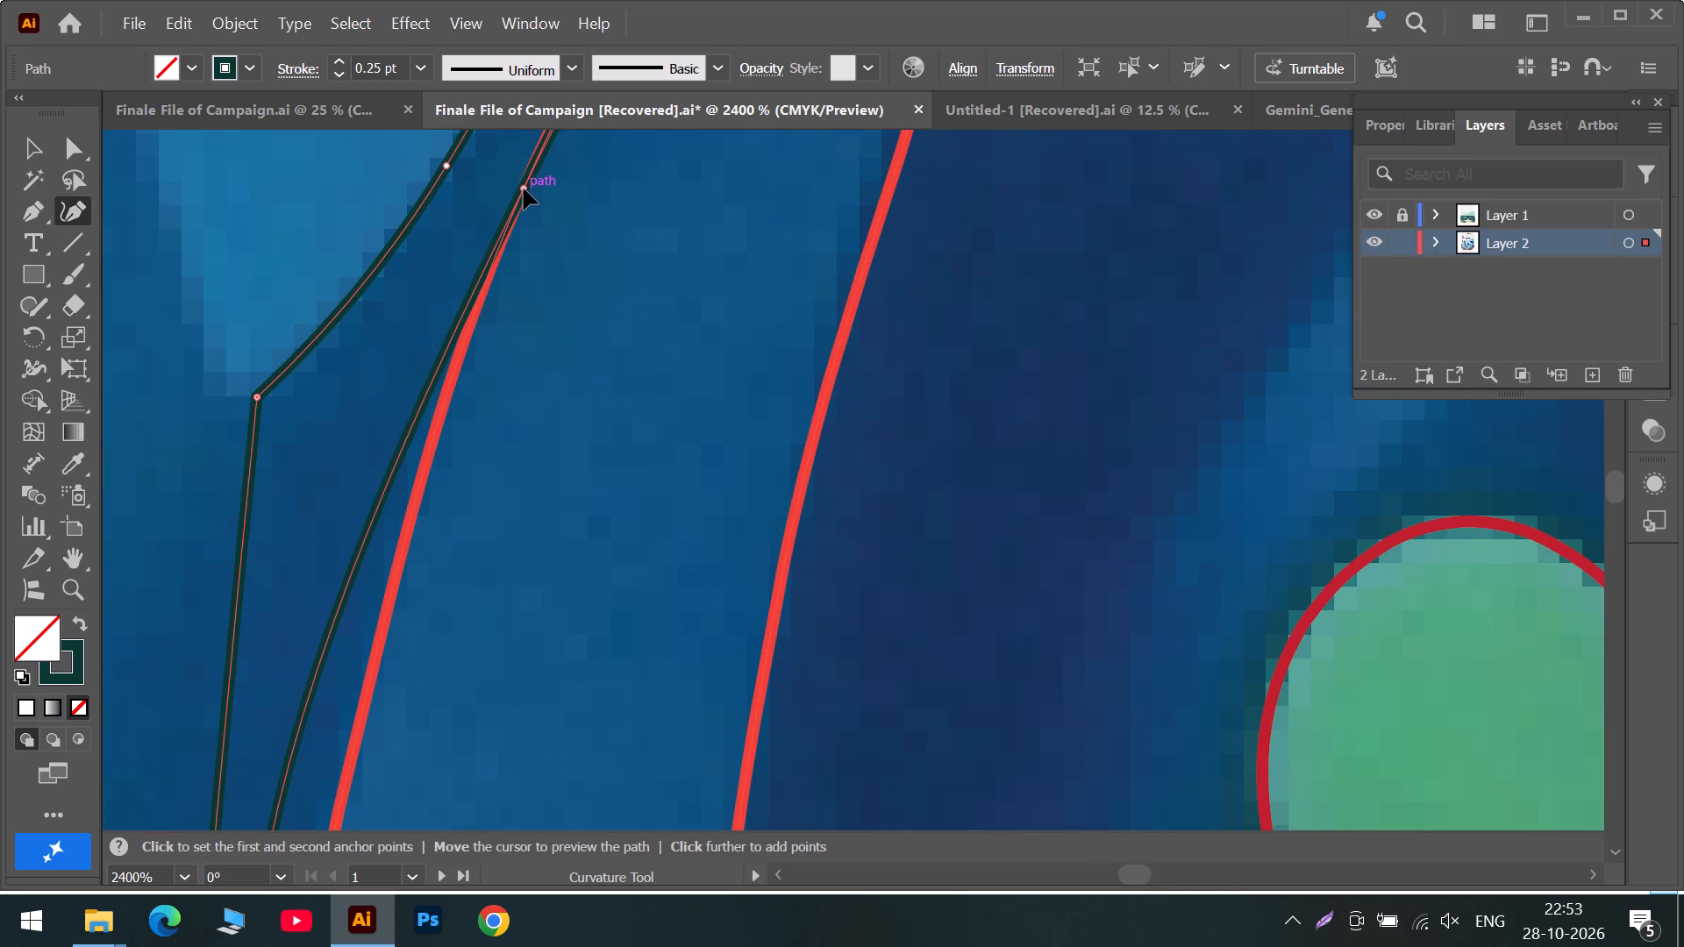
left_click_drag(524, 189, 532, 173)
scroll(533, 293, "up", 5)
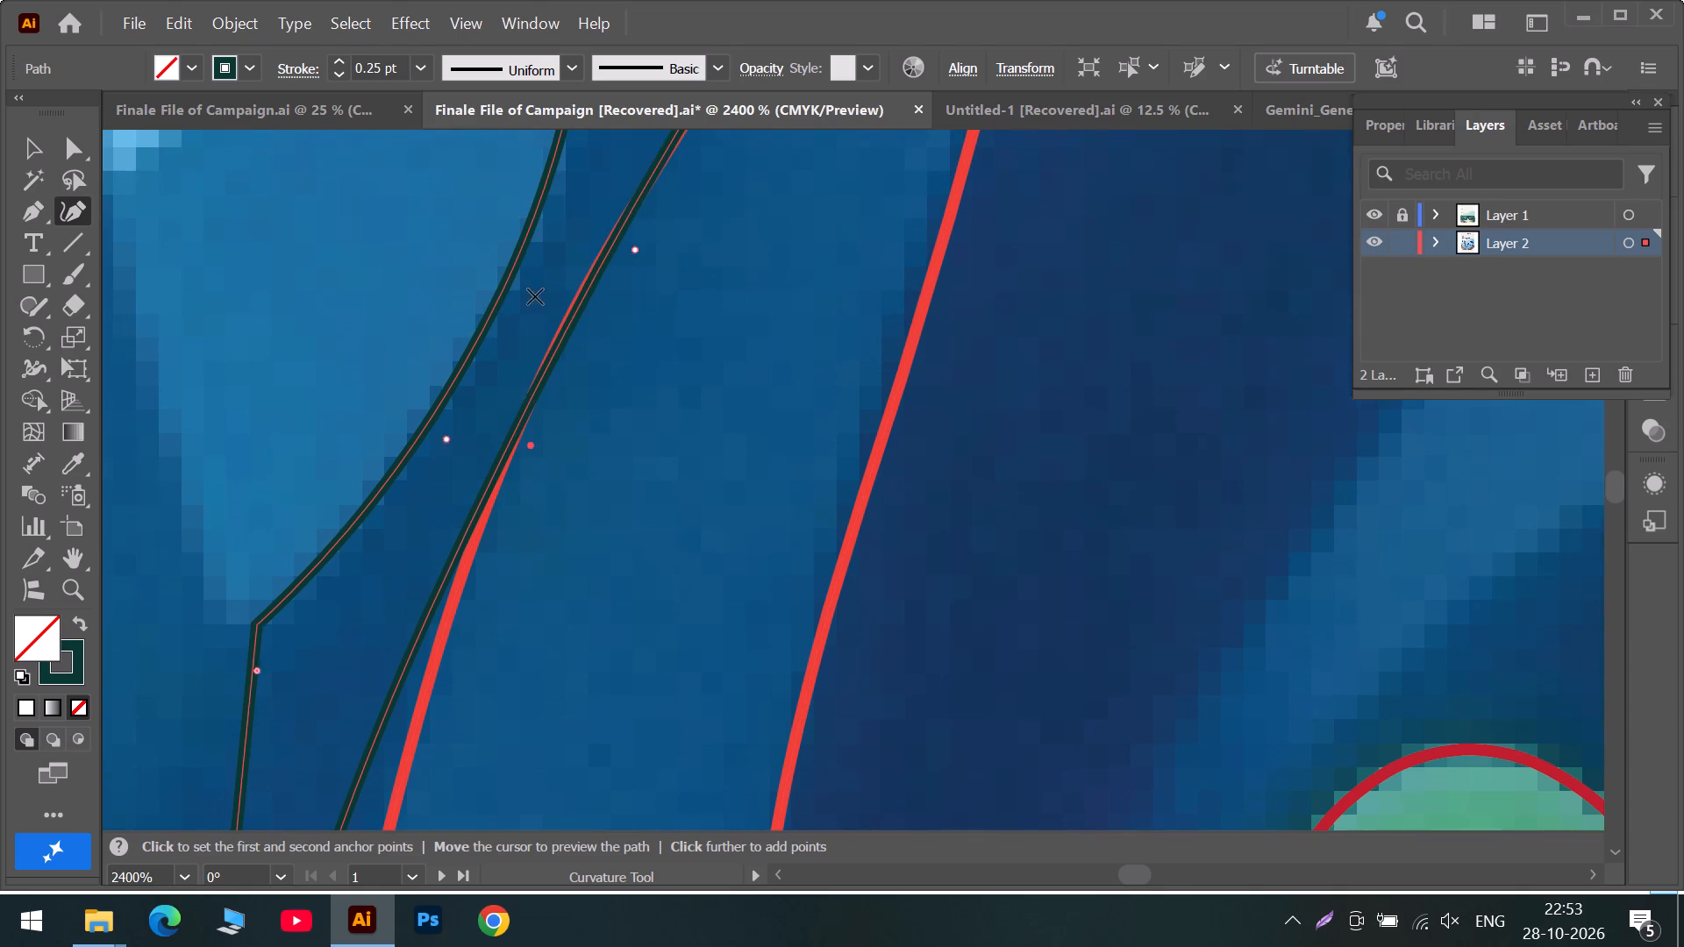
left_click_drag(582, 304, 574, 308)
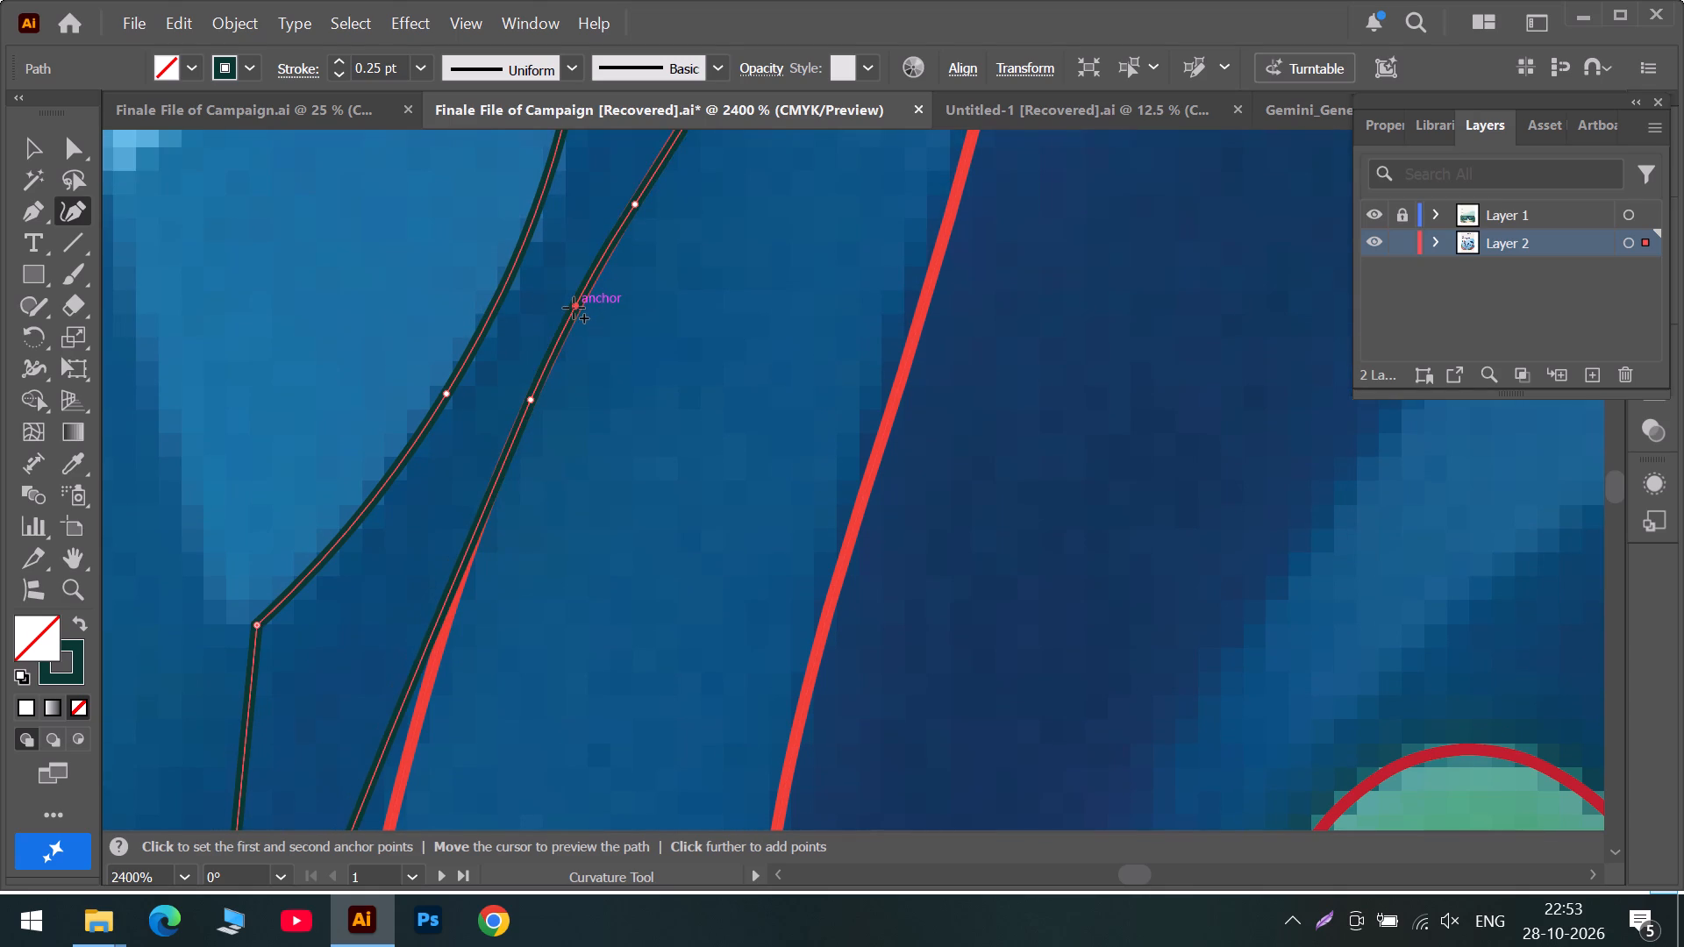
left_click_drag(574, 308, 572, 312)
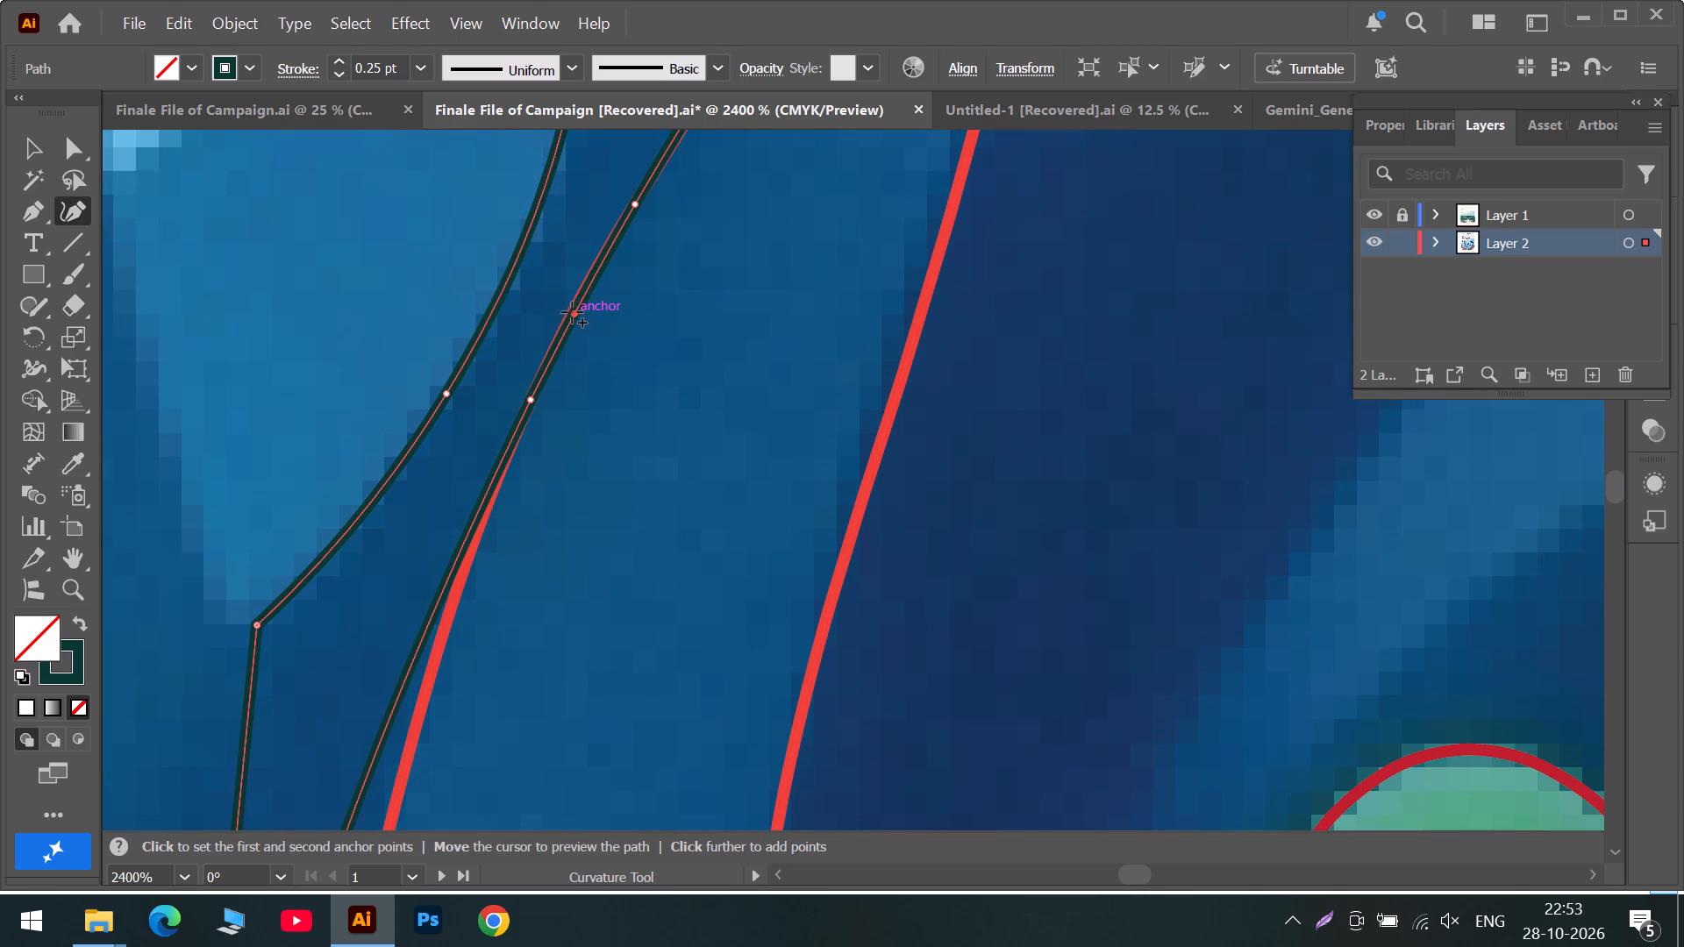
left_click_drag(572, 312, 575, 312)
Fit the stem path to the slender red outline's lower left edge by moving one anchor and adding another above the rounded bottom.
scroll(522, 415, "down", 7)
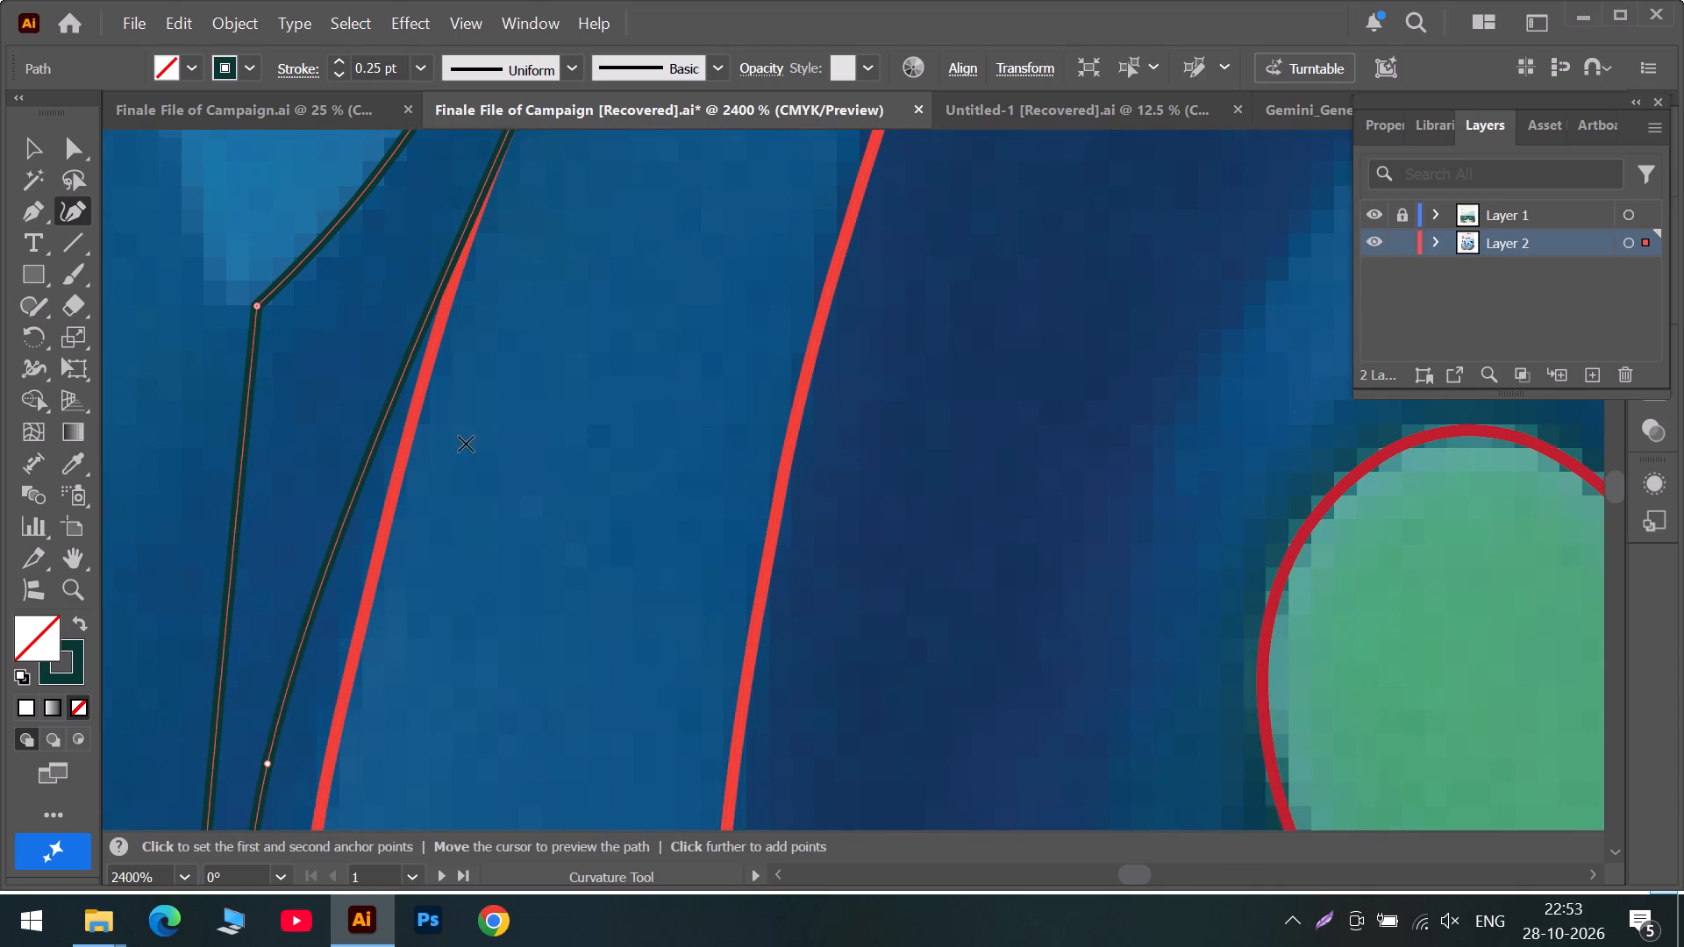
scroll(393, 532, "down", 6)
scroll(262, 661, "down", 1)
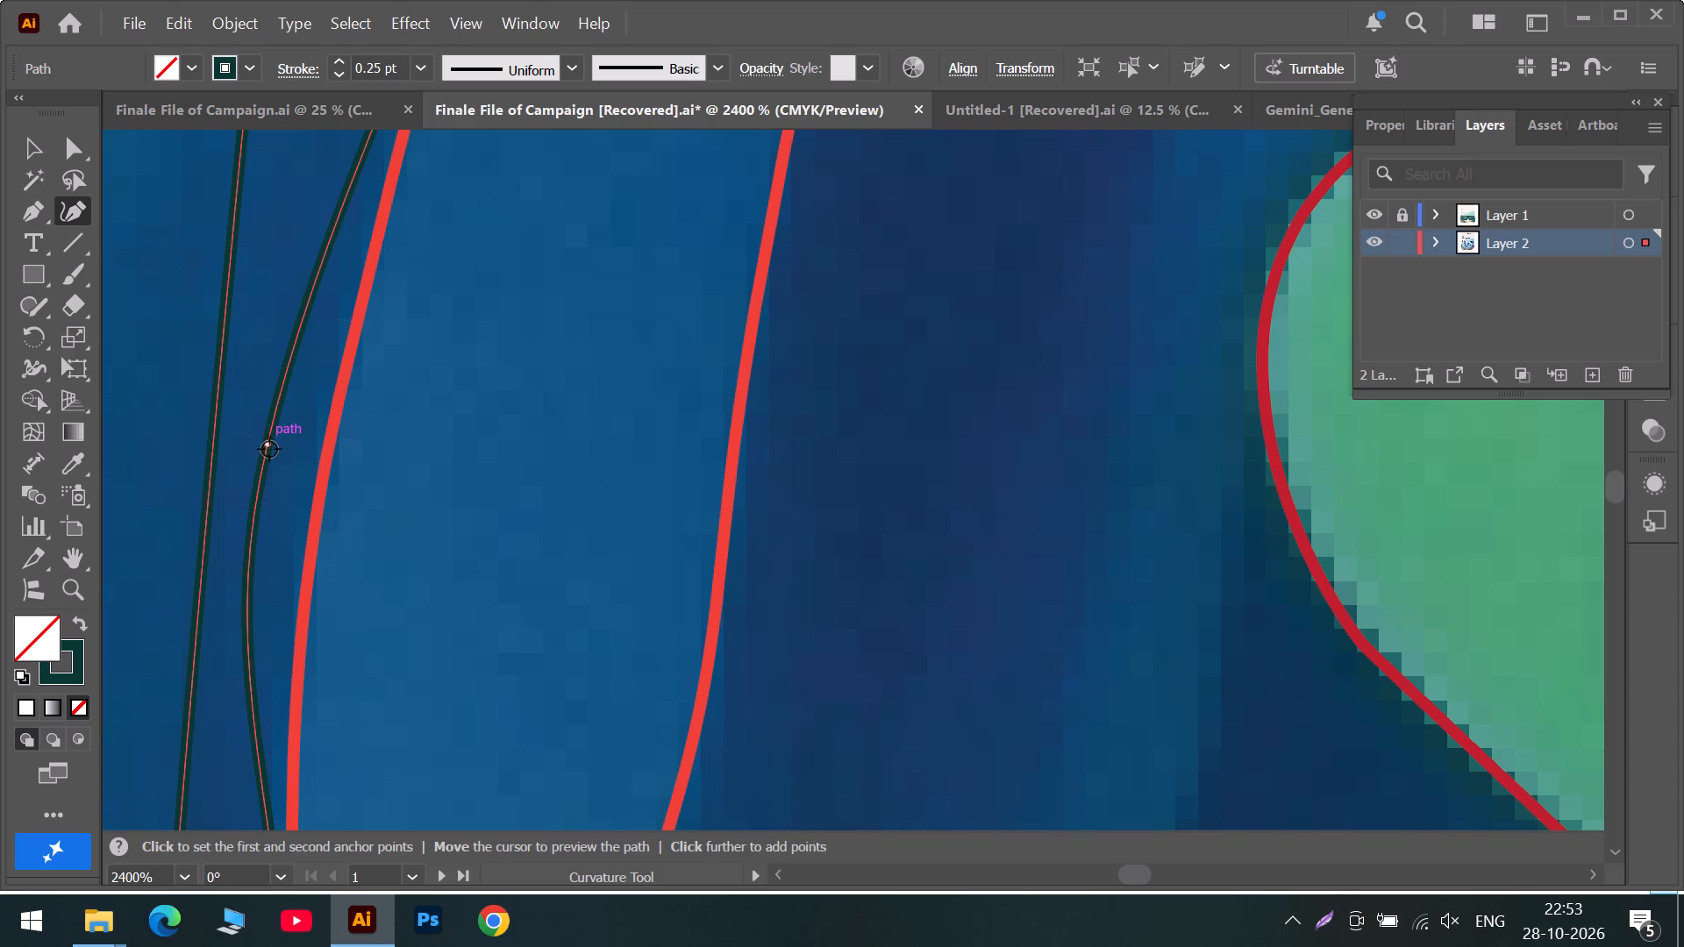
scroll(269, 450, "down", 6)
scroll(288, 542, "down", 6)
scroll(303, 458, "up", 6)
scroll(303, 454, "down", 2, "alt")
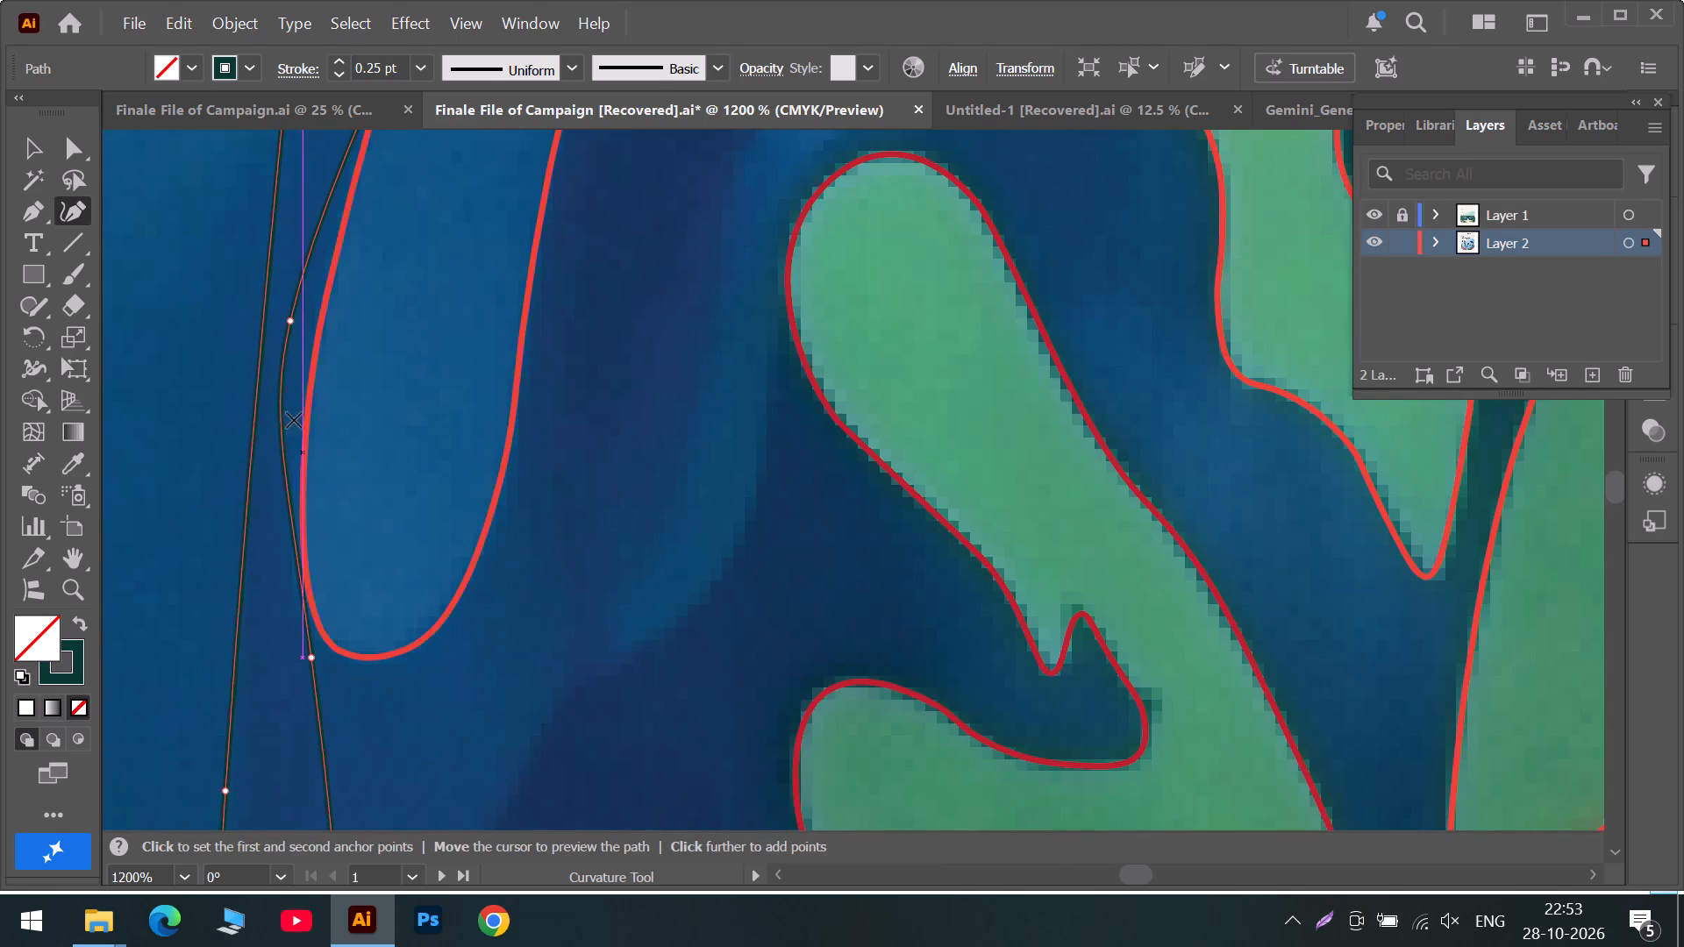
scroll(288, 376, "up", 6)
left_click_drag(290, 462, 312, 466)
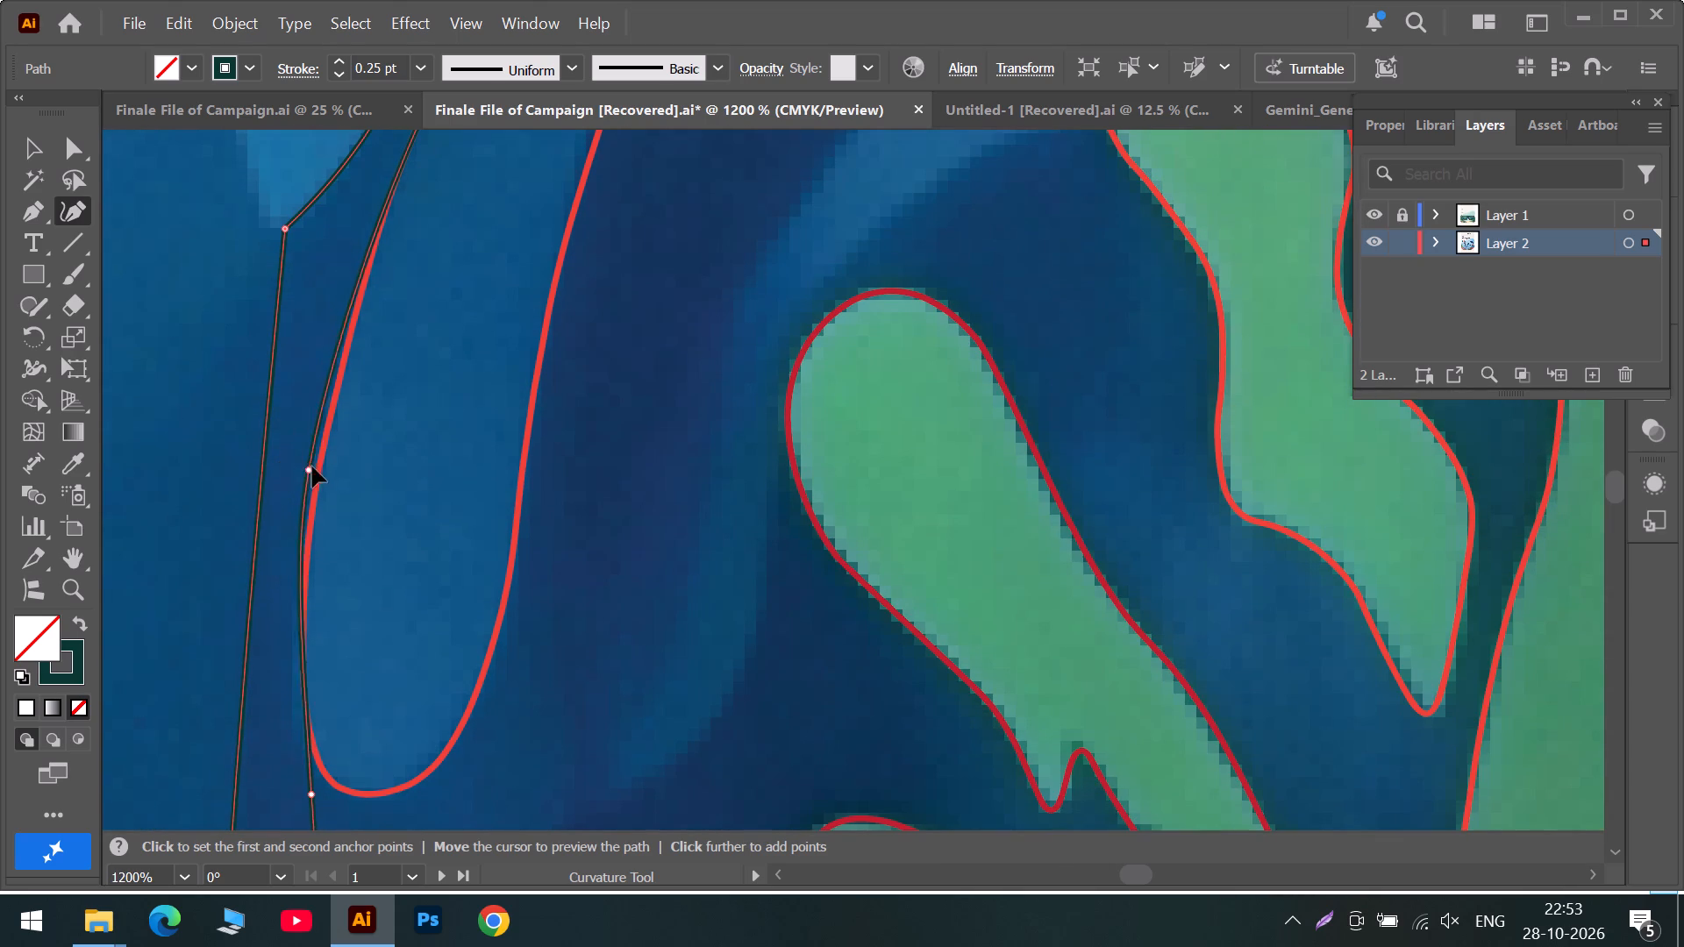
left_click_drag(312, 466, 346, 353)
left_click_drag(319, 566, 312, 569)
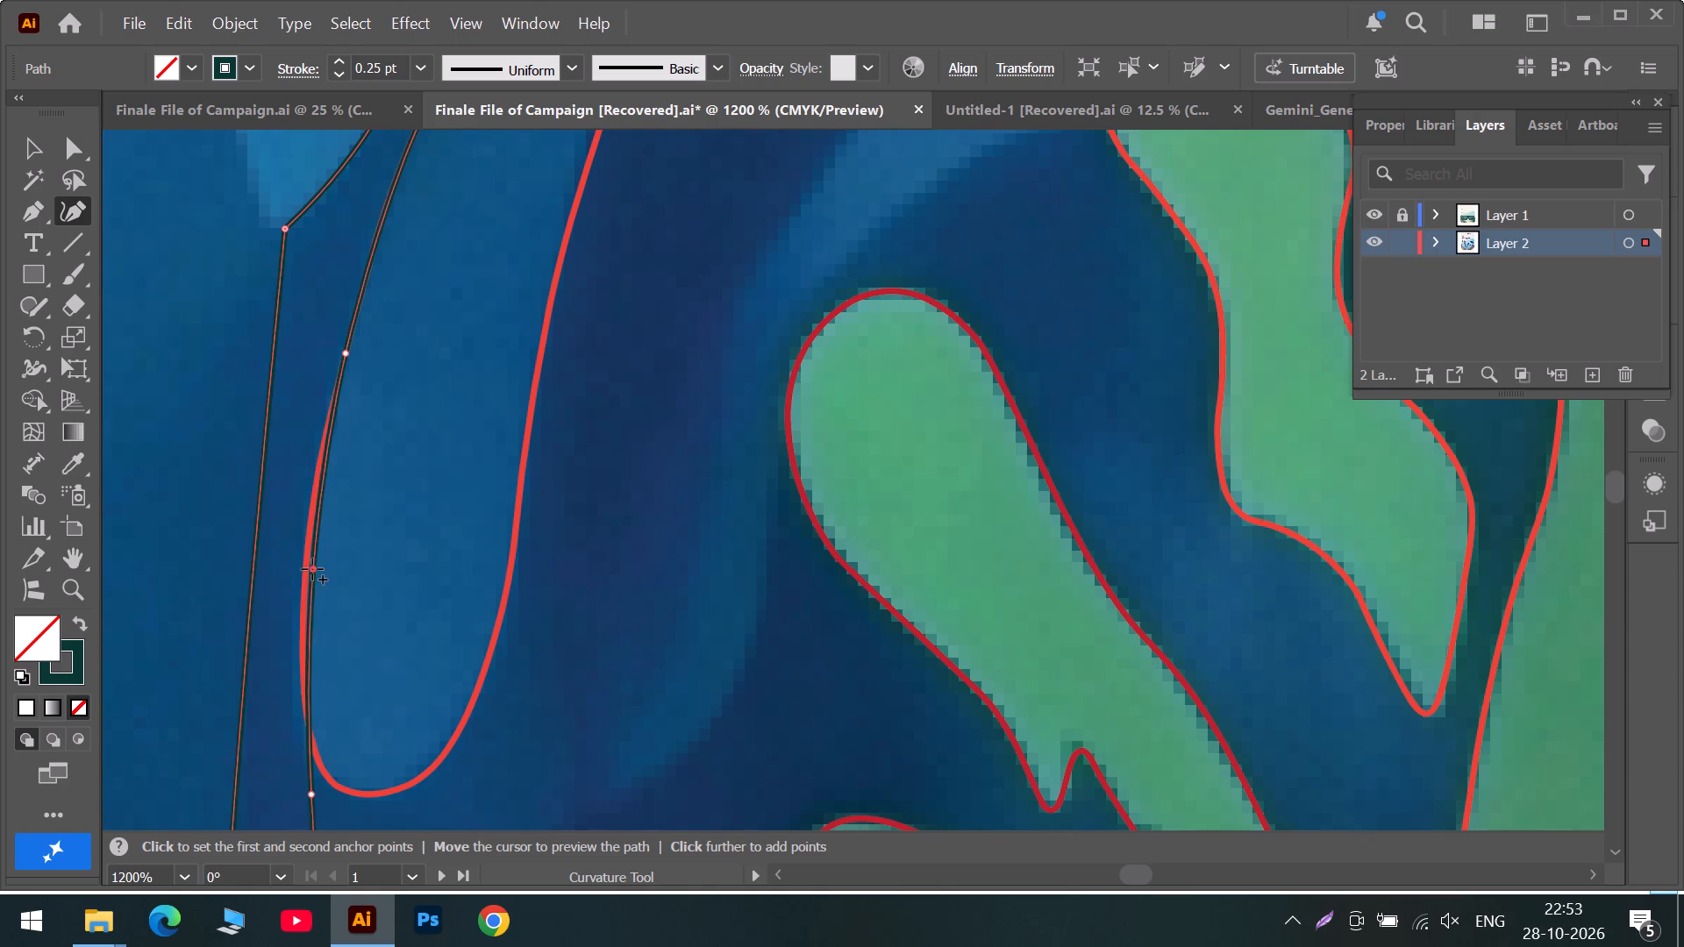
left_click_drag(312, 569, 309, 540)
Examine the stem path from the slender outline's rounded bottom down to the base on the sand edge.
scroll(310, 590, "down", 6)
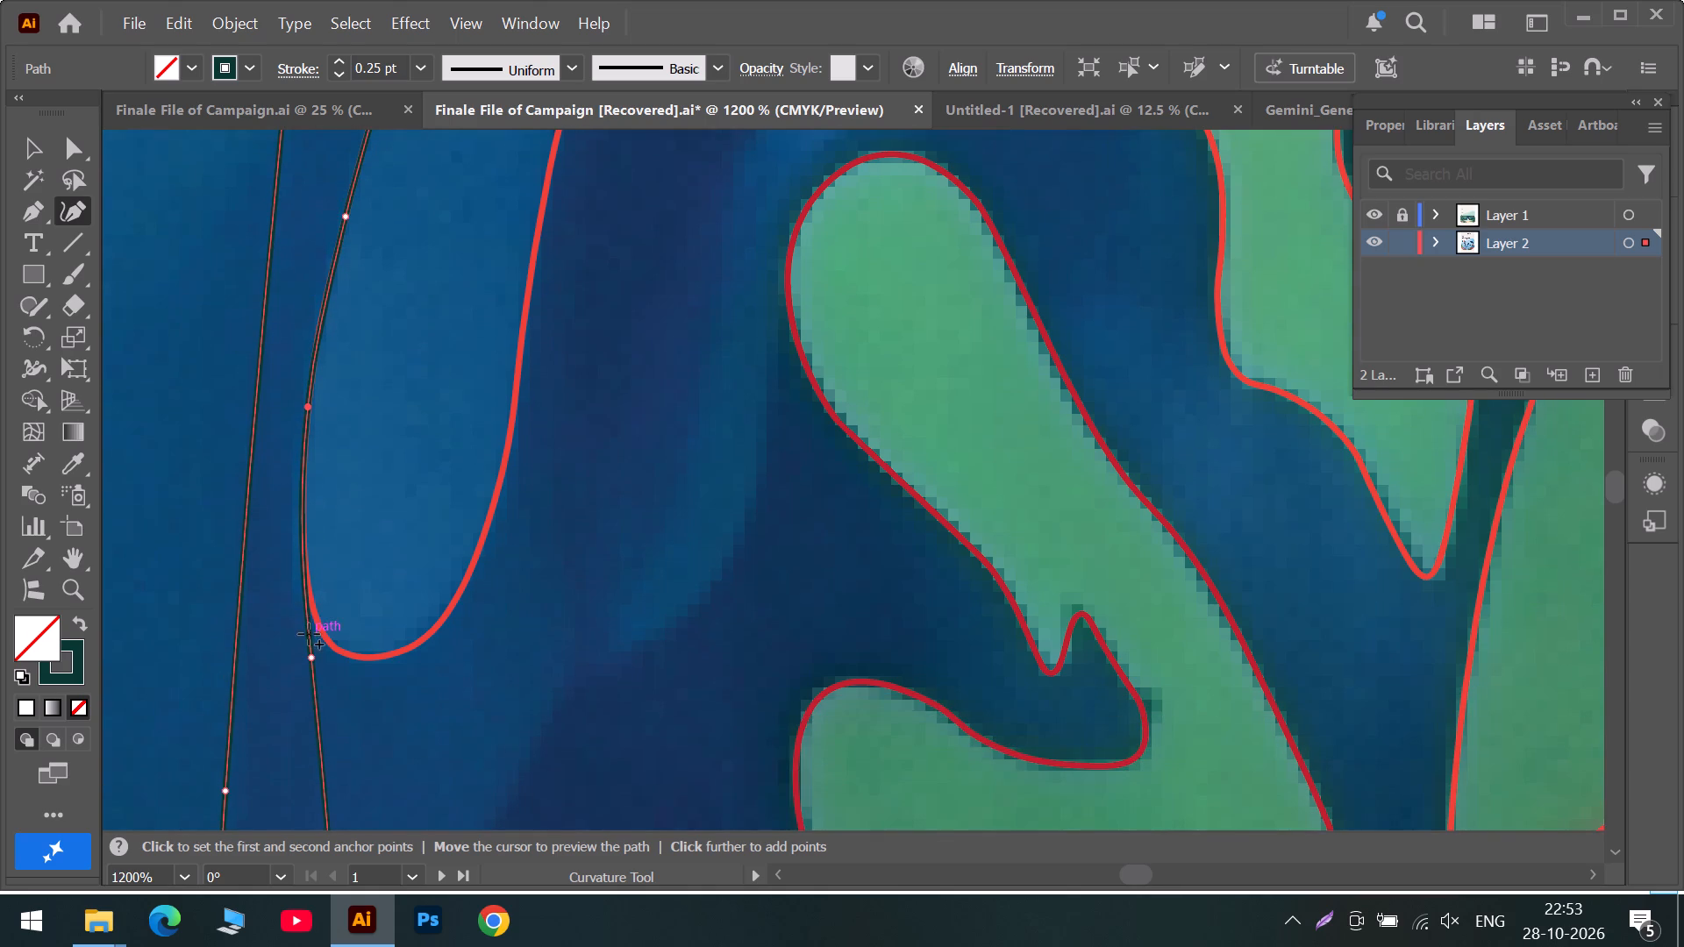
scroll(309, 637, "down", 12)
scroll(312, 630, "down", 18)
scroll(317, 626, "down", 6)
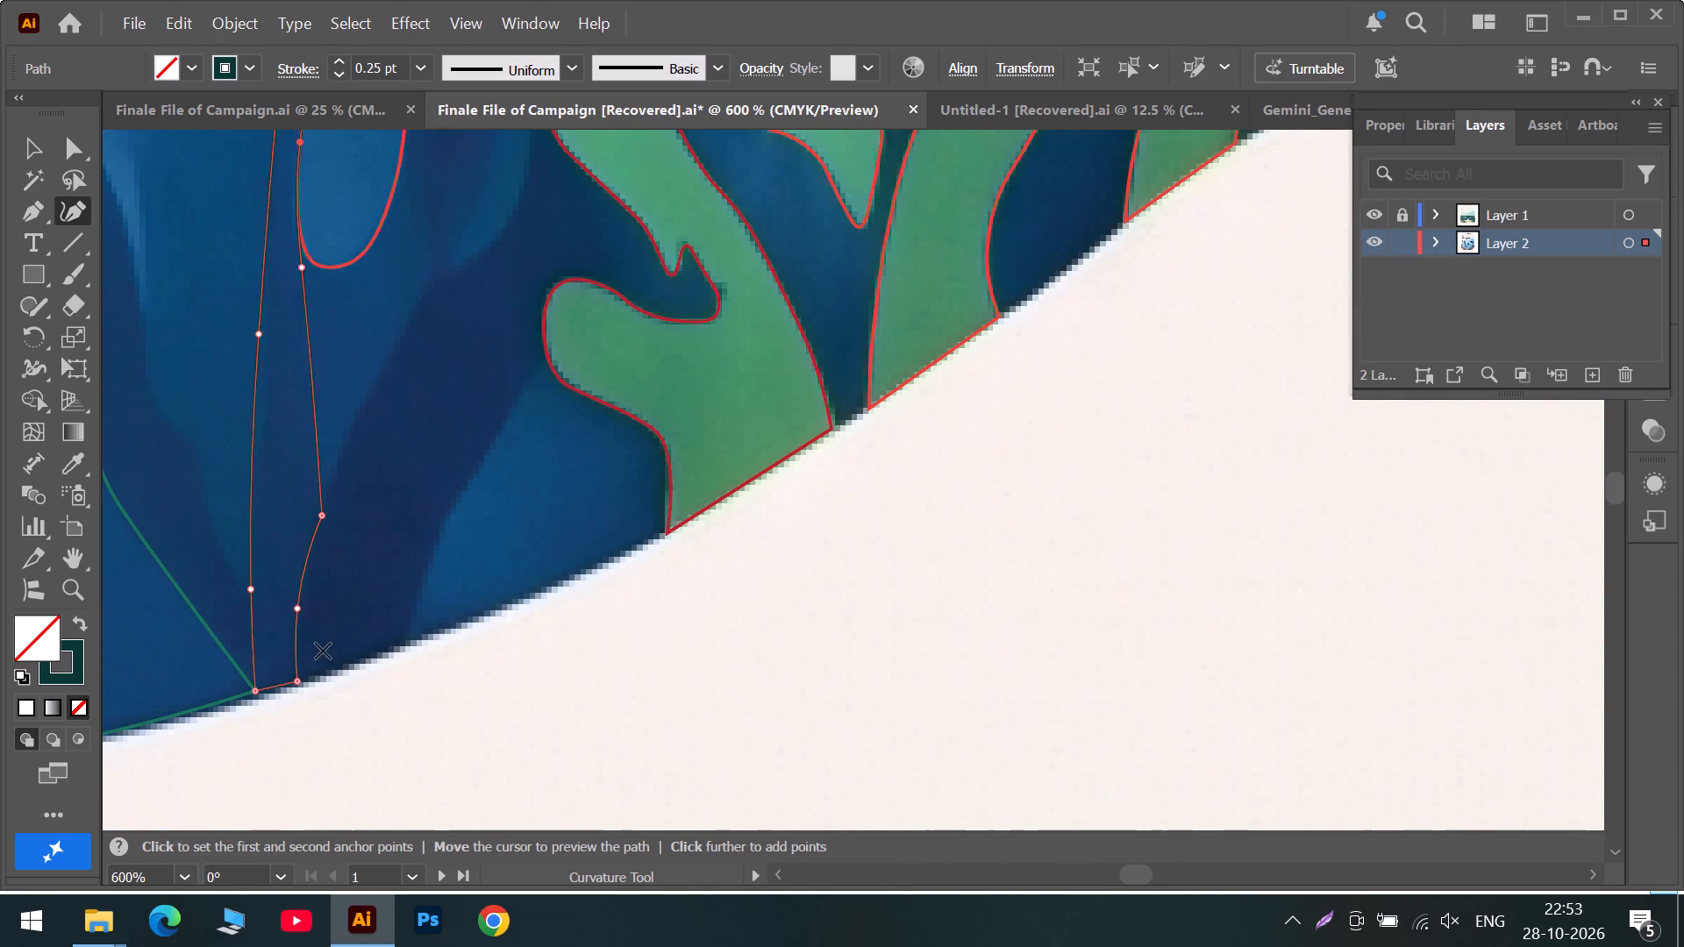
scroll(327, 650, "down", 2, "alt")
Start a Curvature path below the green coral's right branch and trace down the coral's right edge to the sand edge.
scroll(389, 528, "up", 7)
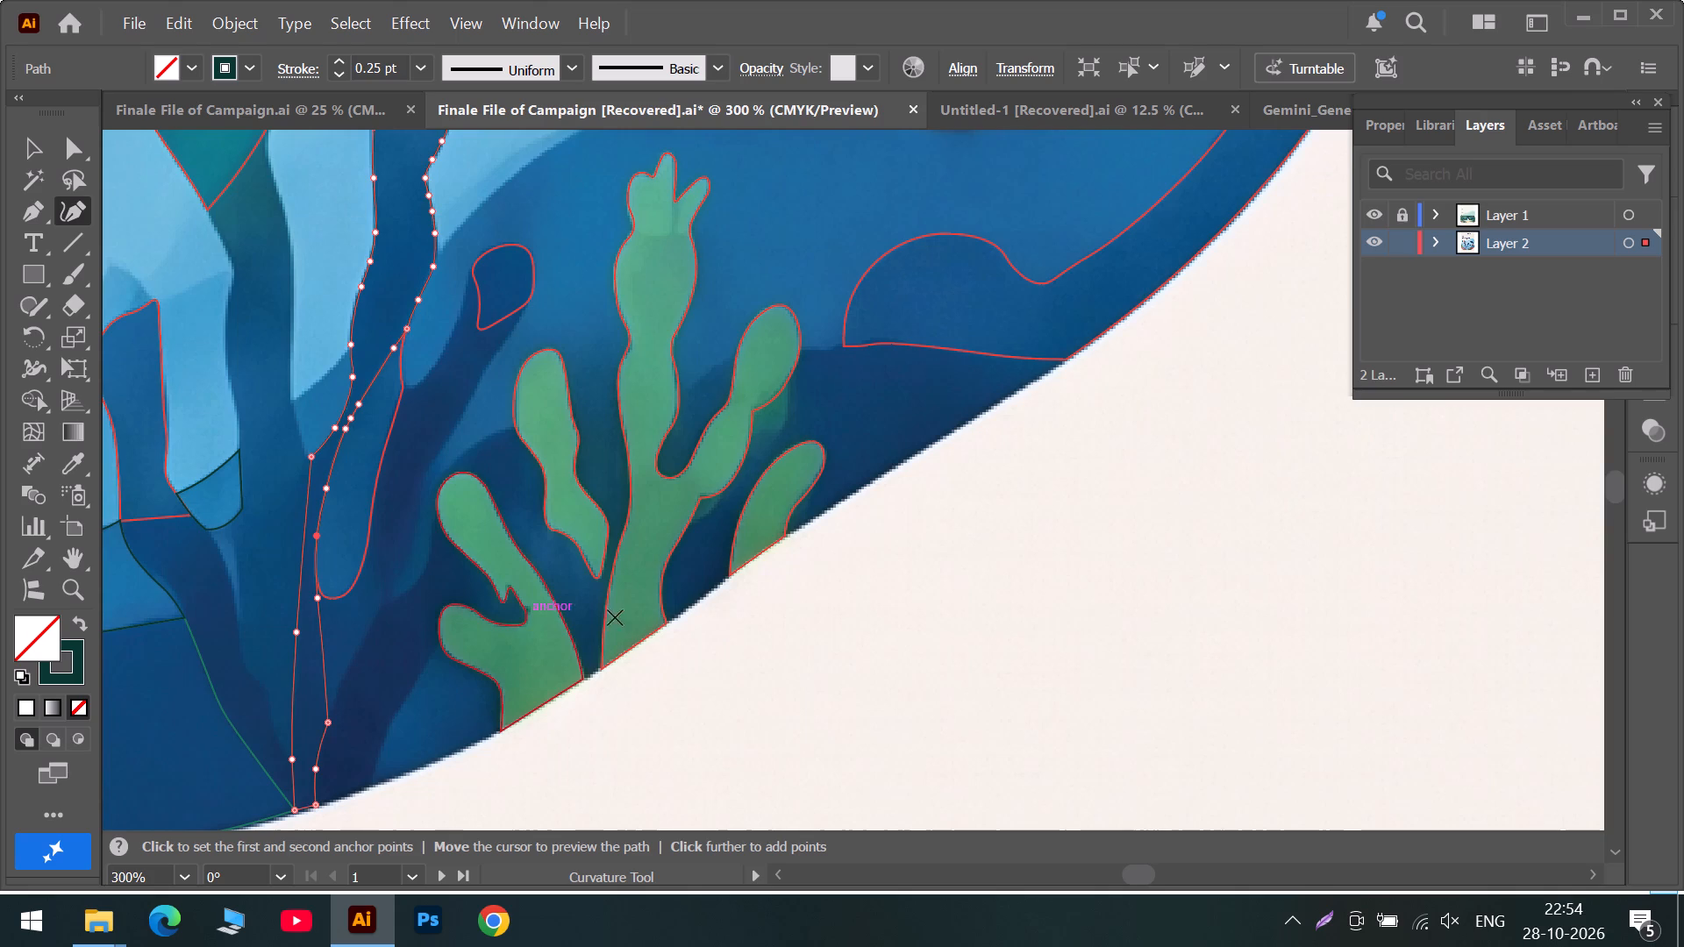
scroll(941, 457, "up", 2)
scroll(842, 478, "up", 3, "alt")
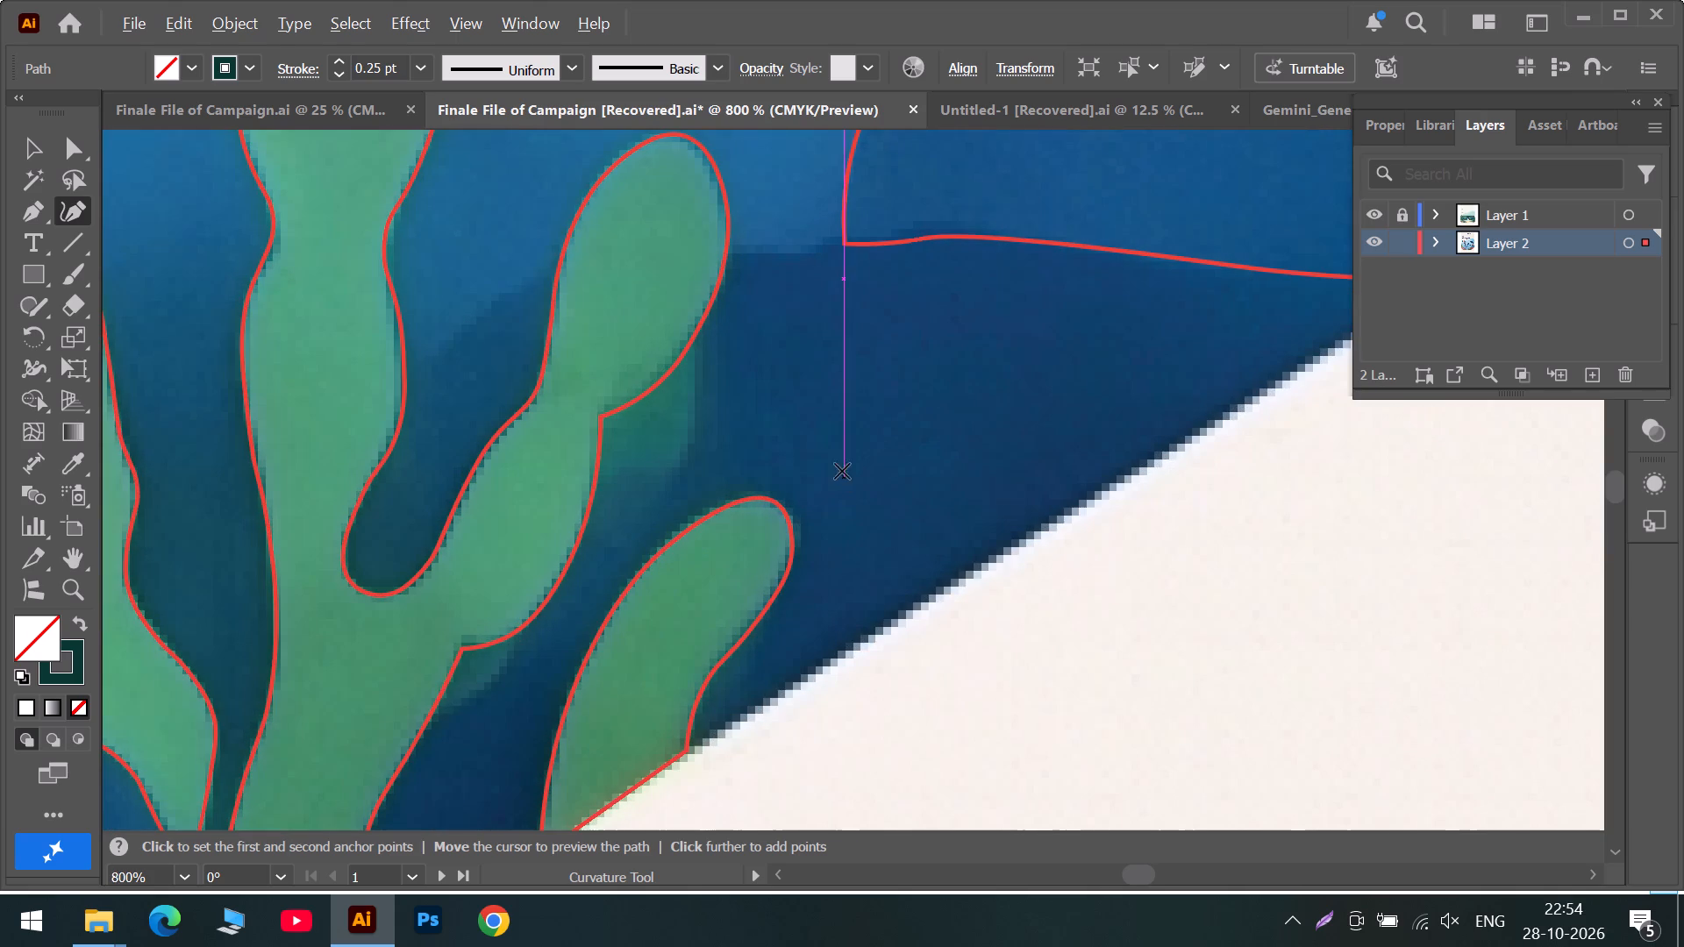
left_click(703, 338)
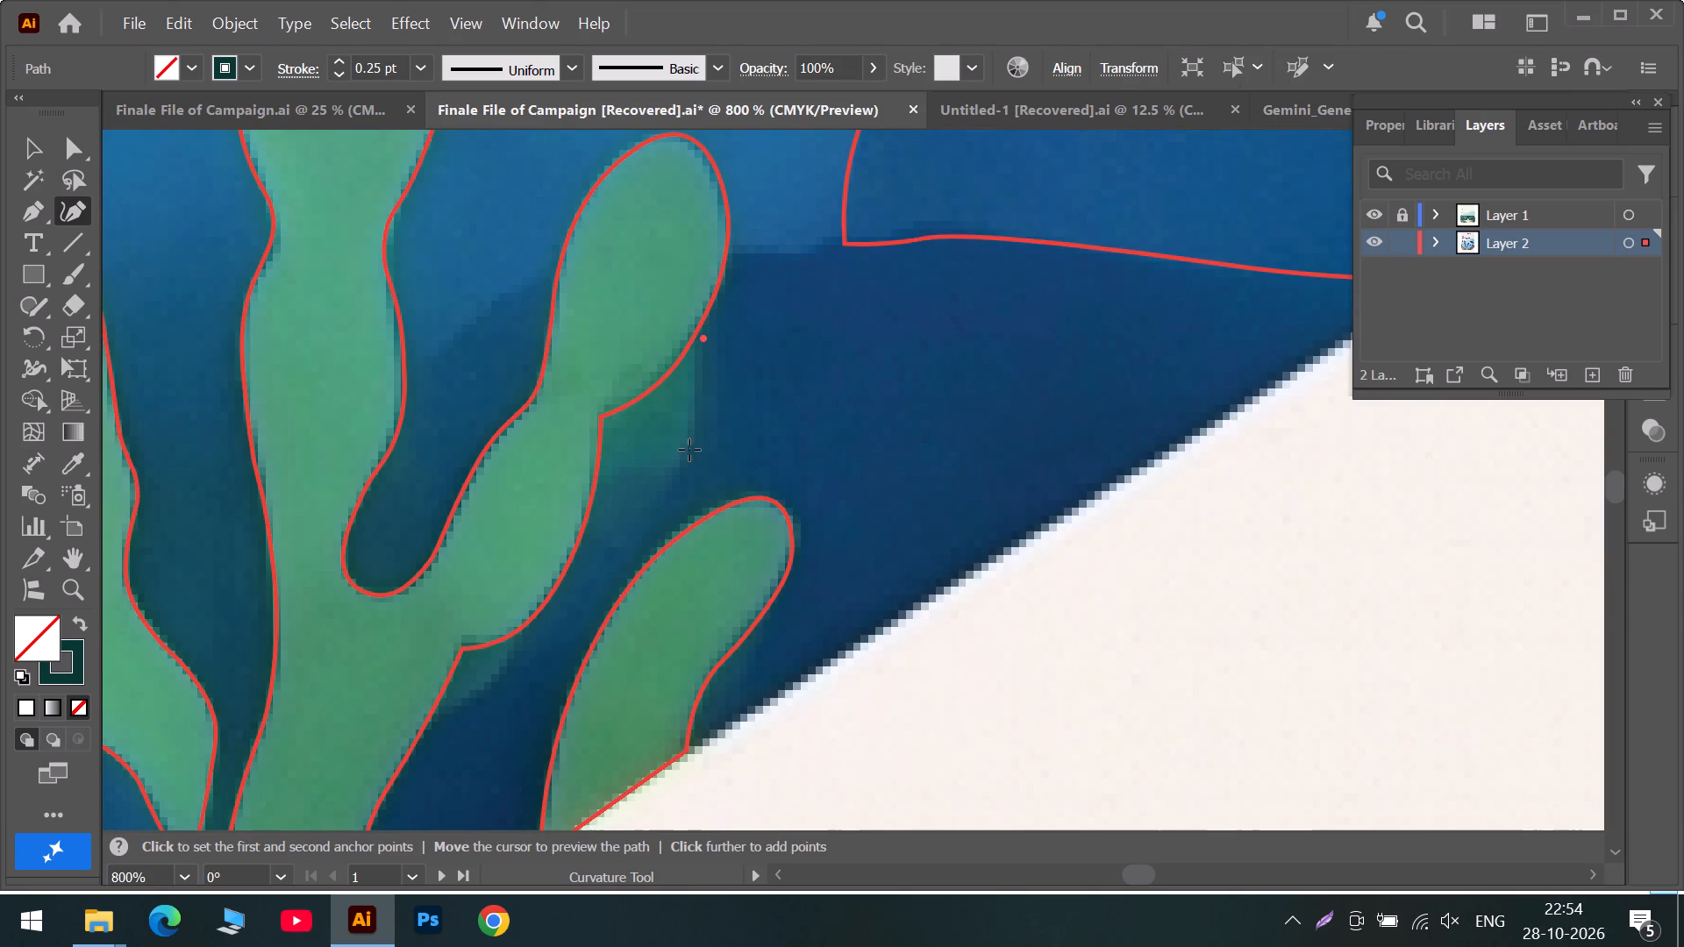
left_click(619, 421)
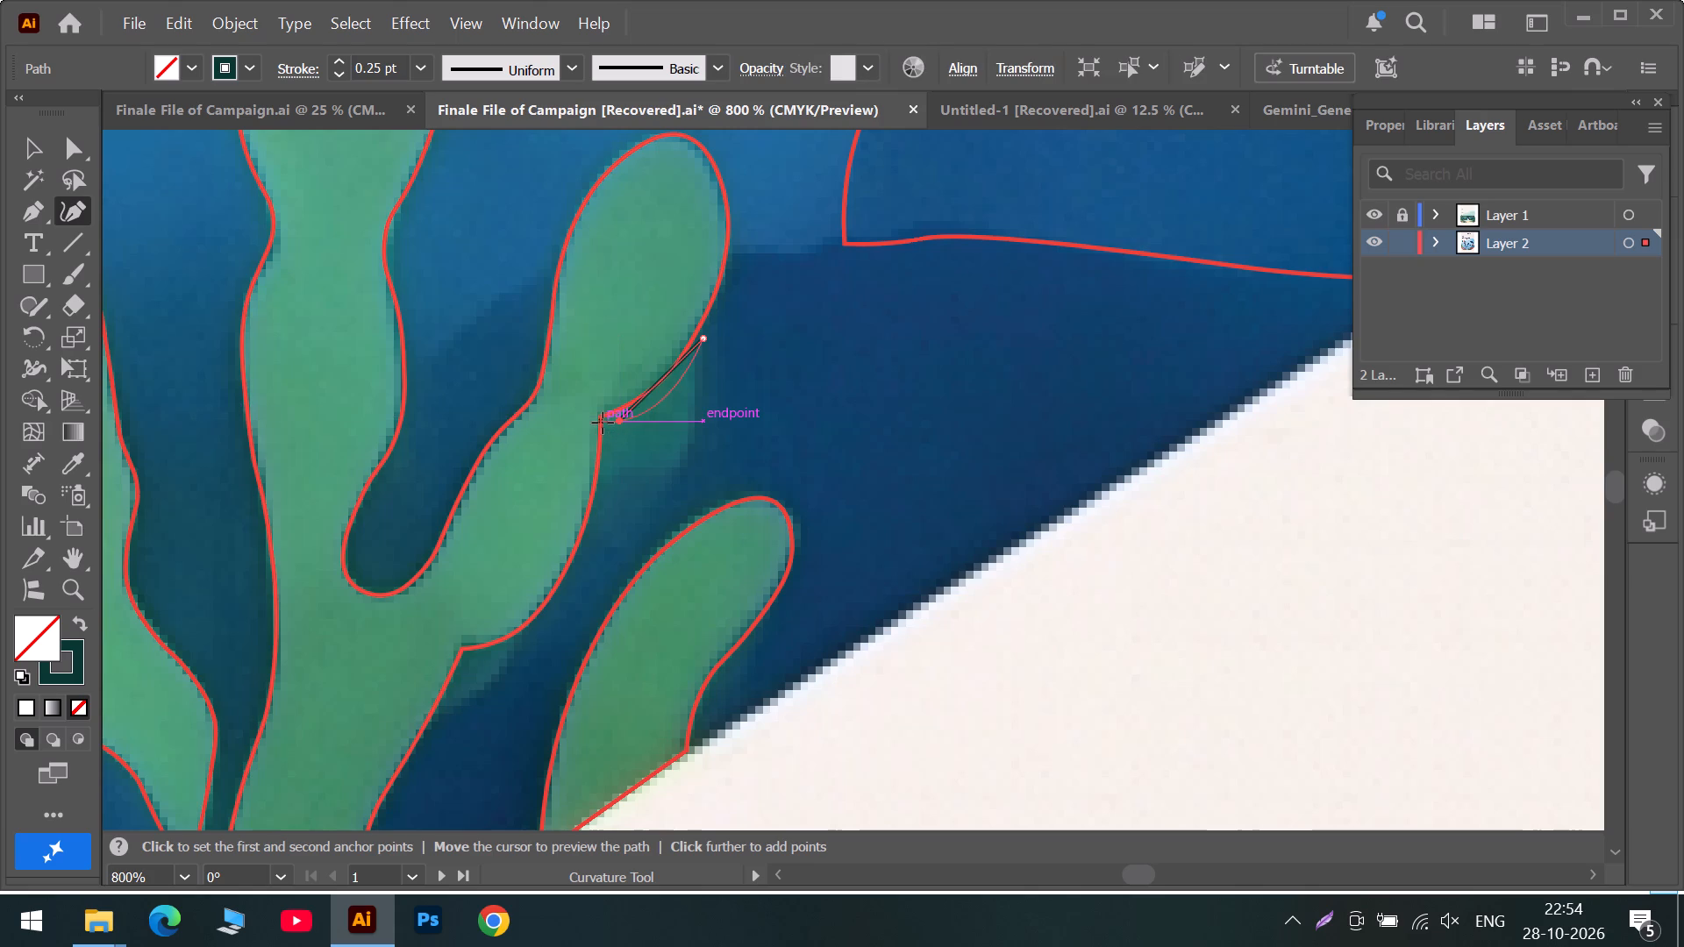
double_click(604, 420)
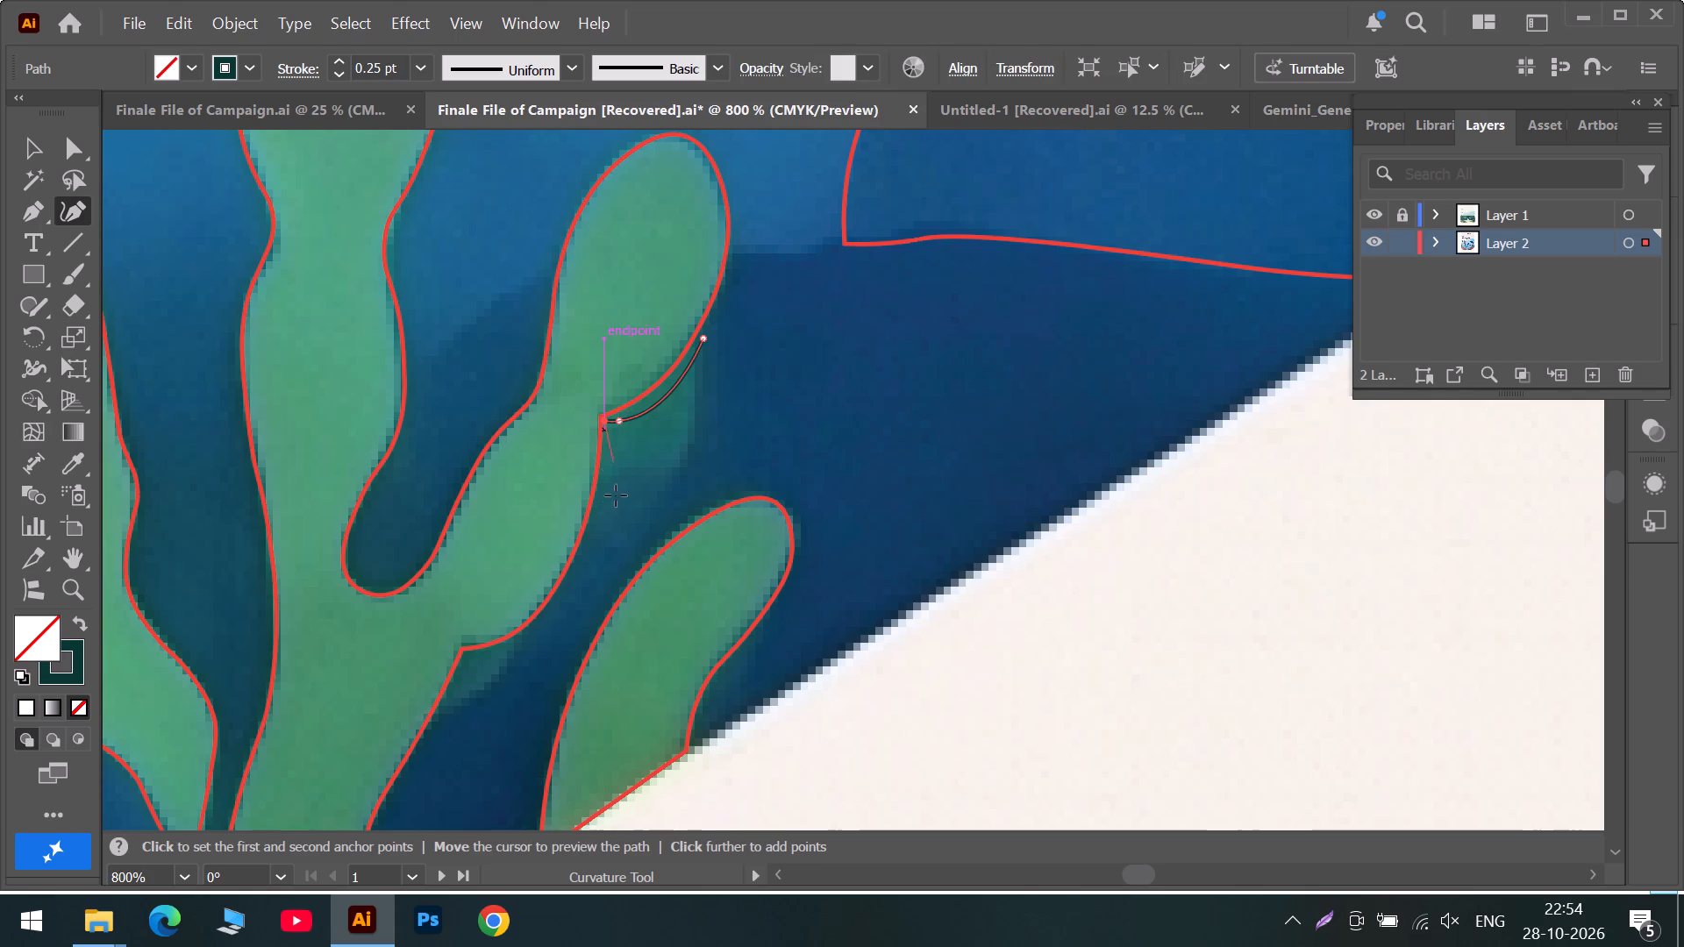
left_click(603, 523)
left_click(484, 681)
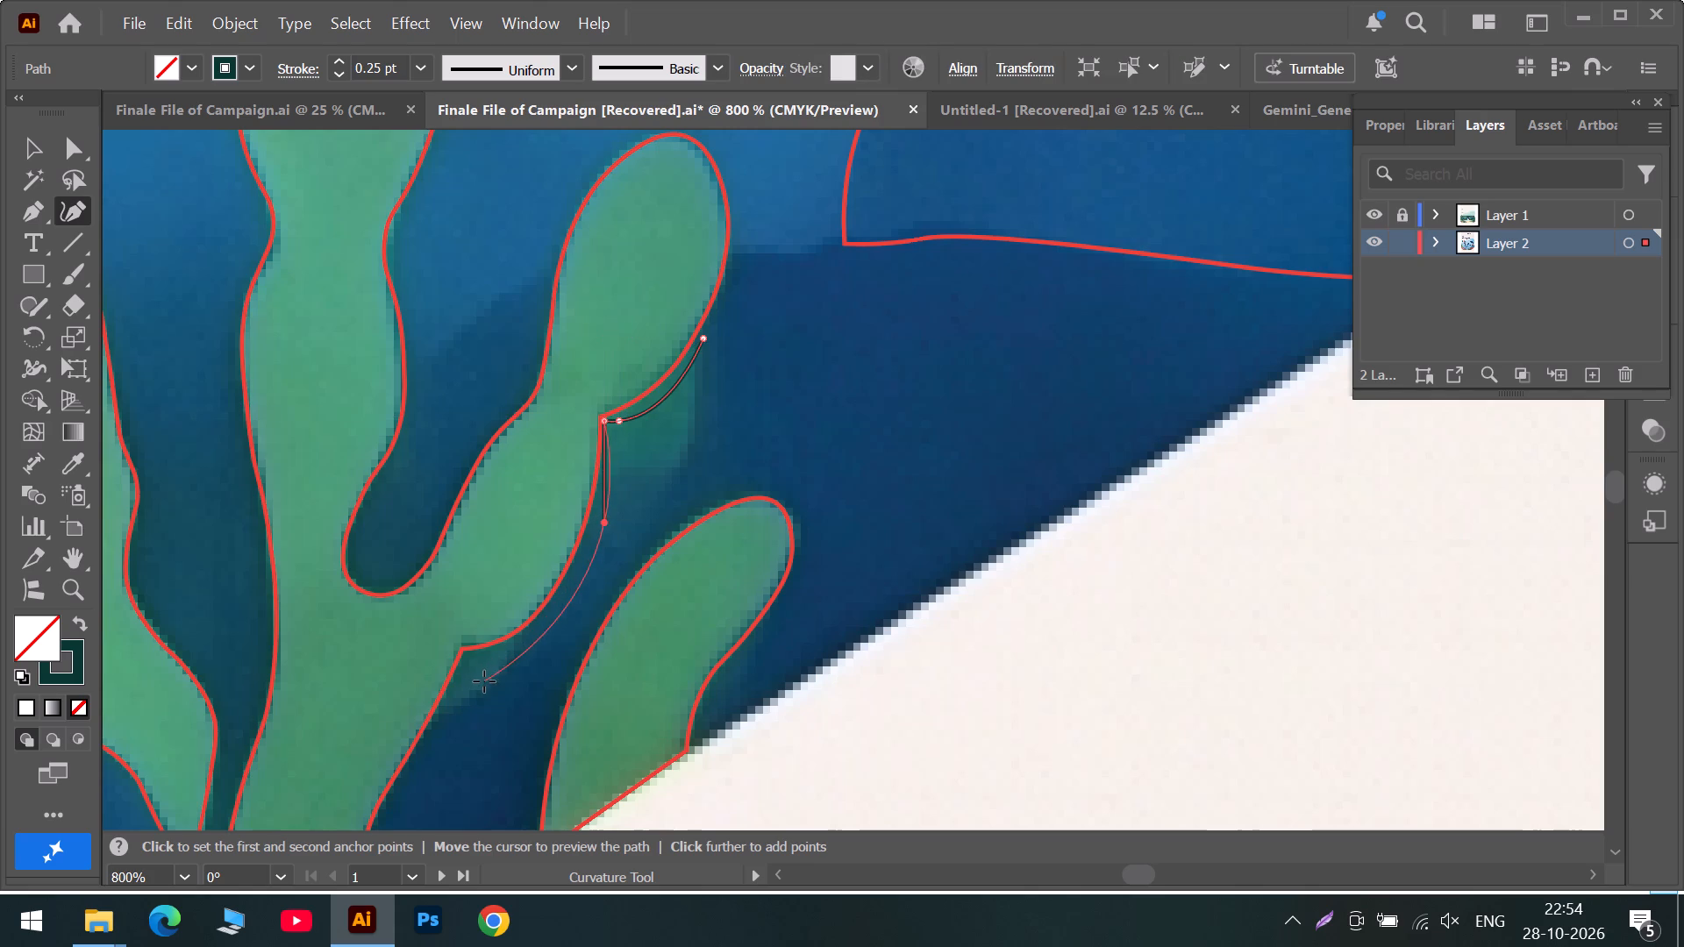
scroll(436, 721, "down", 7)
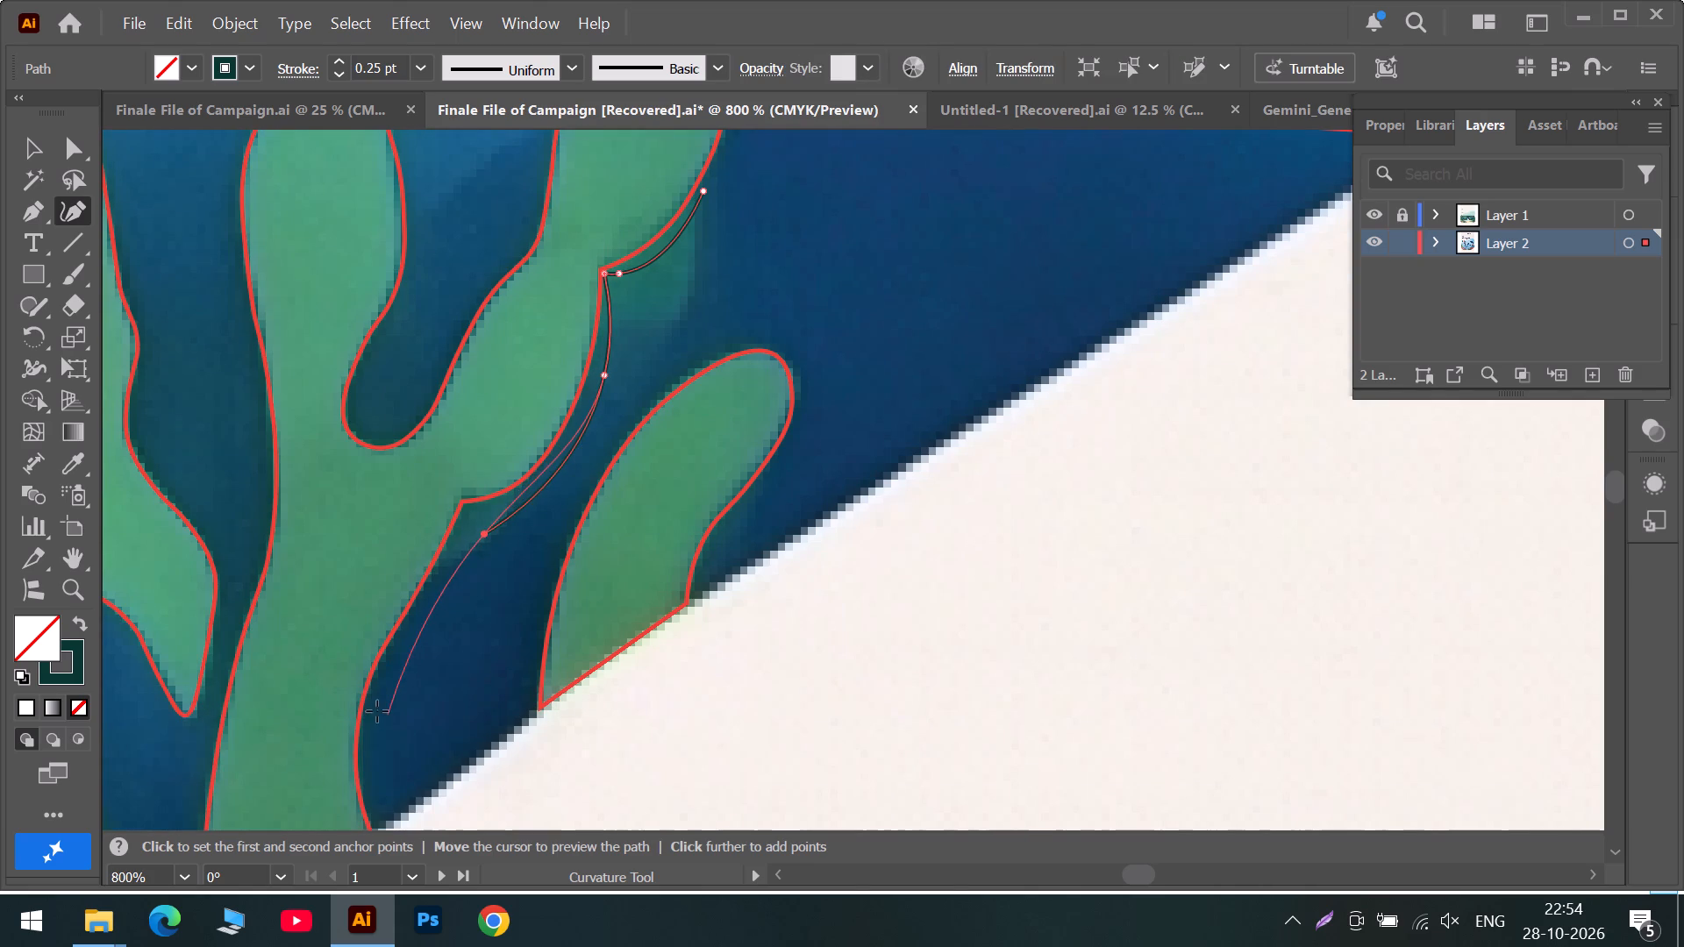
left_click(375, 710)
double_click(381, 825)
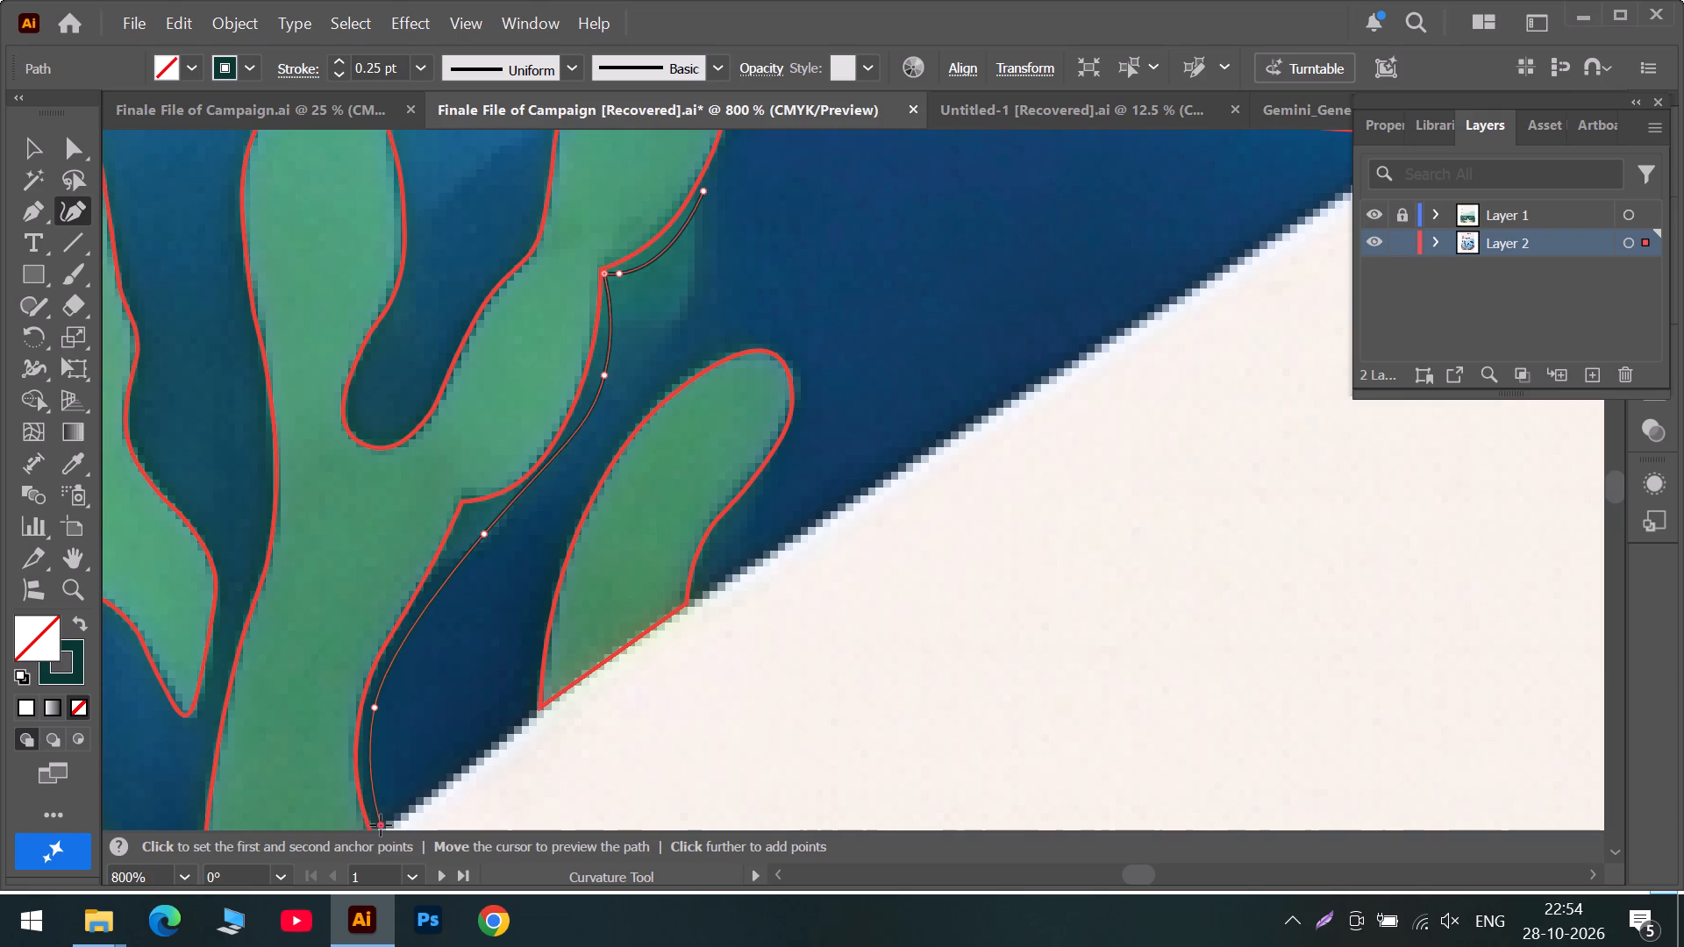
Continue the path along the sand edge and around the outside of the small rightmost coral finger, back to the sand.
double_click(530, 717)
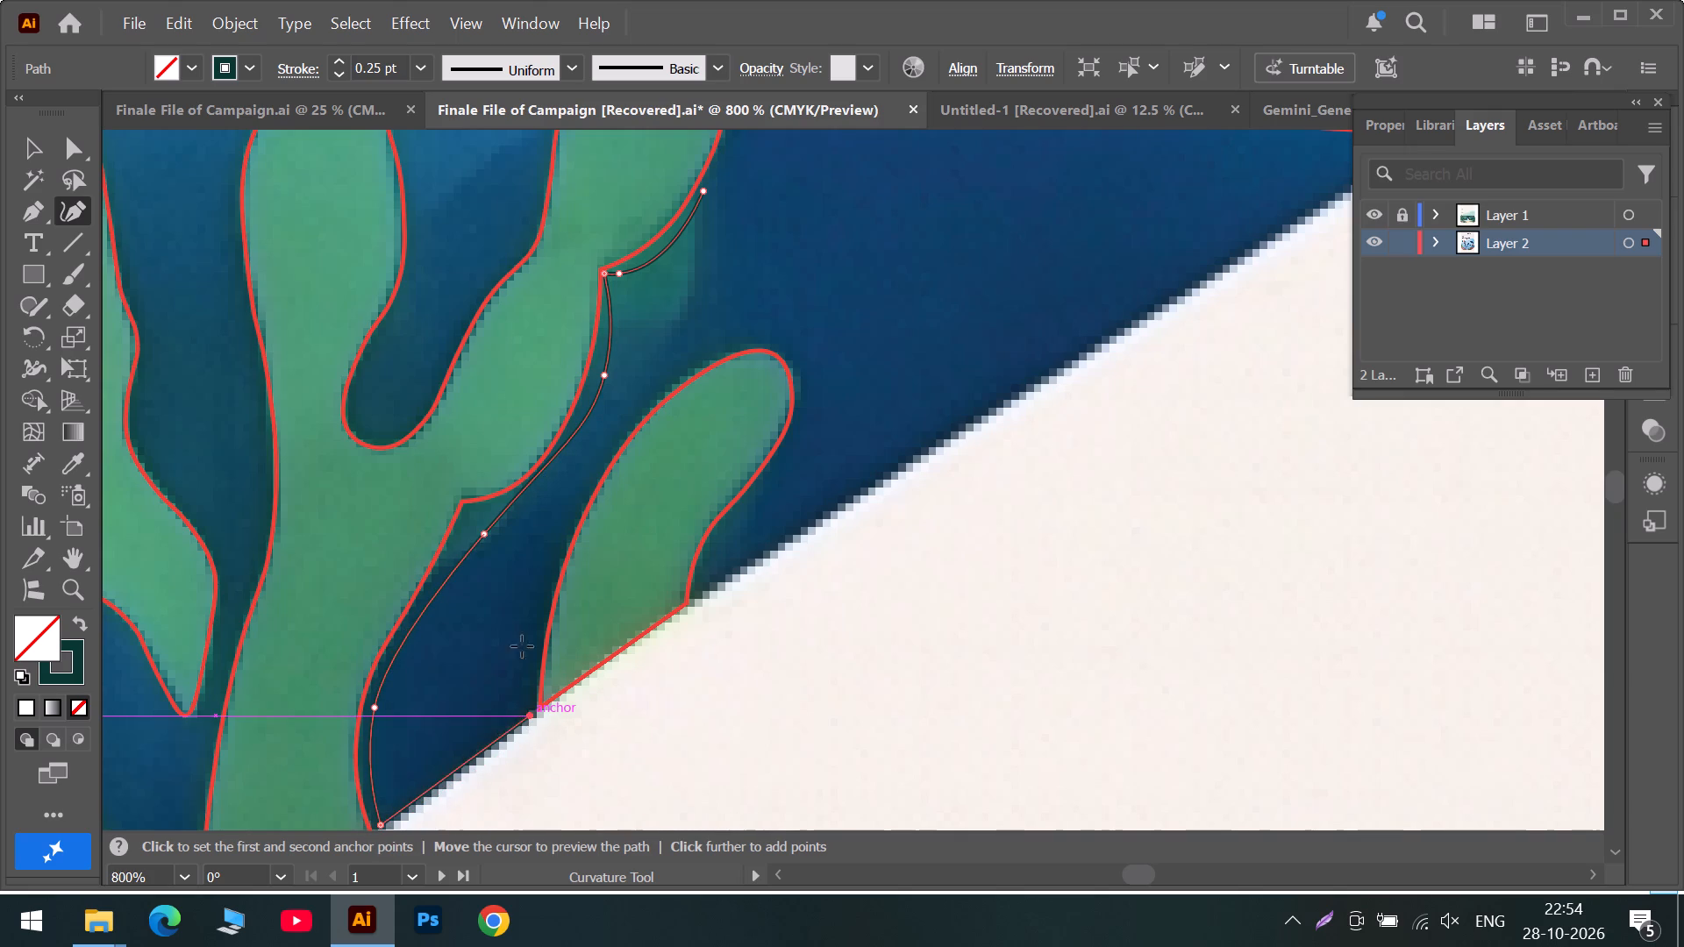
left_click(532, 598)
left_click(688, 347)
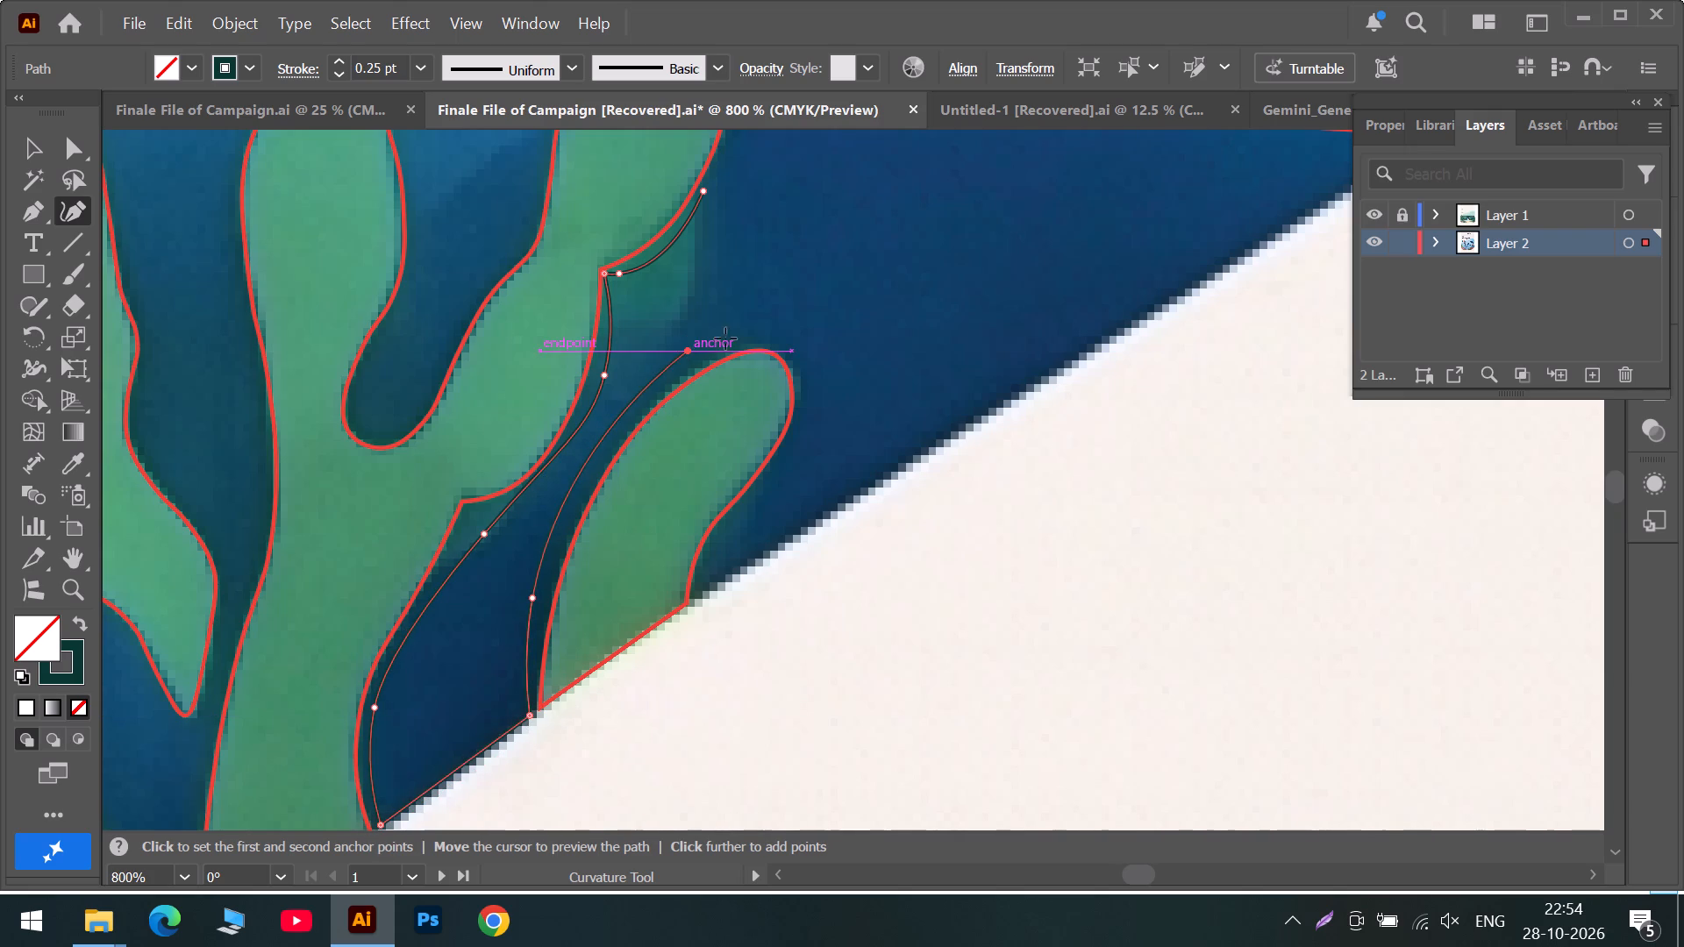
left_click(801, 344)
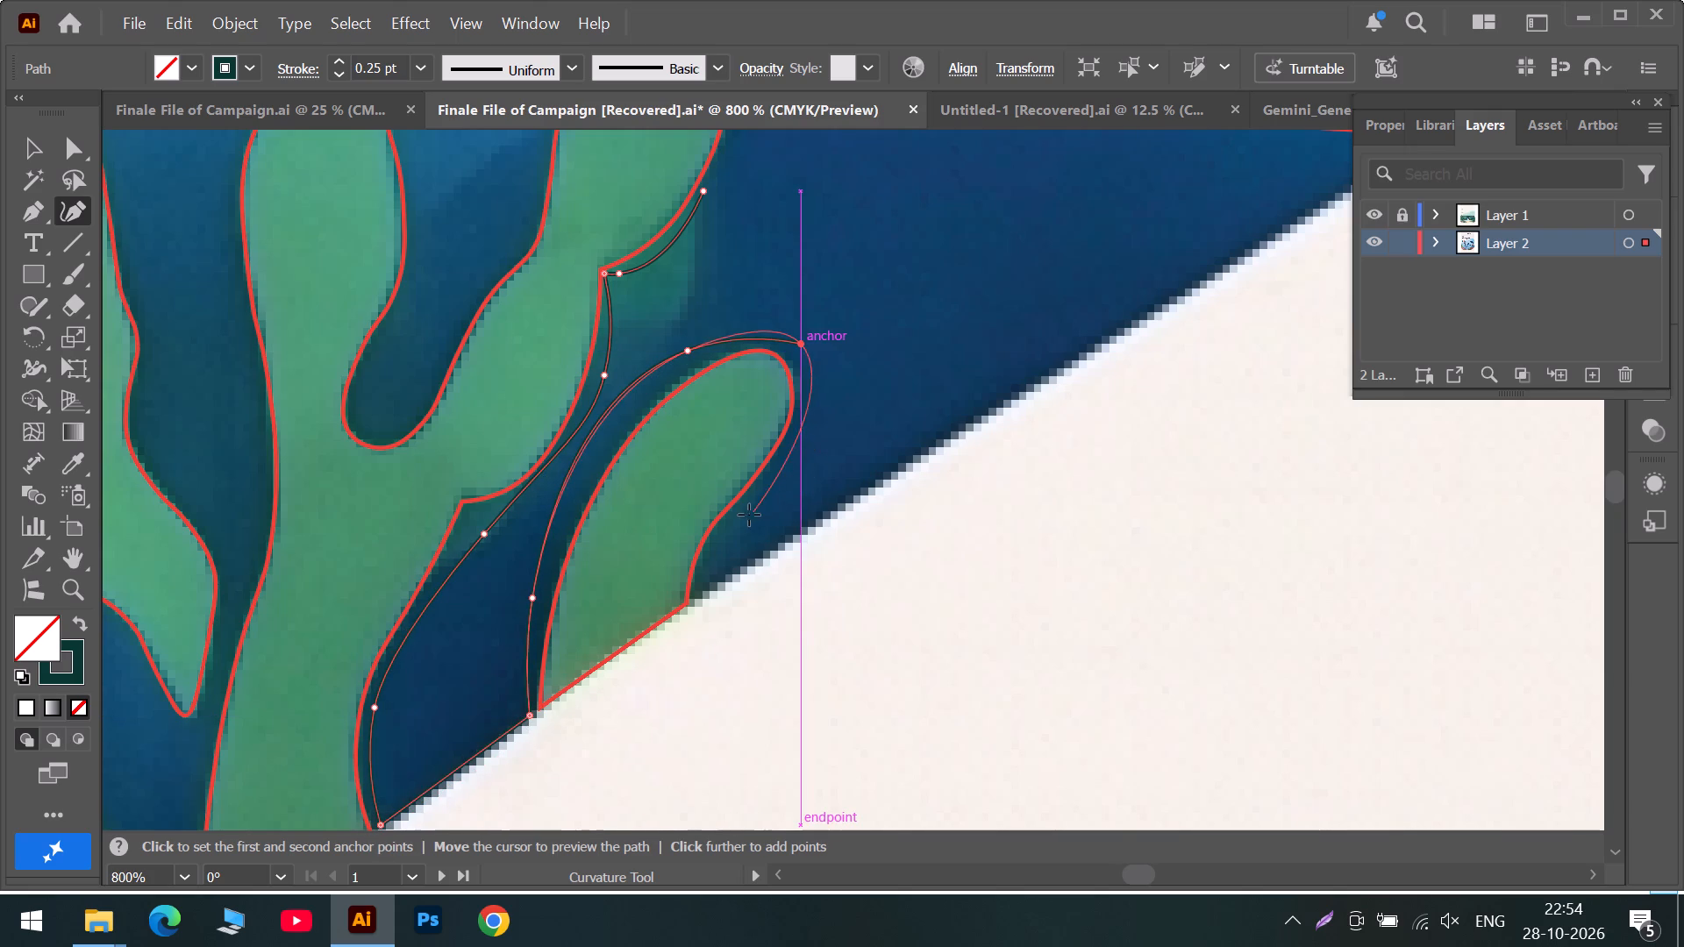
left_click(749, 515)
left_click(708, 555)
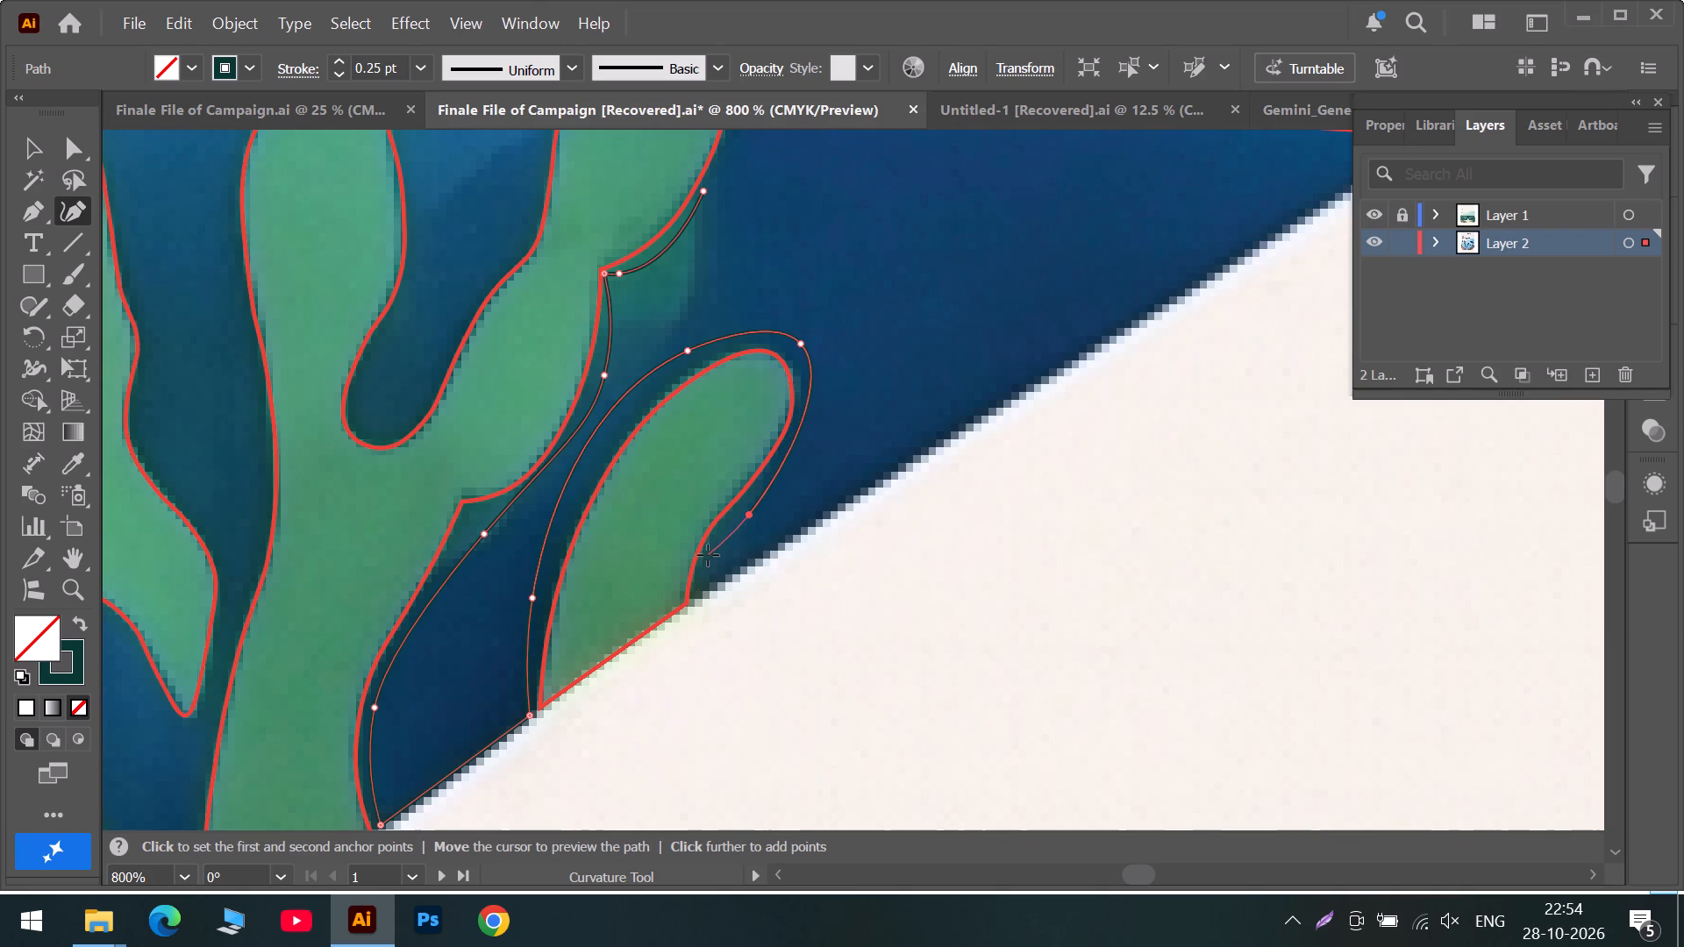
double_click(700, 596)
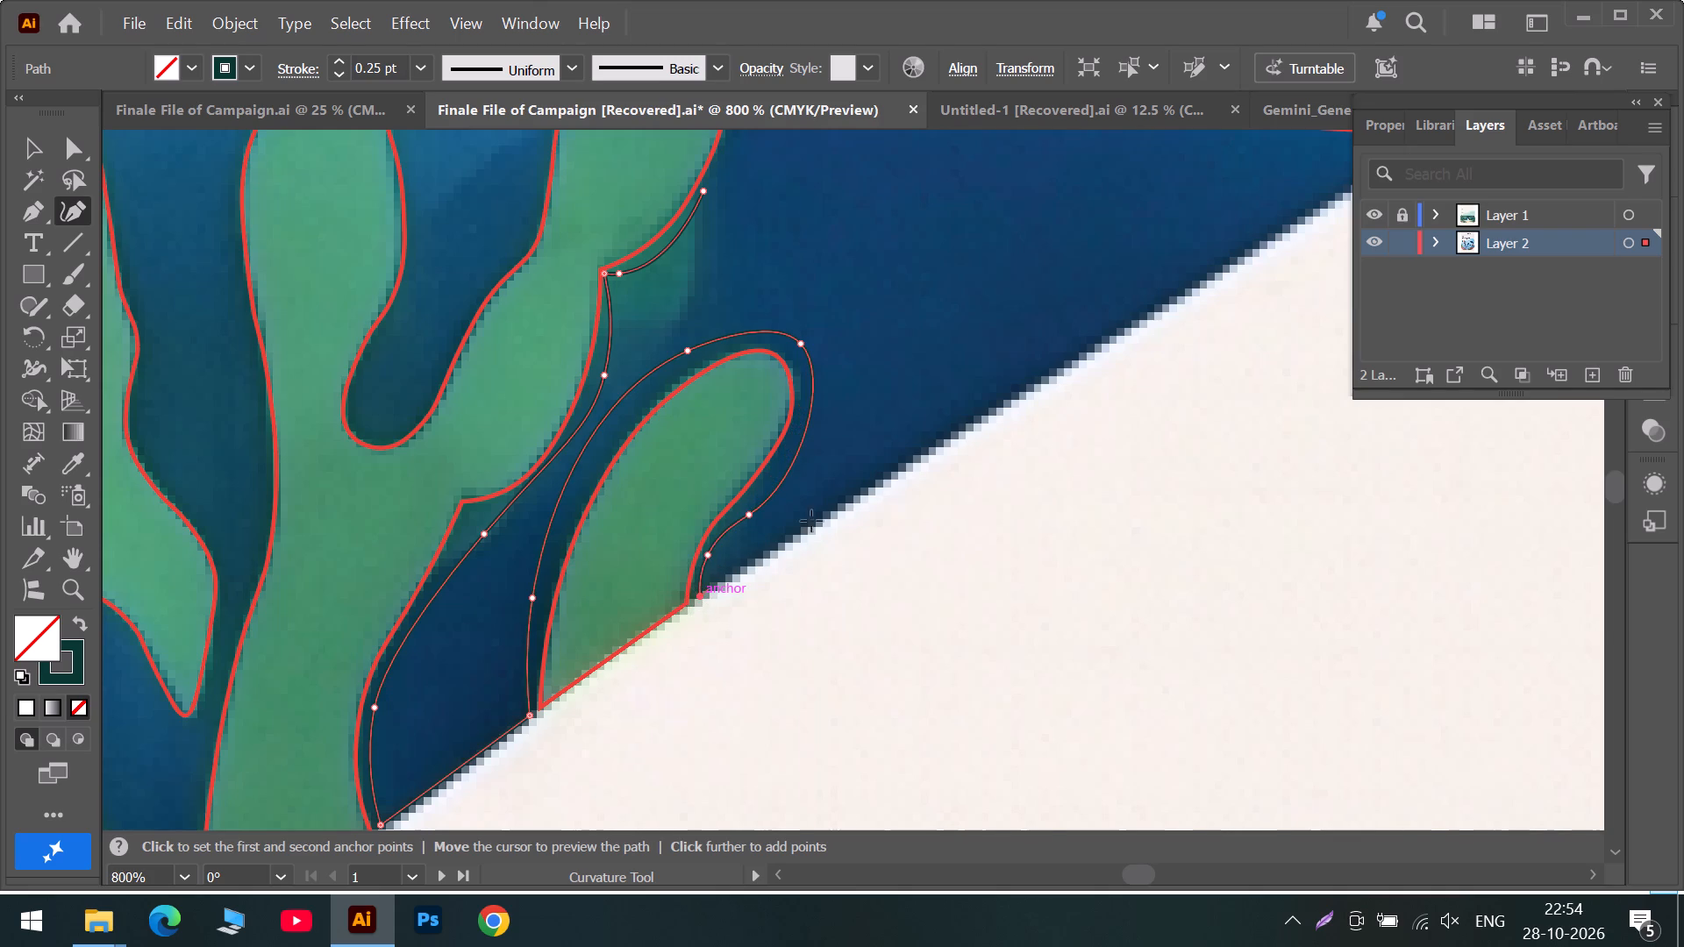
Extend the path up the sand edge to the domed red outline's lower corner and back along that outline's bottom edge.
scroll(1066, 381, "up", 6)
scroll(1298, 372, "up", 5)
scroll(1364, 466, "up", 6)
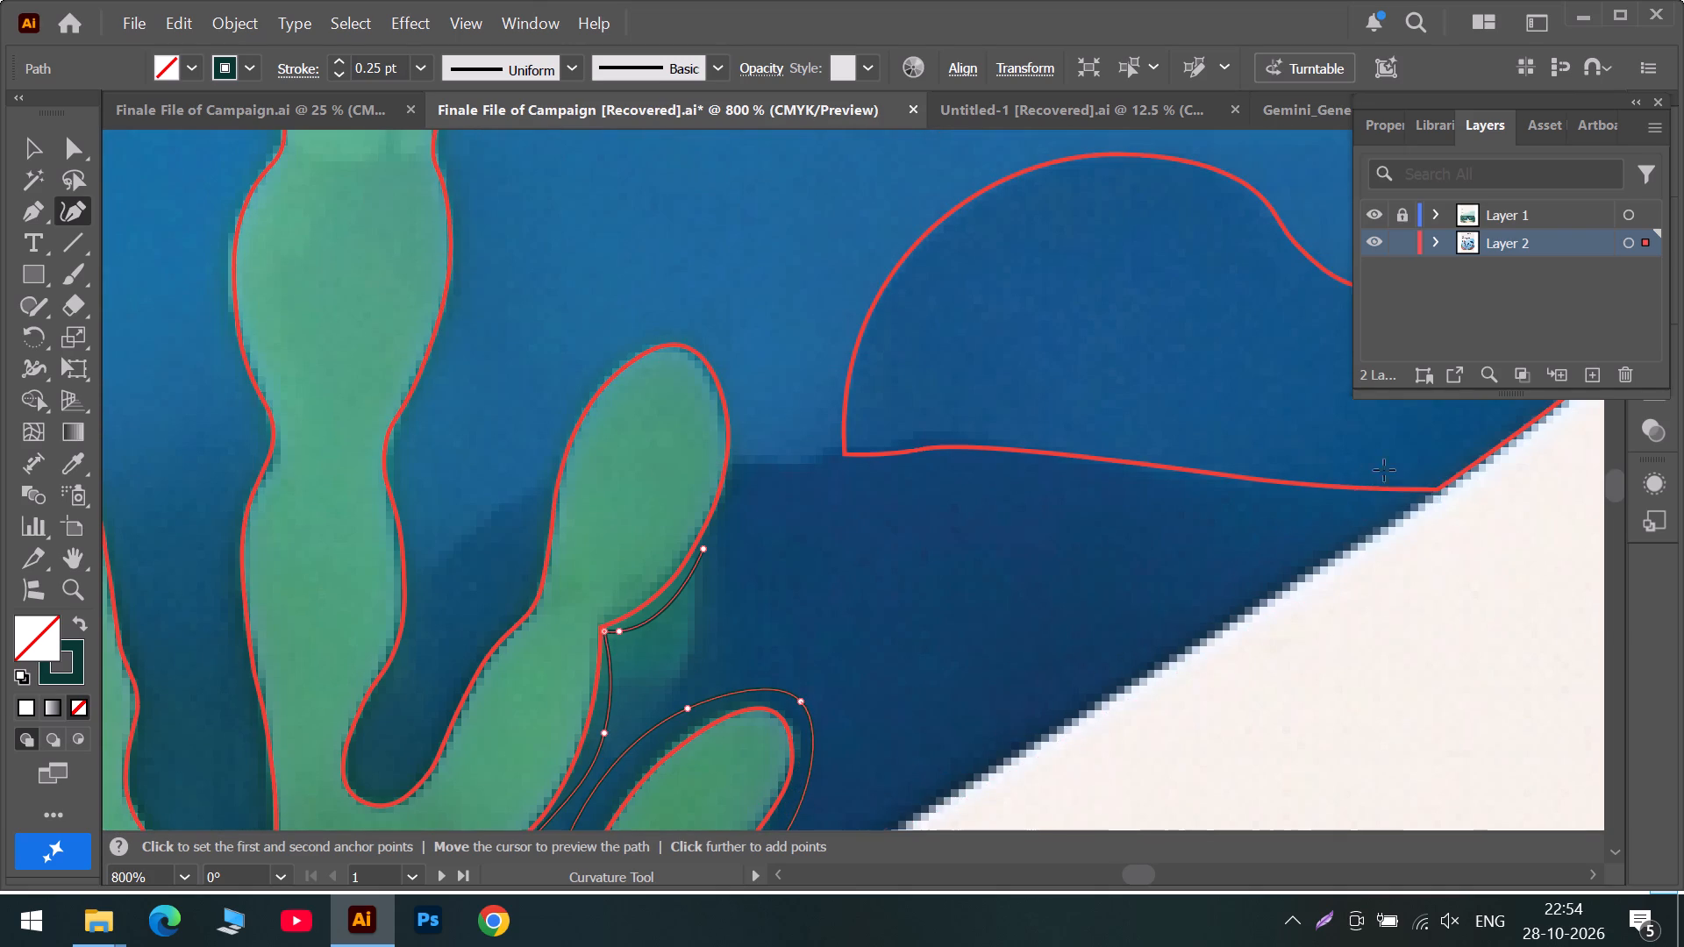
double_click(1432, 497)
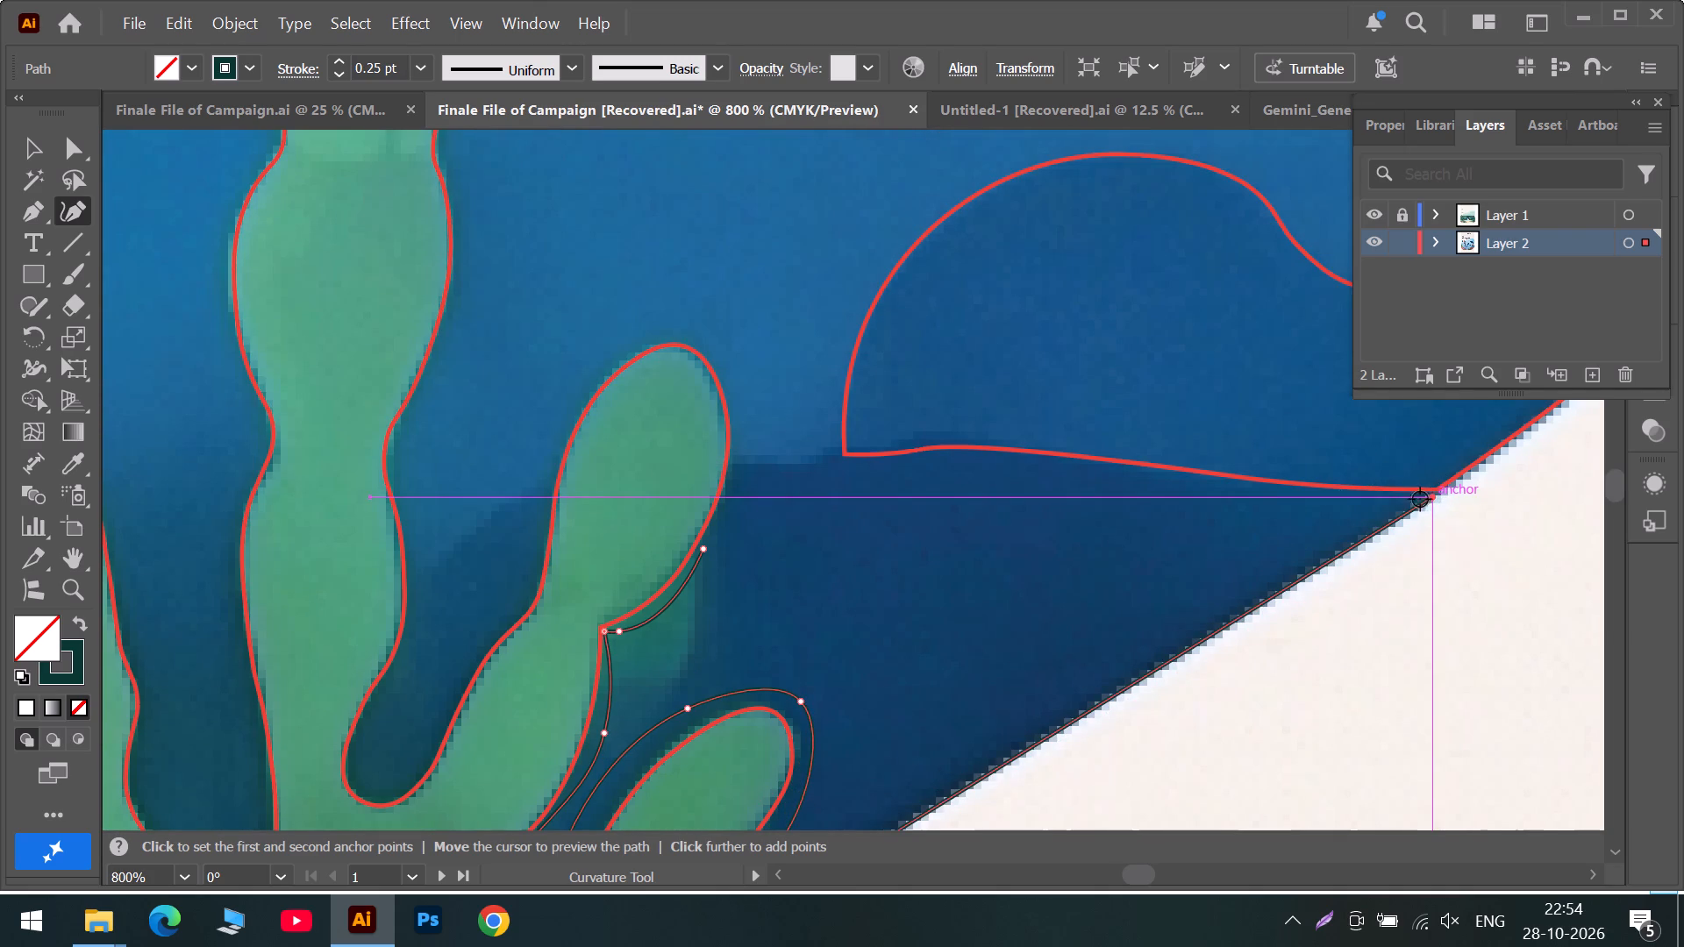
left_click(1251, 495)
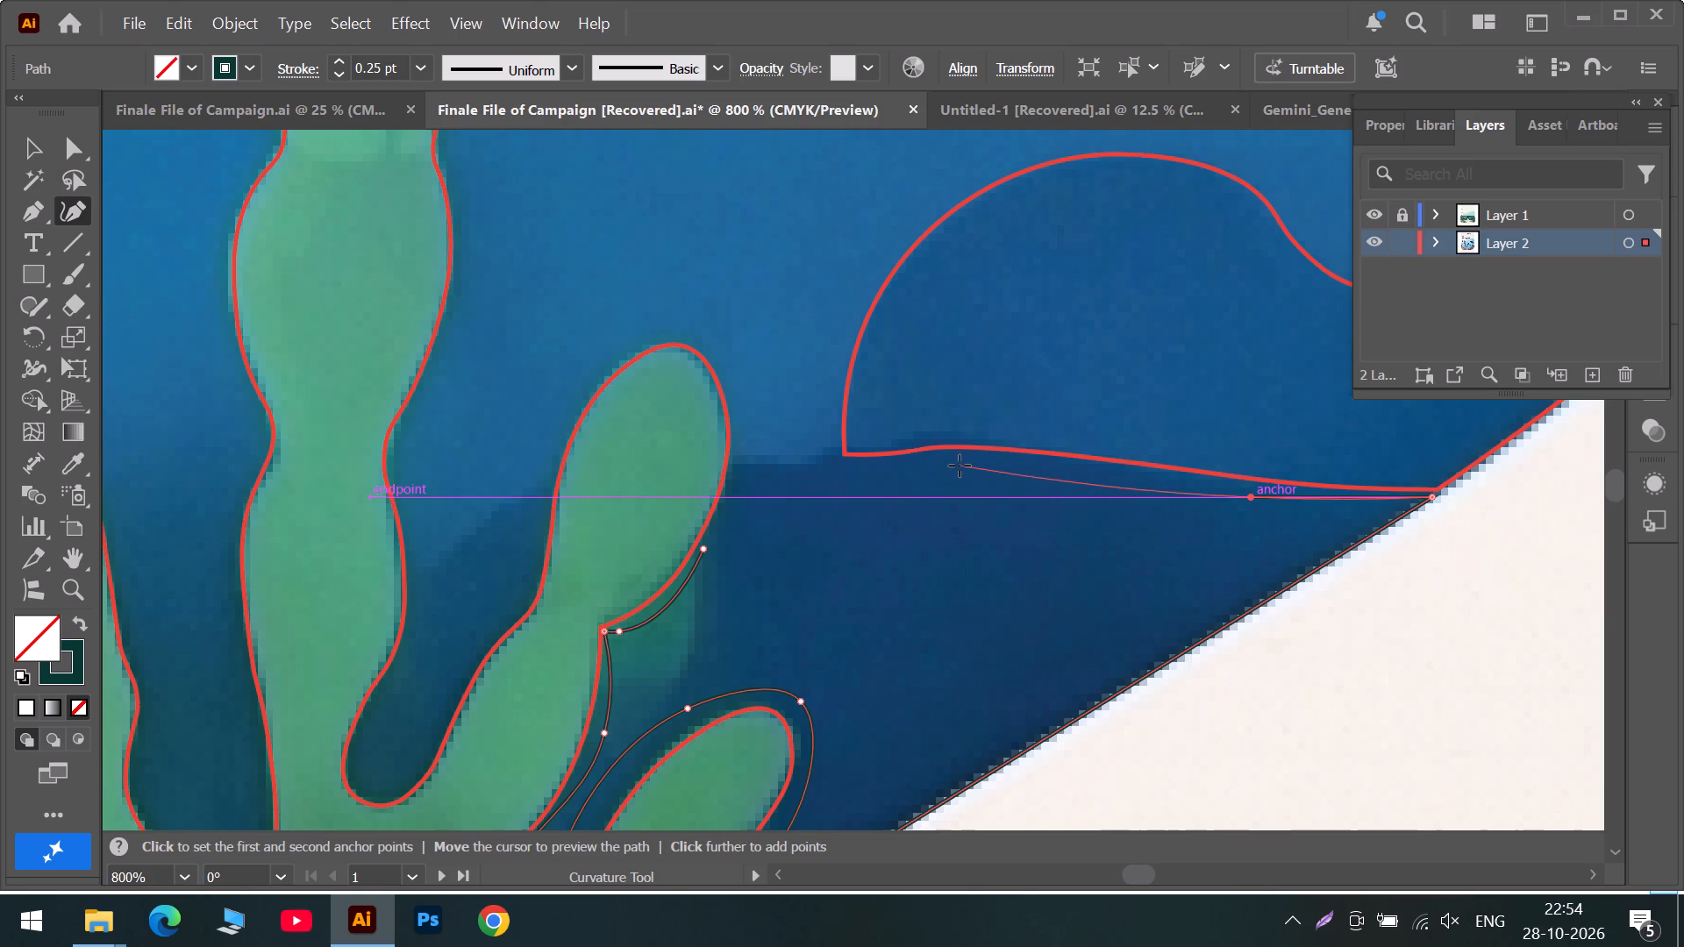
left_click(960, 466)
left_click(818, 475)
left_click_drag(820, 472, 821, 471)
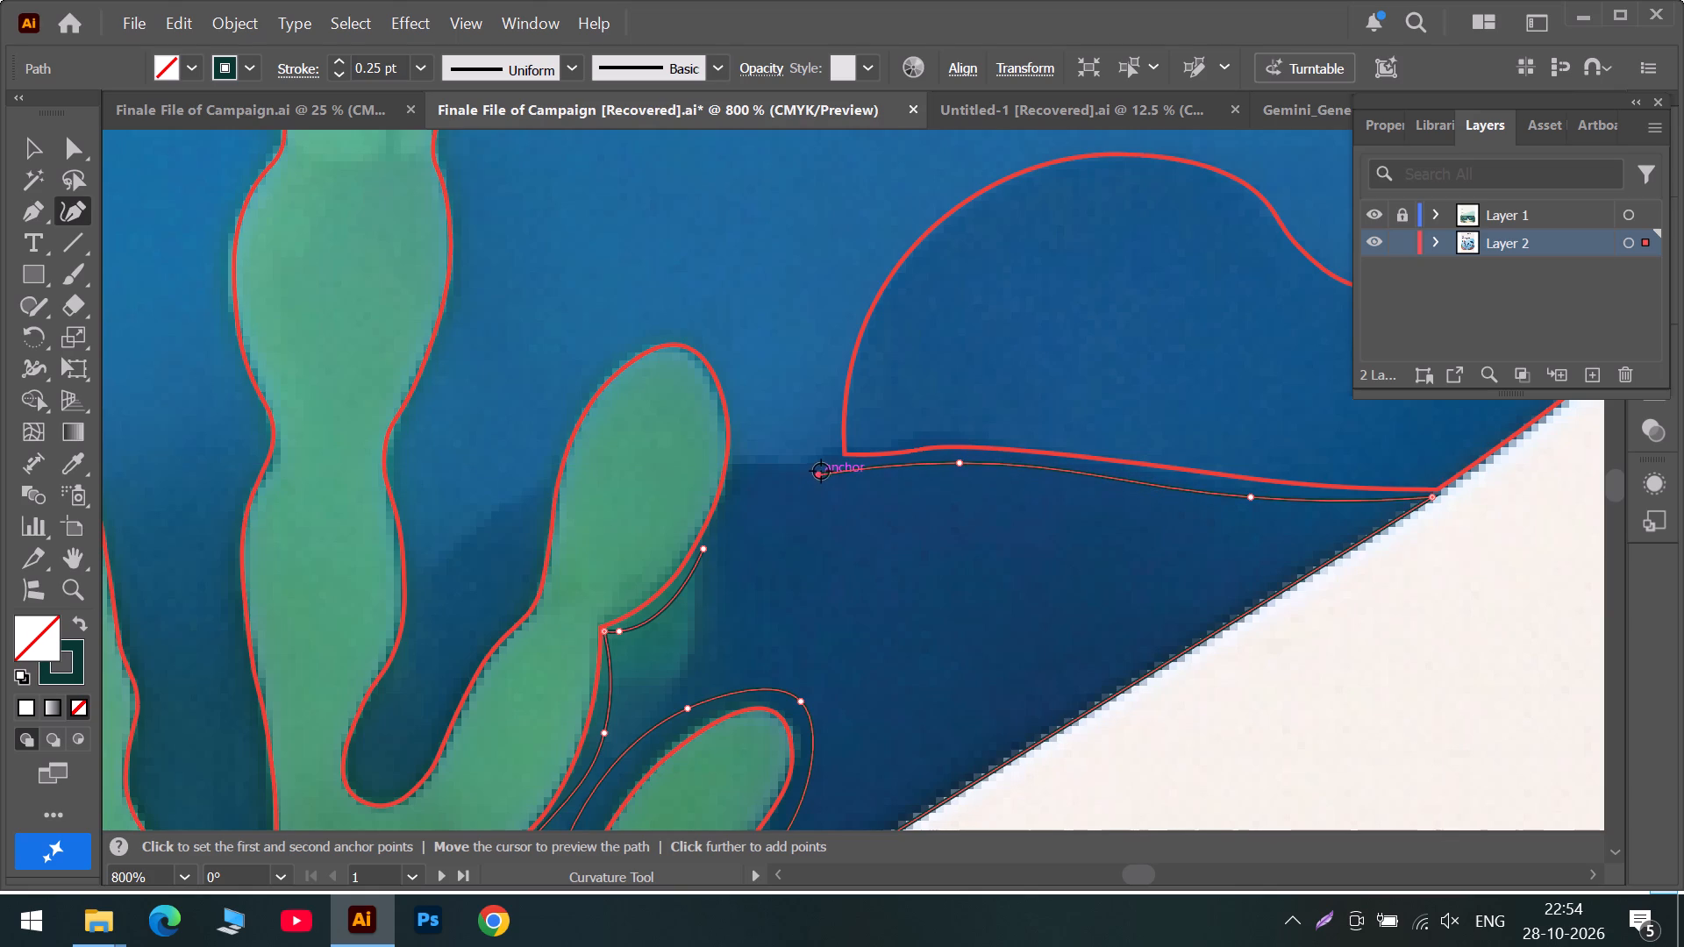
left_click_drag(821, 471, 846, 461)
left_click(846, 461)
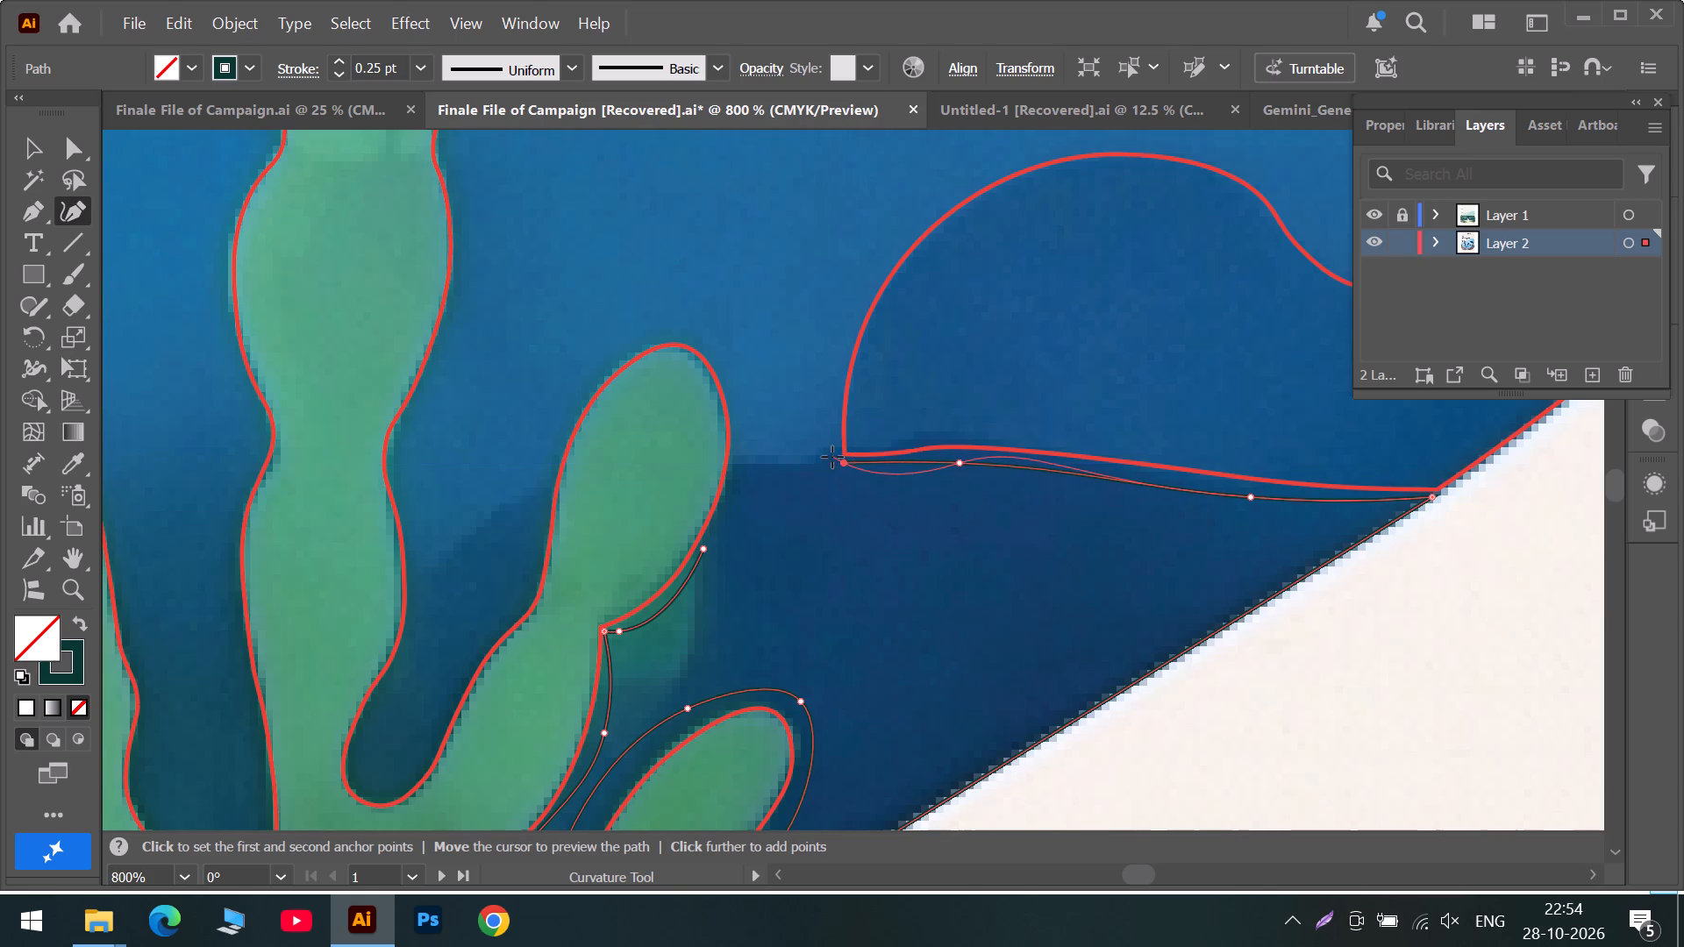
Carry the path across to the coral's right branch, close it at the starting anchor and shift that anchor up the branch edge.
left_click(832, 457)
left_click(810, 467)
left_click(768, 465)
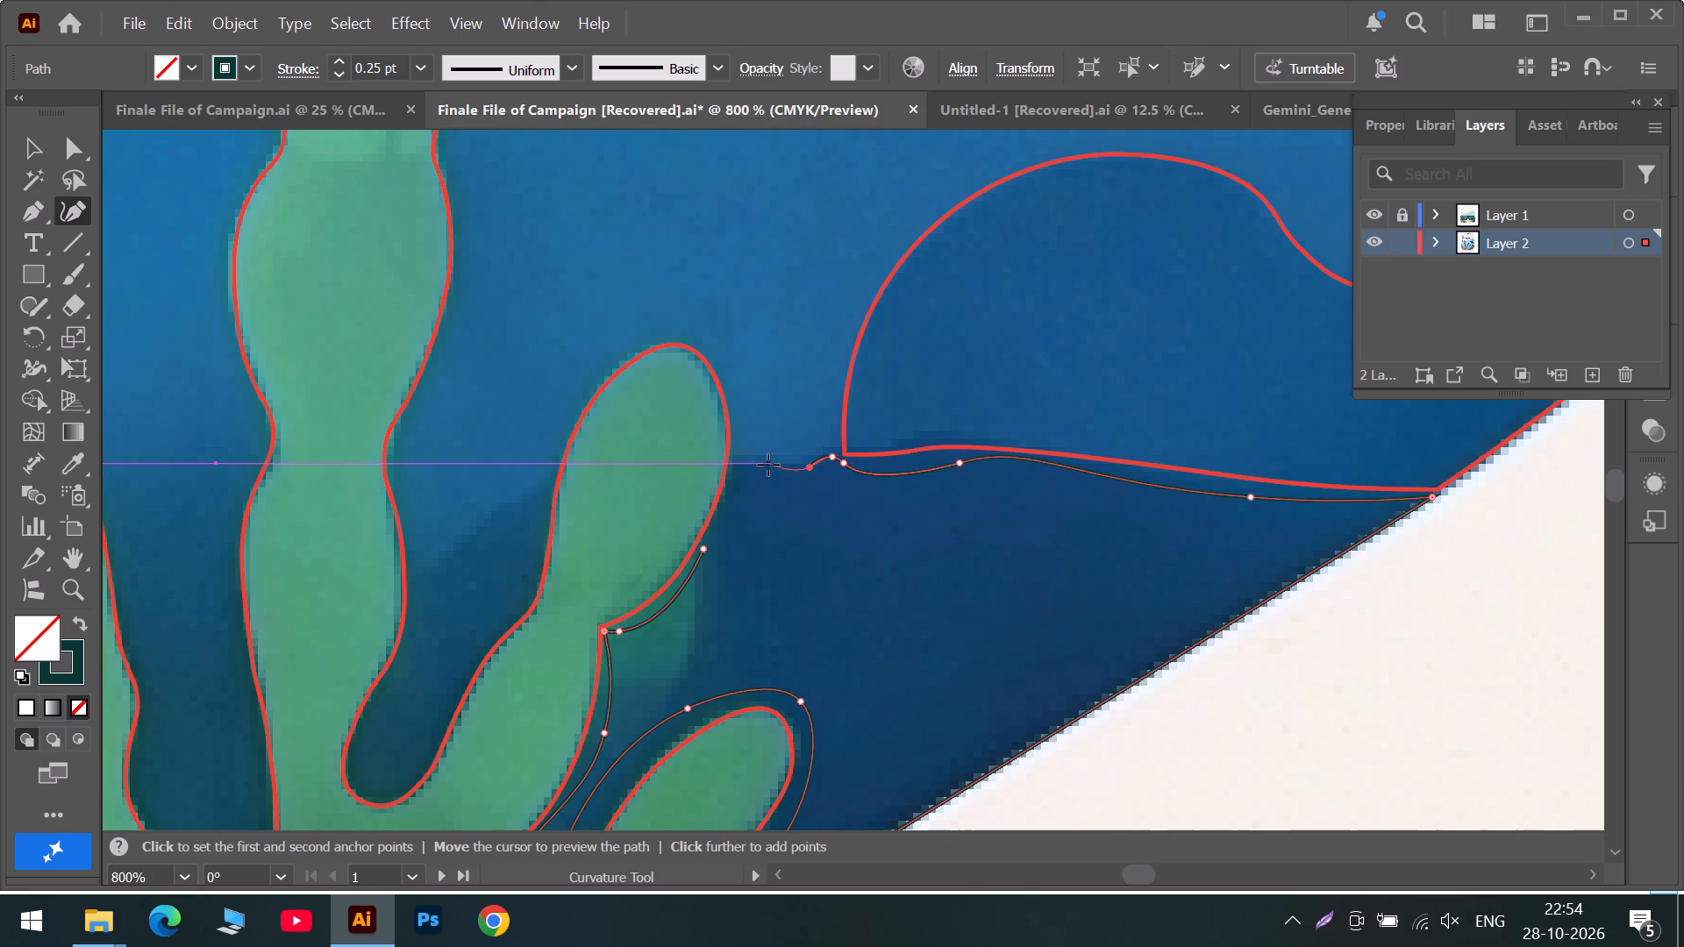
left_click(733, 463)
left_click(703, 548)
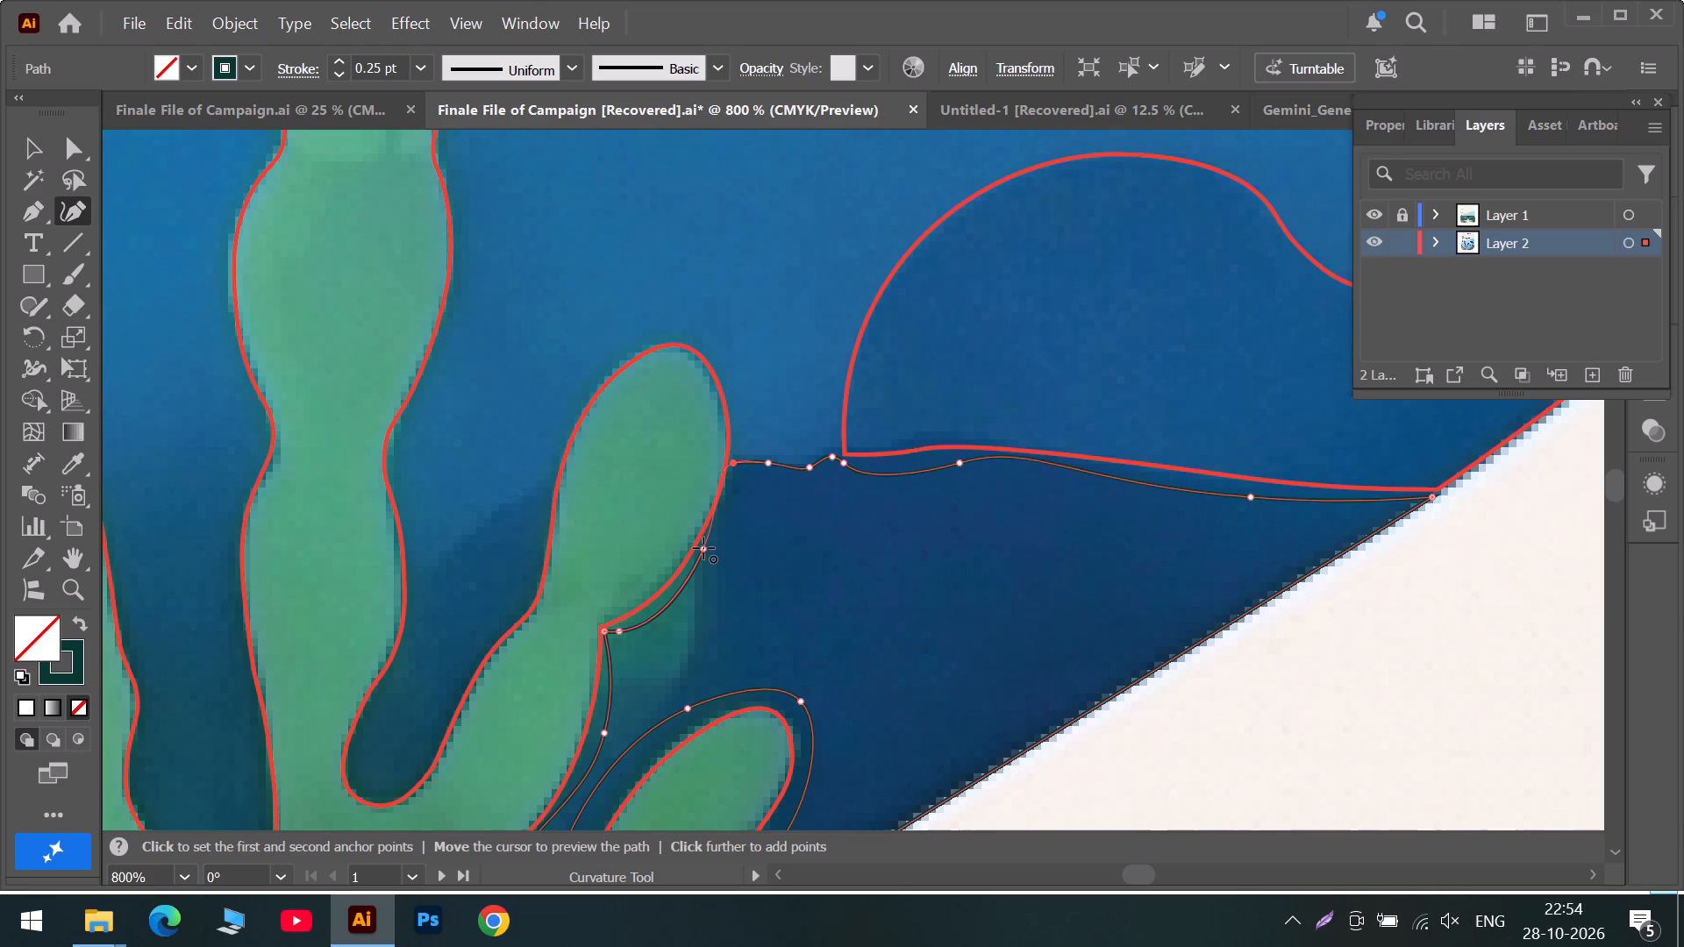
left_click_drag(703, 548, 720, 523)
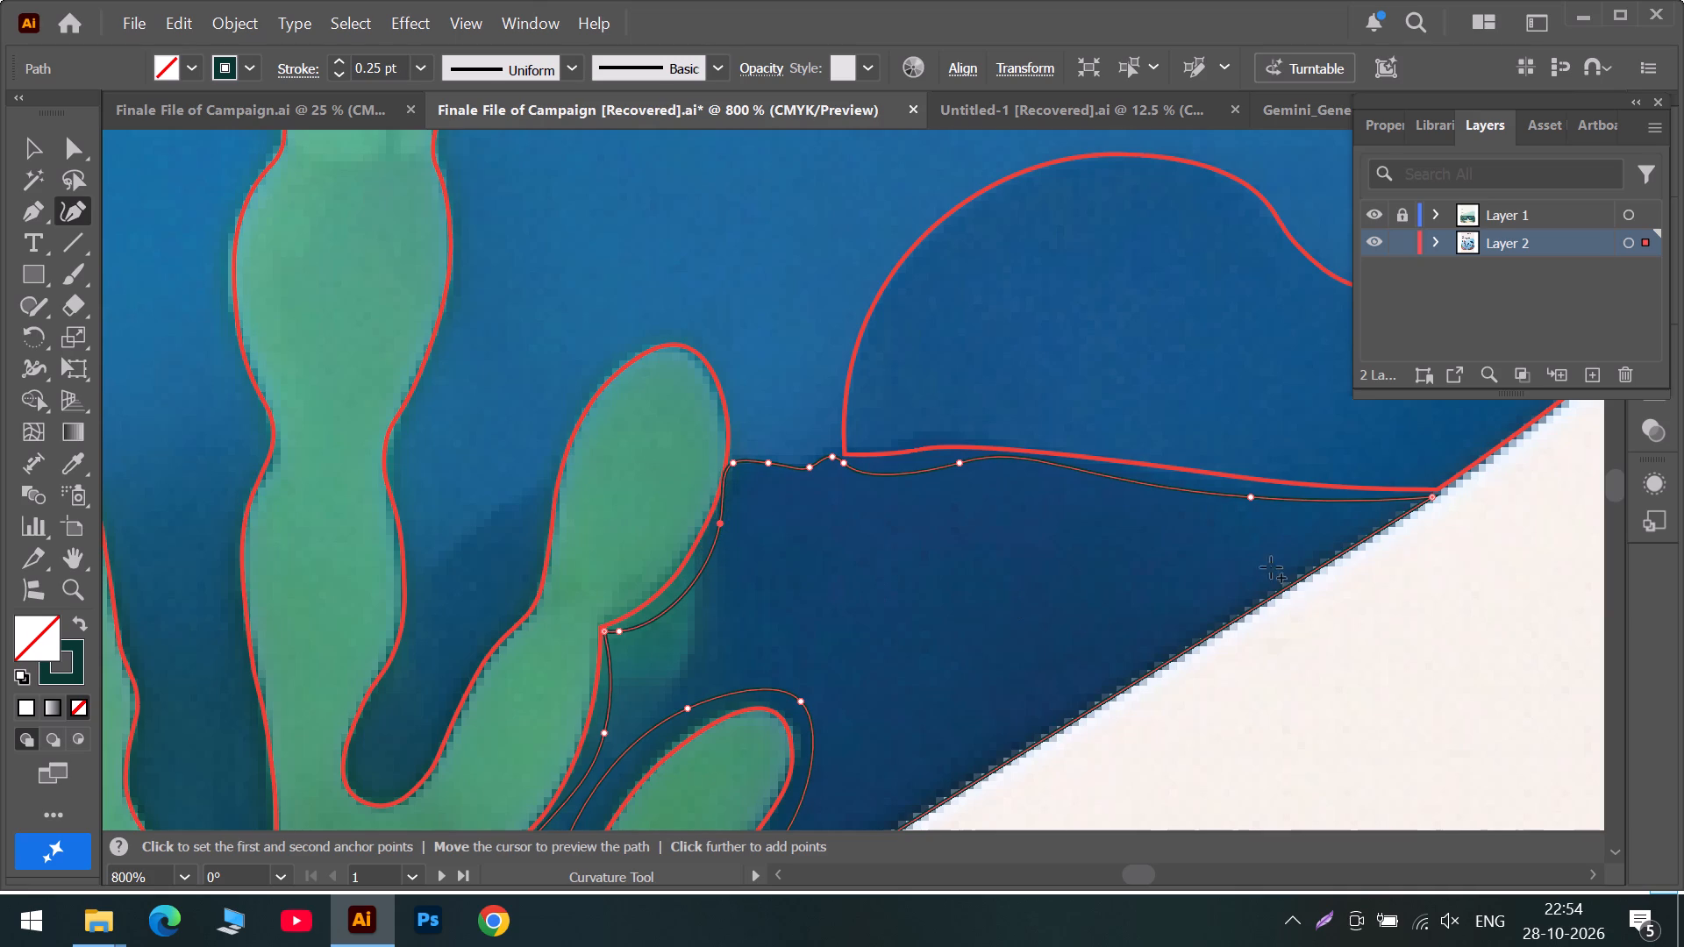
Examine the dark-blue shadow areas between the tall seaweed stems and the green coral down to the sand edge.
scroll(1230, 545, "down", 3, "alt")
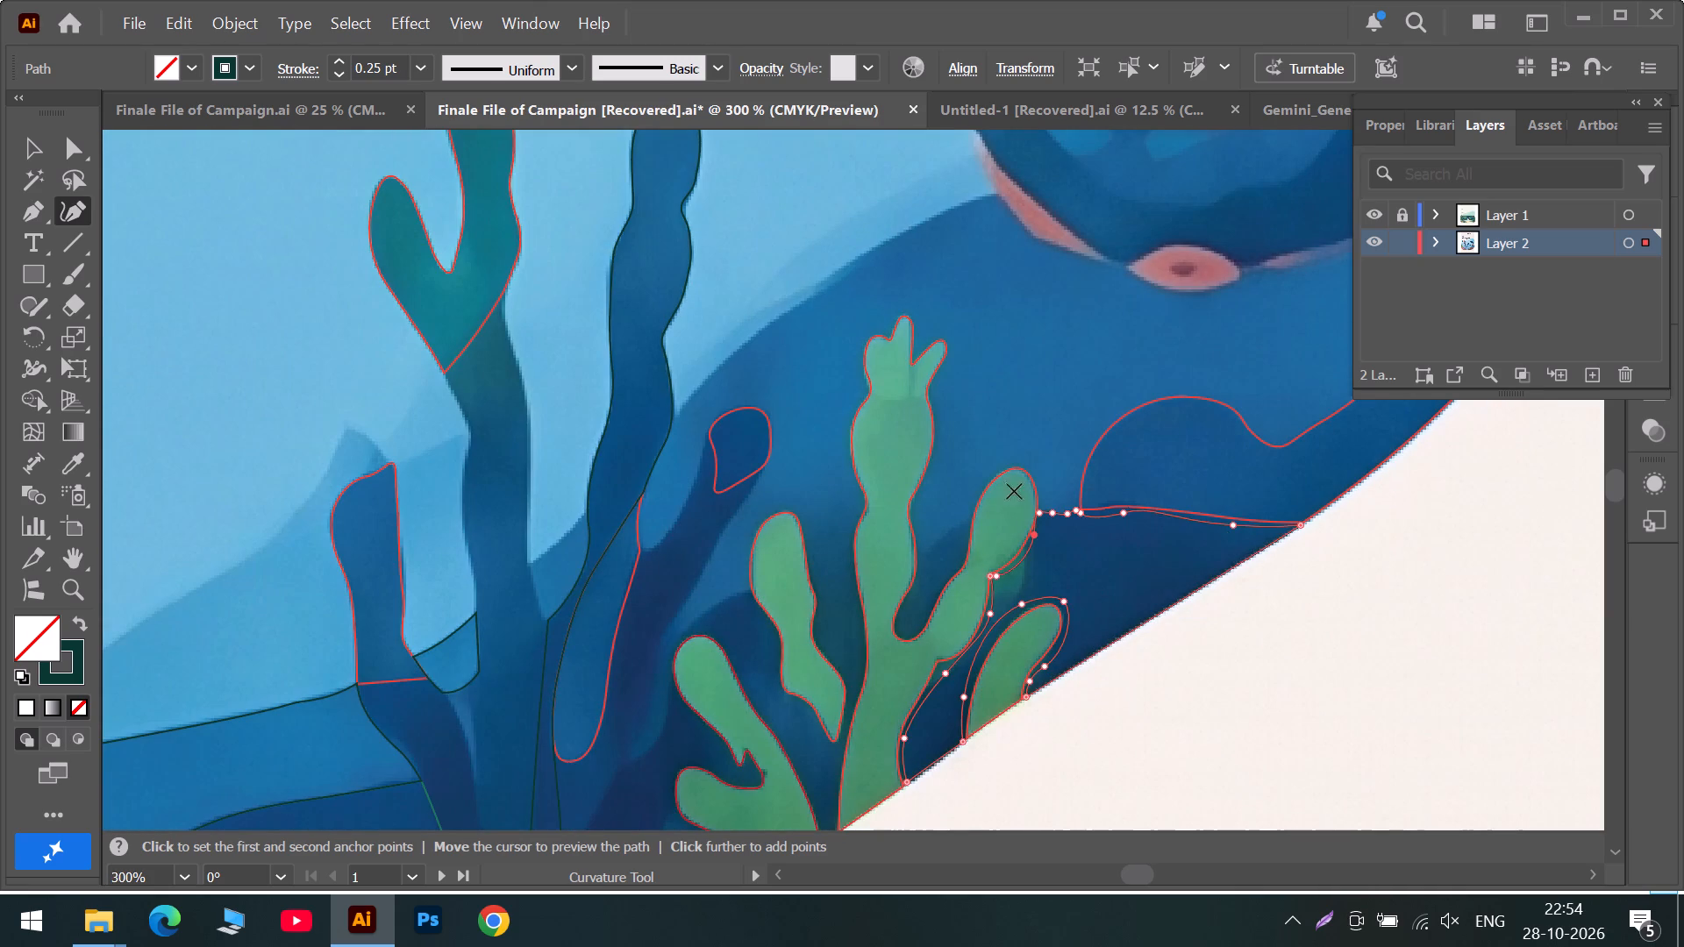
scroll(967, 456, "down", 3, "alt")
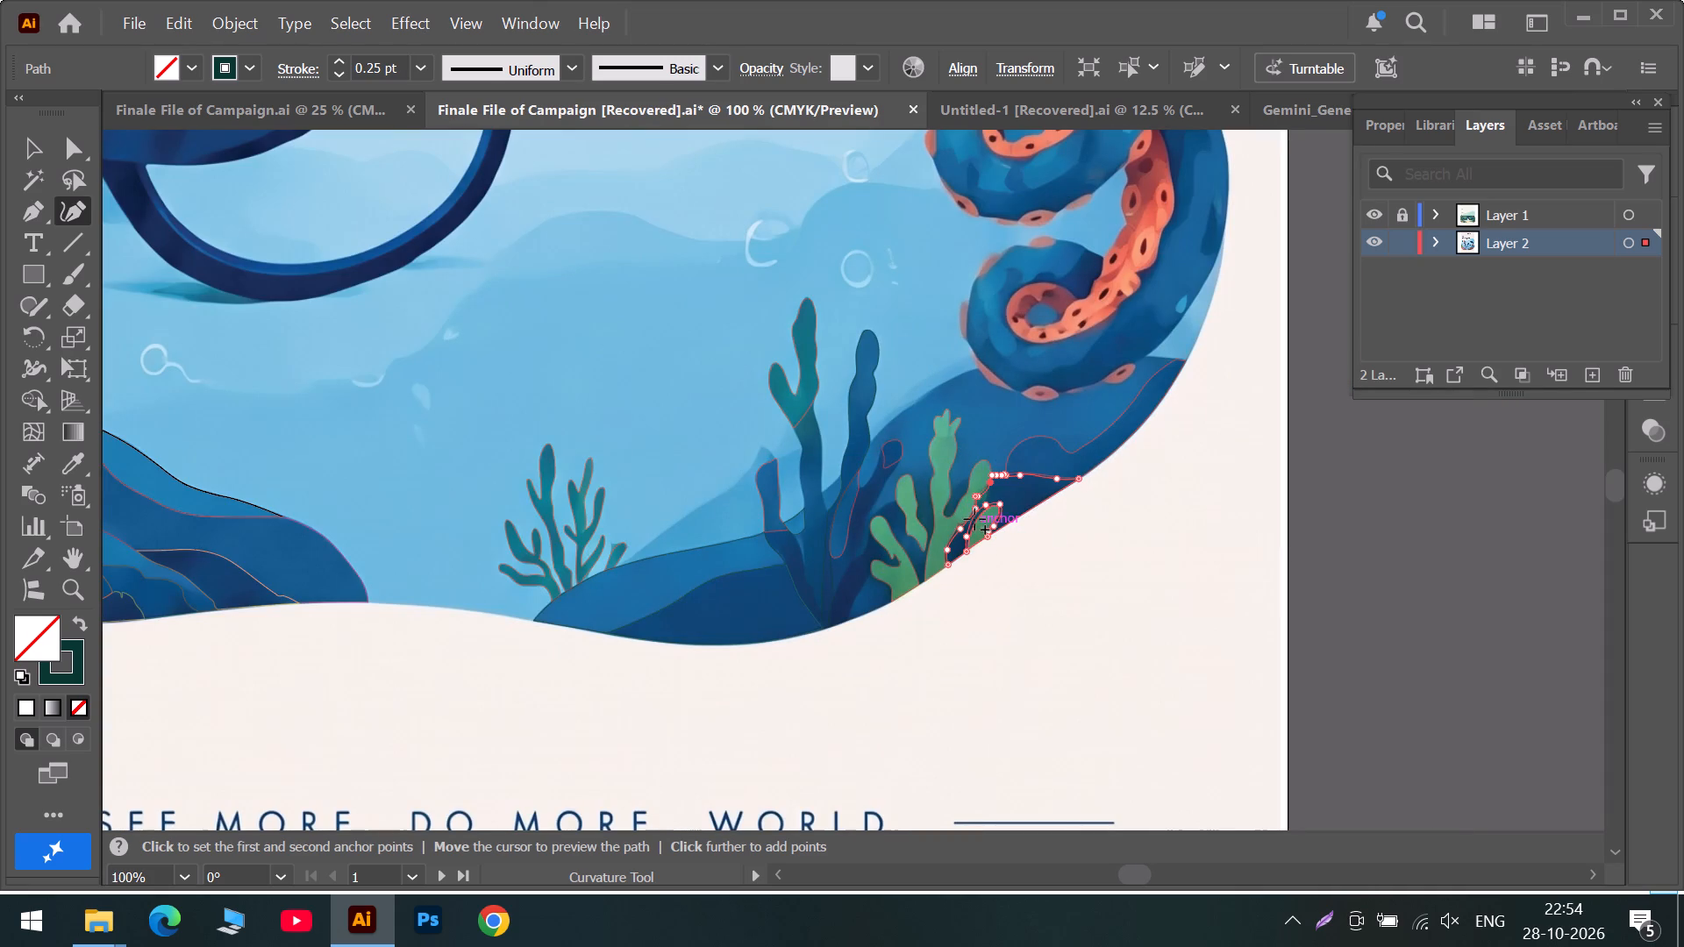
scroll(1024, 475, "up", 2, "alt")
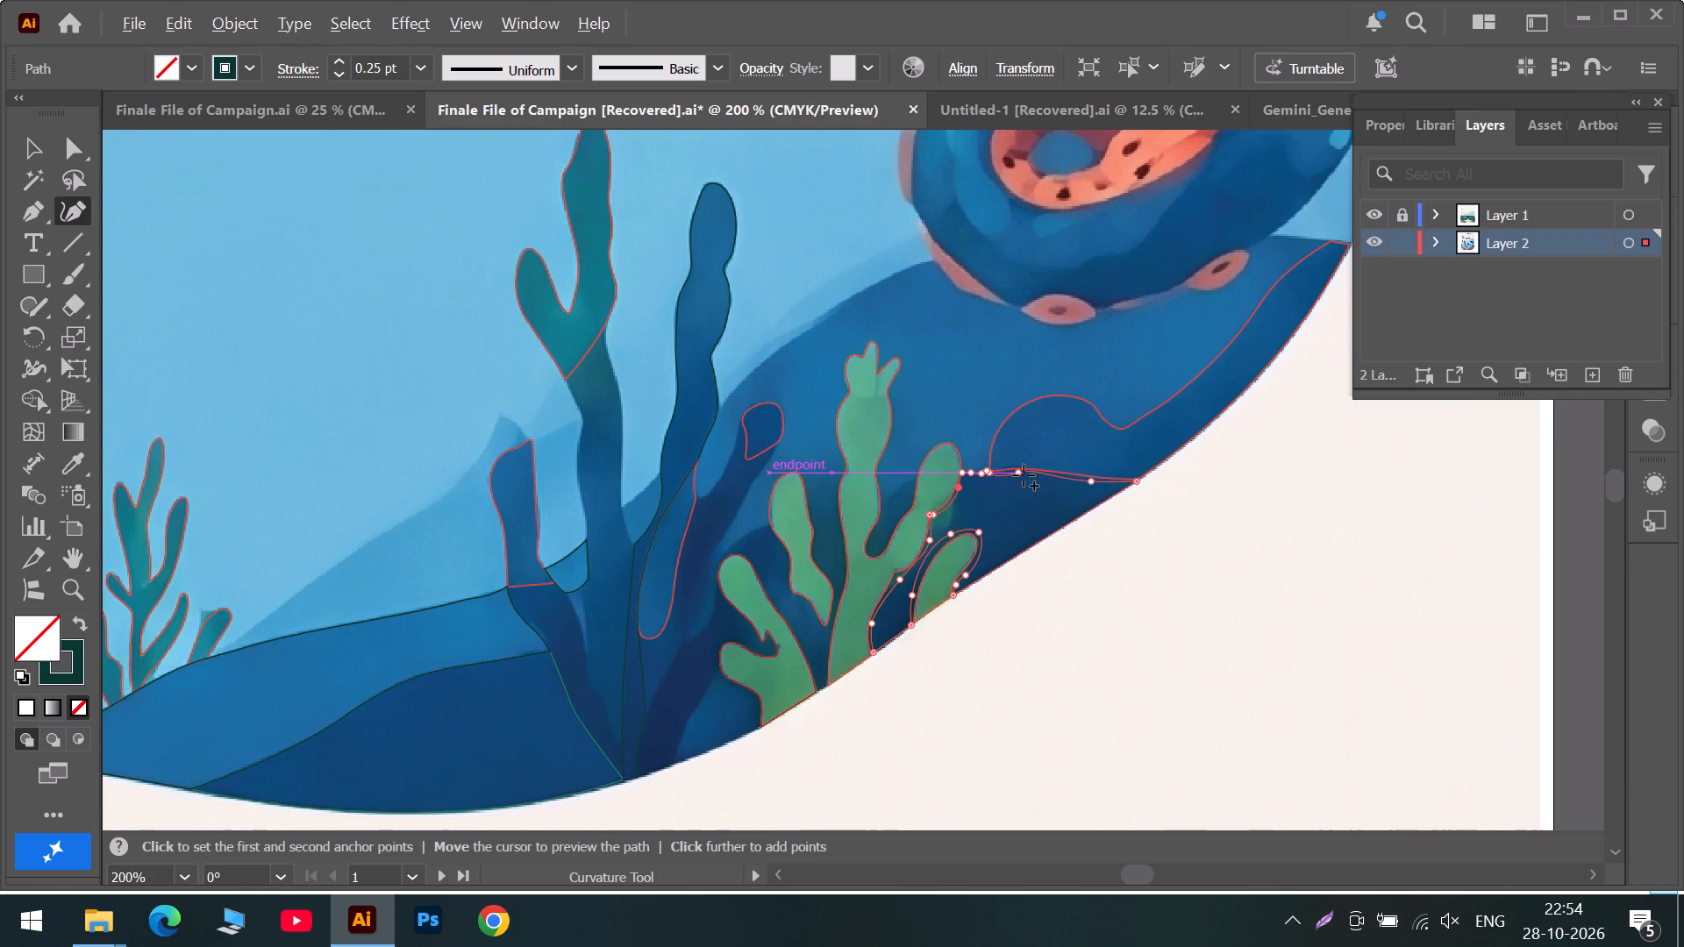
scroll(726, 647, "down", 5)
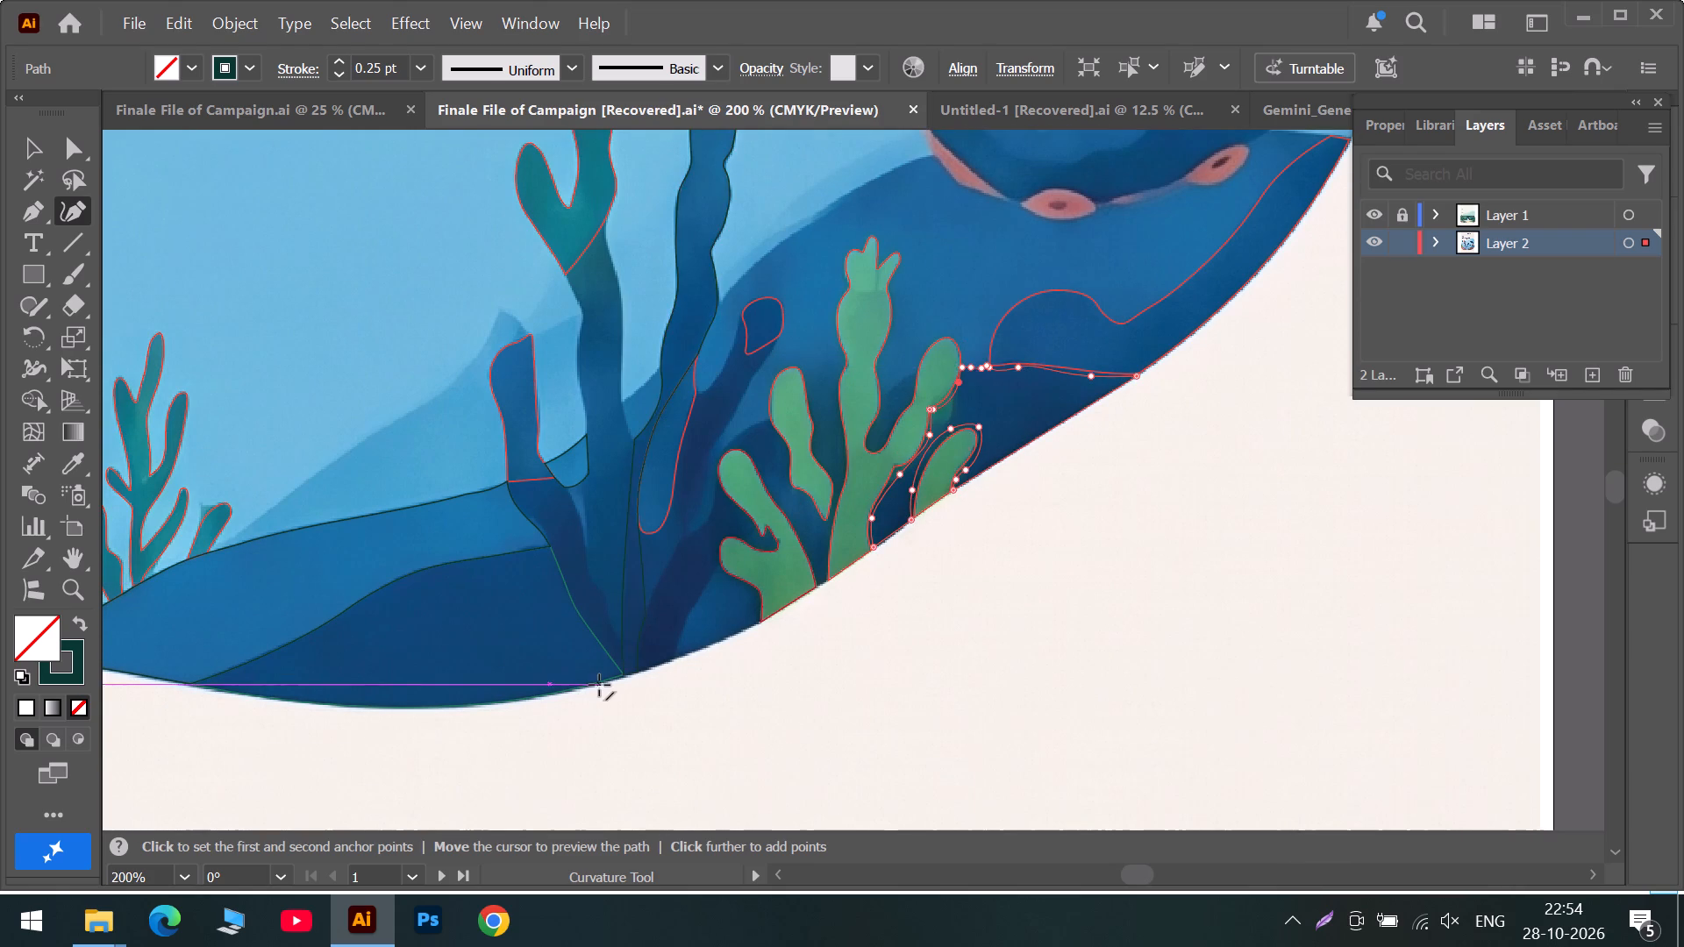
scroll(599, 685, "up", 3, "alt")
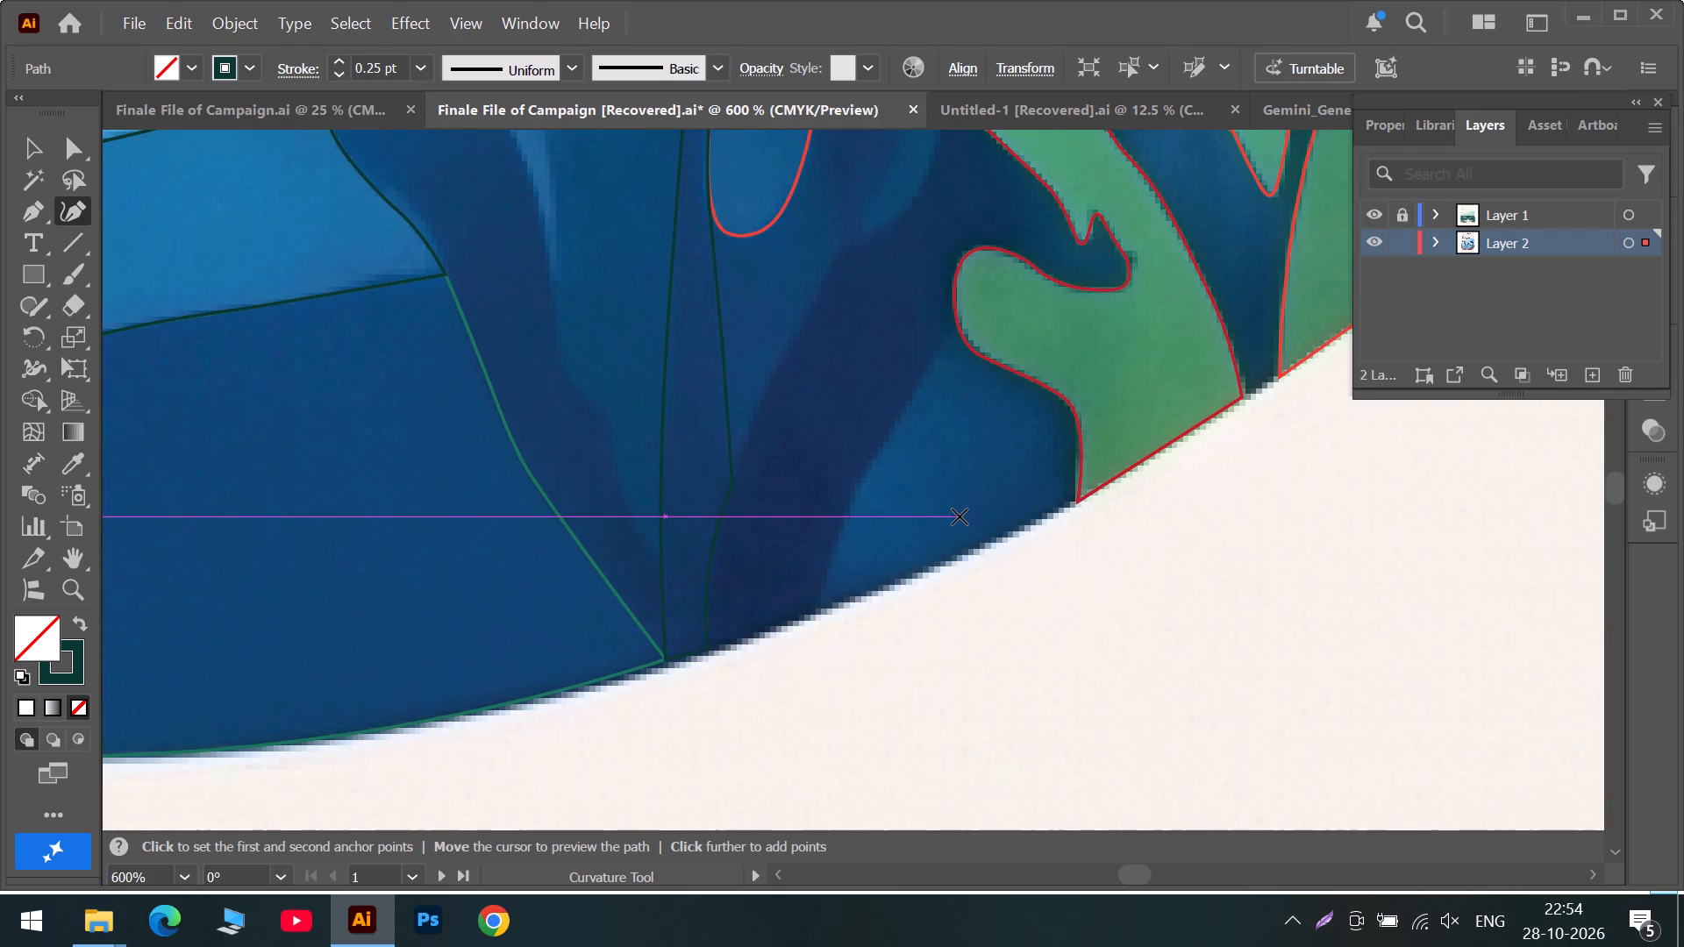
scroll(916, 516, "up", 13)
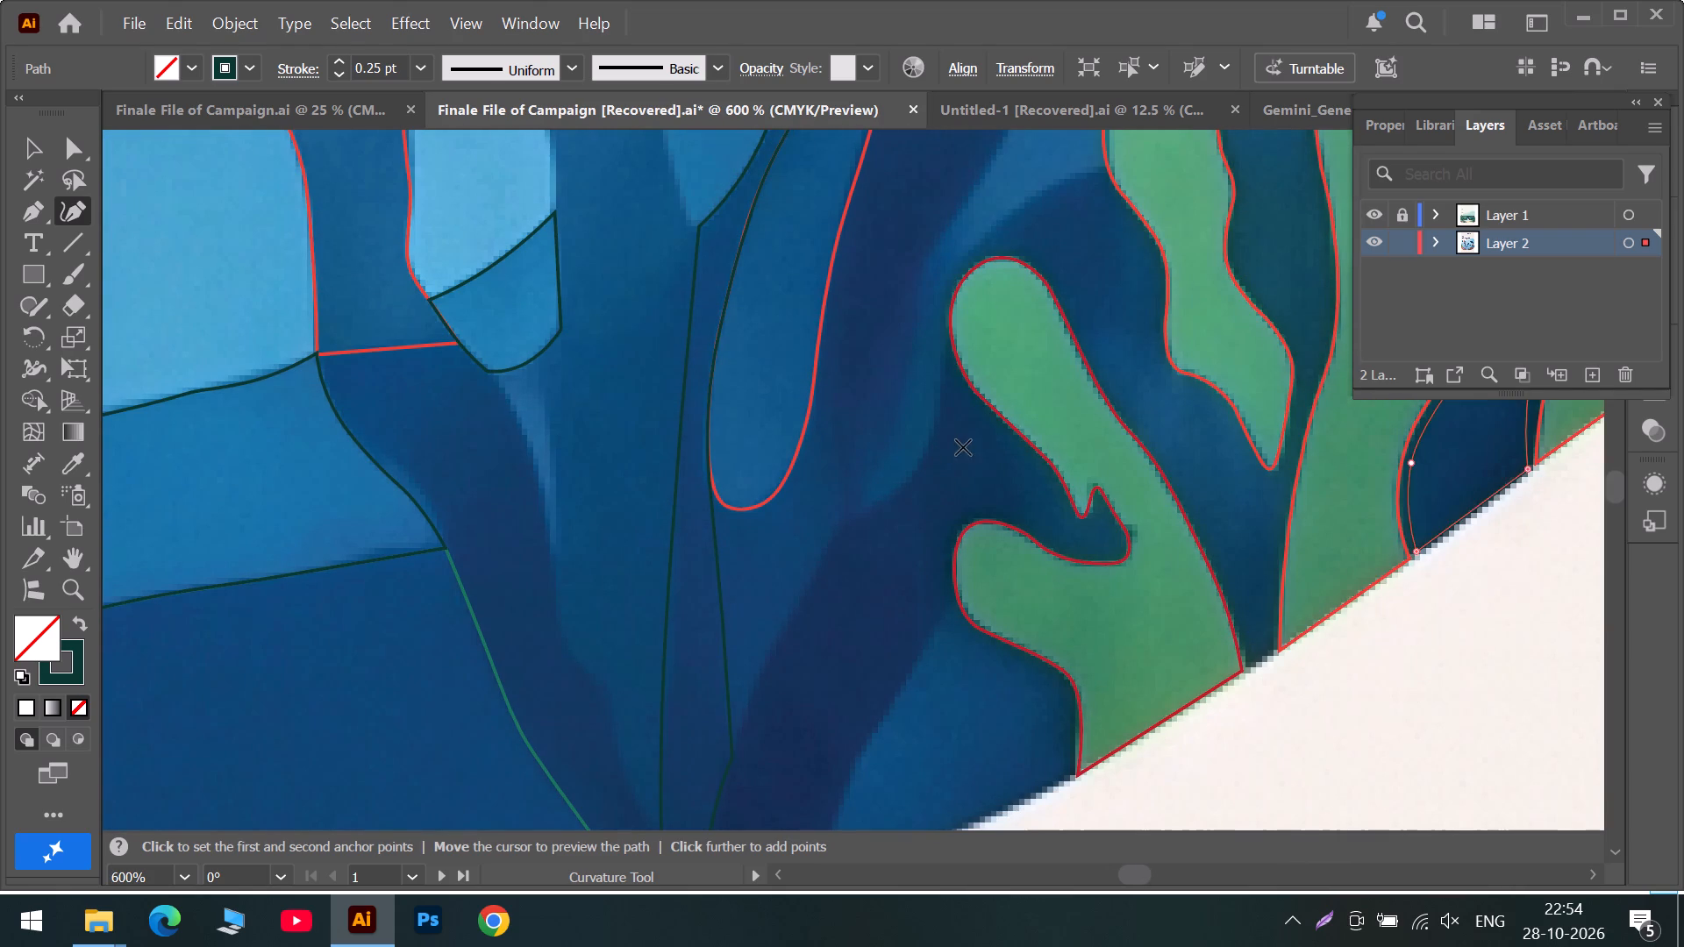
scroll(964, 447, "up", 7)
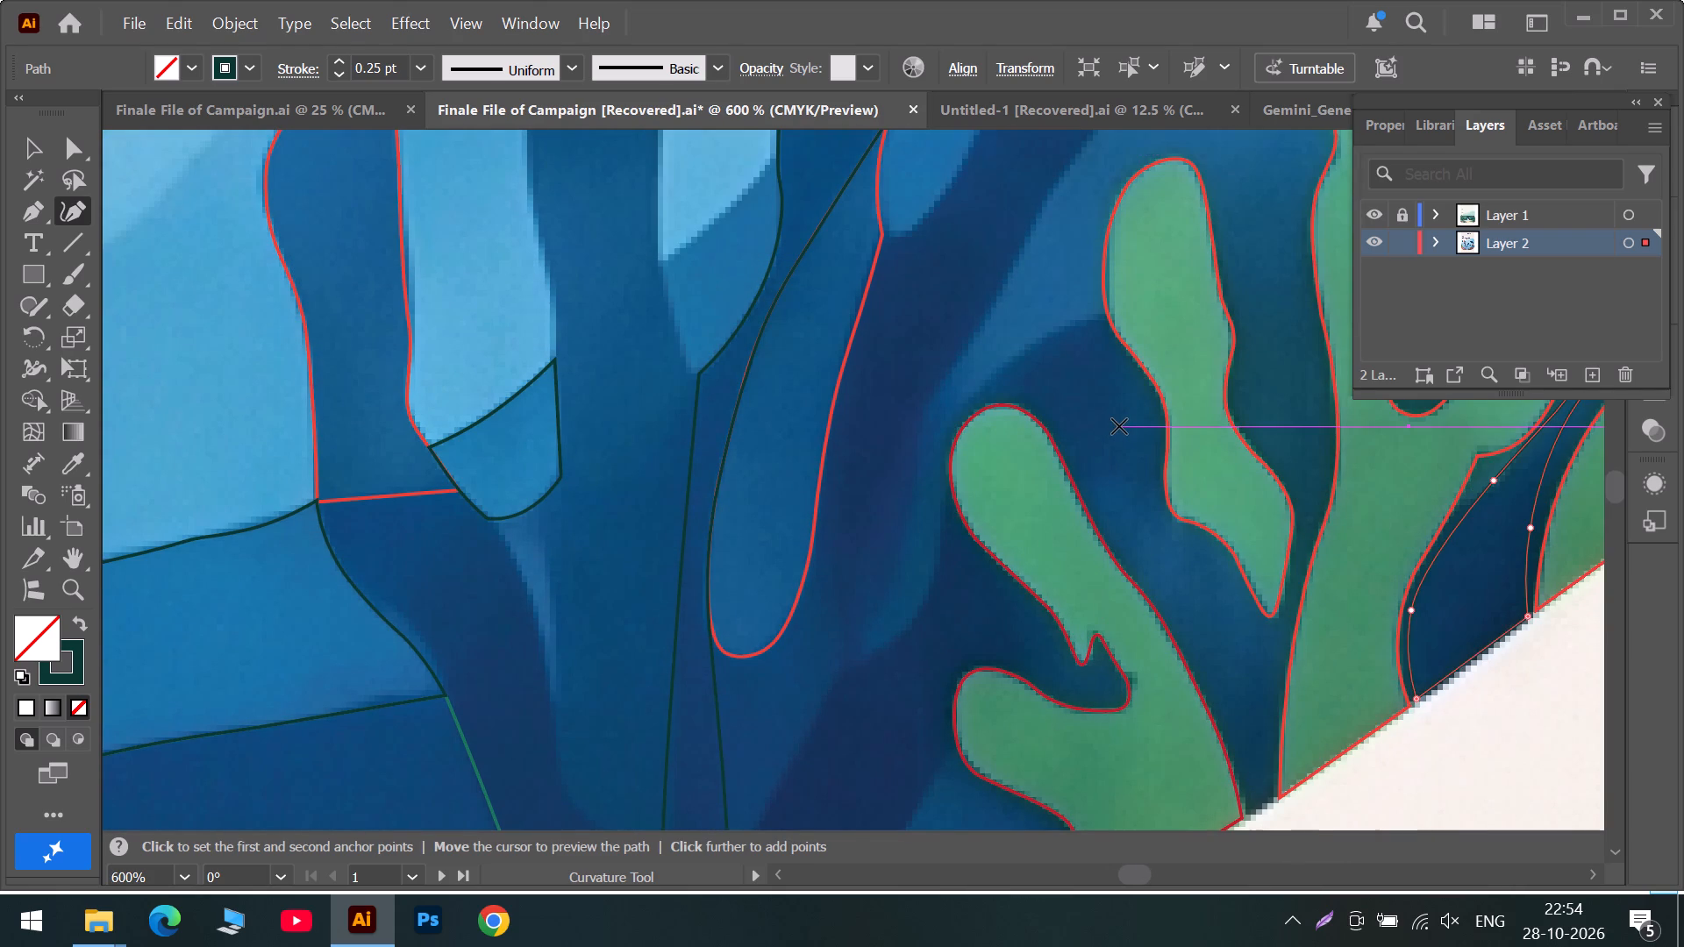
scroll(1068, 413, "down", 3)
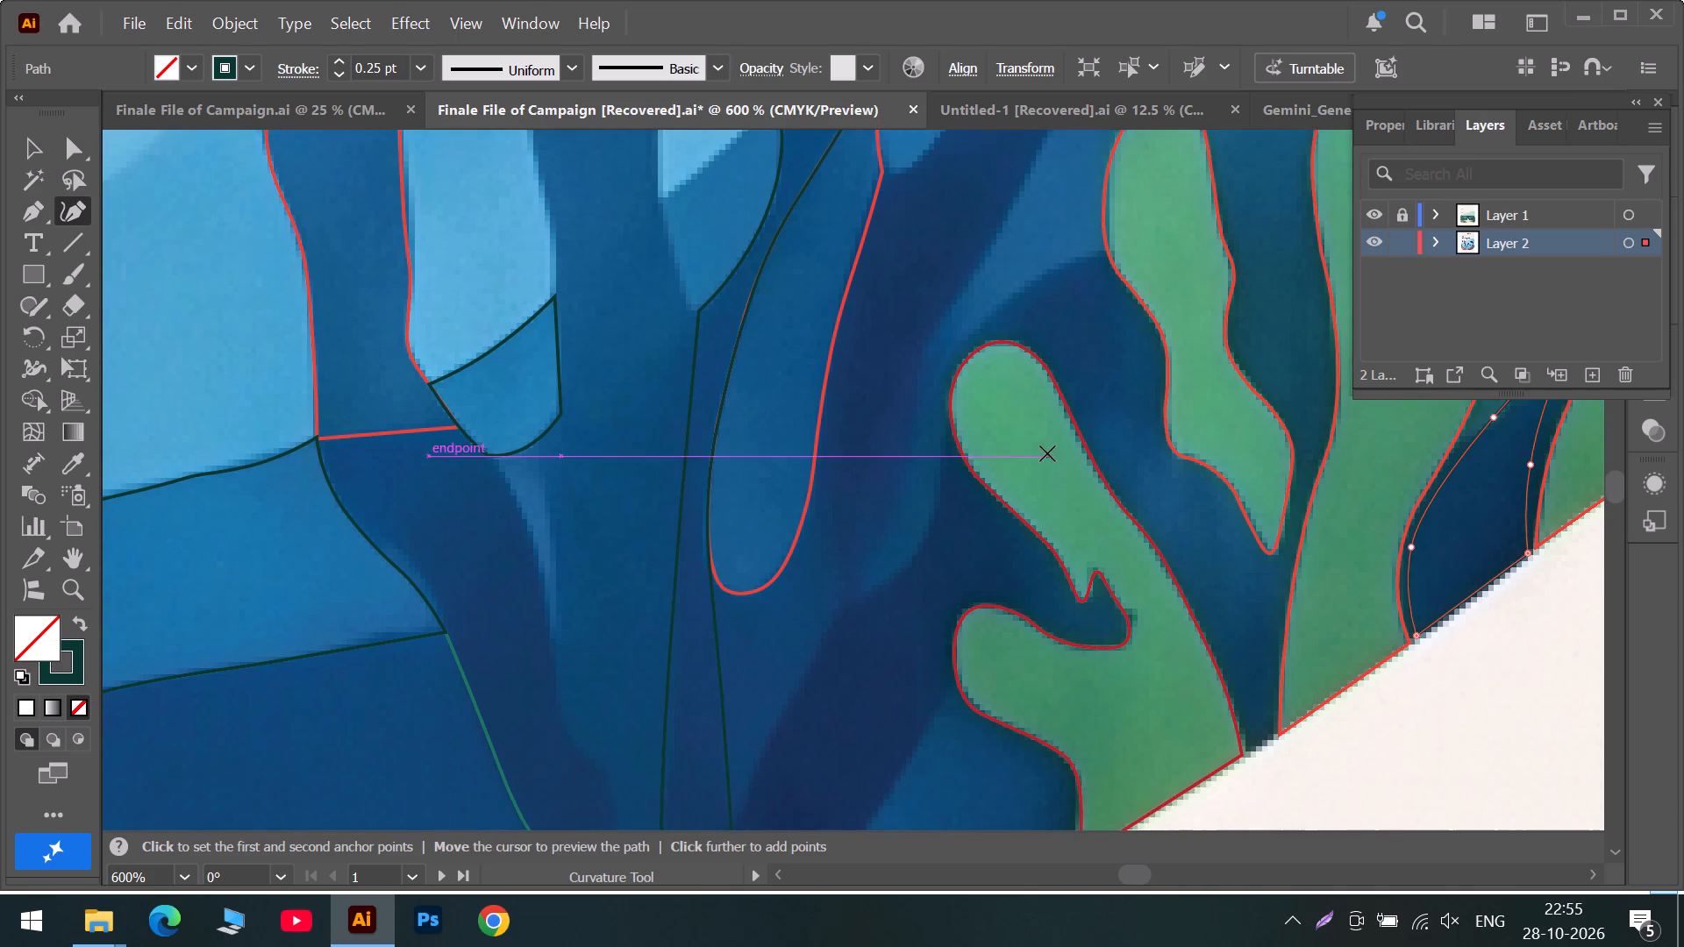
scroll(1045, 453, "down", 7)
scroll(951, 489, "down", 4)
scroll(959, 464, "up", 6)
scroll(1135, 403, "up", 7)
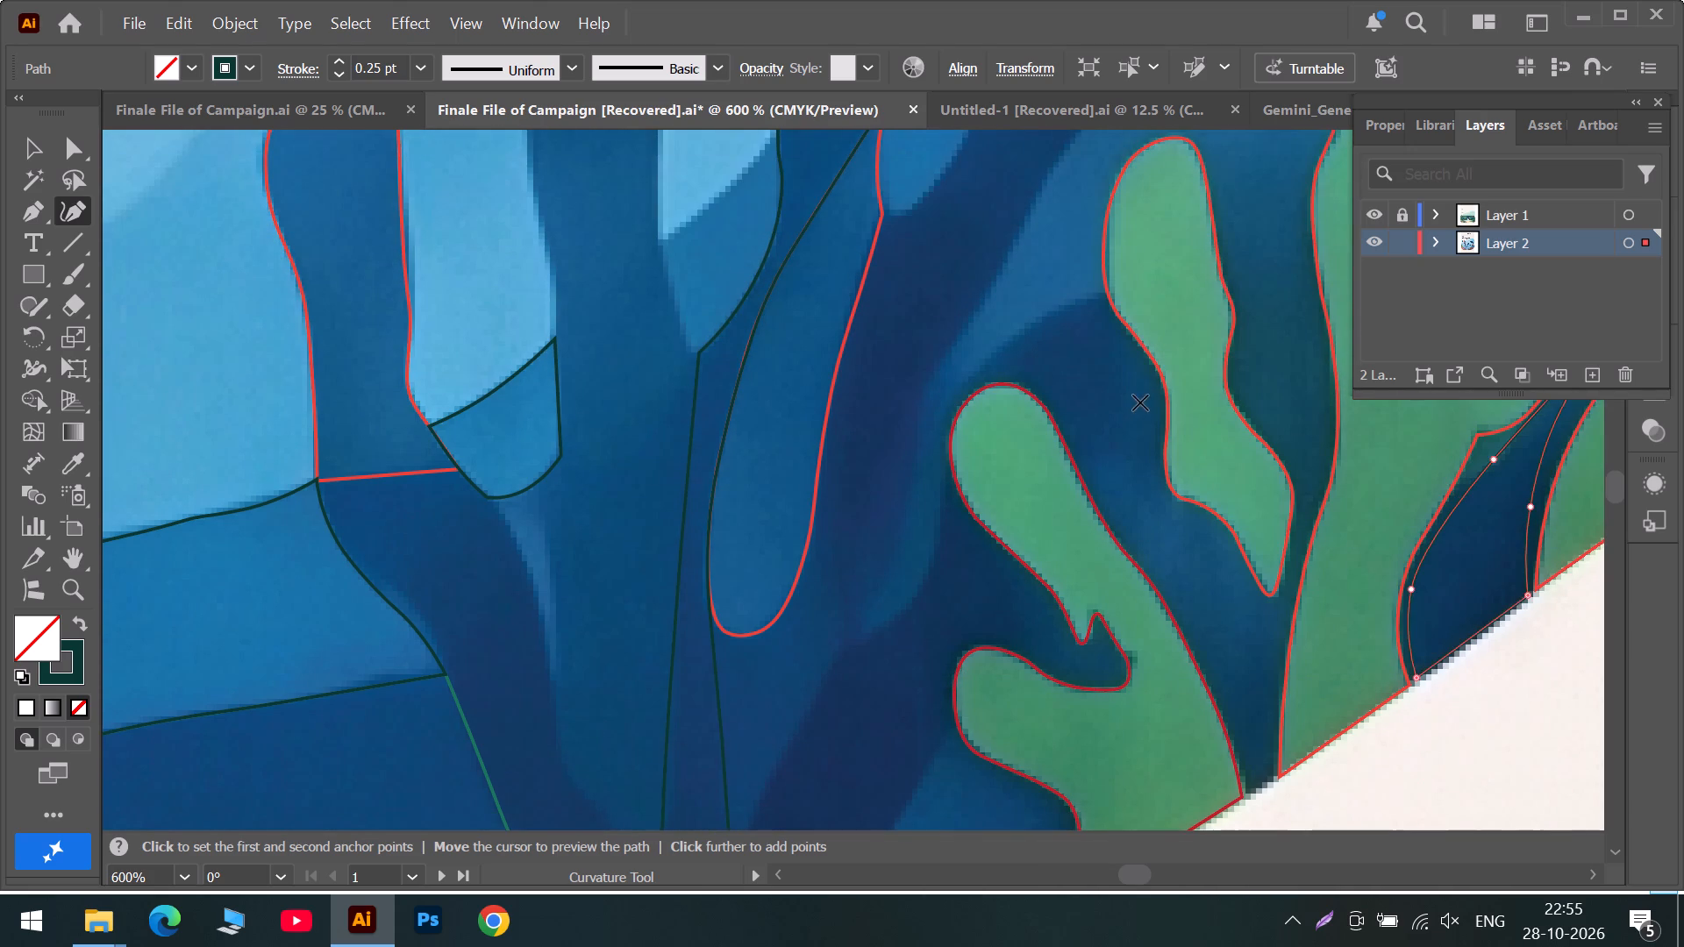
scroll(1145, 409, "up", 1)
scroll(1167, 425, "down", 3)
scroll(1172, 432, "down", 2, "alt")
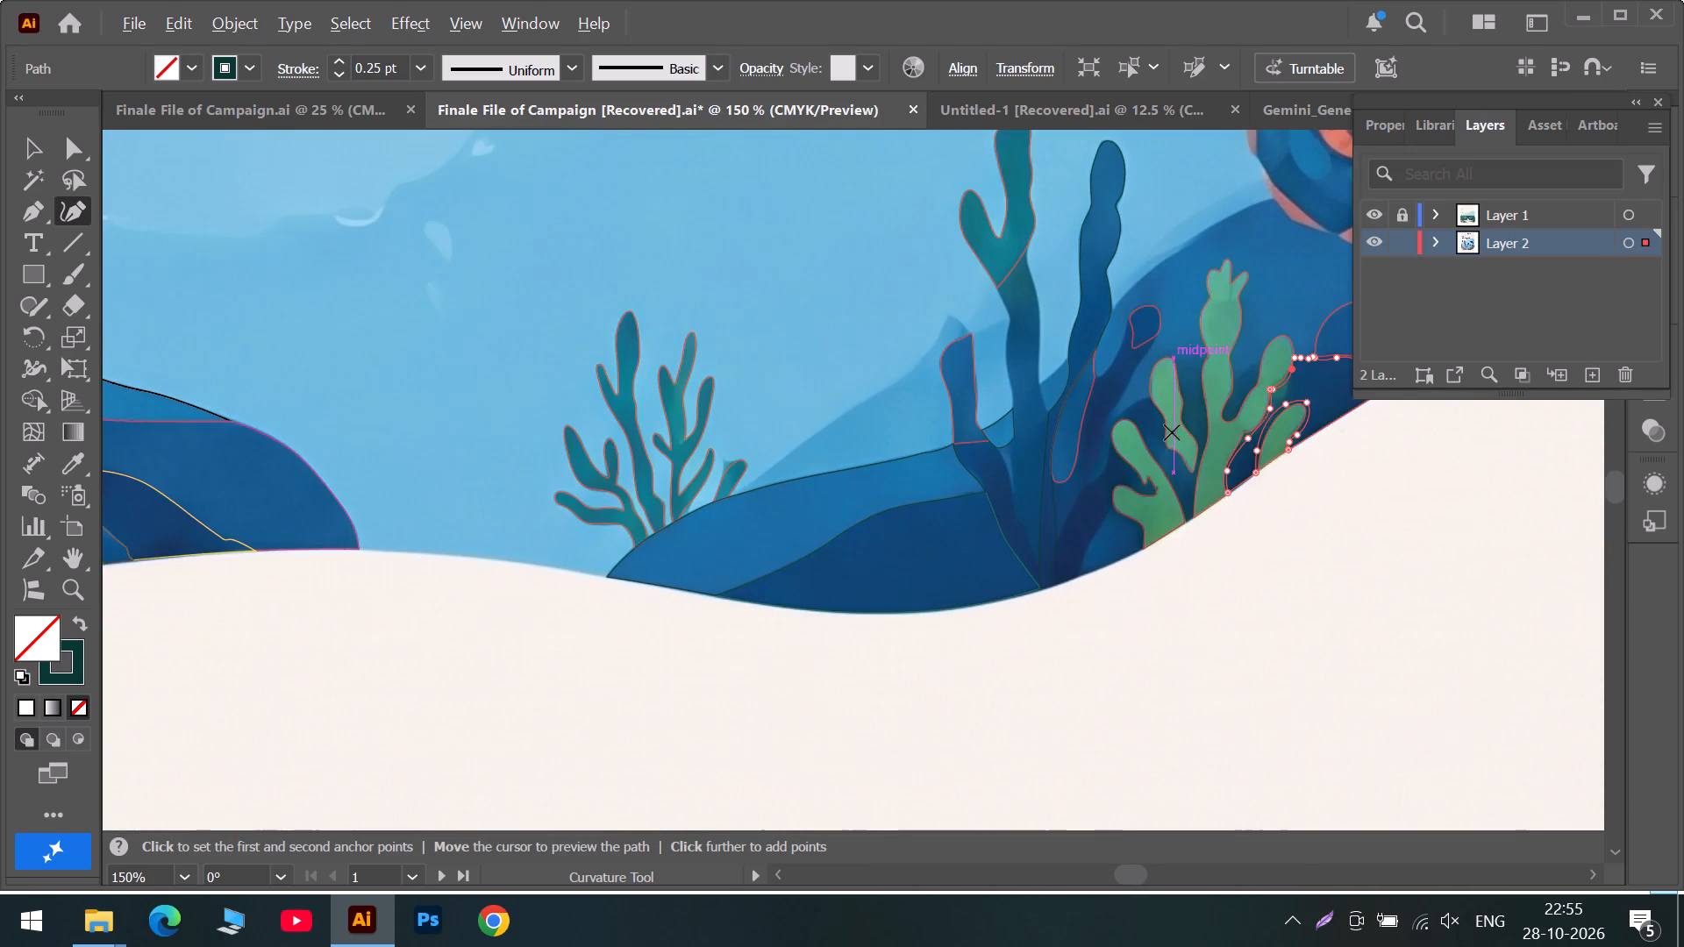
Start a Curvature path just below the teal fork's lower tip and trace the central stem's left edge past its upper bend.
scroll(1237, 466, "up", 3)
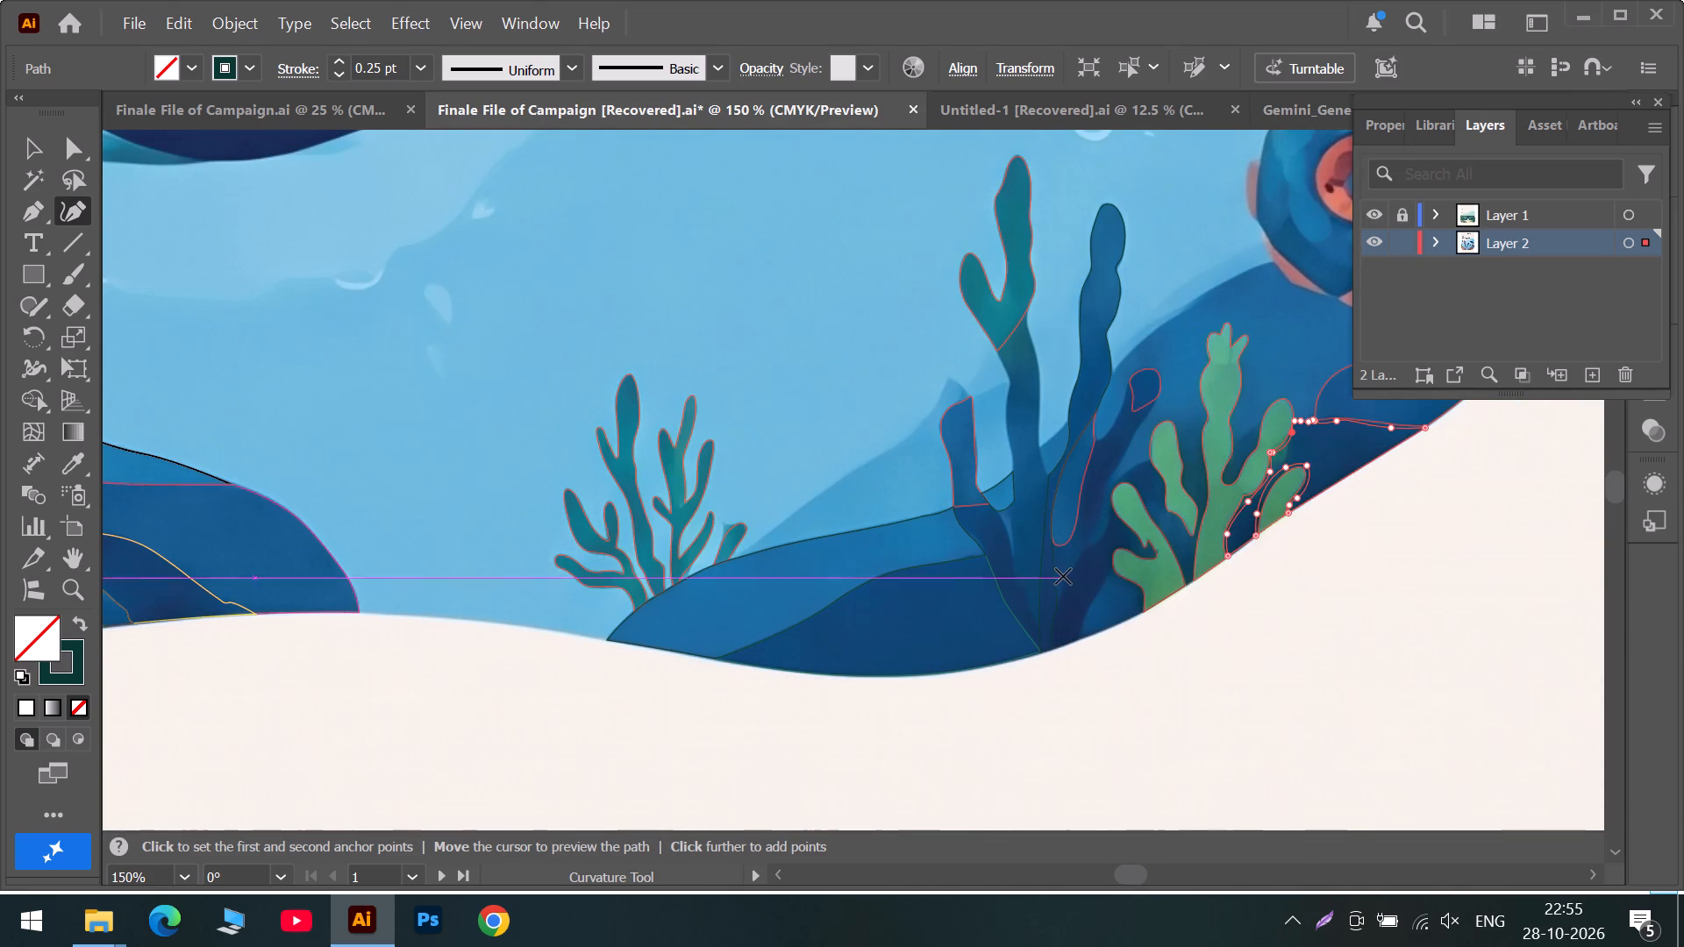
scroll(1044, 552, "up", 3, "alt")
scroll(1021, 499, "up", 13)
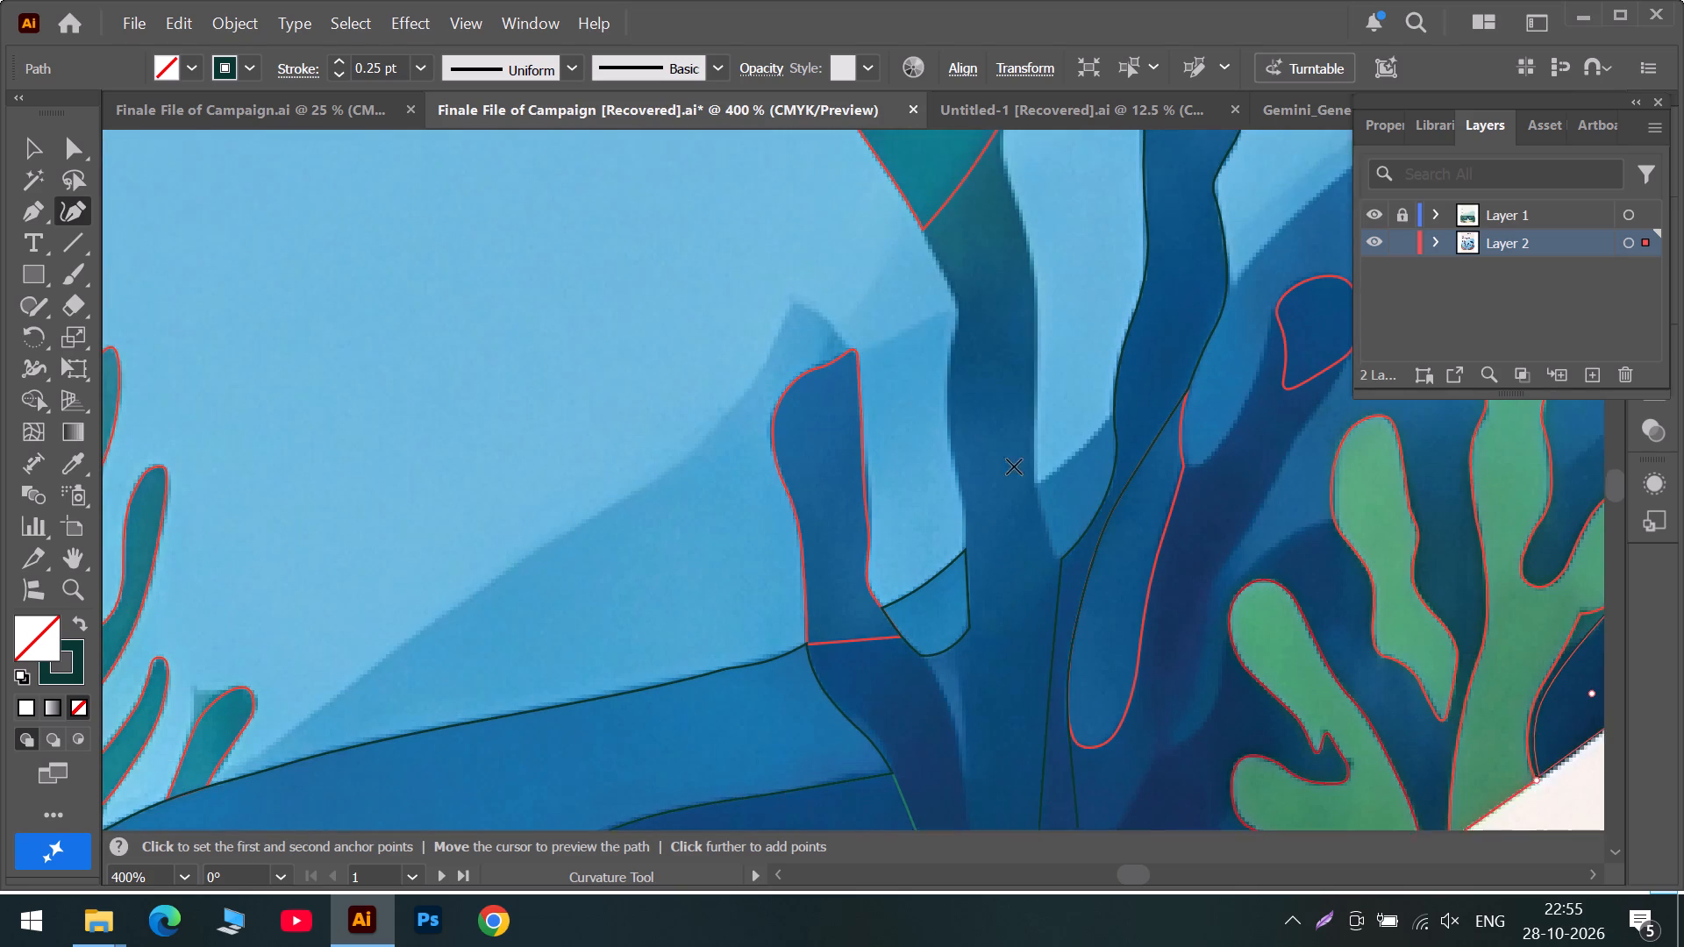
left_click(930, 303)
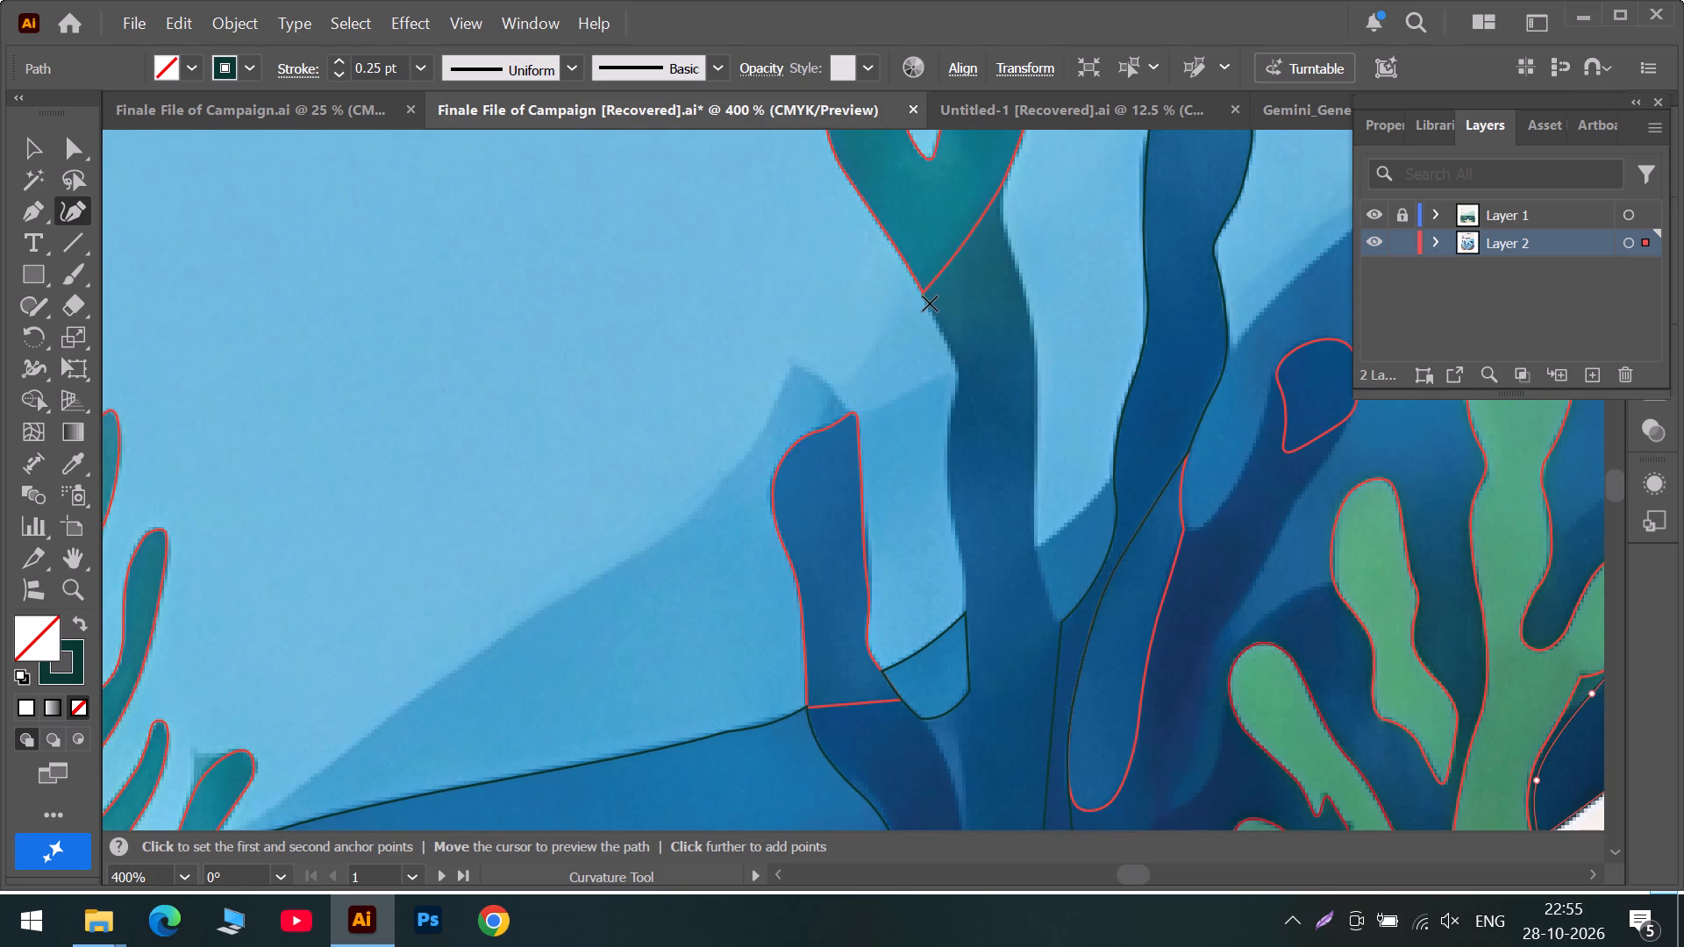
left_click(945, 334)
scroll(949, 336, "down", 3, "alt")
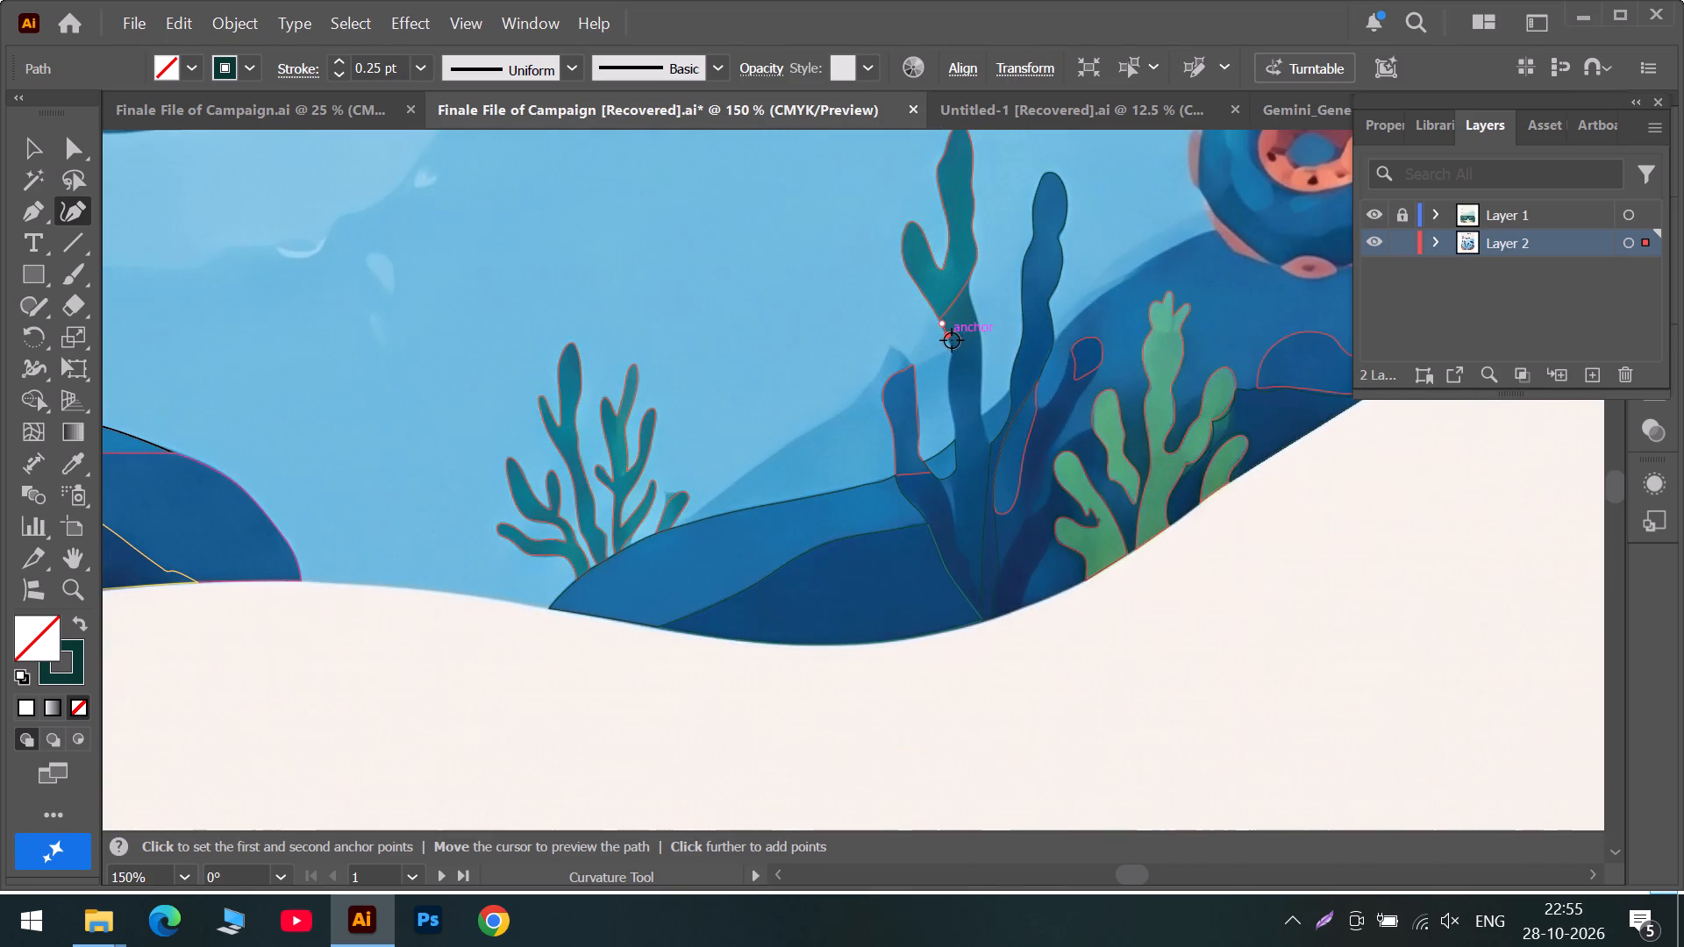
scroll(952, 340, "up", 5, "alt")
left_click(951, 367)
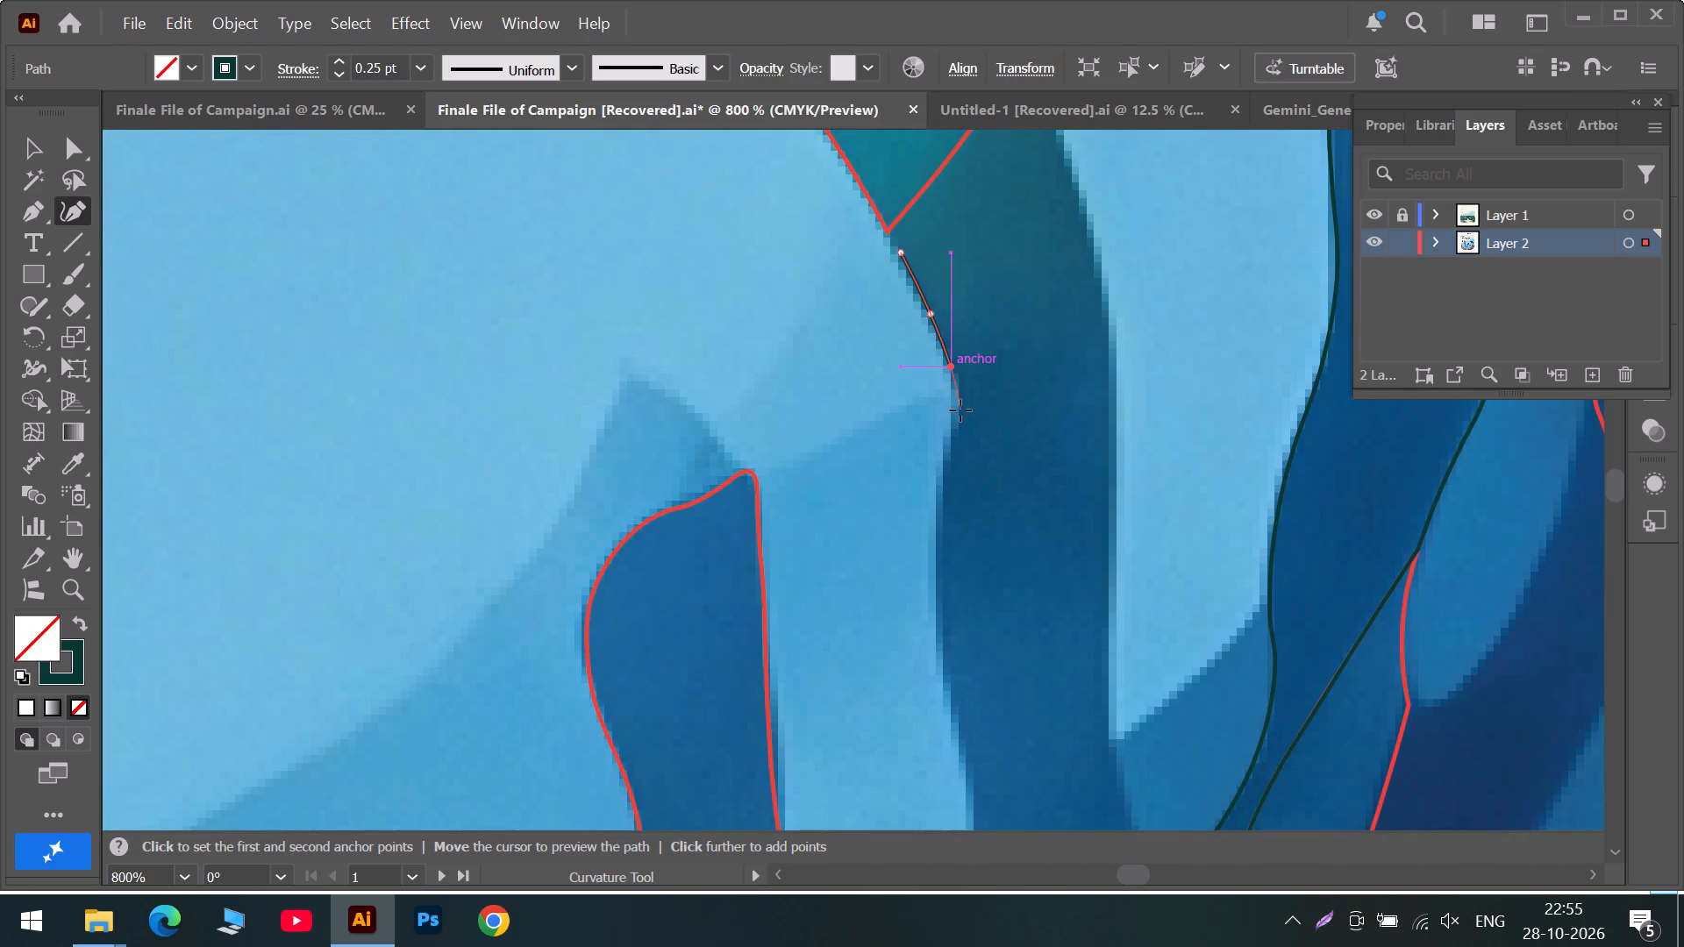
left_click(960, 417)
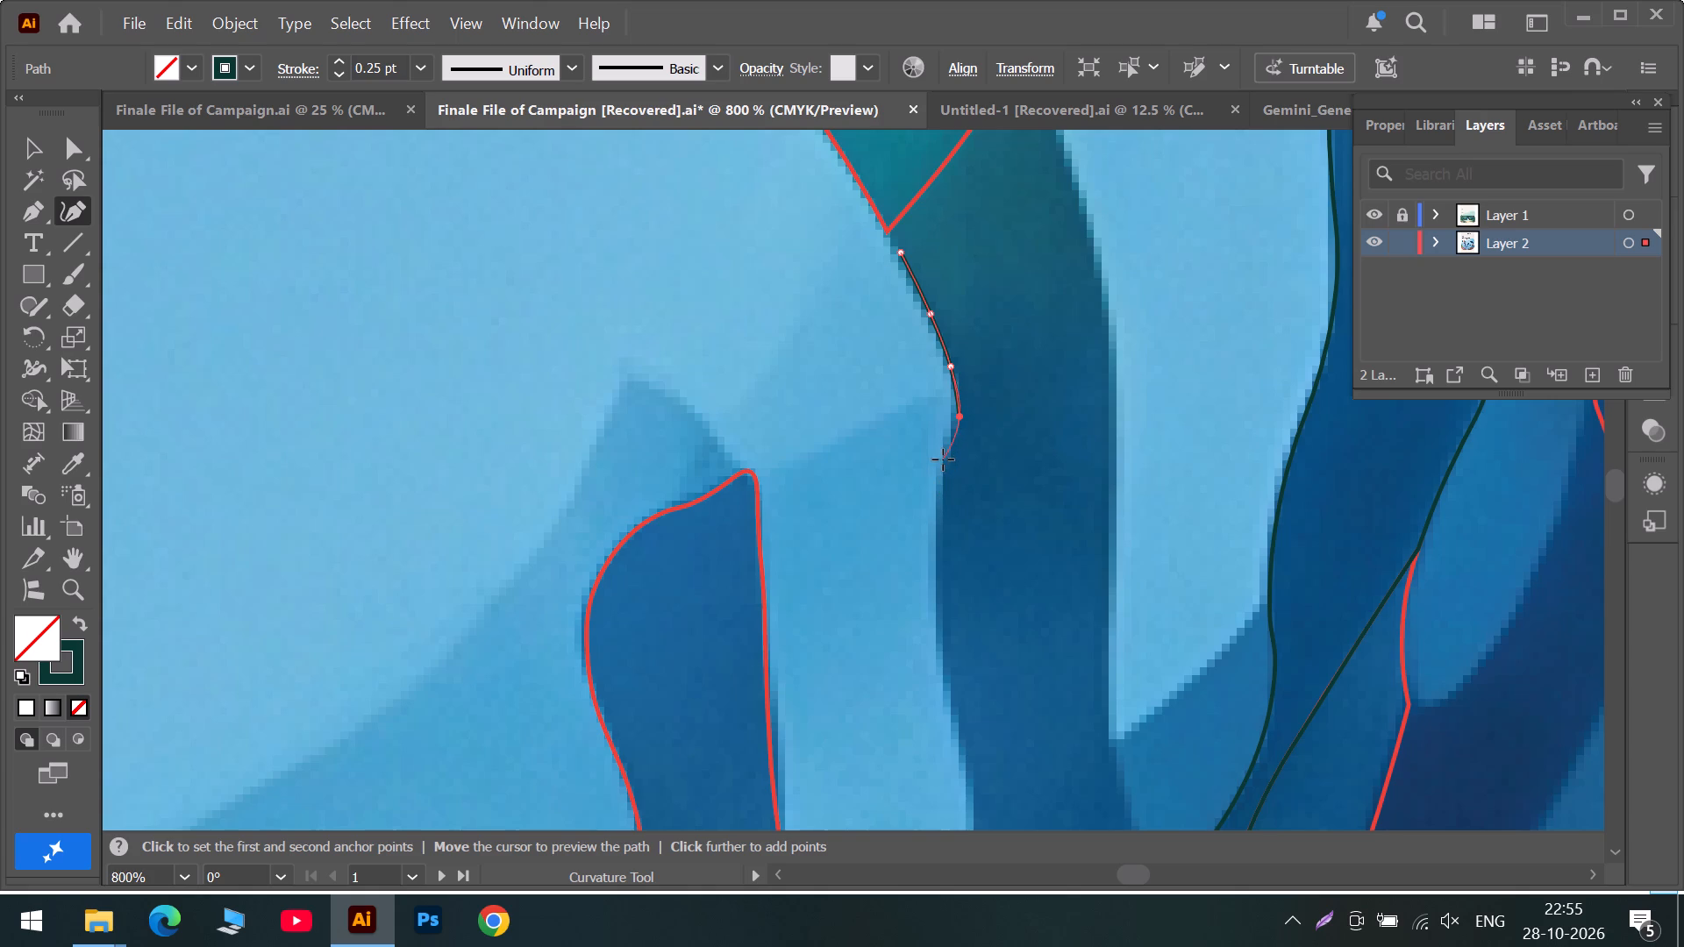
left_click(943, 459)
left_click(946, 673)
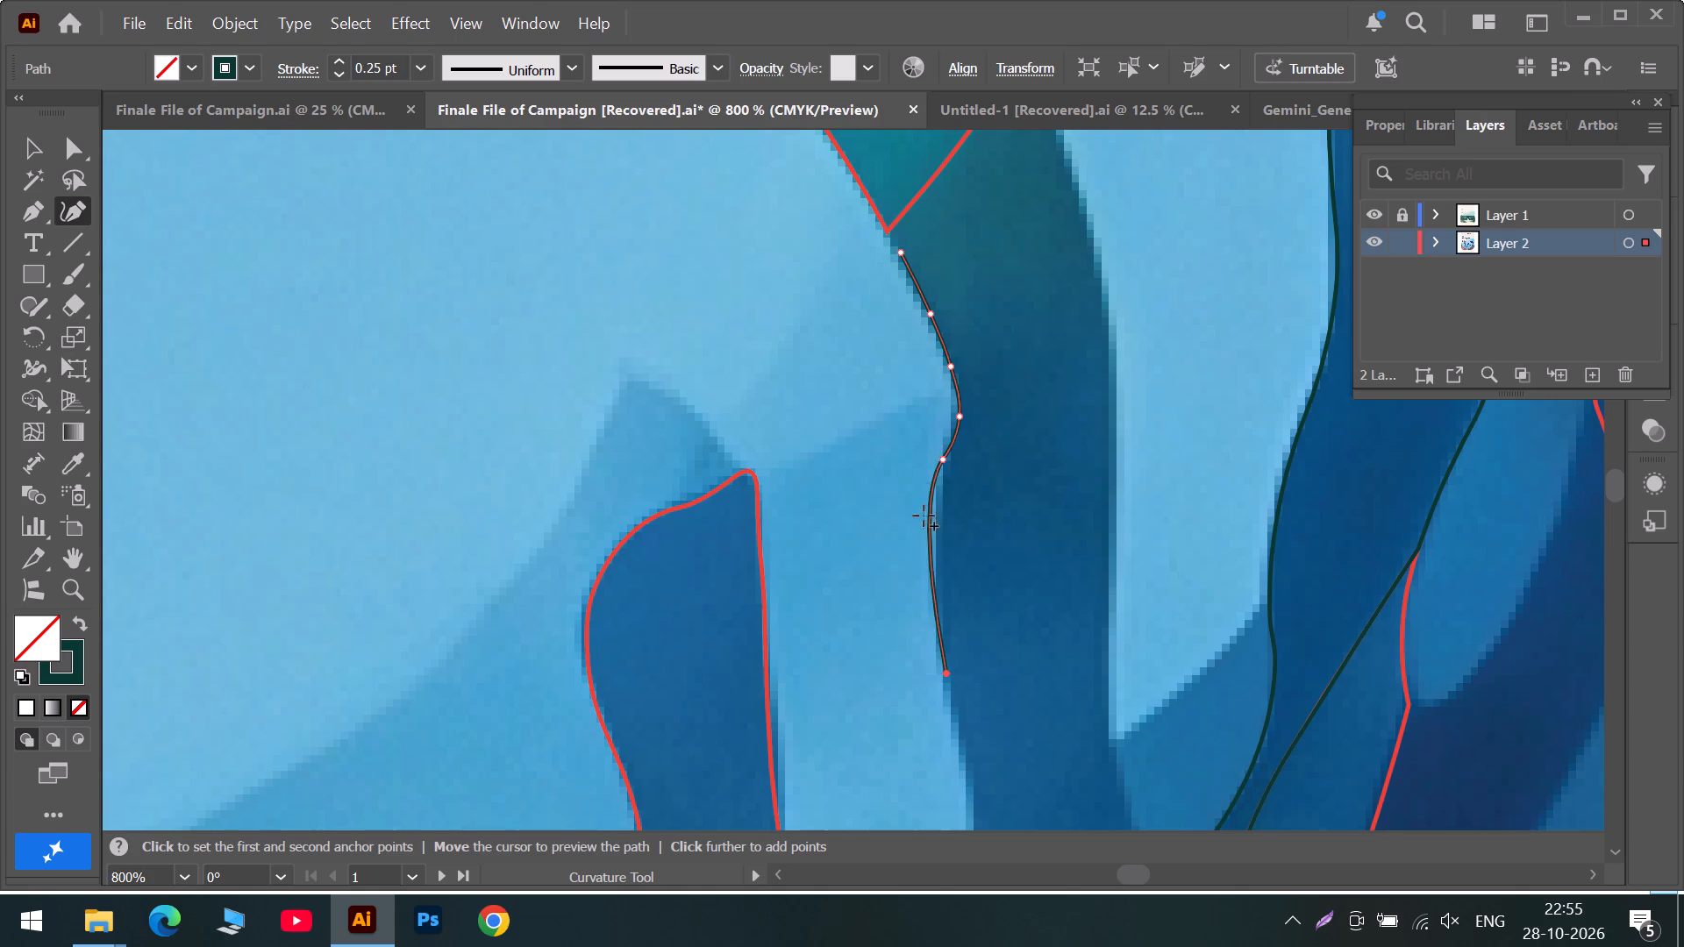
left_click(941, 459)
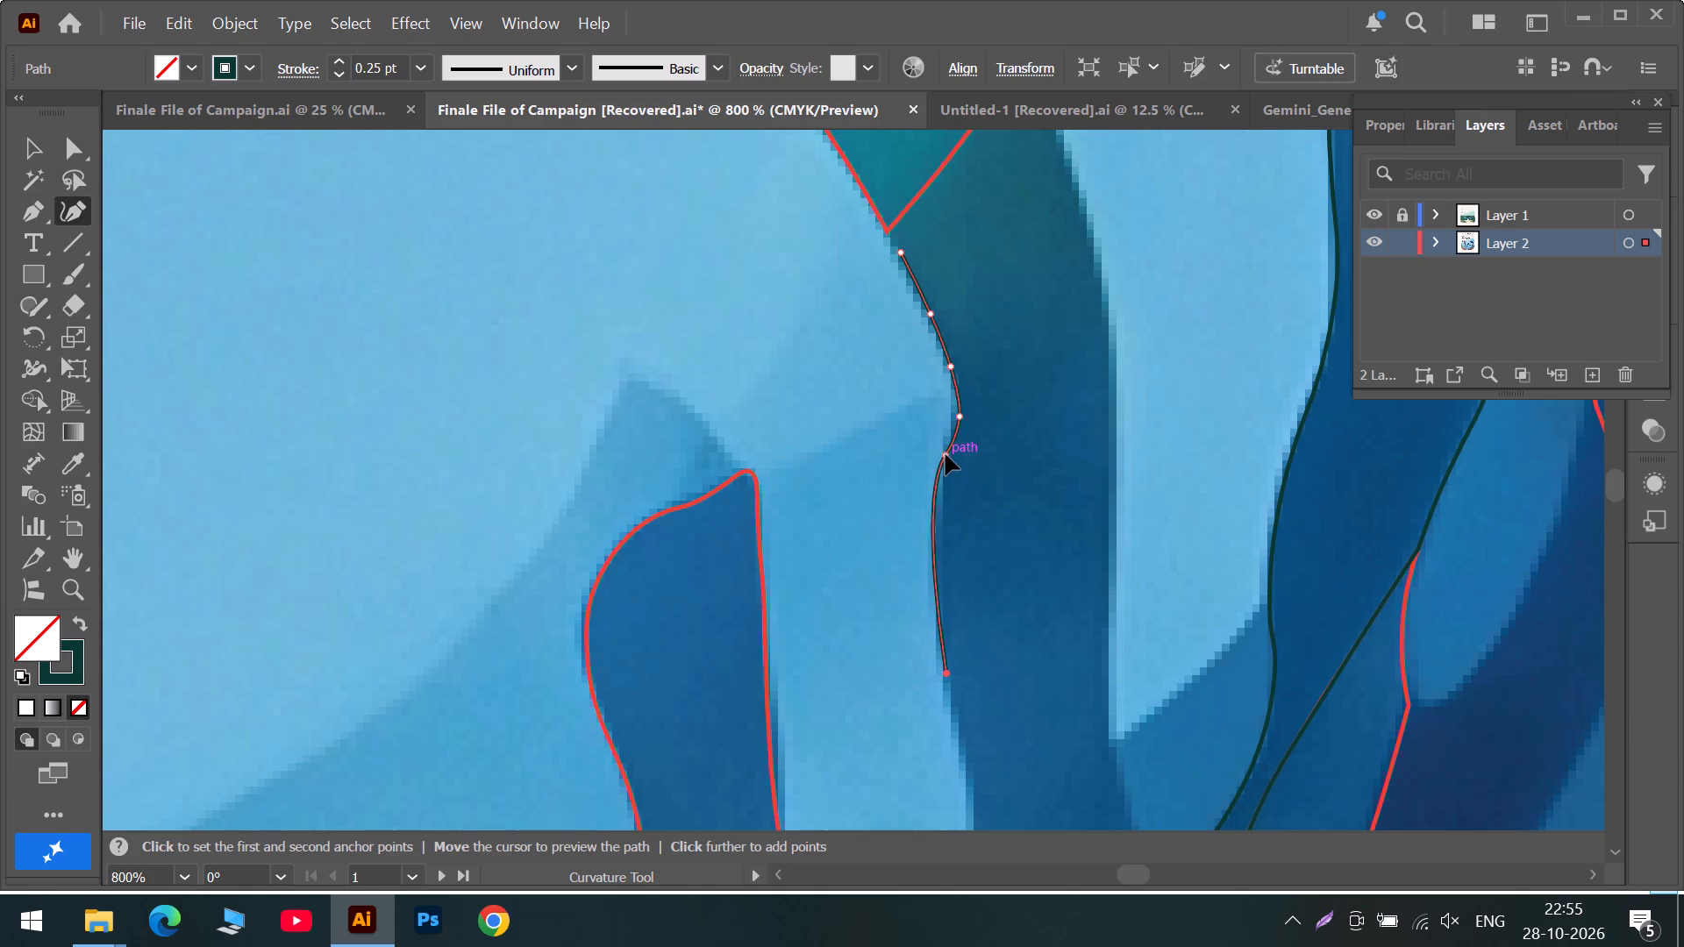
Continue the path down the central stem's left edge, past the small blue wedge between the stems.
scroll(967, 640, "down", 6)
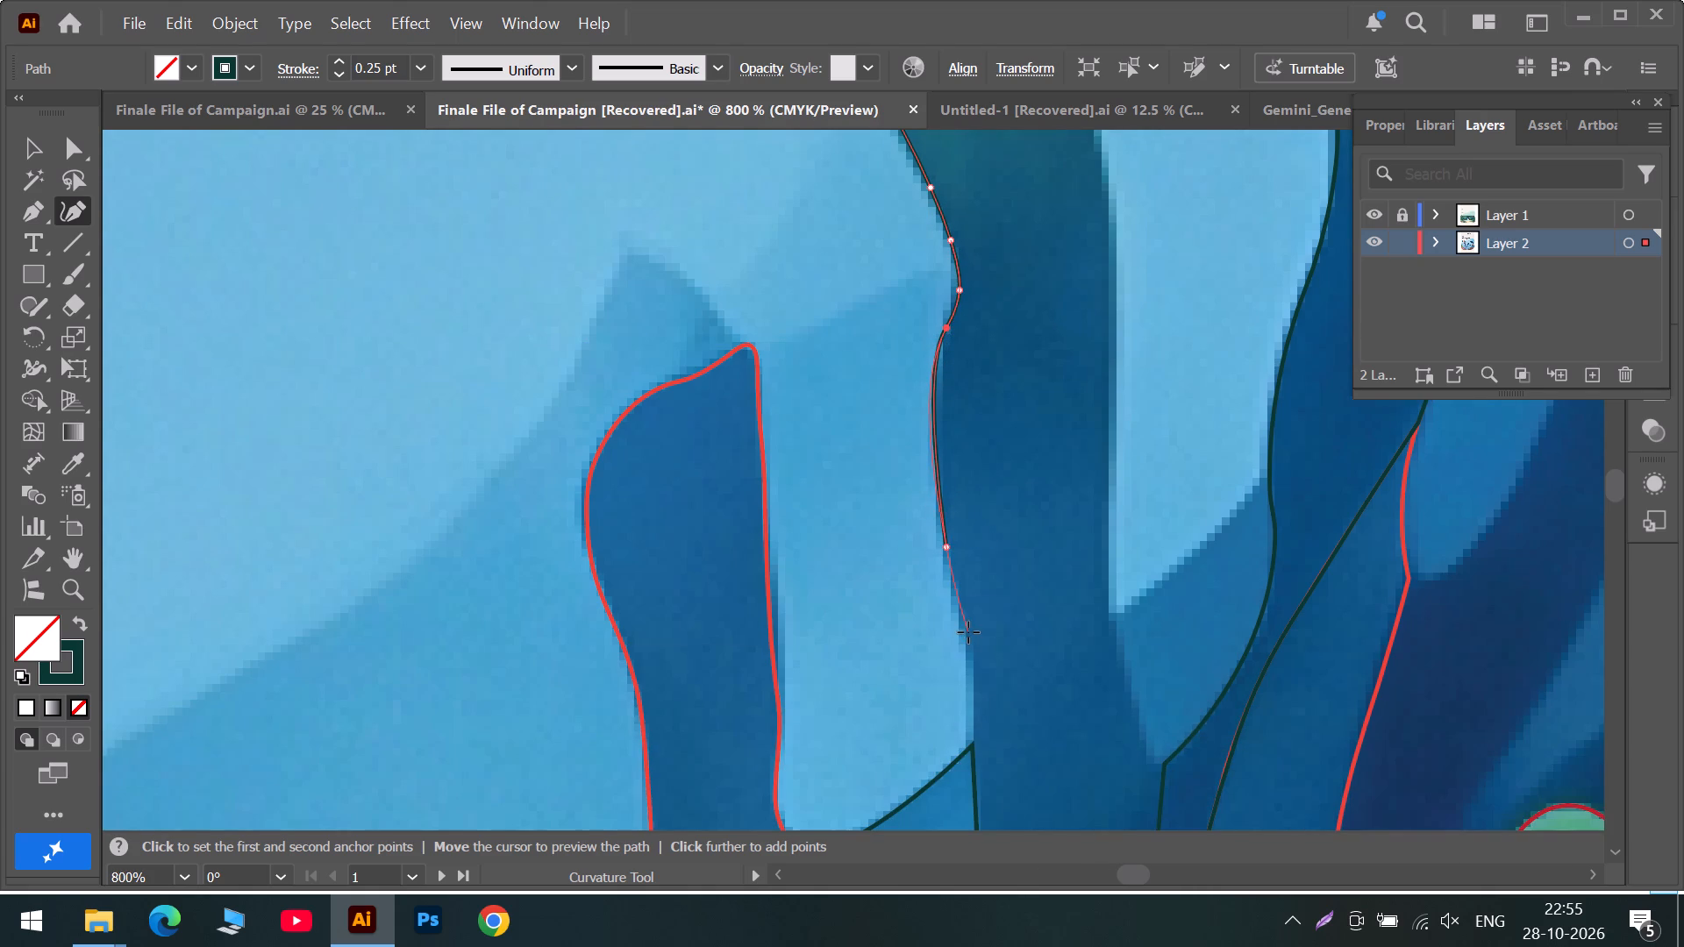
left_click(968, 632)
scroll(968, 632, "down", 6)
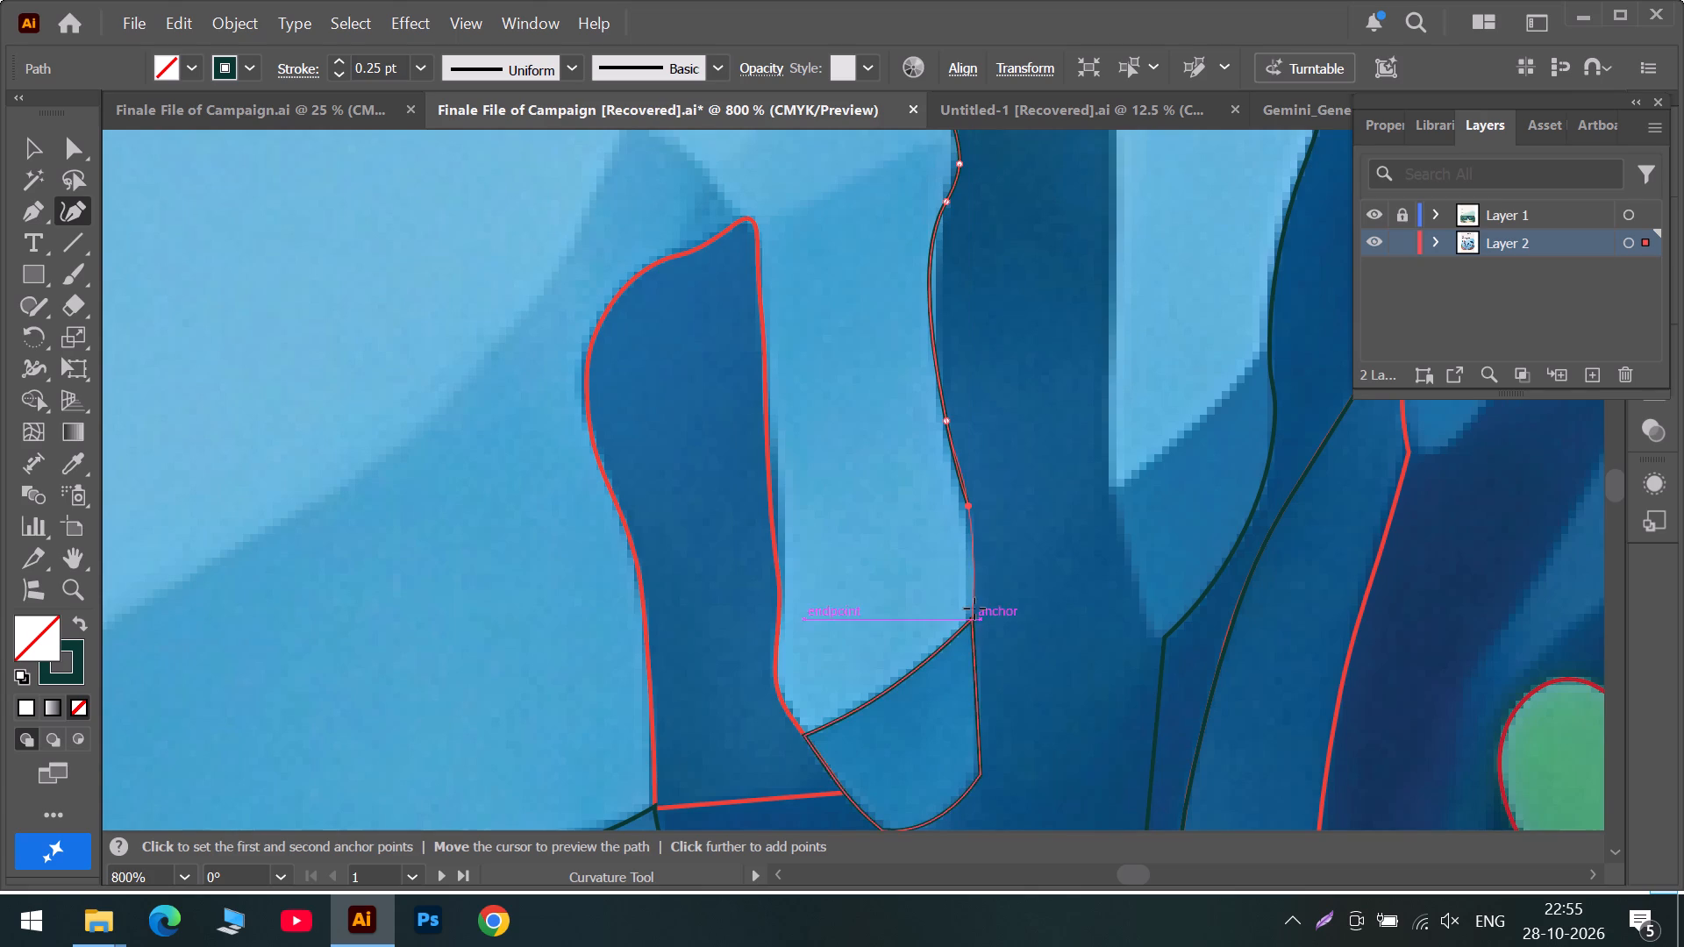
scroll(975, 606, "up", 4, "alt")
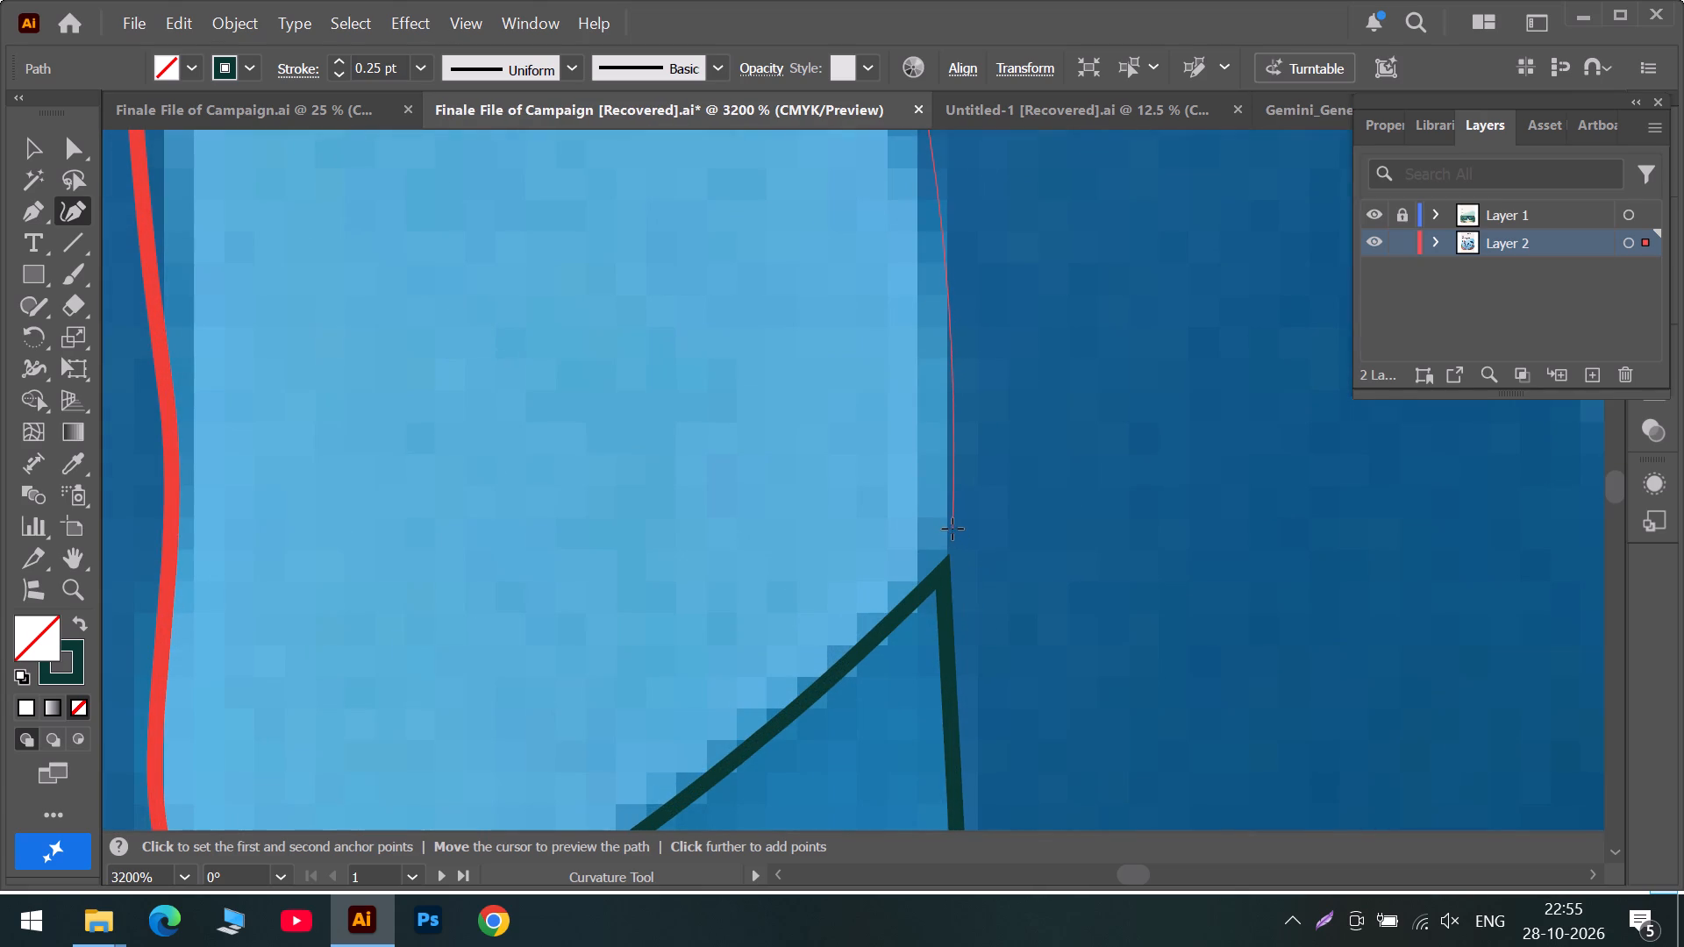
left_click(953, 529)
left_click(972, 712)
scroll(974, 706, "down", 8)
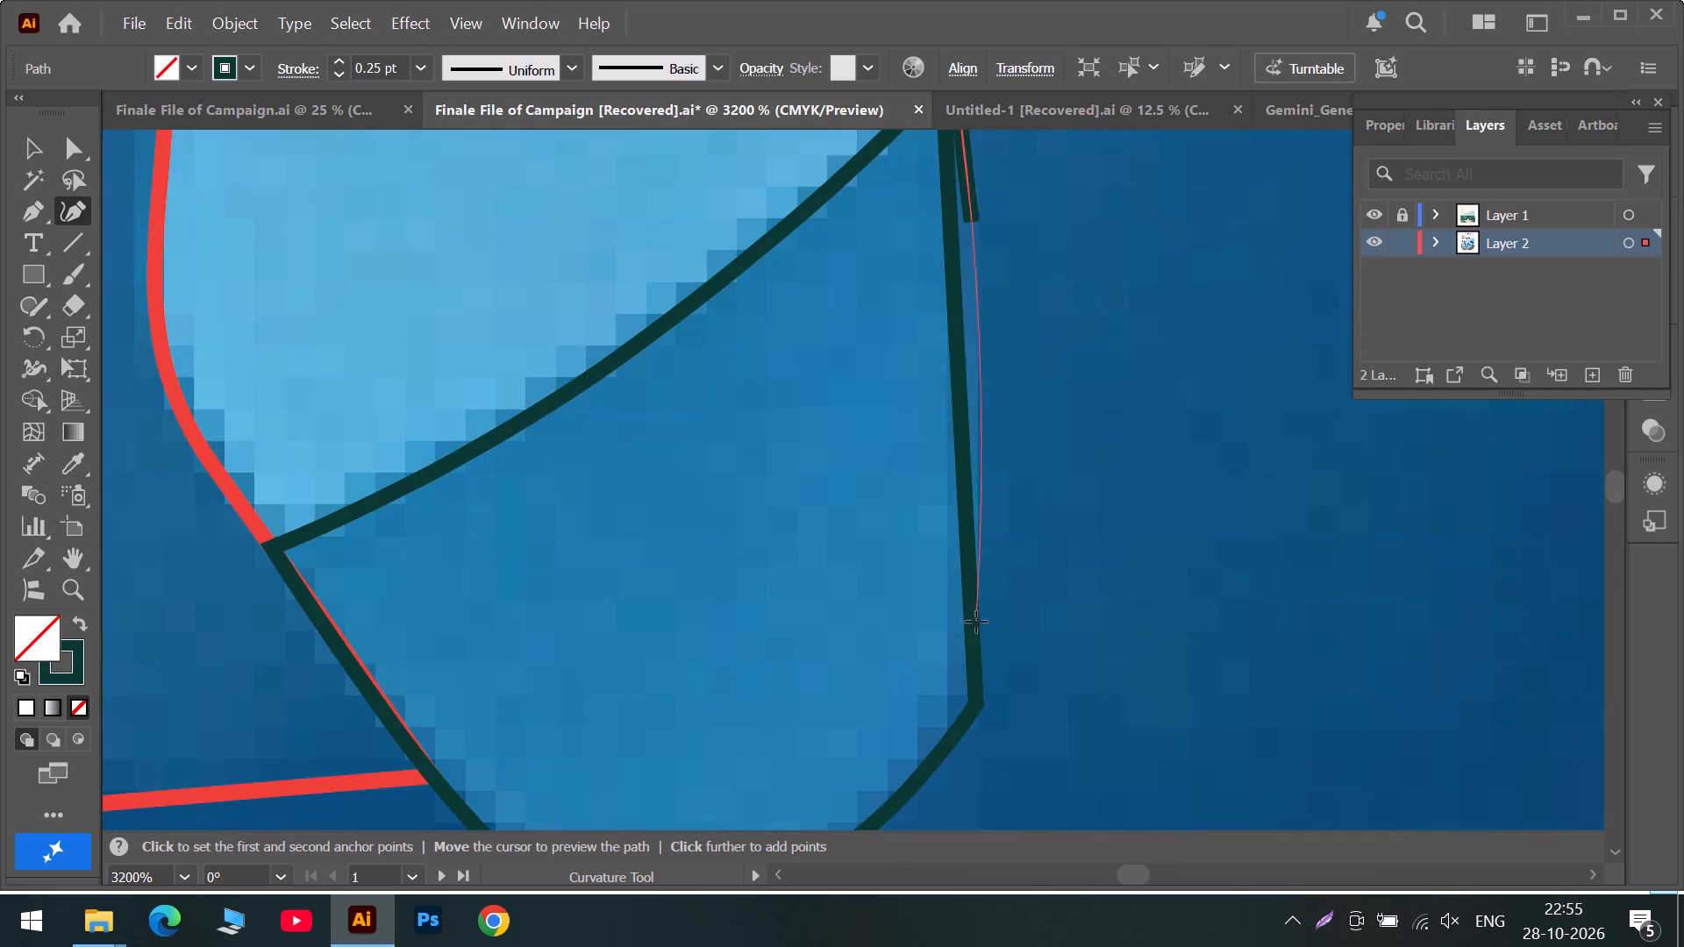
scroll(976, 622, "down", 6)
scroll(971, 614, "down", 3, "alt")
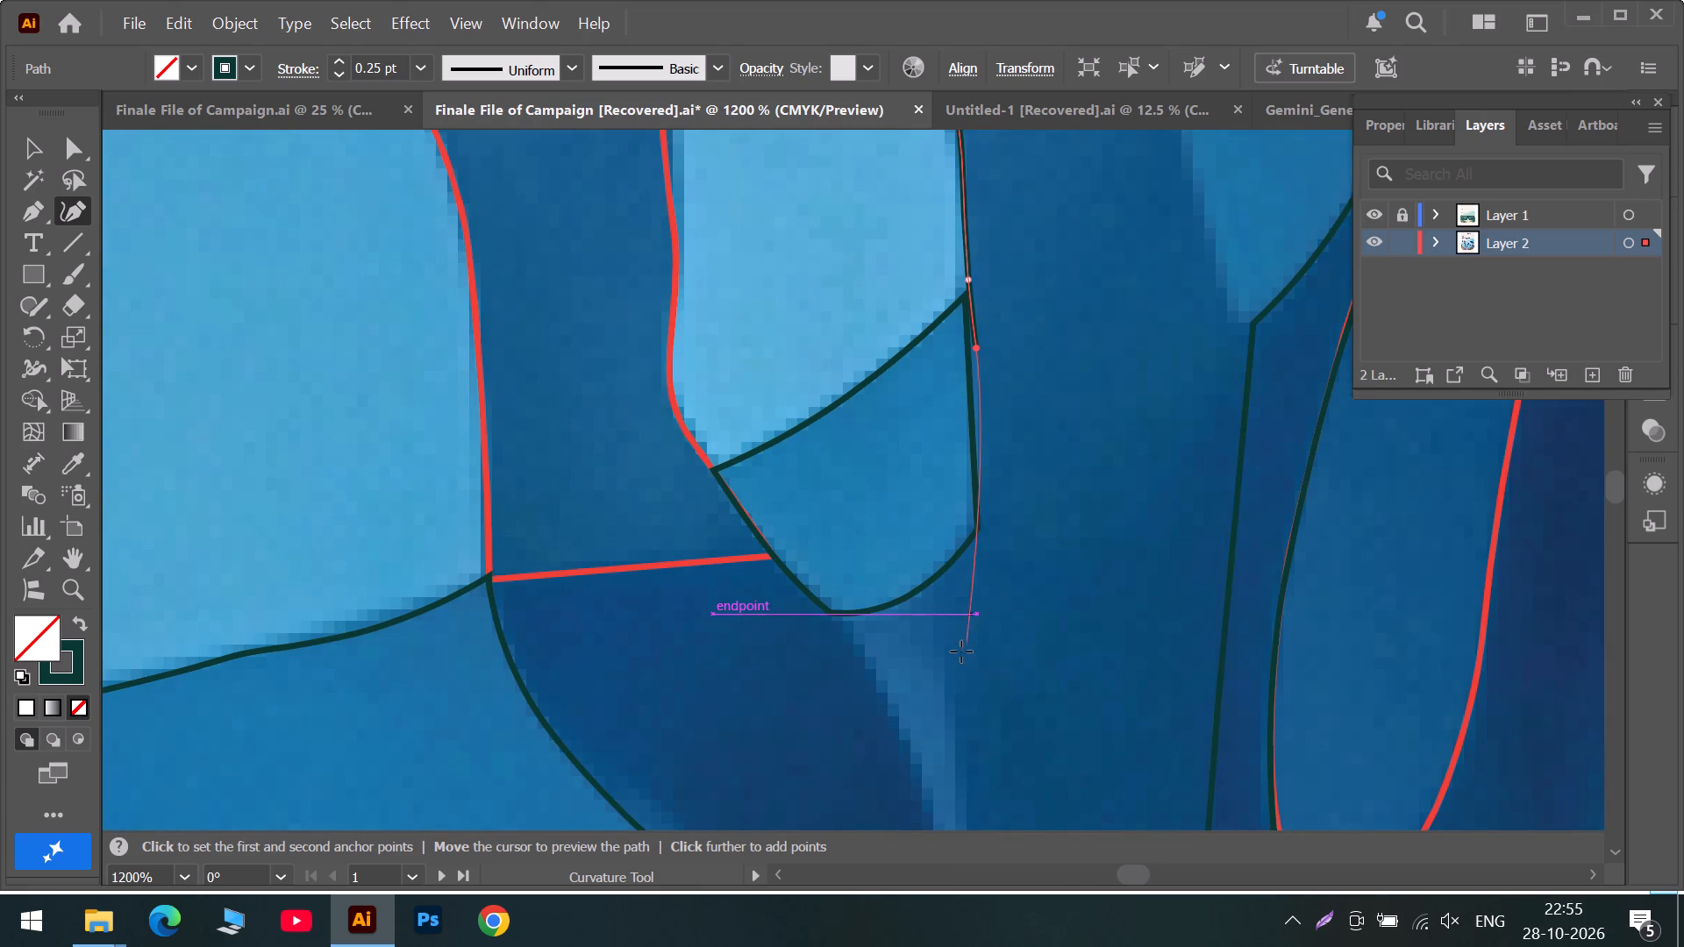
left_click(960, 654)
Extend the path down the stem's lower left side, following the curved boundary with the dark-blue shadow.
scroll(960, 654, "down", 12)
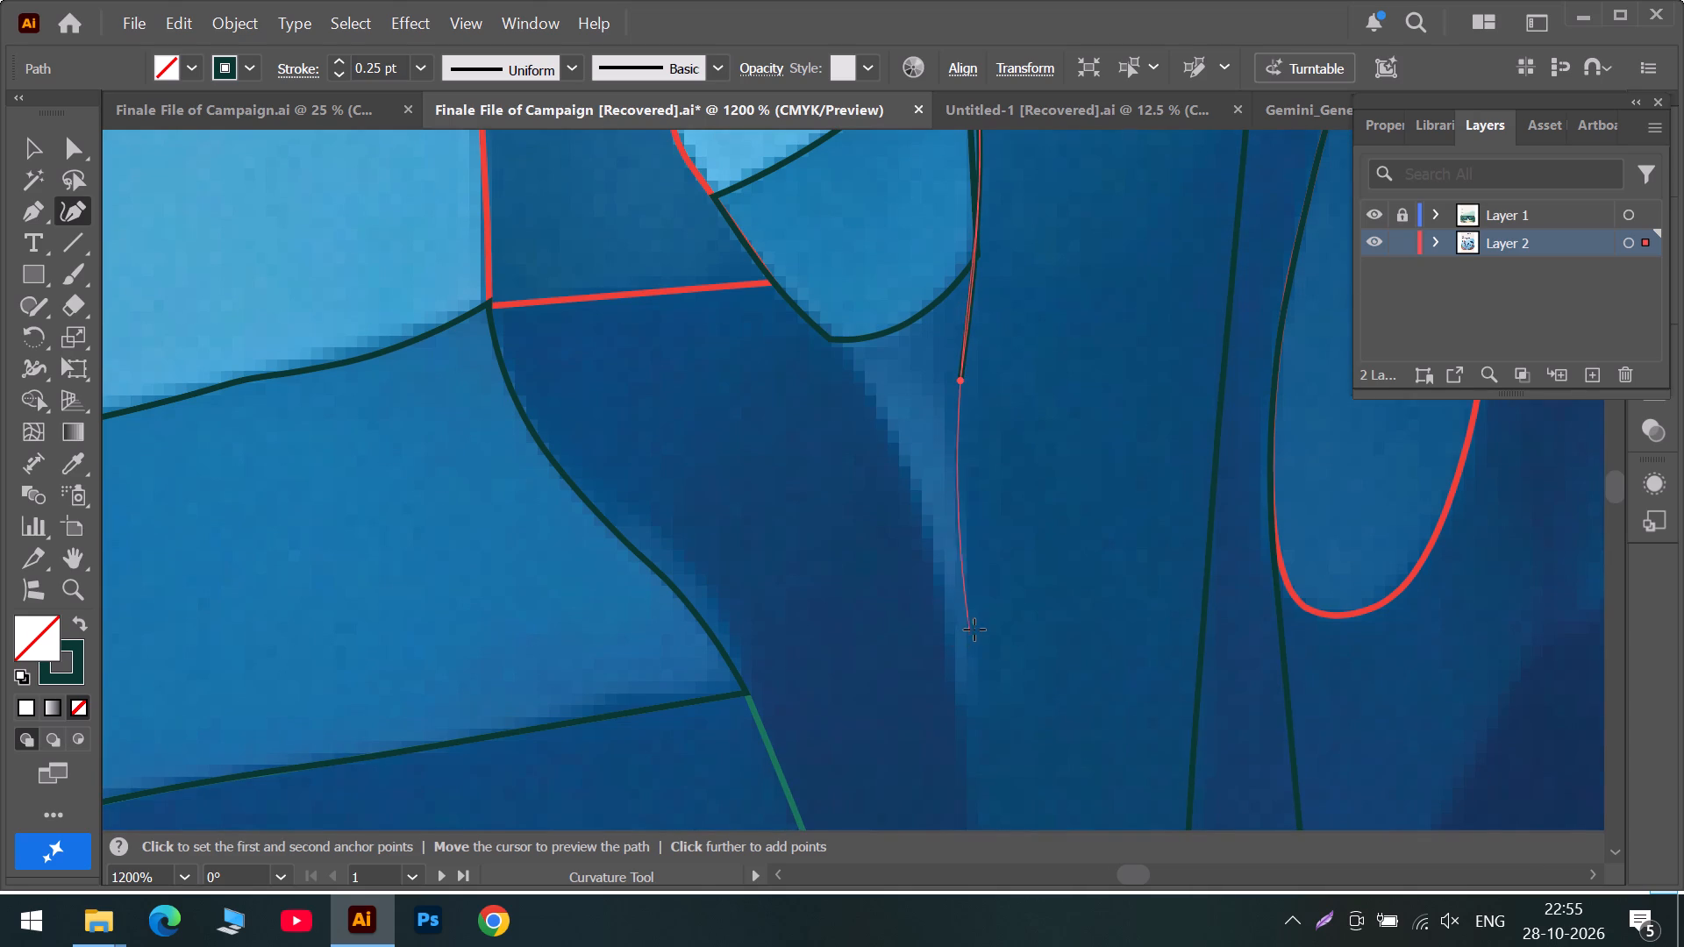
scroll(974, 630, "down", 5)
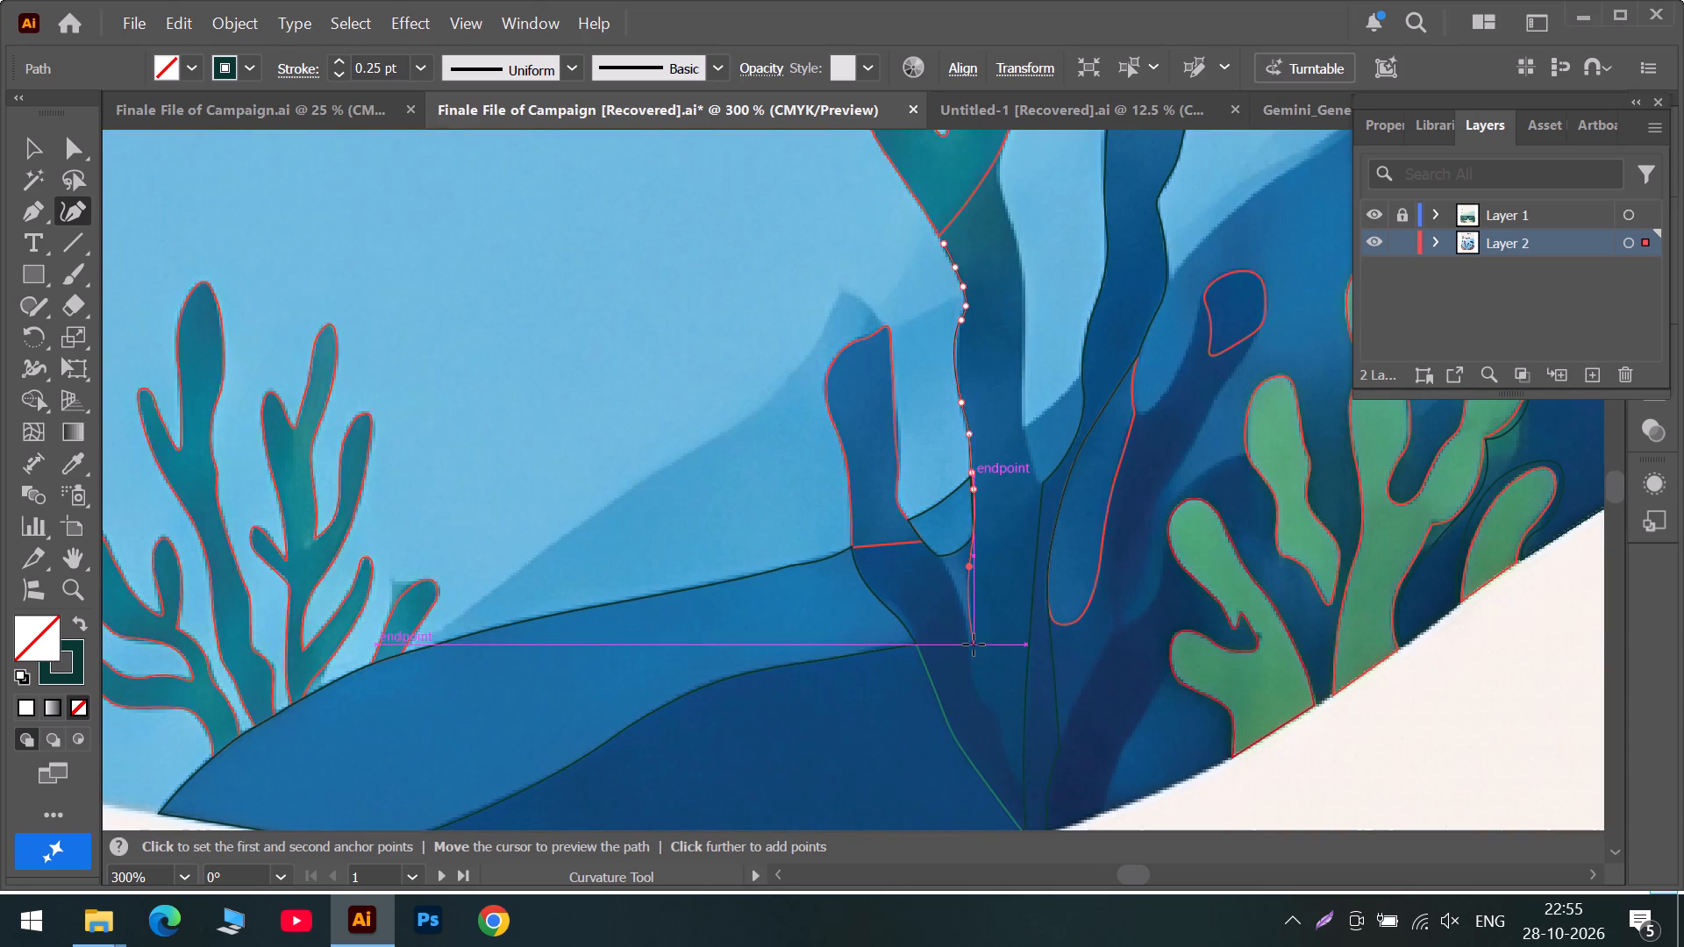
scroll(974, 644, "up", 2, "alt")
scroll(974, 644, "down", 5)
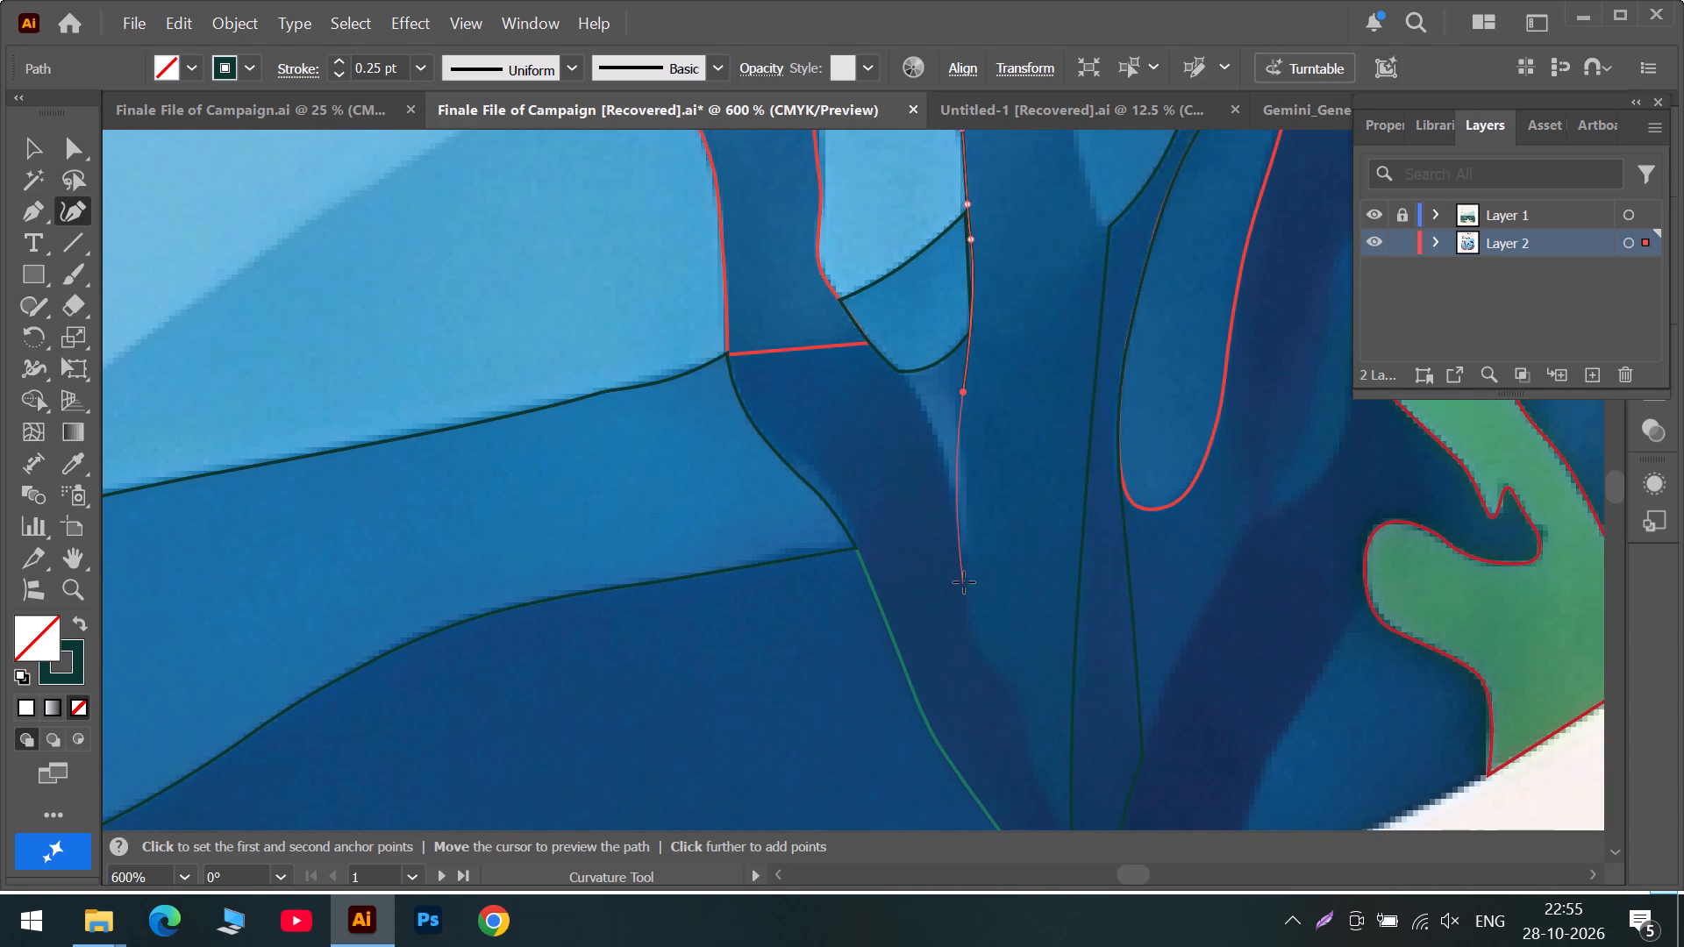
left_click(964, 582)
scroll(964, 613, "up", 5, "alt")
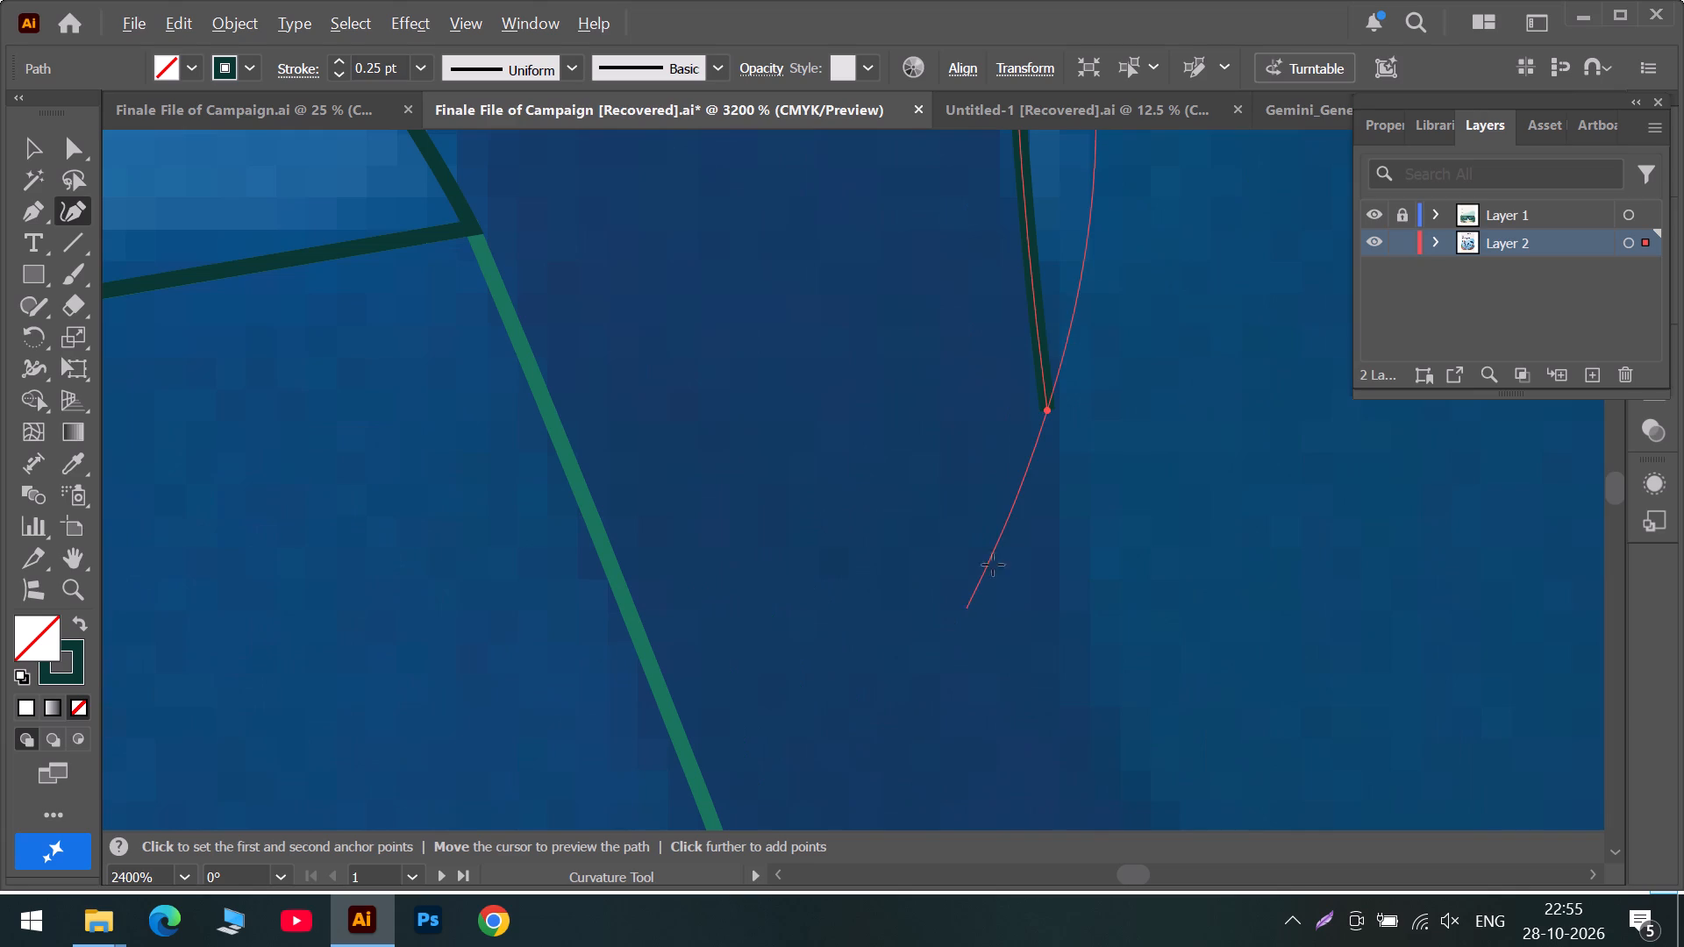
scroll(1055, 449, "down", 4, "alt")
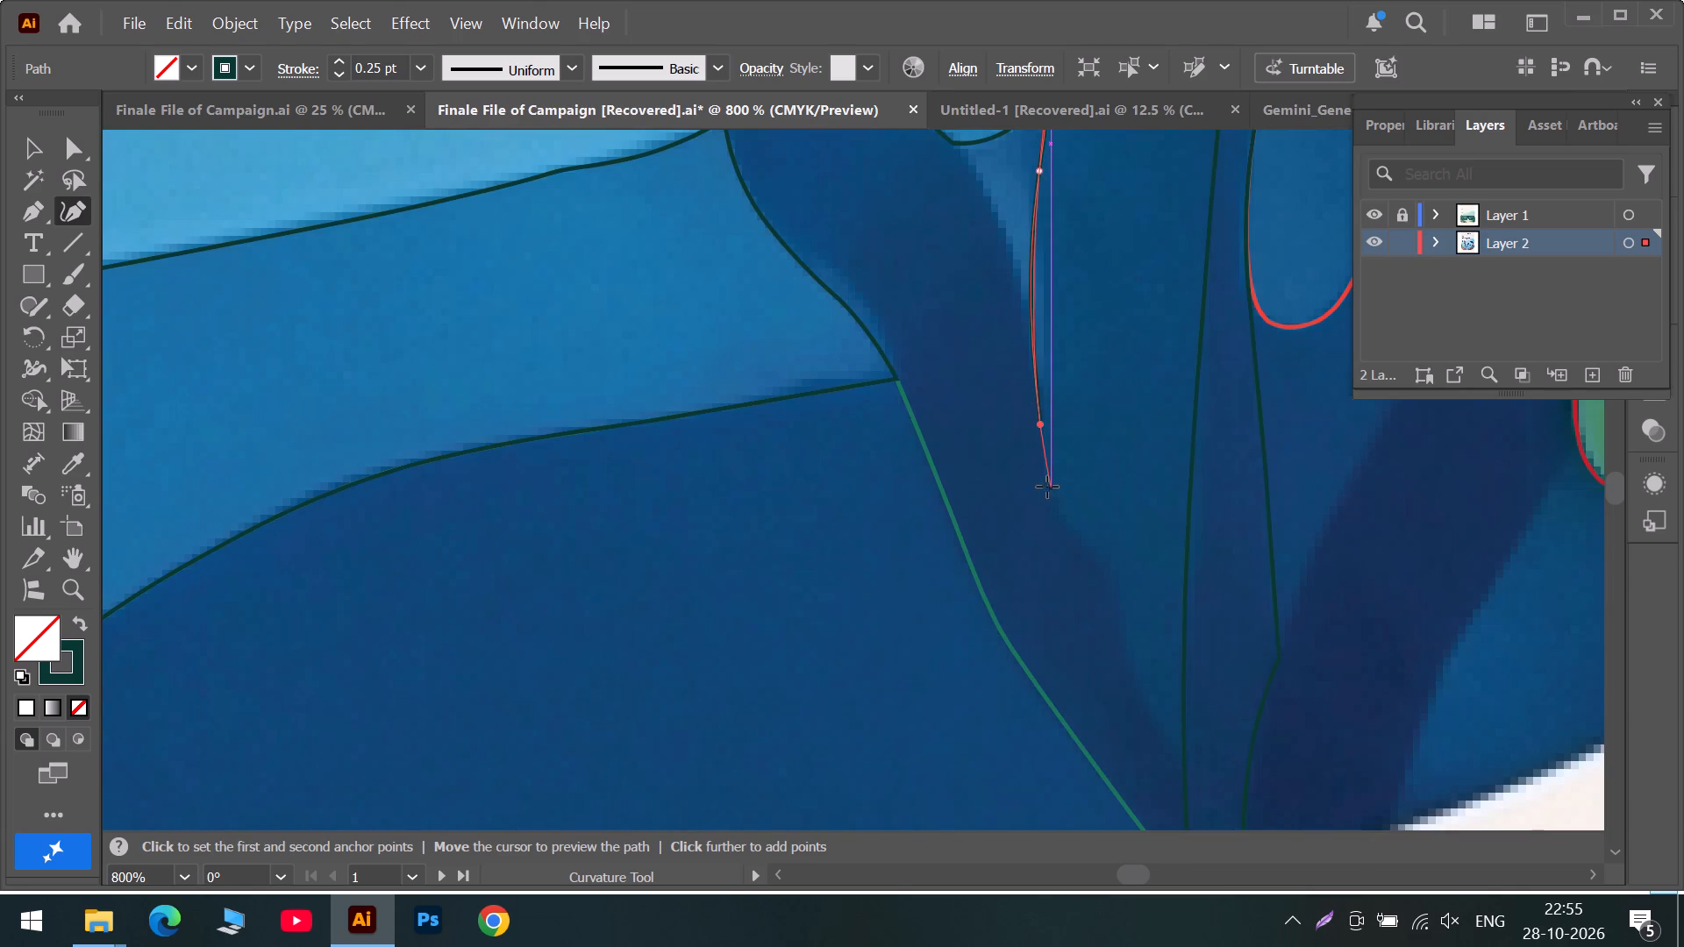
left_click(1047, 487)
left_click(1102, 555)
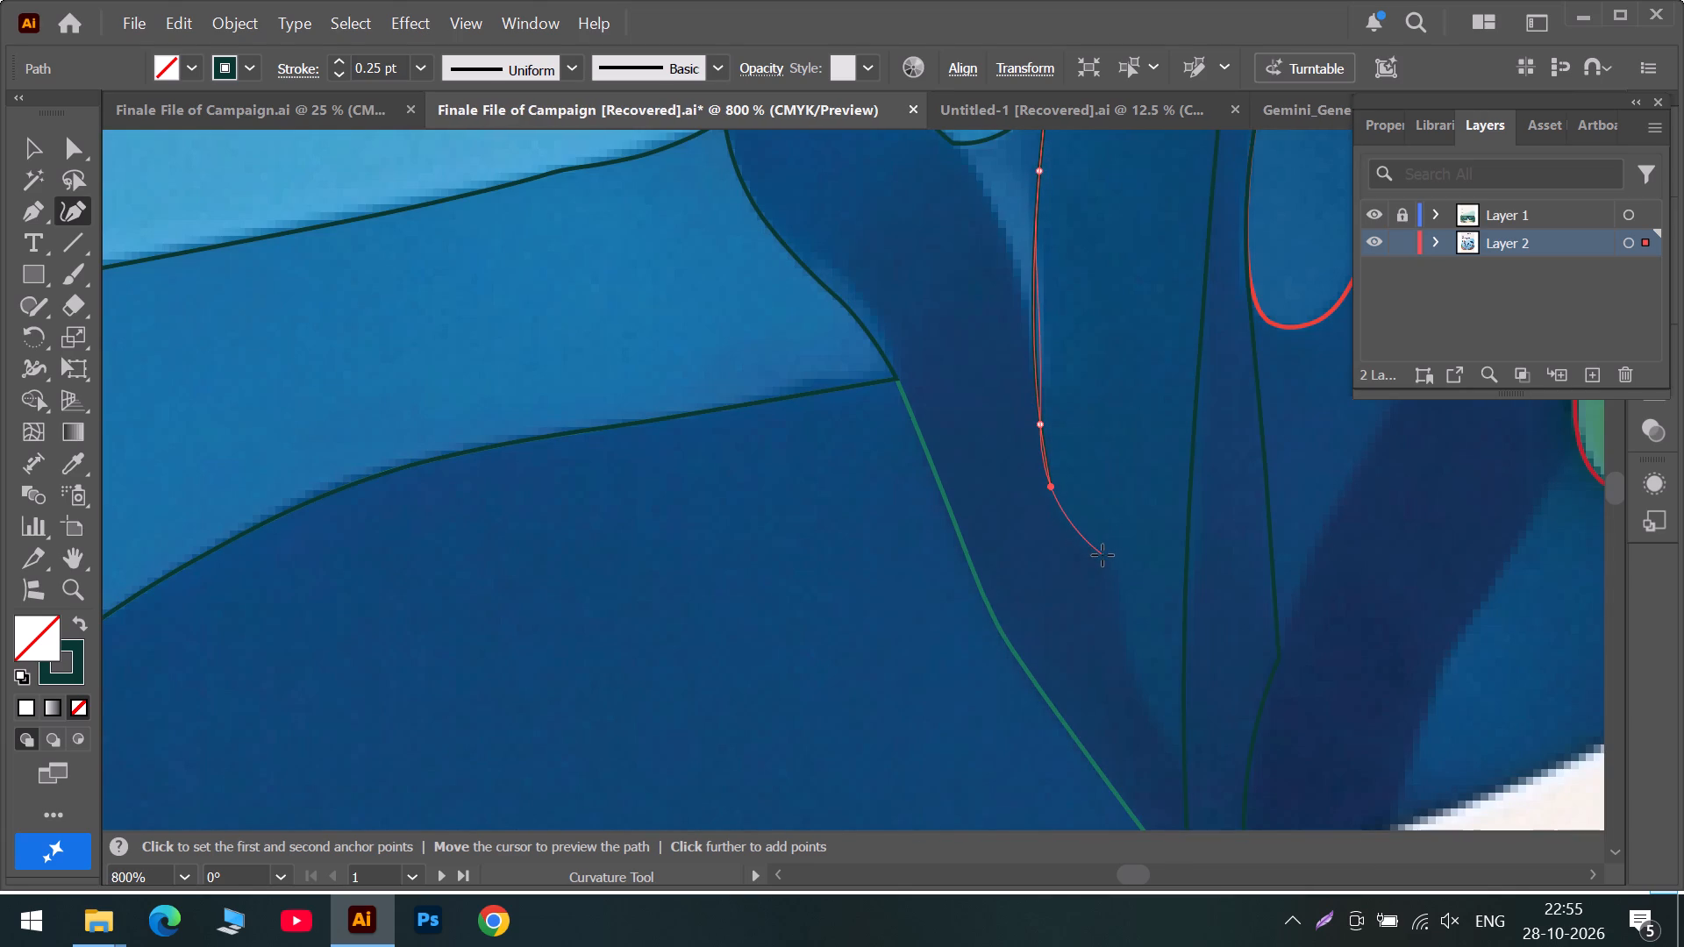
left_click(1070, 521)
left_click(1121, 625)
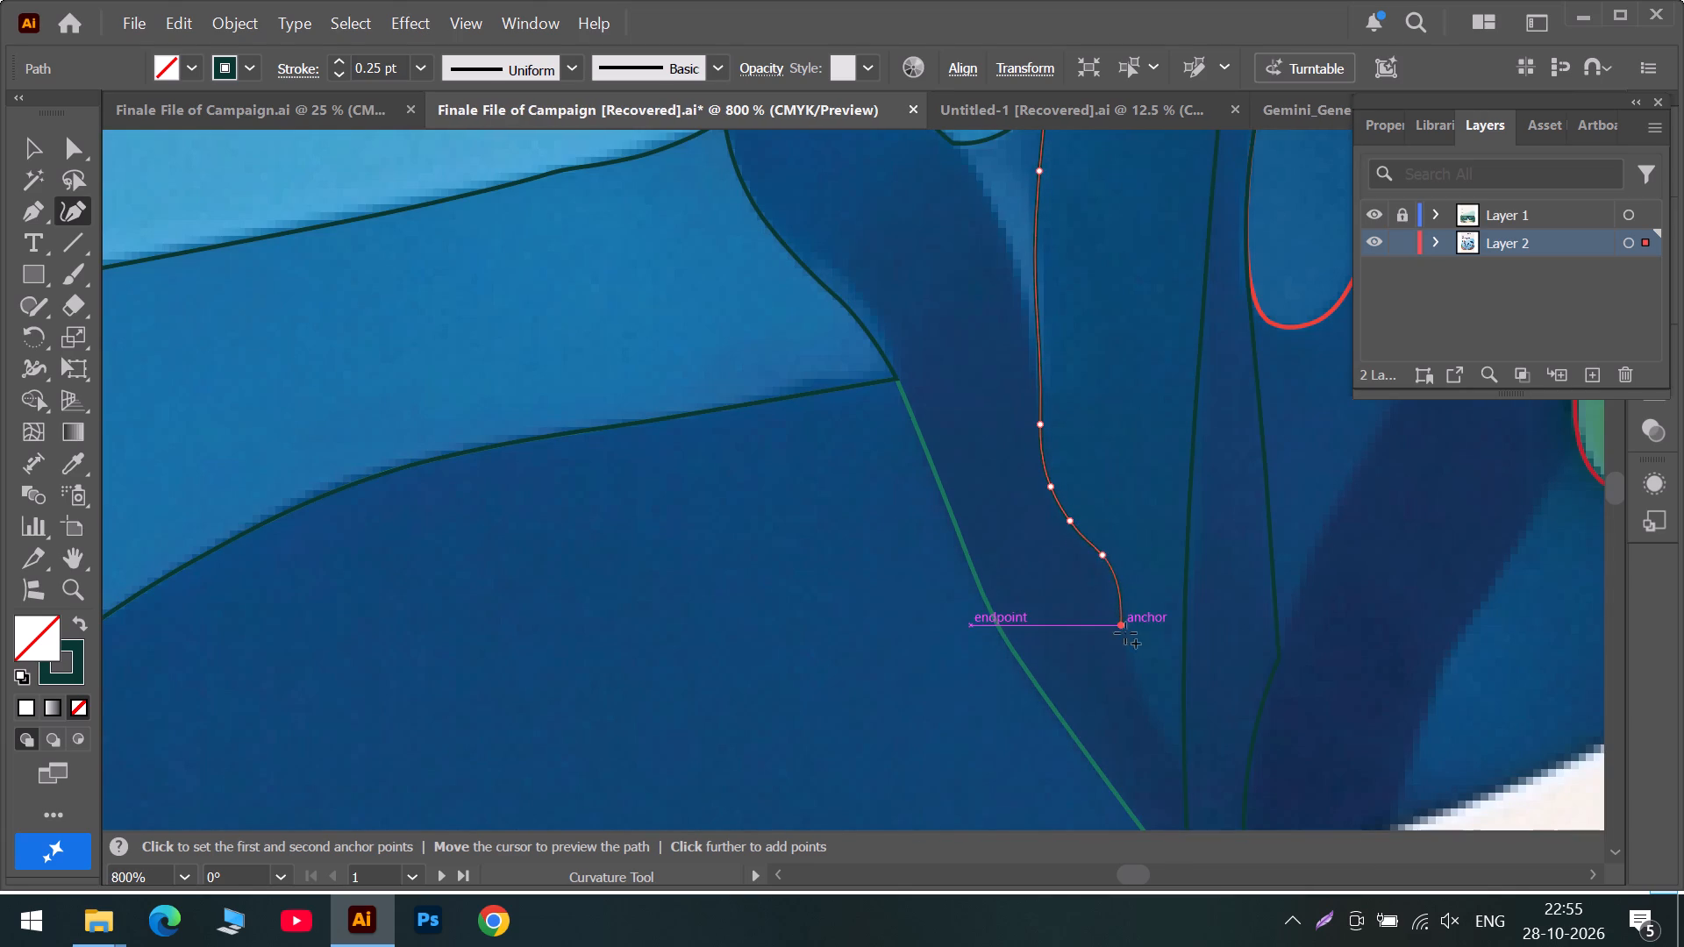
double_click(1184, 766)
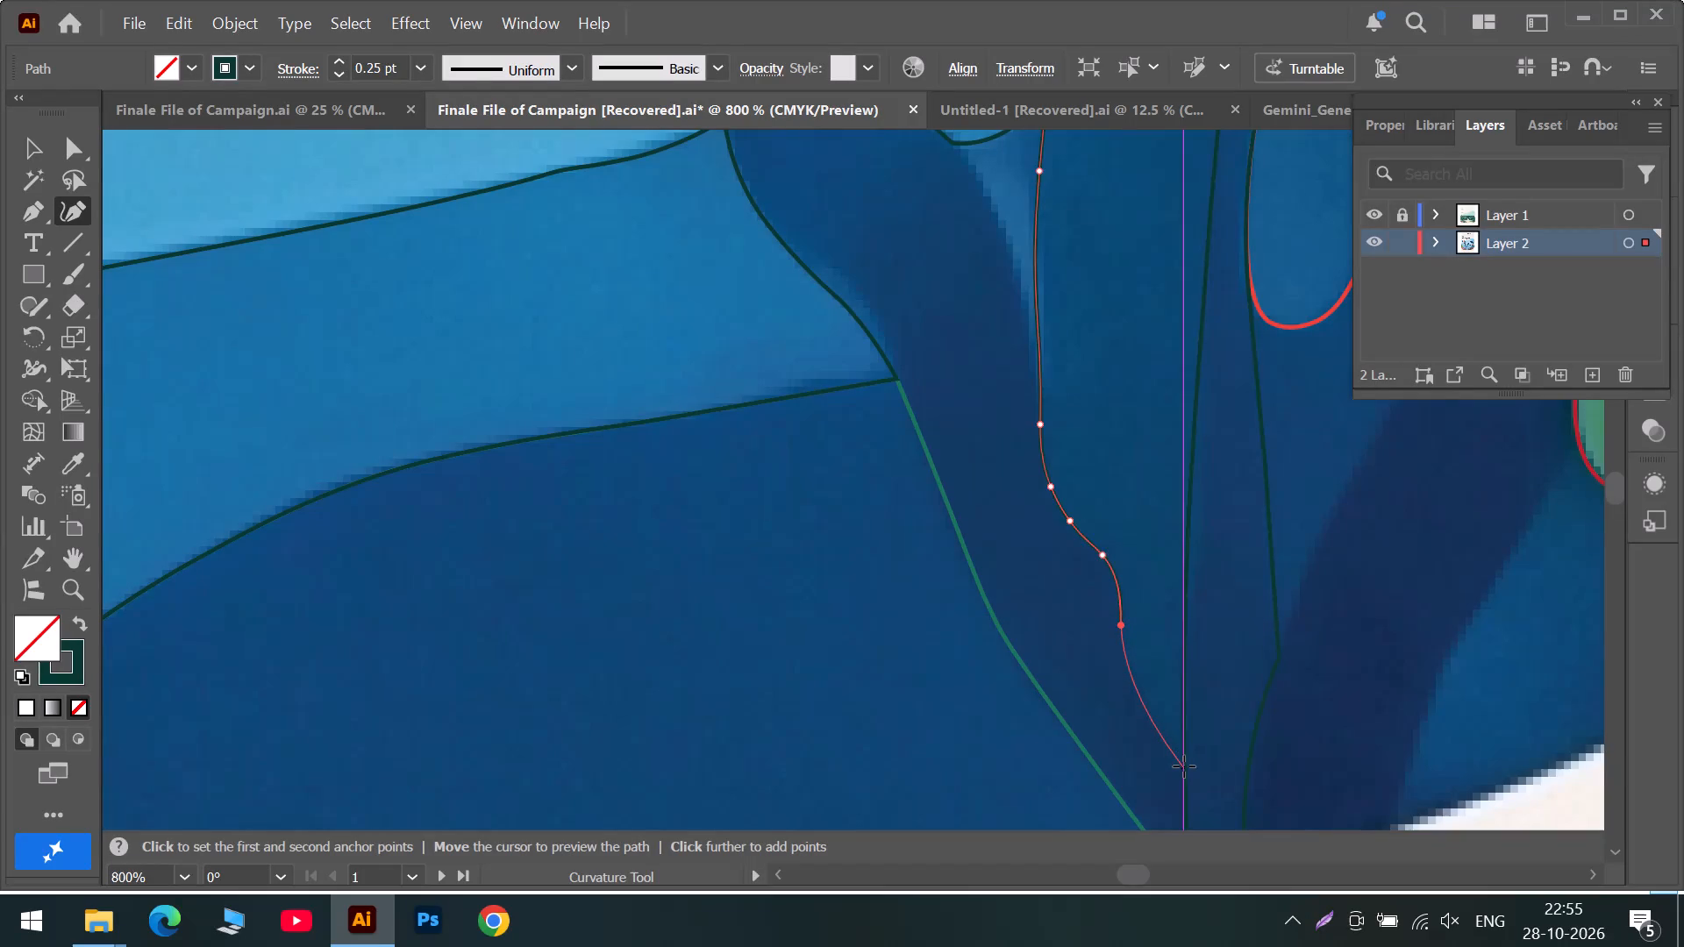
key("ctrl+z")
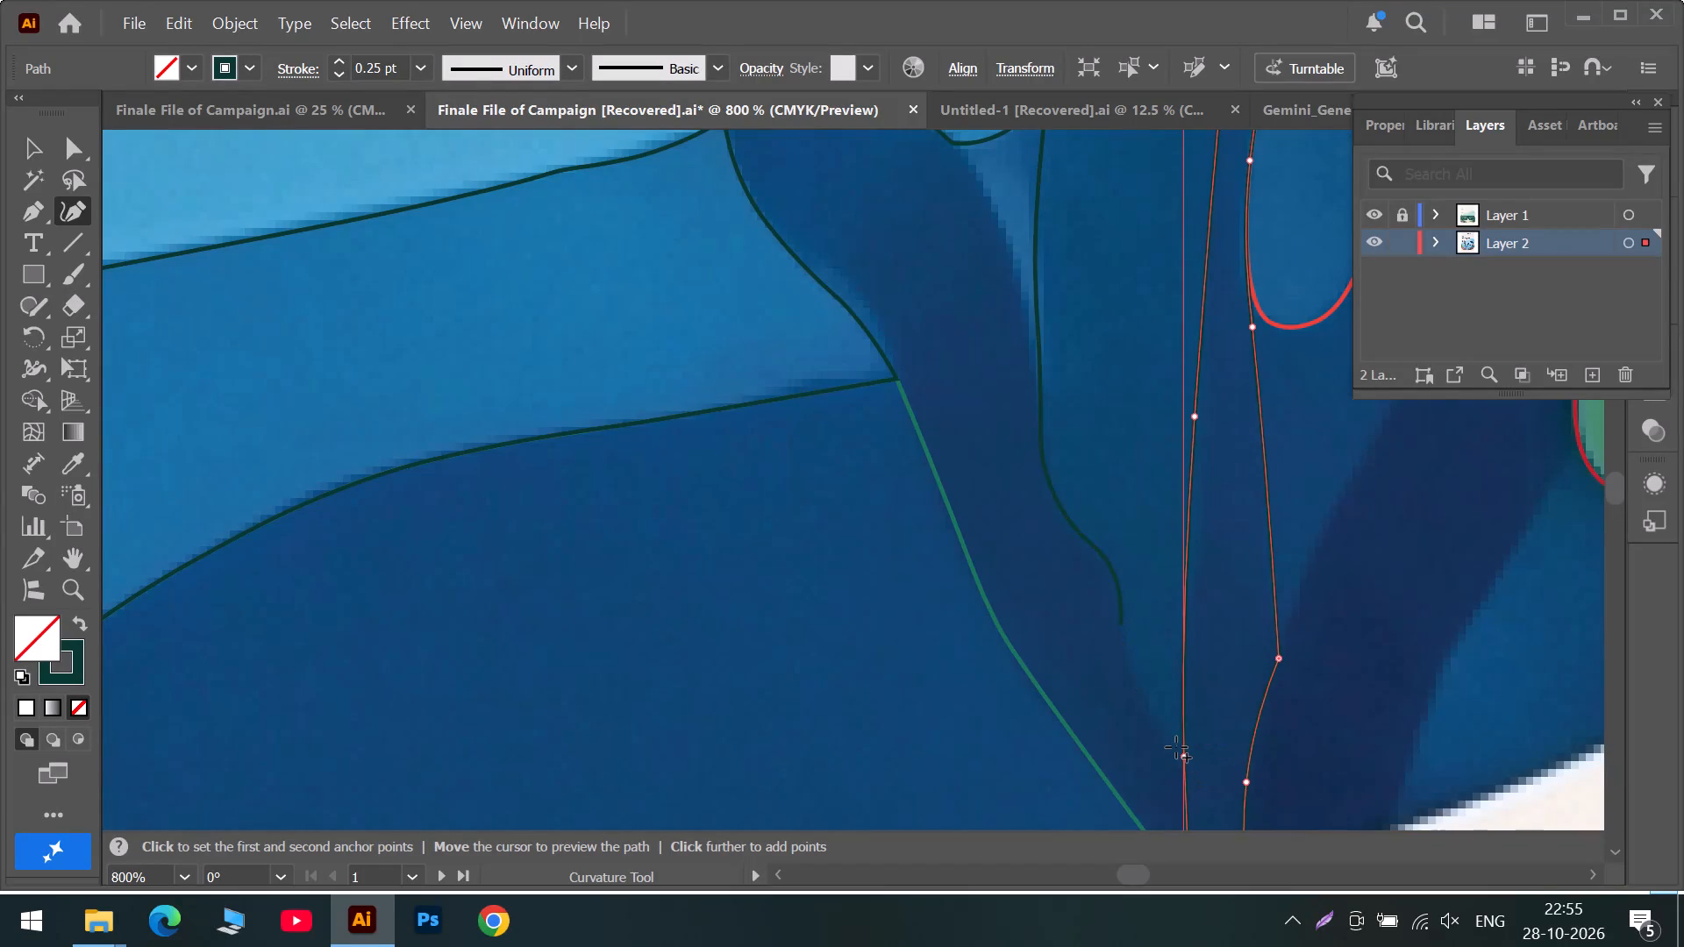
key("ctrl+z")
Place a corner anchor at the stem's base and carry the path up its right side to a corner at the dark outline junction.
double_click(1172, 744)
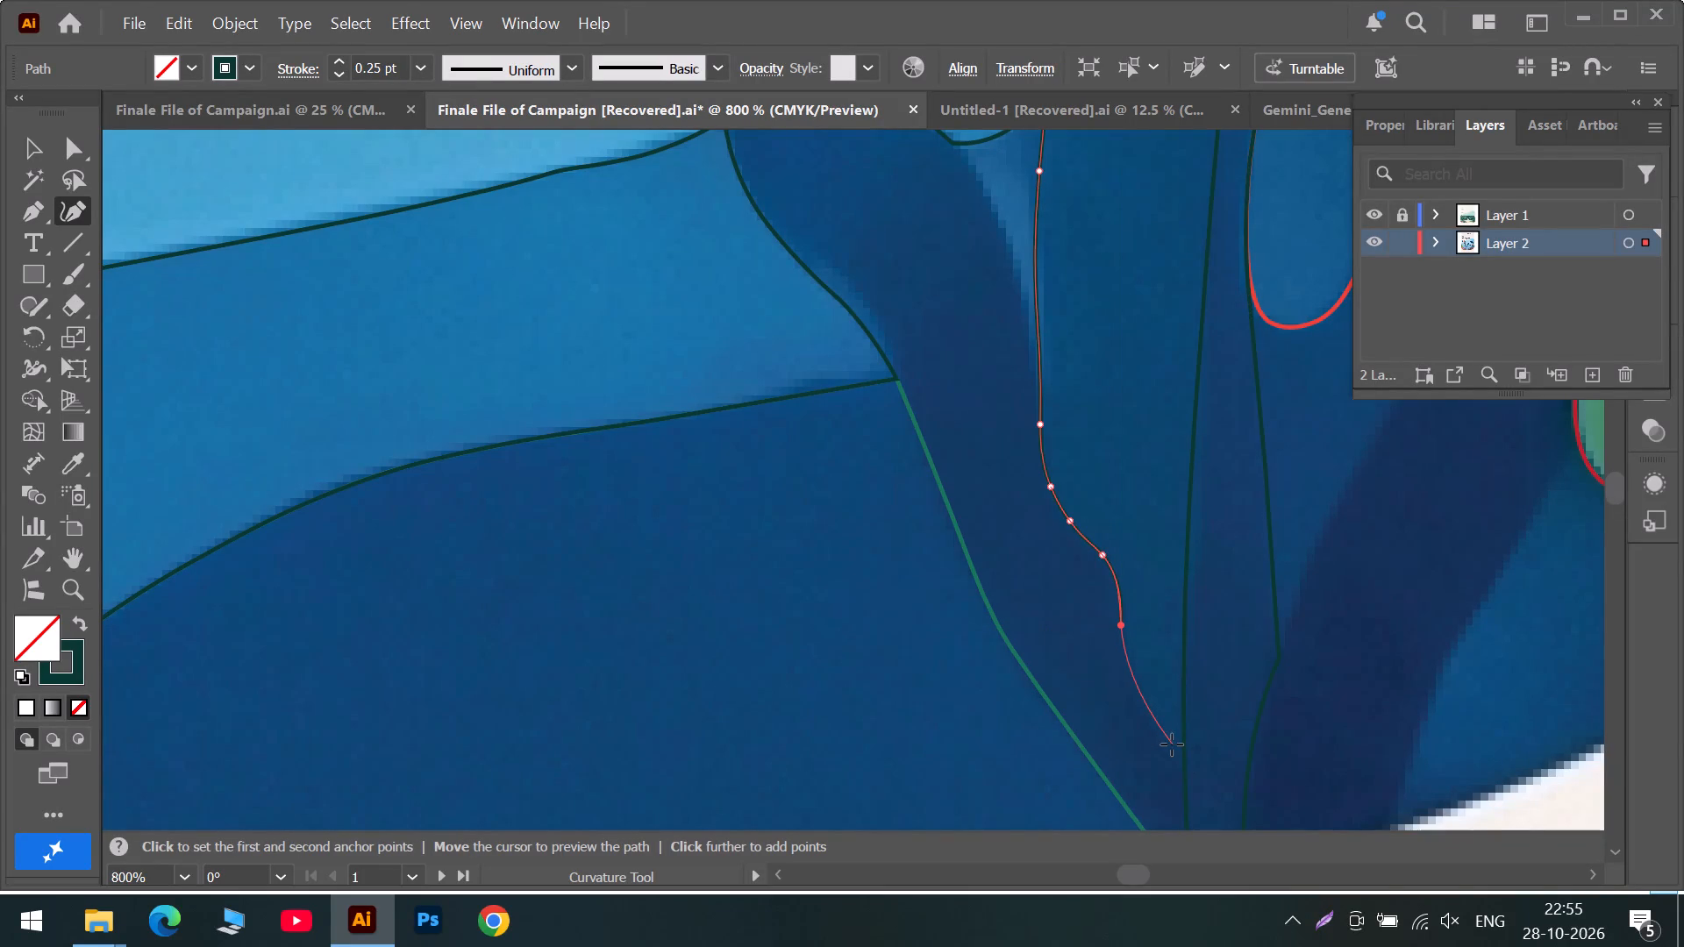
left_click(1167, 507)
scroll(1168, 484, "up", 6)
scroll(1197, 295, "up", 13)
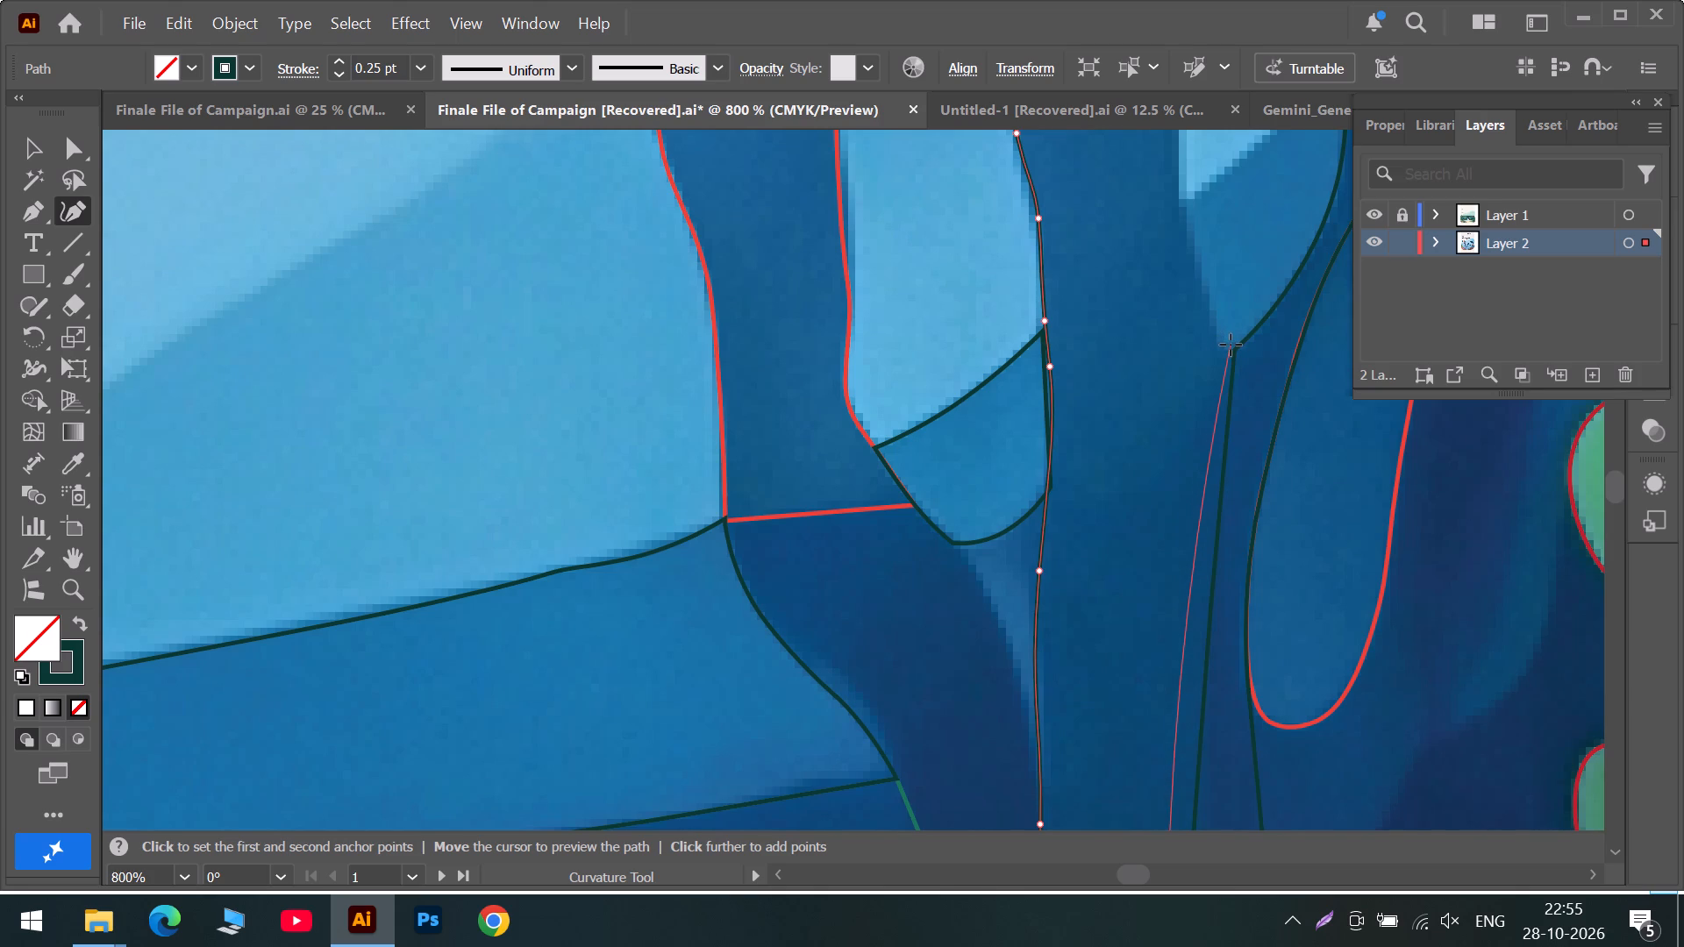
double_click(1231, 345)
Trace the path up the central stem's right edge from the junction to the red boundary of the teal fork.
left_click(1202, 274)
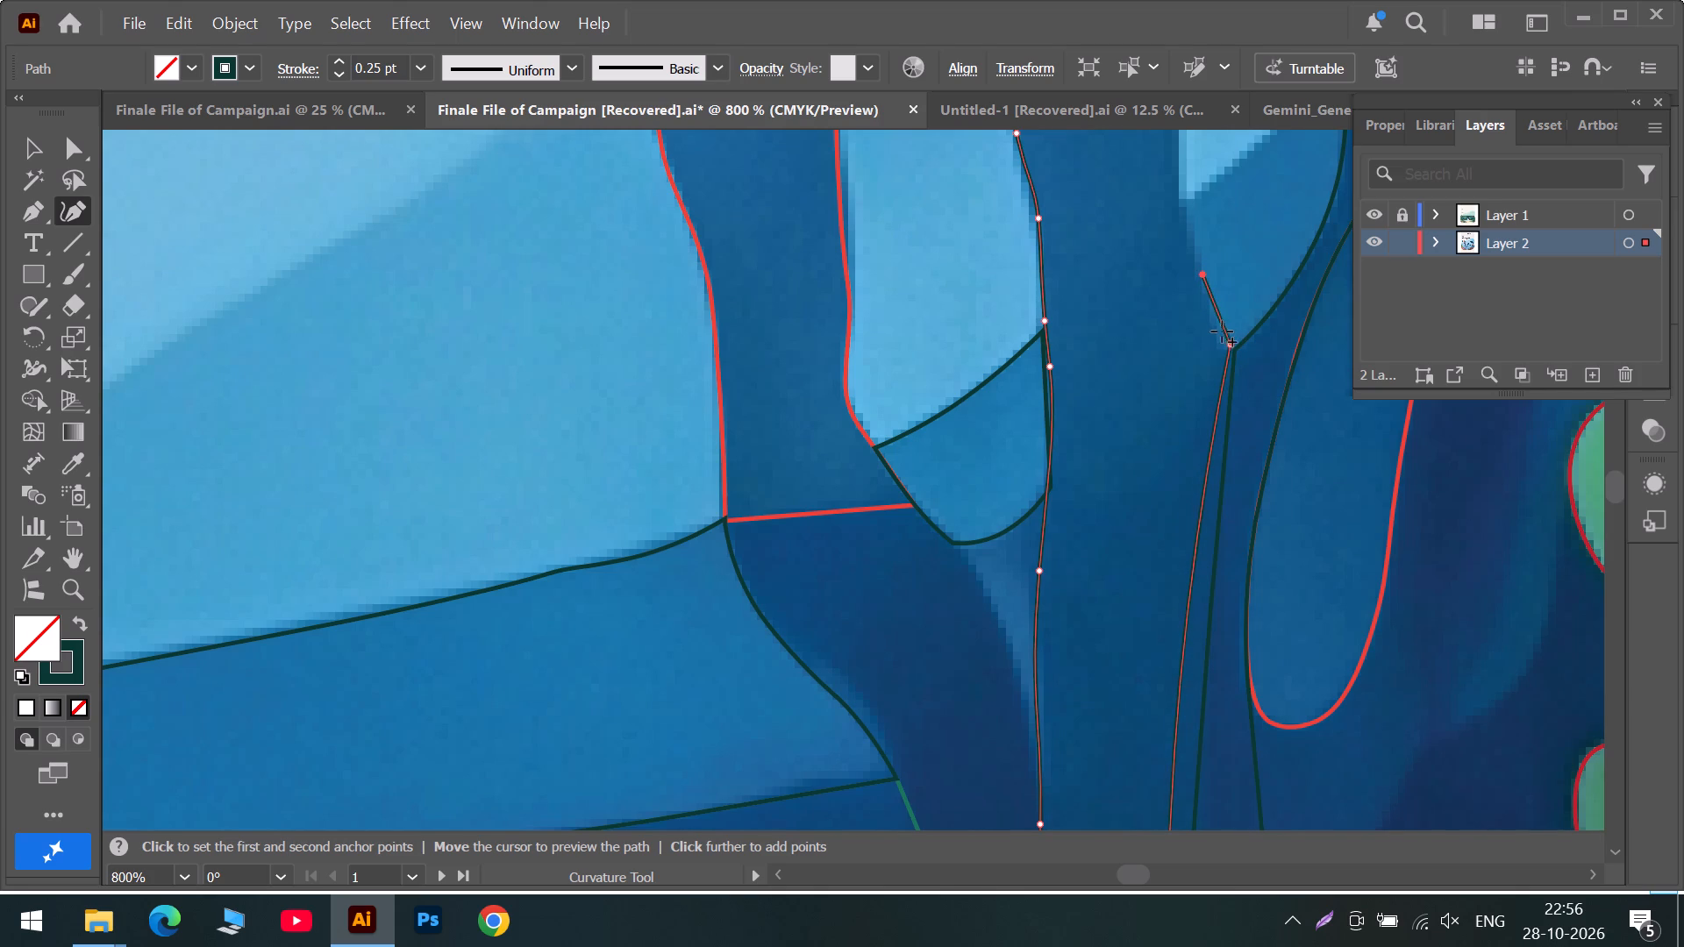
left_click(1224, 333)
scroll(1178, 228, "up", 7)
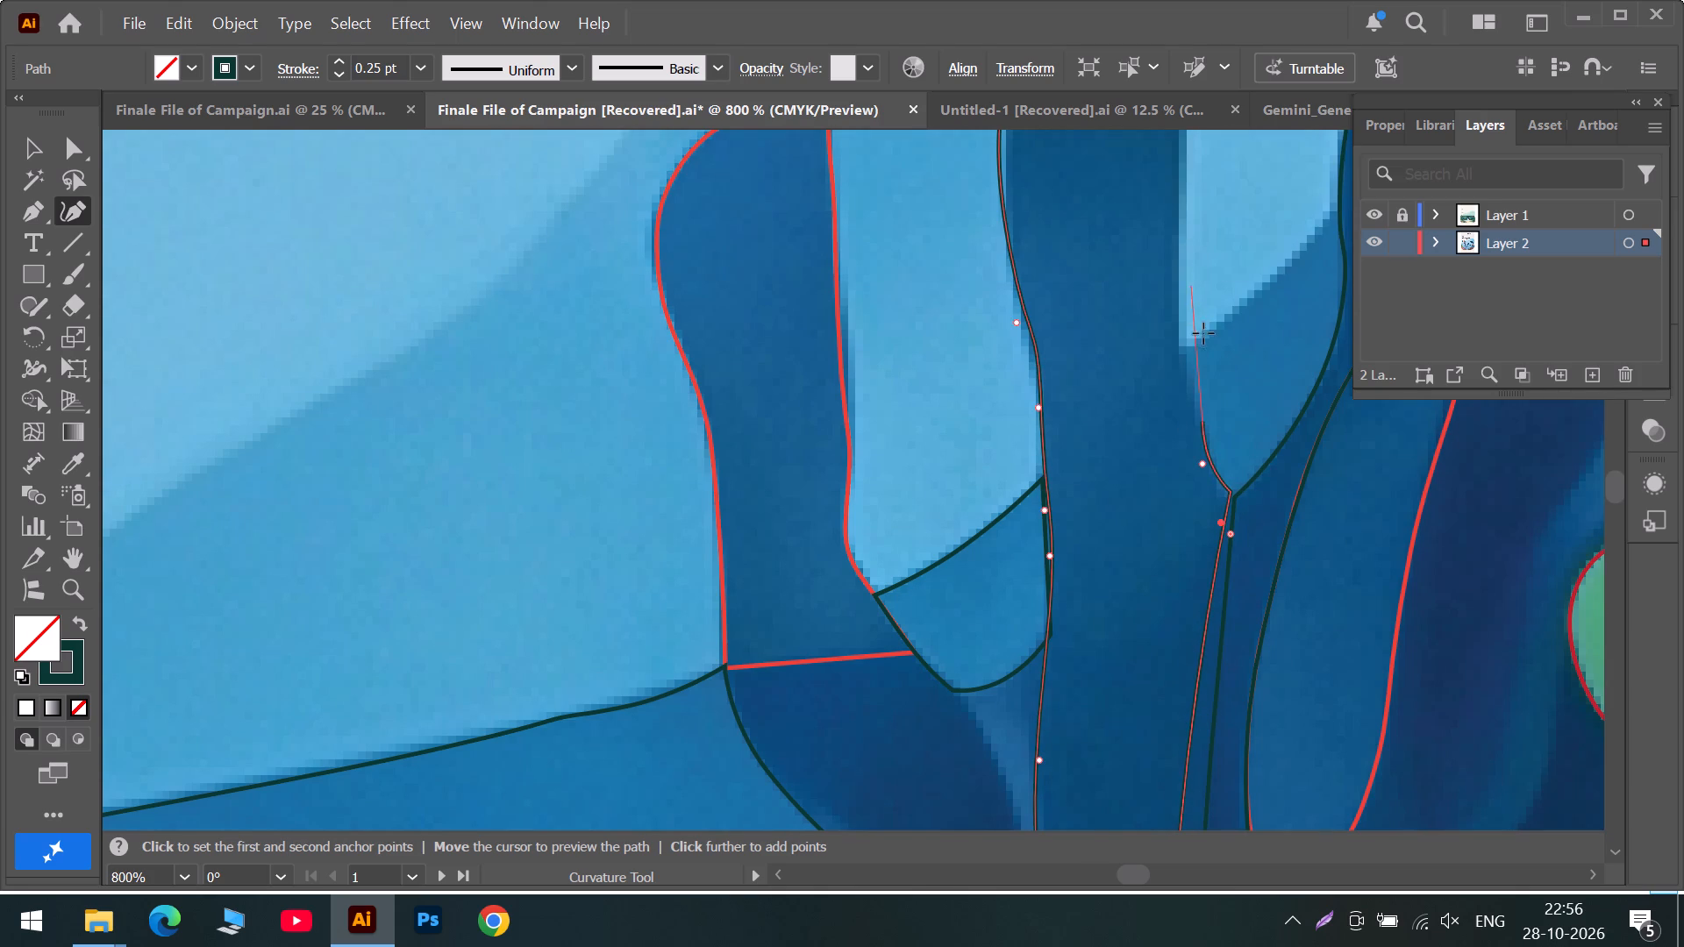
left_click(1183, 369)
scroll(1183, 356, "up", 6)
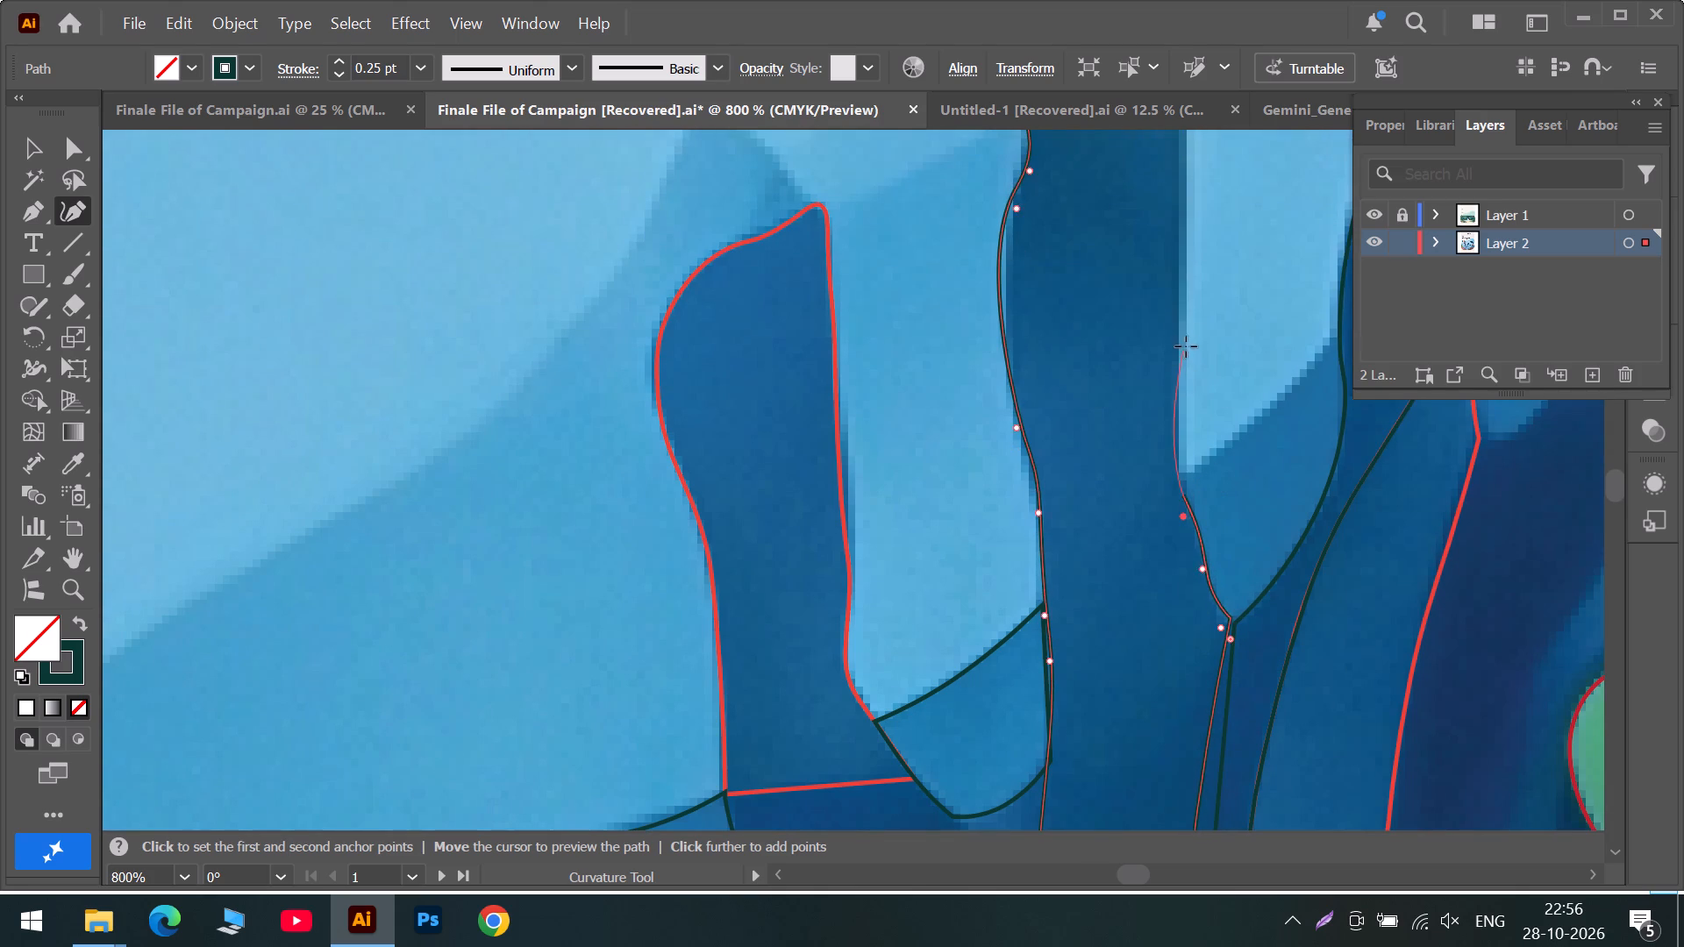
left_click(1185, 331)
scroll(1160, 250, "up", 7)
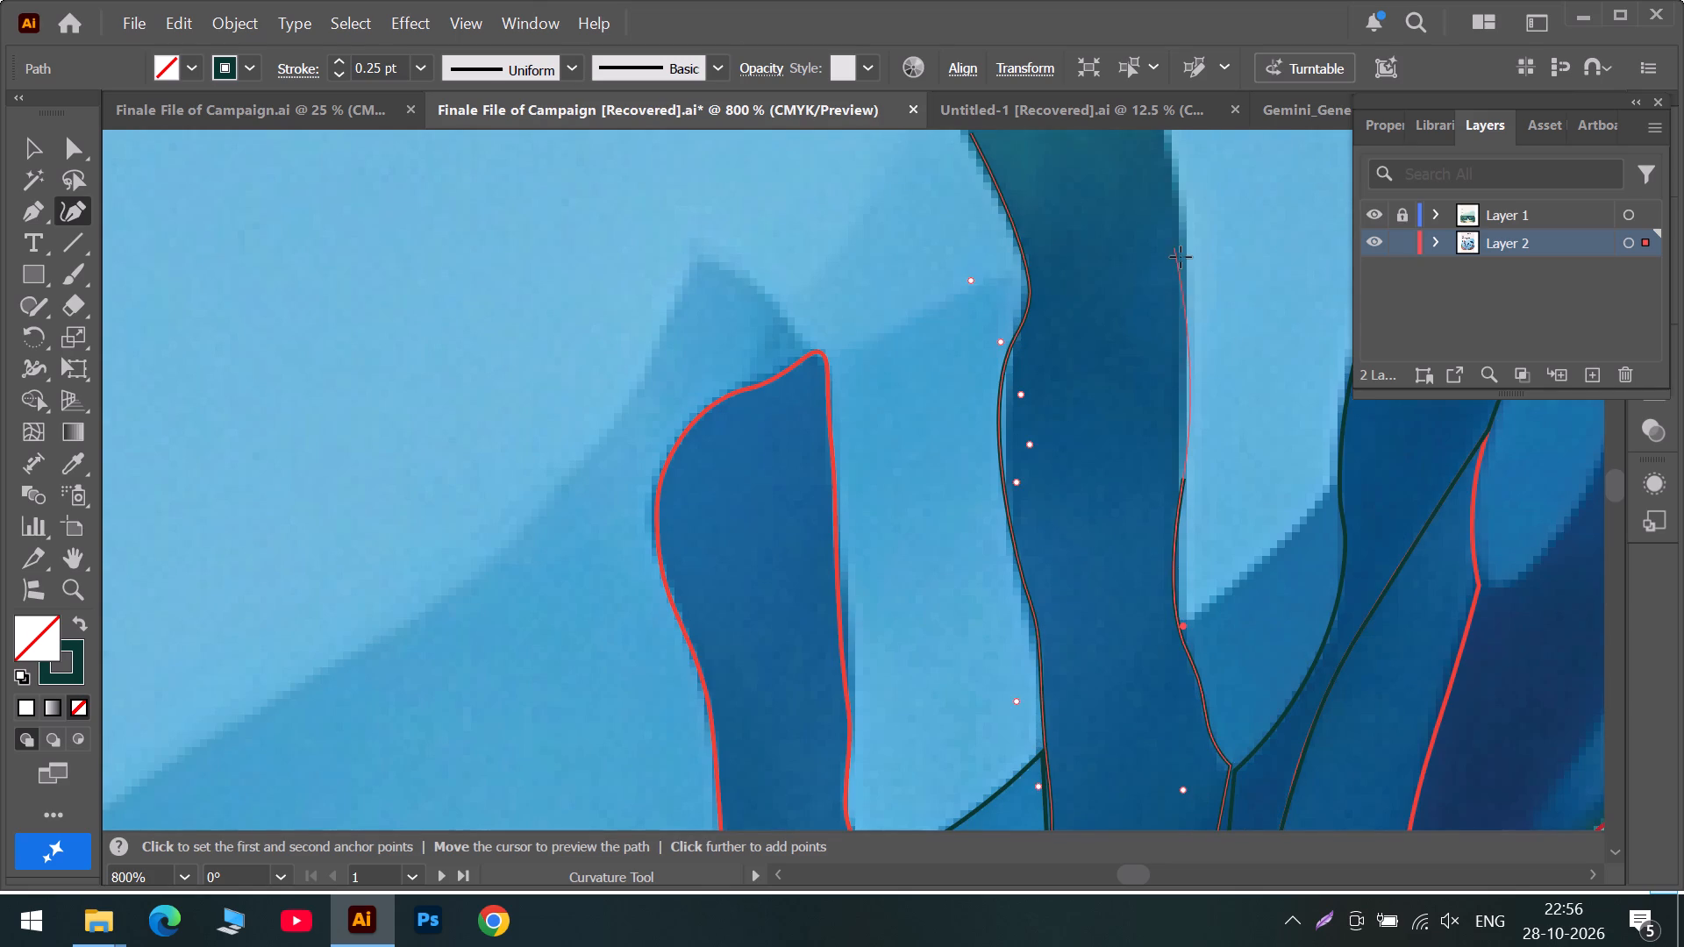
left_click(1181, 257)
scroll(1167, 203, "up", 13)
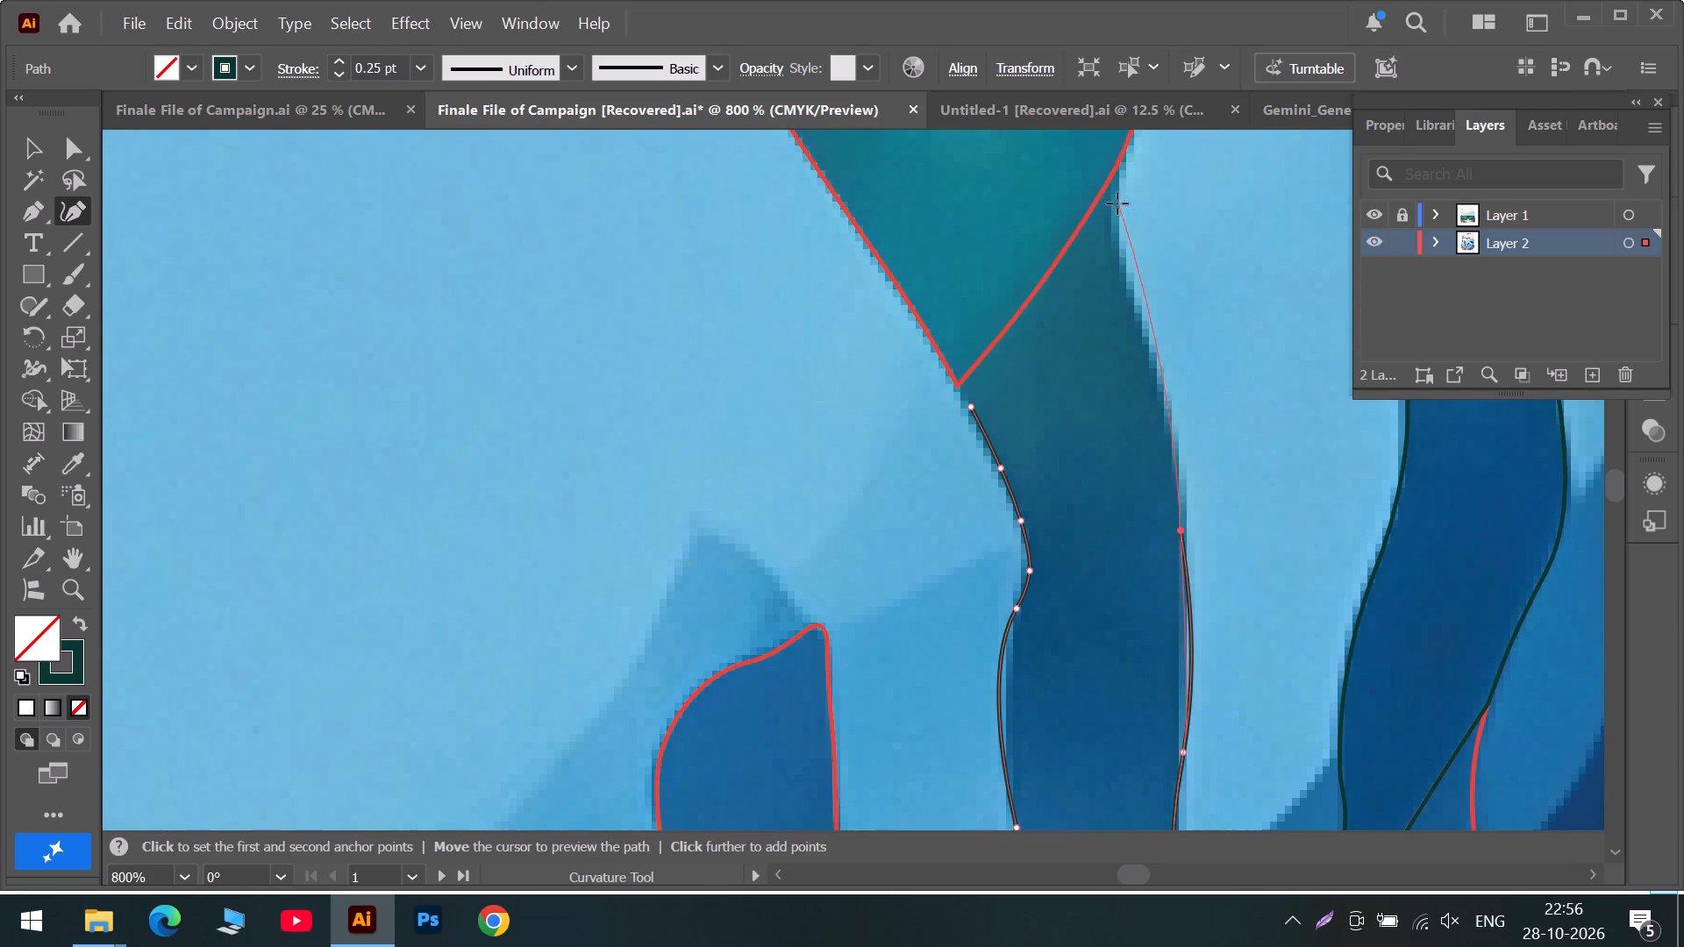
left_click(1117, 261)
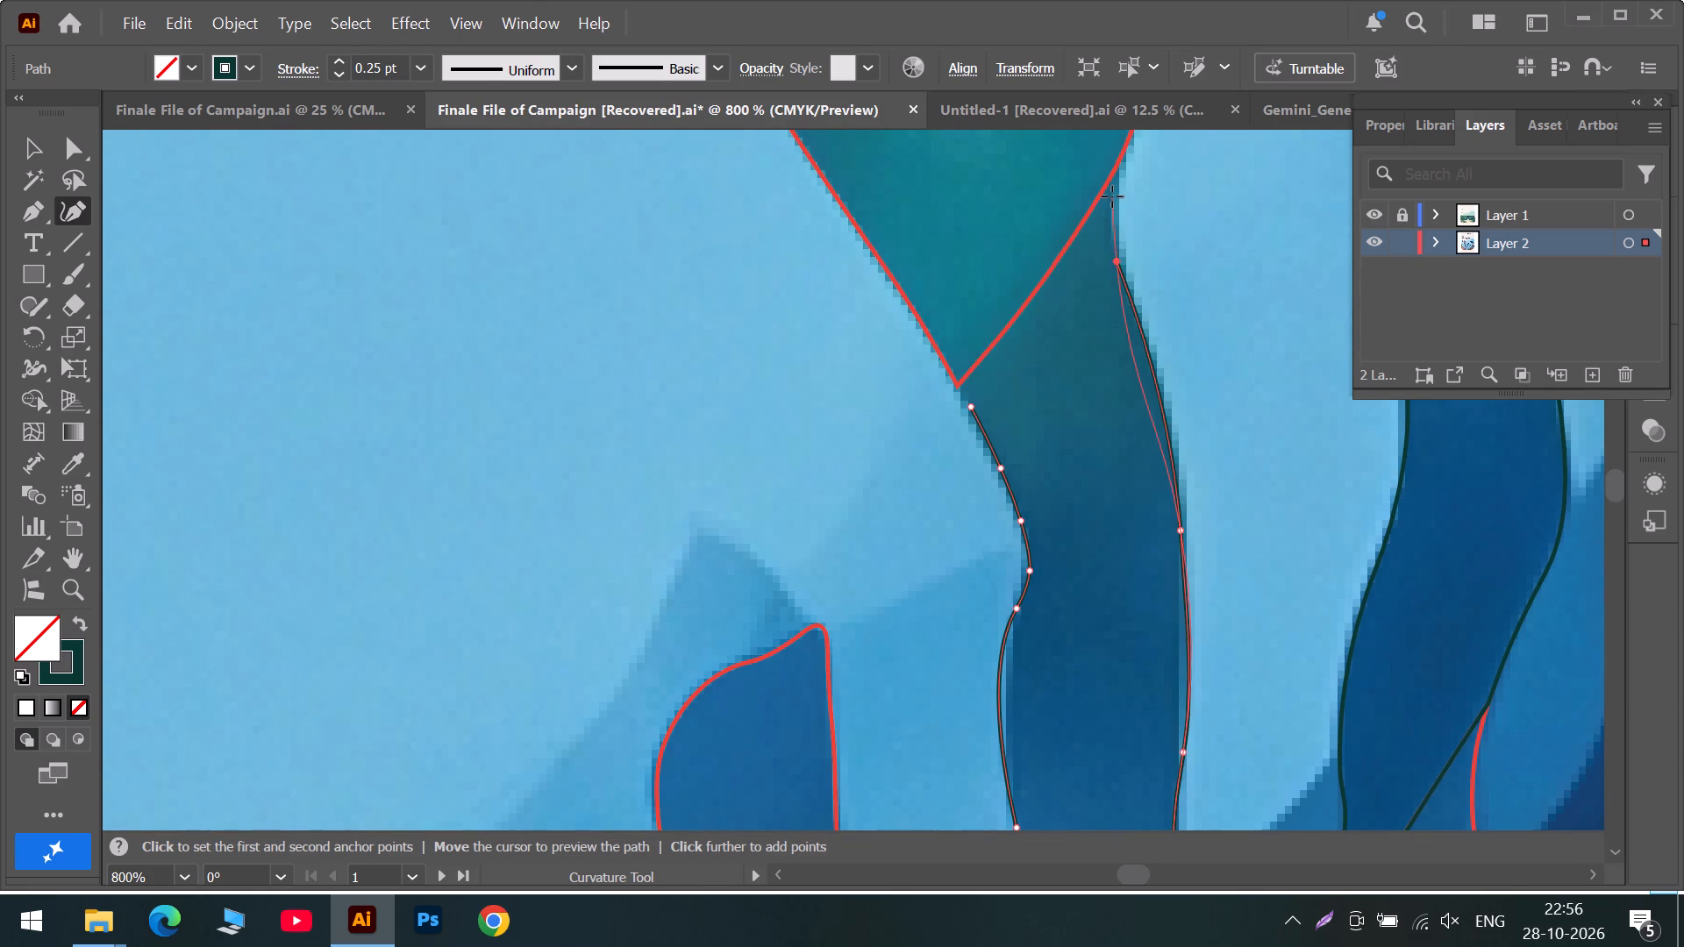
left_click(1112, 196)
Make the top right anchor a corner, close the path at its starting anchor and move that anchor onto the teal fork's lower tip.
scroll(1112, 196, "down", 3, "alt")
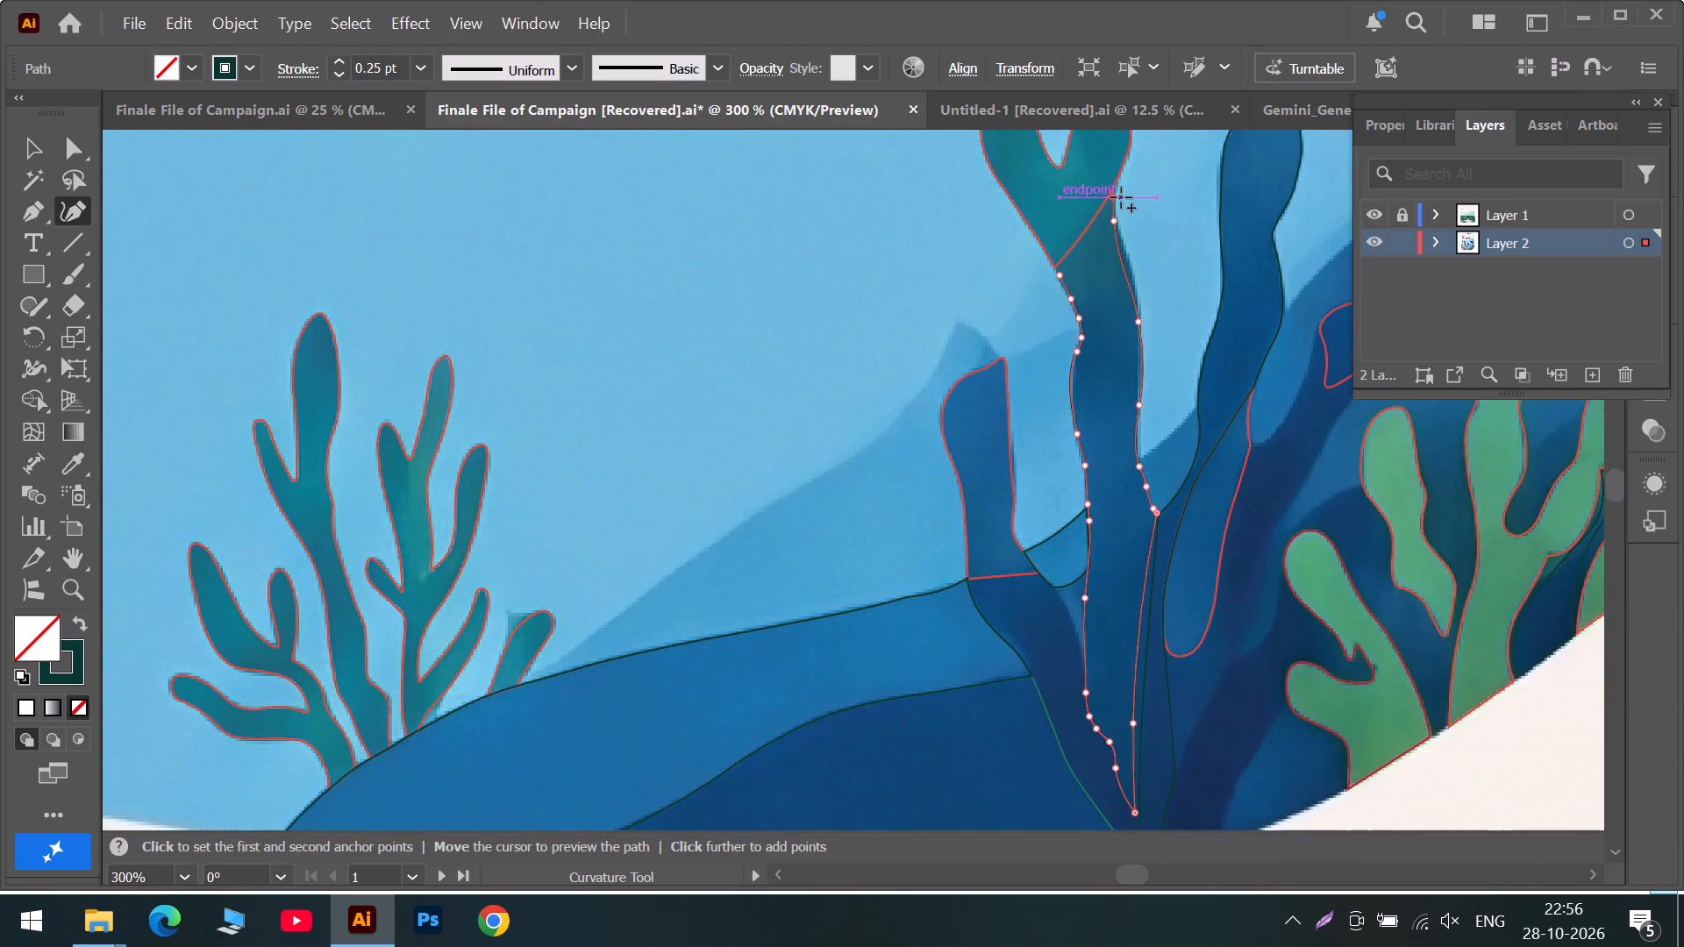
scroll(1121, 197, "up", 13)
scroll(1131, 523, "up", 4, "alt")
double_click(1067, 334)
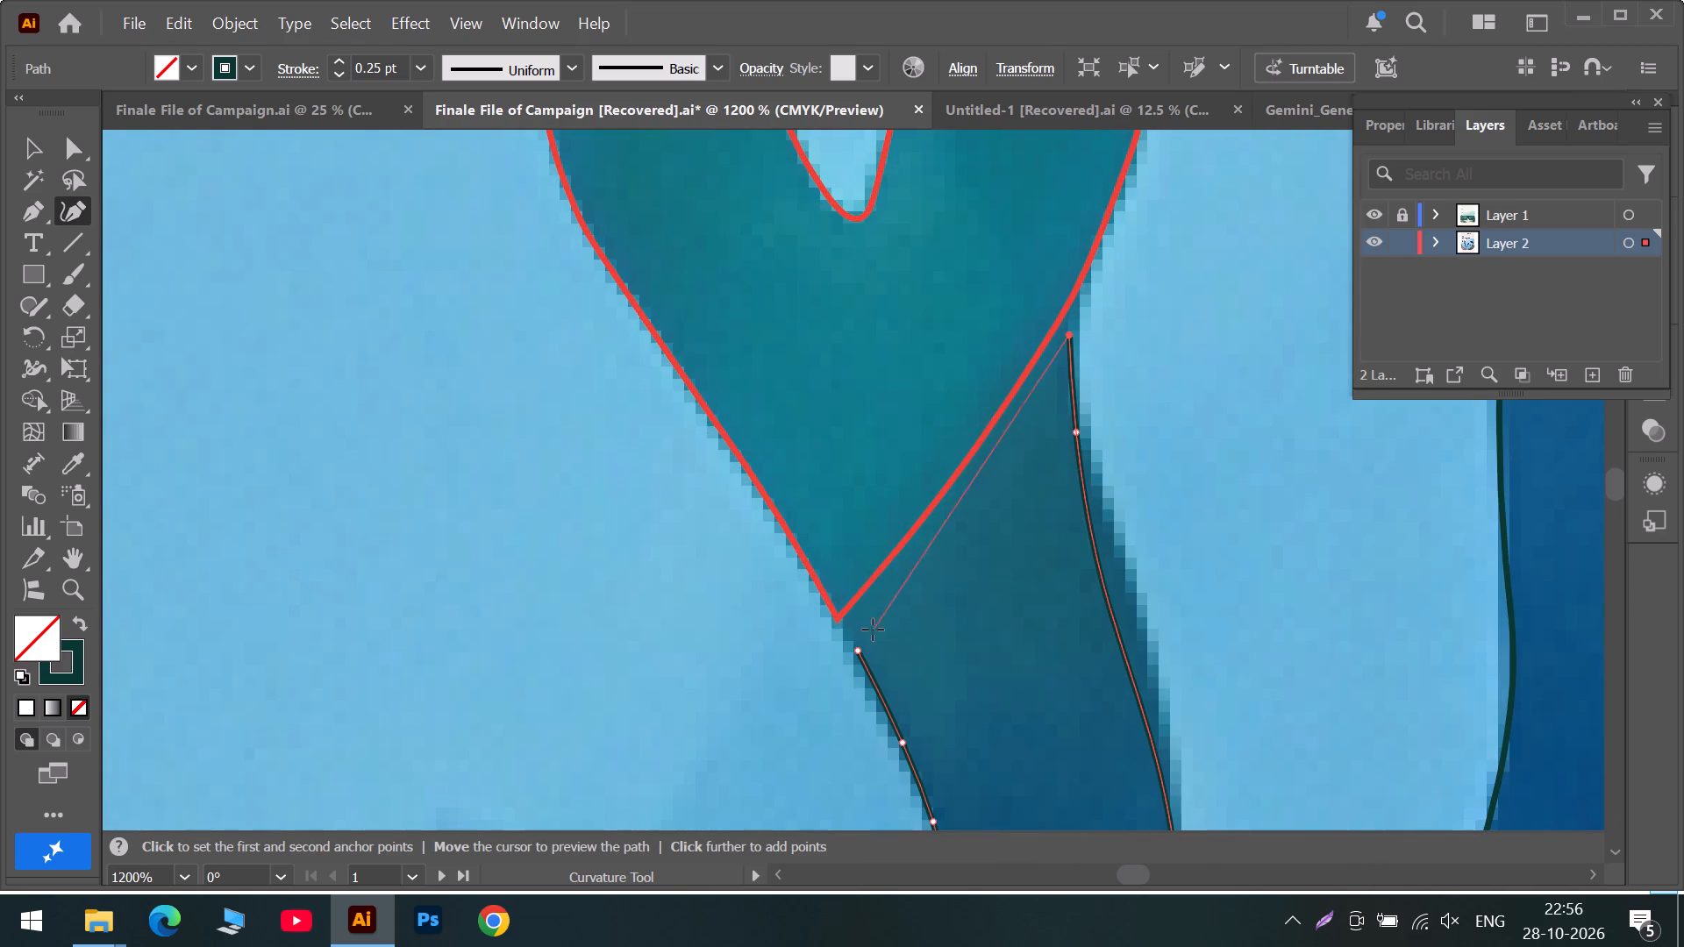
double_click(861, 653)
left_click_drag(861, 653, 846, 625)
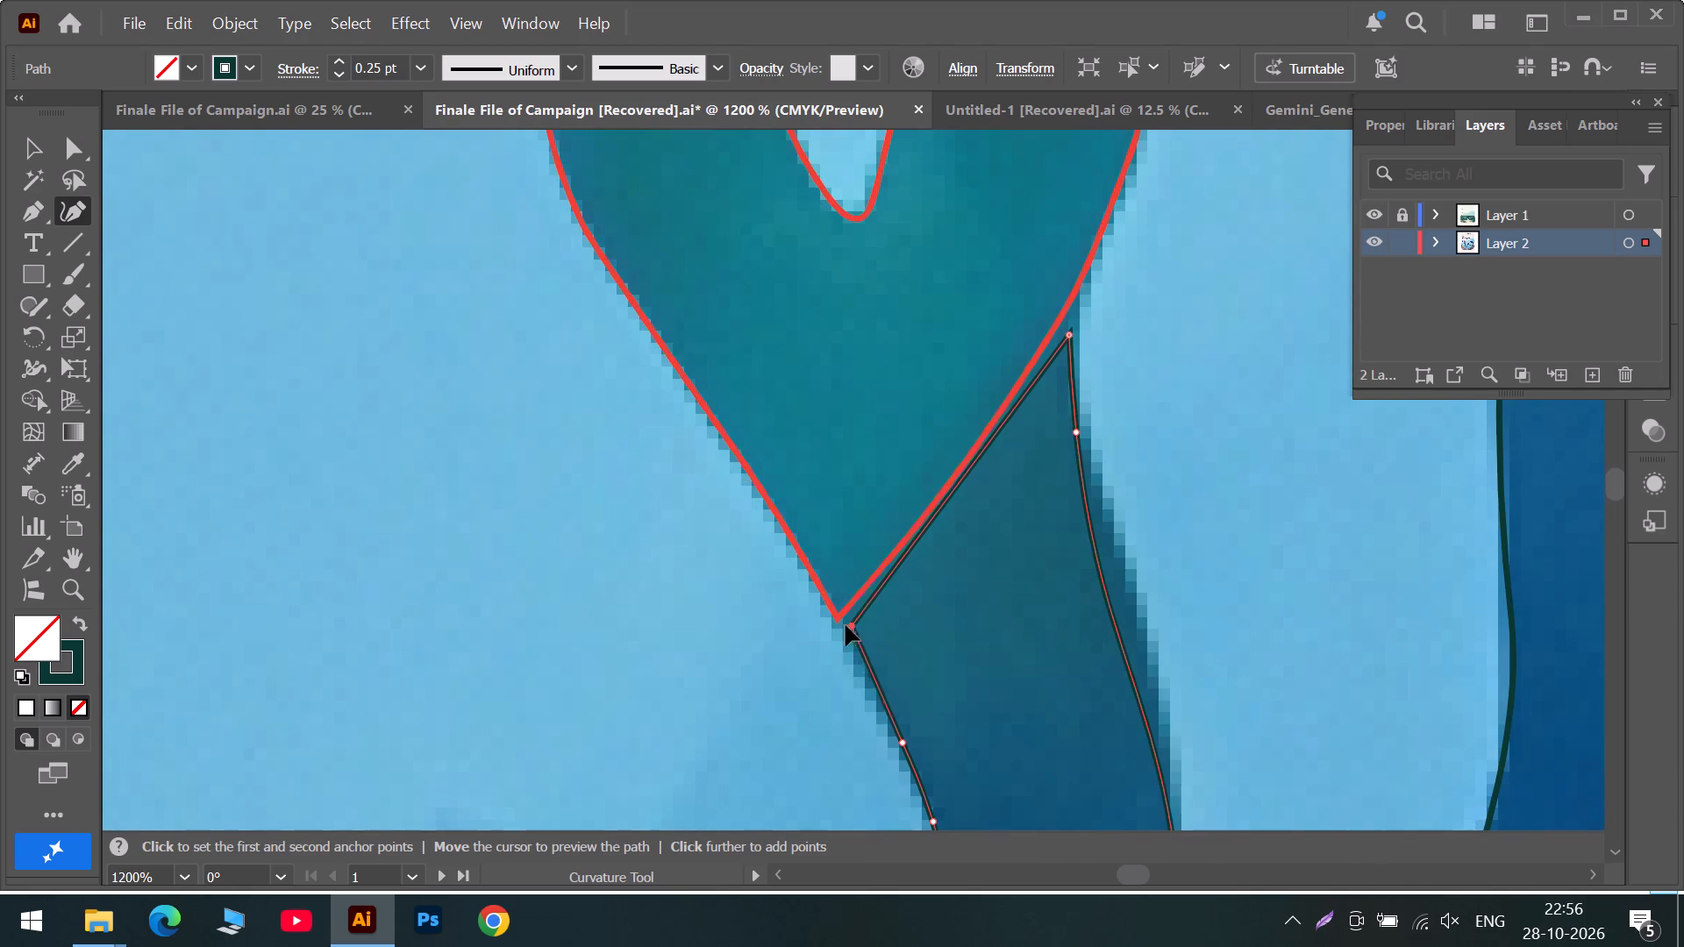
left_click_drag(846, 625, 837, 619)
Fit the stem's top edge to the teal fork's red boundary with a mid-edge anchor and a raised top right corner.
scroll(897, 576, "up", 3, "alt")
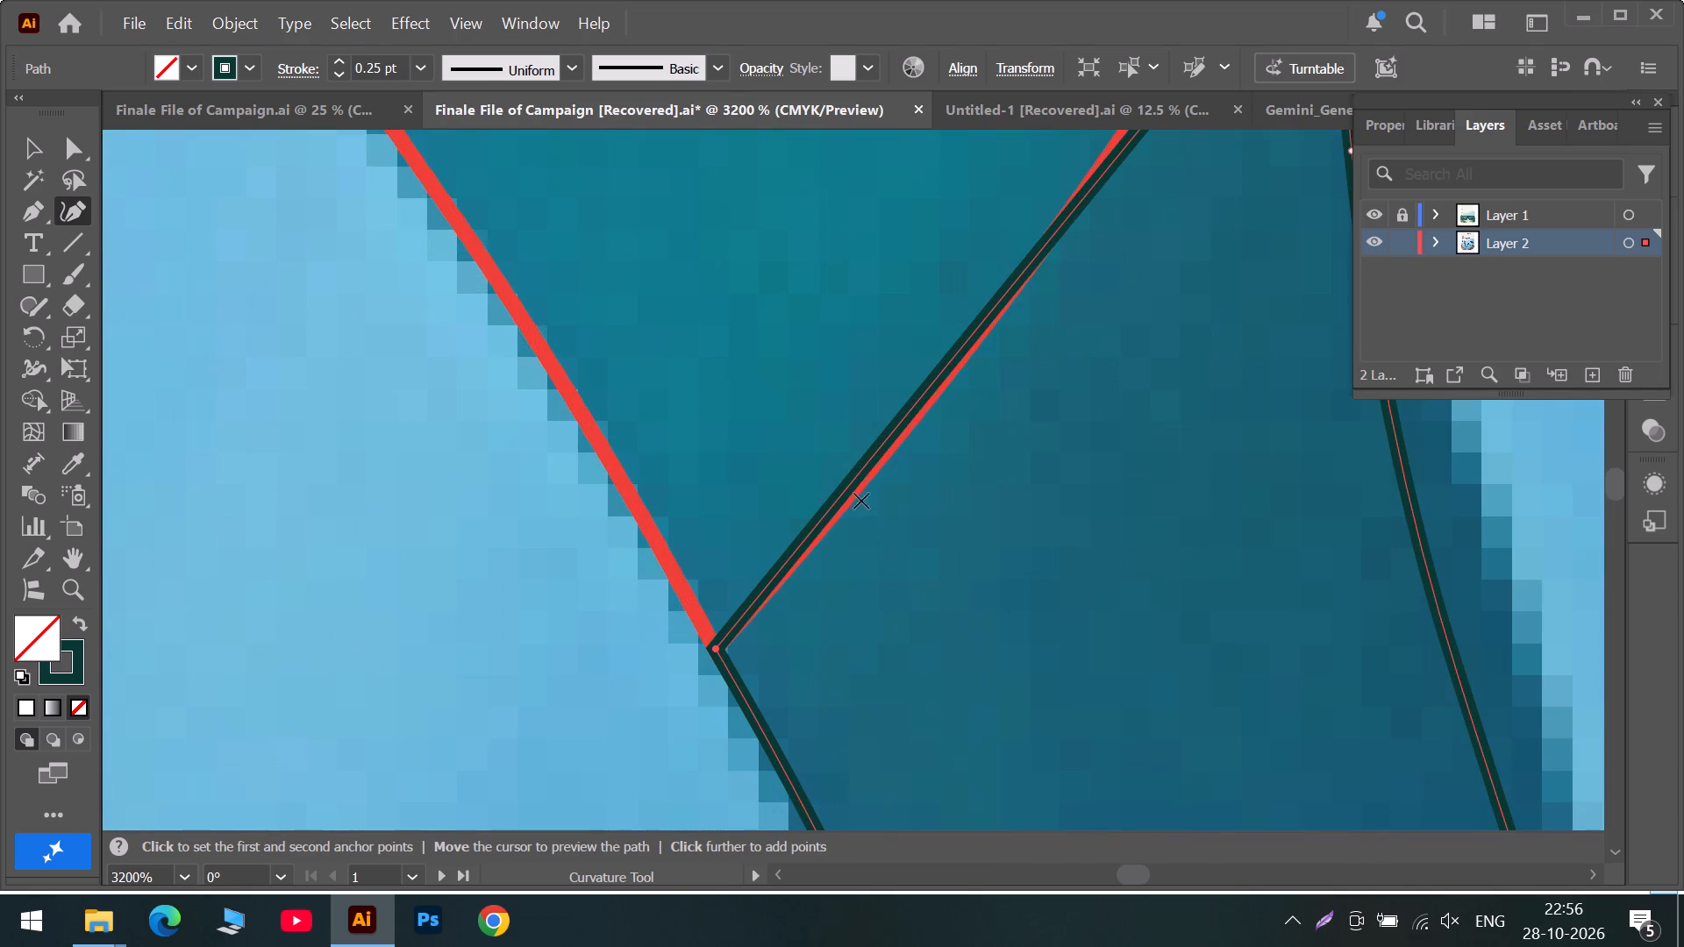
left_click_drag(863, 463, 877, 459)
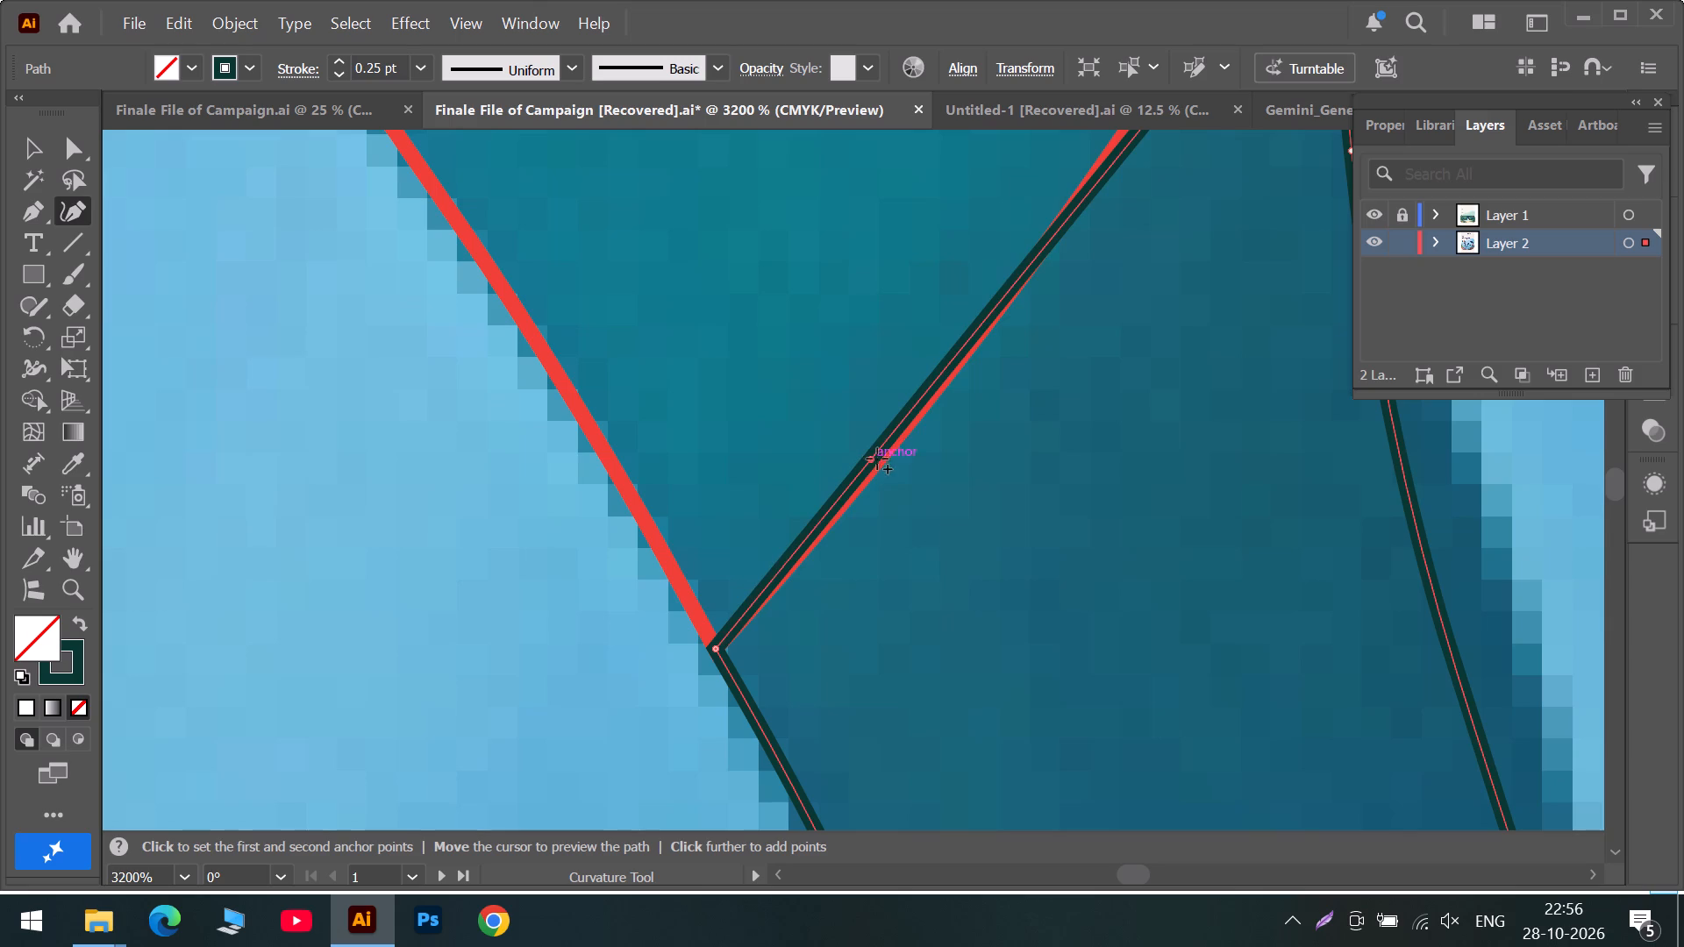
left_click_drag(877, 459, 881, 459)
scroll(1071, 395, "up", 6)
scroll(1209, 403, "up", 6)
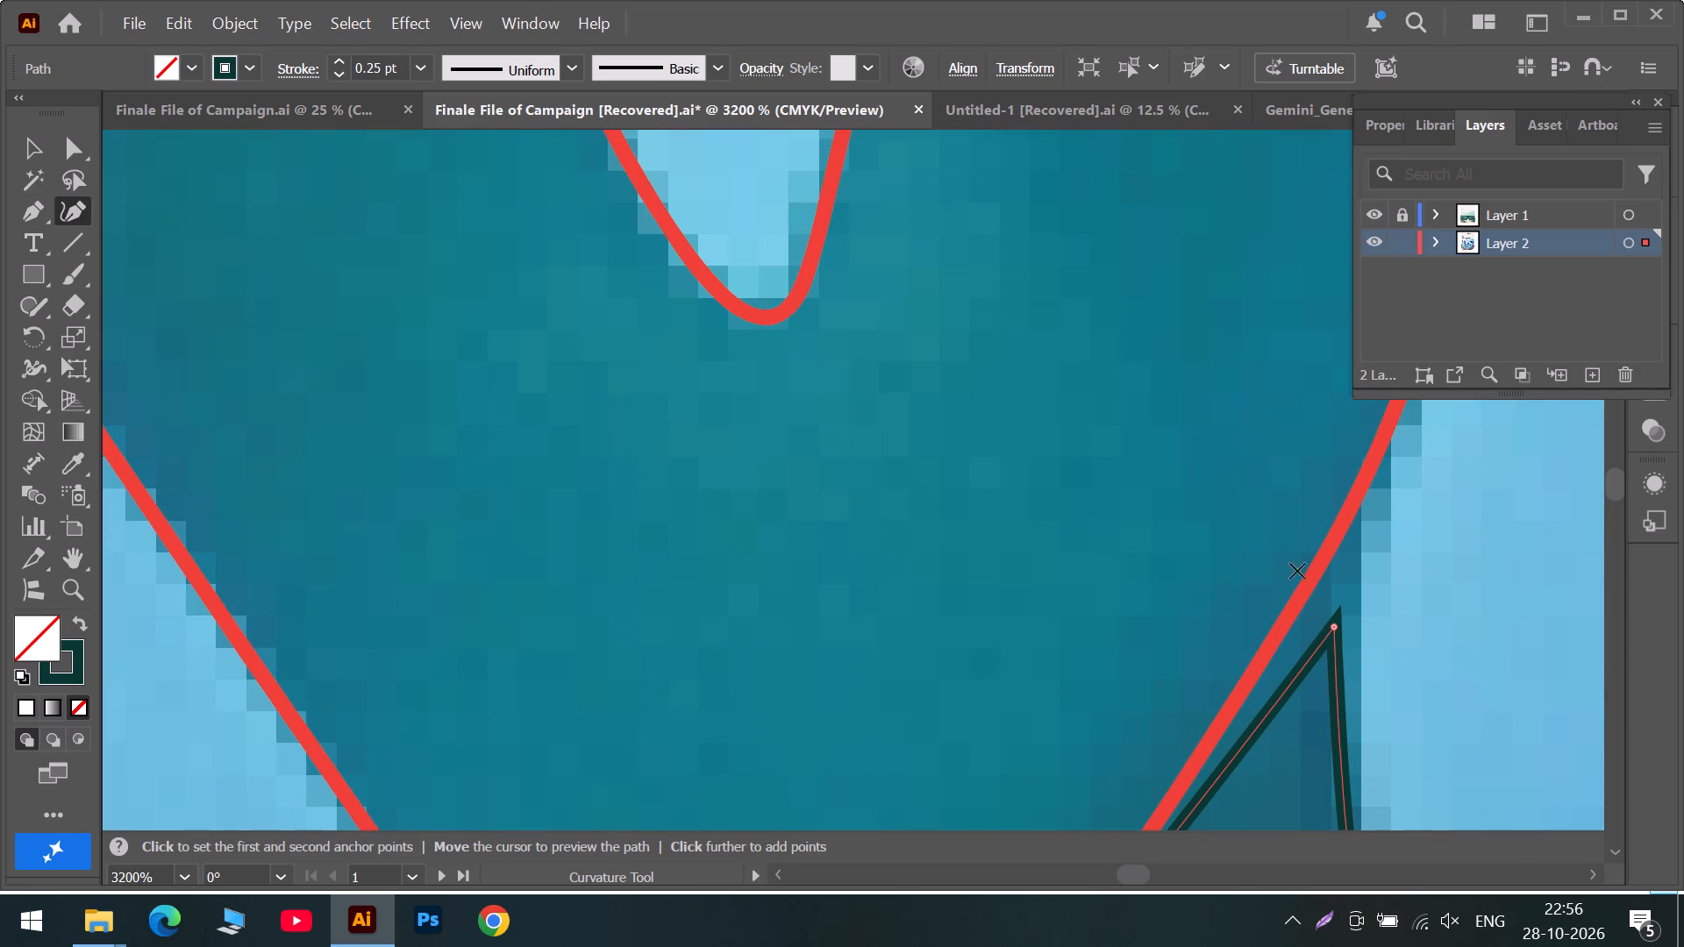
left_click_drag(1335, 630, 1327, 559)
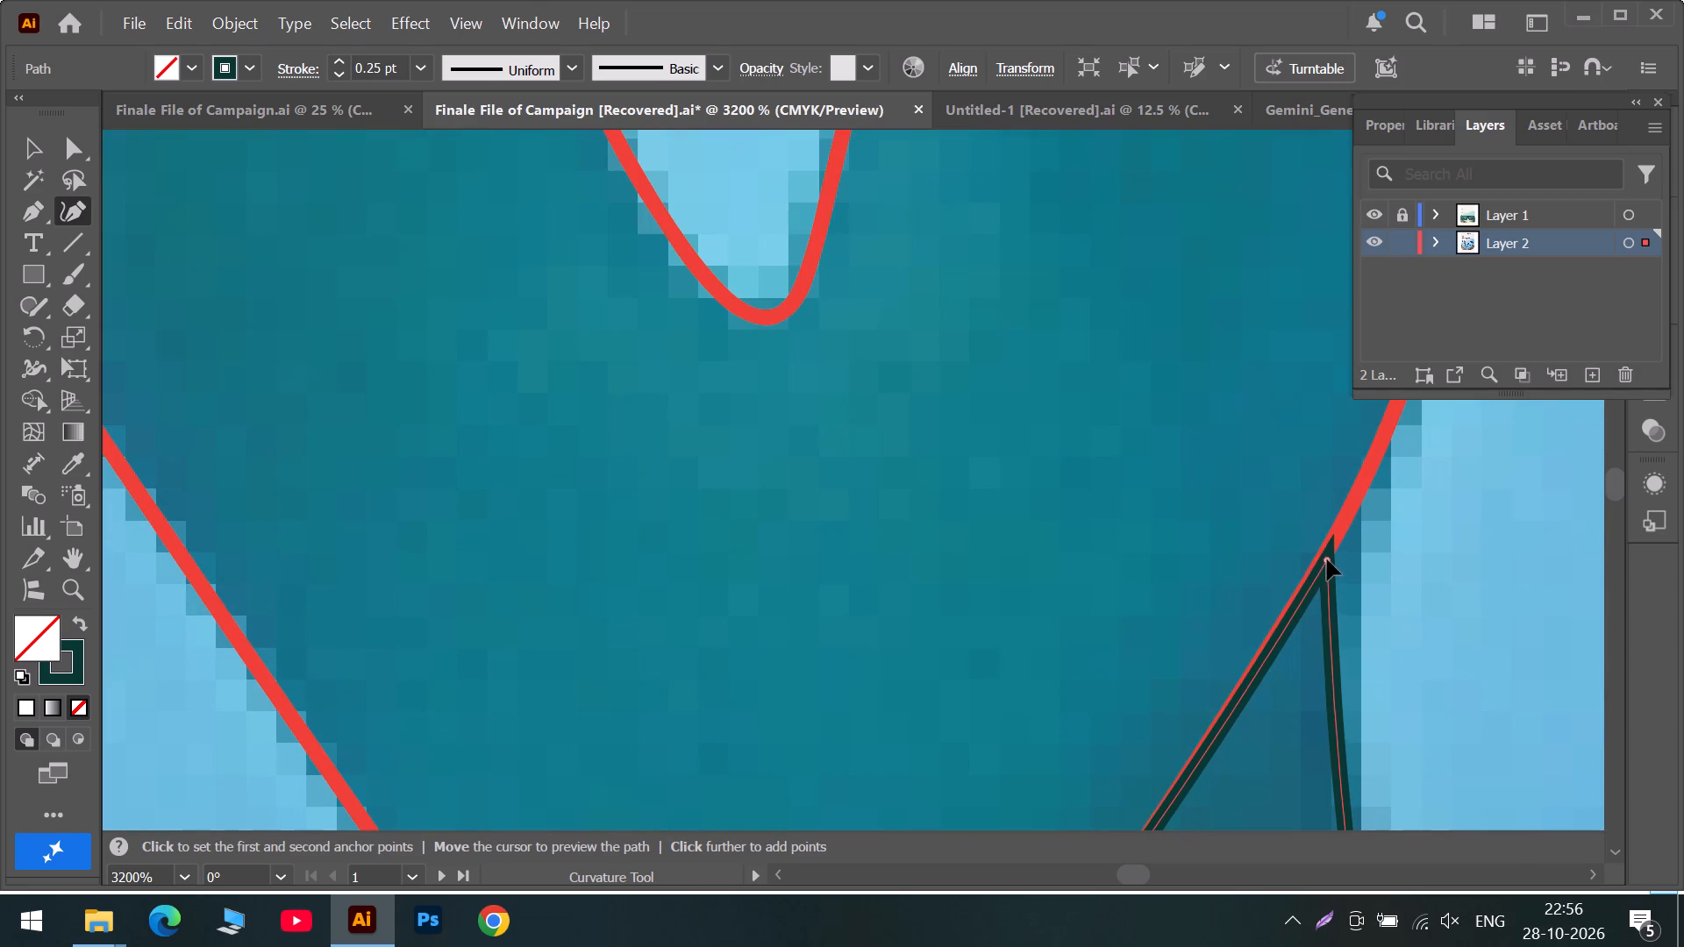
left_click_drag(1327, 559, 1327, 554)
Nudge the anchor on the stem's left side, just below the inward bend, to match the reference edge.
scroll(1316, 579, "down", 6)
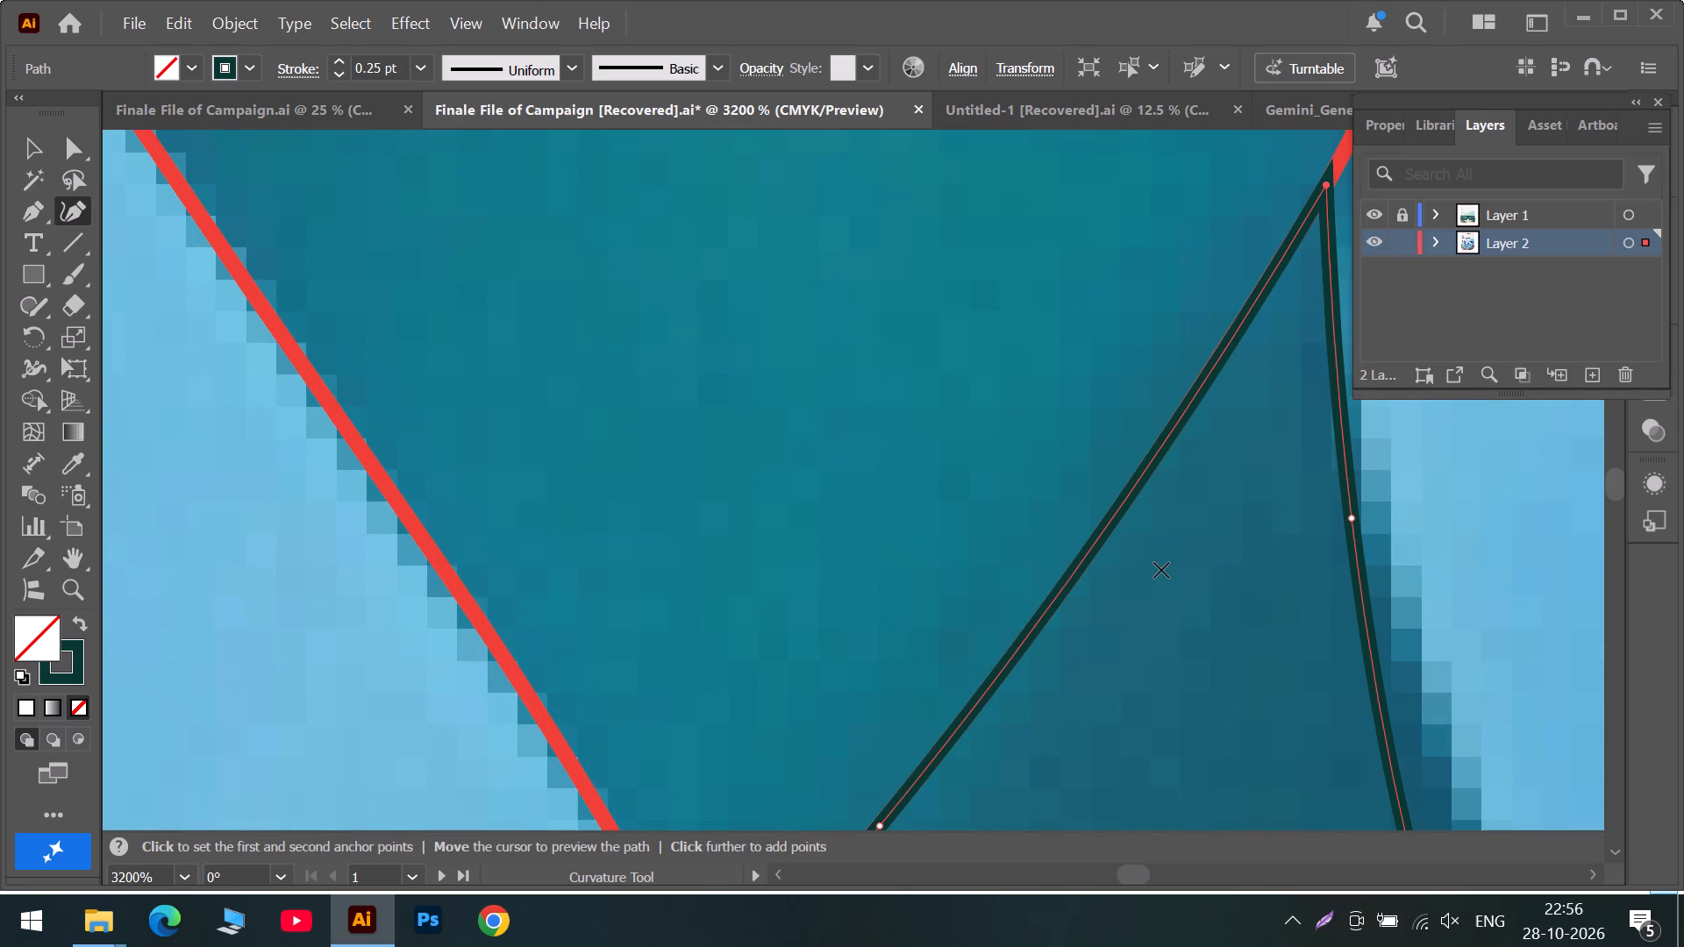
scroll(1161, 570, "down", 8)
scroll(1055, 625, "down", 6)
scroll(1045, 626, "down", 4, "alt")
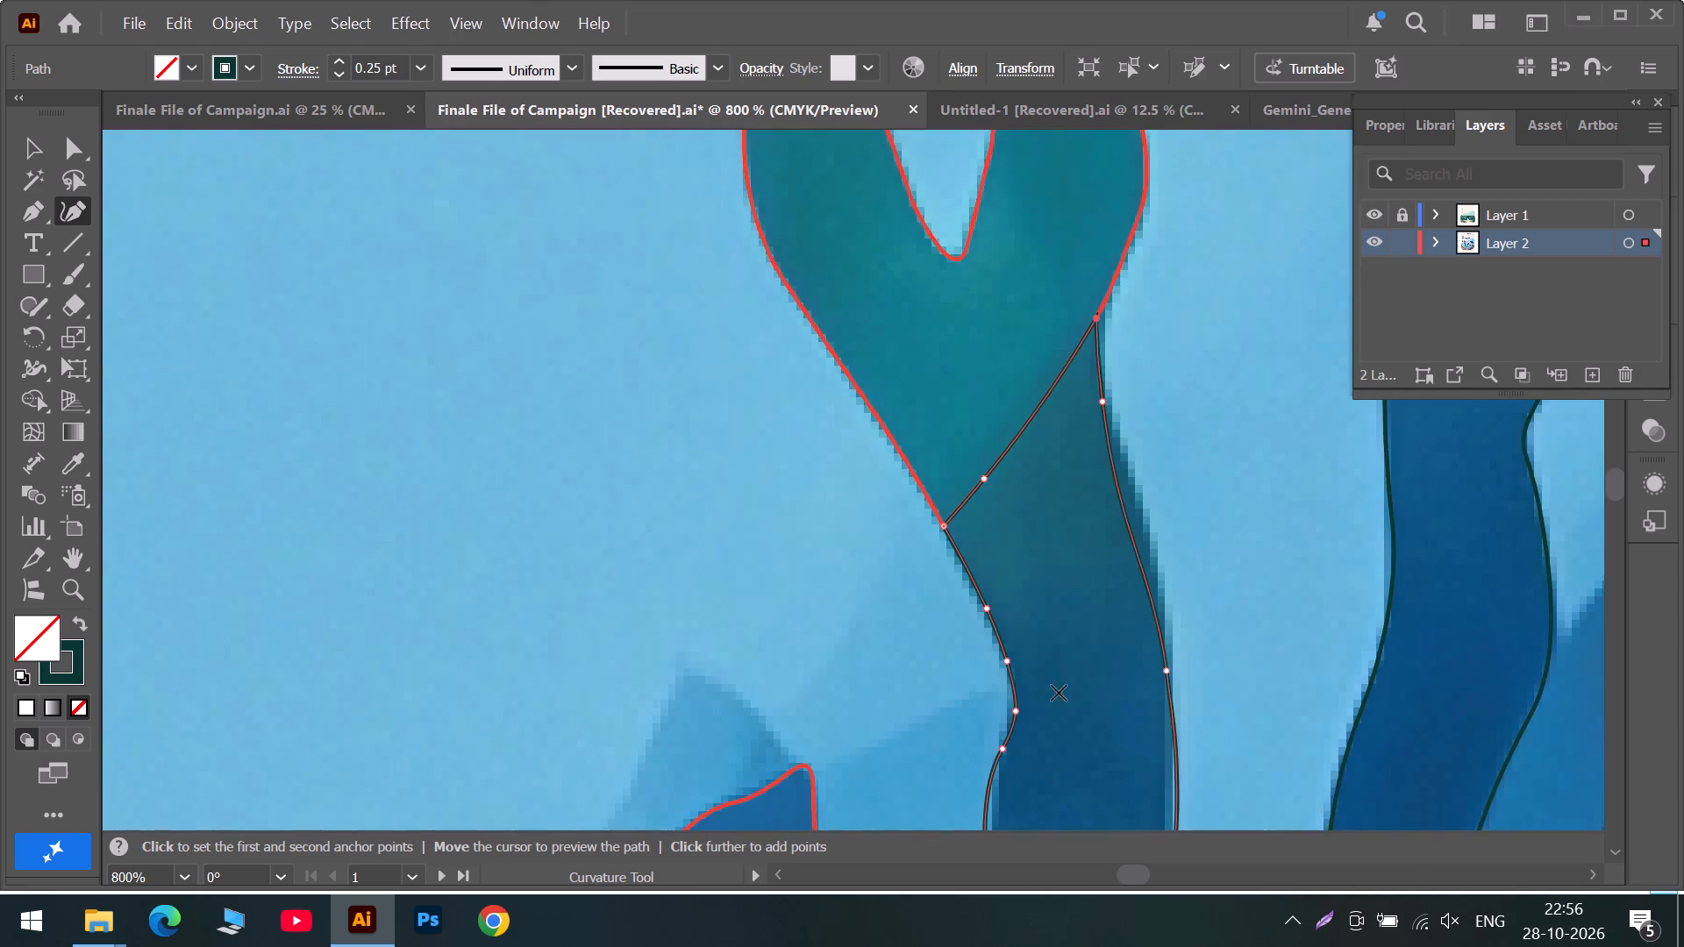
scroll(1057, 701, "down", 6)
left_click_drag(986, 700, 995, 708)
Add a corner anchor on the stem's left edge and move it onto the blue patch's lower right corner.
scroll(999, 708, "down", 18)
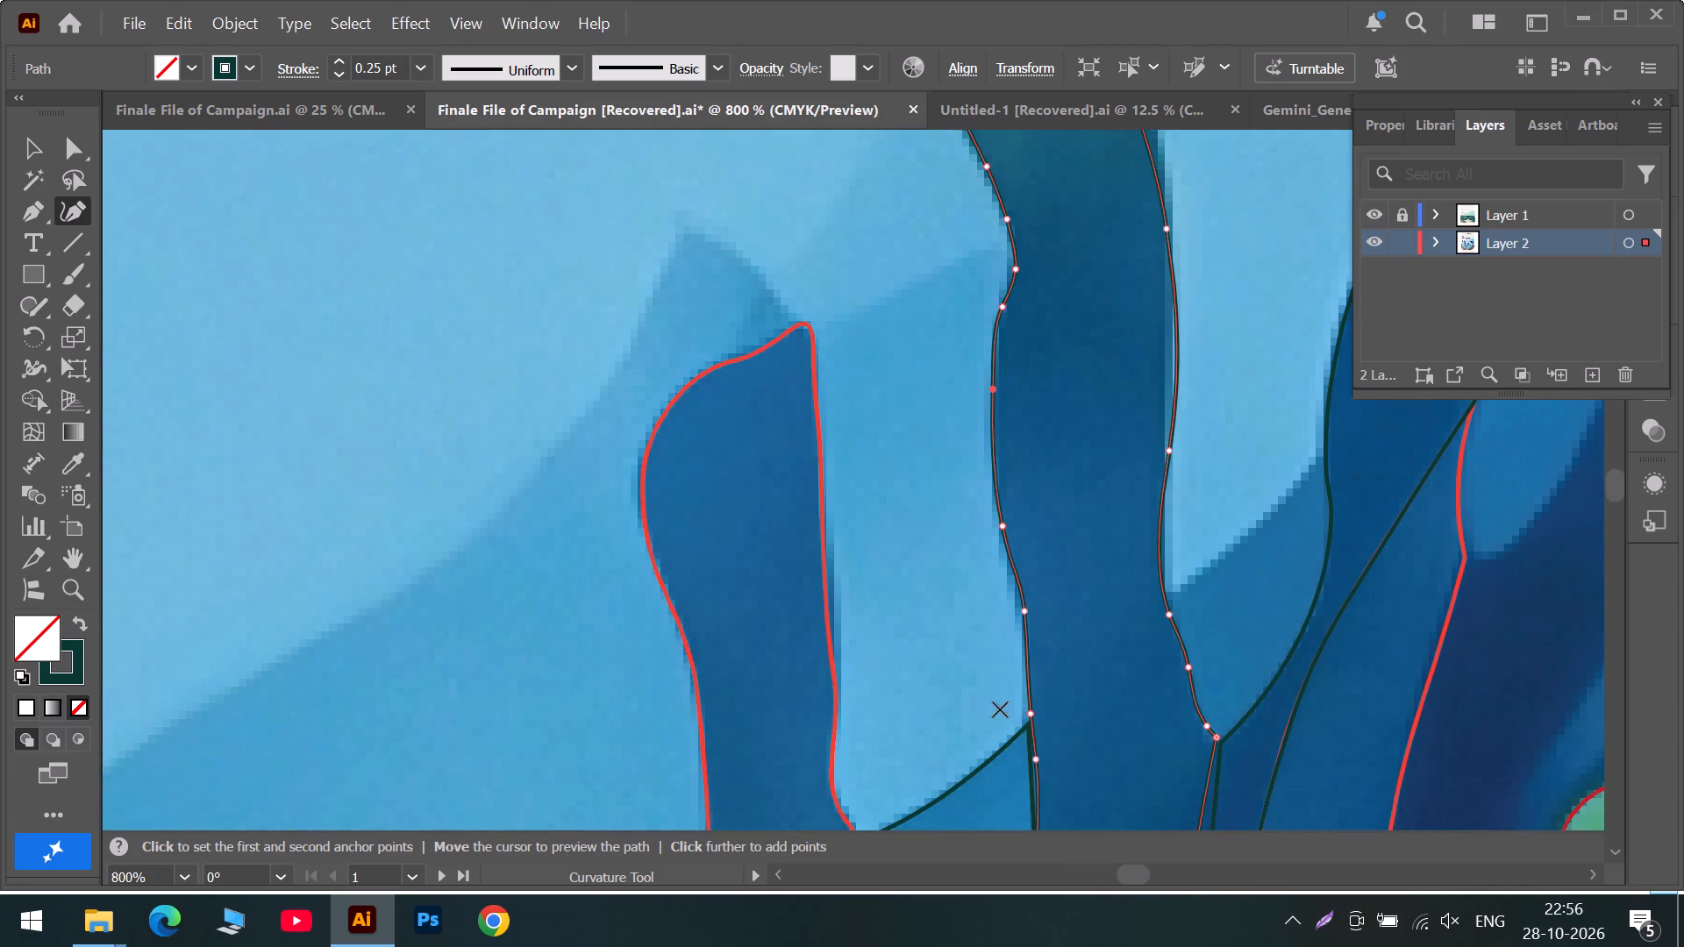
scroll(1000, 709, "down", 9)
scroll(1035, 659, "down", 13)
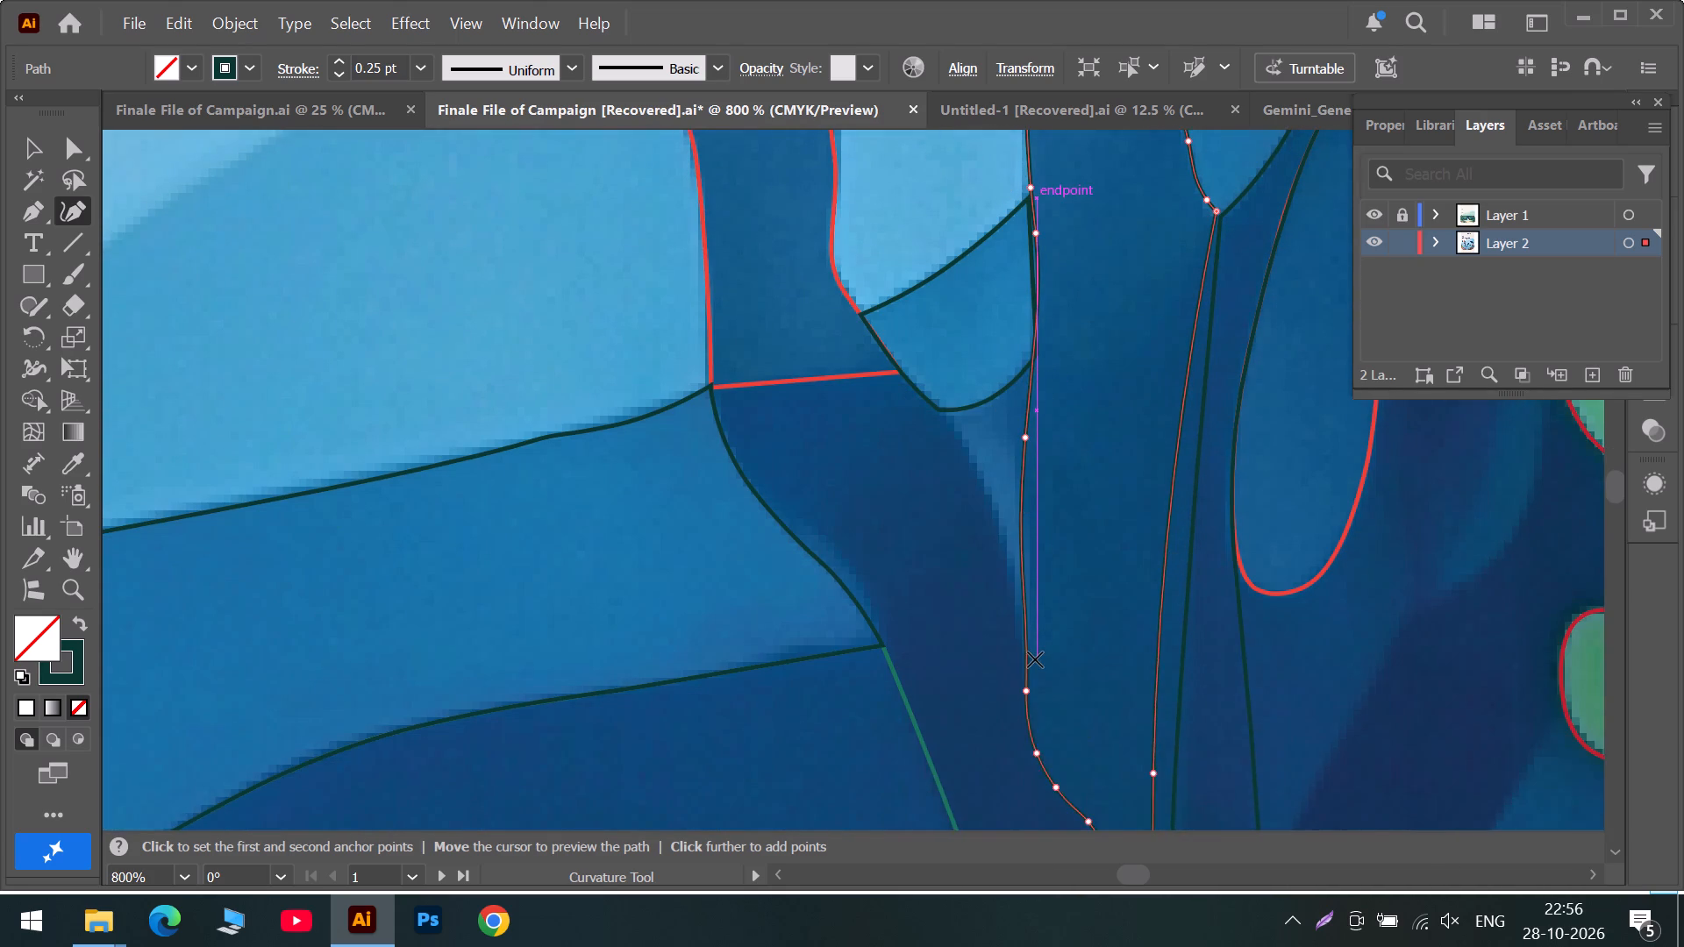
scroll(1035, 659, "down", 18)
scroll(1073, 488, "up", 7)
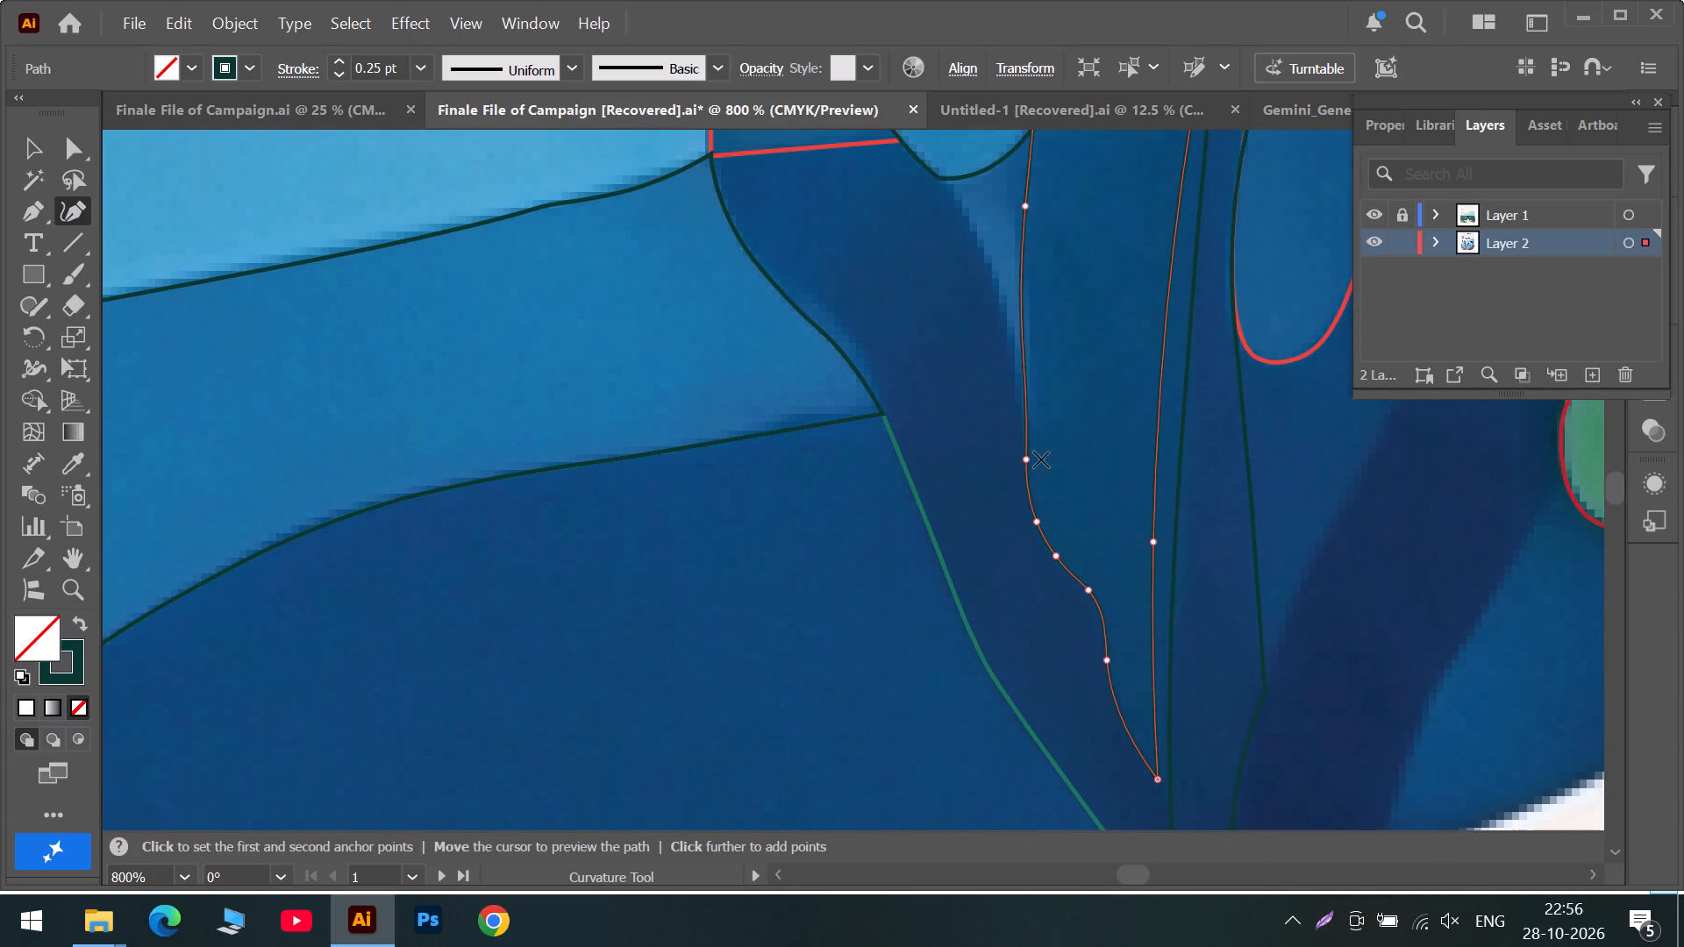
scroll(1040, 459, "up", 8)
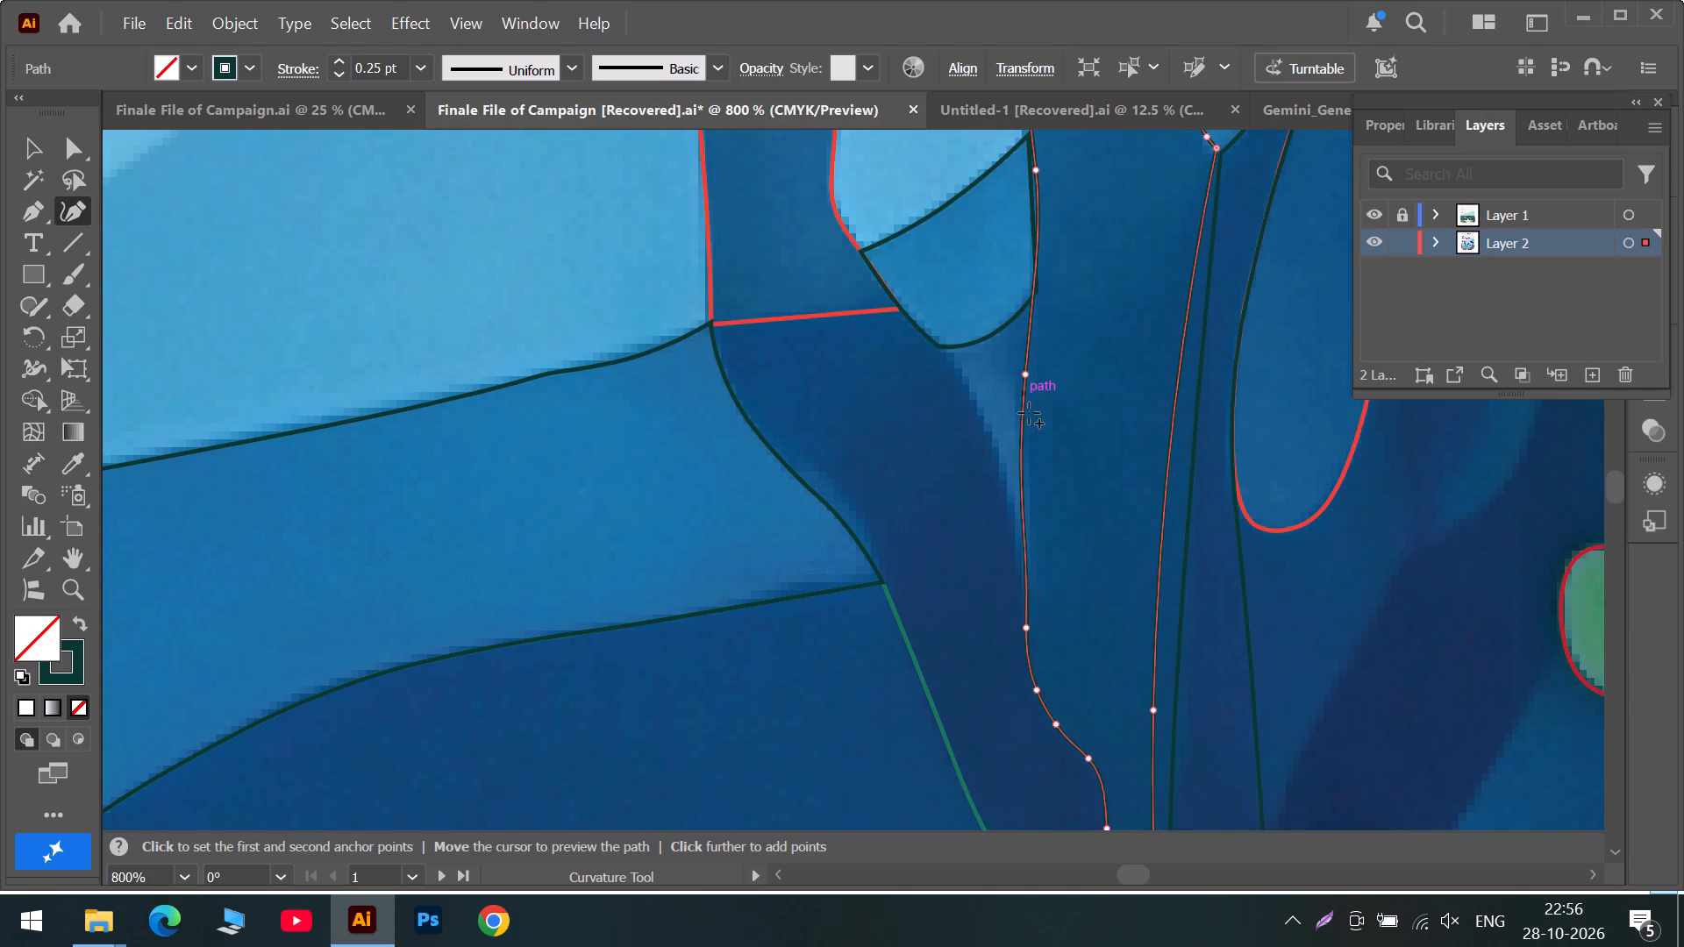
scroll(1027, 384, "up", 9)
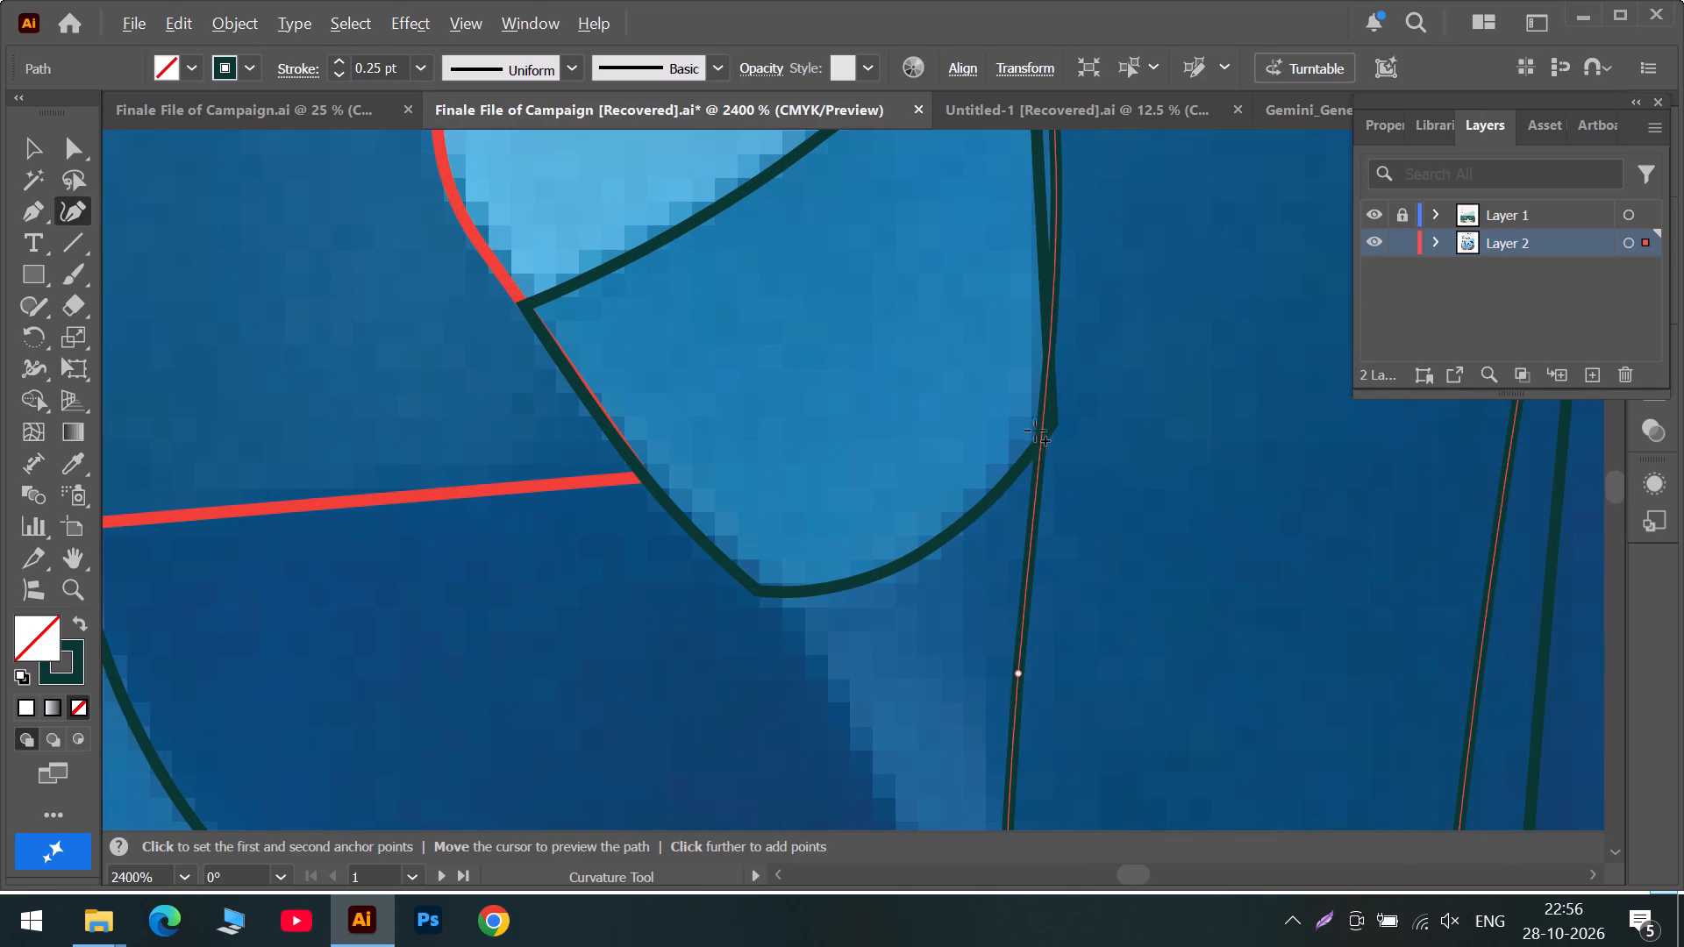
double_click(1038, 459)
left_click_drag(1038, 459, 1052, 440)
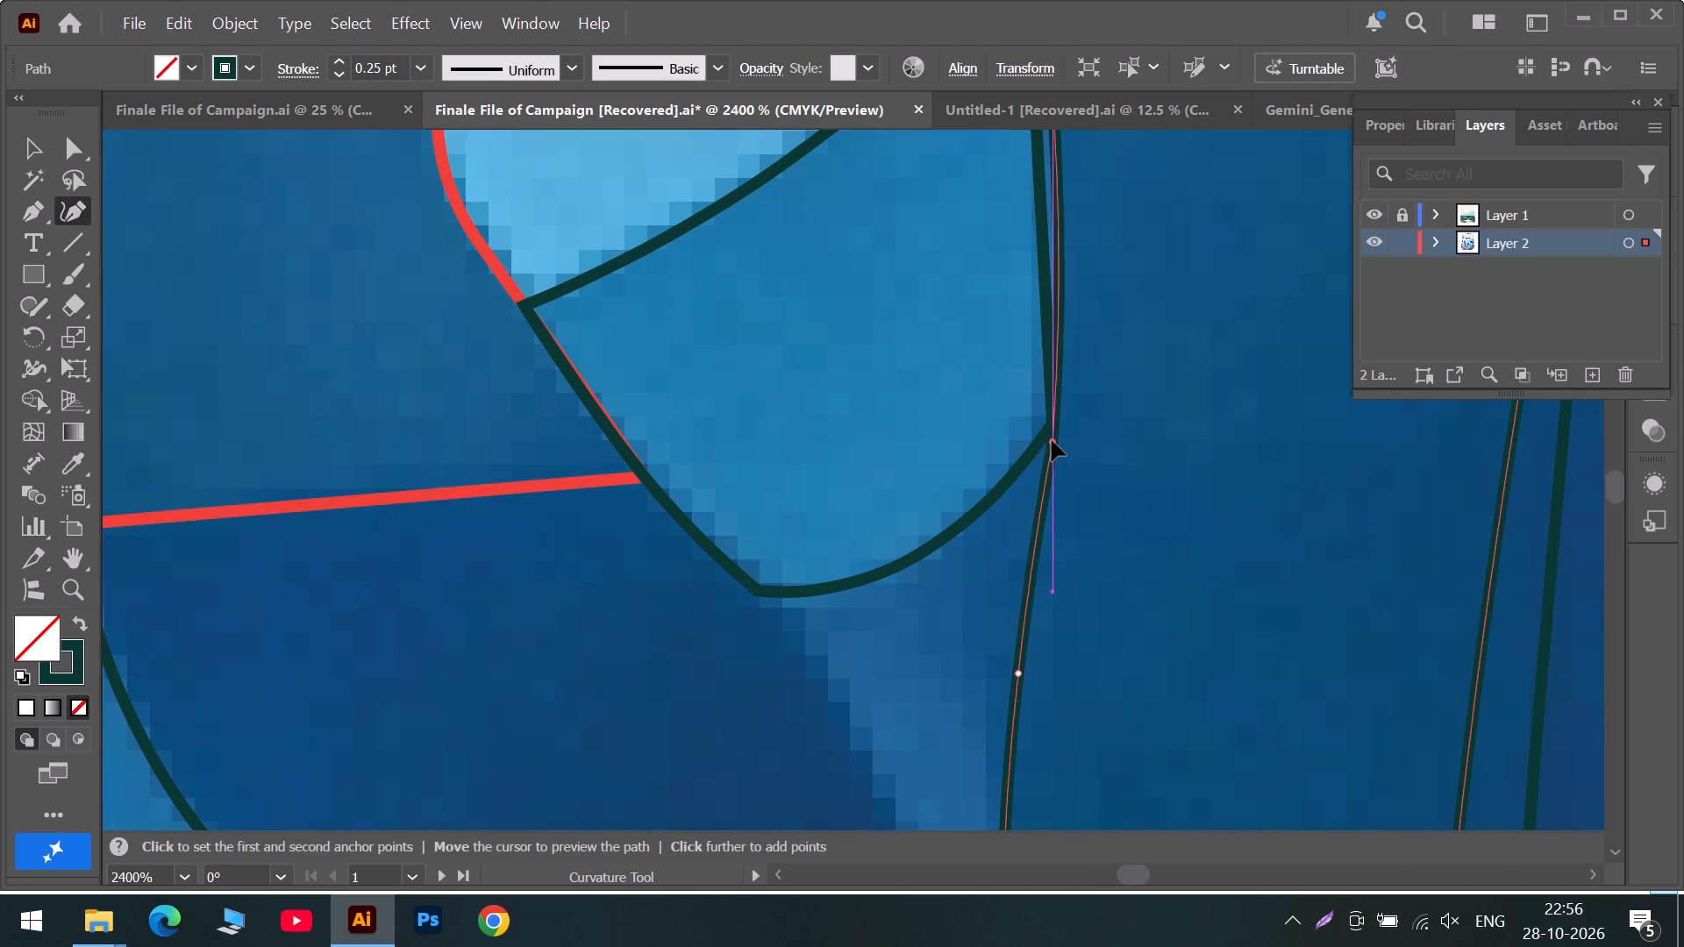
left_click_drag(1052, 440, 1052, 427)
Change the stem outline's stroke colour to light orange.
scroll(1052, 417, "up", 5)
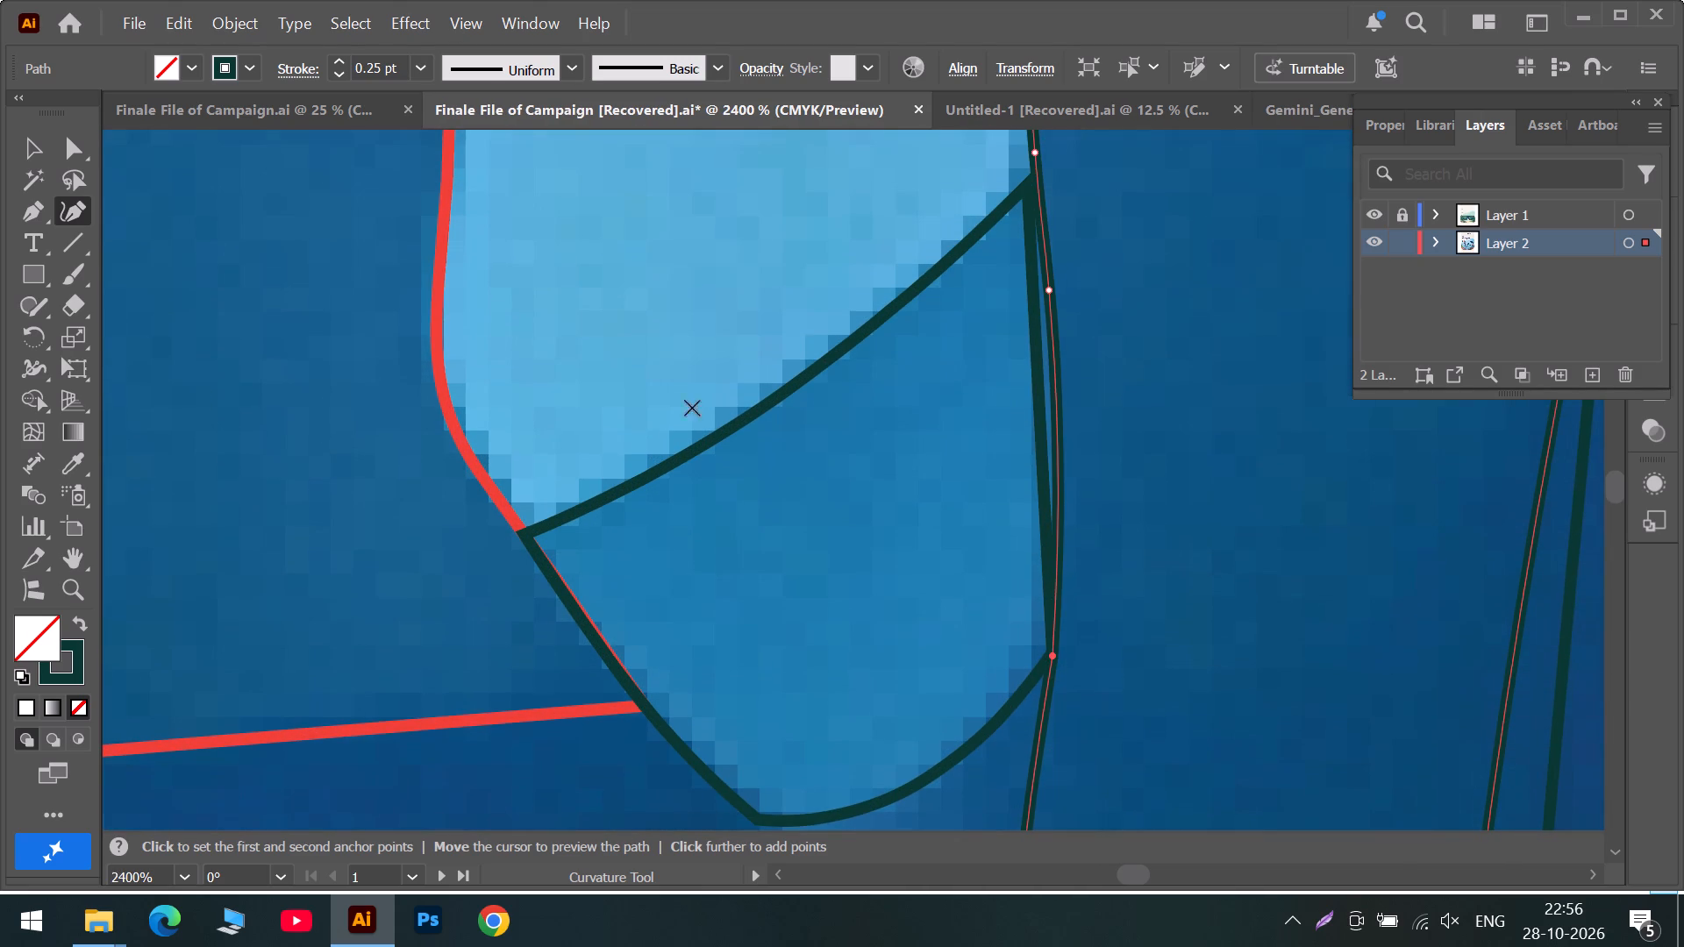
left_click(255, 64)
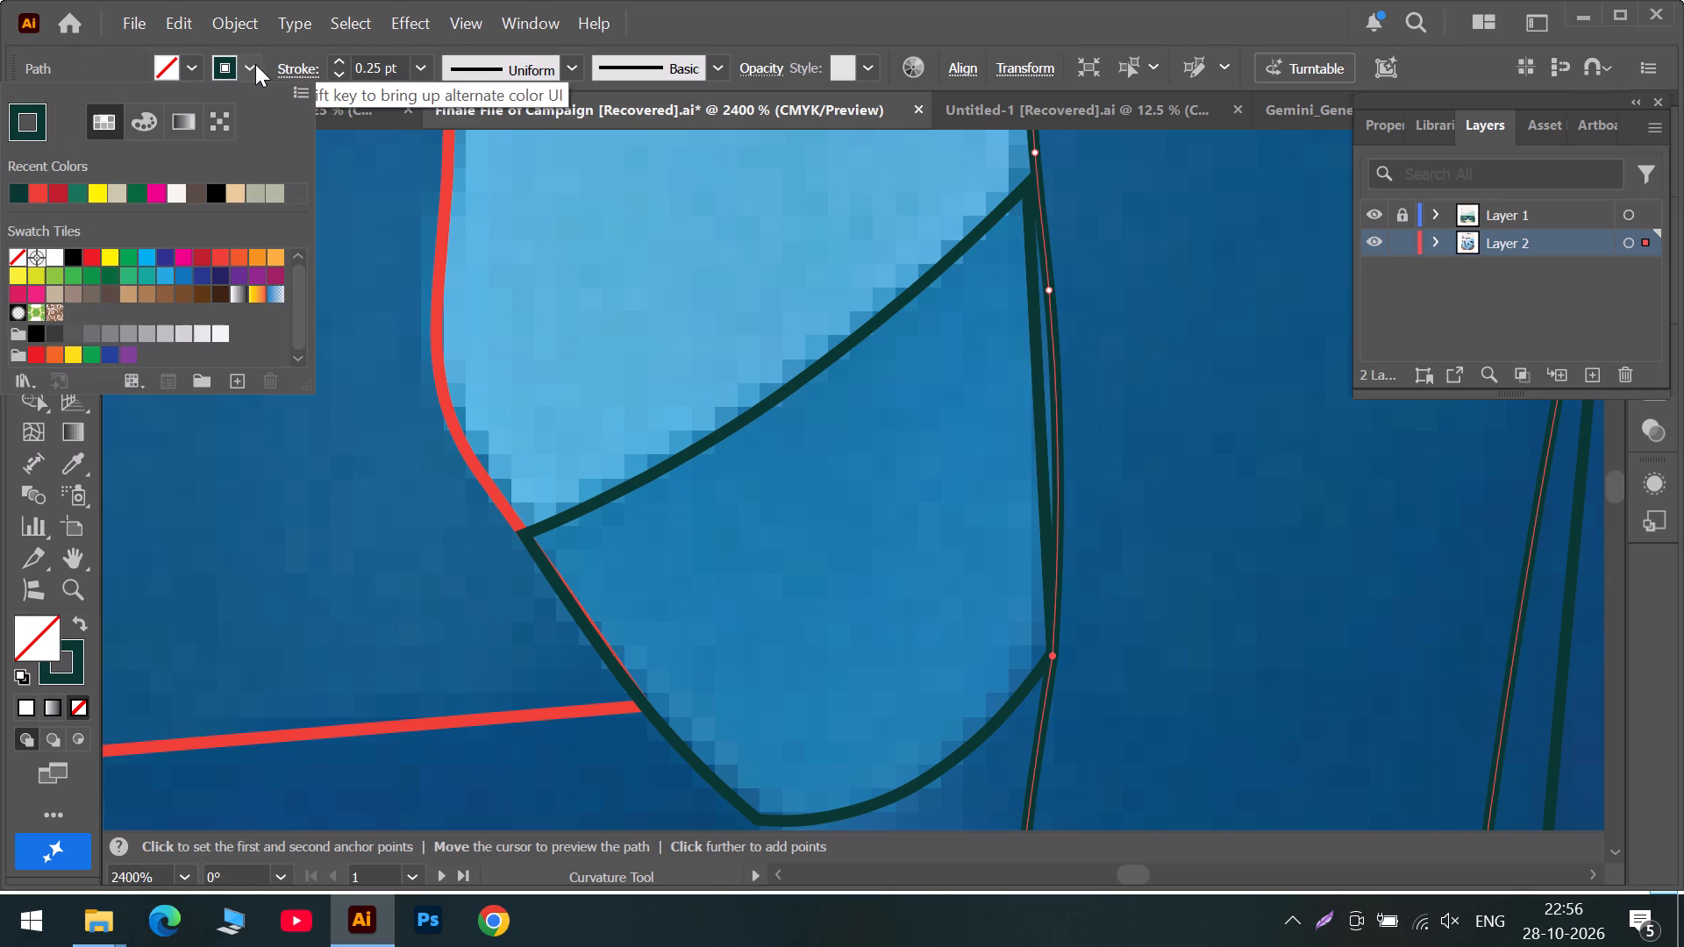
left_click(275, 265)
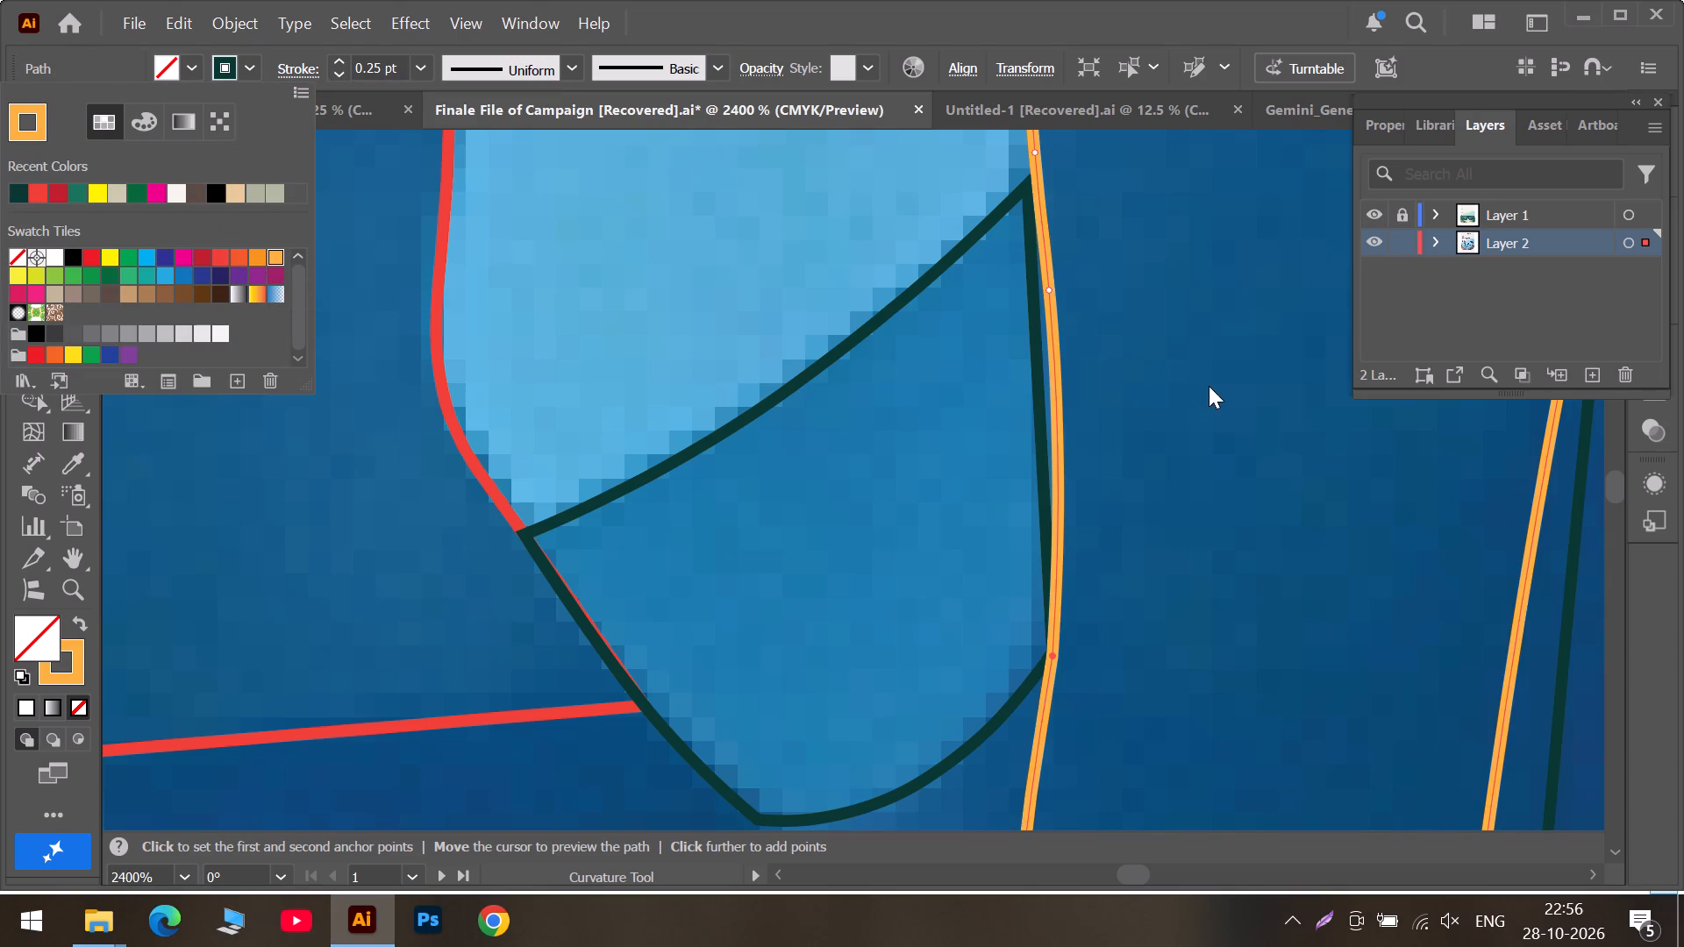
Reposition the anchors on the stem's left edge so it runs along the blue patch's right side.
left_click(1043, 287)
left_click_drag(1049, 294, 1045, 355)
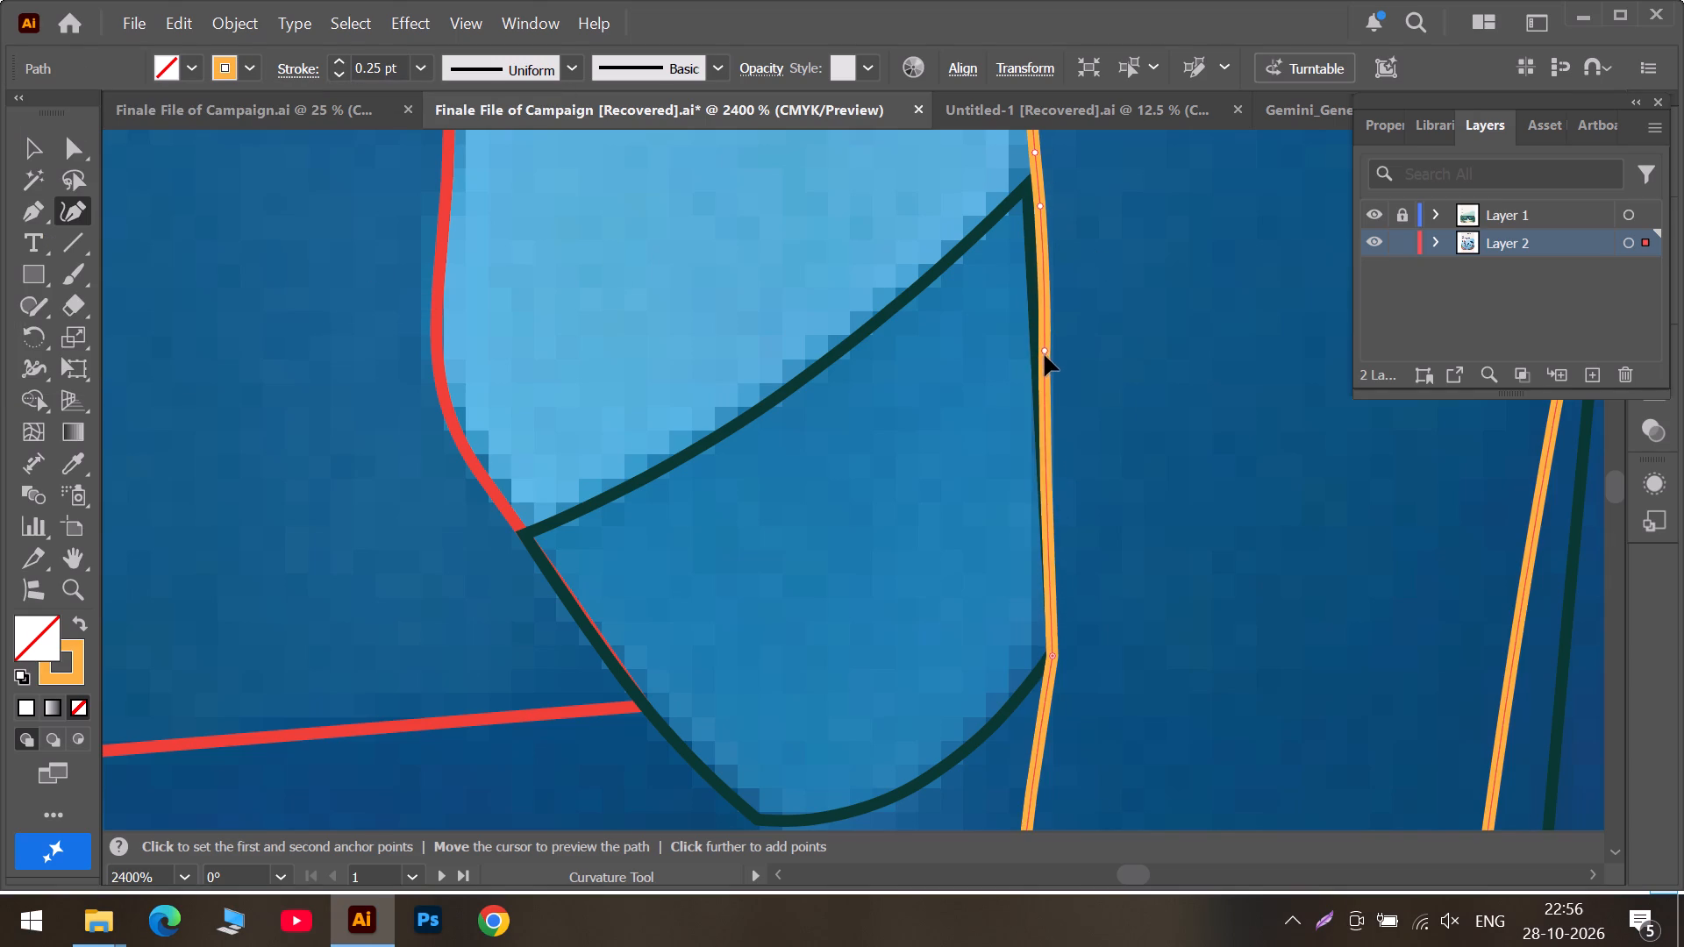
left_click_drag(1045, 355, 1044, 423)
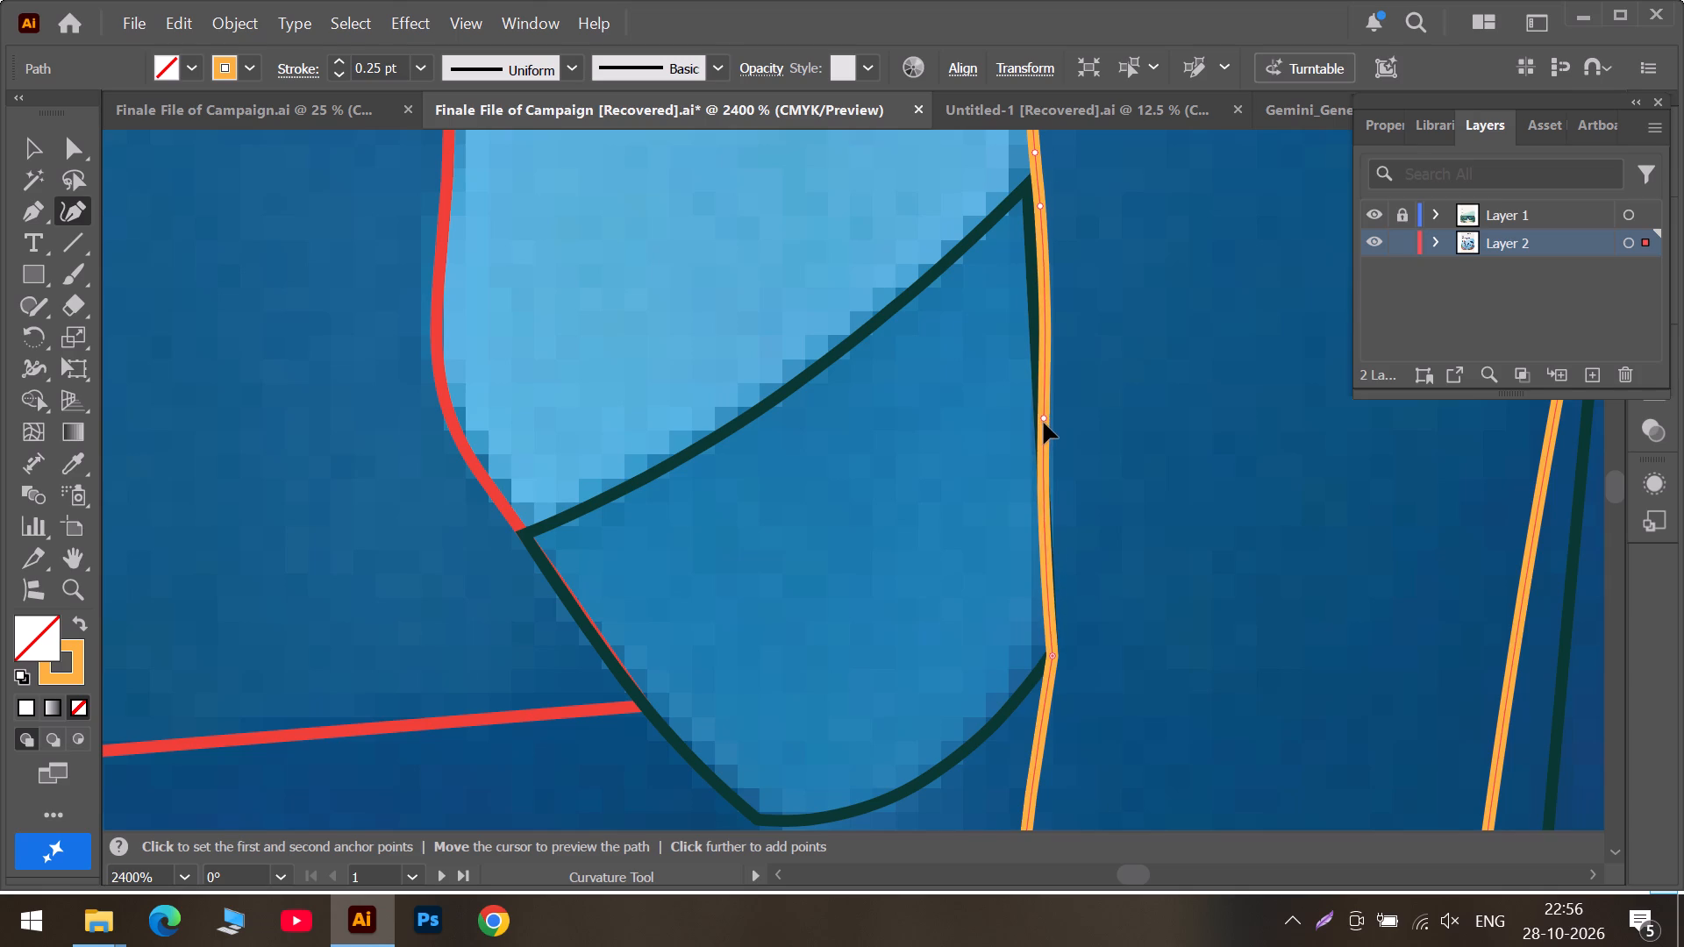
left_click_drag(1044, 423, 1044, 445)
scroll(1033, 374, "up", 5)
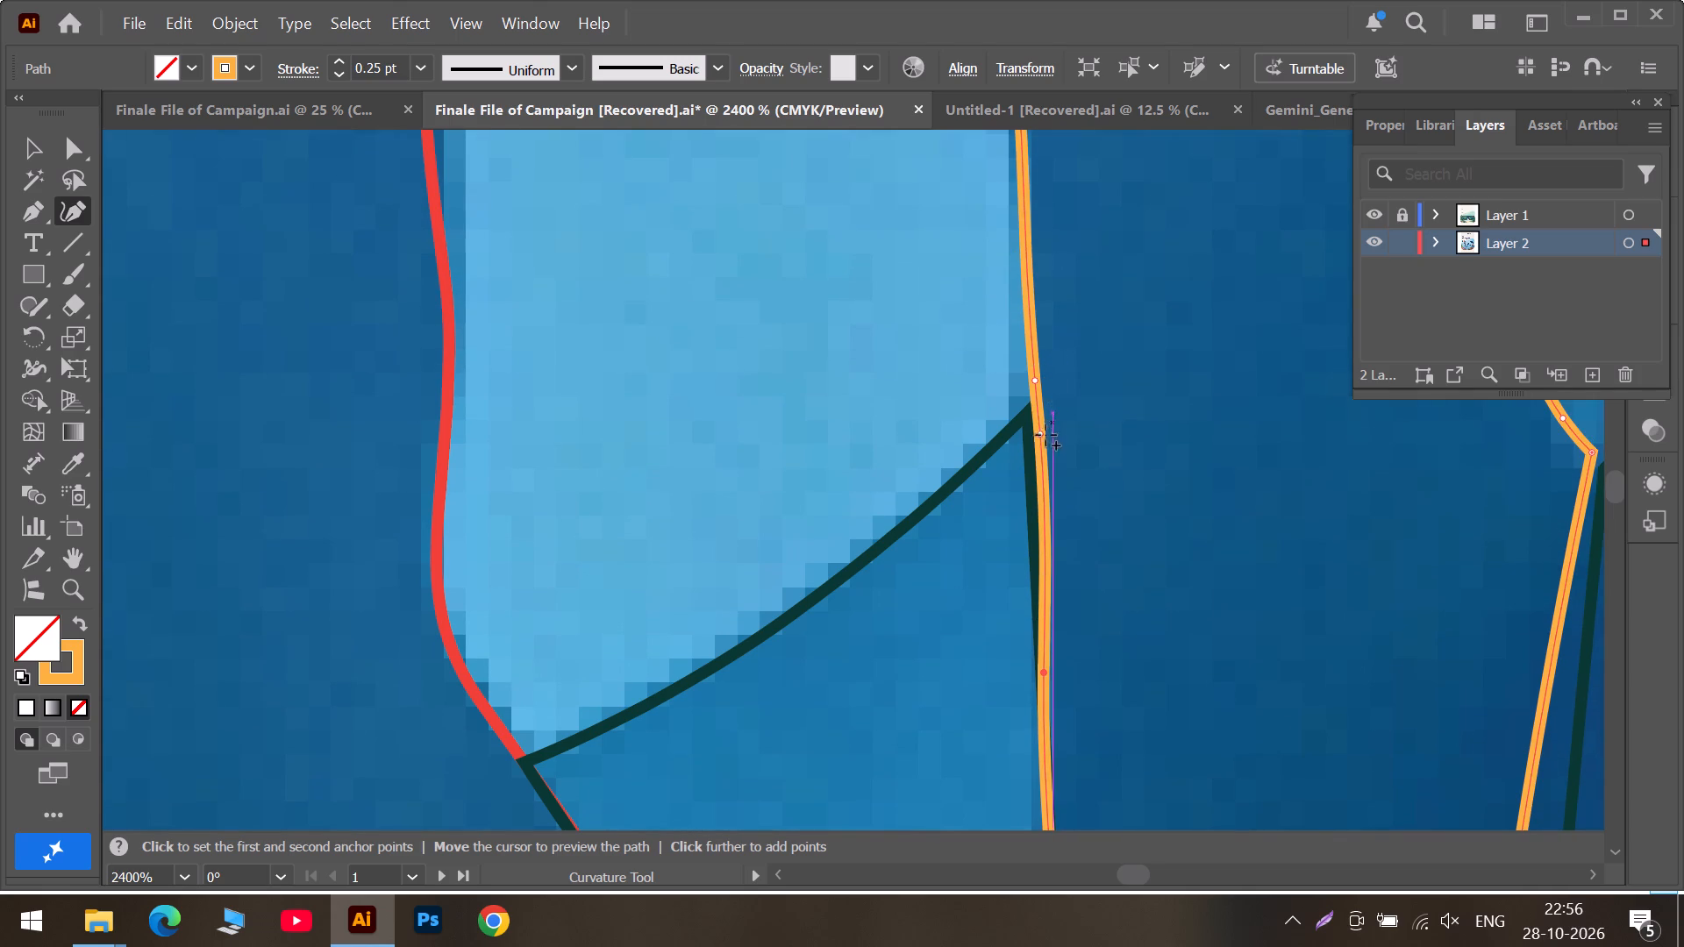
left_click_drag(1044, 435, 1033, 423)
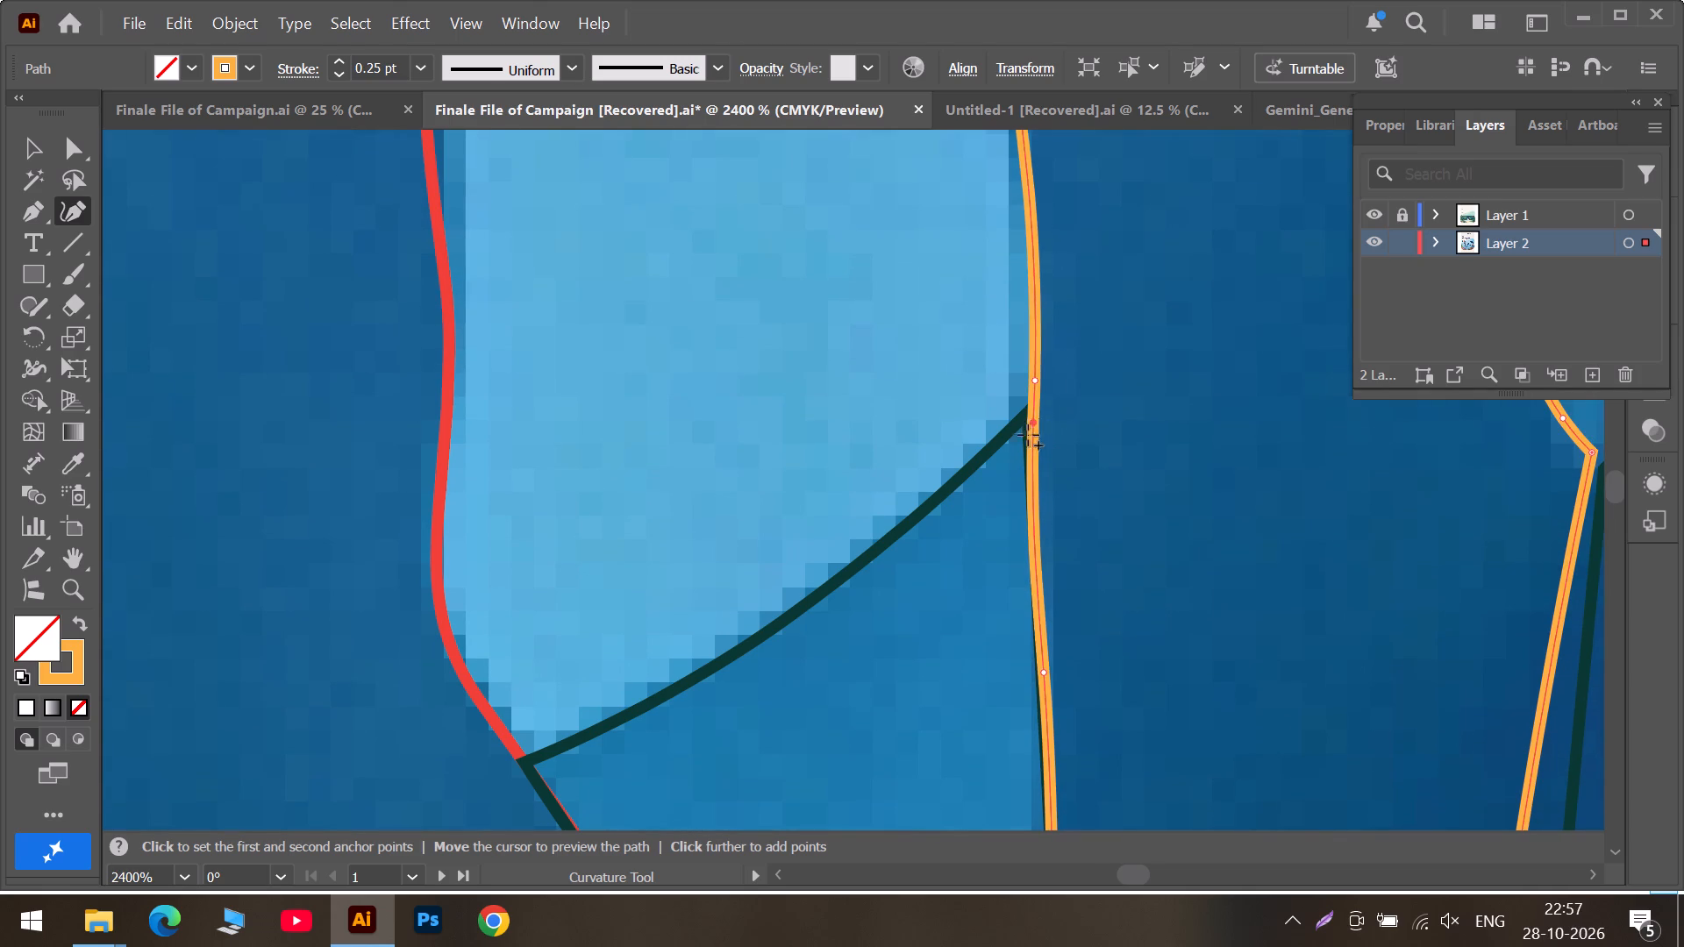
scroll(1027, 435, "down", 6)
left_click_drag(1044, 399, 1045, 422)
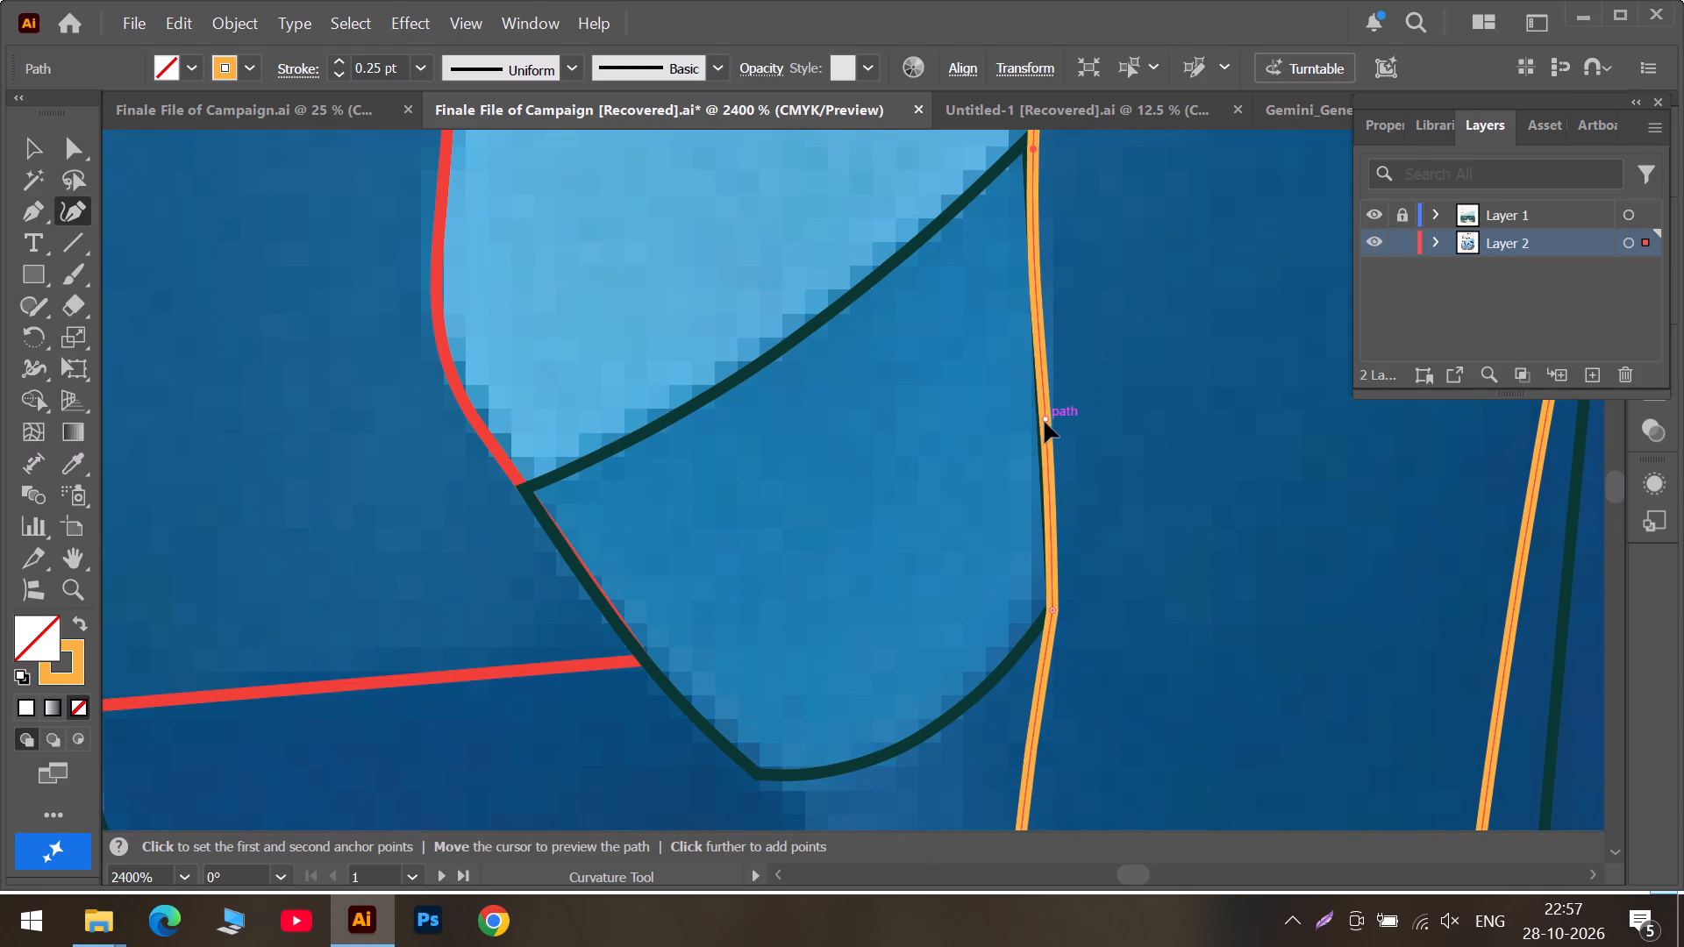
left_click_drag(1045, 422, 1043, 438)
Delete the extra anchor just above the blue patch's upper right corner and move the neighbouring anchor onto that corner.
scroll(1036, 324, "up", 6)
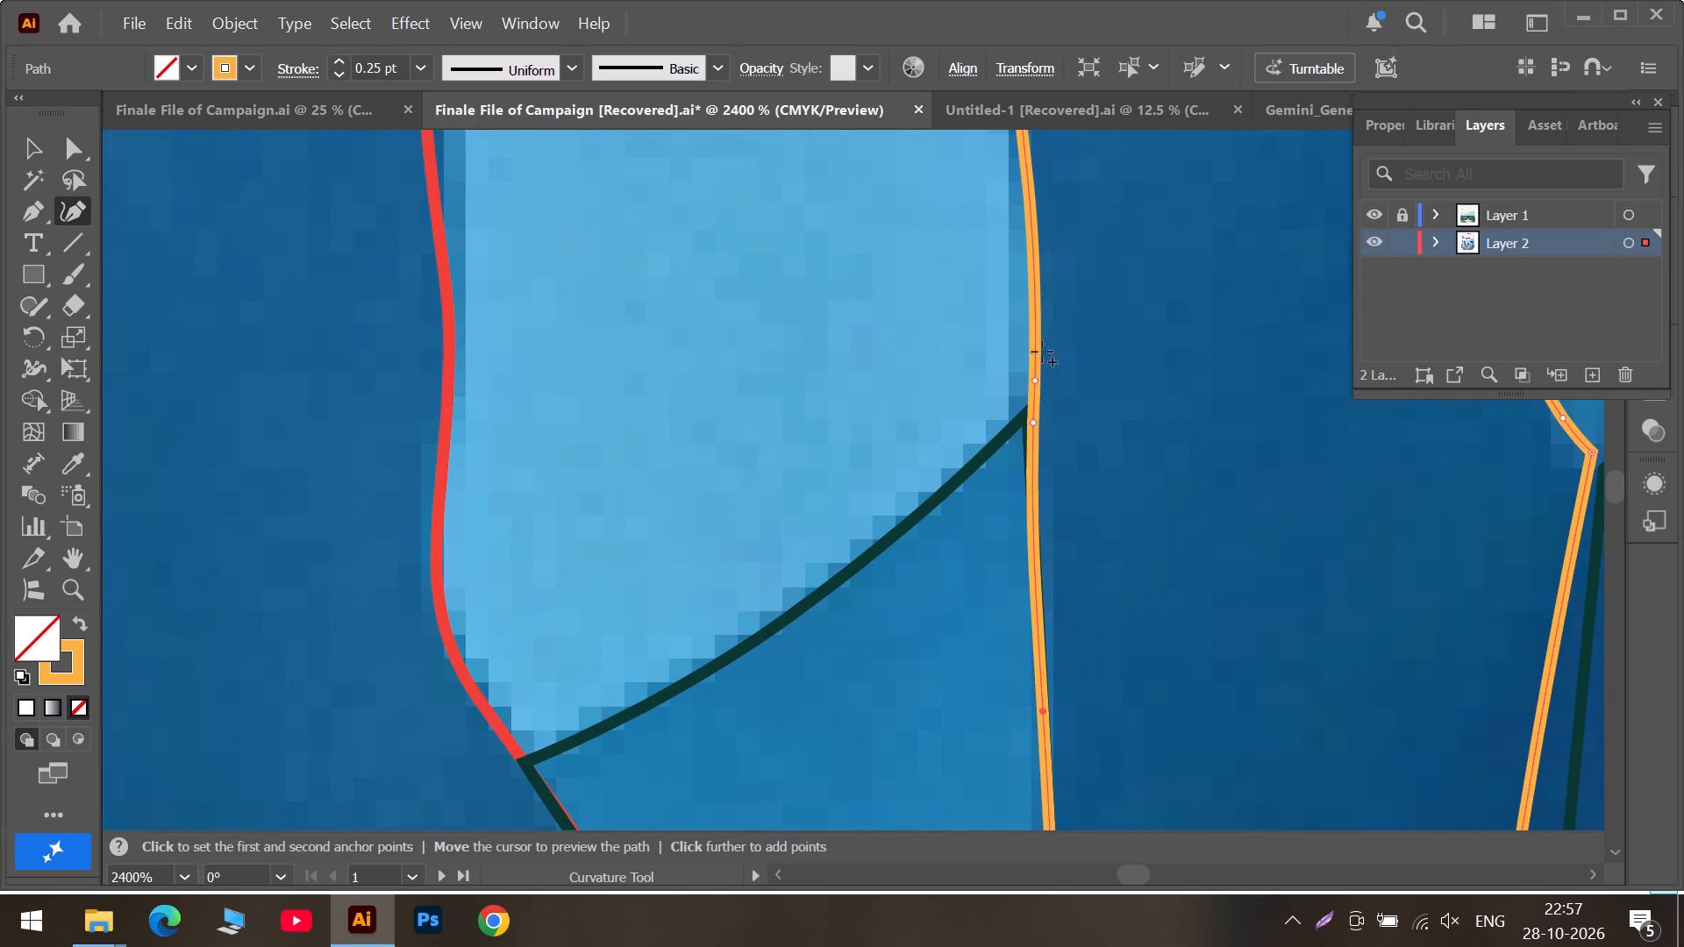
left_click(1036, 383)
key("Delete")
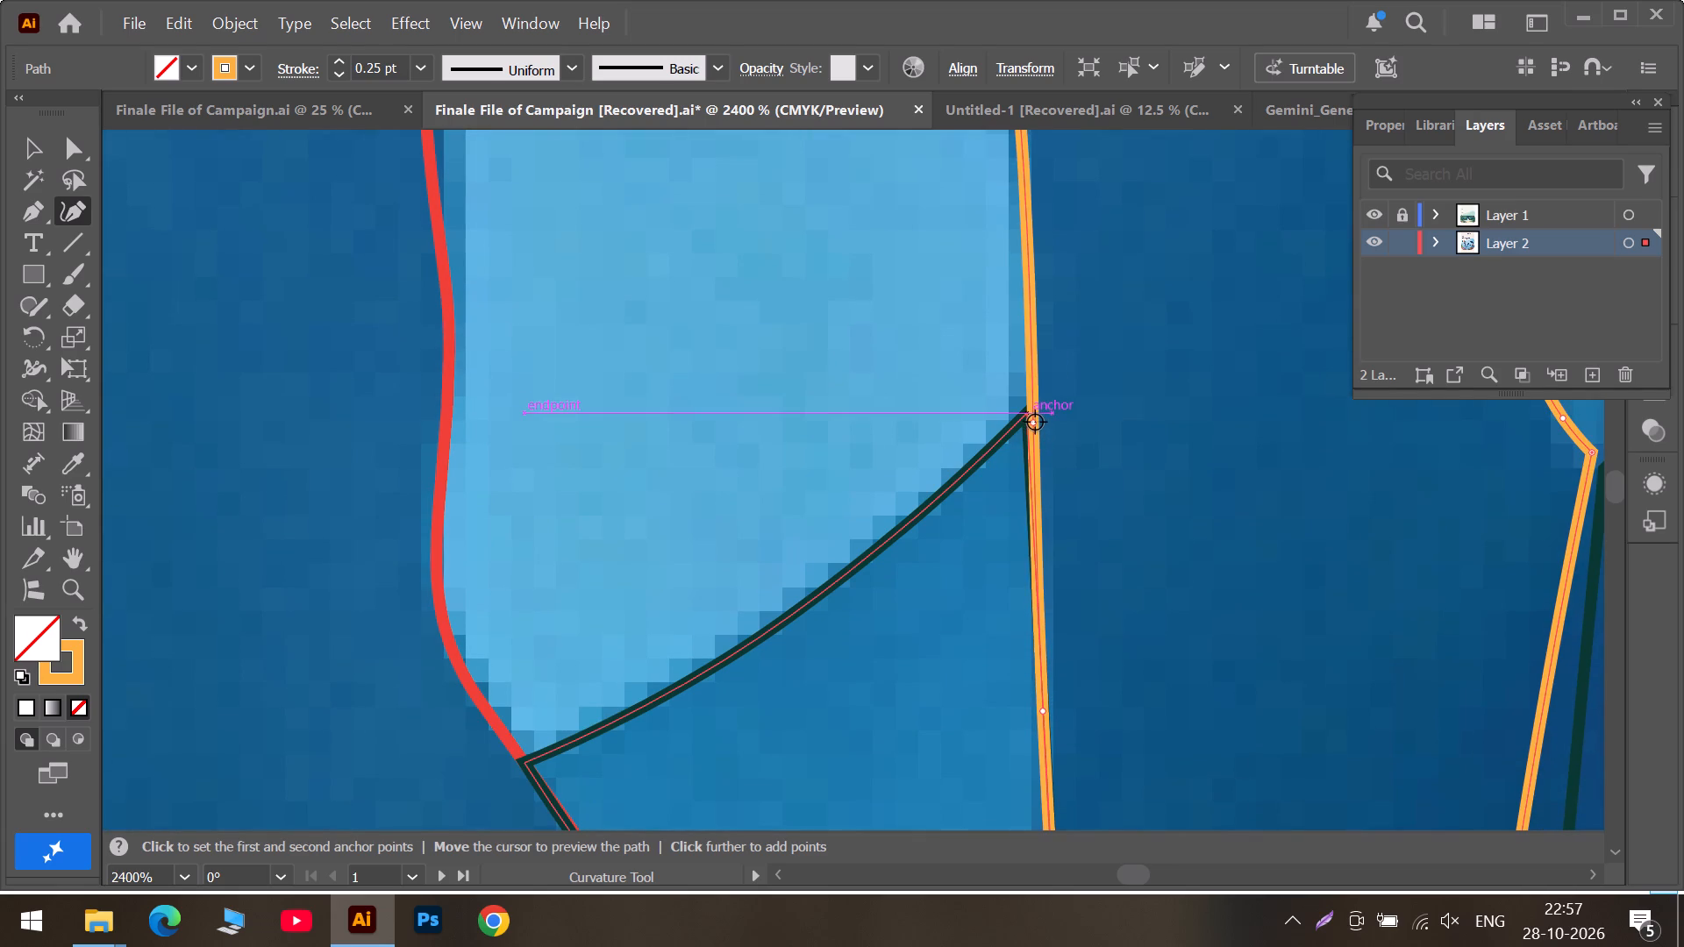
left_click_drag(1035, 422, 1025, 417)
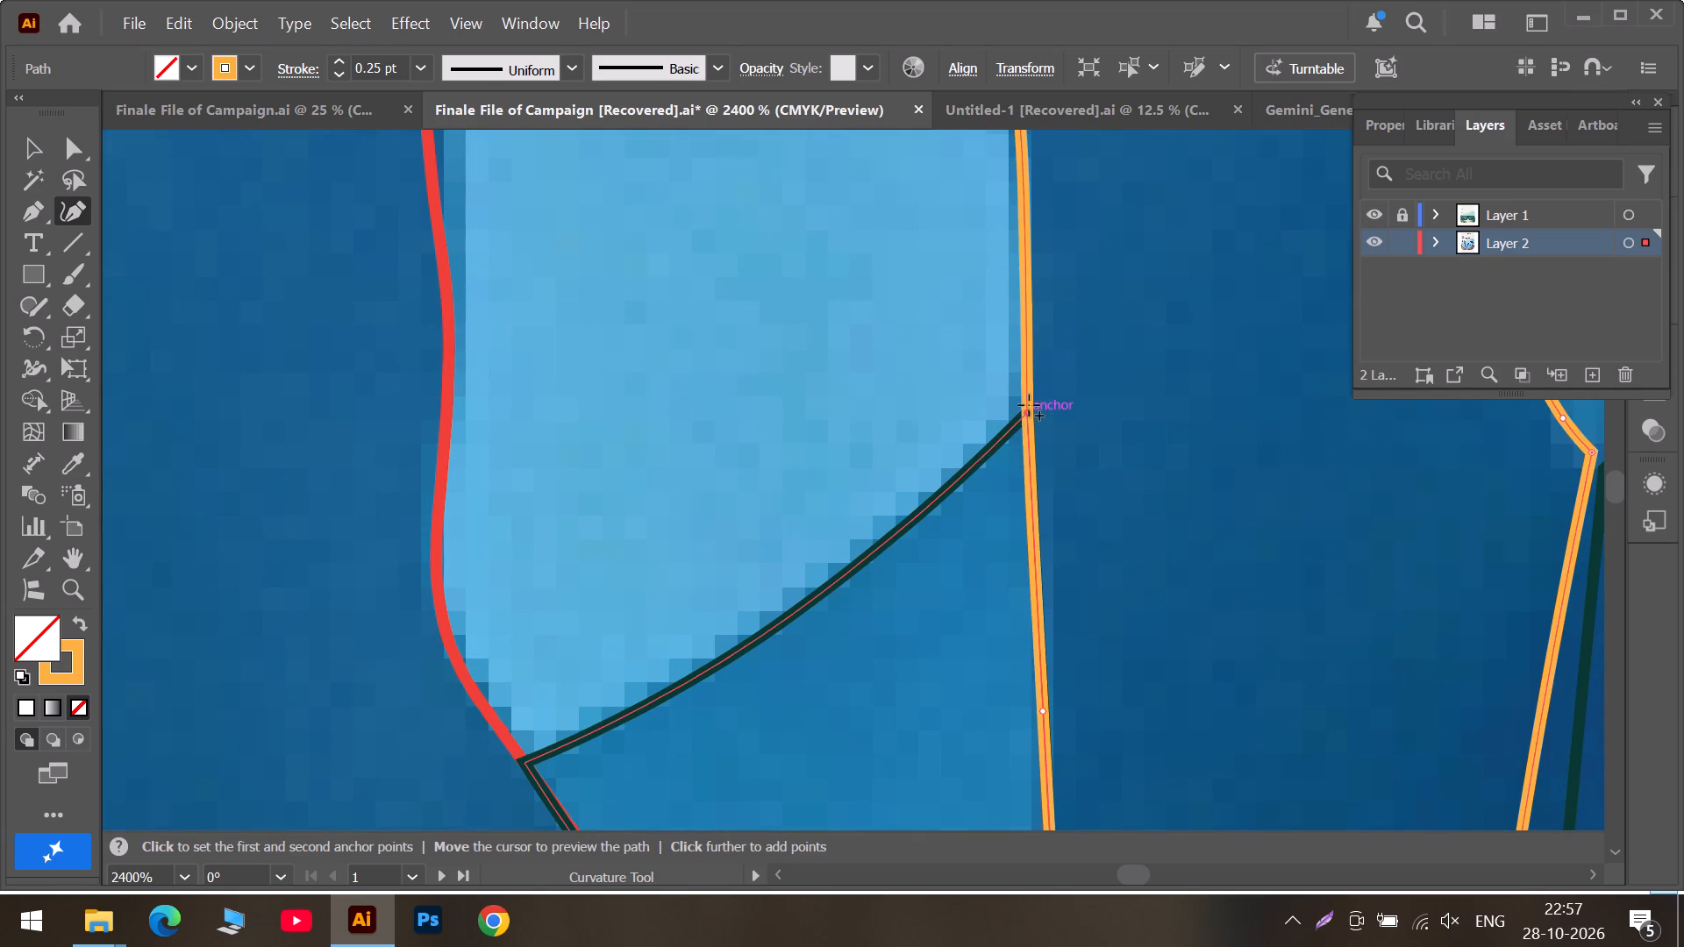
Nudge the anchor just below the bend on the stem's left side slightly inward onto the reference edge.
scroll(1038, 329, "up", 6)
scroll(1032, 351, "down", 3, "alt")
scroll(1019, 339, "up", 5)
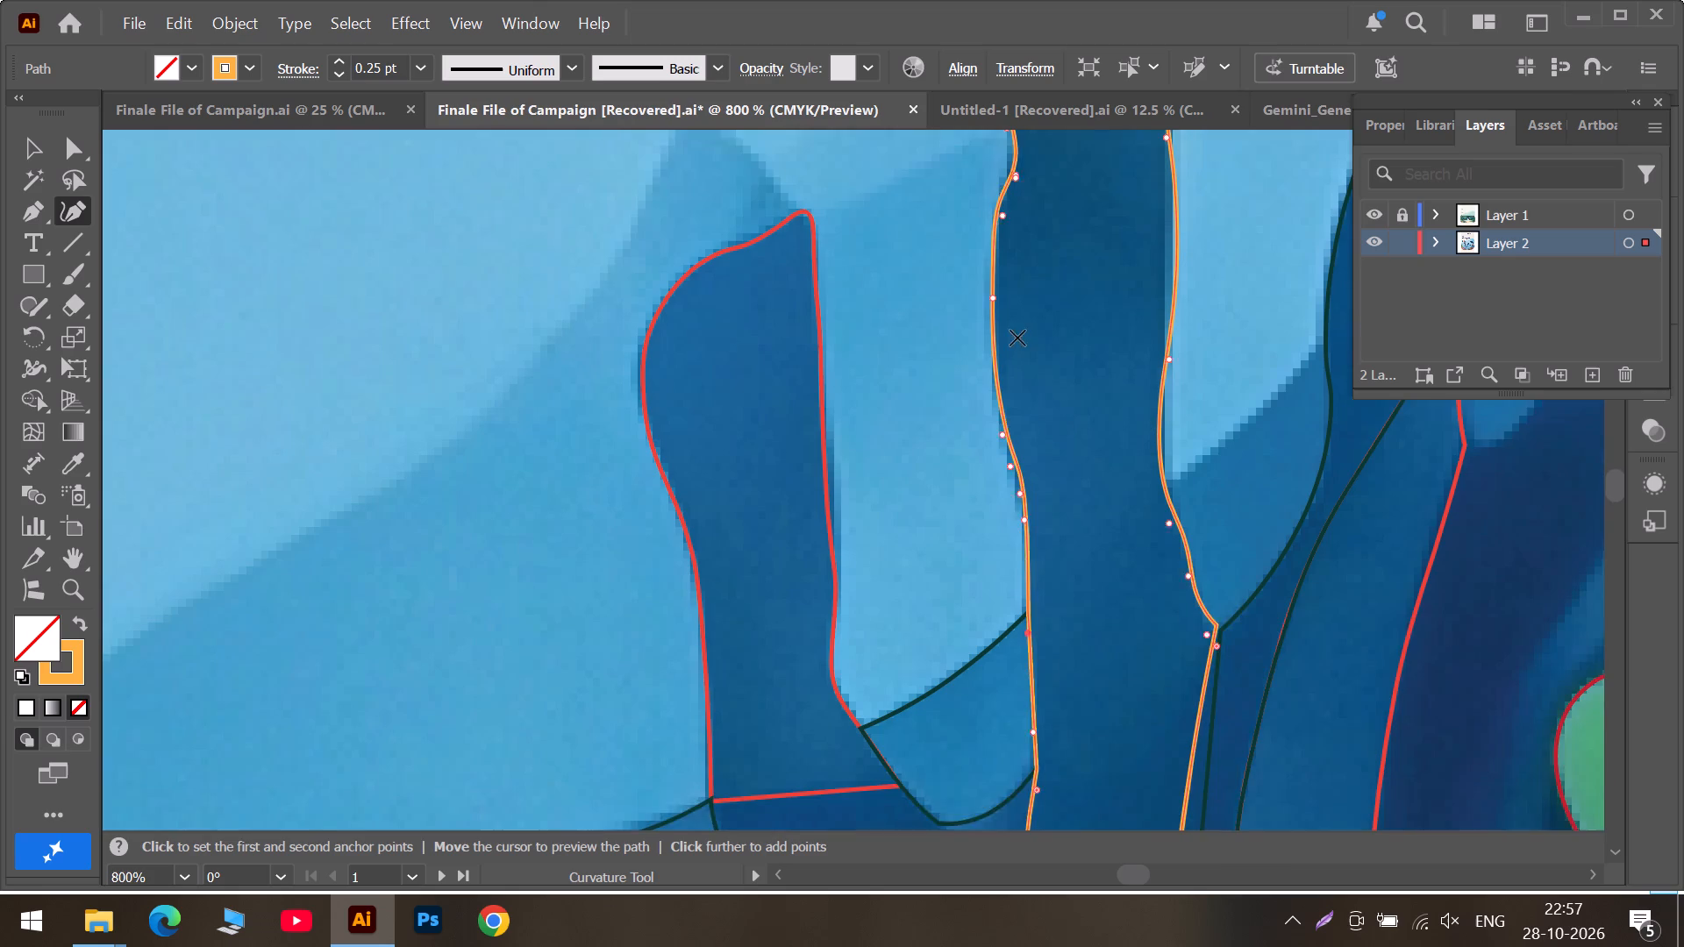
scroll(1017, 338, "up", 8)
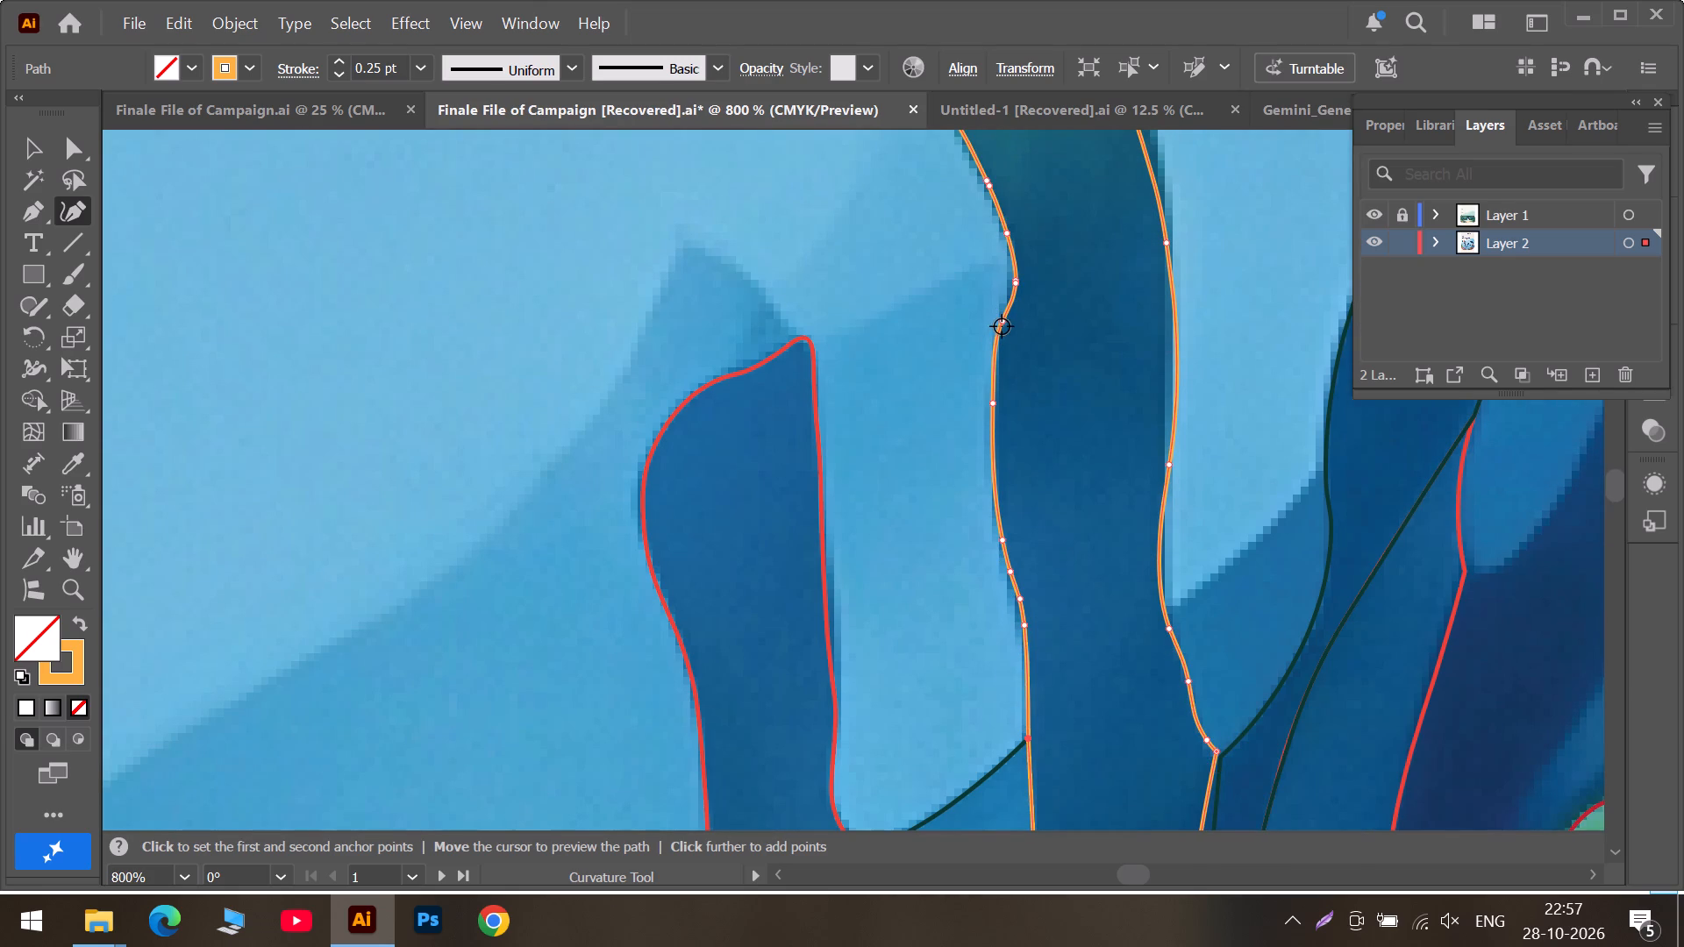
left_click(1002, 326)
Add an anchor on the stem's upper right edge, pull it out to the reference edge, and shift the mid-stem anchor upward.
scroll(1027, 329, "up", 12)
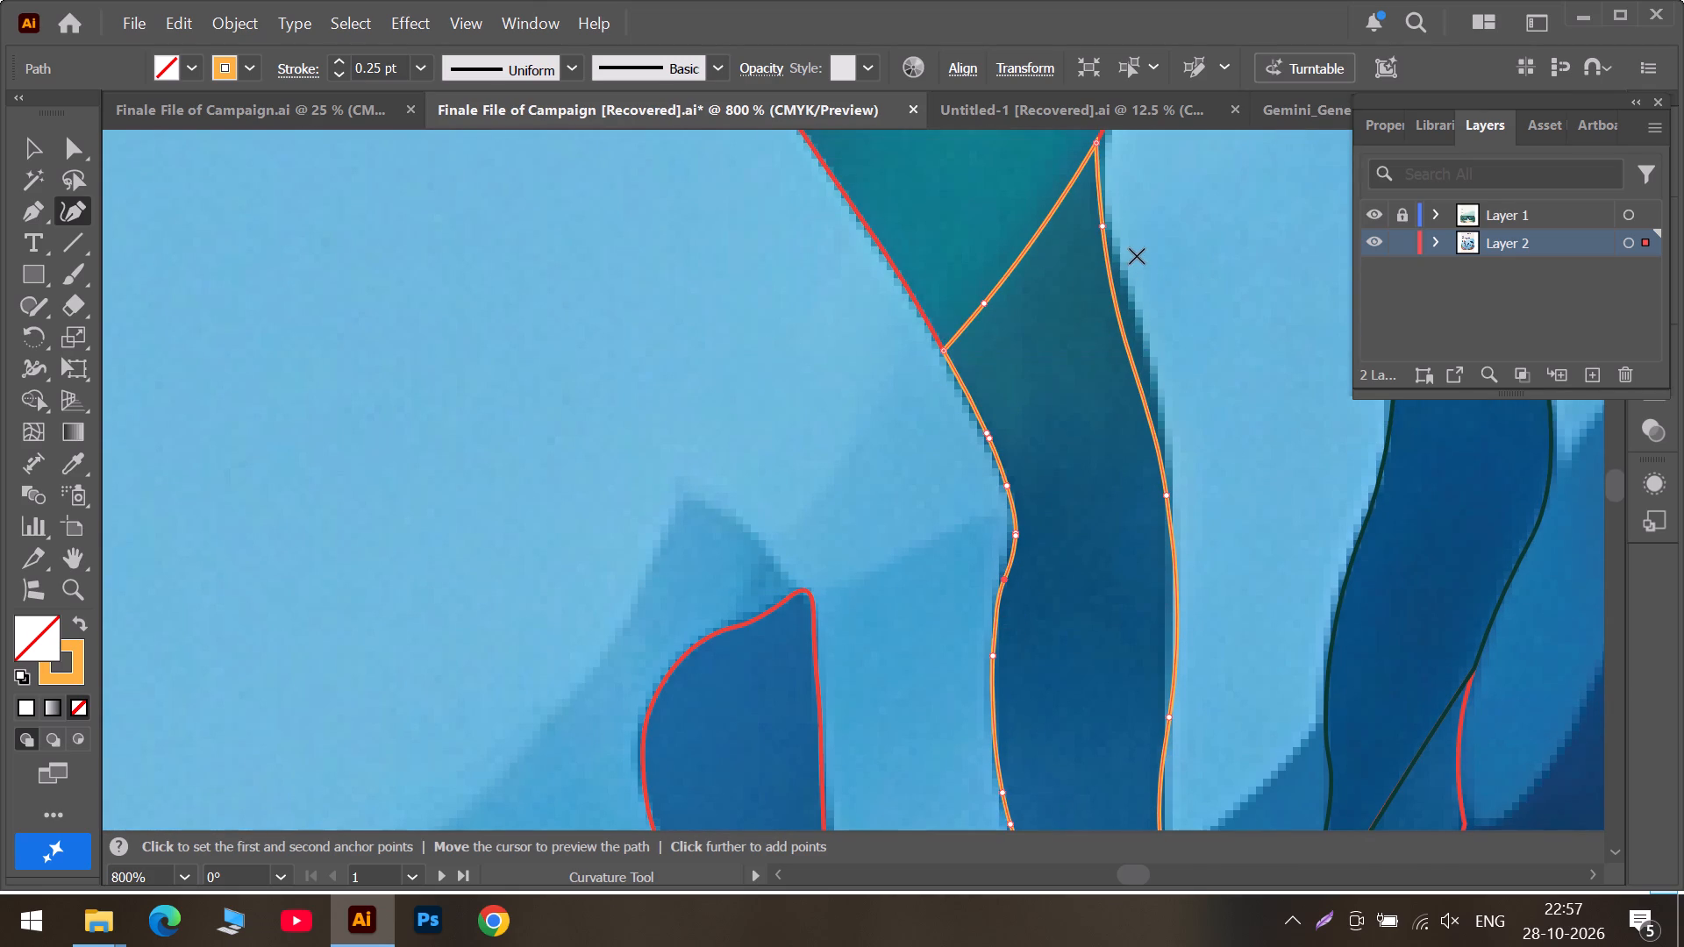
left_click_drag(1136, 365, 1135, 364)
left_click_drag(1135, 364, 1143, 333)
scroll(1167, 446, "down", 4)
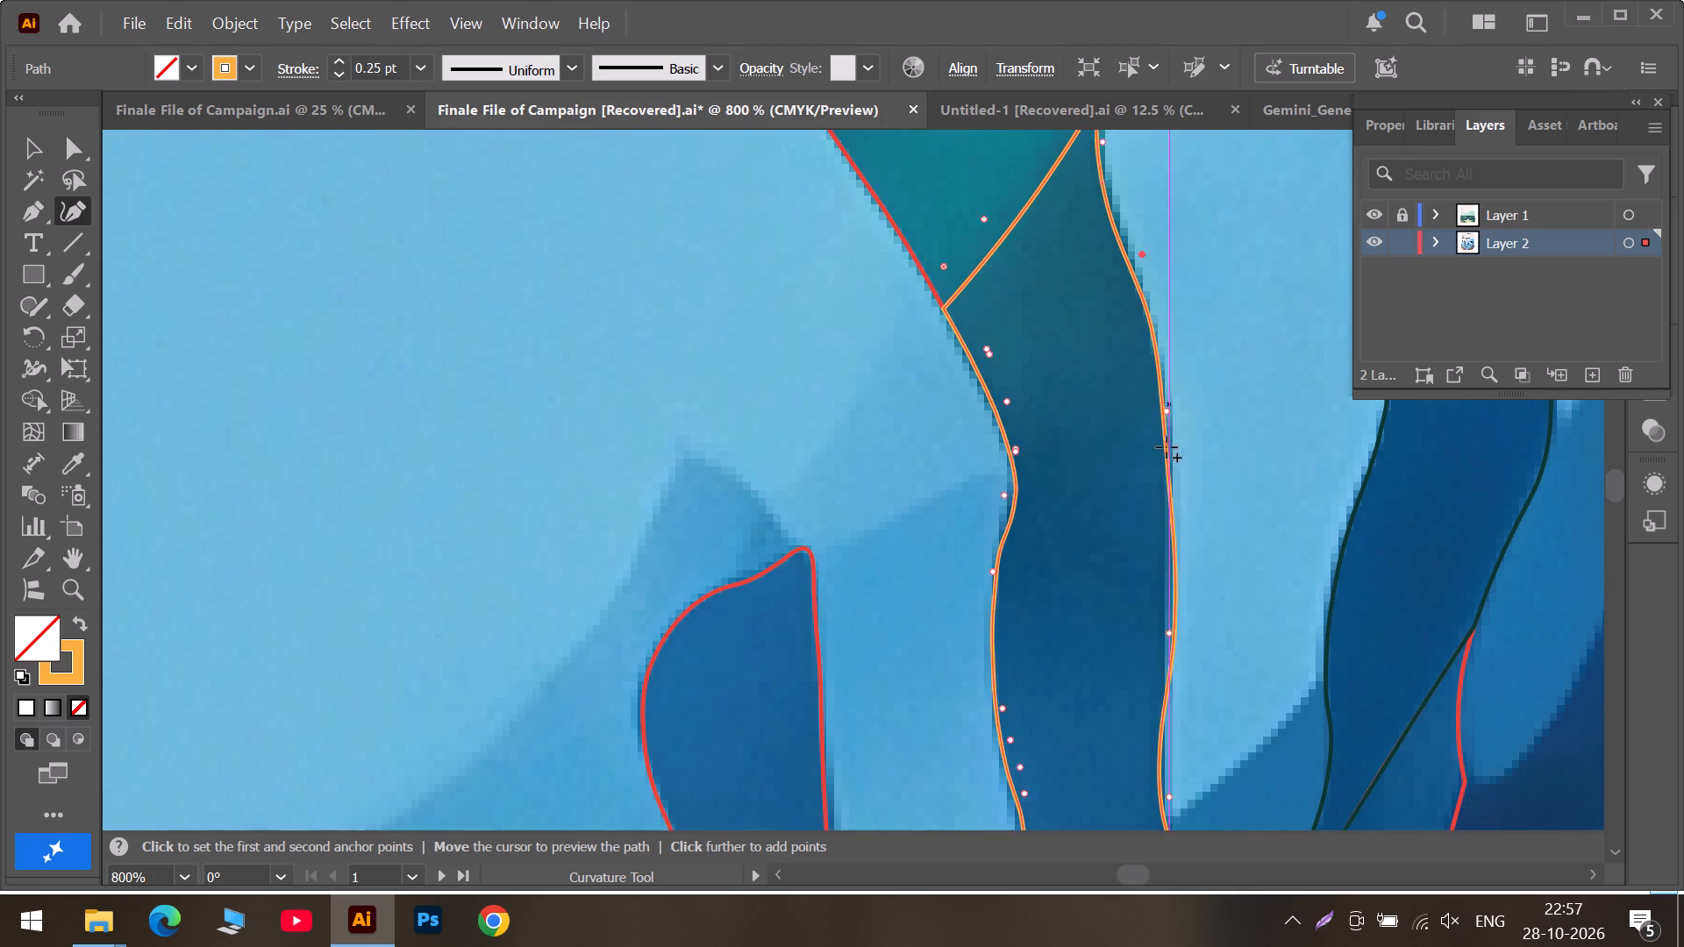
scroll(1167, 447, "down", 6)
left_click_drag(1174, 508, 1172, 491)
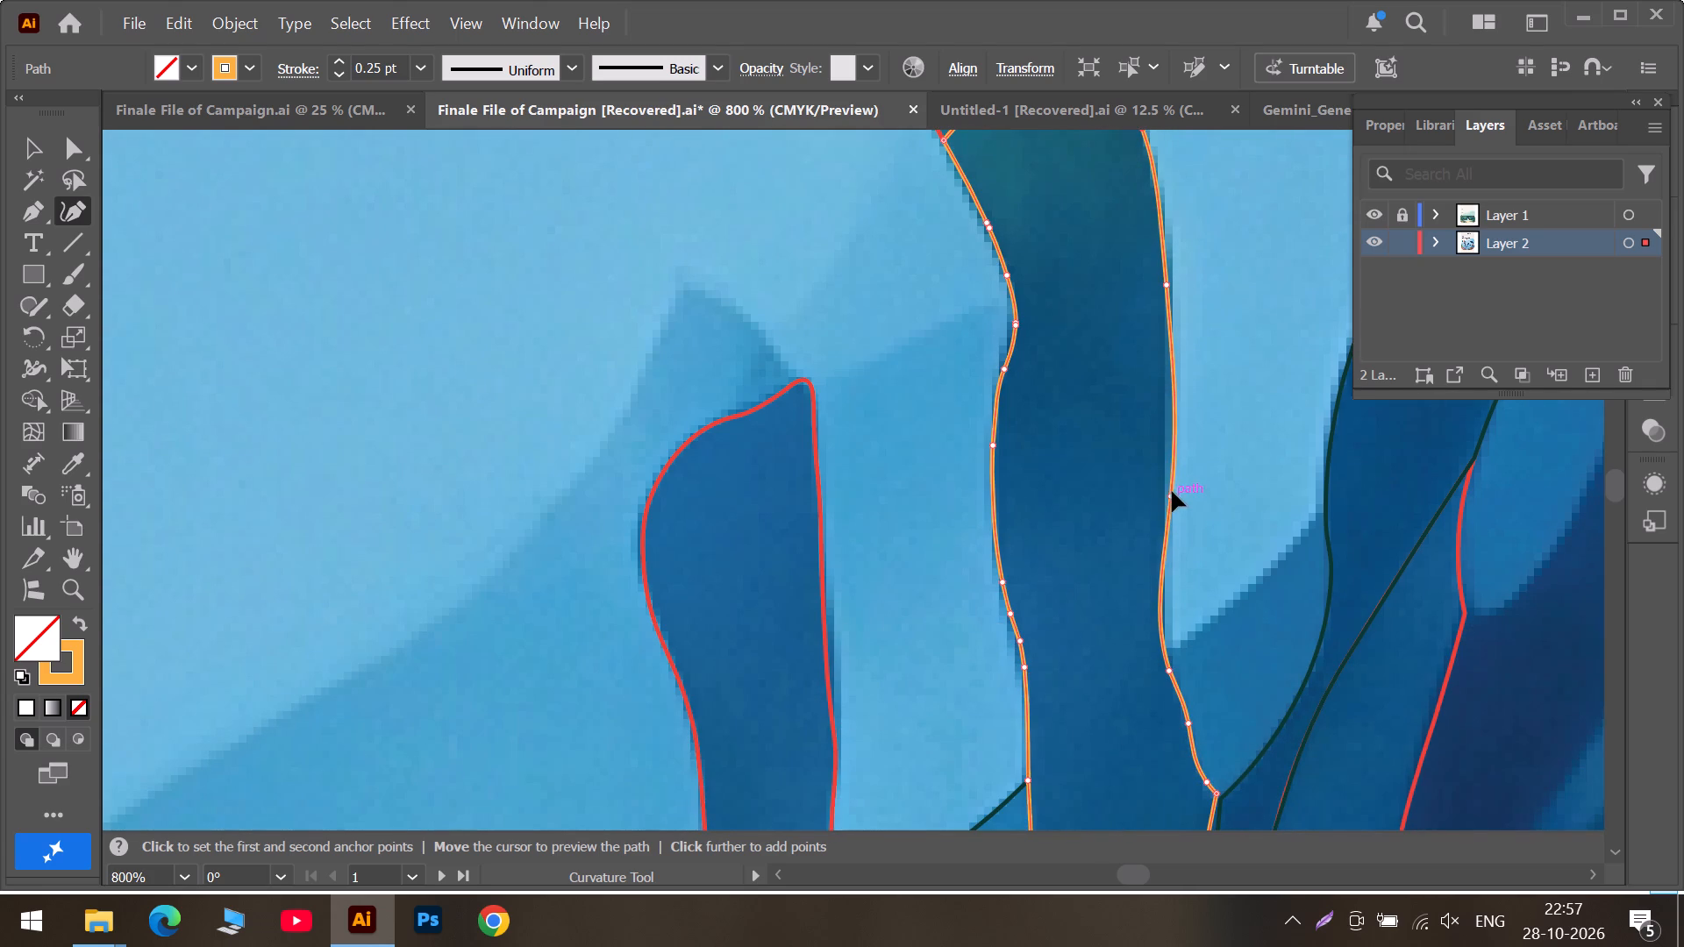
left_click_drag(1172, 491, 1168, 471)
Move the anchor on the stem's lower right edge outward to meet the adjacent dark green outline.
scroll(1152, 557, "down", 6)
scroll(1195, 615, "down", 6)
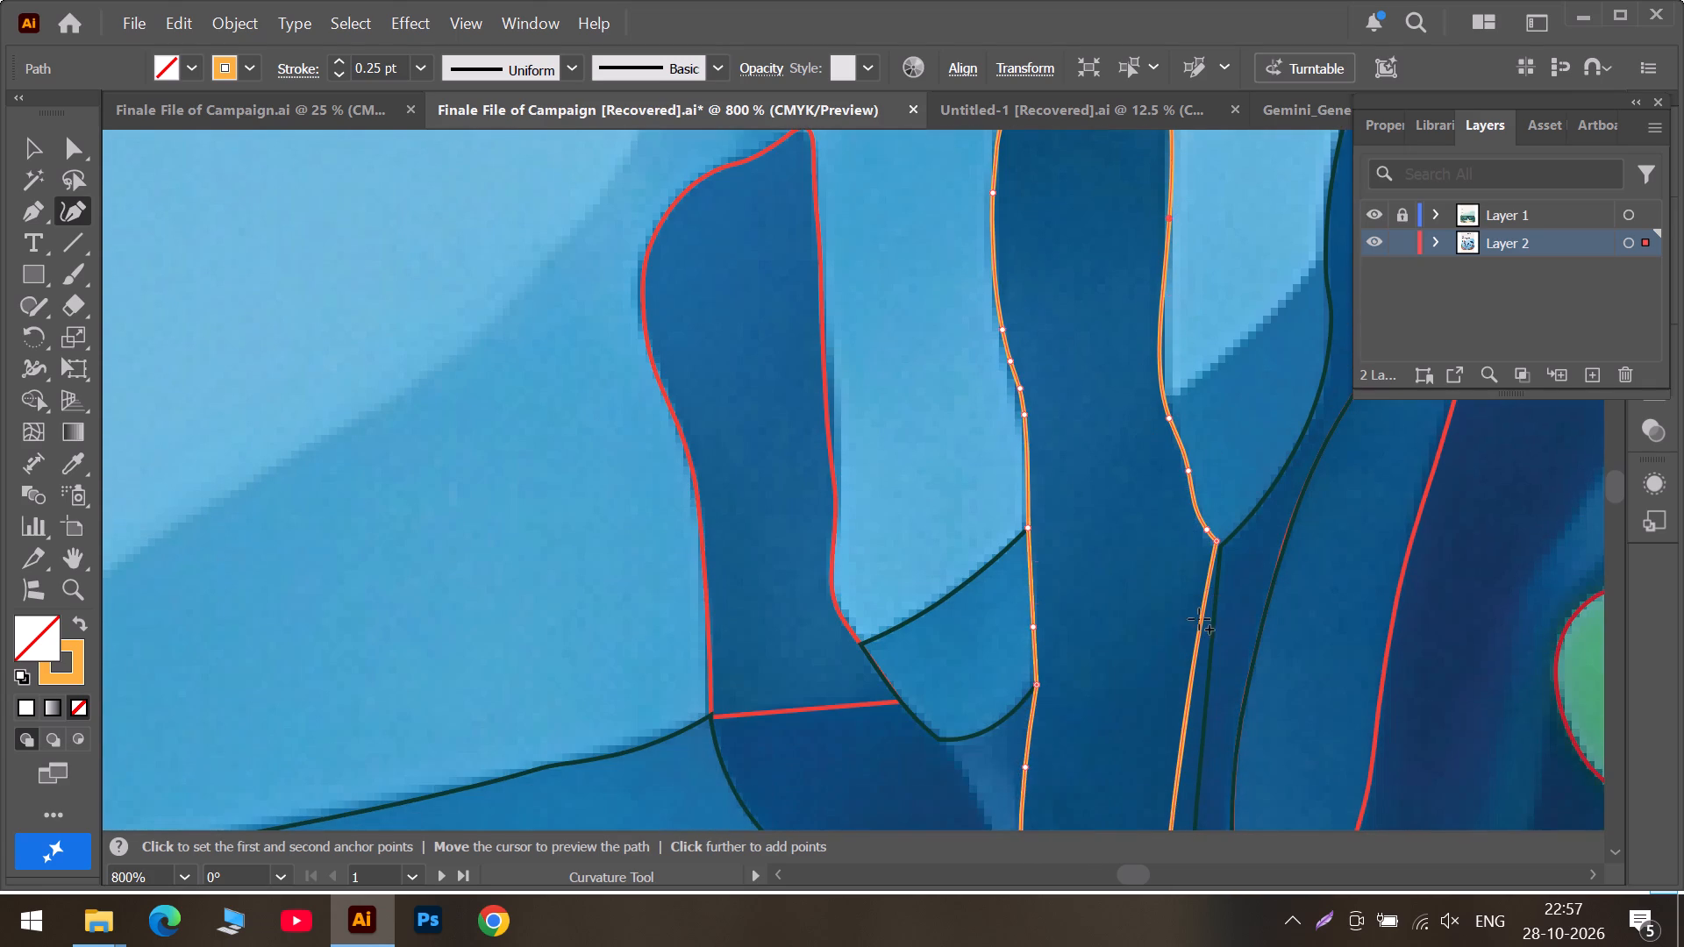
scroll(1212, 790, "down", 17)
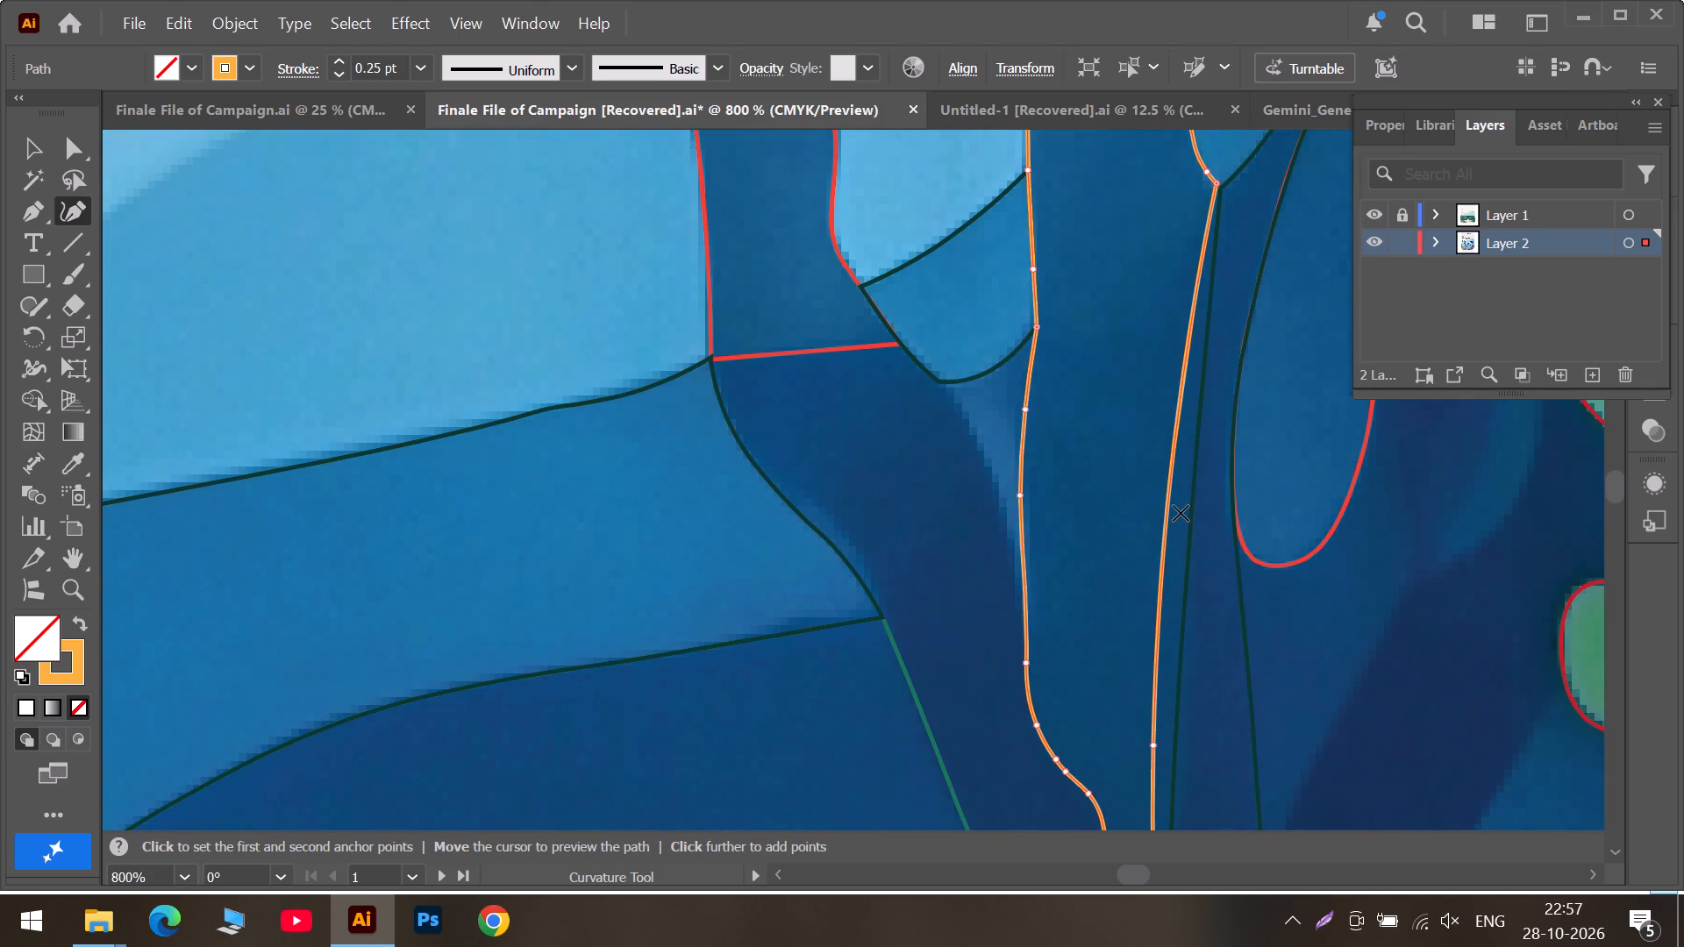
left_click_drag(1153, 747, 1164, 736)
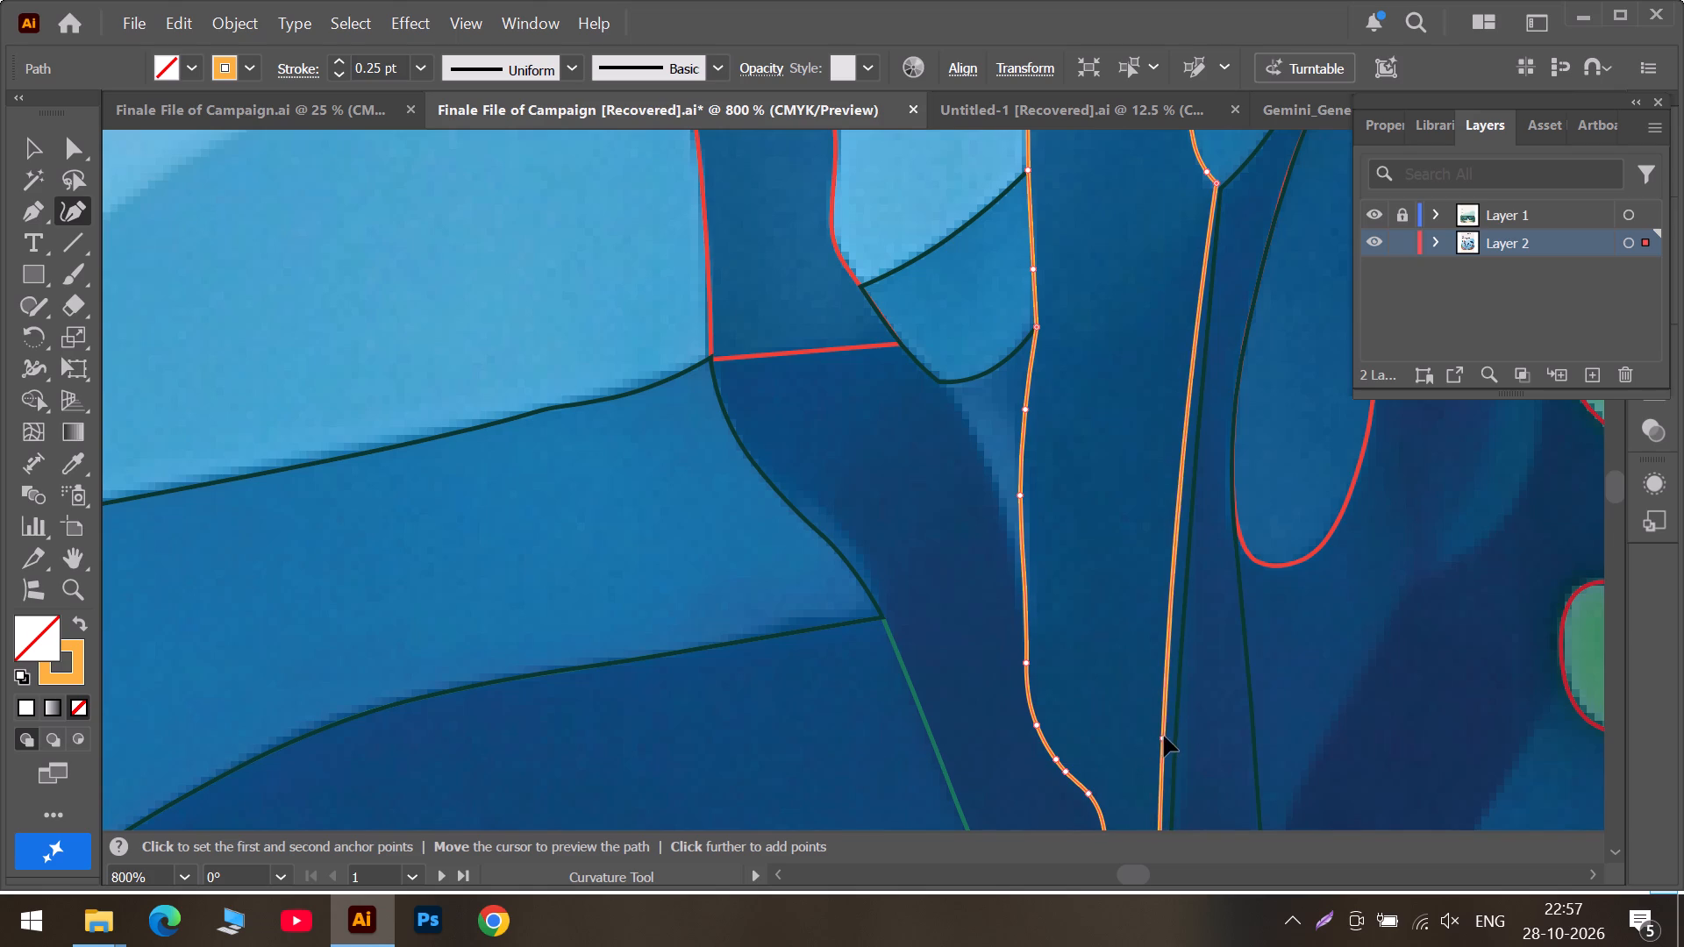
left_click_drag(1164, 736, 1175, 720)
scroll(1231, 480, "up", 2)
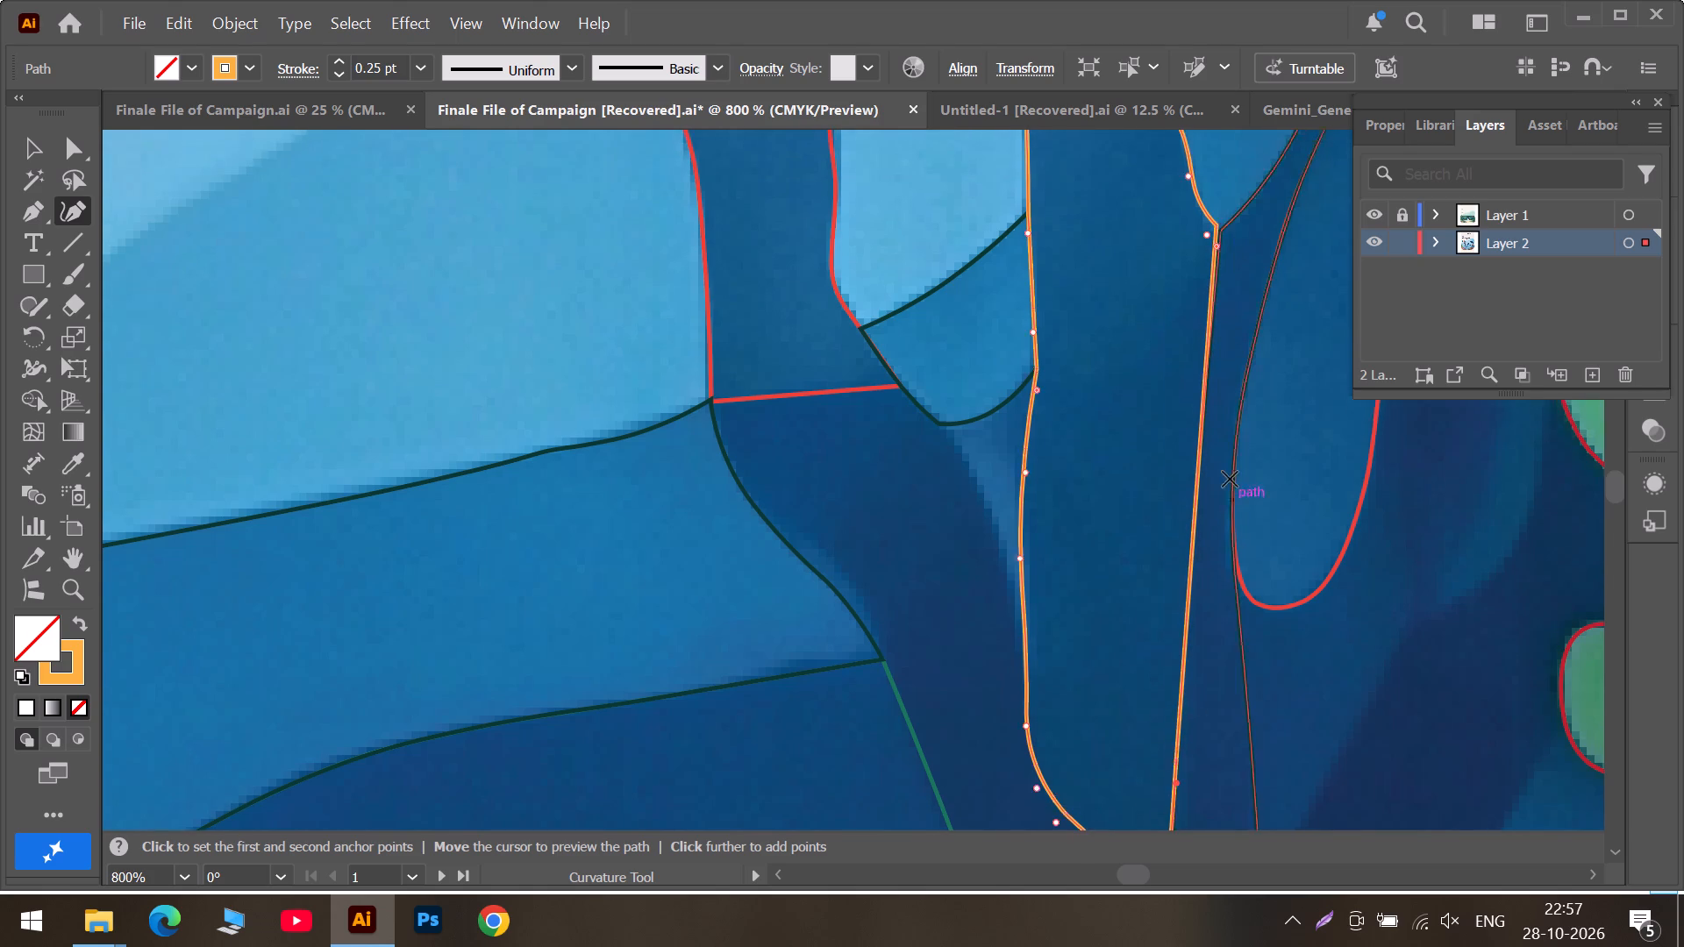
Move the corner anchor on the stem's upper right edge onto the junction of the neighbouring dark green outlines.
scroll(1230, 479, "up", 2)
scroll(1224, 365, "up", 4, "alt")
scroll(1265, 150, "up", 5)
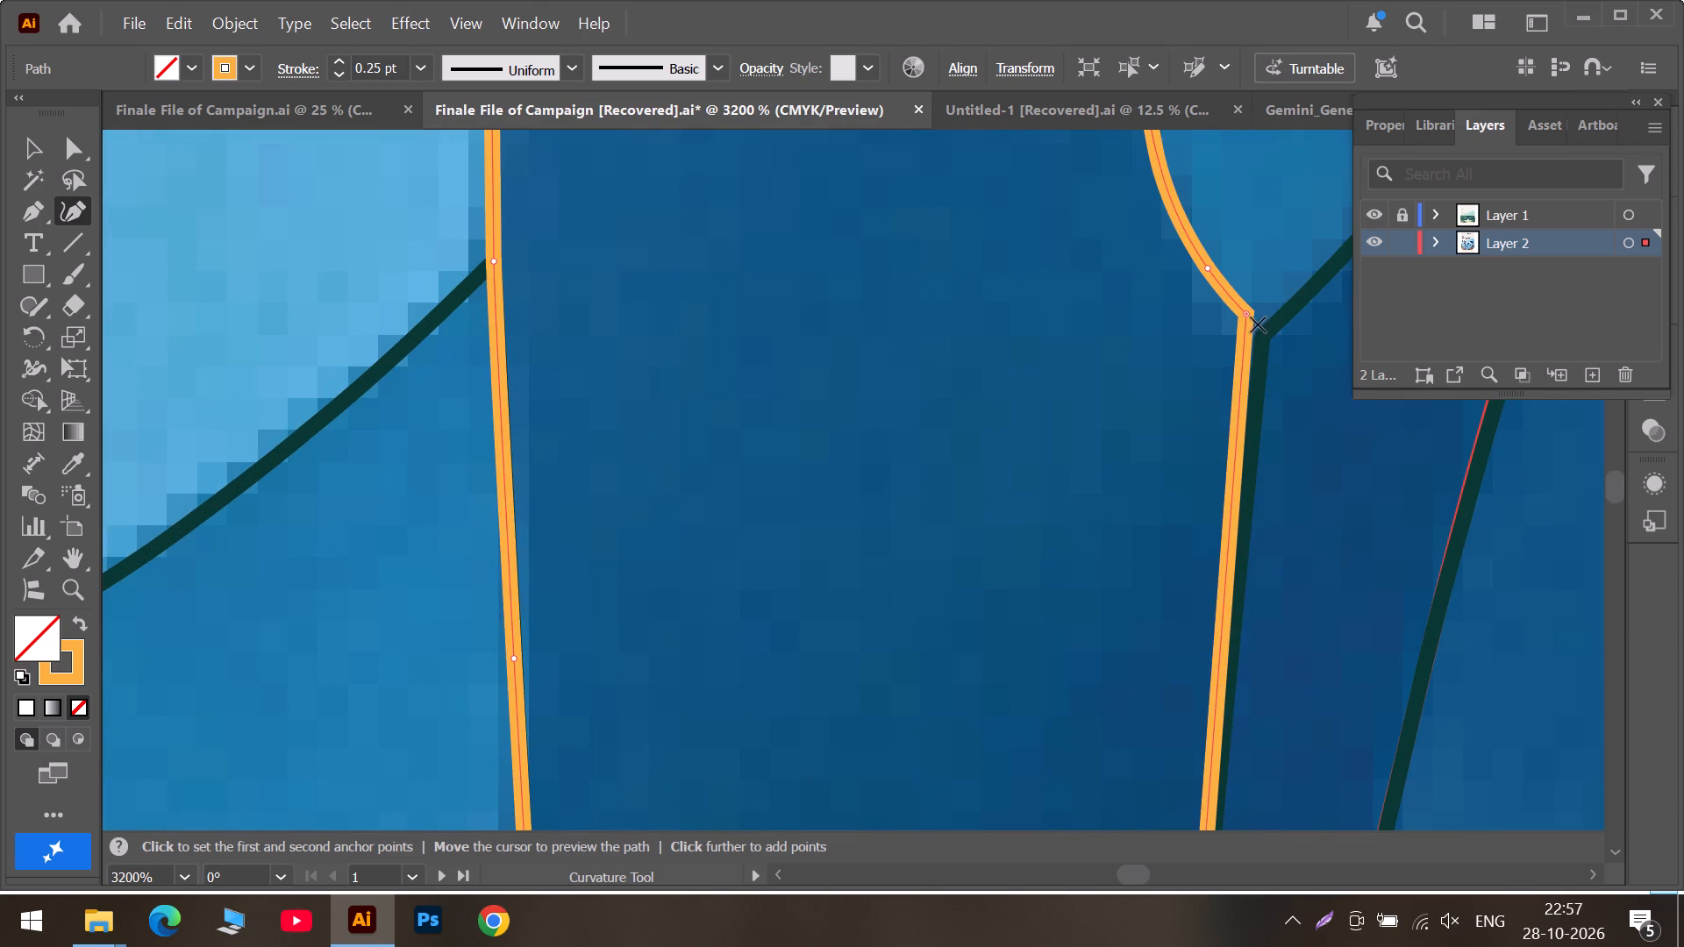
left_click_drag(1248, 314, 1259, 340)
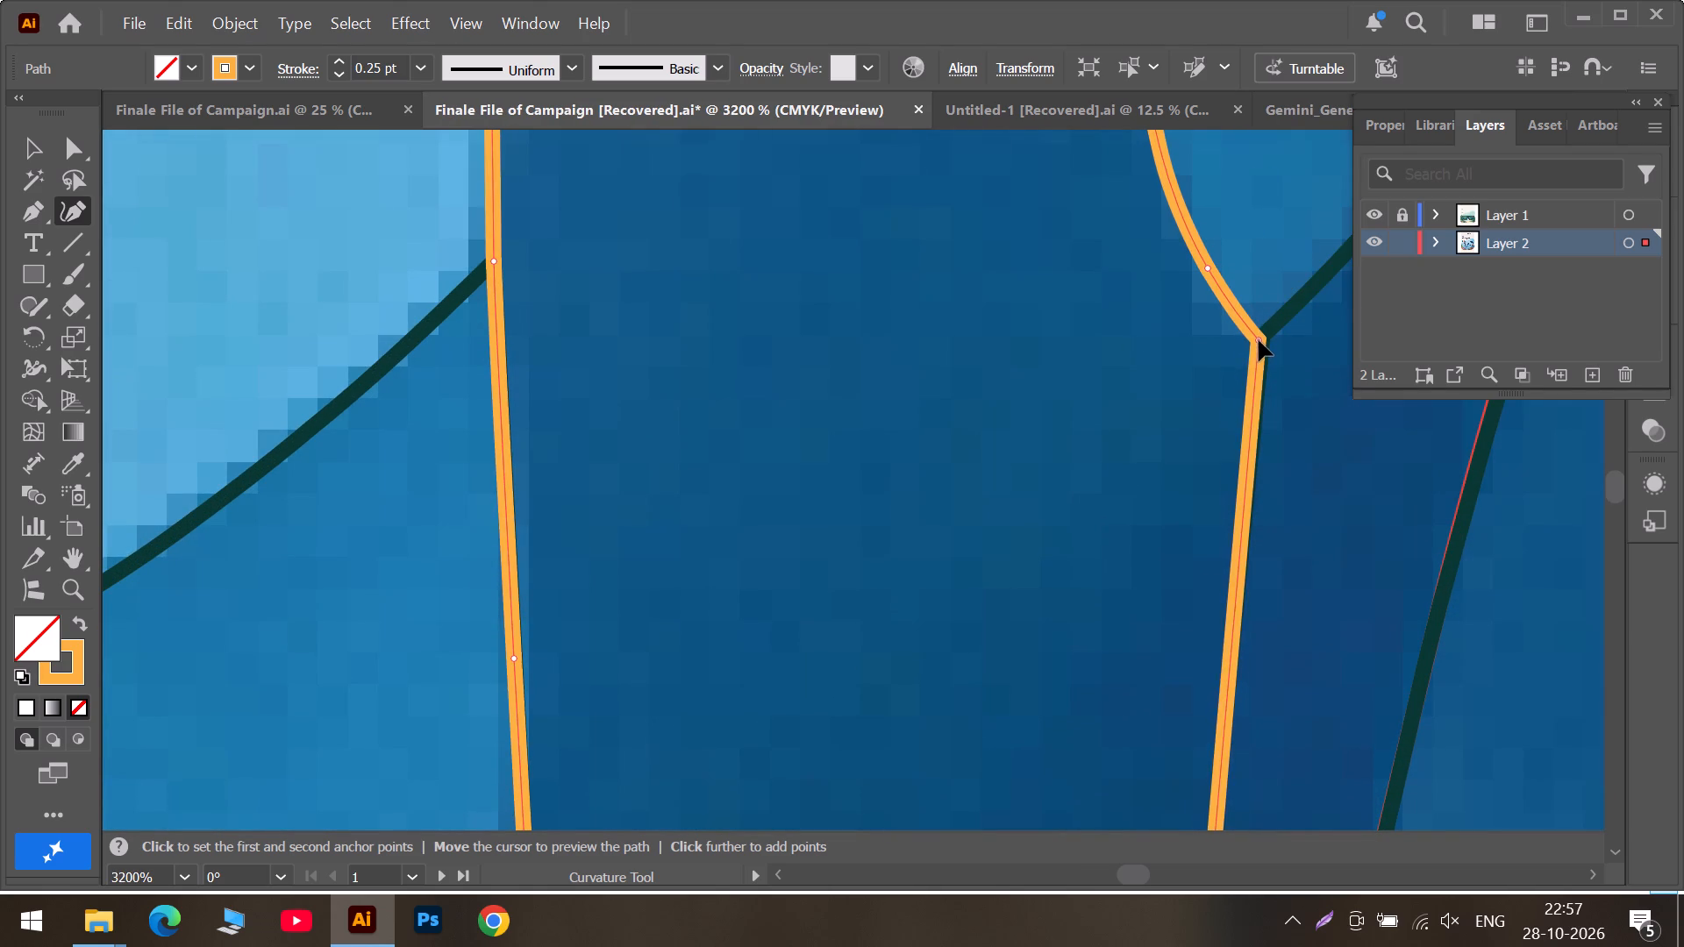
left_click_drag(1259, 340, 1259, 340)
Shift the anchor midway down the stem's right edge slightly so the edge follows the dark green outline.
scroll(1264, 374, "down", 11)
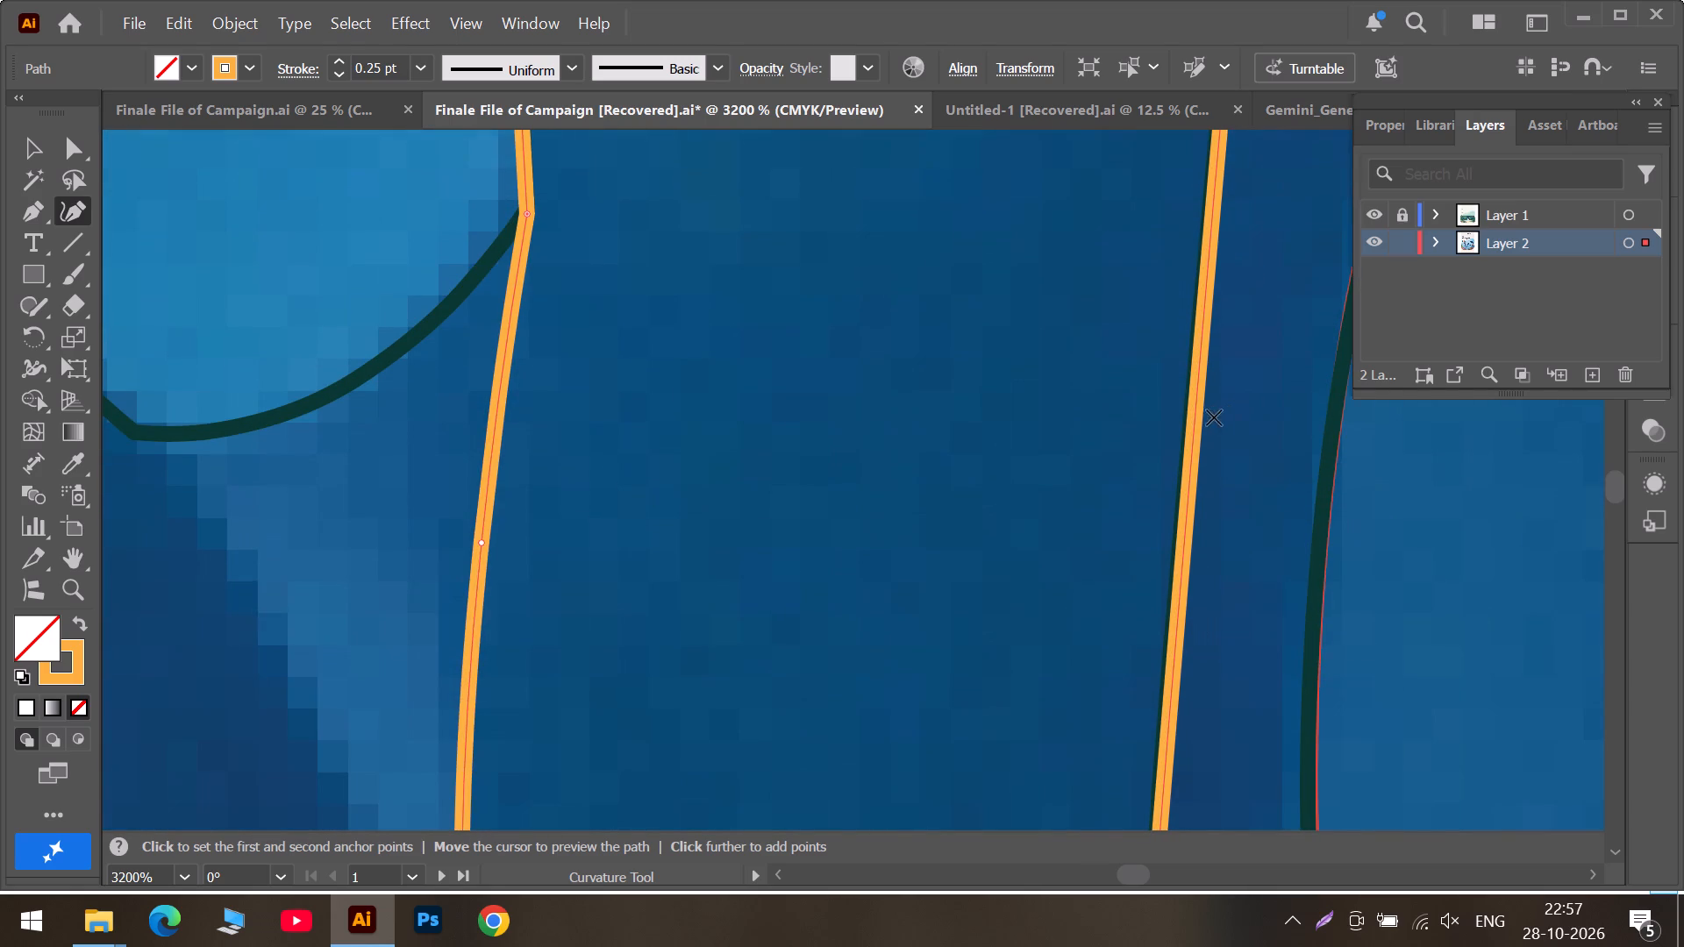
left_click_drag(1193, 430, 1188, 444)
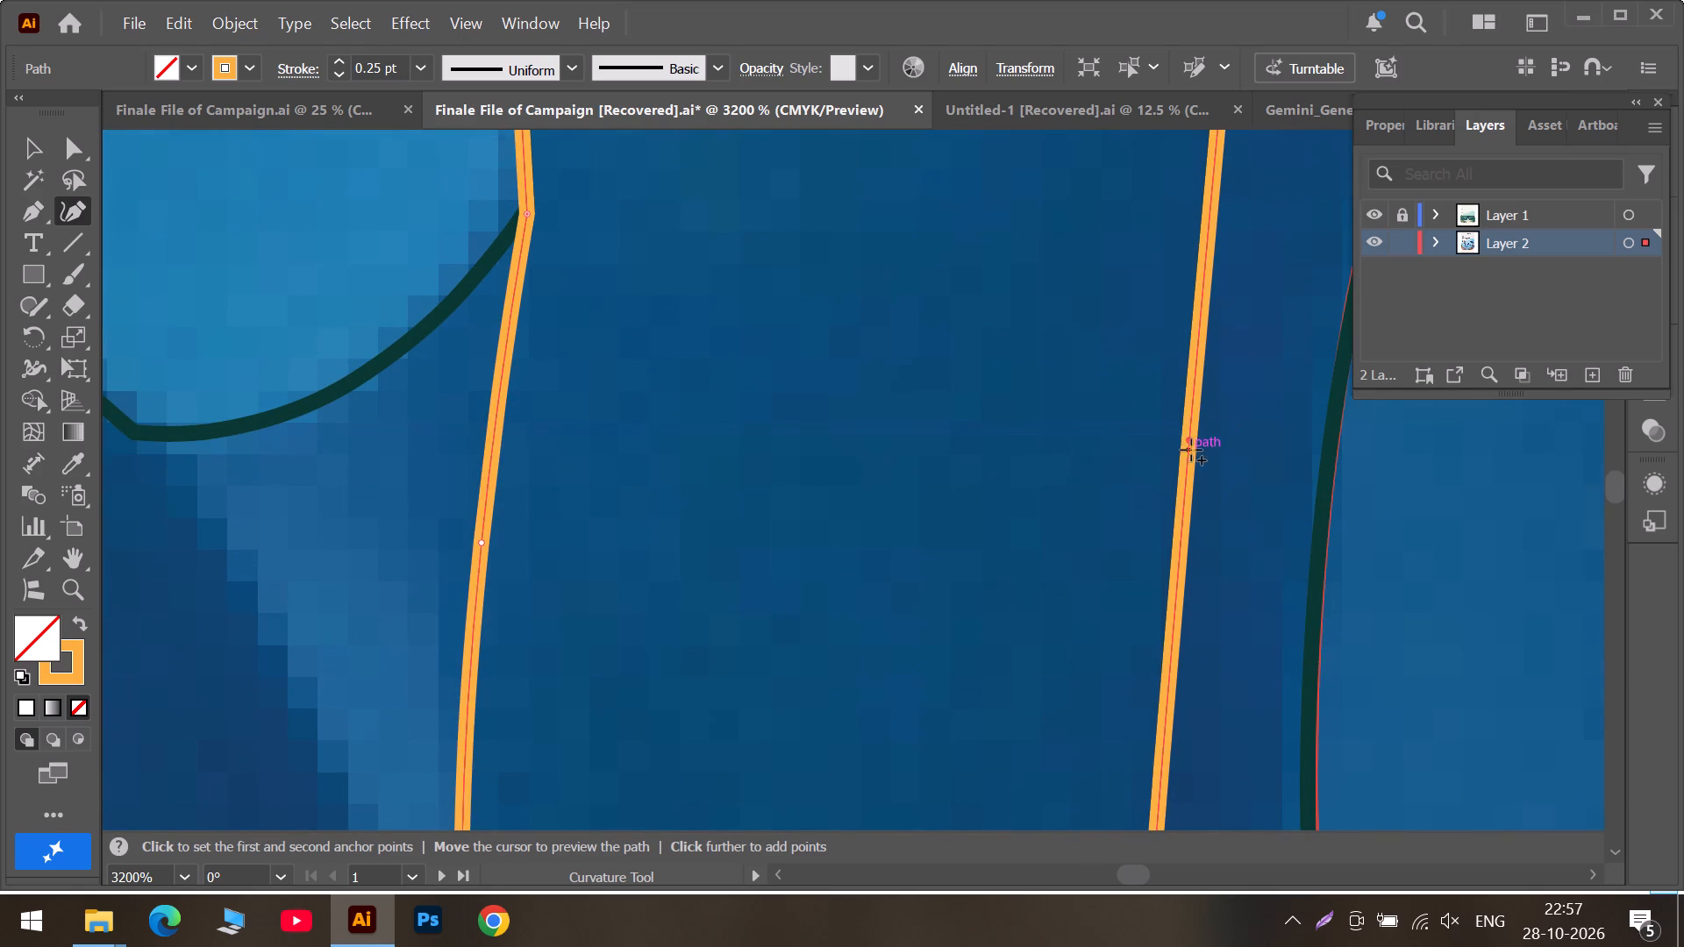
Move the stem outline's bottom tip sideways onto the adjacent dark green line.
scroll(1191, 450, "down", 6)
scroll(1181, 453, "down", 20)
scroll(1181, 453, "down", 2)
scroll(1081, 529, "down", 5)
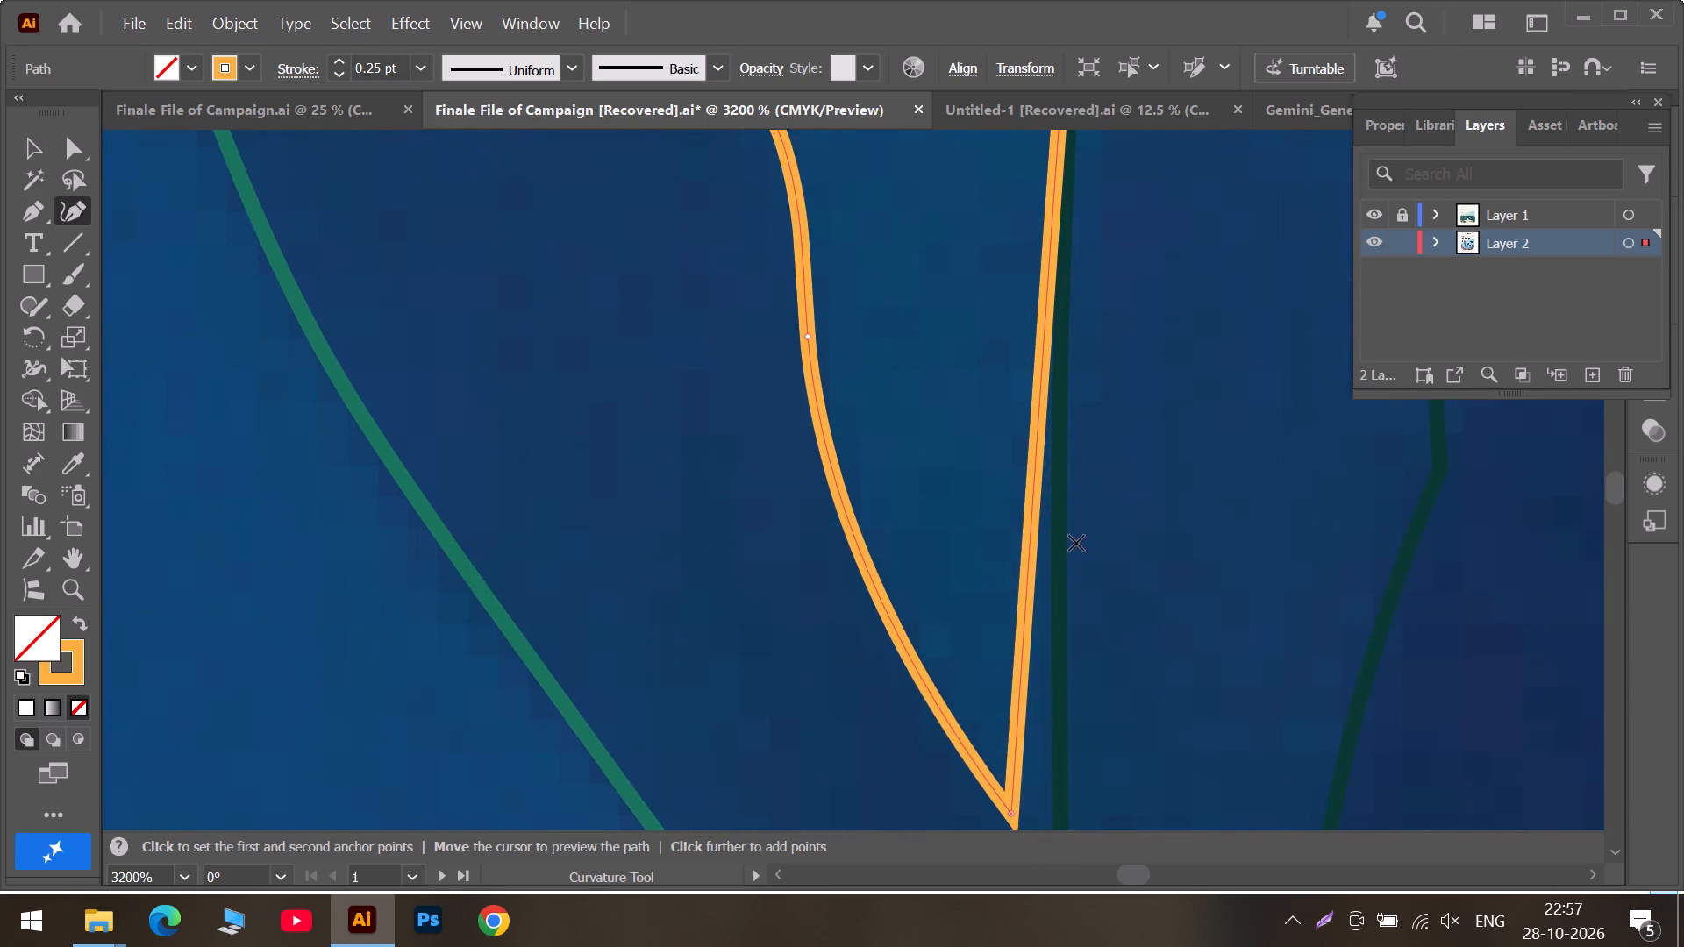
scroll(1076, 544, "down", 5)
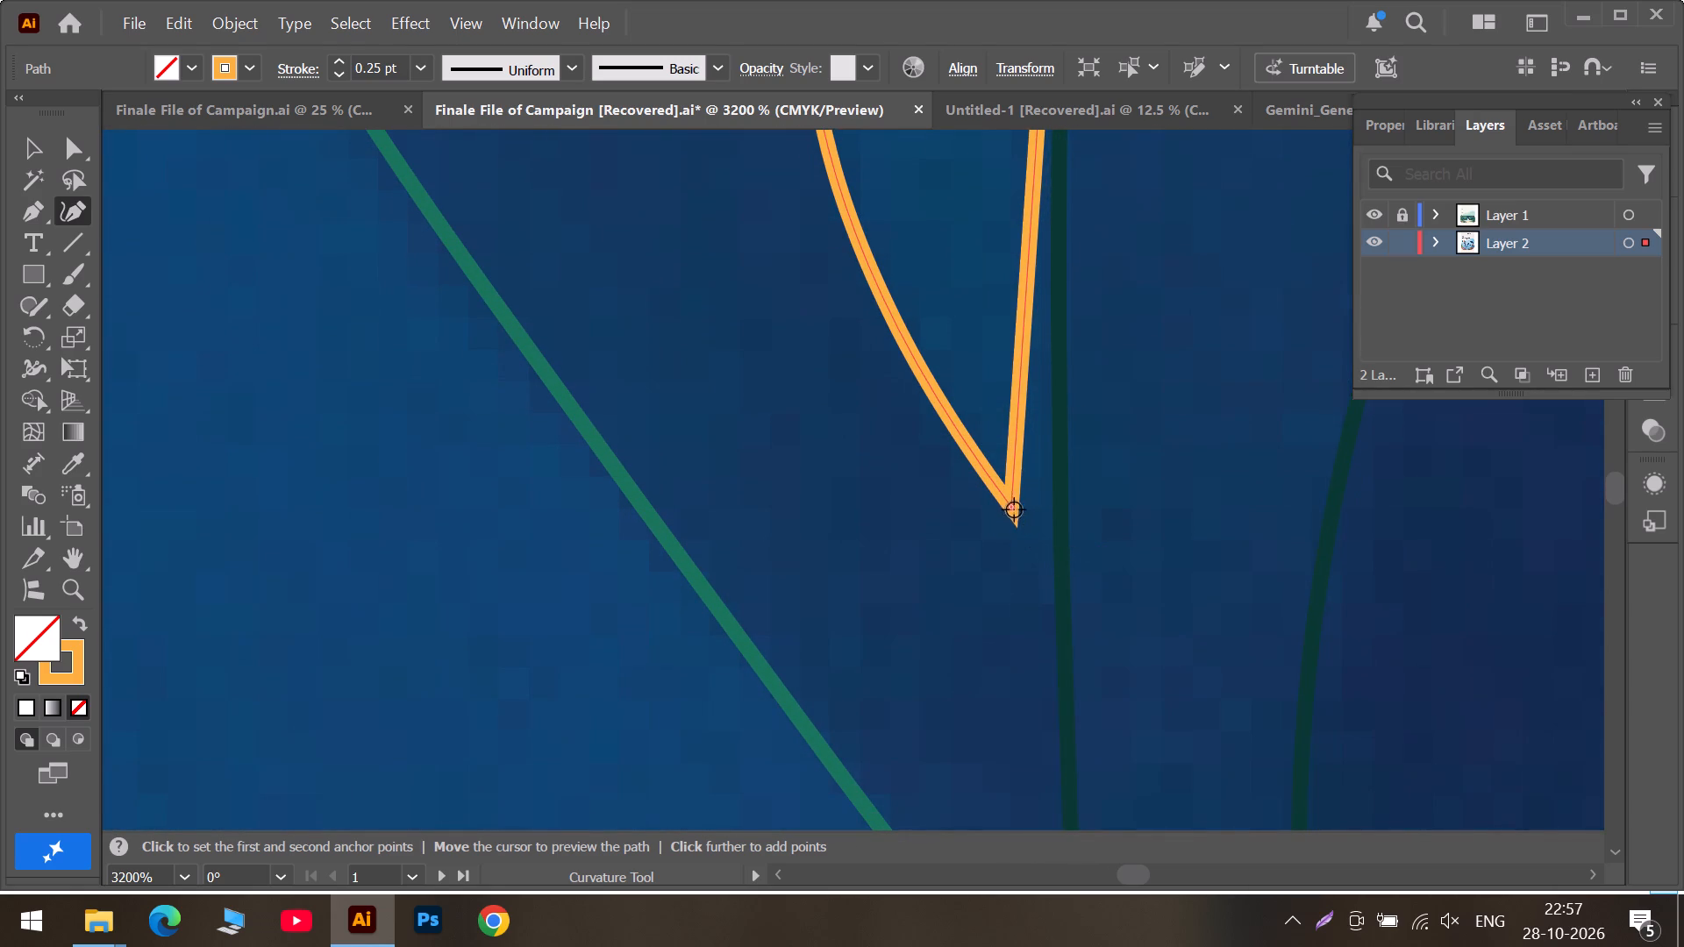
left_click_drag(1012, 507, 1056, 512)
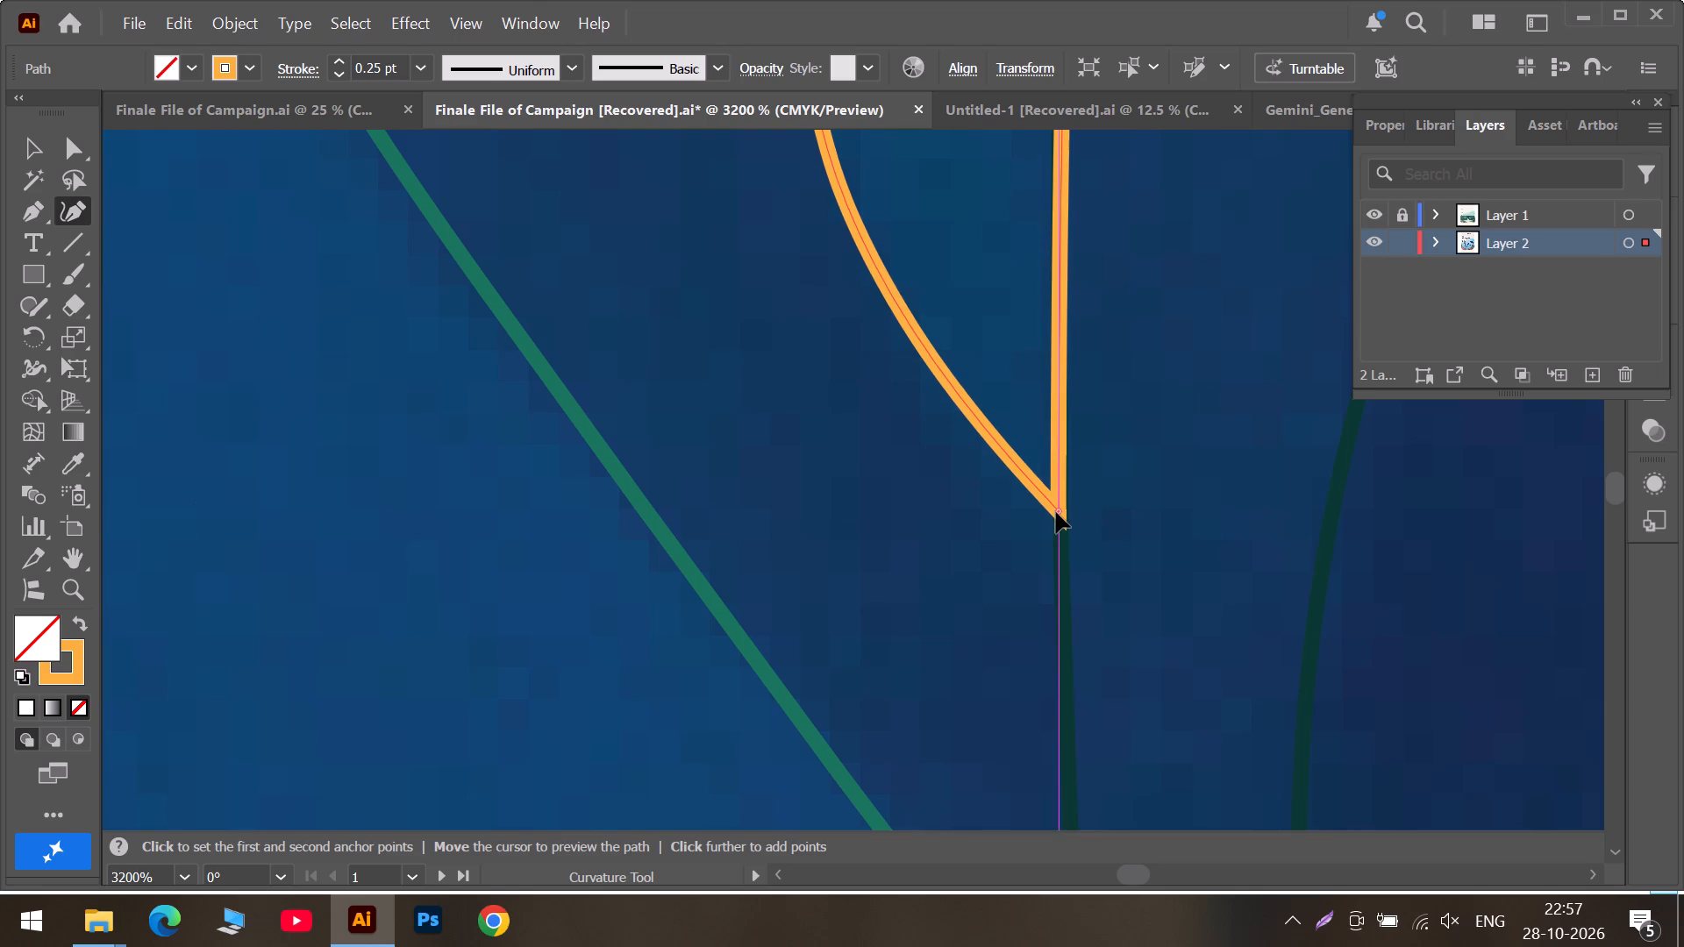
left_click_drag(1056, 512, 1056, 513)
Examine the refined stem outline along its length against the neighbouring outlines and the reference image.
scroll(1048, 473, "up", 7)
scroll(1046, 462, "down", 3)
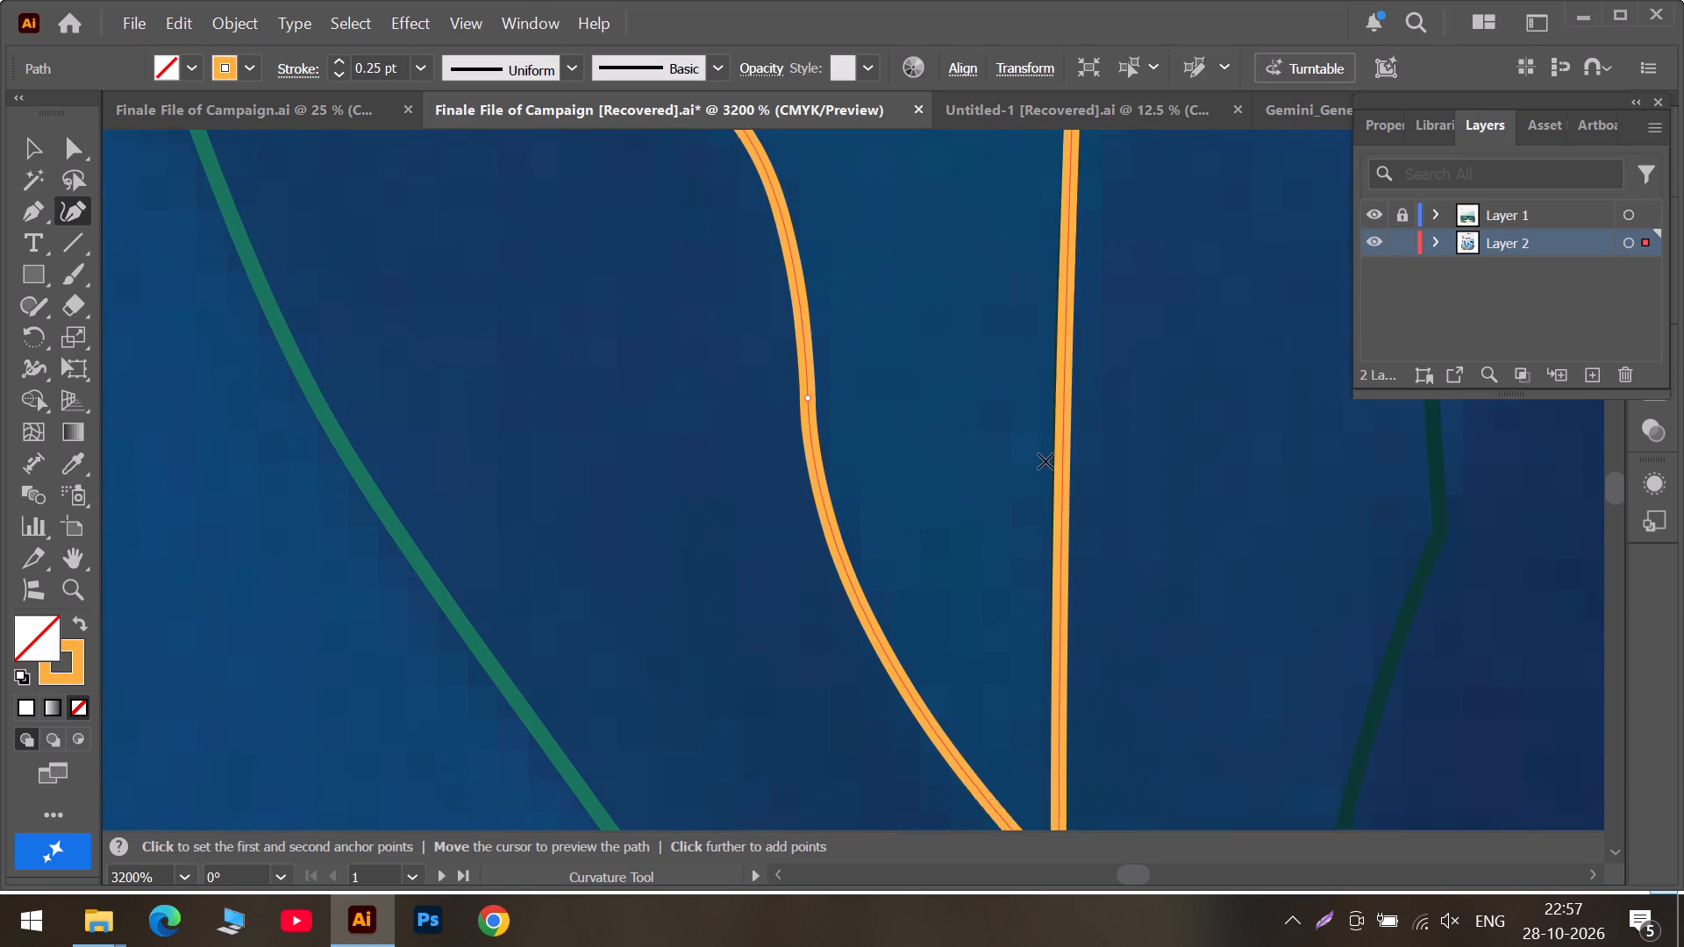
scroll(1045, 461, "down", 2)
scroll(1020, 474, "up", 17)
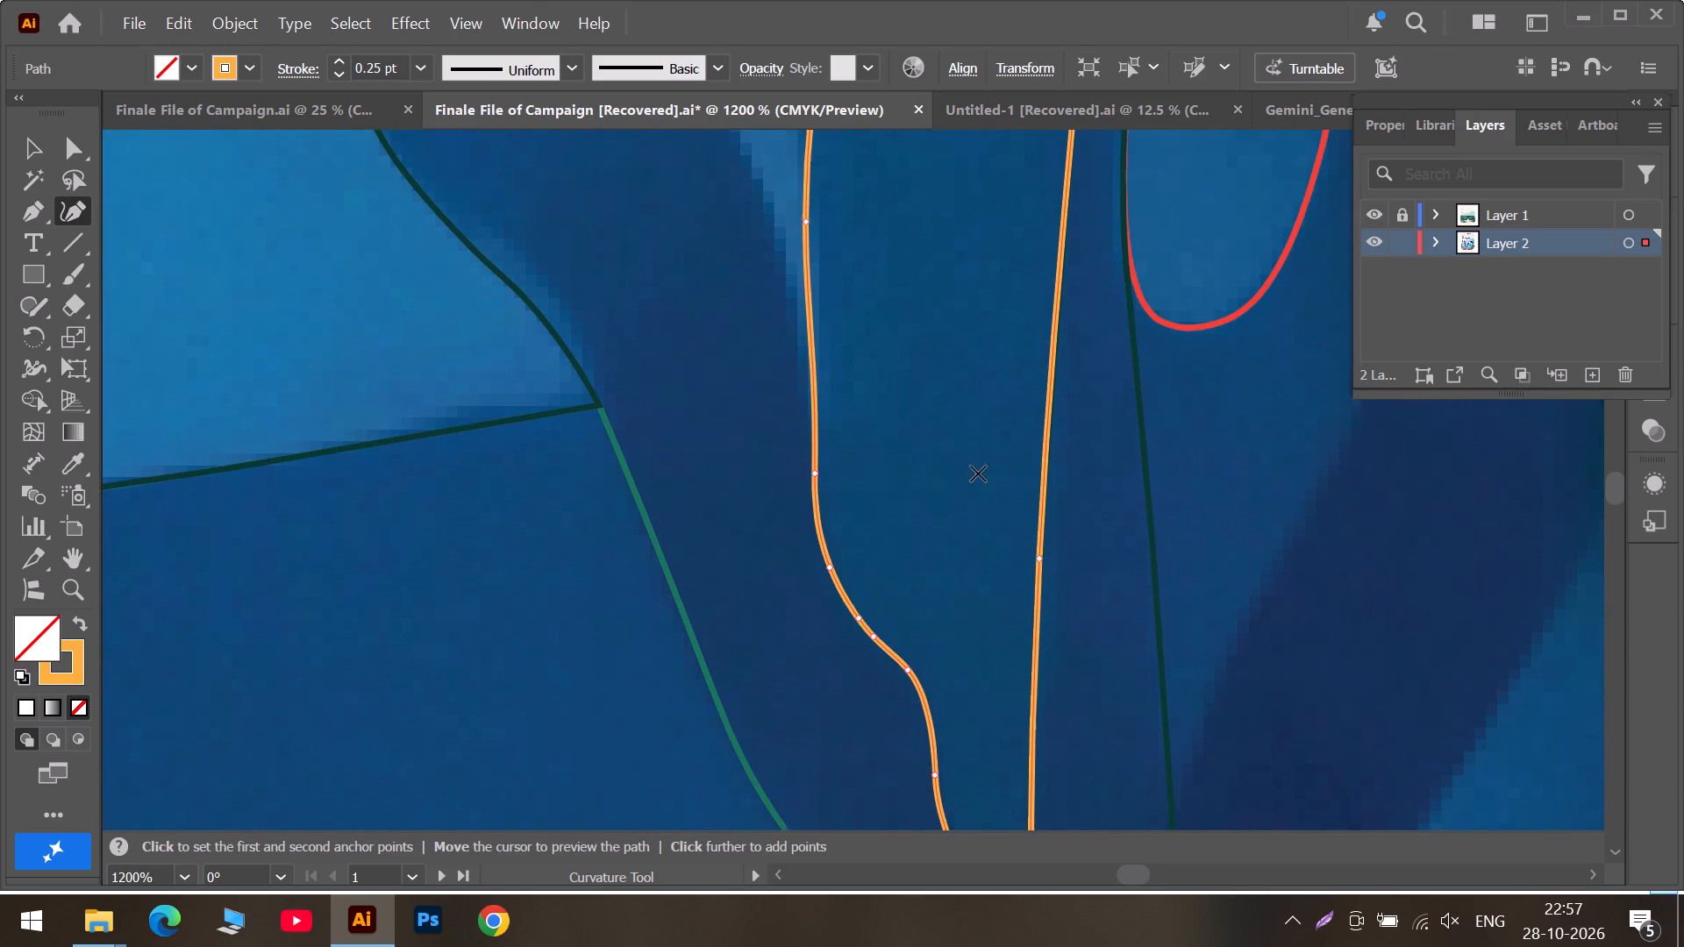
scroll(978, 473, "up", 2)
scroll(877, 476, "up", 6)
scroll(764, 502, "up", 6)
scroll(764, 502, "down", 2)
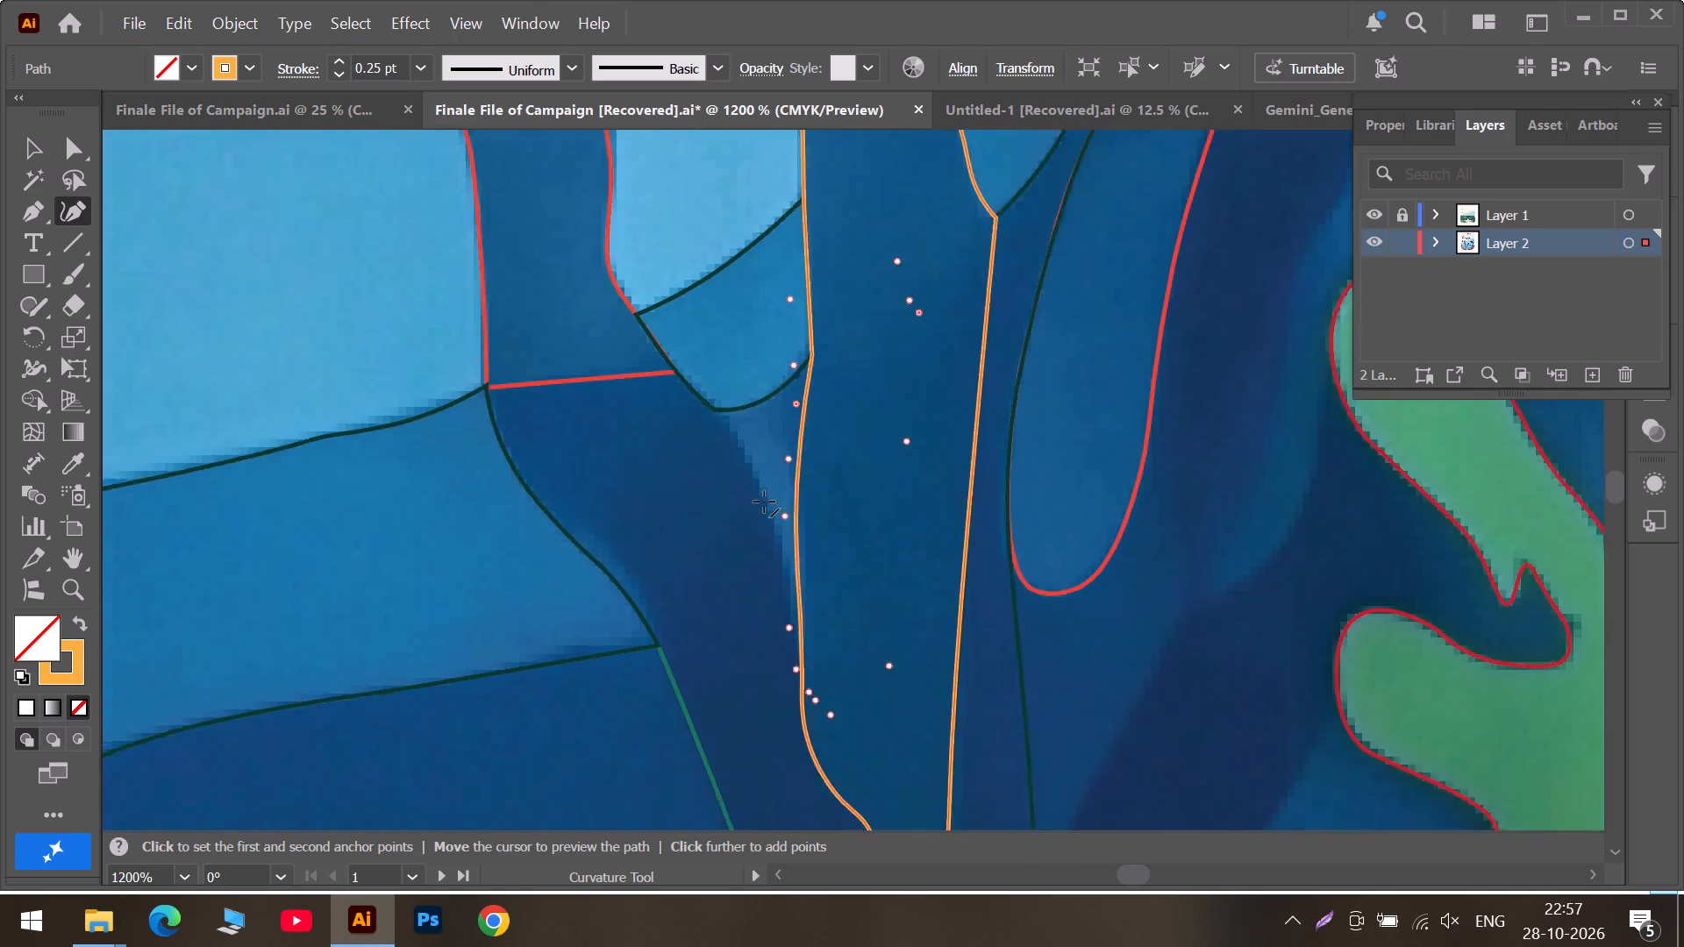
scroll(764, 502, "down", 7)
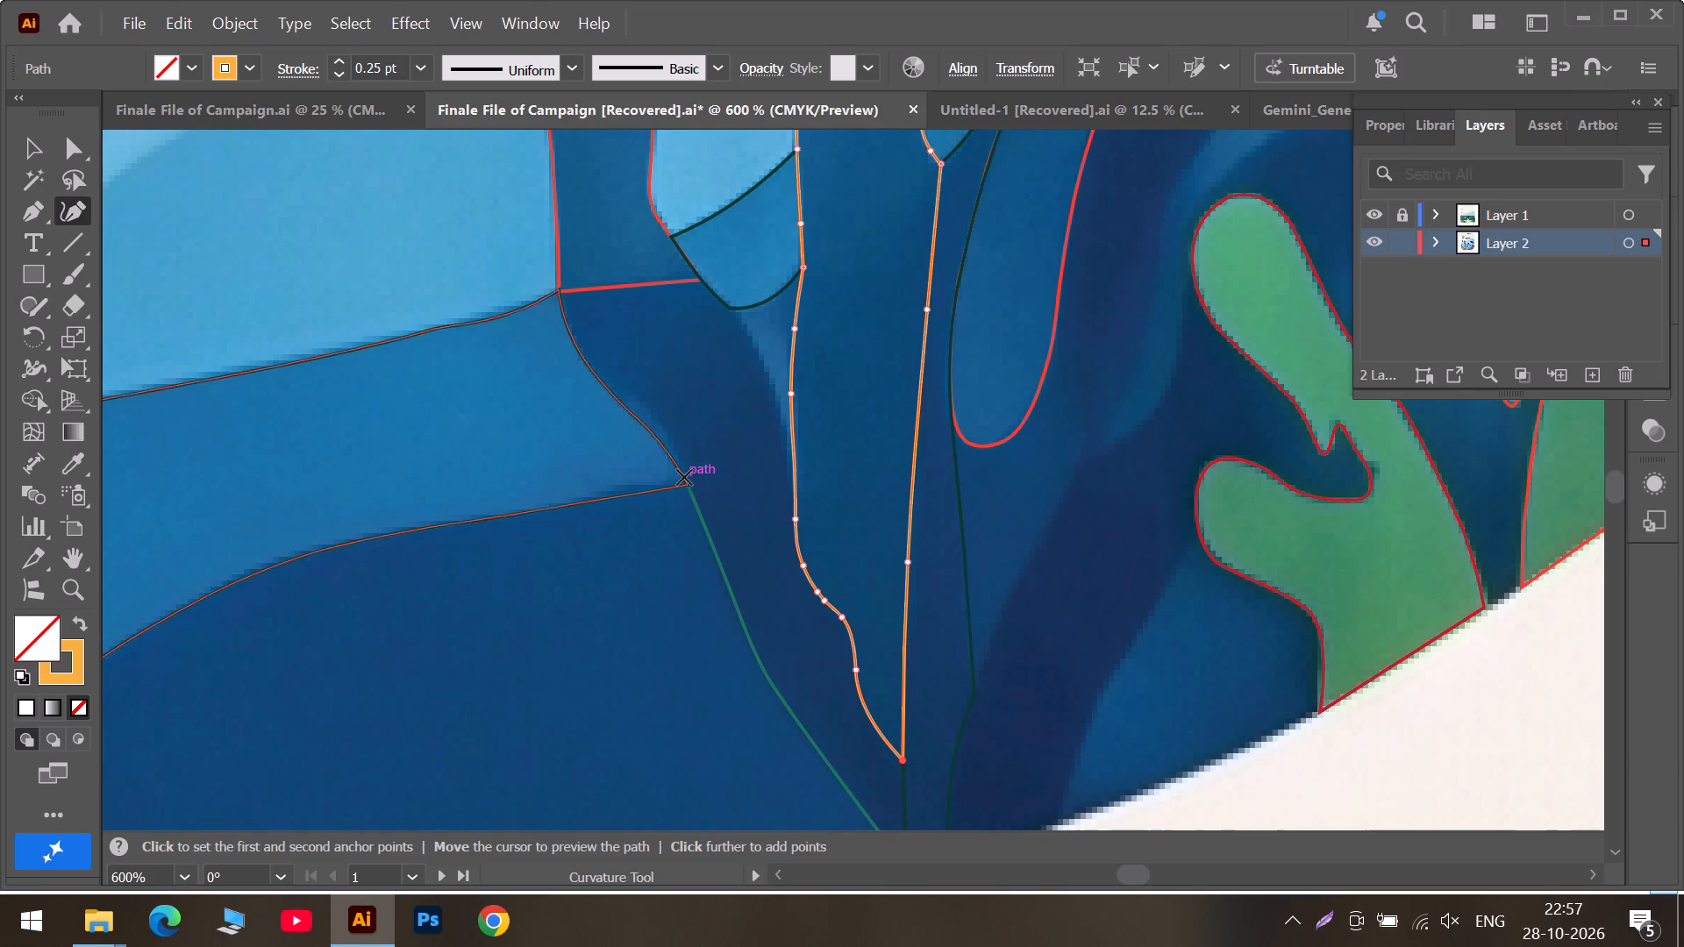
scroll(684, 477, "up", 4)
scroll(684, 477, "down", 4)
scroll(683, 476, "down", 1, "alt")
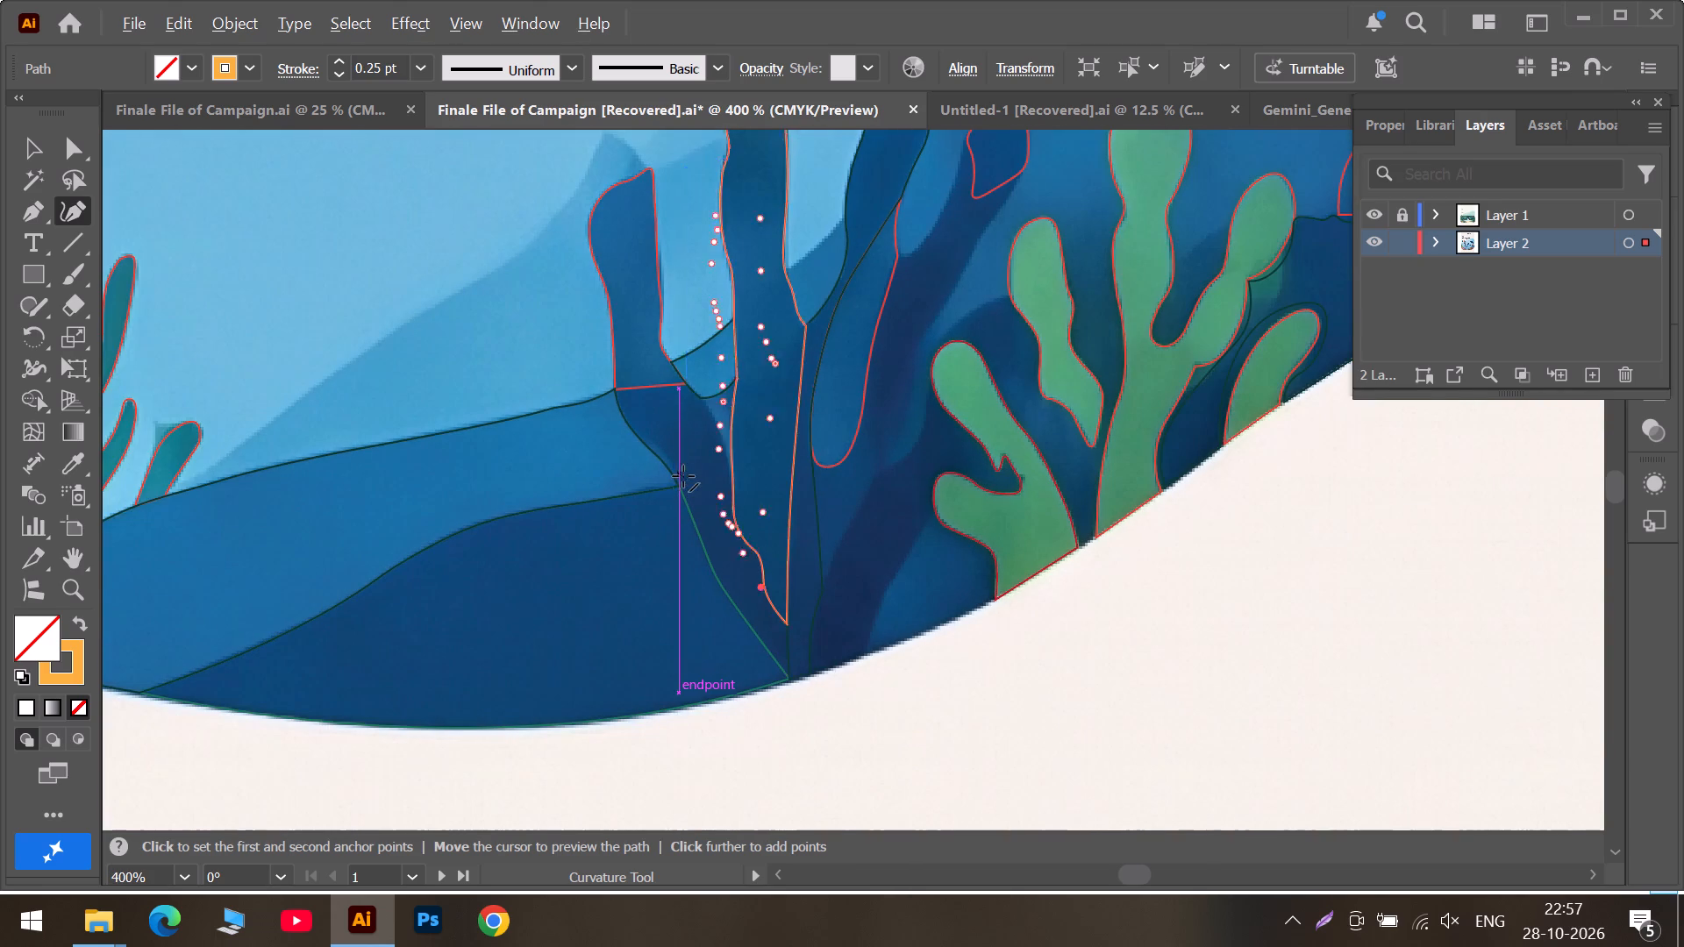
scroll(779, 616, "up", 4, "alt")
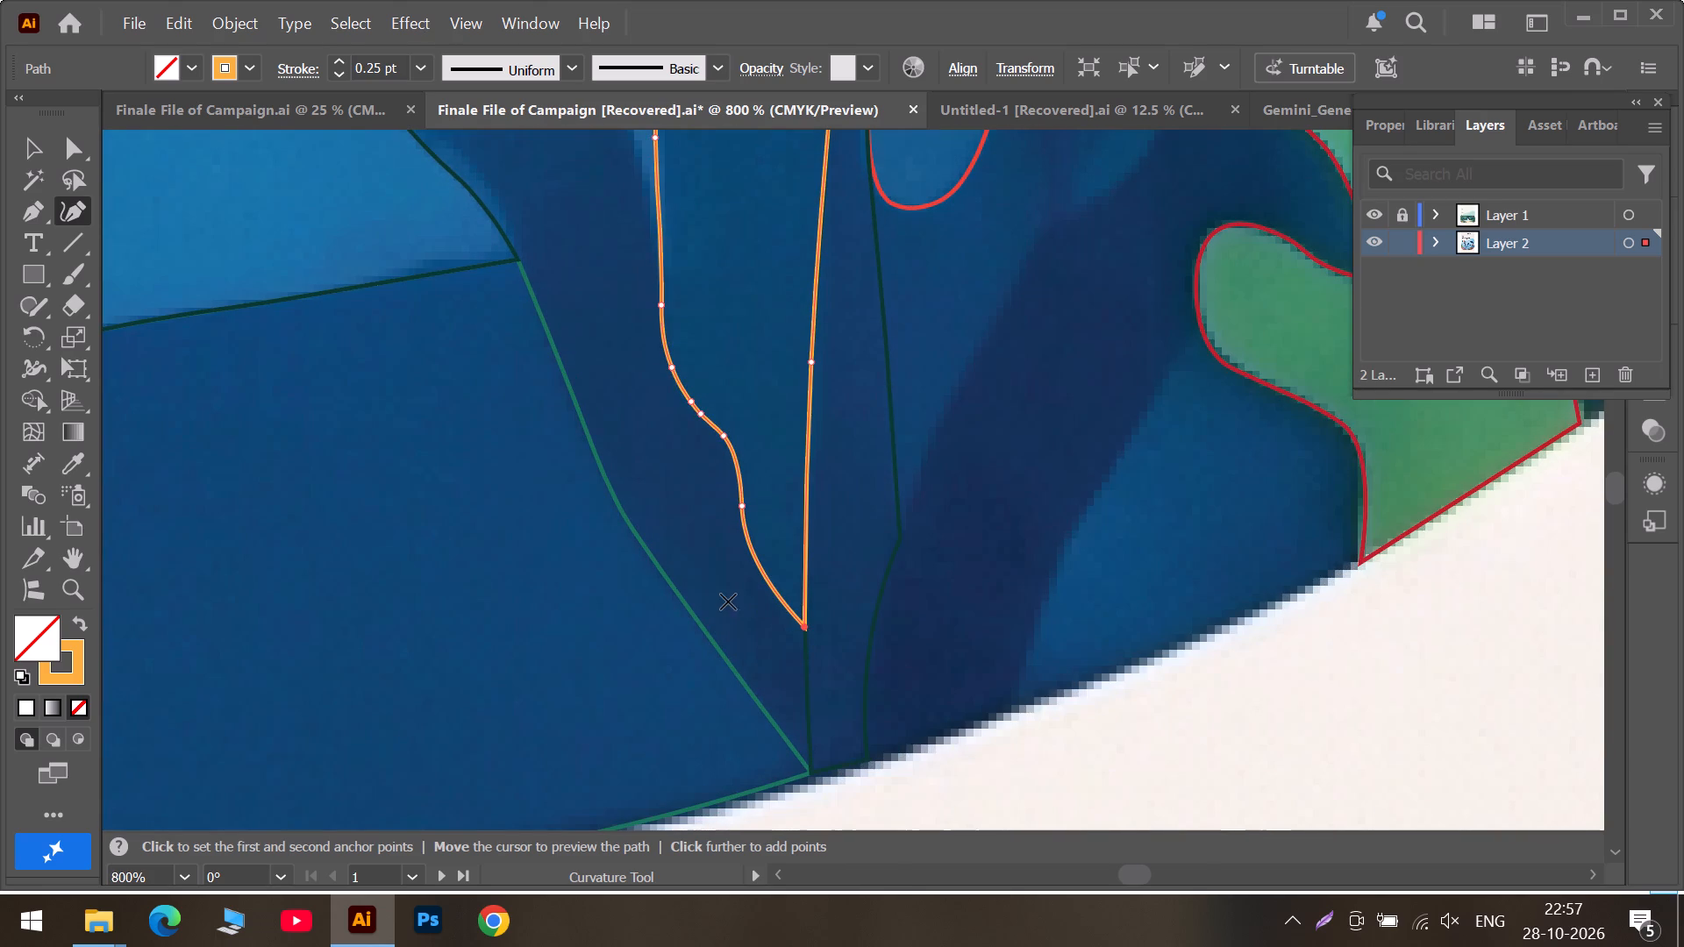
scroll(1139, 504, "up", 6)
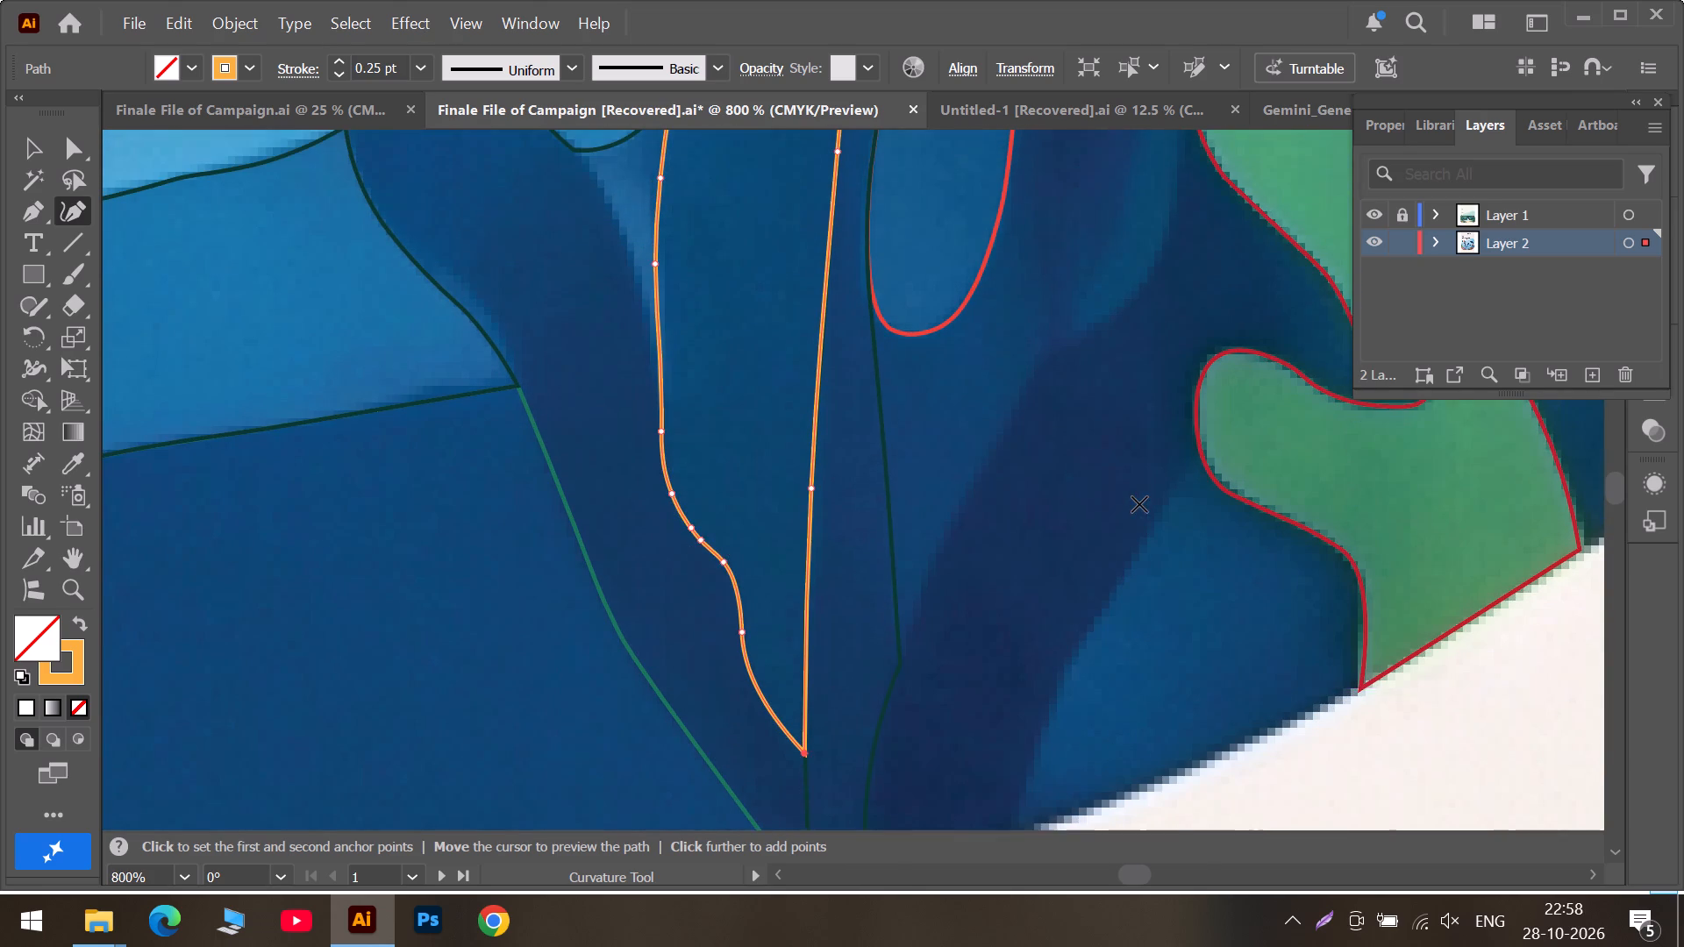
scroll(1139, 473, "up", 6)
scroll(1186, 264, "down", 3, "alt")
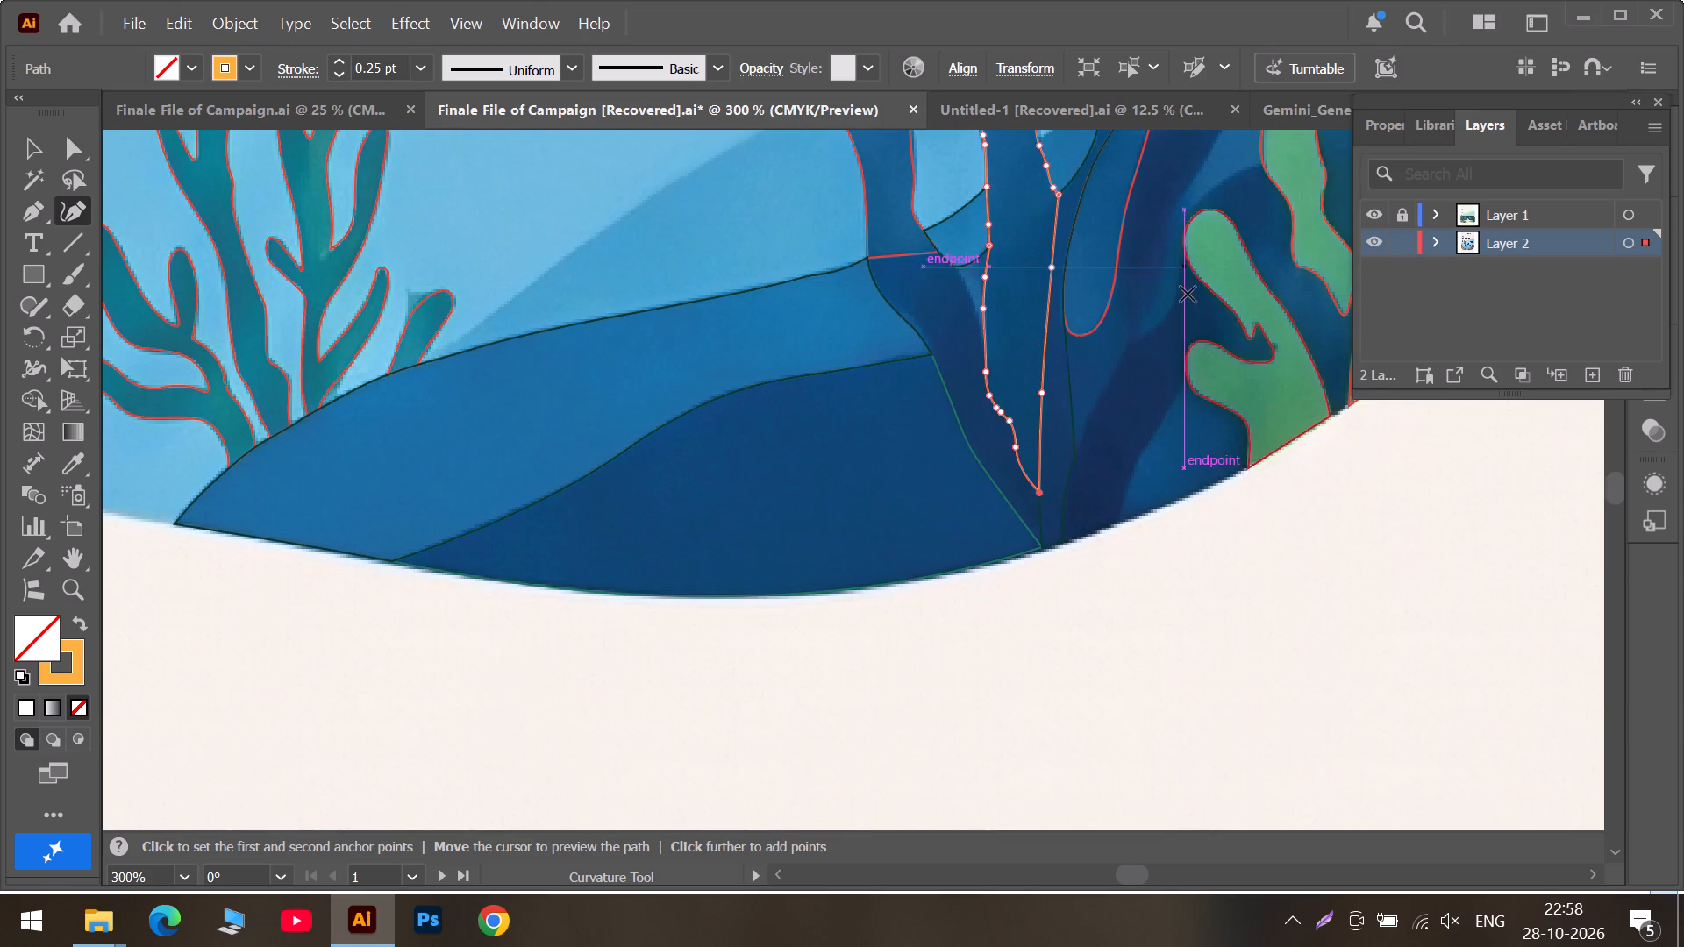
Start a Curvature path down the light blue lobe's right edge and around its base, ending in a corner point beside the red outline.
scroll(1183, 347, "up", 11)
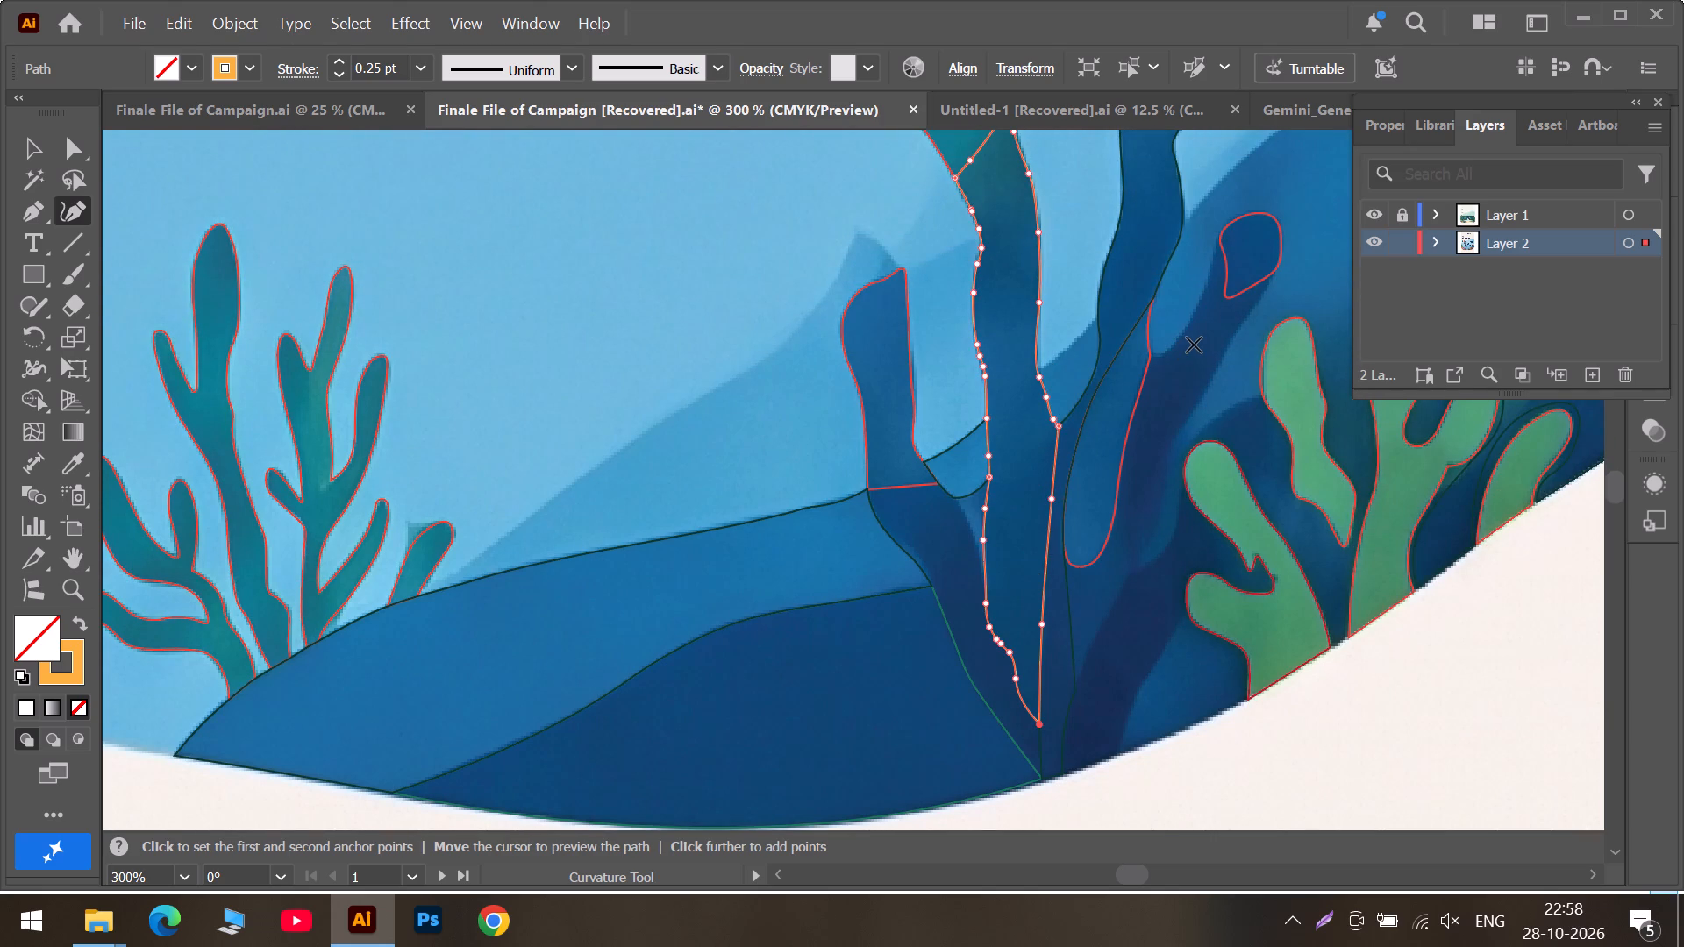
scroll(1195, 345, "up", 2, "alt")
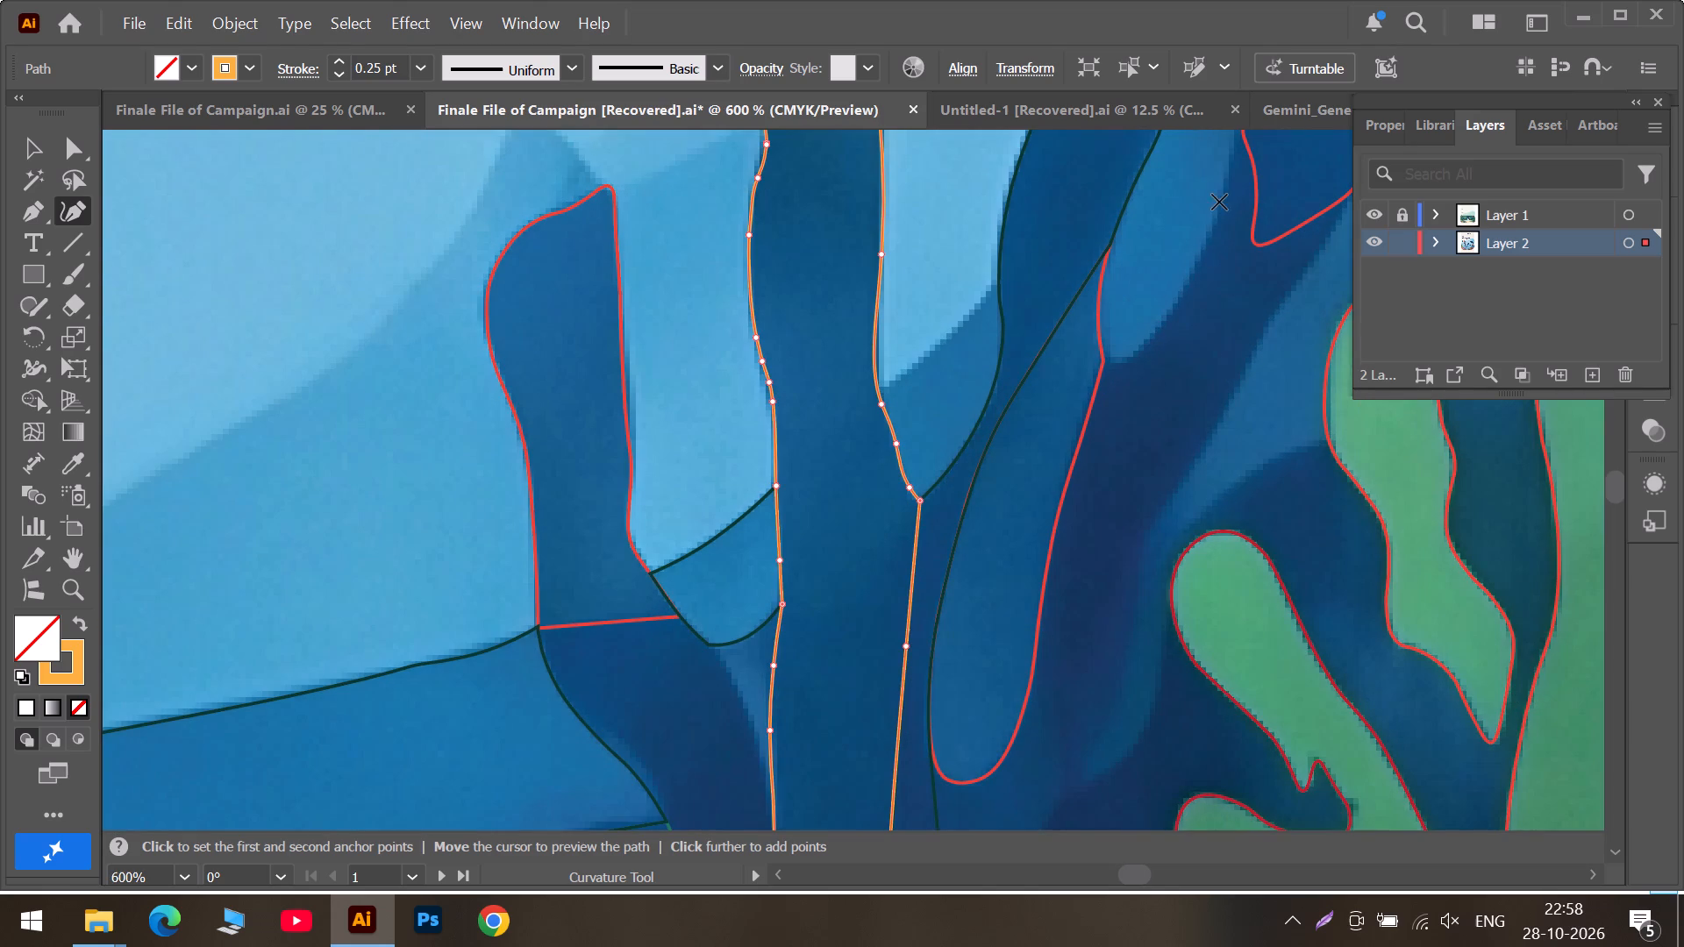
scroll(1219, 202, "up", 3, "alt")
scroll(1231, 224, "up", 6)
left_click(1247, 186)
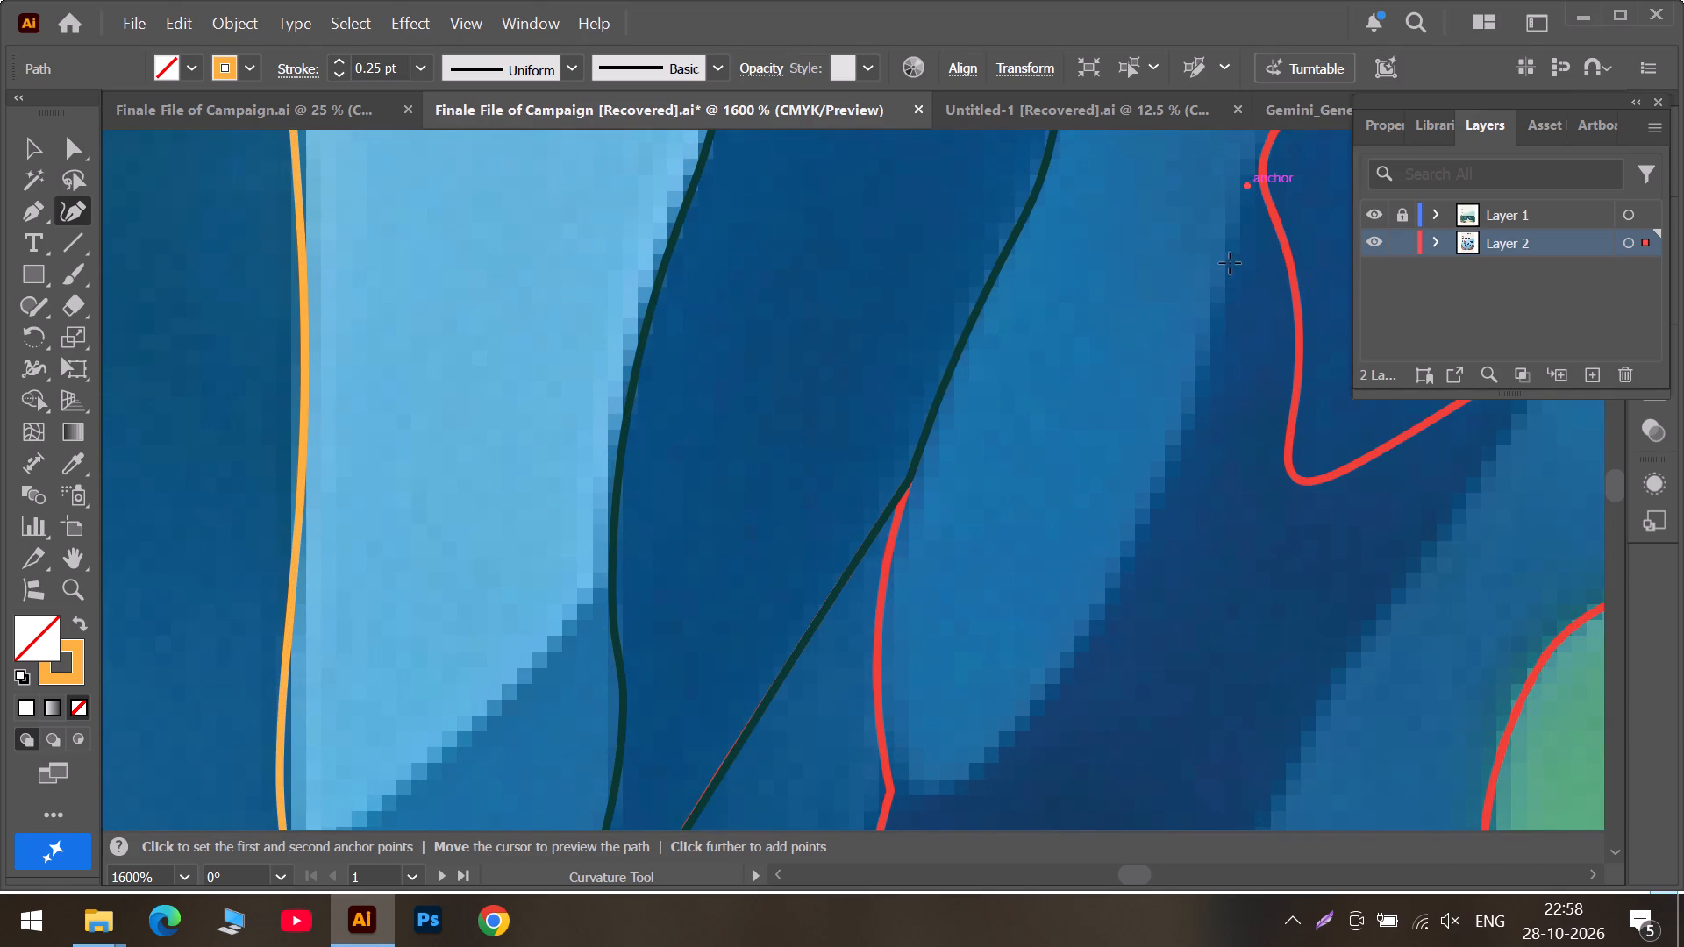
left_click(1224, 312)
left_click(1140, 537)
scroll(1138, 540, "down", 2)
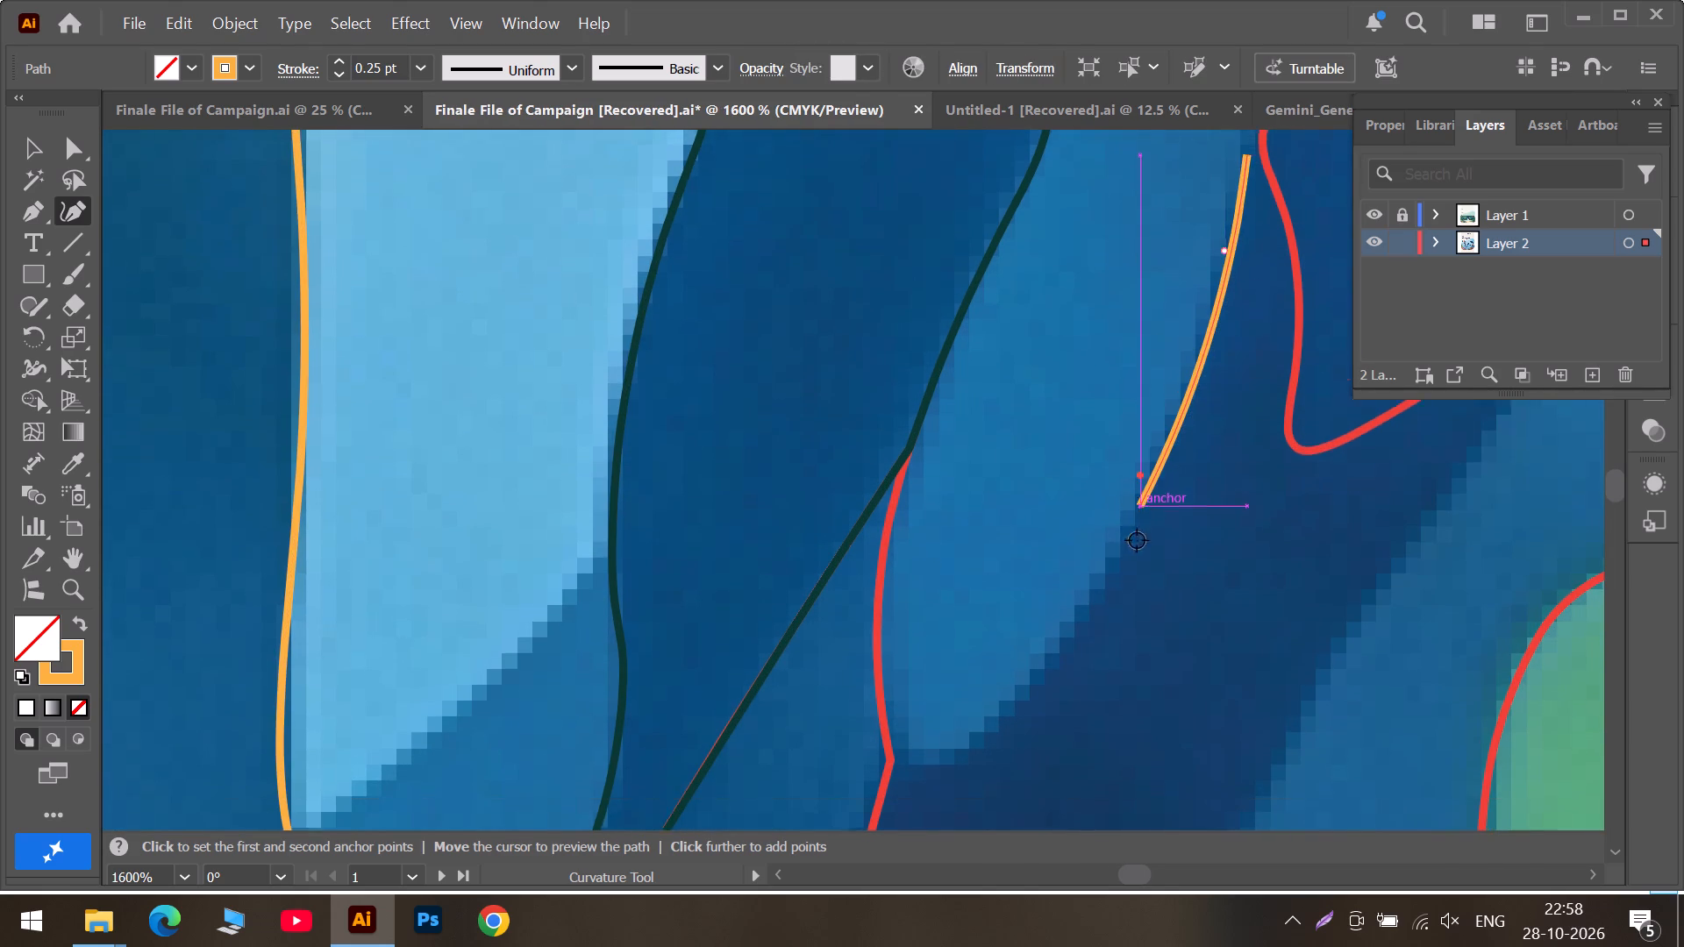
scroll(1137, 540, "down", 3)
left_click(1047, 549)
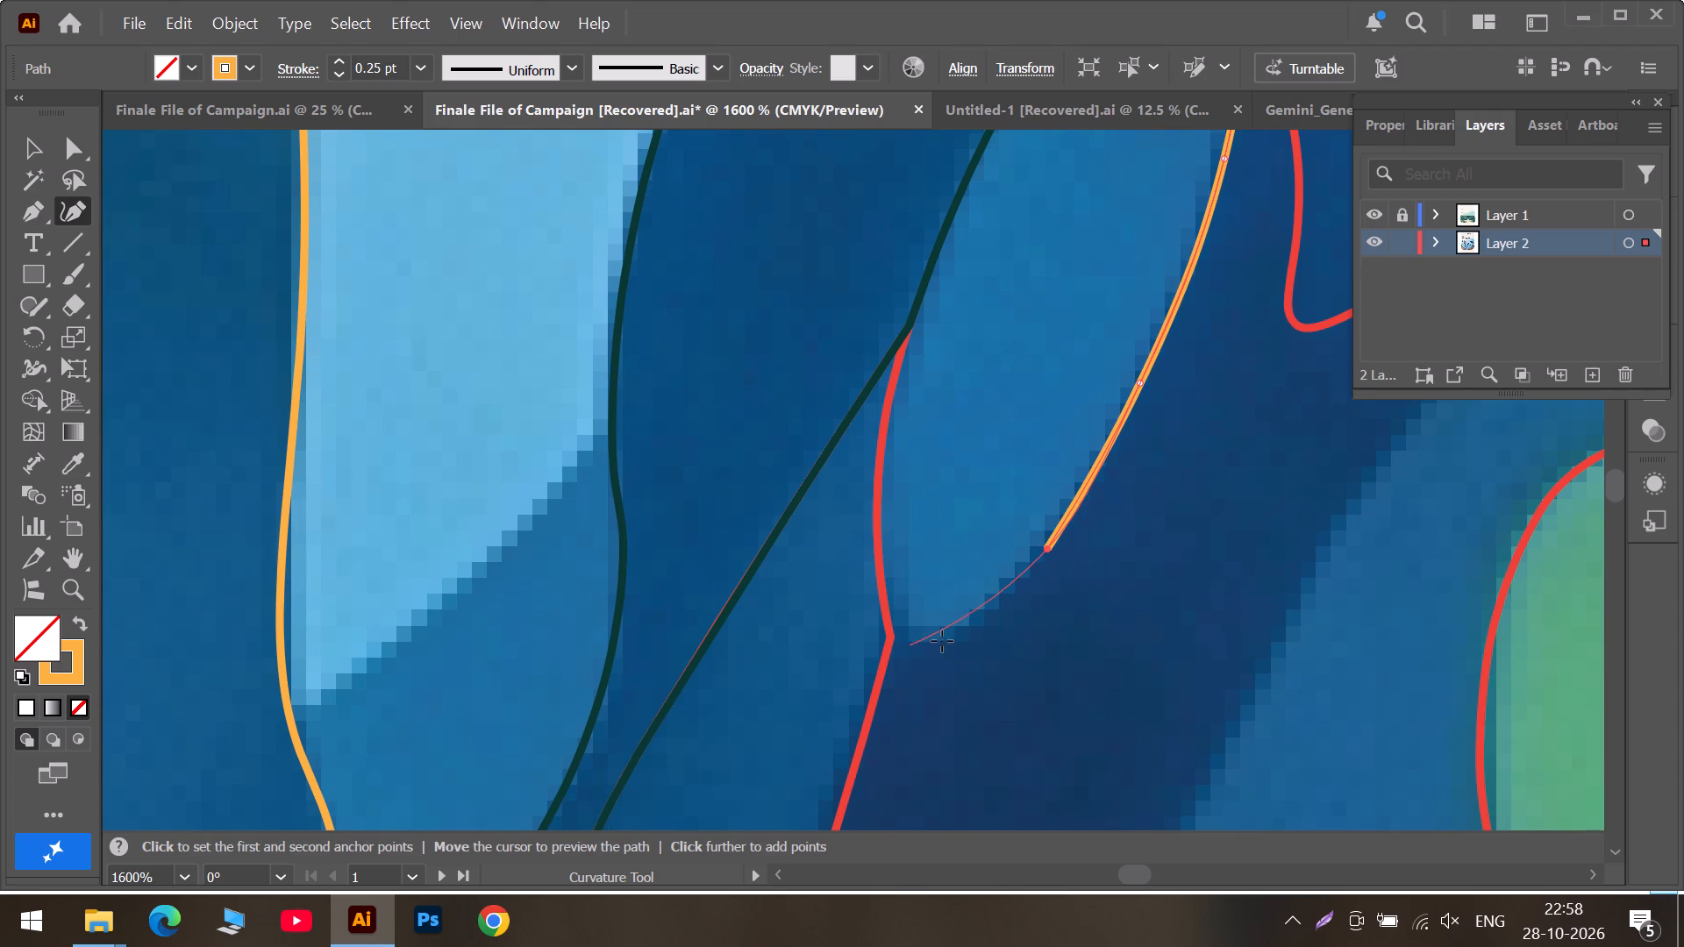
left_click(959, 635)
double_click(904, 637)
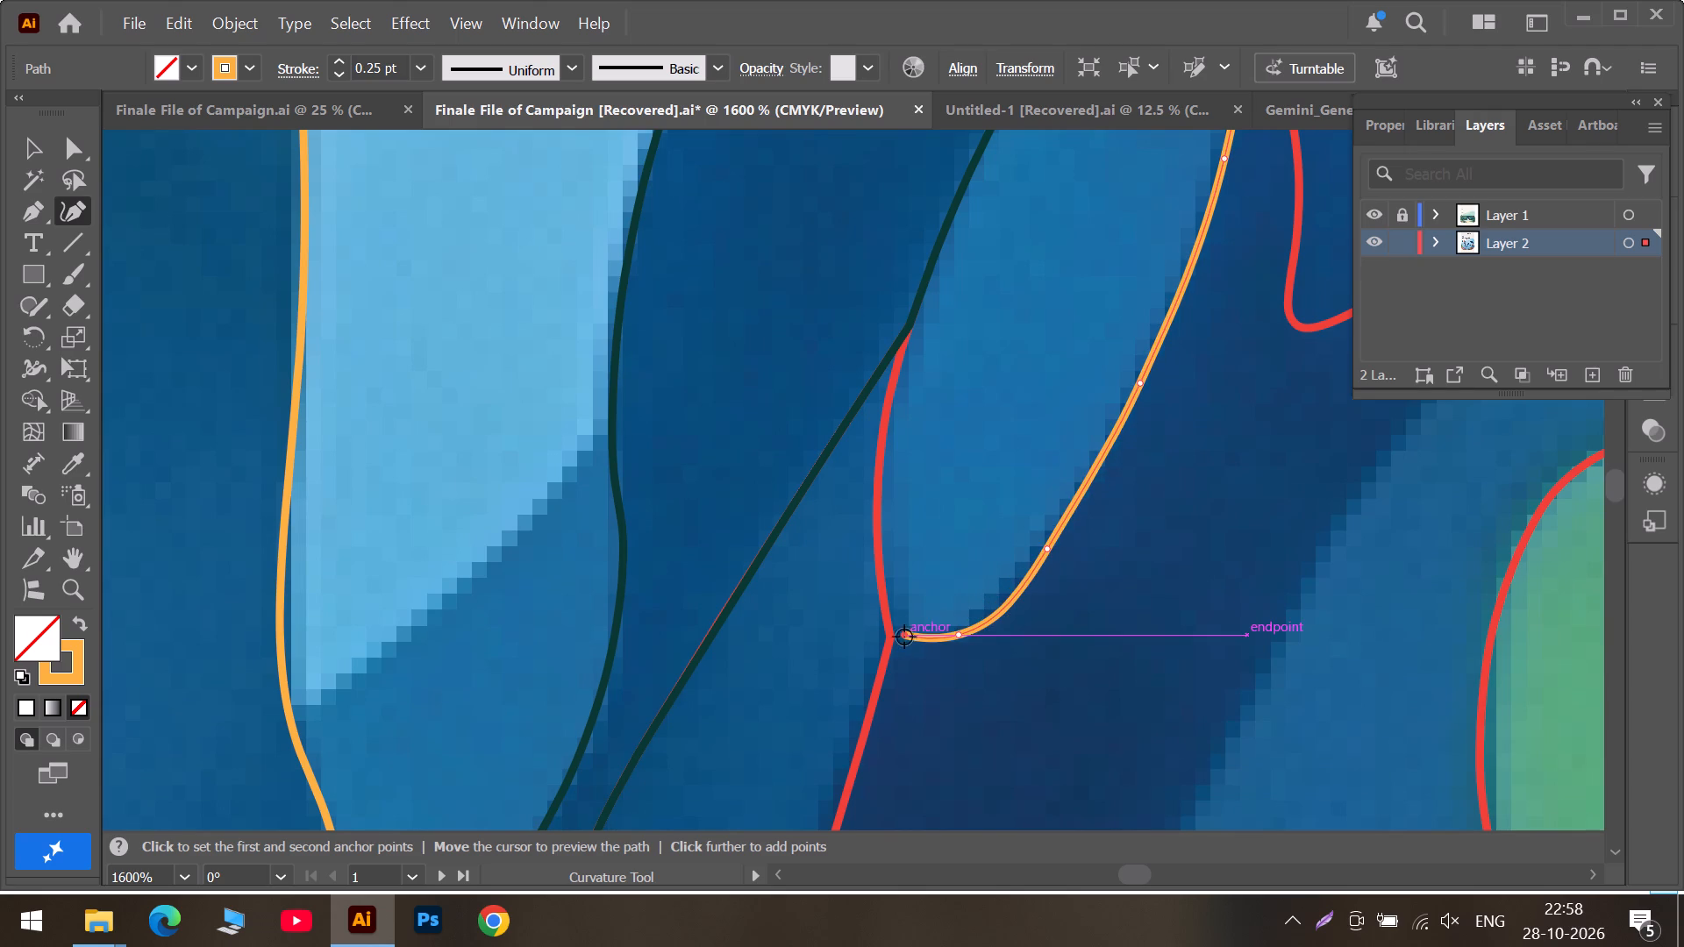
Extend the path down alongside the red-outlined leaf to a corner point, then straight to a corner tip at the dark navy shape's lower end.
scroll(898, 657, "down", 15)
scroll(781, 690, "down", 2)
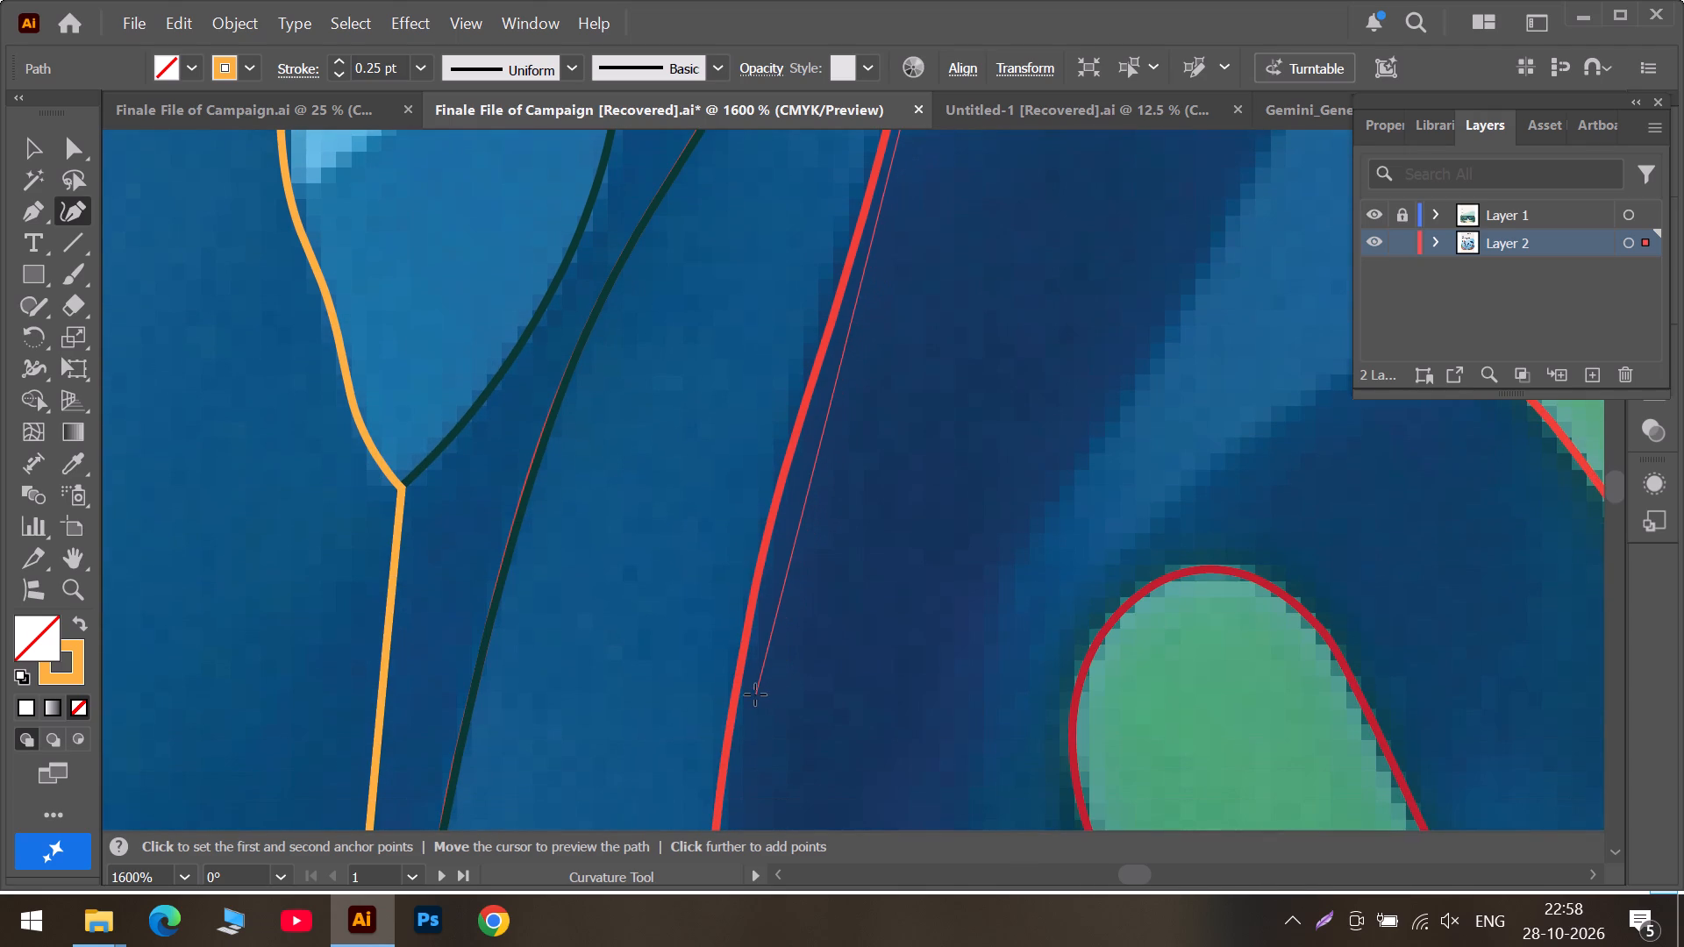
left_click(755, 694)
scroll(755, 694, "down", 6)
left_click(718, 737)
scroll(718, 737, "down", 8)
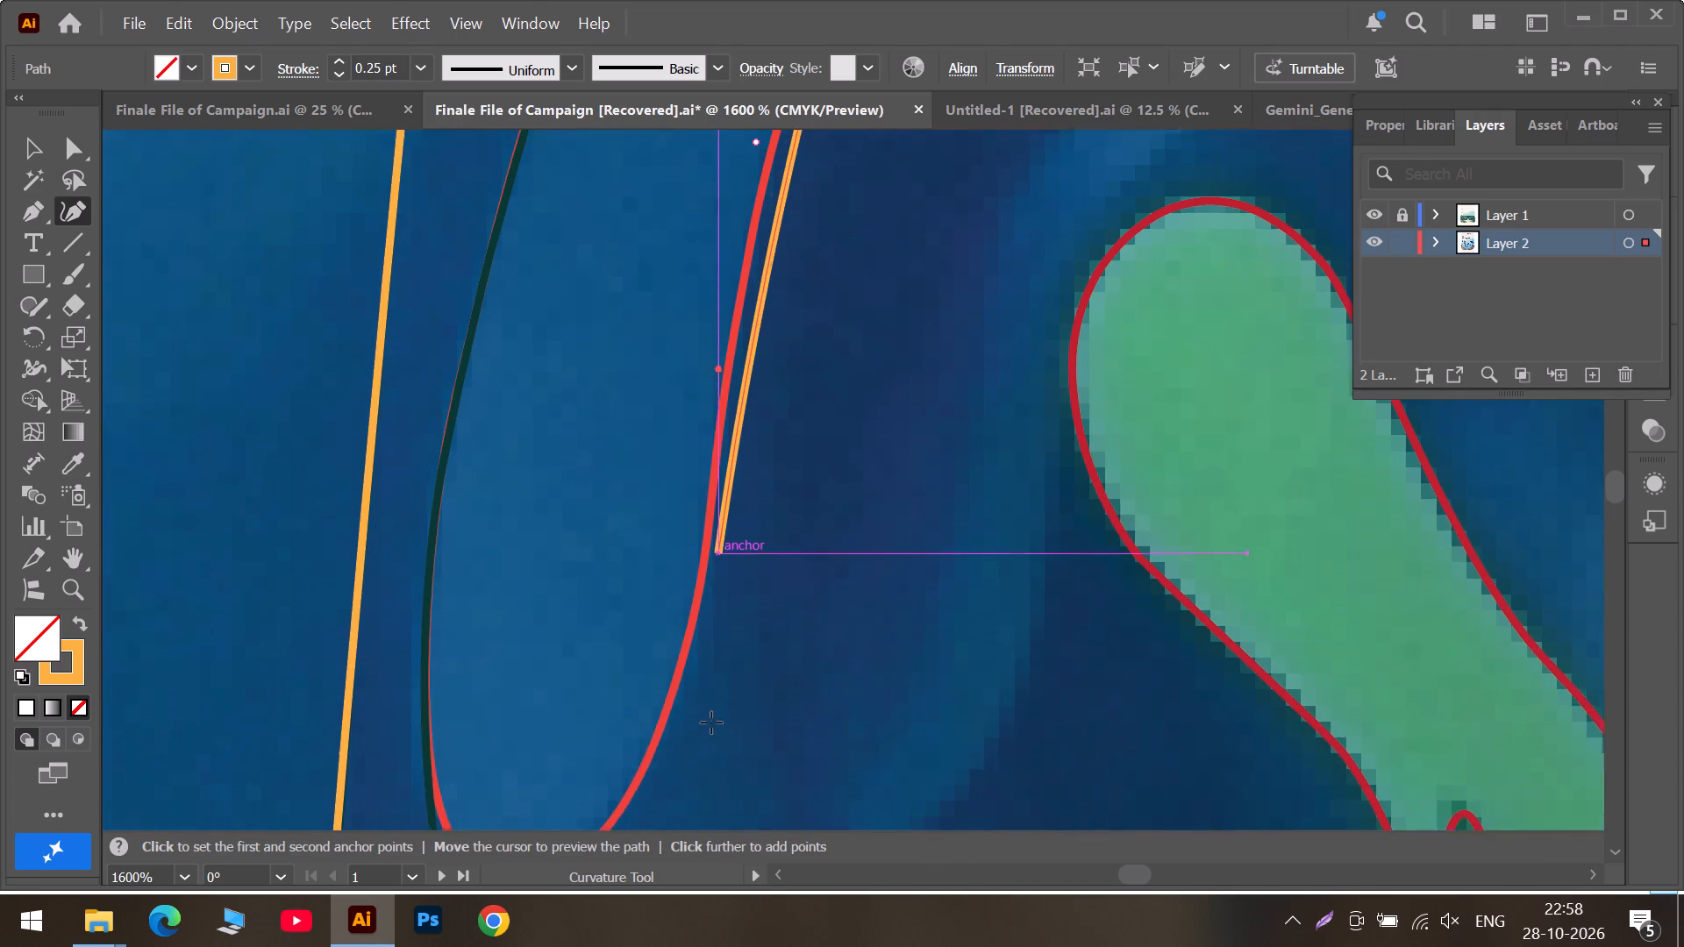
scroll(707, 719, "down", 4)
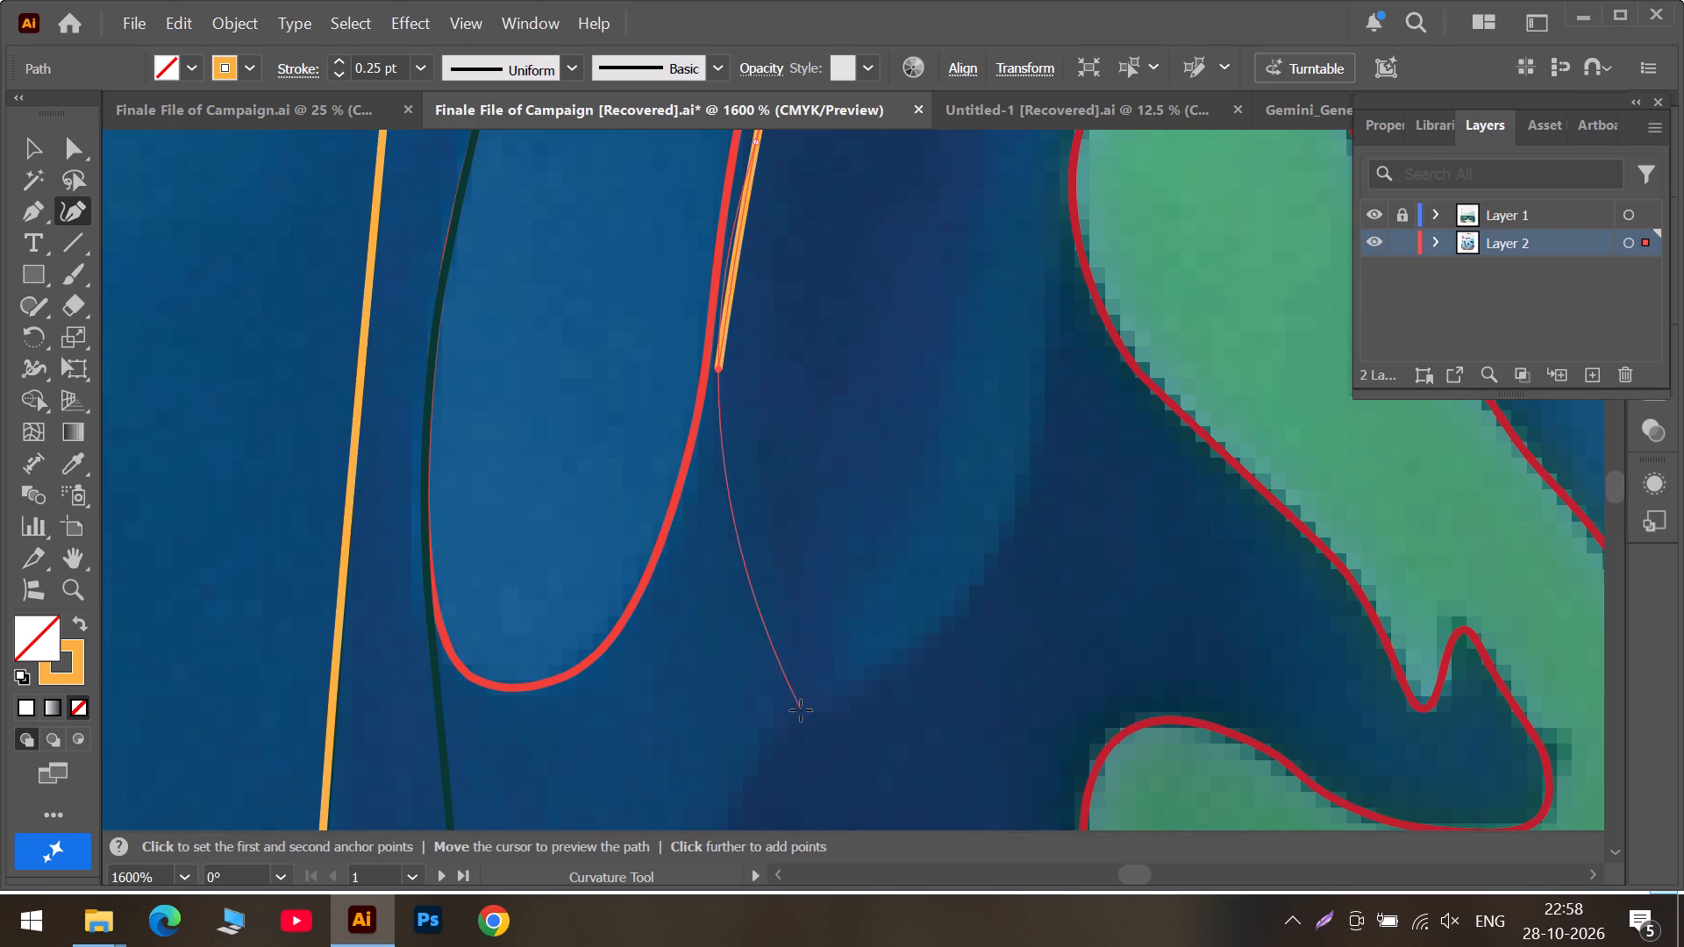
left_click(801, 716)
double_click(722, 372)
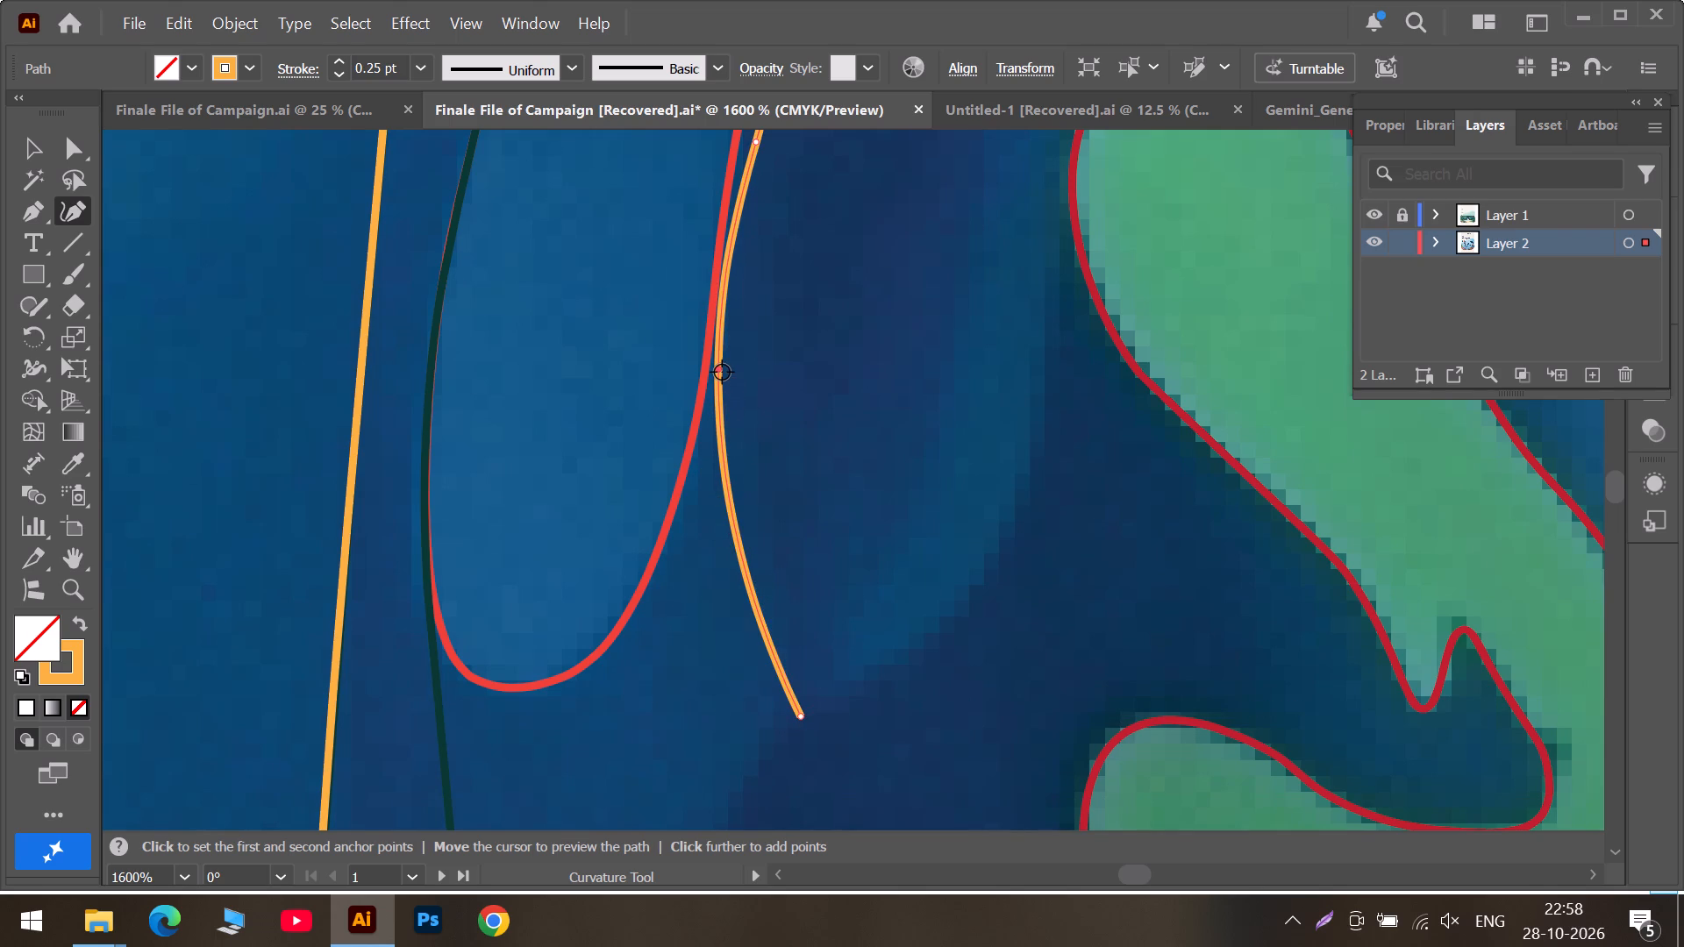
double_click(807, 718)
Trace the dark navy shape's right edge upward from the tip, past the rounded green coral branch, nudging one anchor onto the reference edge.
left_click(855, 618)
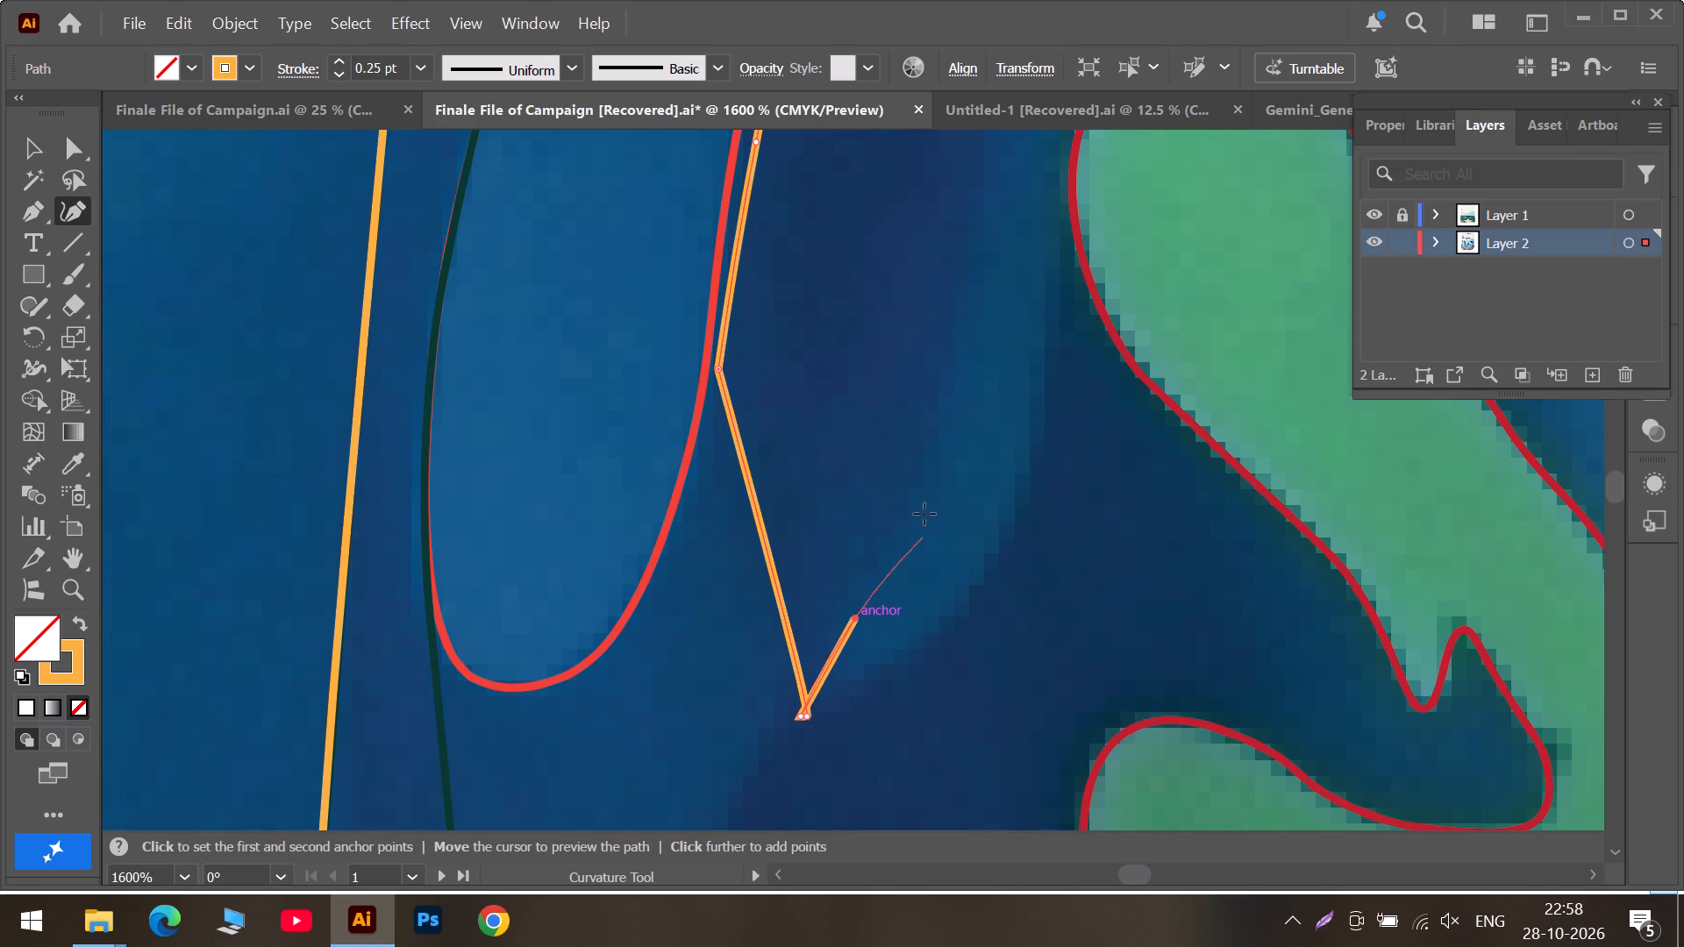
left_click(924, 463)
scroll(966, 331, "up", 7)
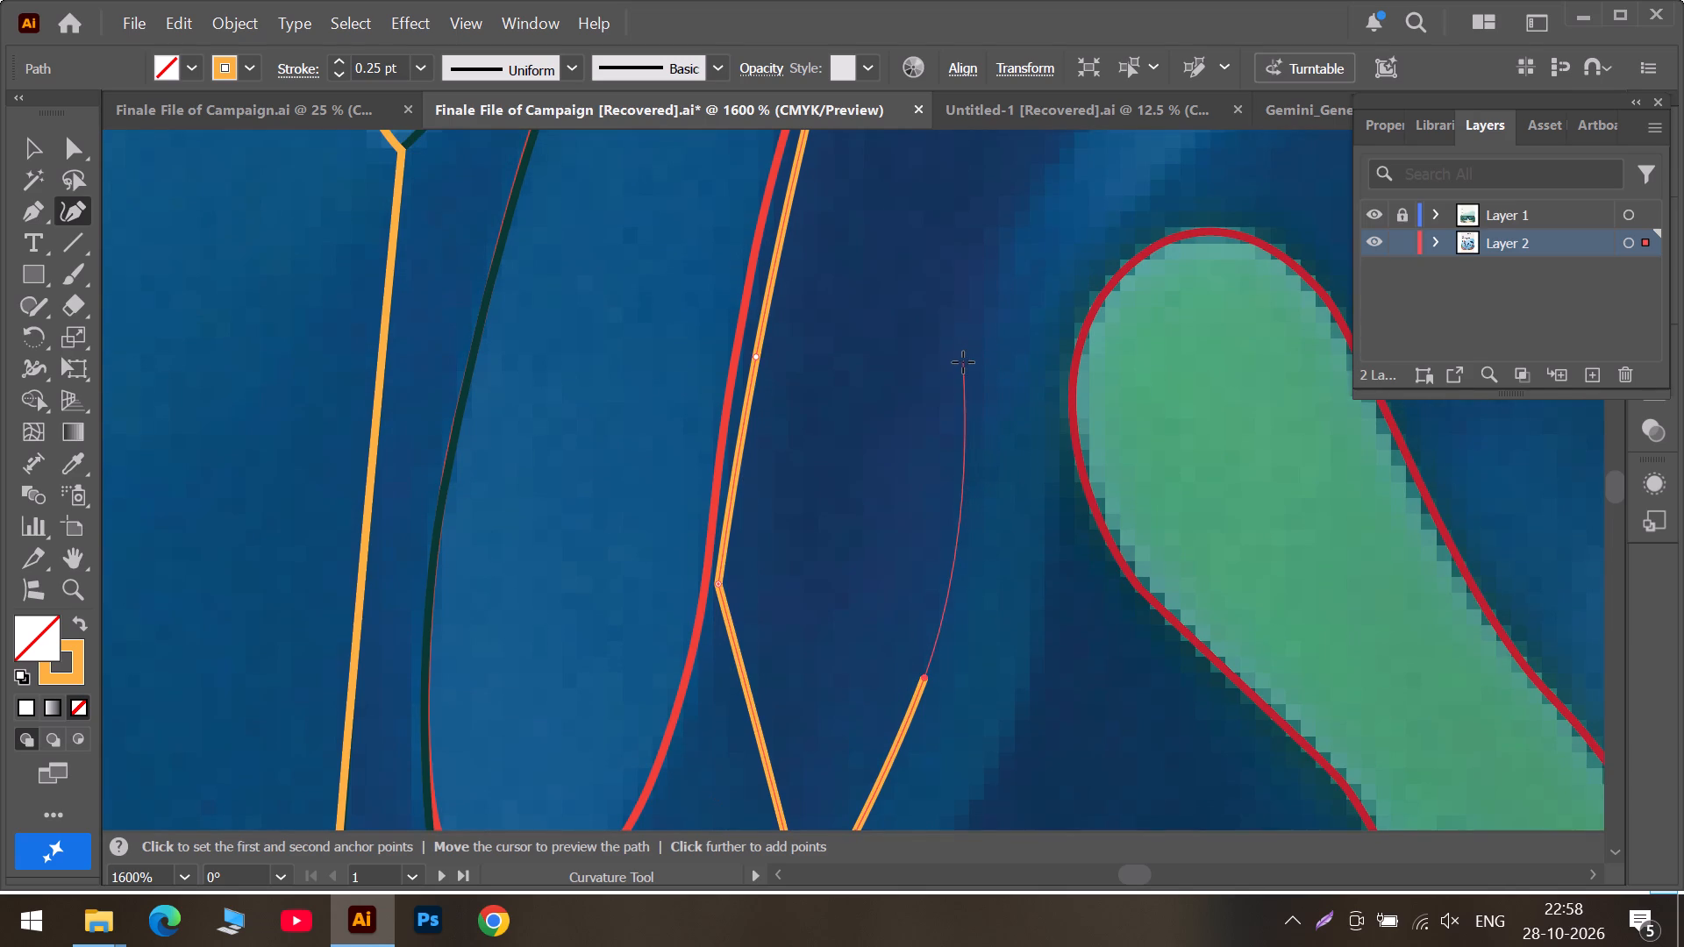
scroll(963, 362, "down", 2)
left_click(963, 362)
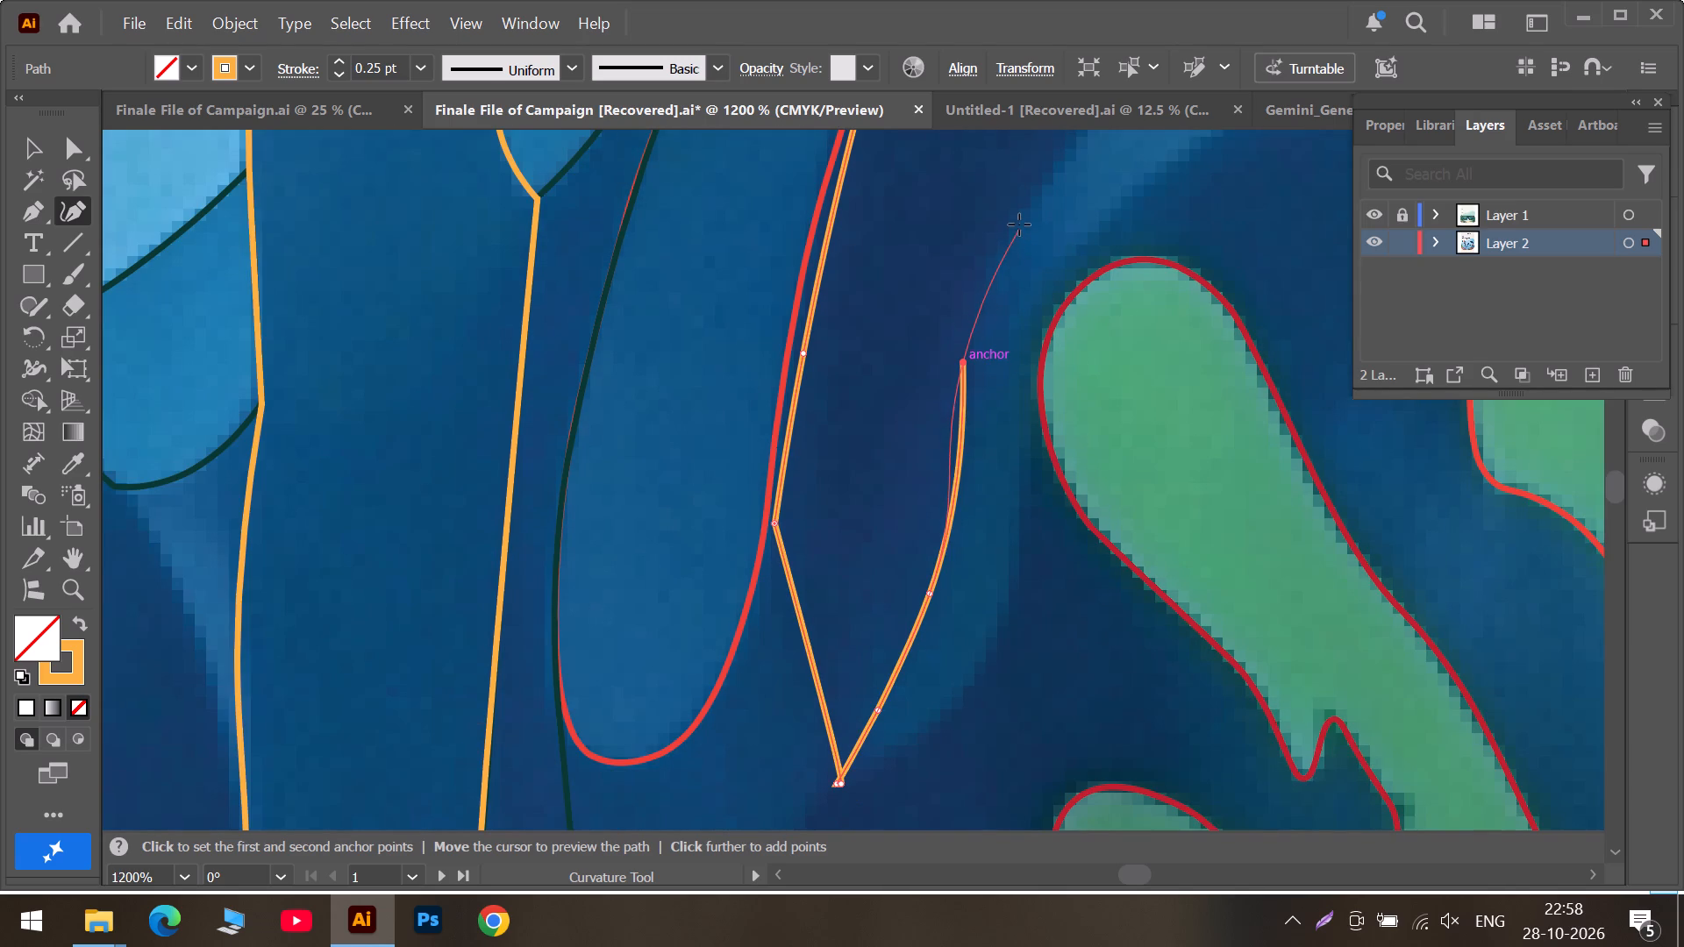
left_click(1019, 223)
scroll(1121, 146, "up", 6)
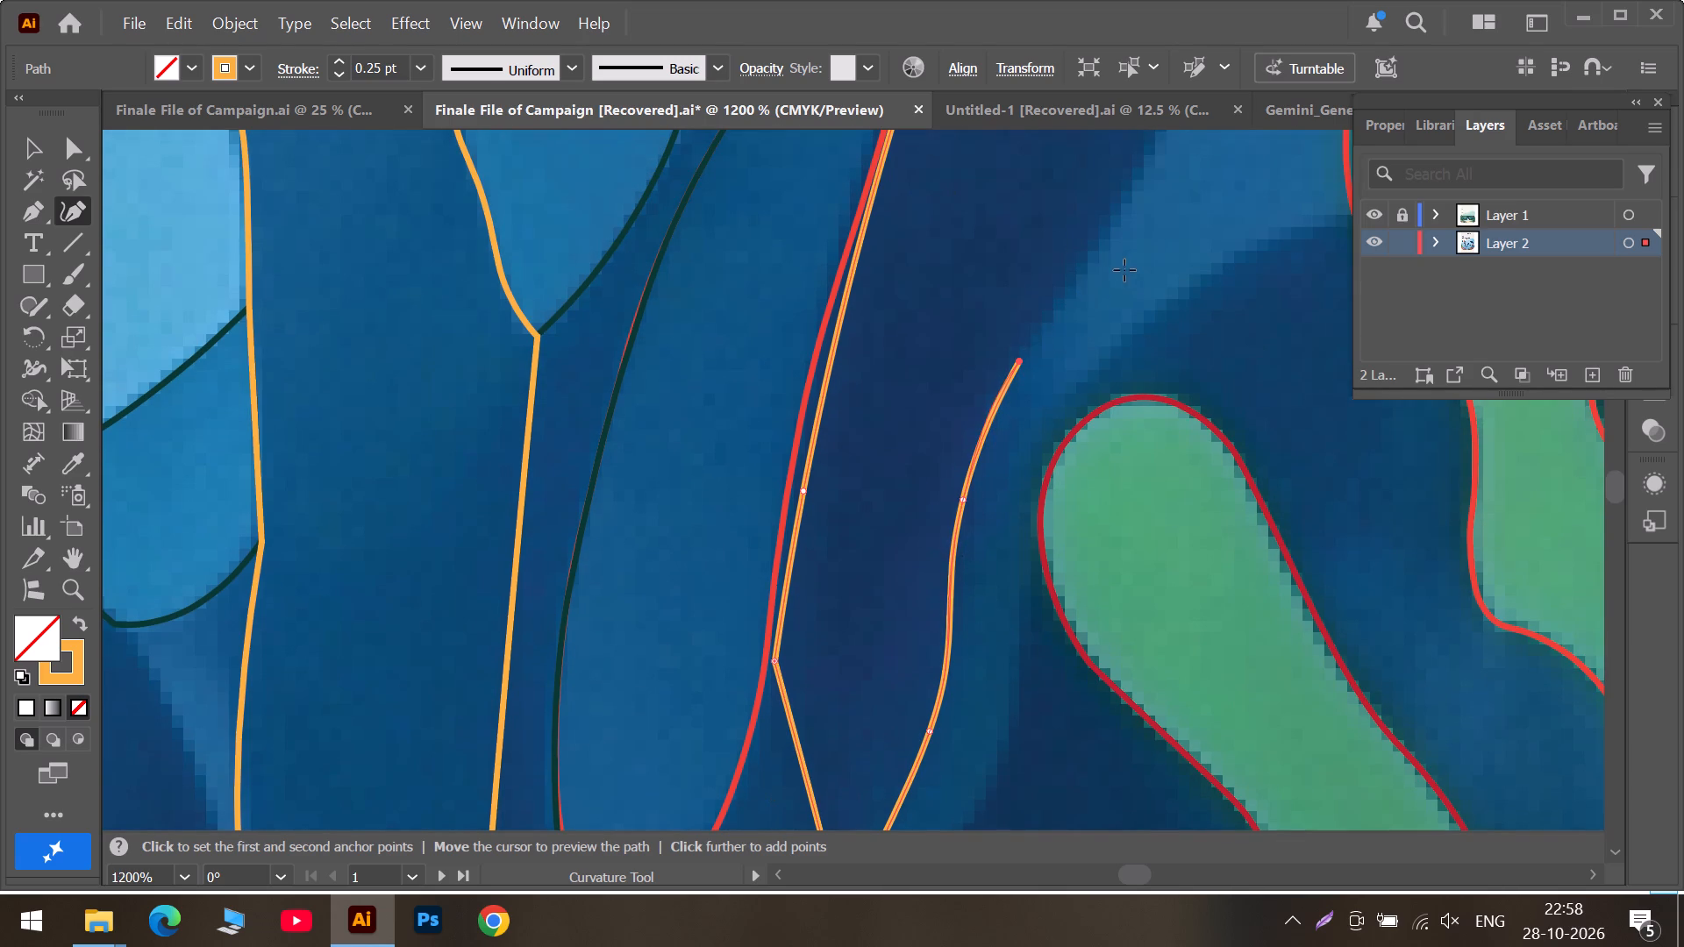
left_click(1088, 270)
scroll(1141, 208, "up", 7)
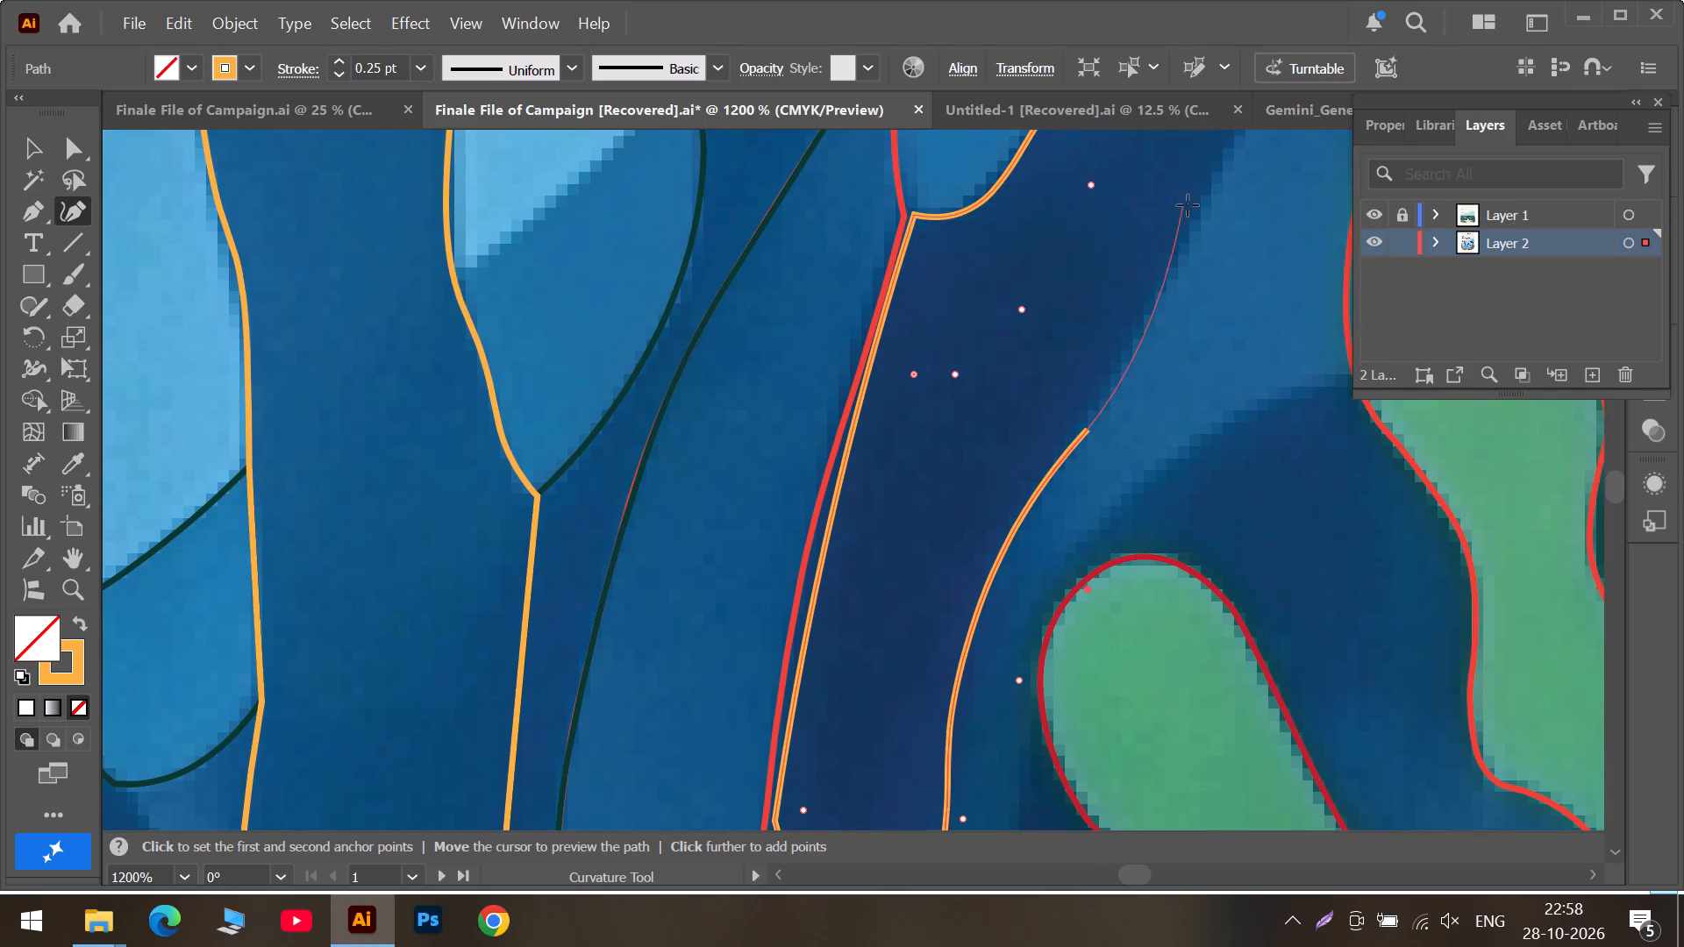
left_click_drag(1090, 430, 1087, 422)
left_click(1193, 230)
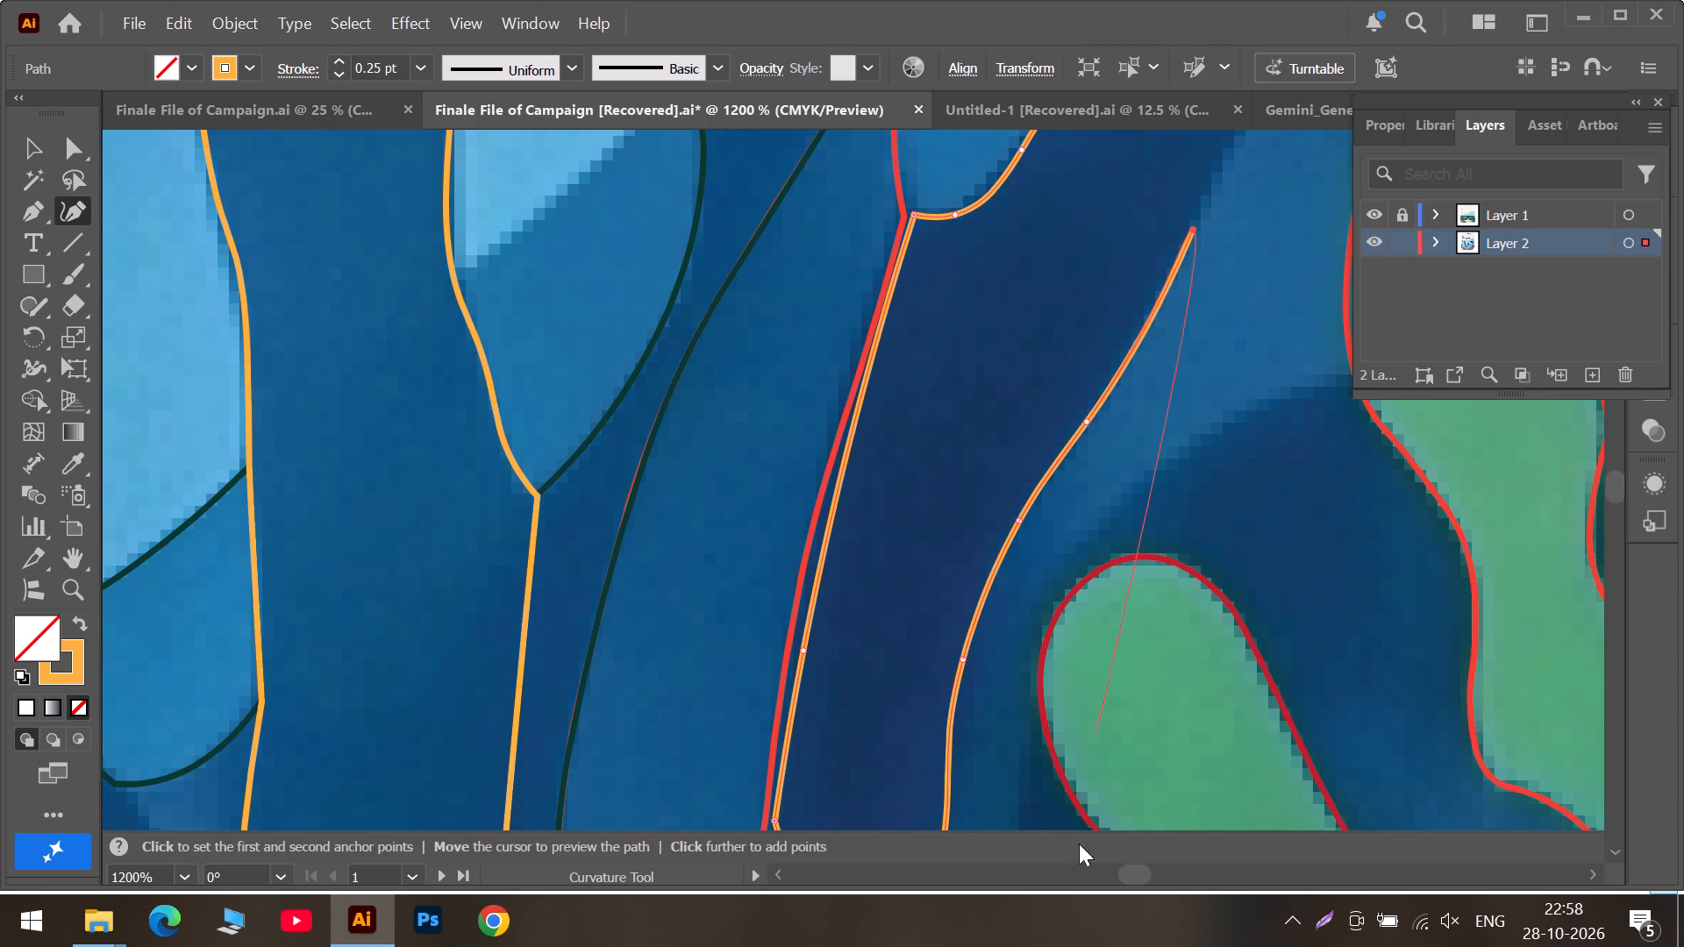
Continue the navy shape's right edge up to a corner point at the lower right side of the red-outlined dark blue shape.
left_click(1167, 867)
scroll(664, 451, "up", 7)
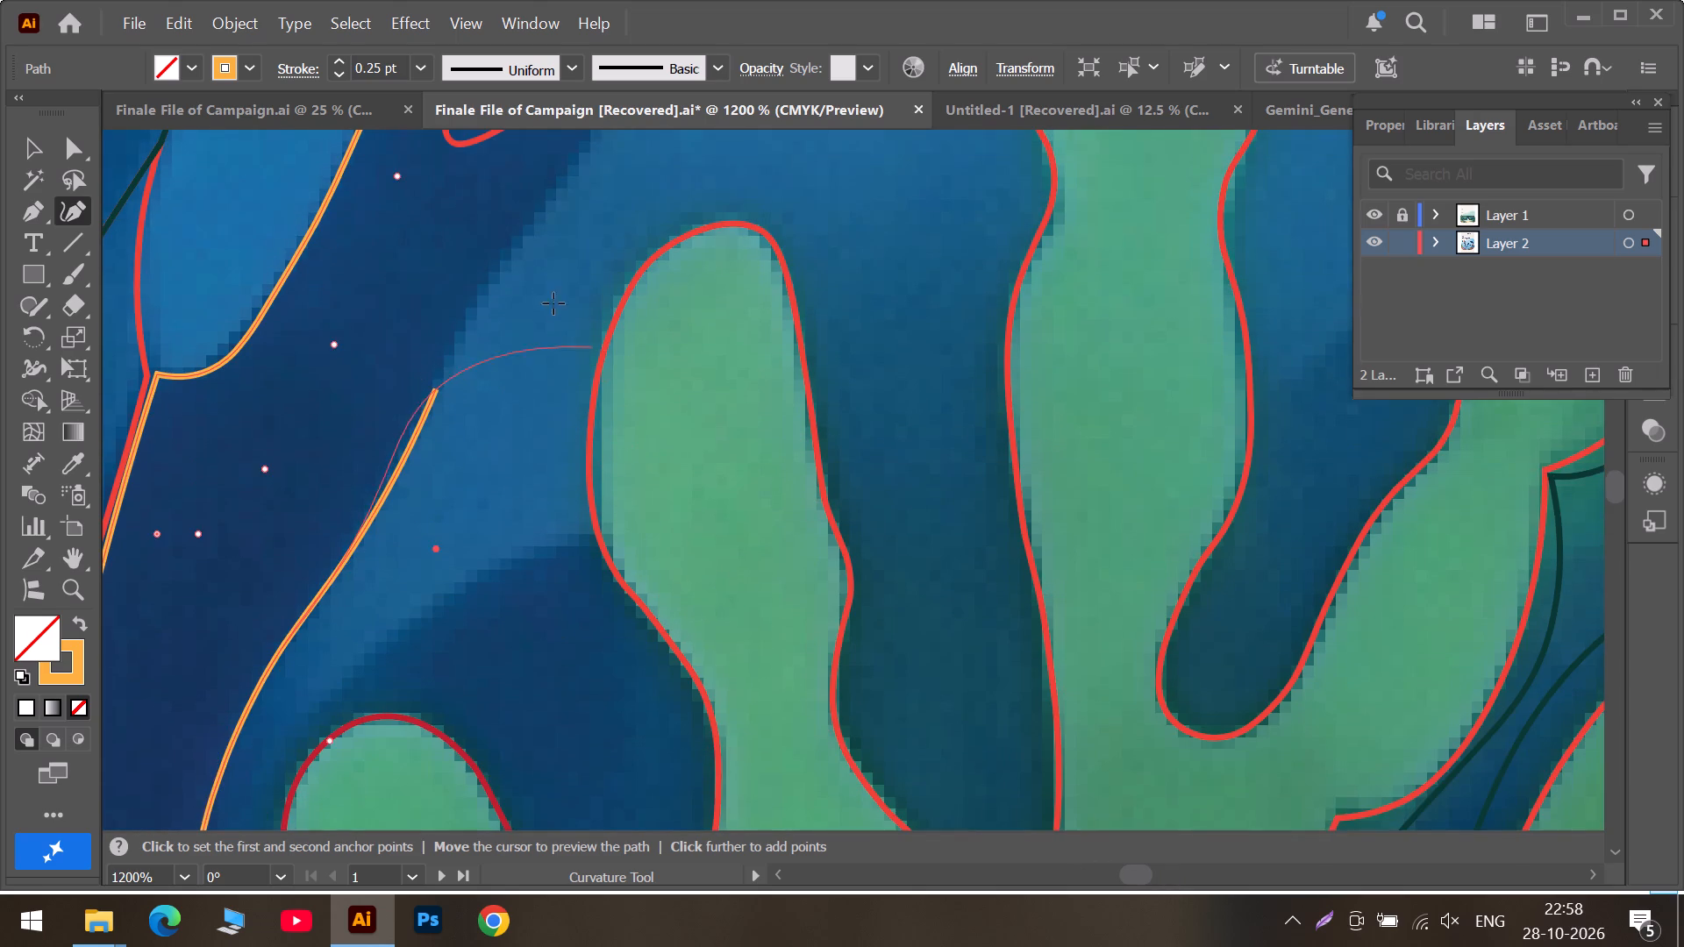
scroll(549, 303, "up", 5)
left_click(459, 453)
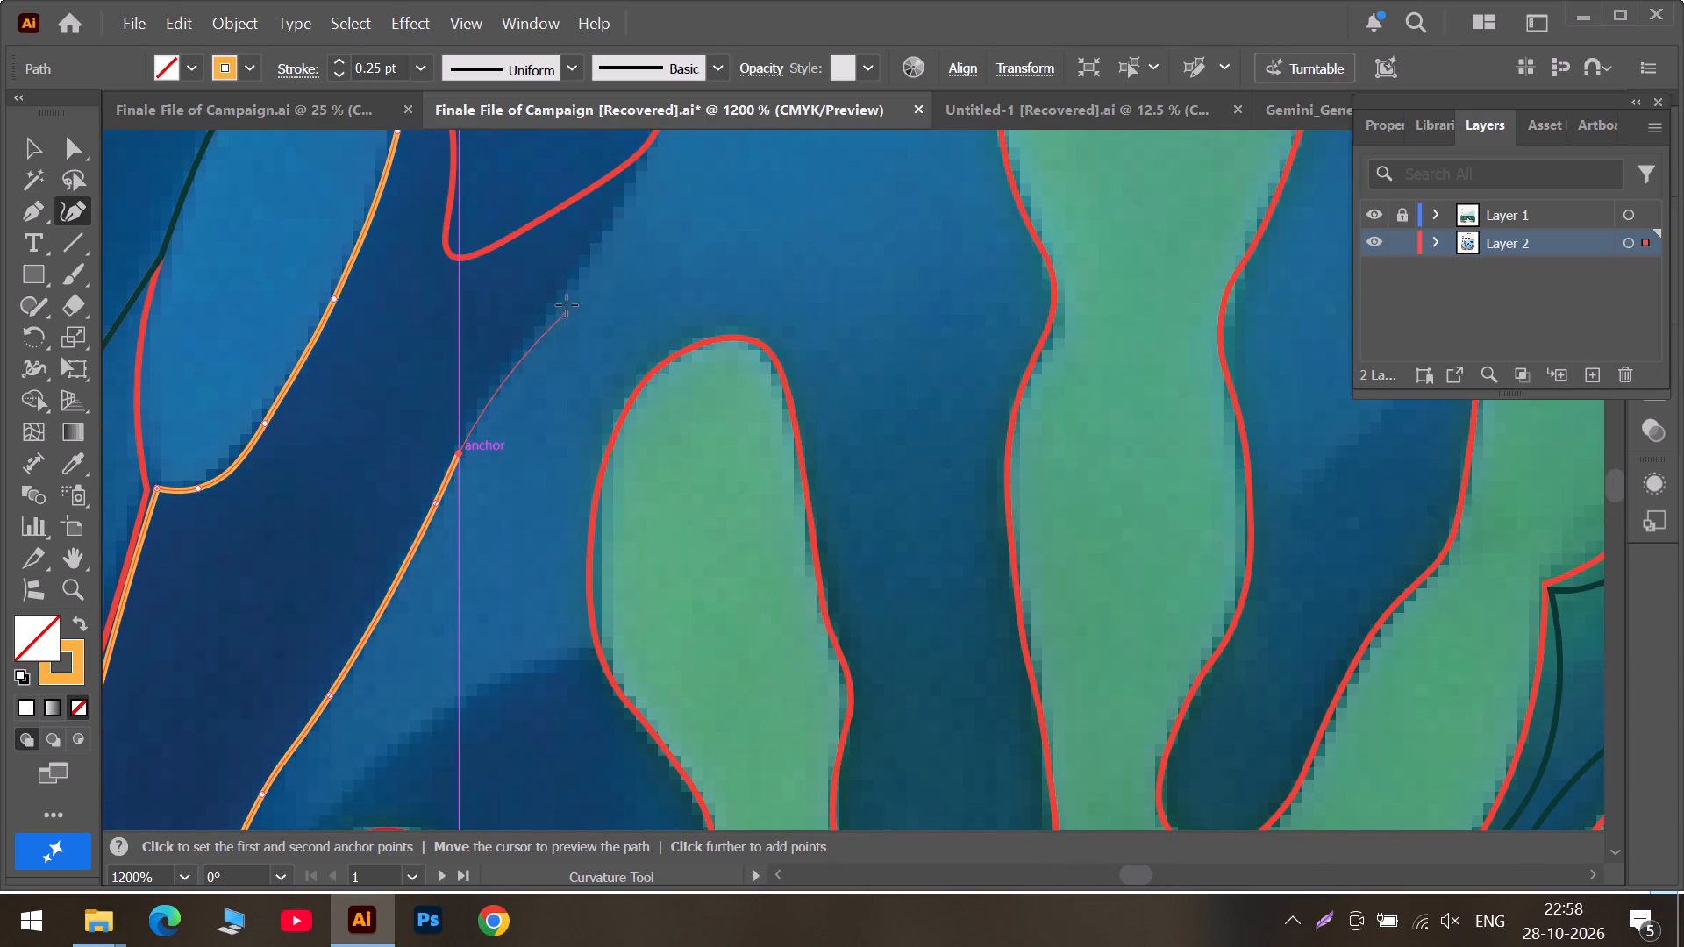
left_click(560, 296)
scroll(646, 224, "up", 6)
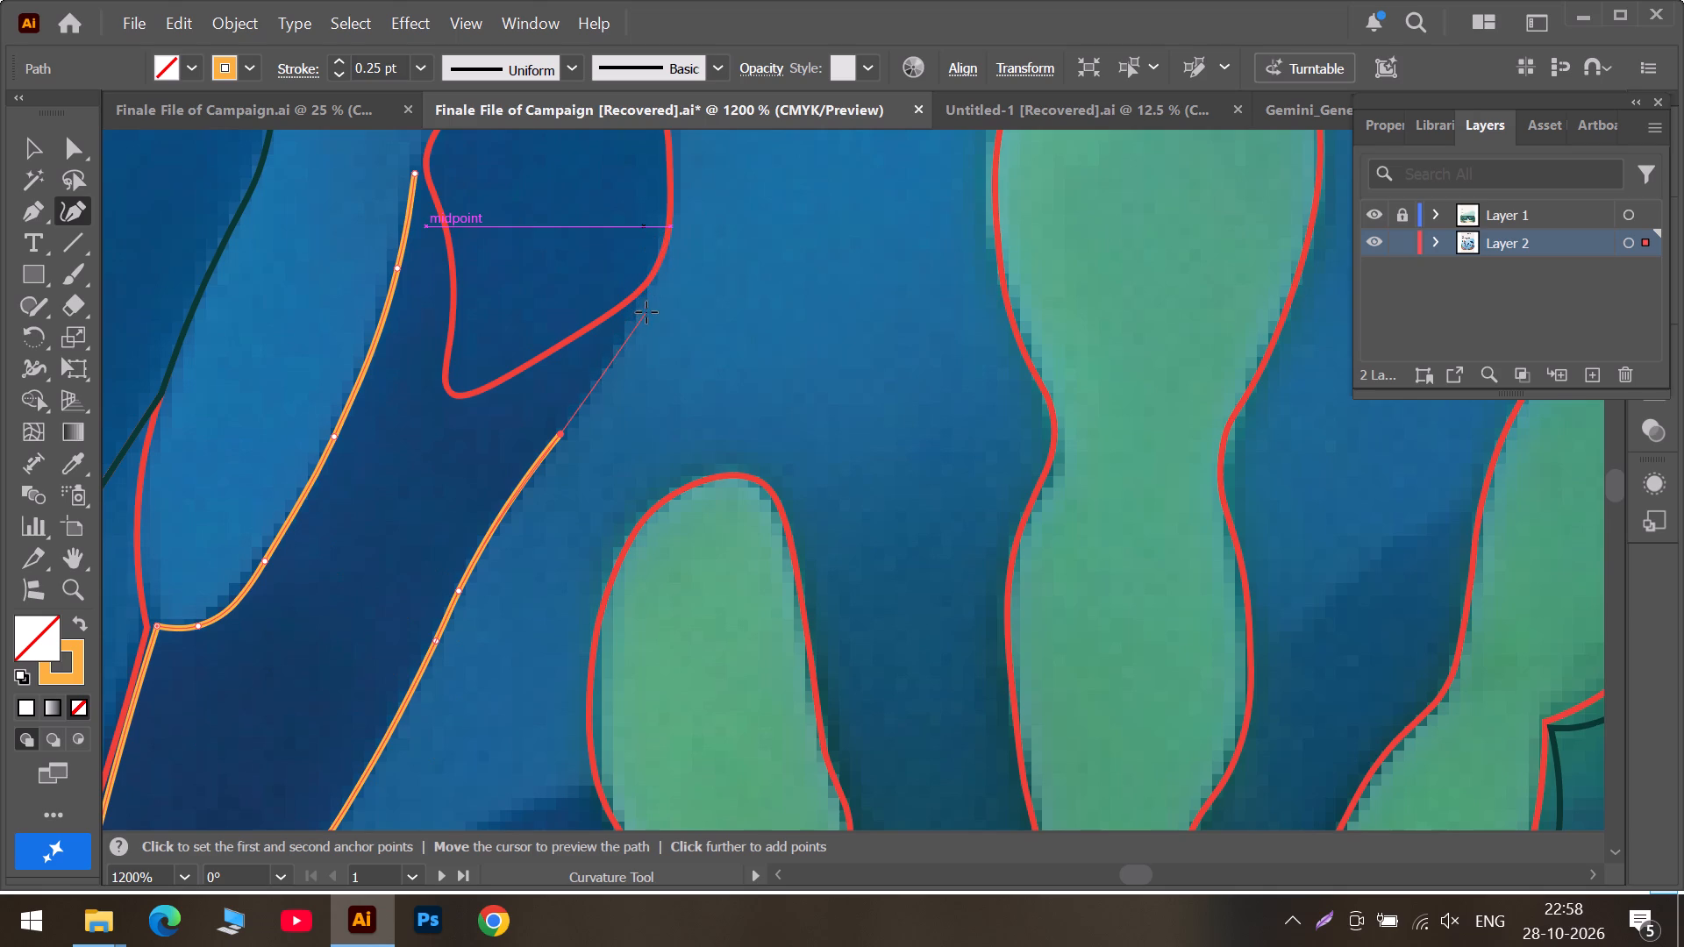
double_click(640, 306)
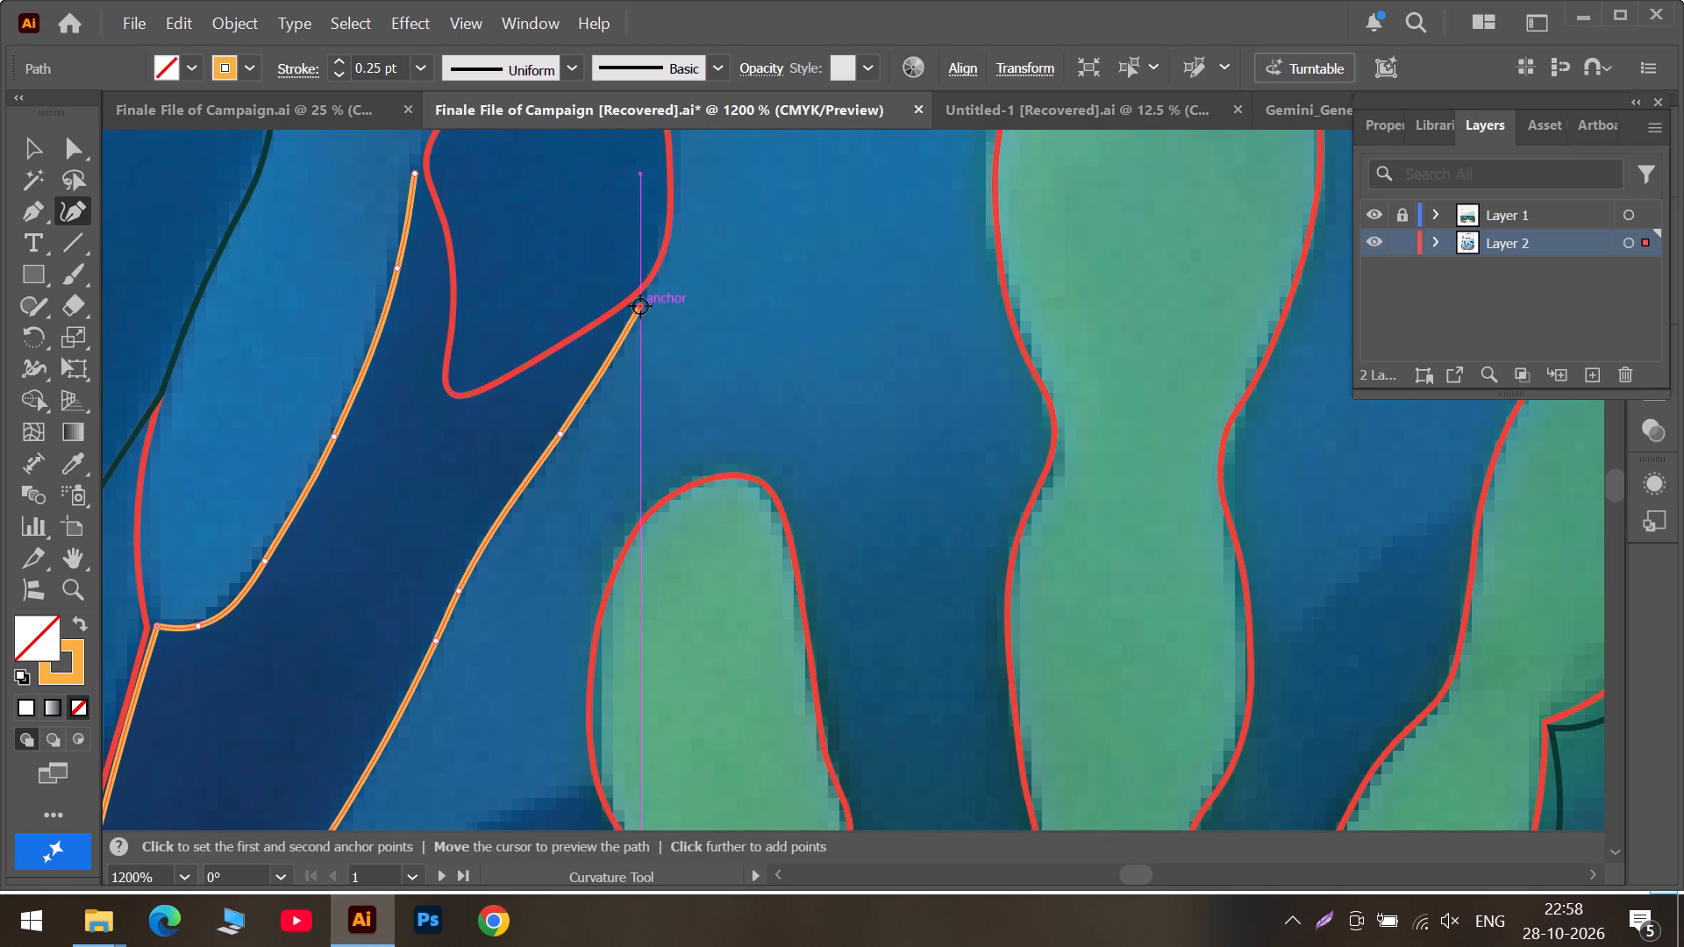
Continue the navy path around the red-outlined dark blue shape's lower tip and up its left side, closing it at the starting anchor.
left_click(562, 363)
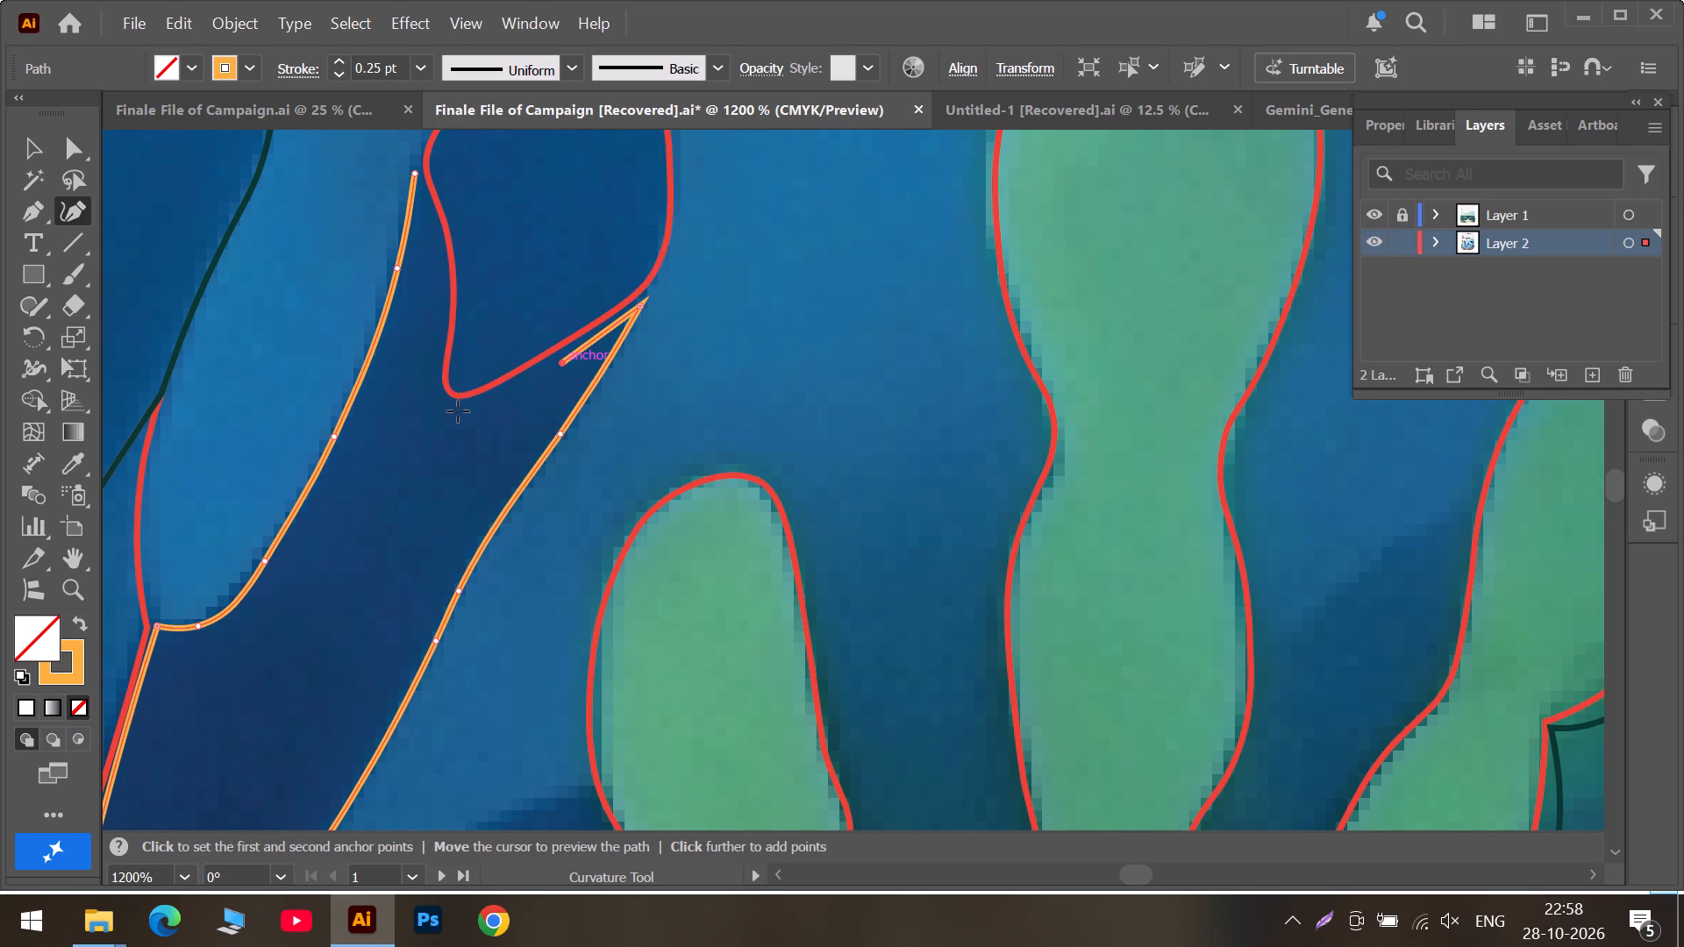
left_click(452, 405)
left_click(432, 313)
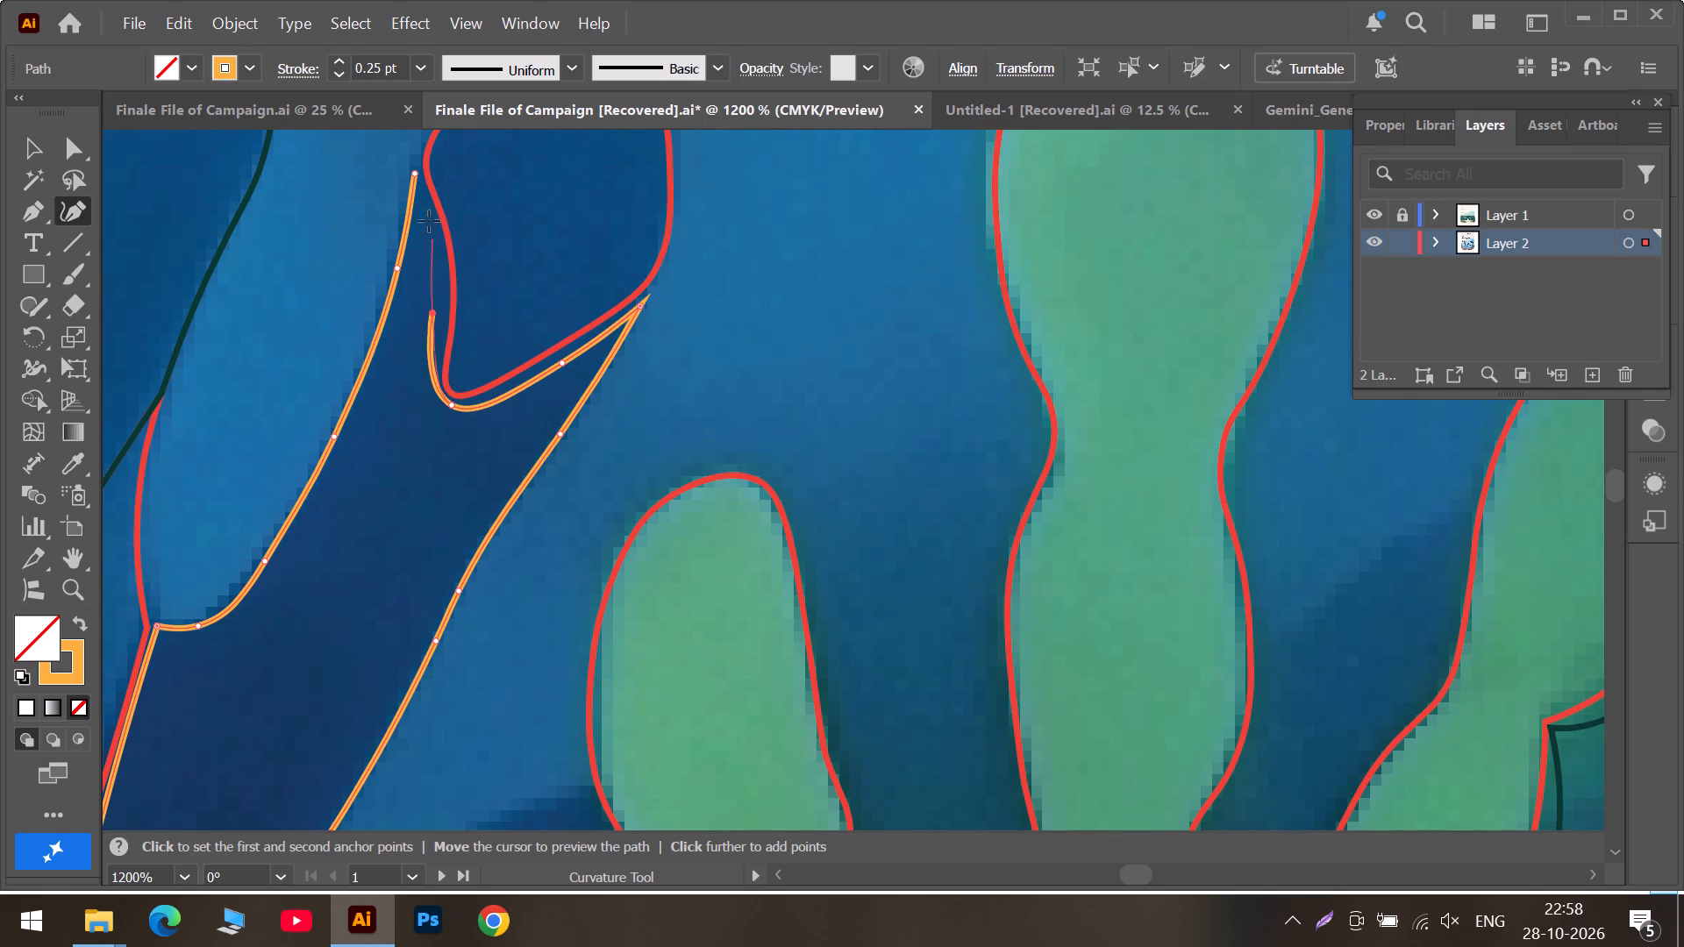
left_click(427, 216)
left_click(417, 174)
triple_click(417, 174)
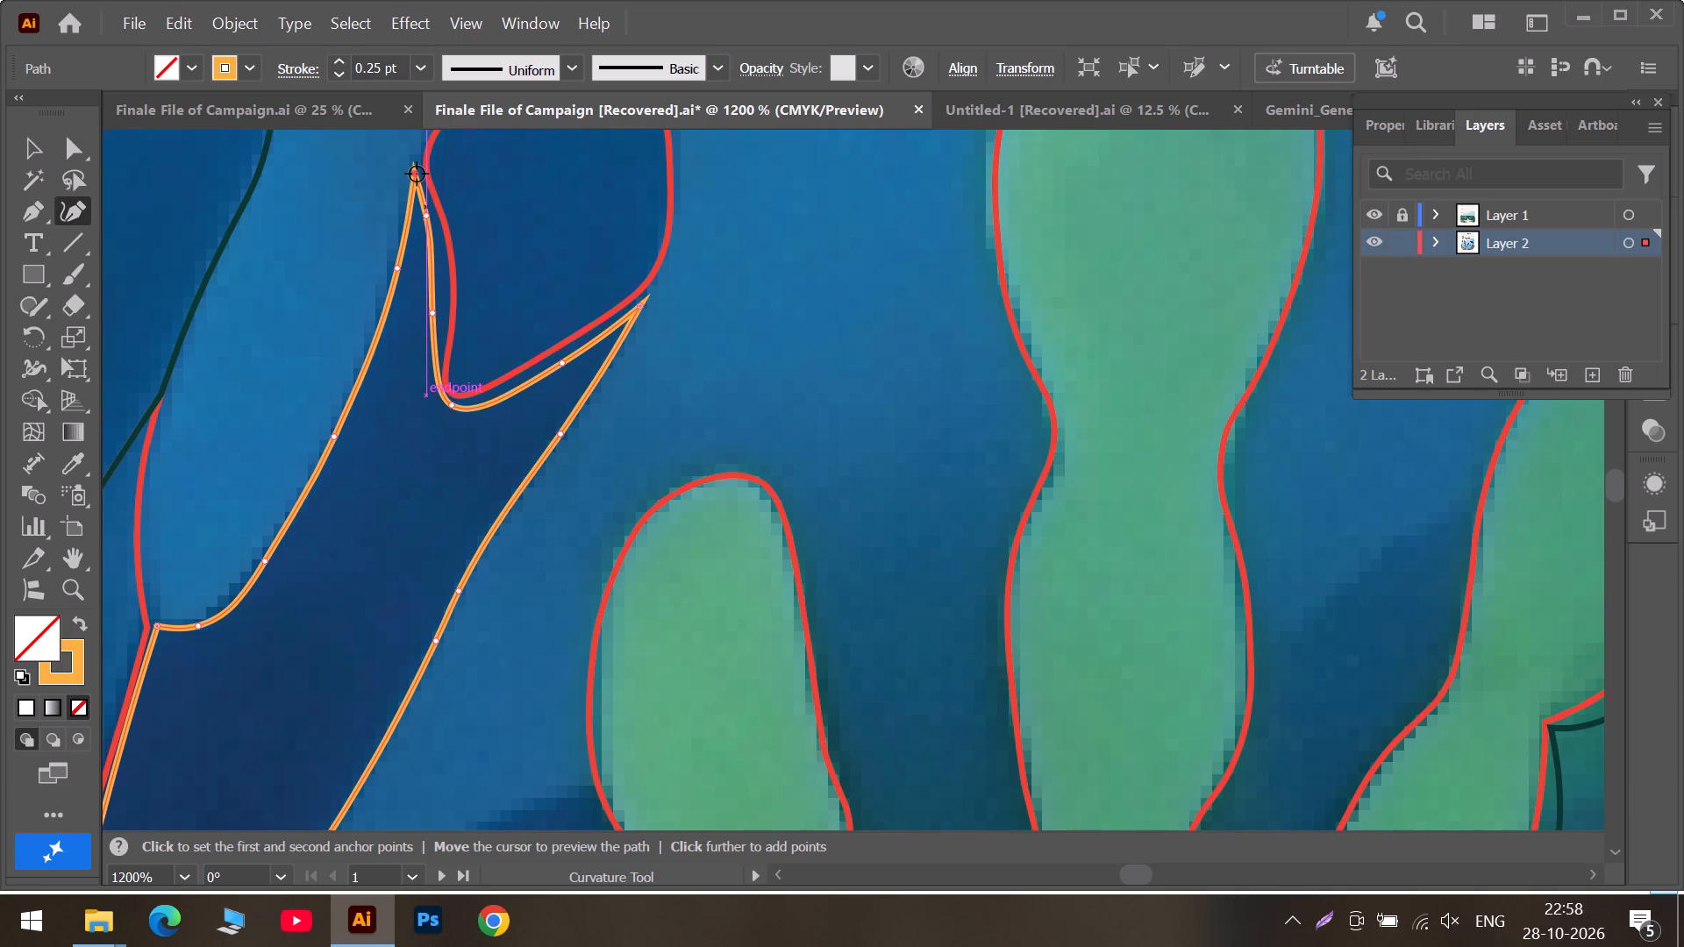
Make the closing anchor at the navy path's upper end a corner point and nudge it up along the red outline.
scroll(428, 191, "up", 3, "alt")
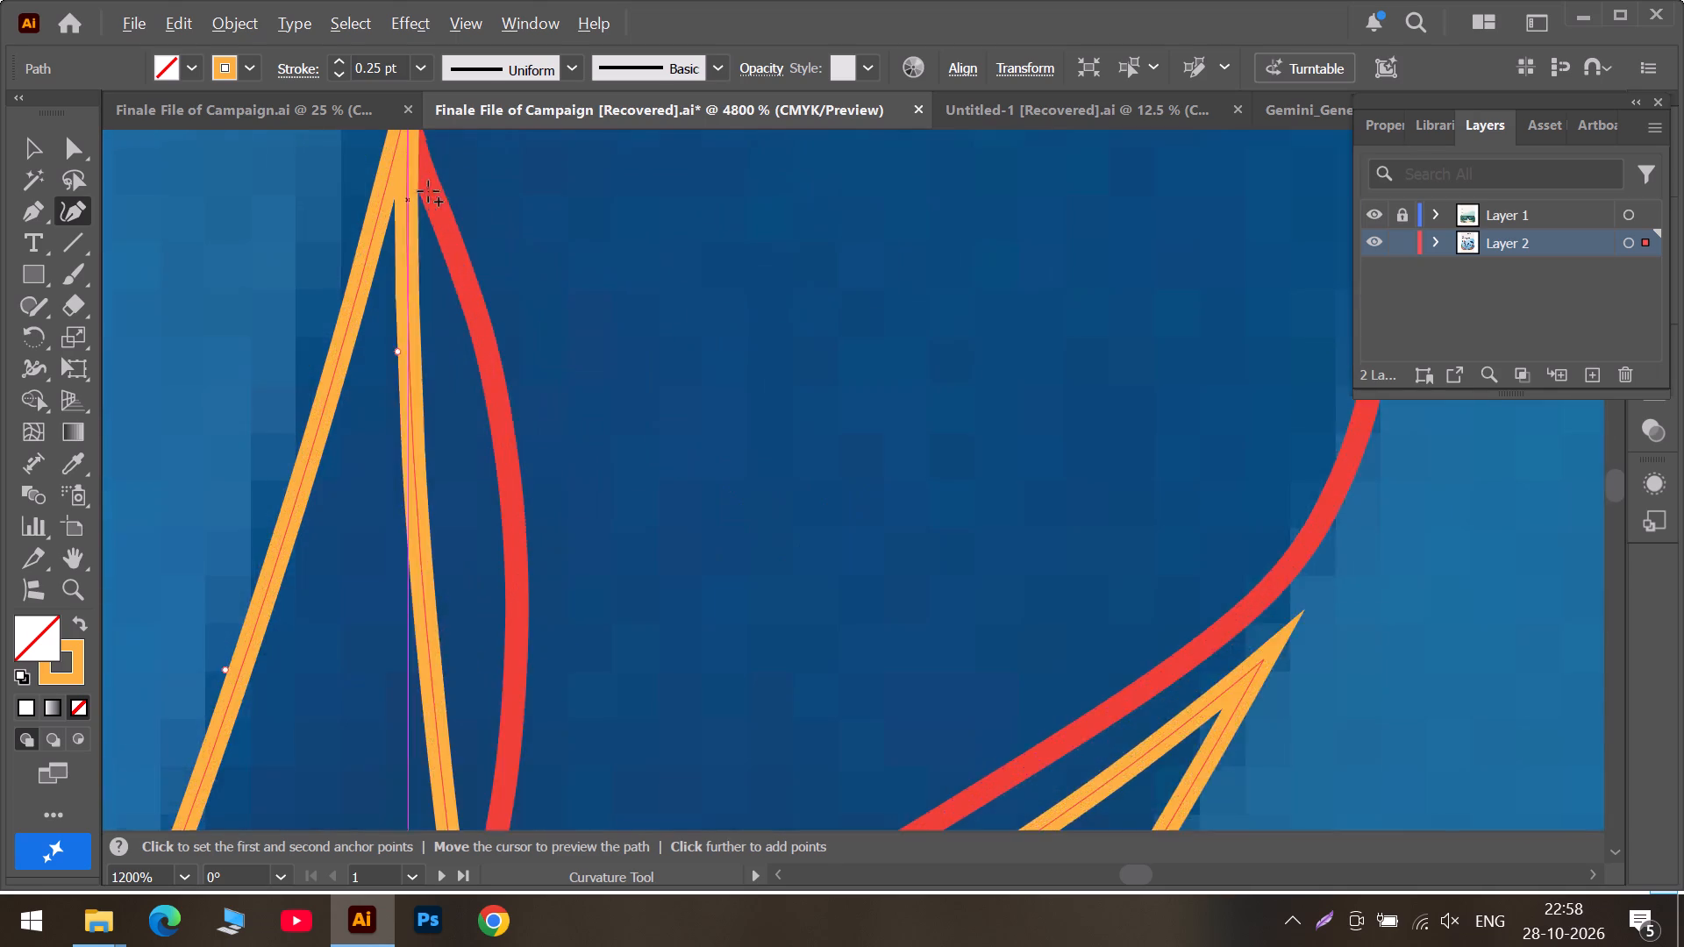
scroll(428, 191, "up", 2, "alt")
scroll(418, 187, "up", 6)
scroll(421, 731, "down", 4)
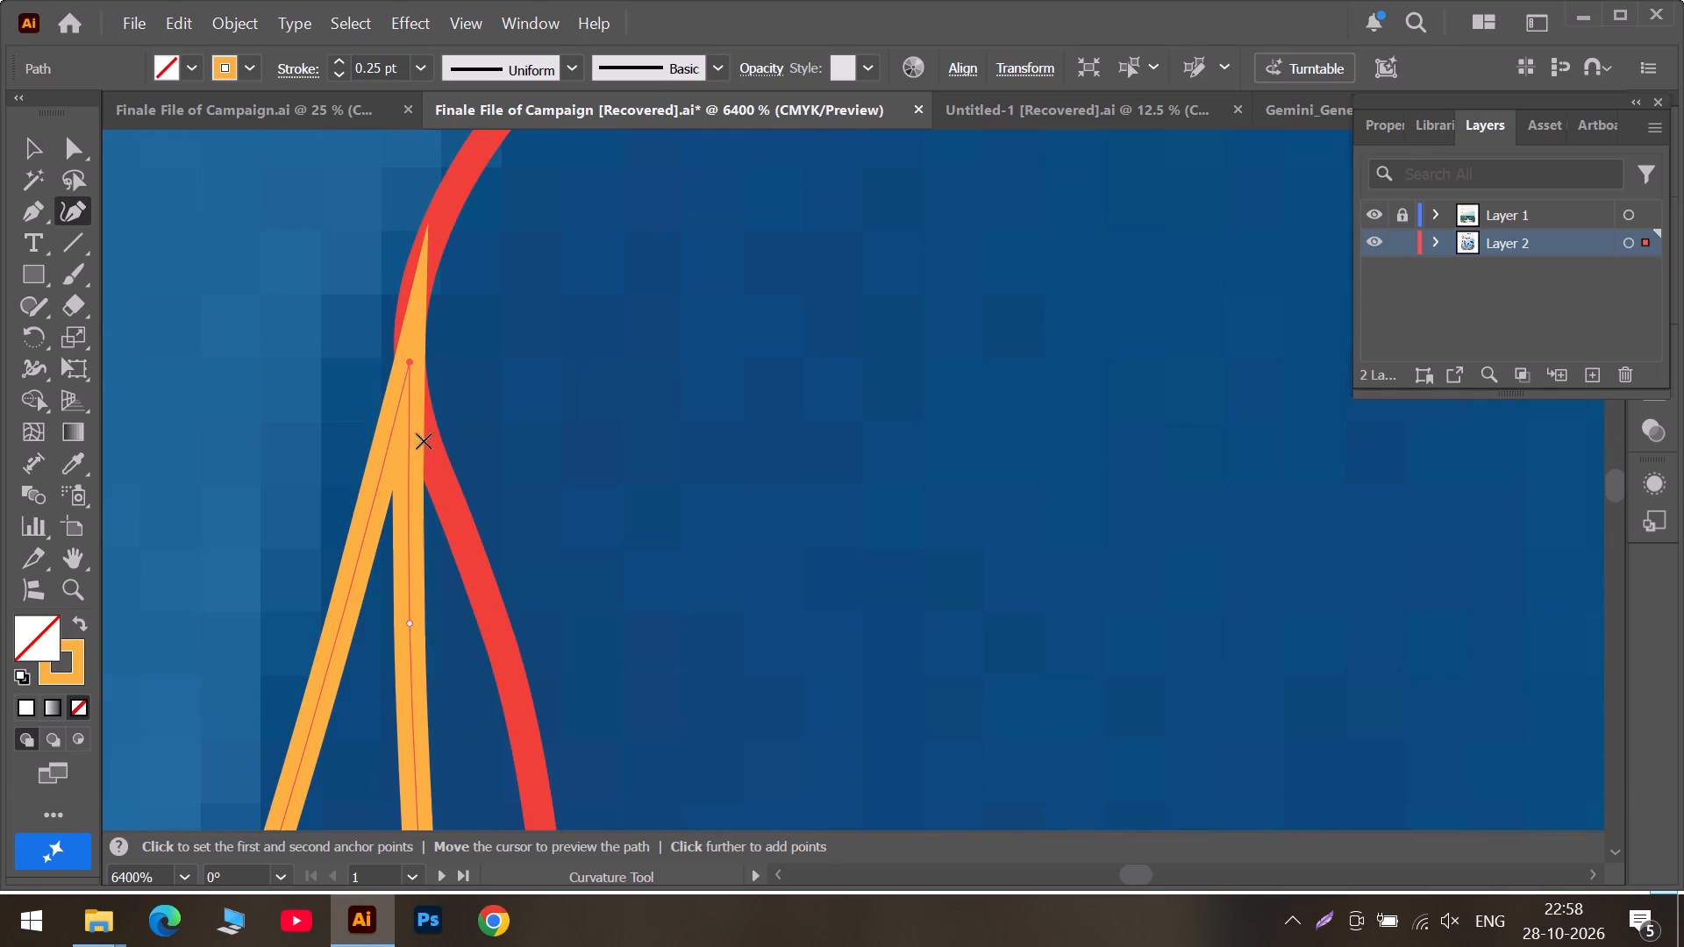
left_click(410, 363)
double_click(405, 367)
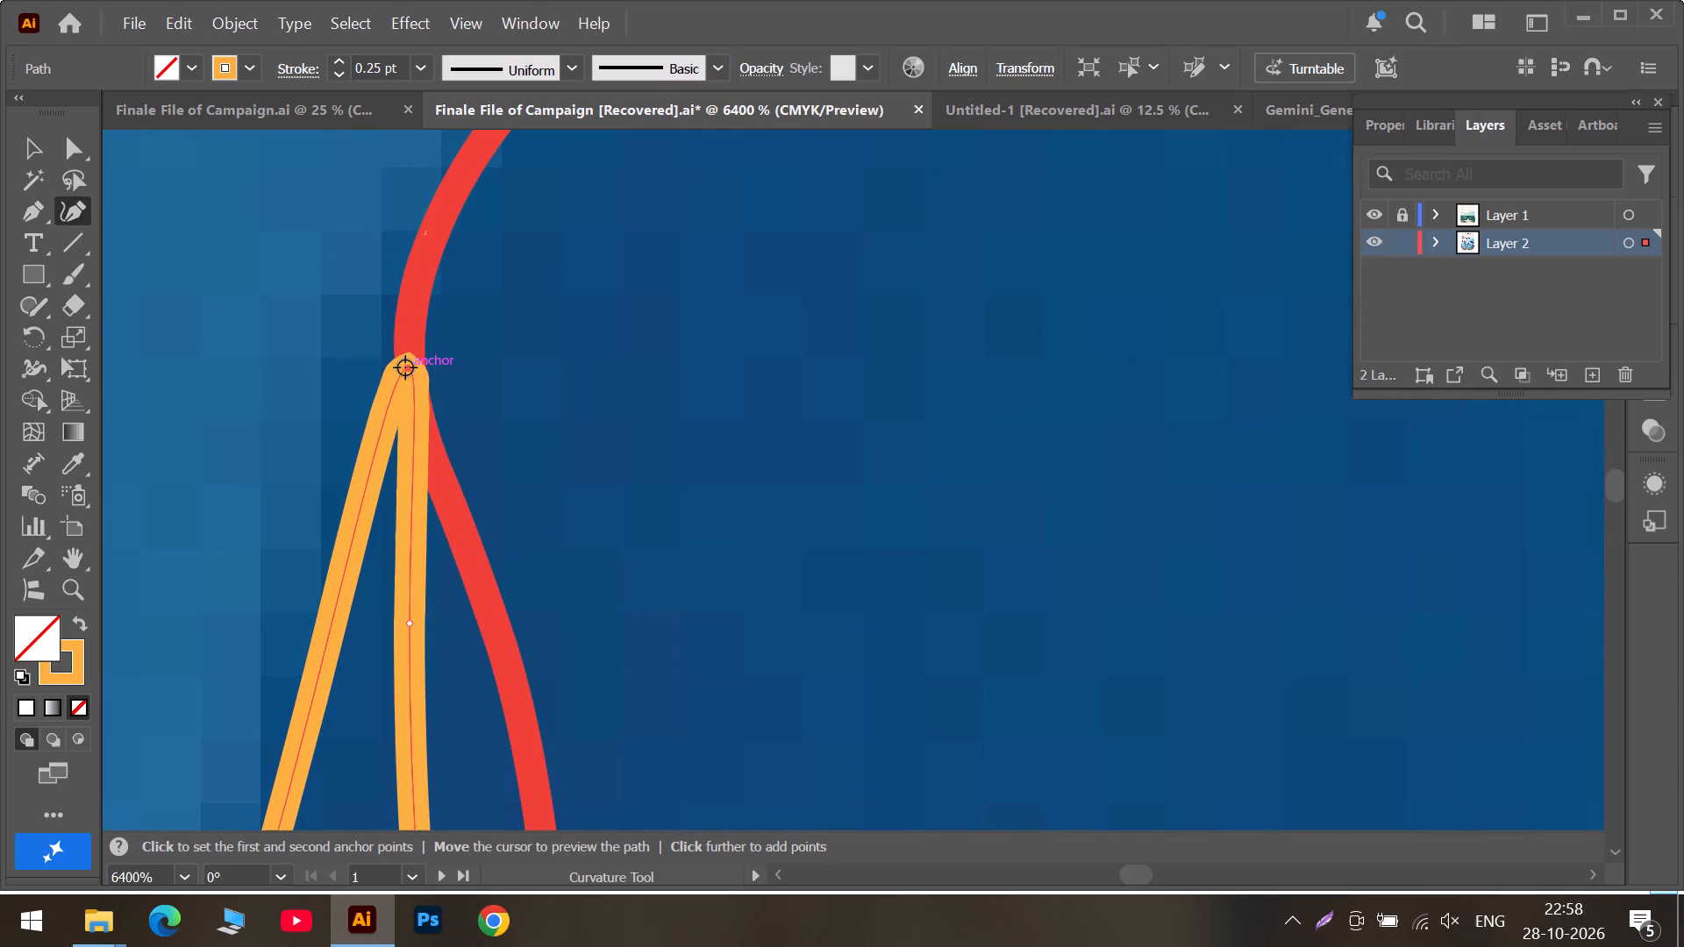
left_click(405, 367)
double_click(409, 372)
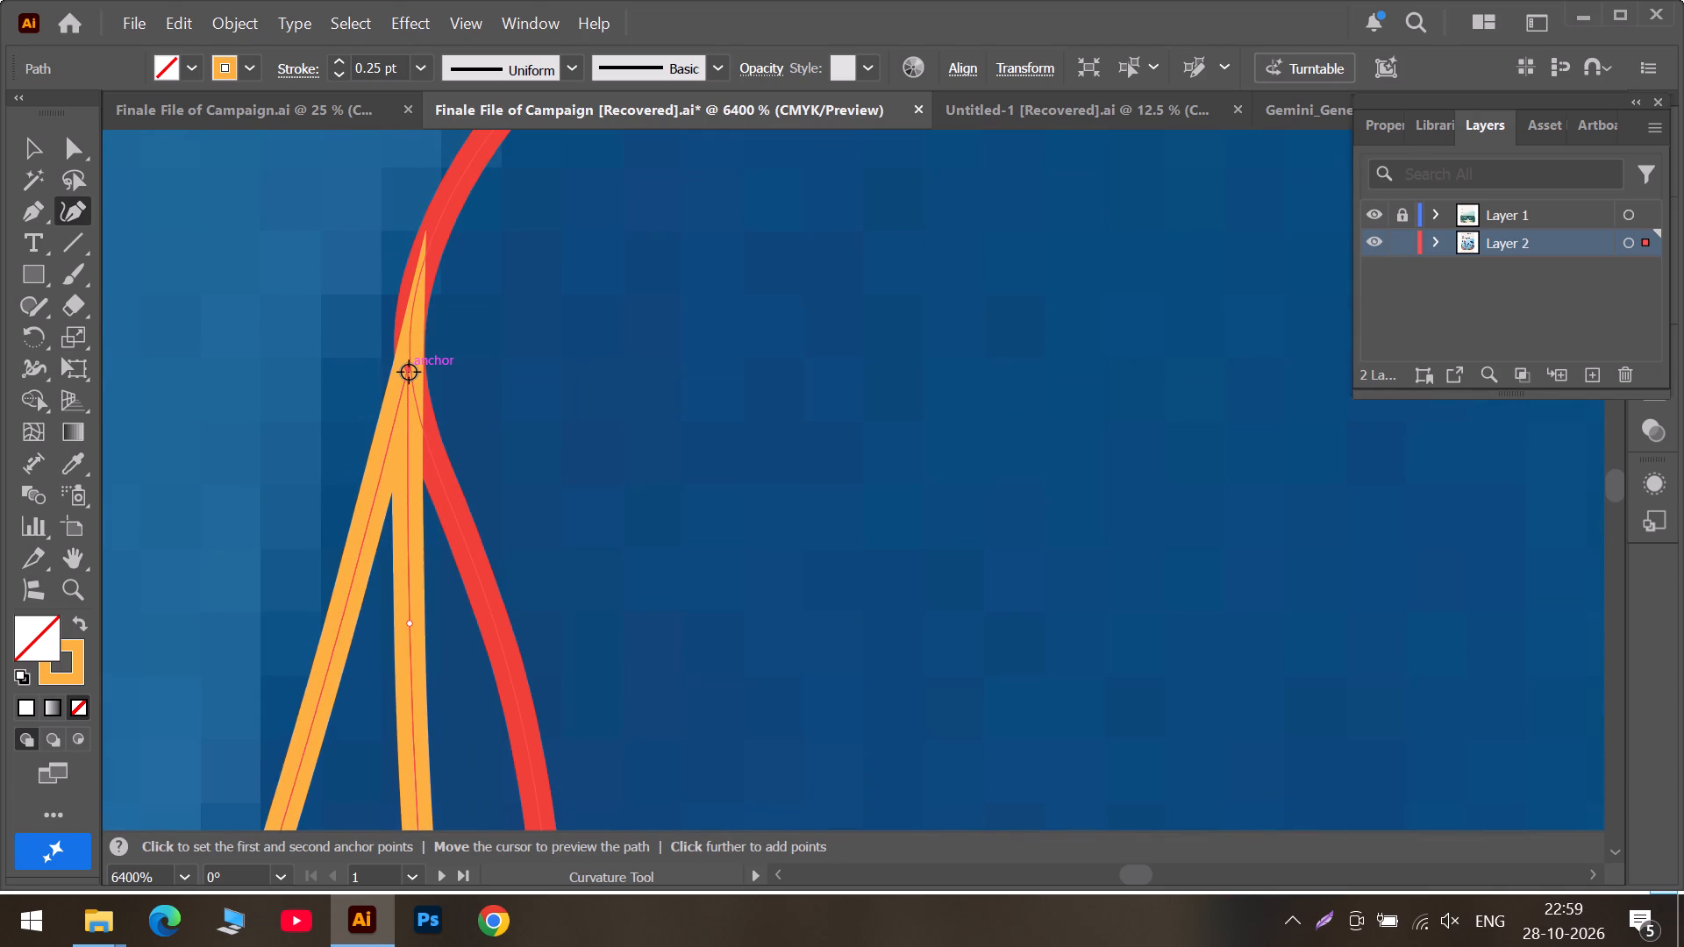
left_click_drag(409, 372, 408, 350)
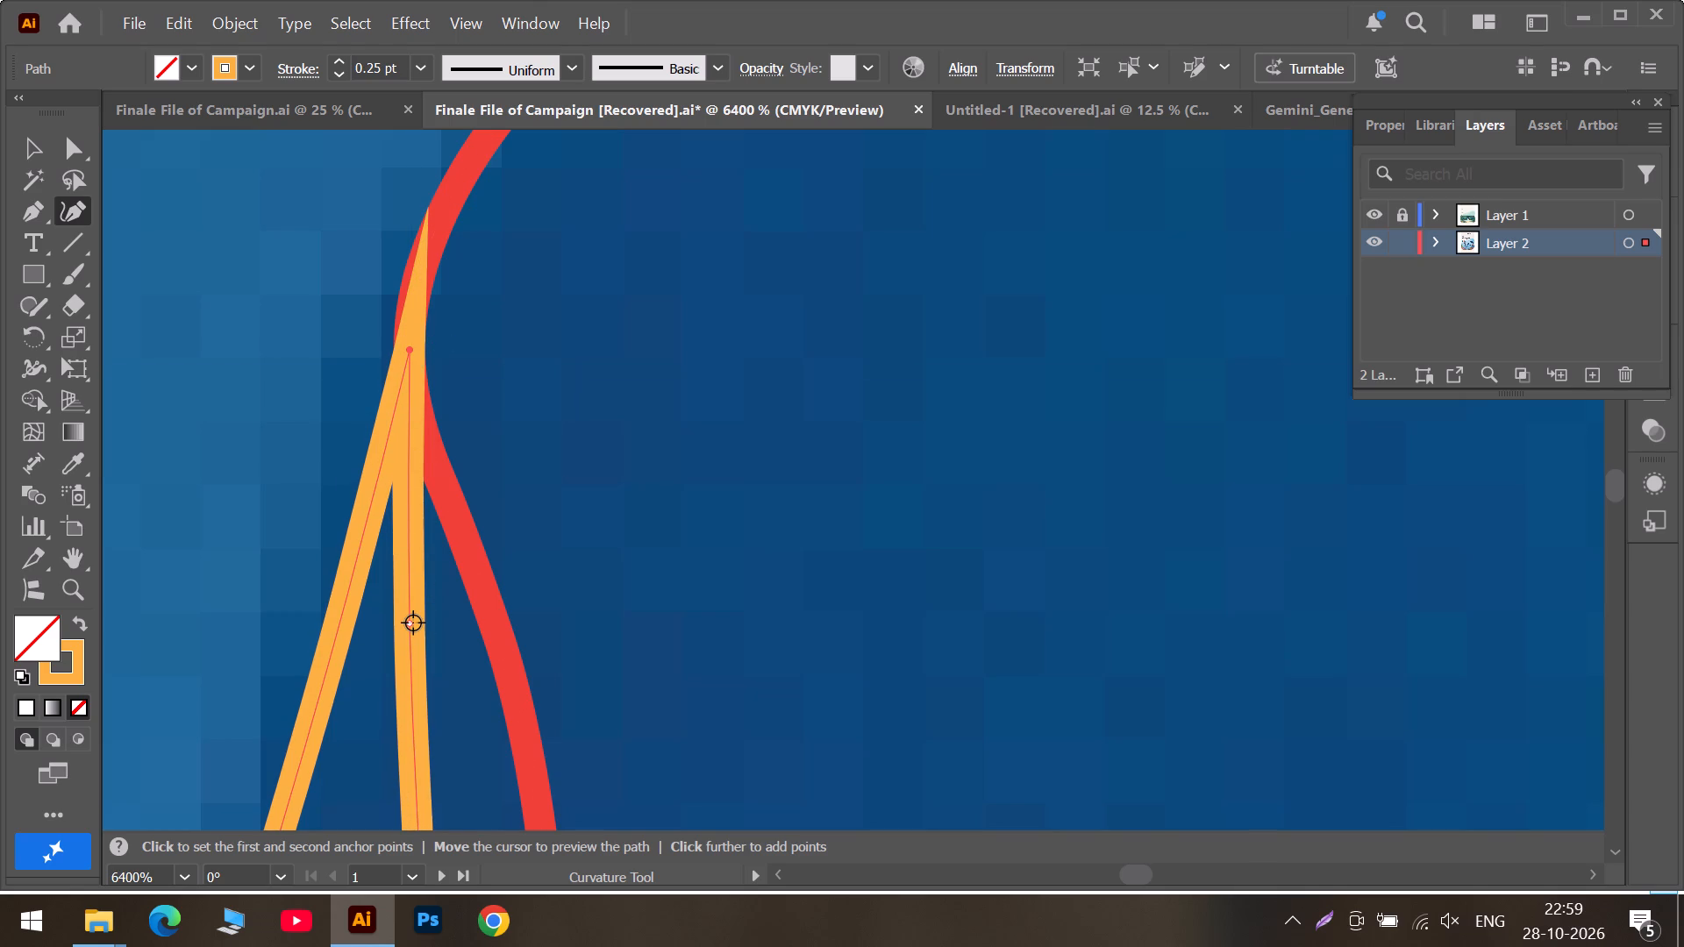
Reshape the navy path just below the closing corner, adding and moving anchors so it follows the red outline's upper left edge.
left_click_drag(413, 623, 460, 611)
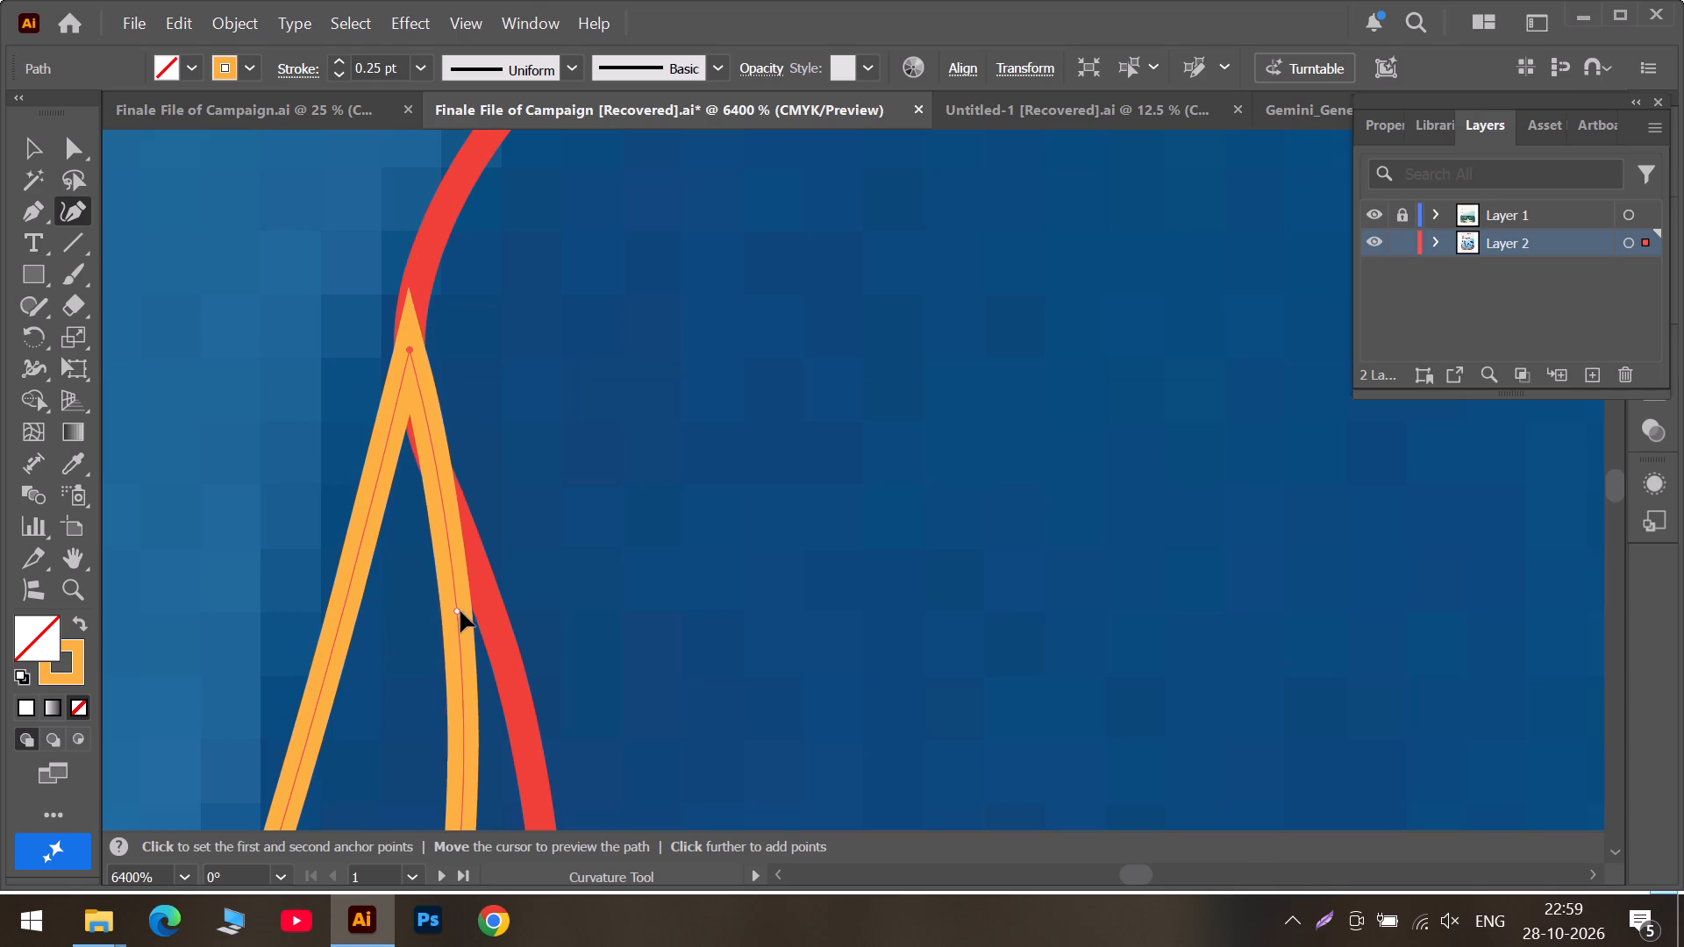
left_click_drag(460, 611, 420, 440)
scroll(470, 602, "down", 5)
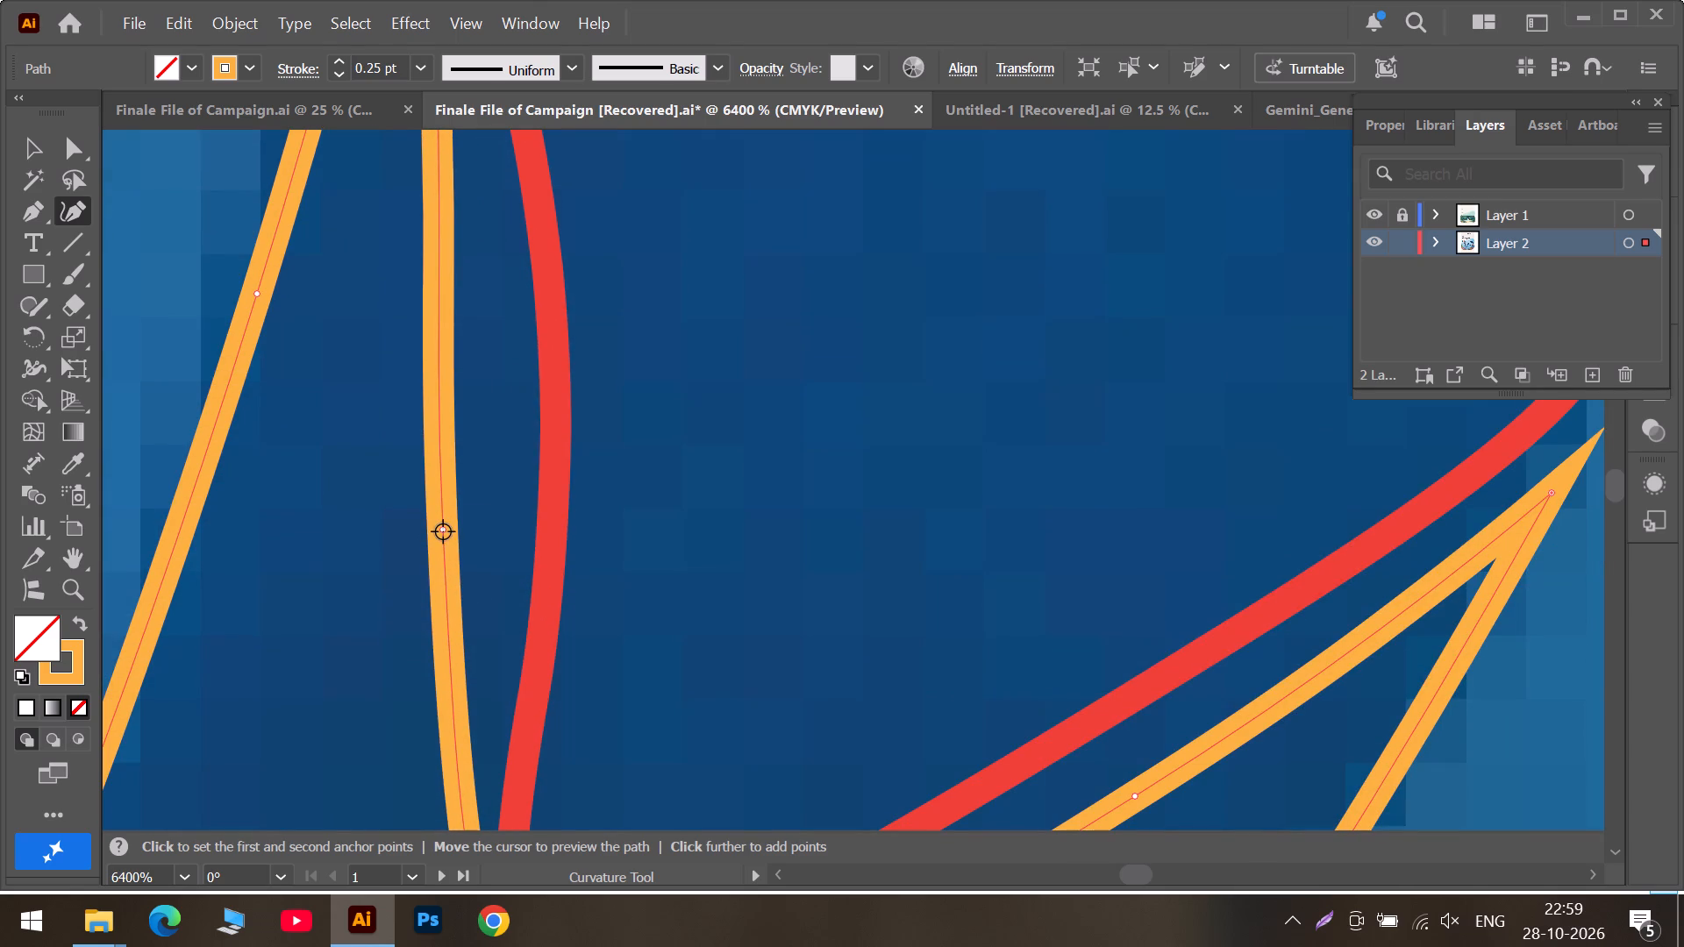
left_click_drag(443, 531, 555, 338)
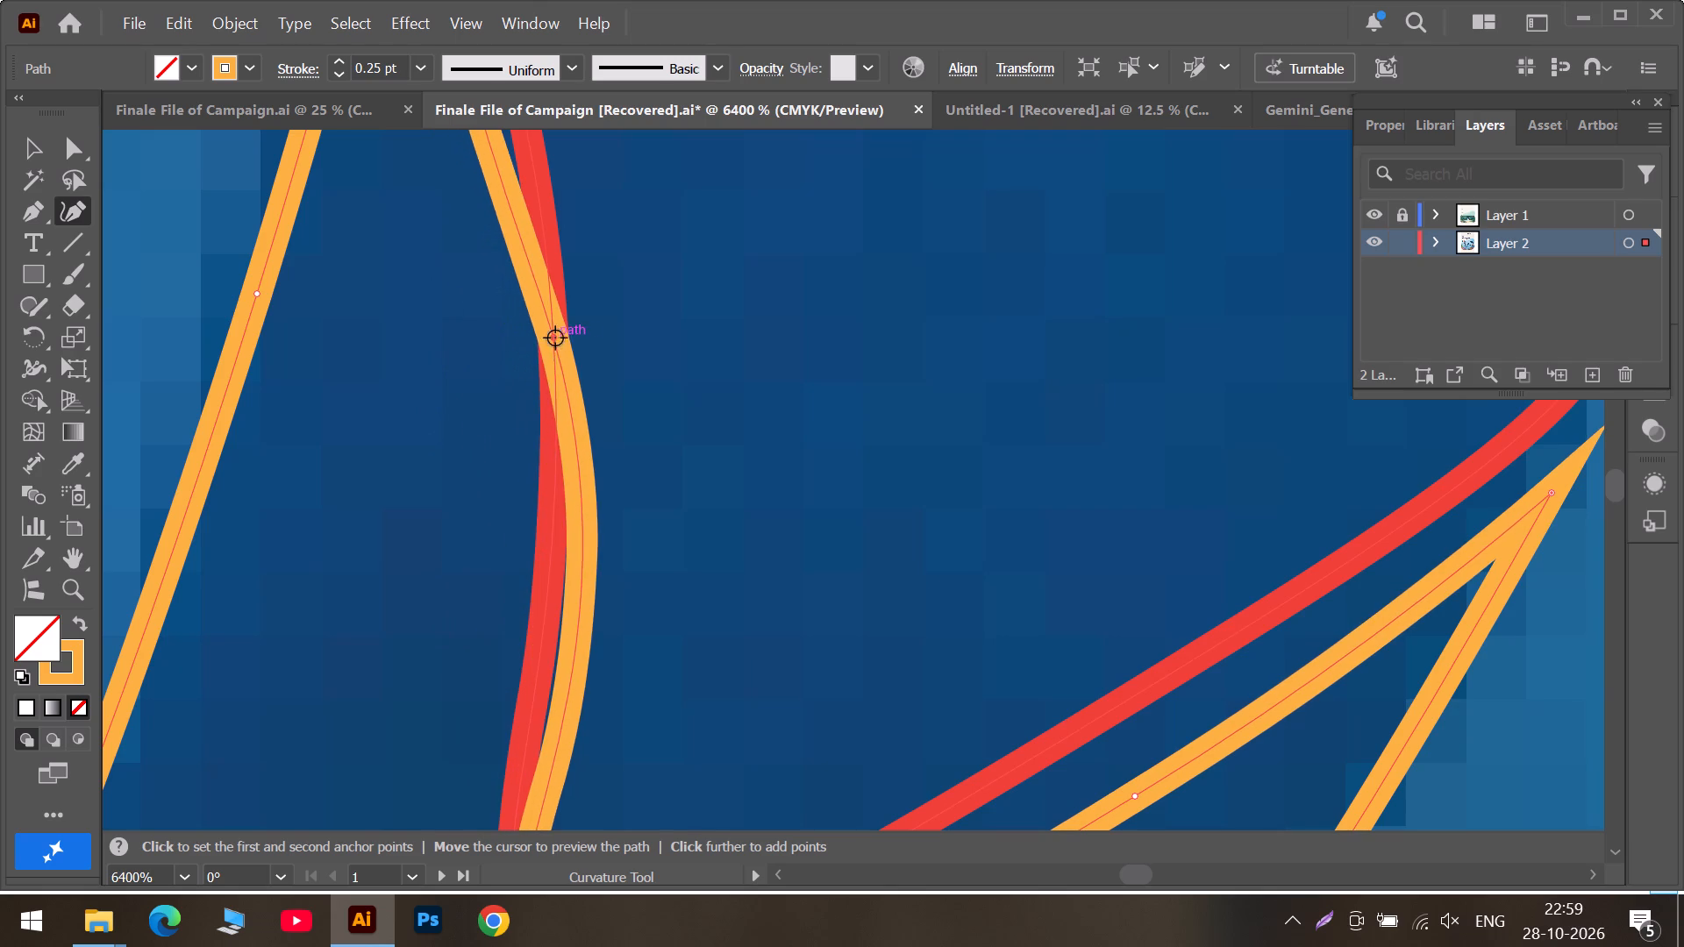
scroll(529, 355, "up", 6)
scroll(498, 696, "down", 3)
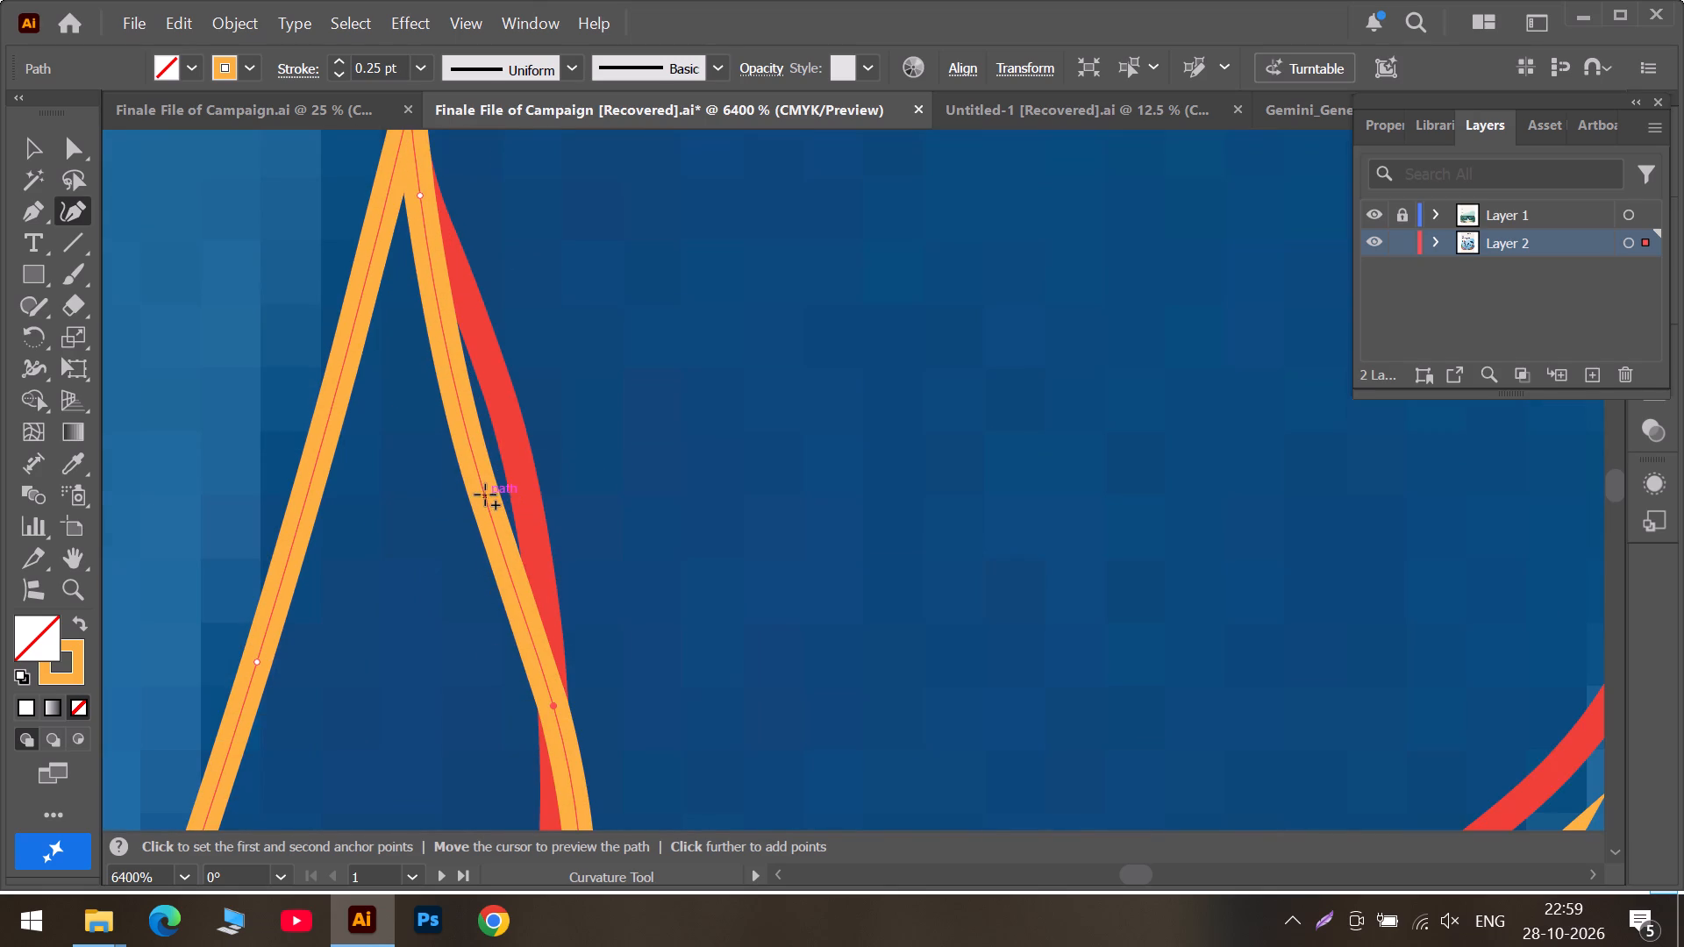
left_click_drag(485, 495, 512, 469)
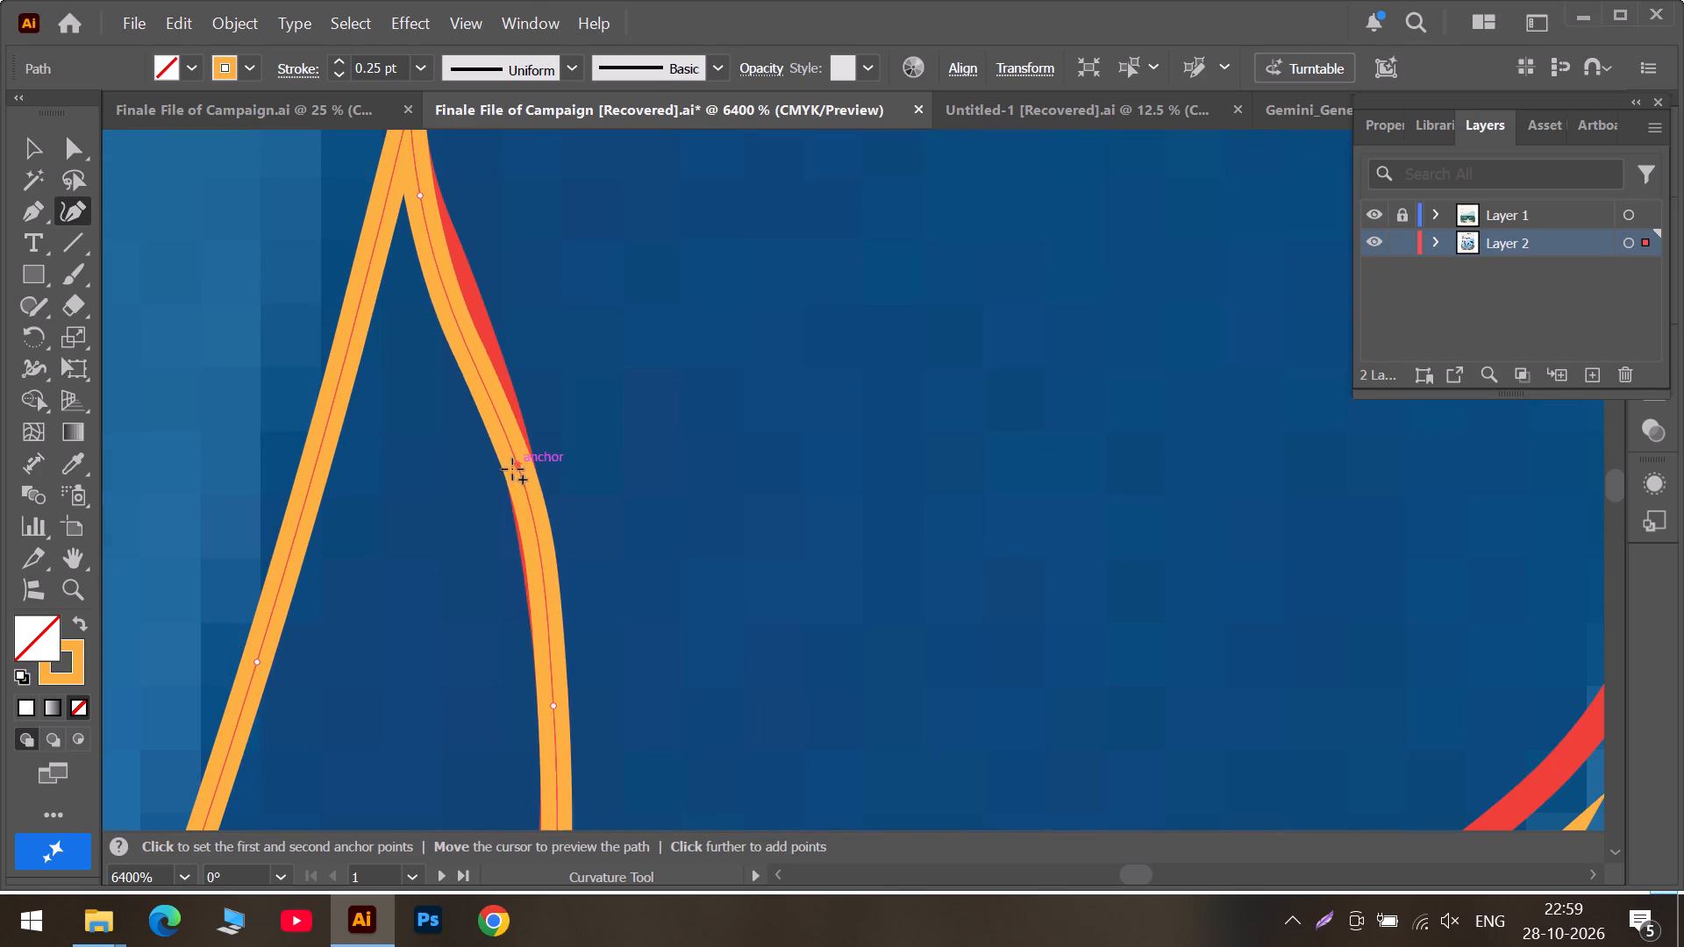
left_click_drag(512, 469, 520, 500)
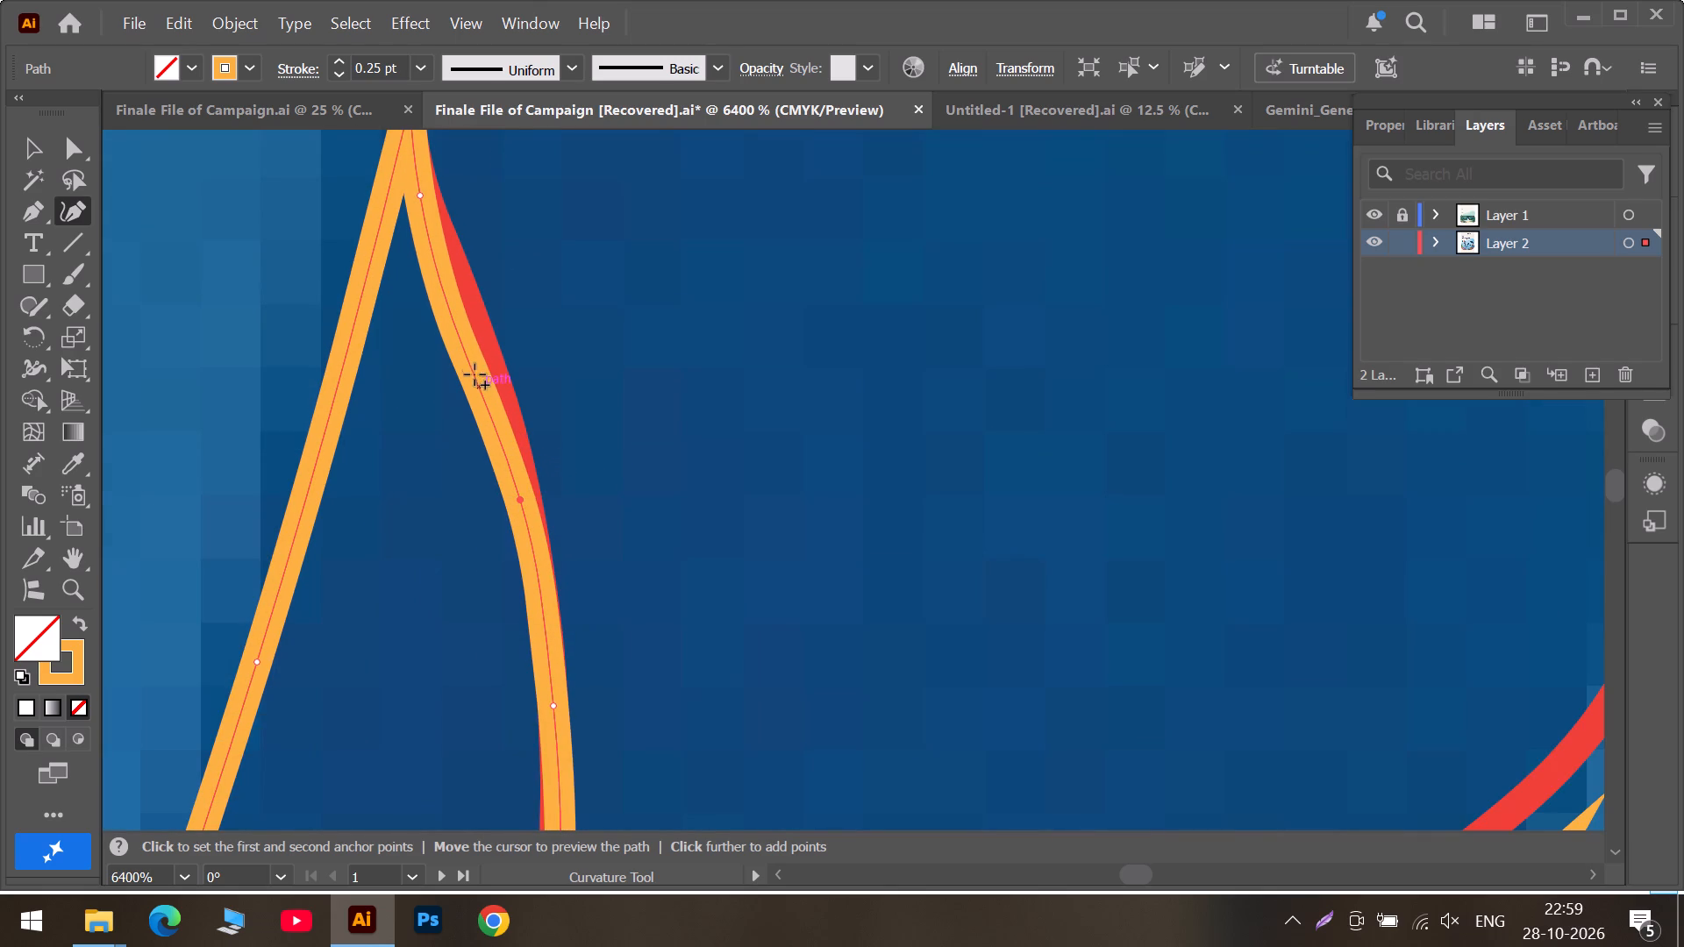
left_click_drag(468, 354, 485, 341)
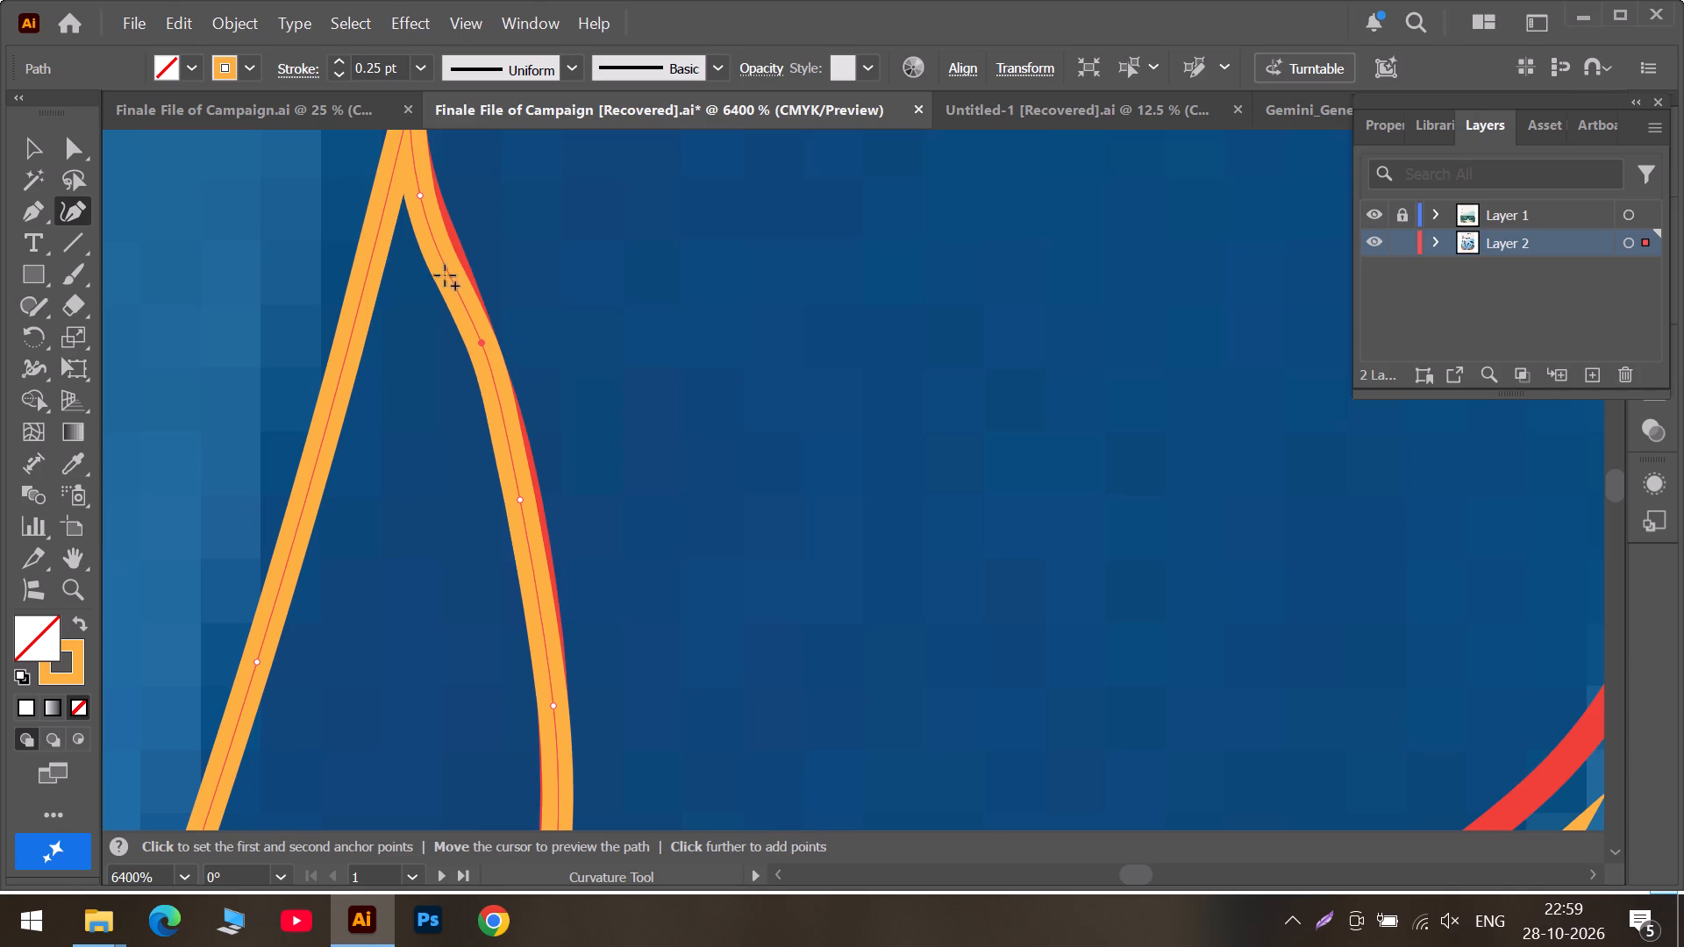
left_click_drag(442, 262, 453, 256)
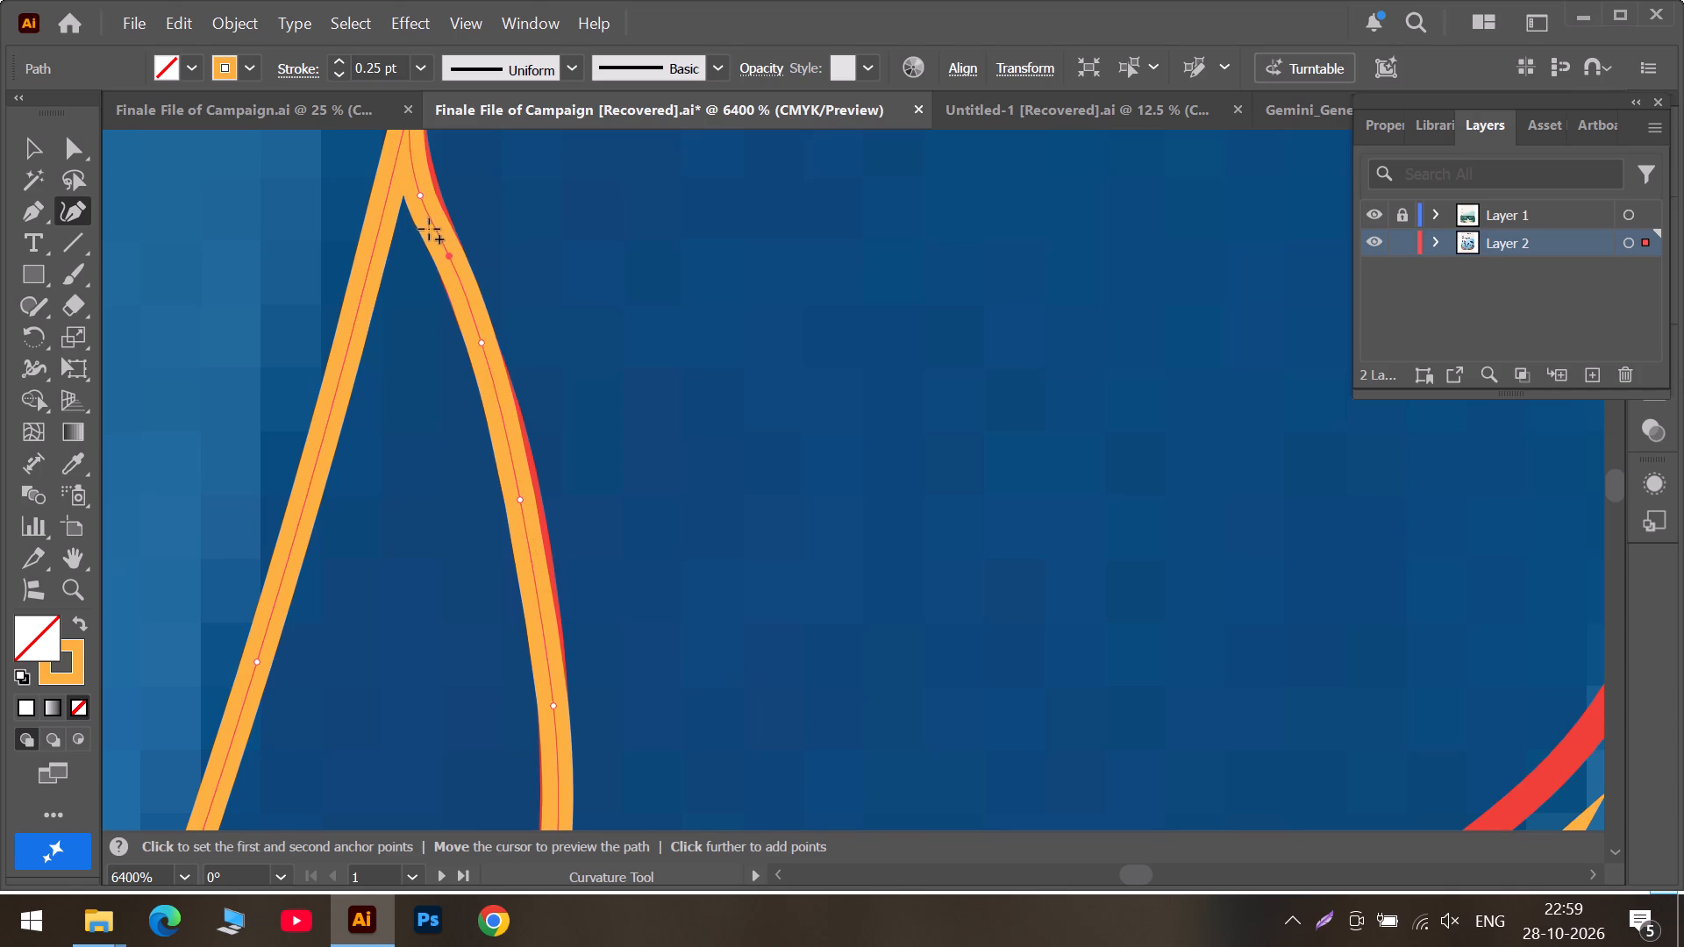
scroll(428, 228, "up", 3)
left_click(420, 561)
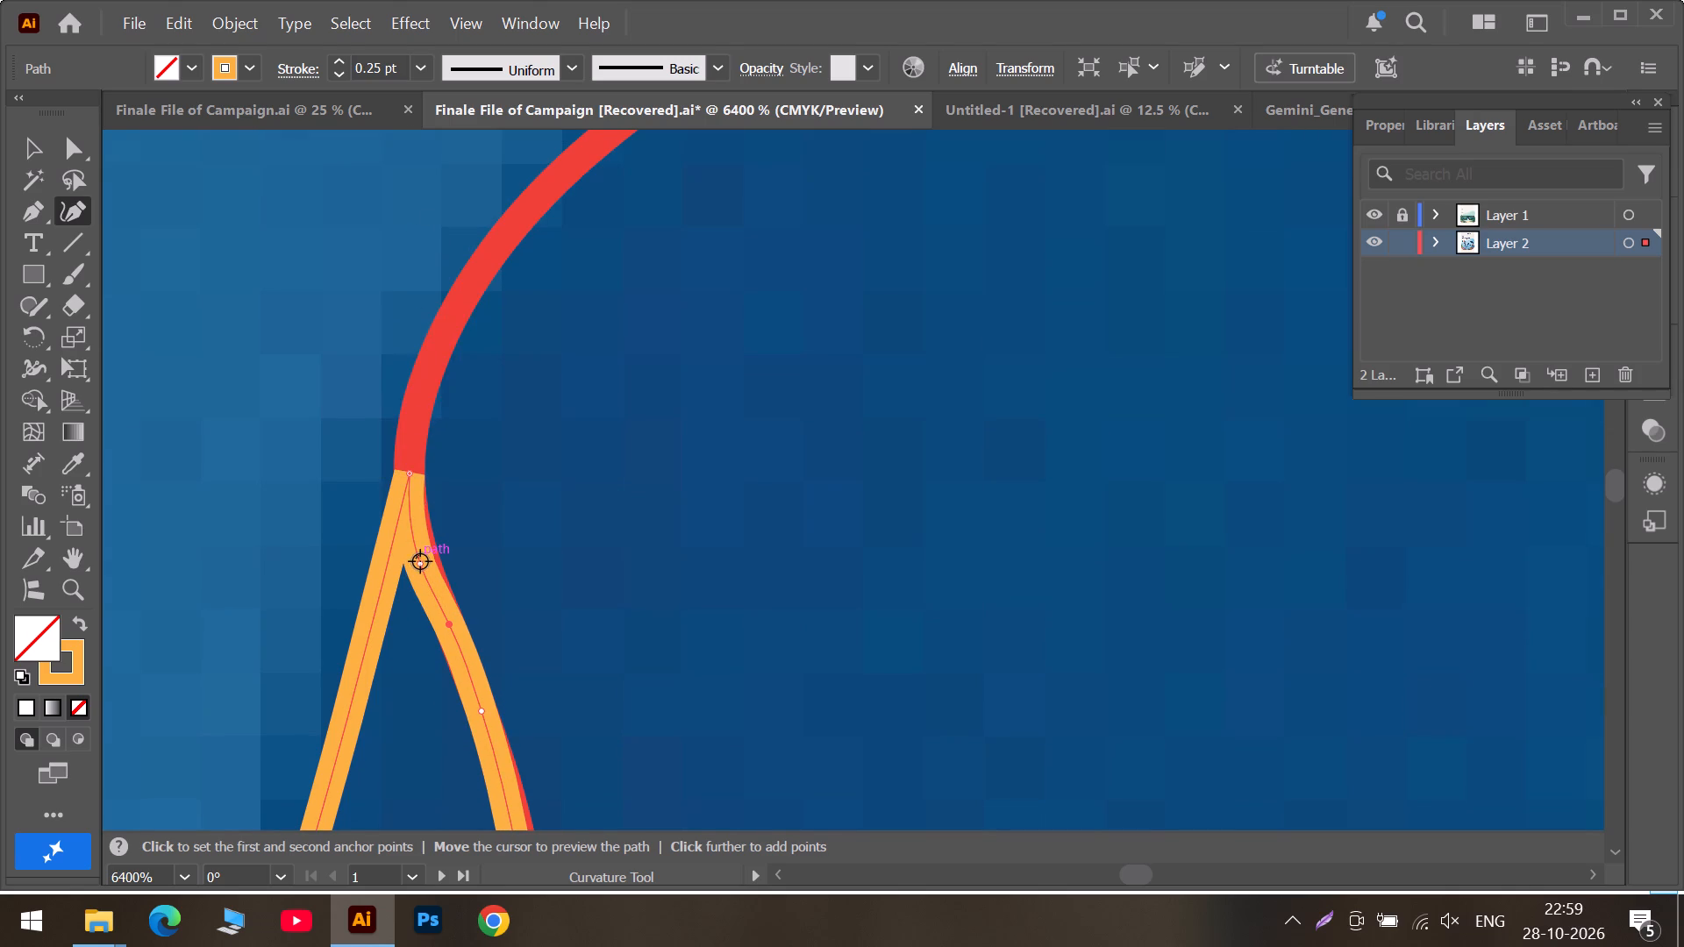
Fit the navy path to the rest of the red outline's left edge, down to just above its rounded lower tip.
scroll(428, 561, "down", 5)
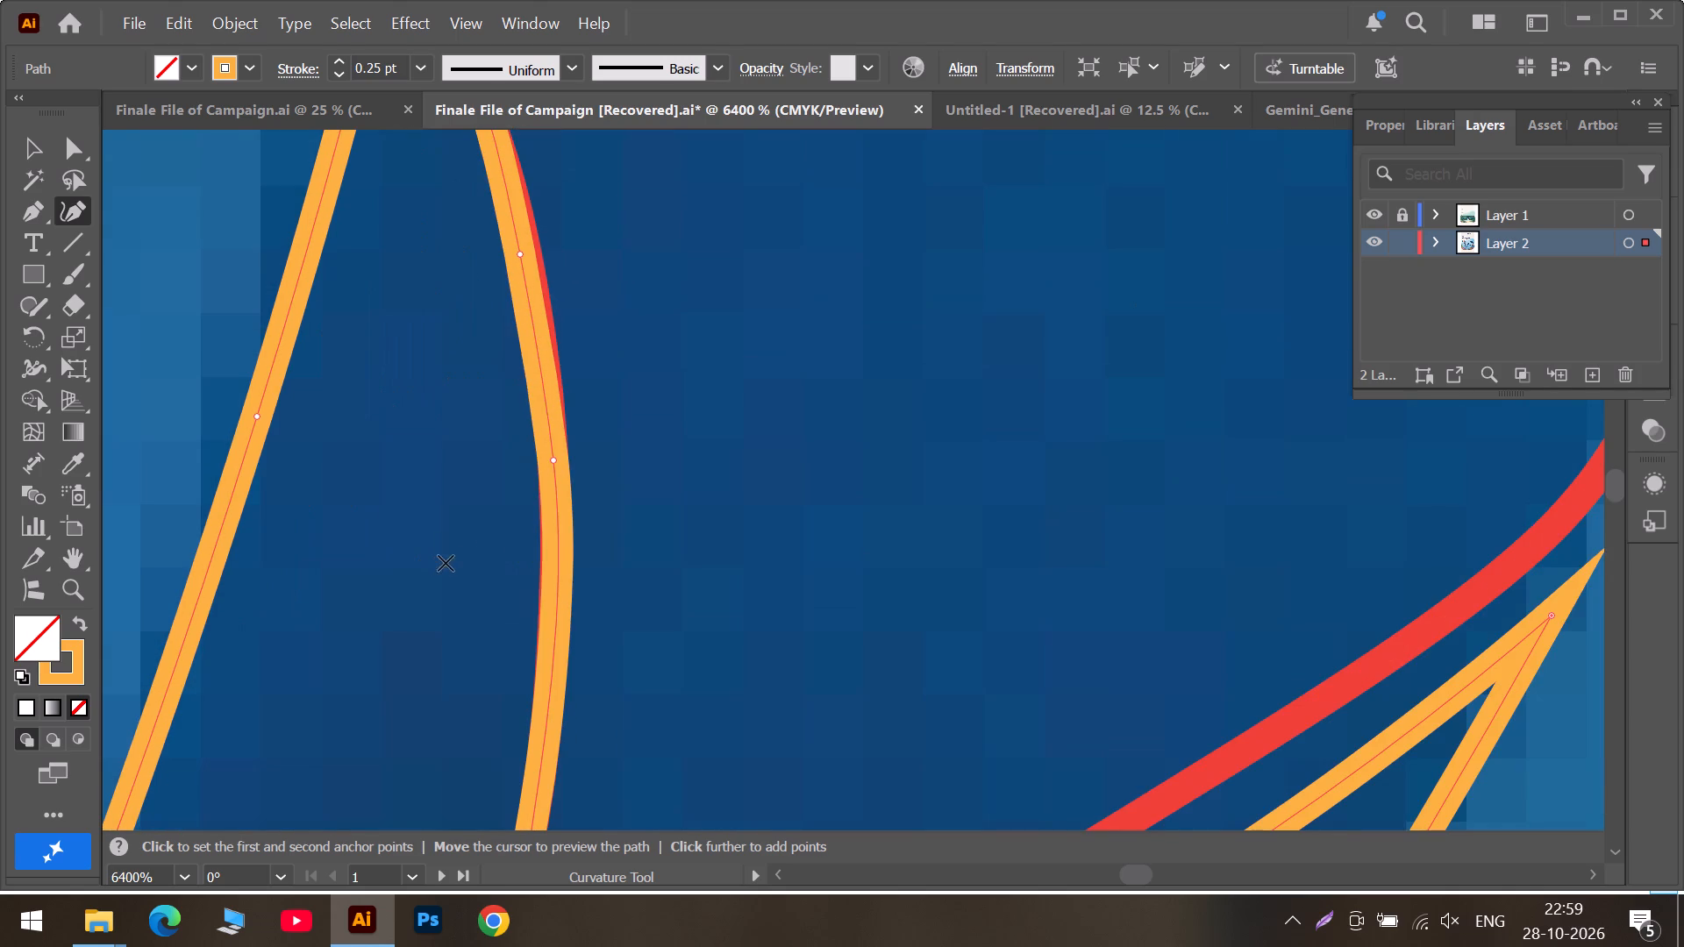
left_click_drag(536, 338, 544, 341)
left_click(519, 253)
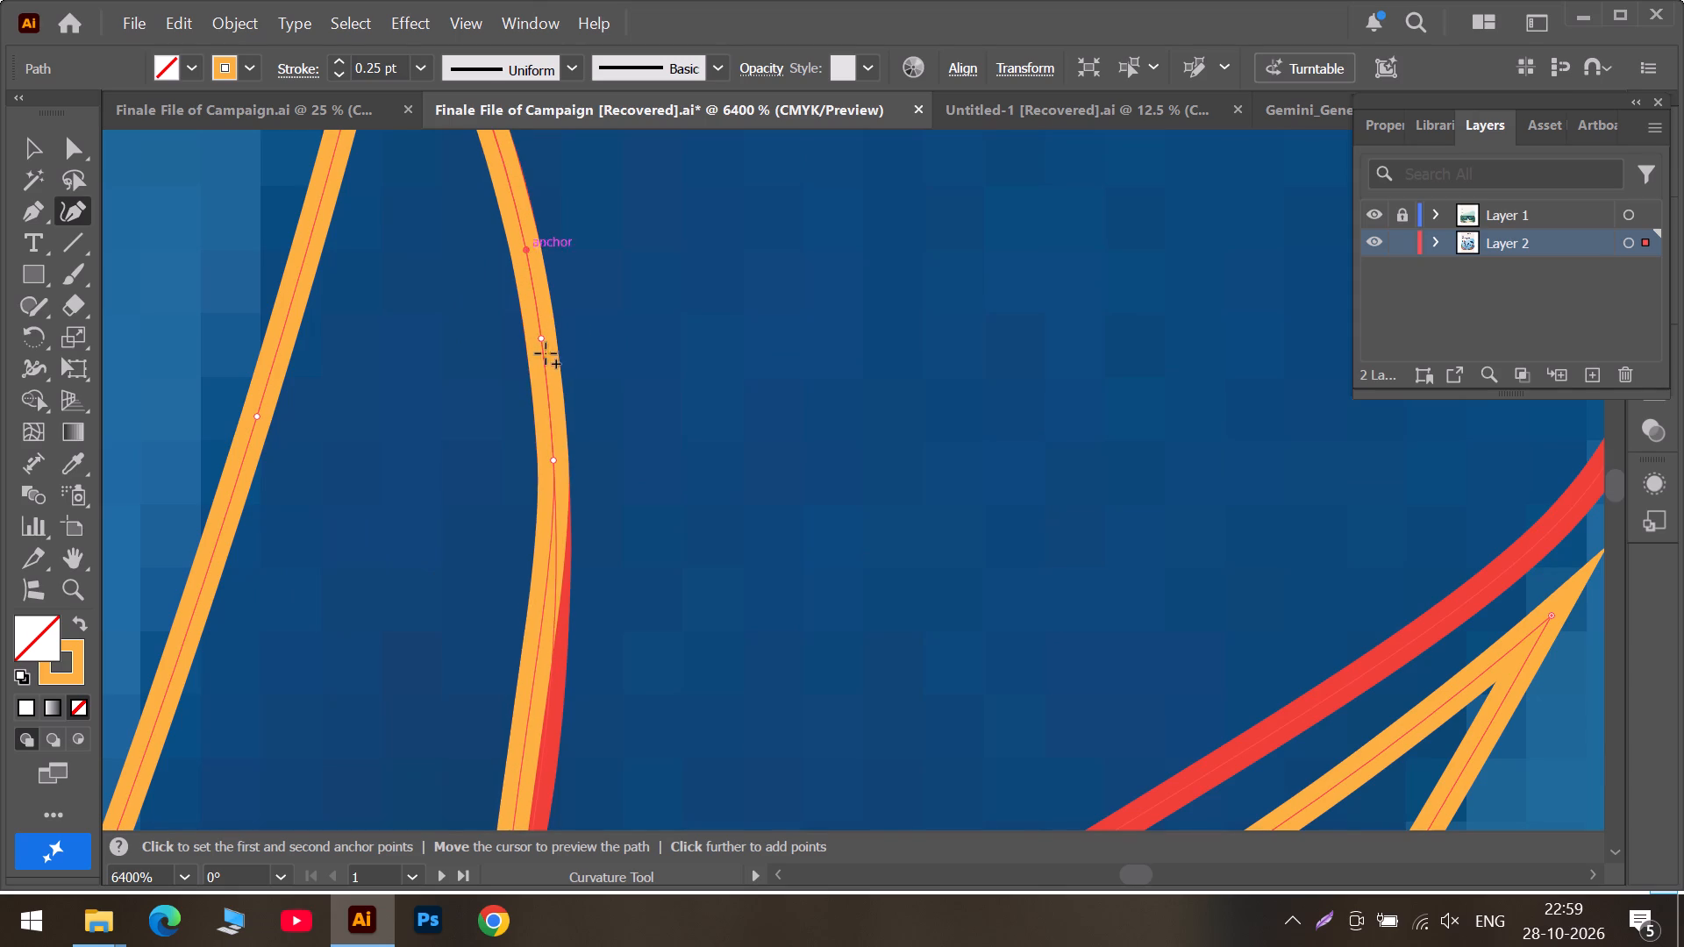
scroll(554, 413, "down", 5)
scroll(517, 340, "up", 2)
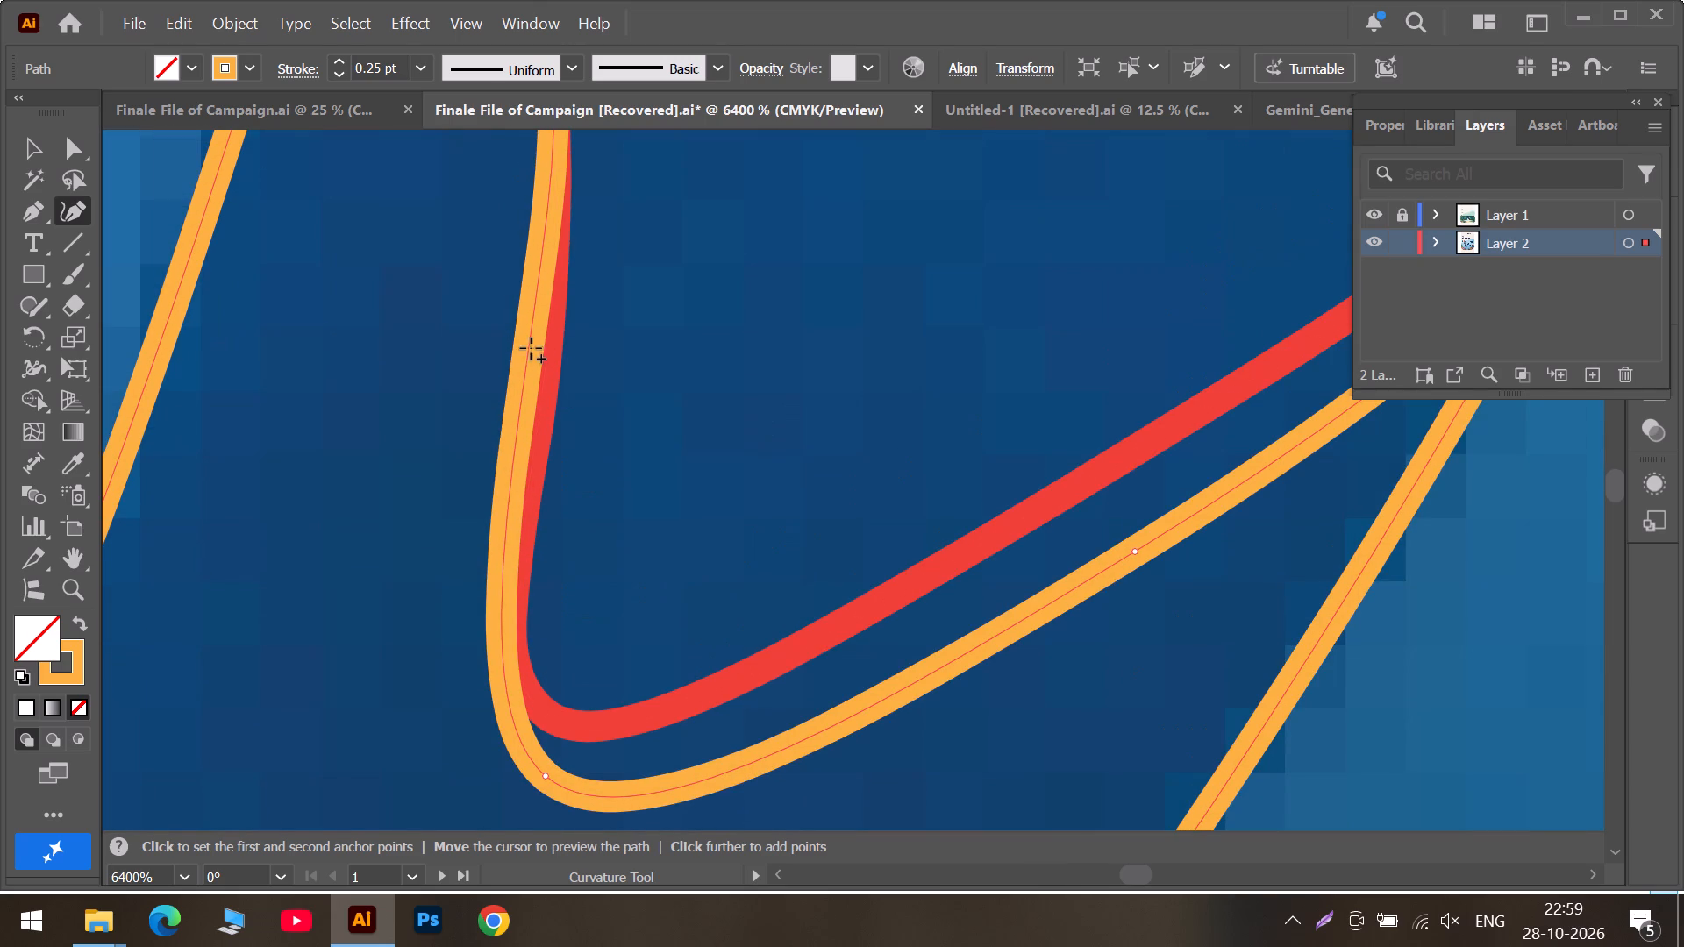
left_click_drag(530, 340, 544, 378)
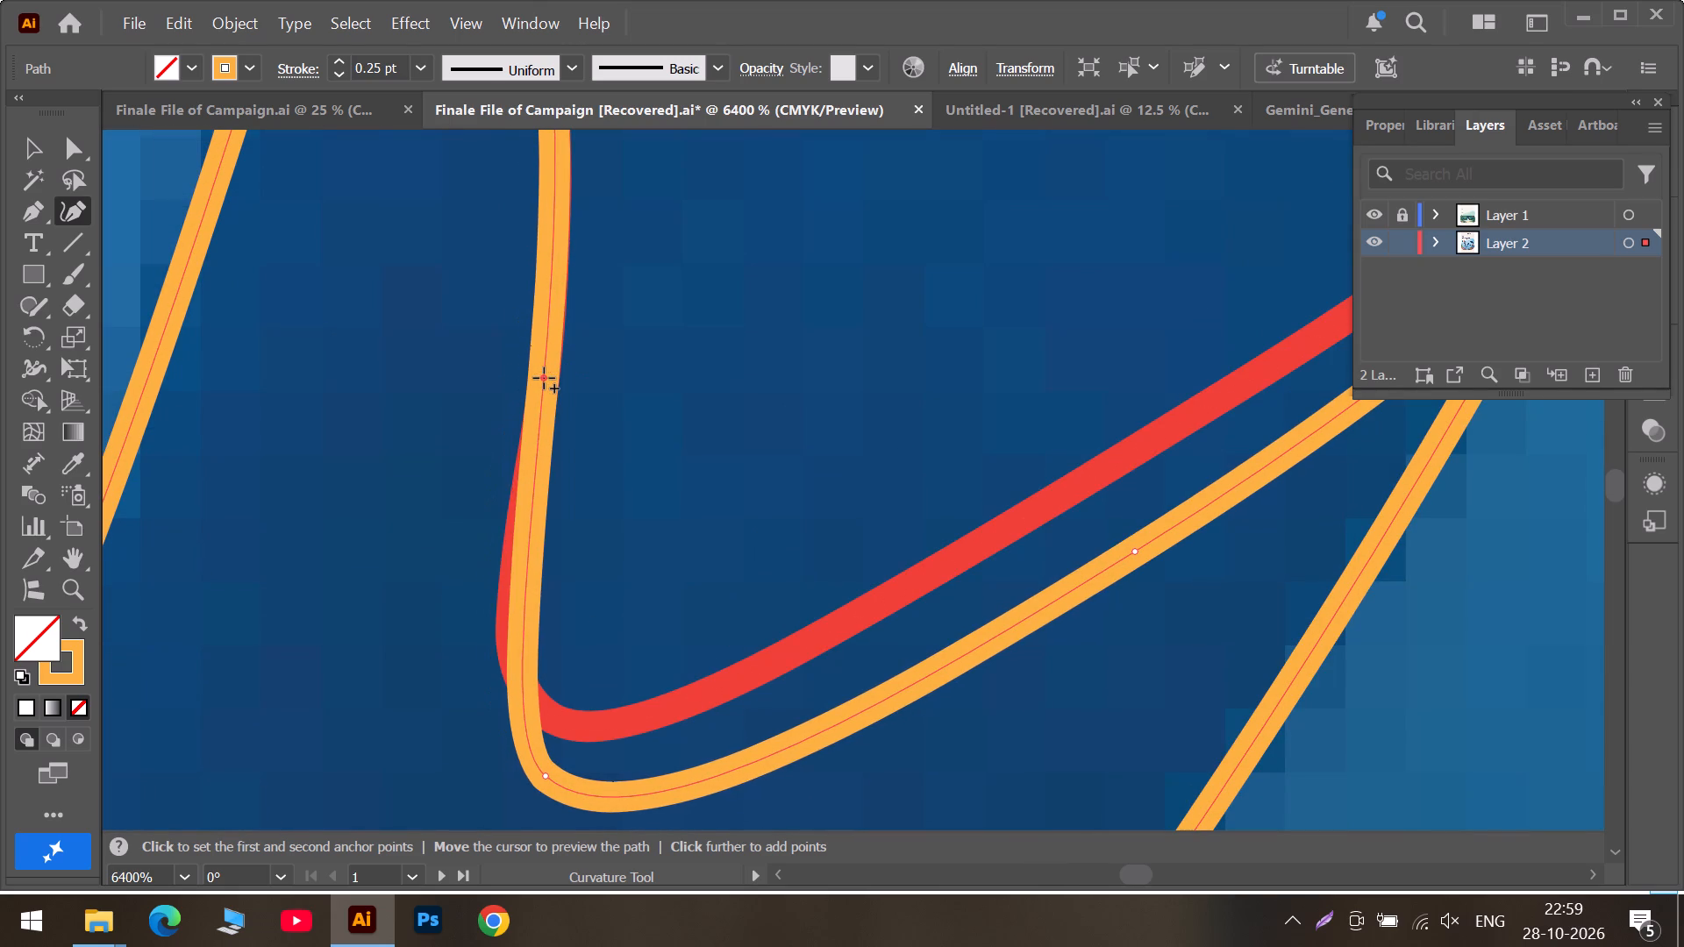
left_click_drag(544, 378, 543, 382)
scroll(543, 380, "up", 1)
scroll(539, 427, "down", 2)
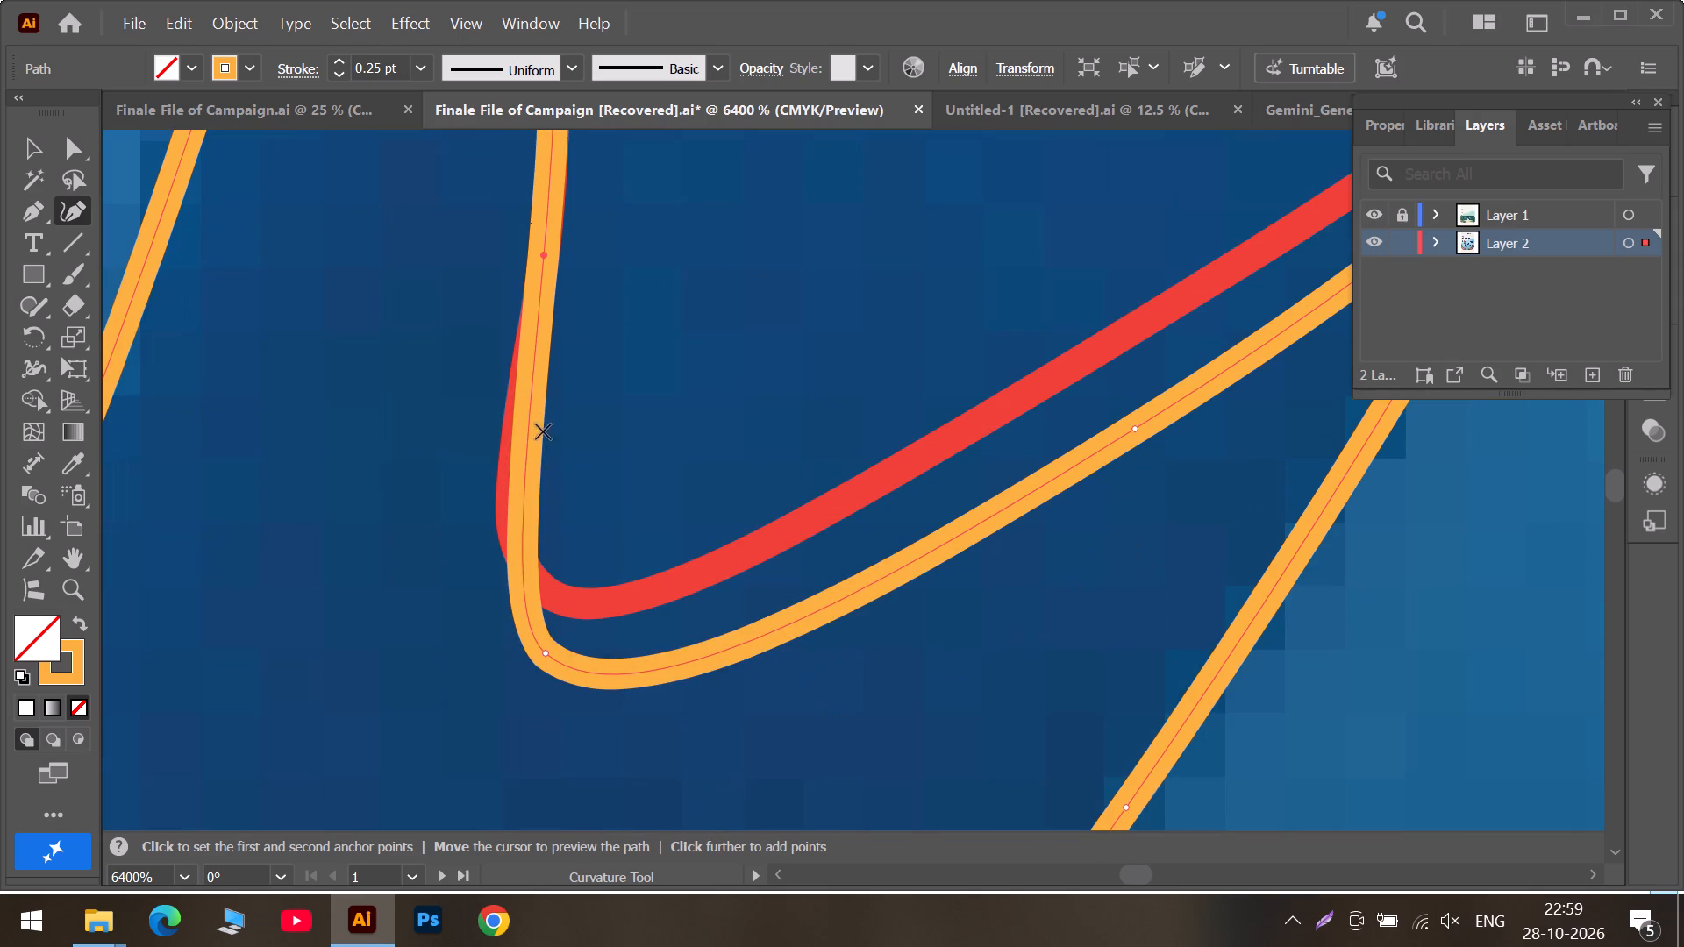
left_click_drag(528, 444, 515, 465)
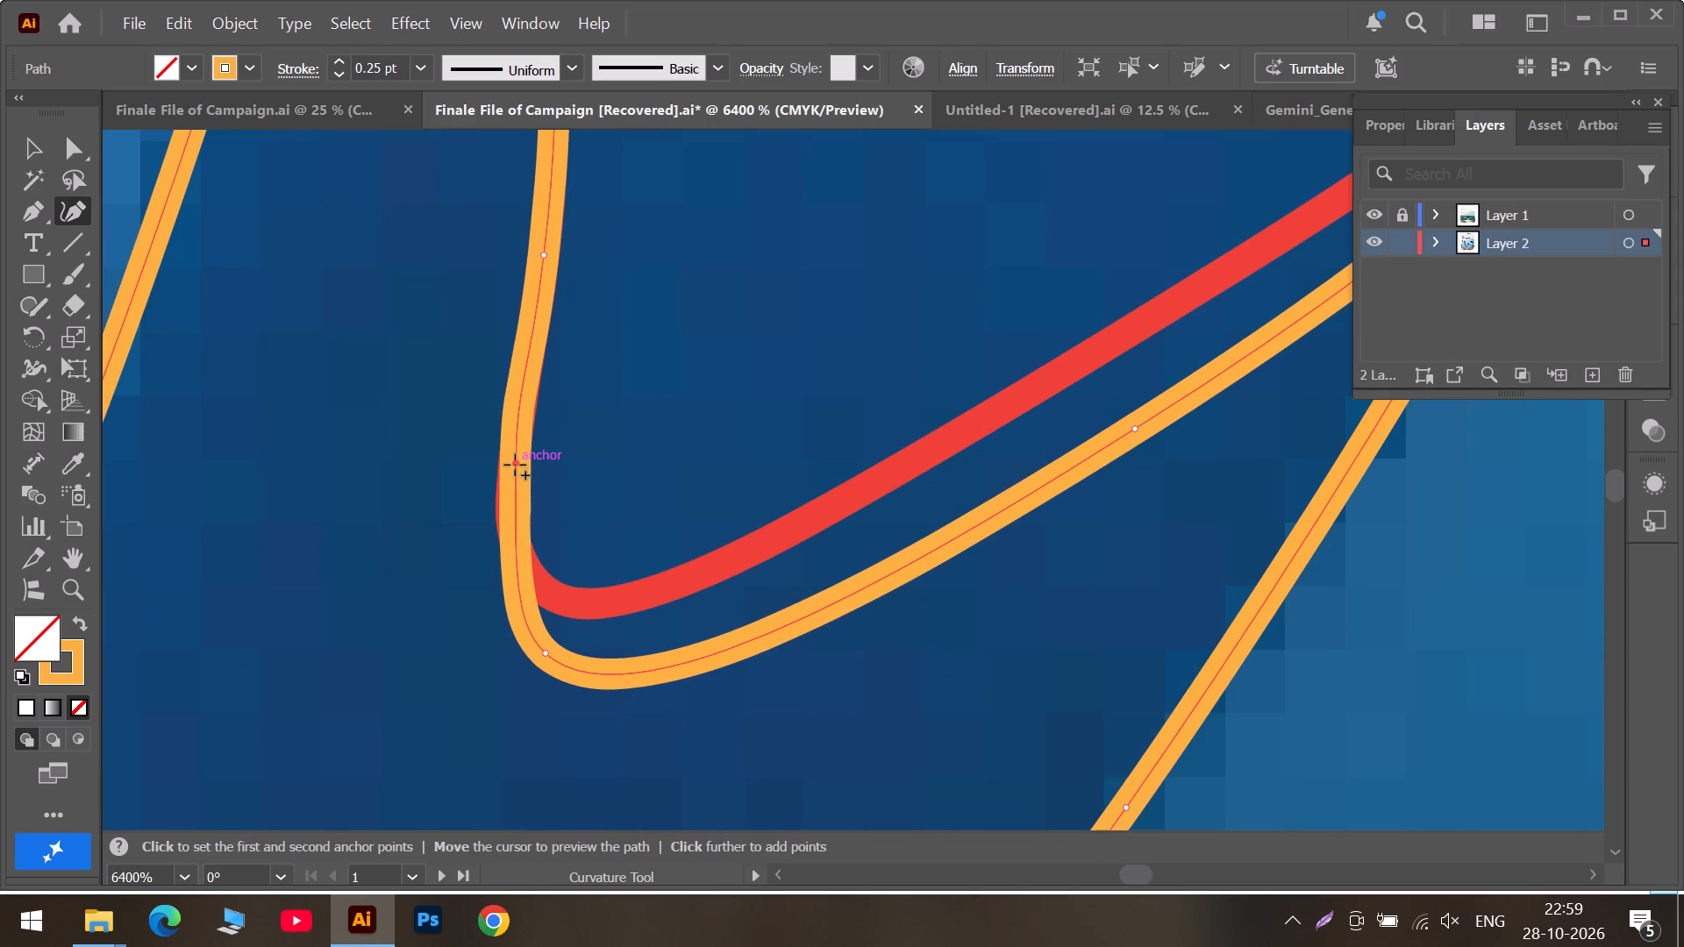
left_click_drag(515, 465, 513, 468)
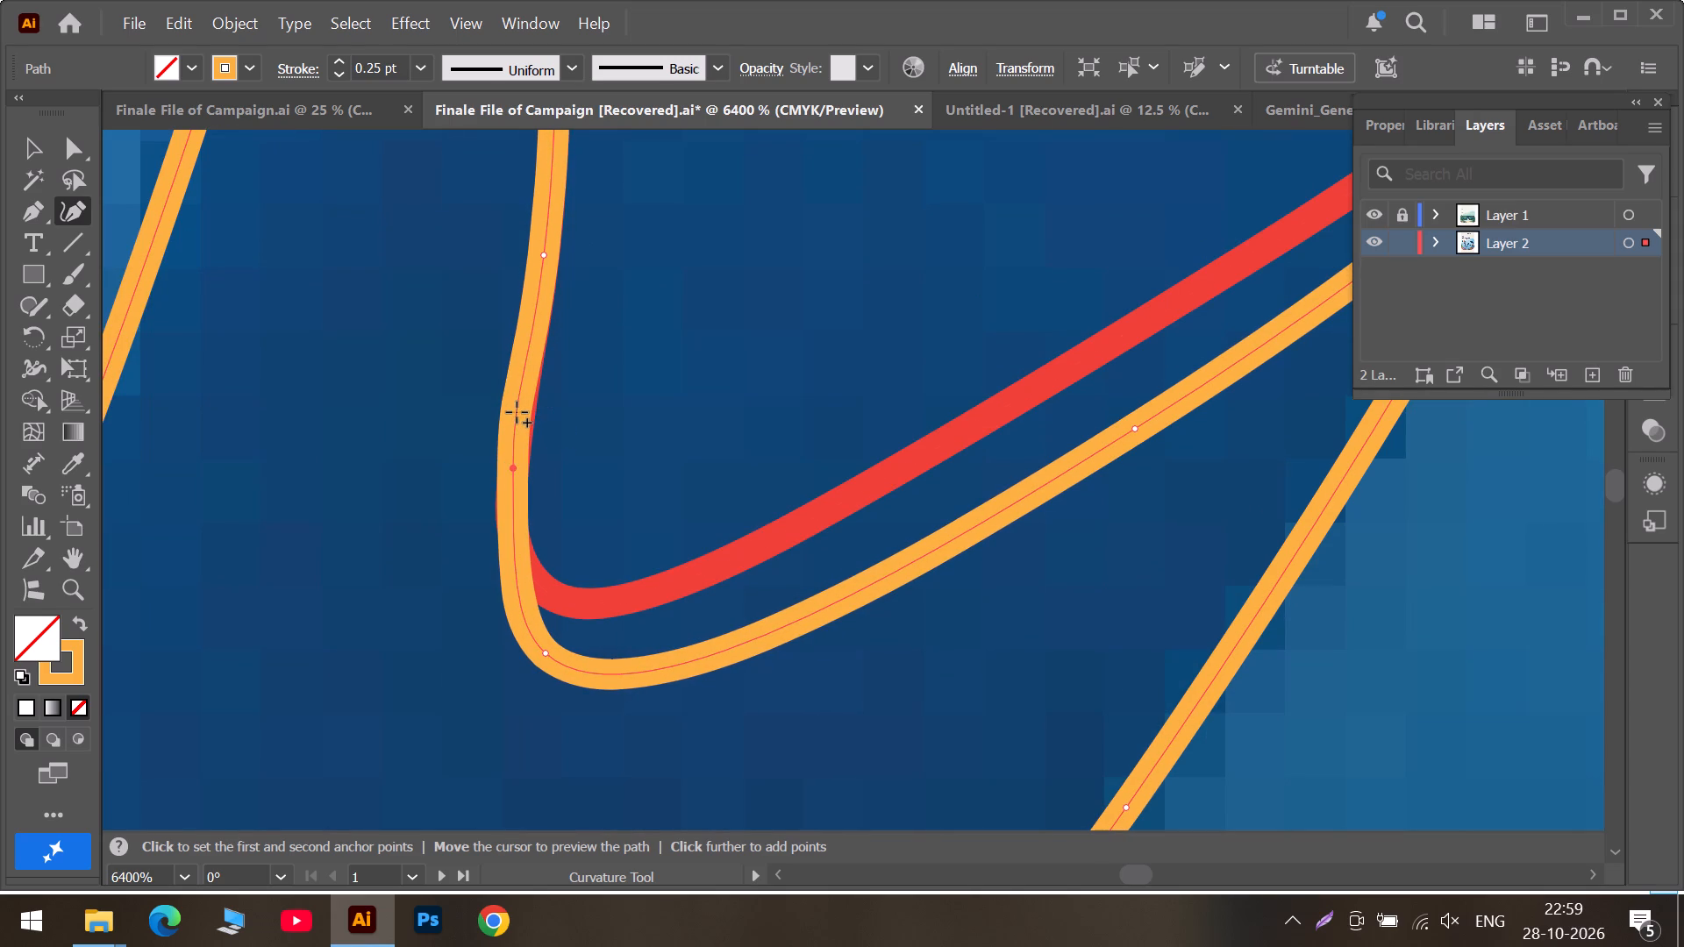
left_click(517, 412)
Fit the navy path around the red outline's rounded lower tip by moving the bottom anchor and adding anchors along the curve.
scroll(530, 541, "down", 2)
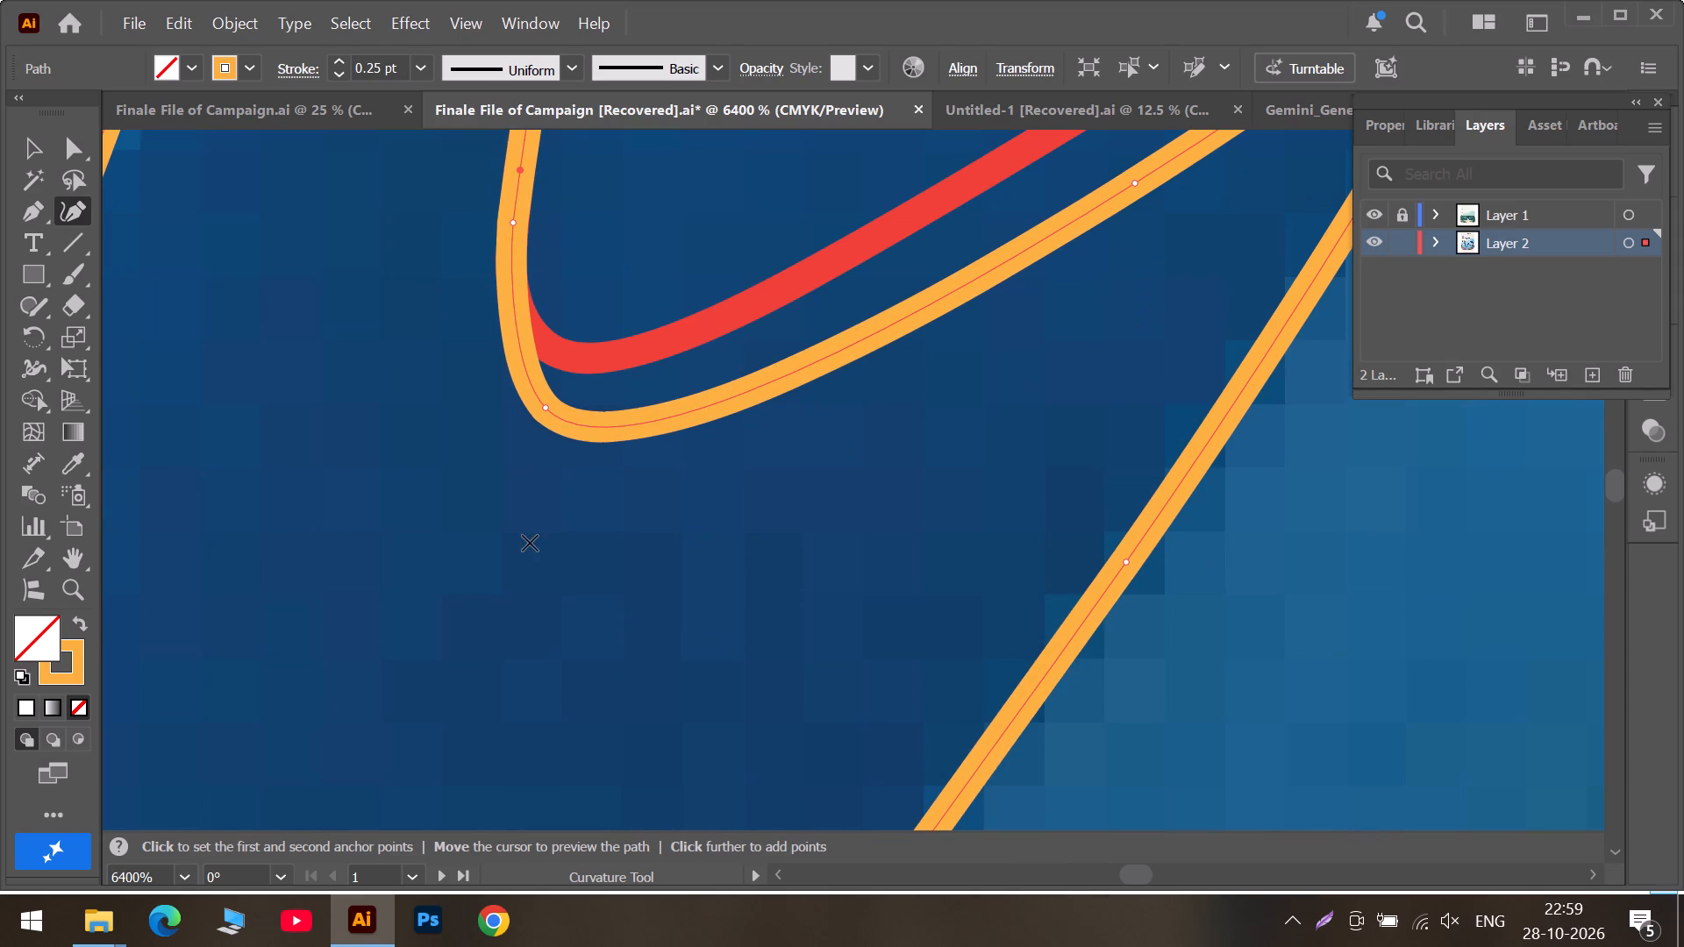
left_click_drag(546, 411, 524, 329)
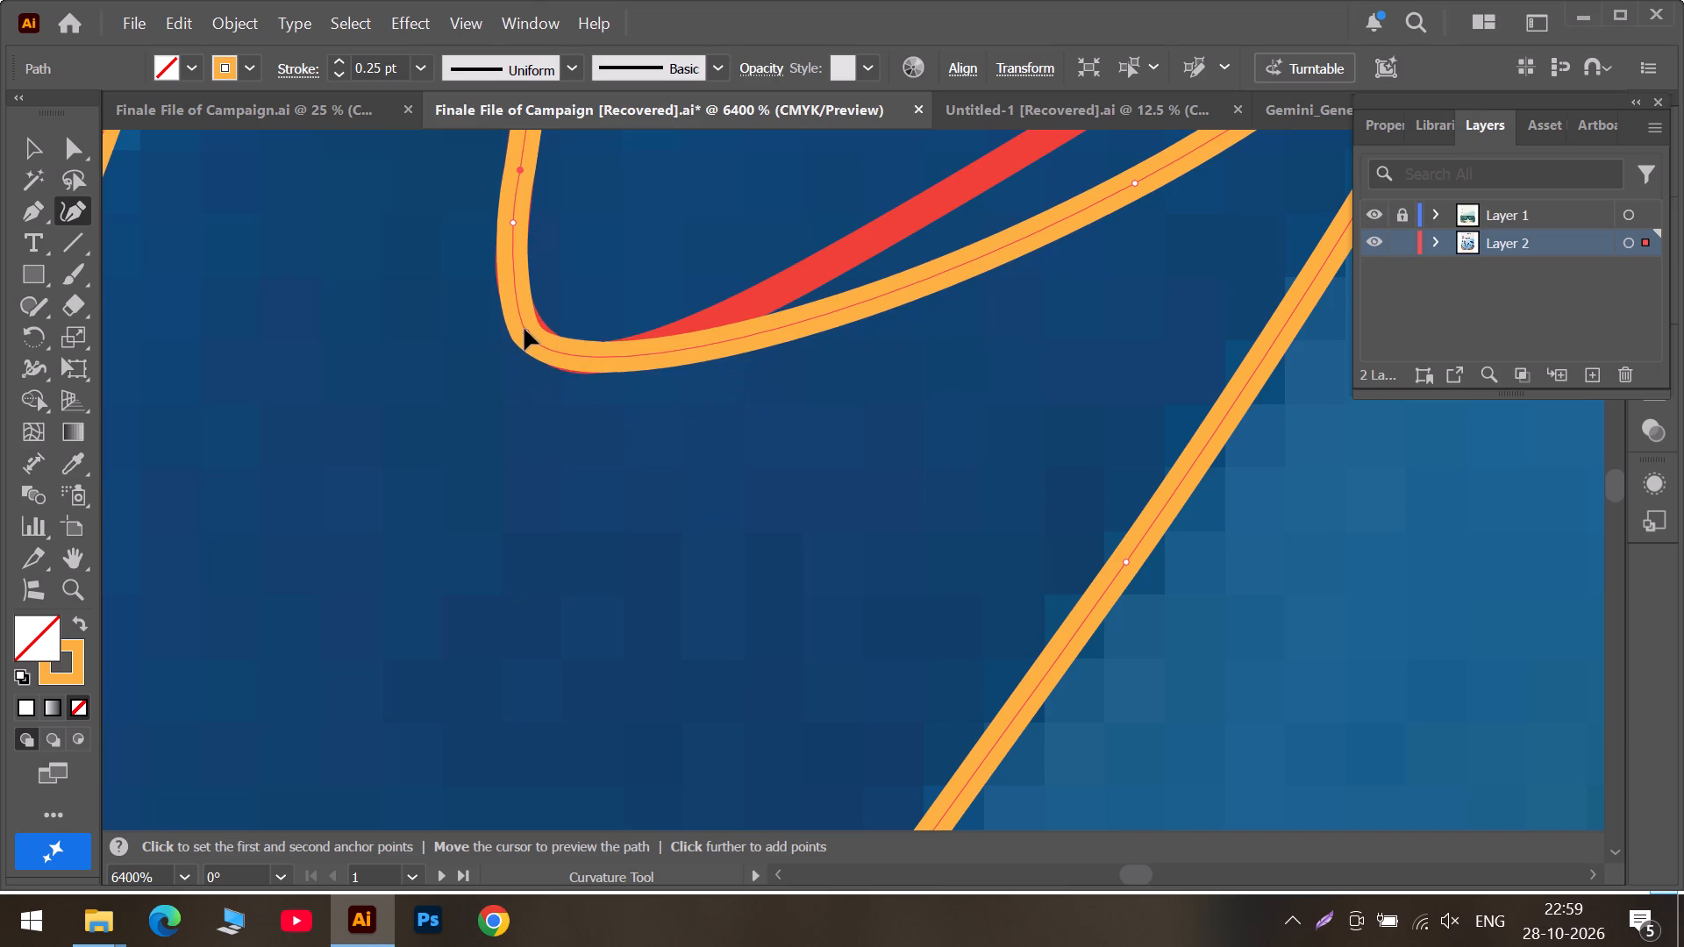
left_click_drag(524, 329, 523, 321)
left_click_drag(624, 345, 605, 353)
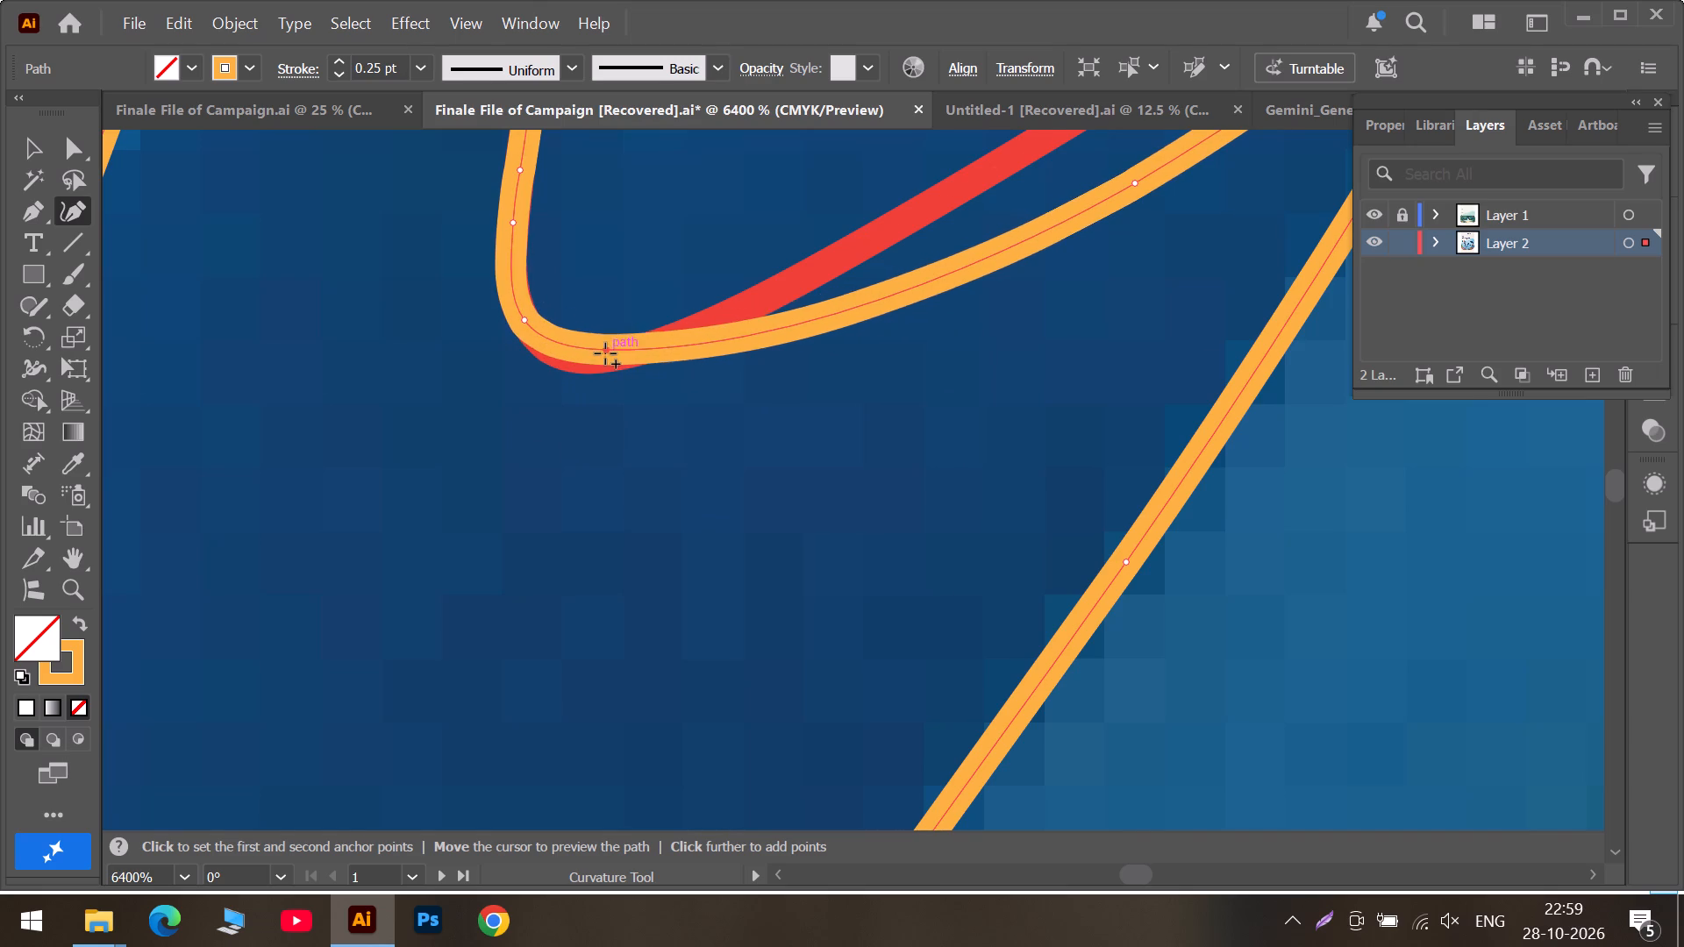
left_click_drag(605, 353, 553, 352)
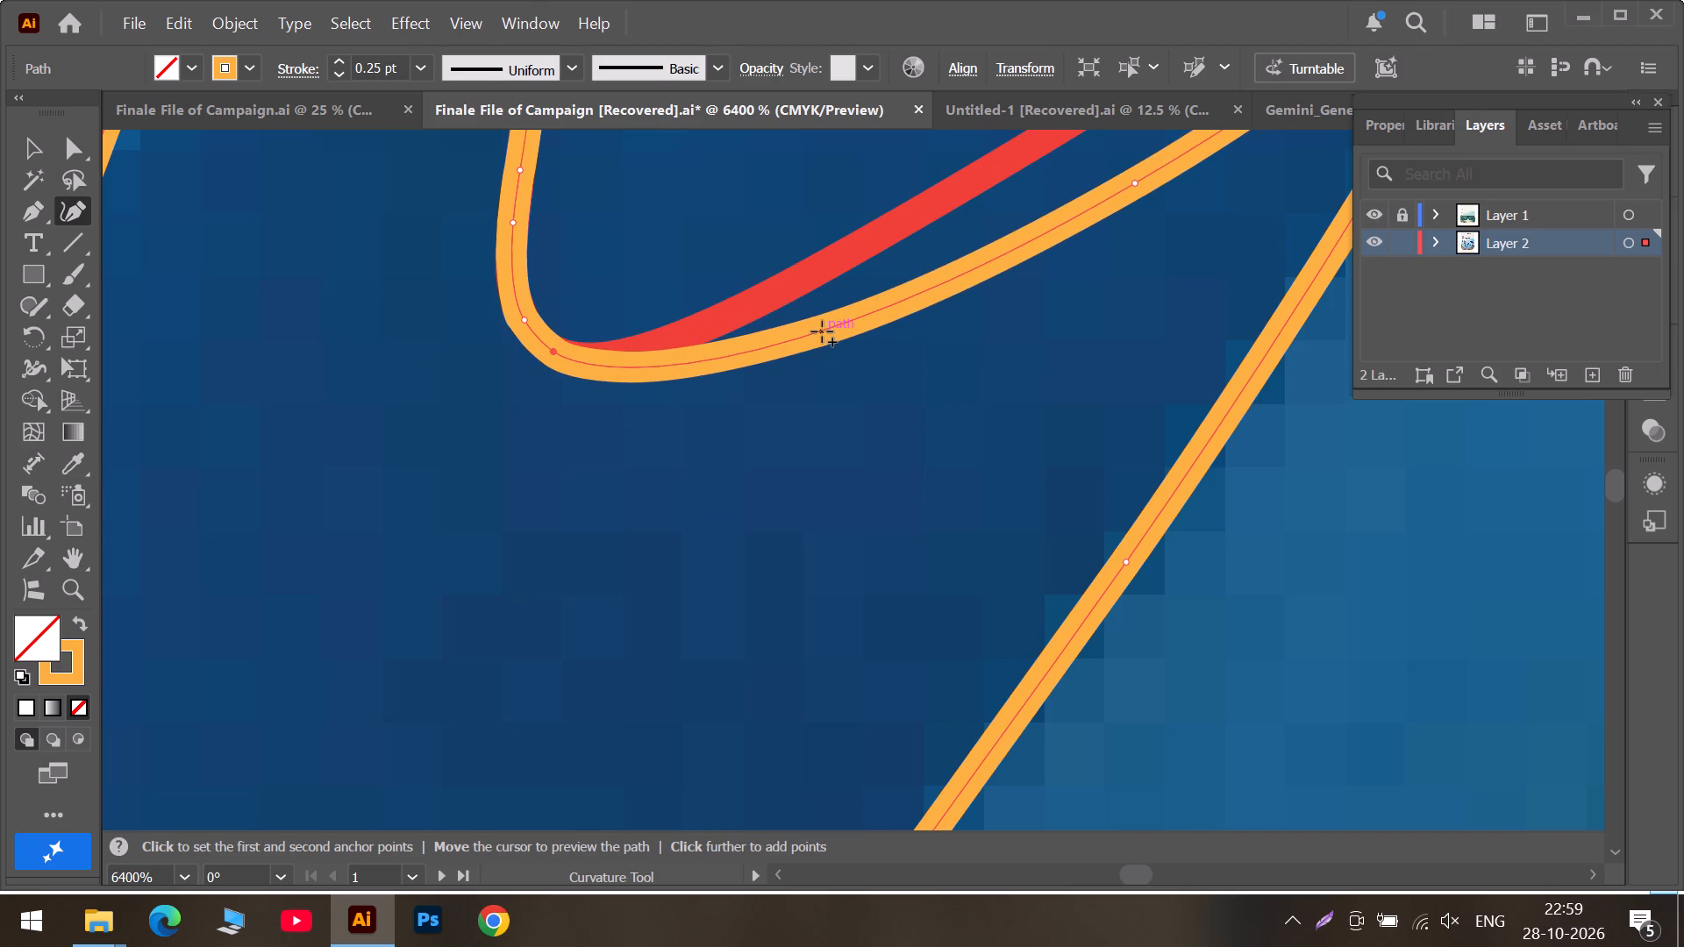
left_click_drag(818, 331, 724, 316)
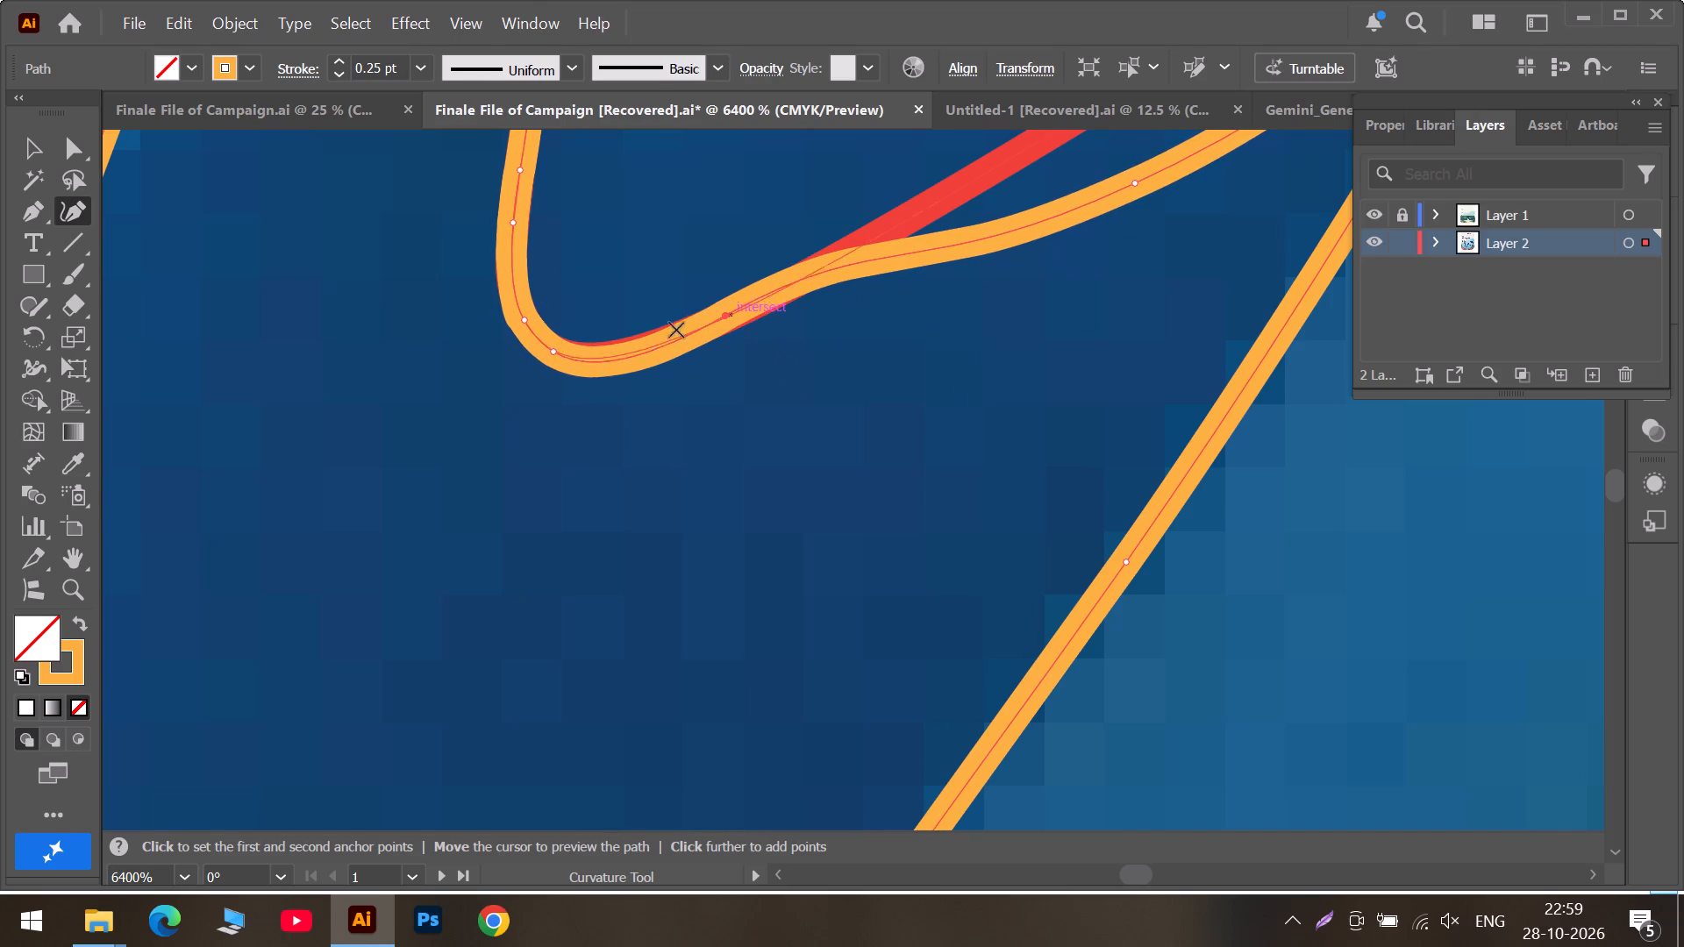
left_click_drag(606, 360, 617, 355)
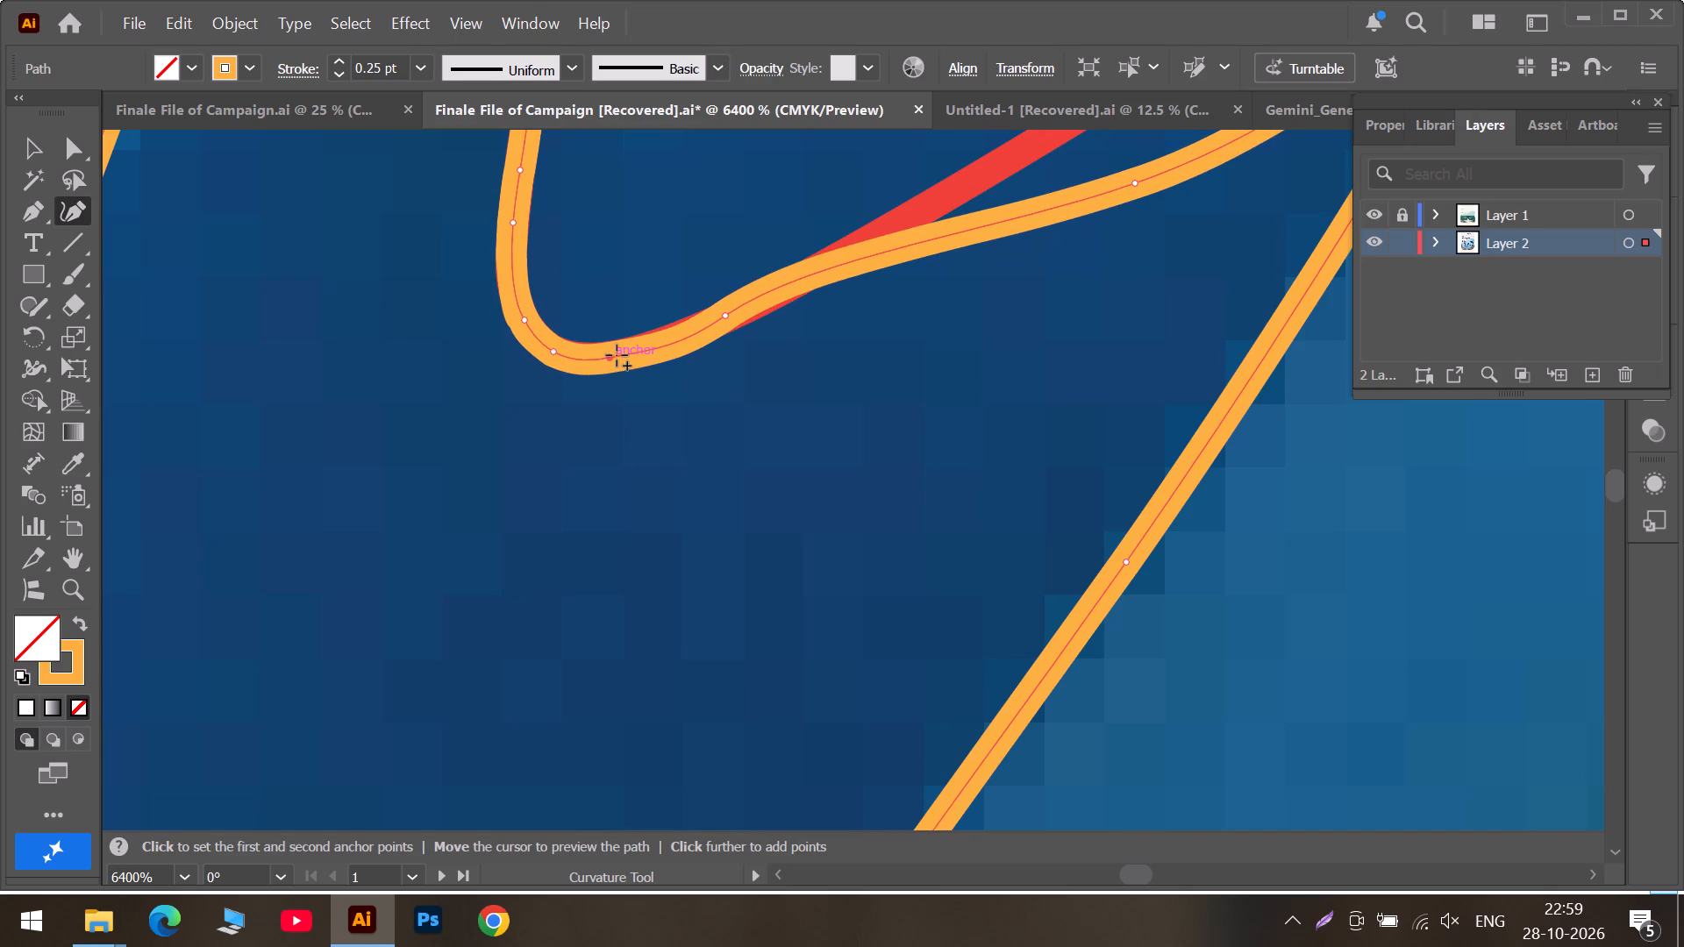
left_click_drag(617, 355, 625, 350)
Straighten the navy path along the red outline's diagonal edge right of the rounded lower tip by moving and adding anchors.
scroll(1015, 281, "up", 3)
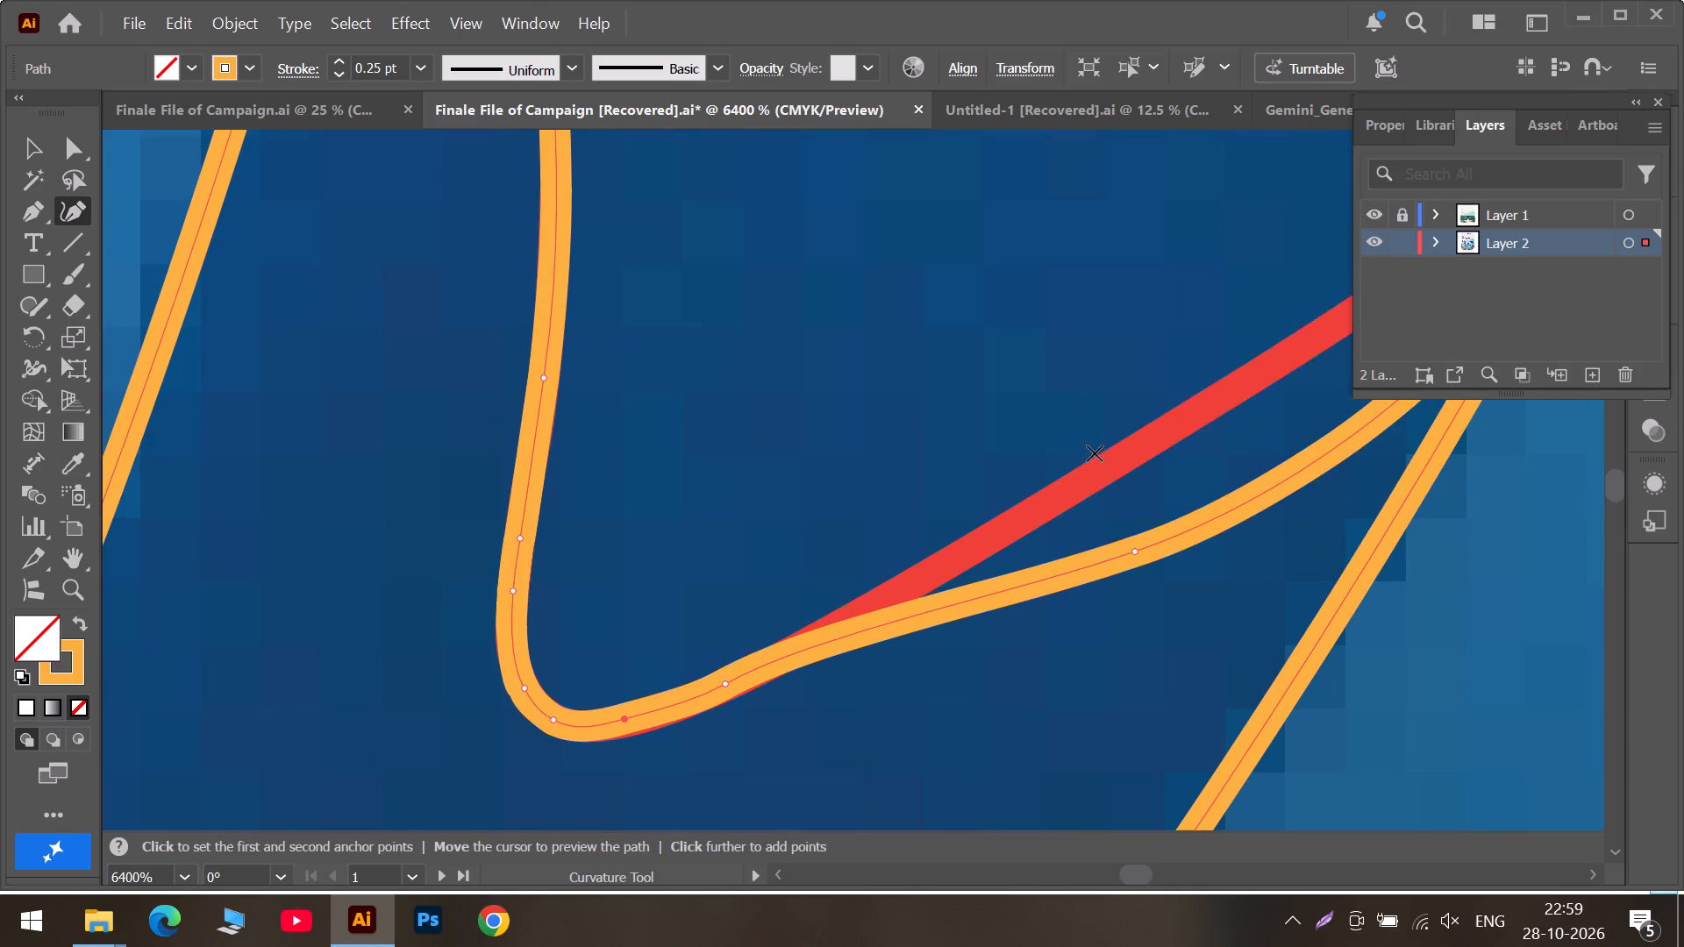
left_click_drag(1131, 552, 1098, 516)
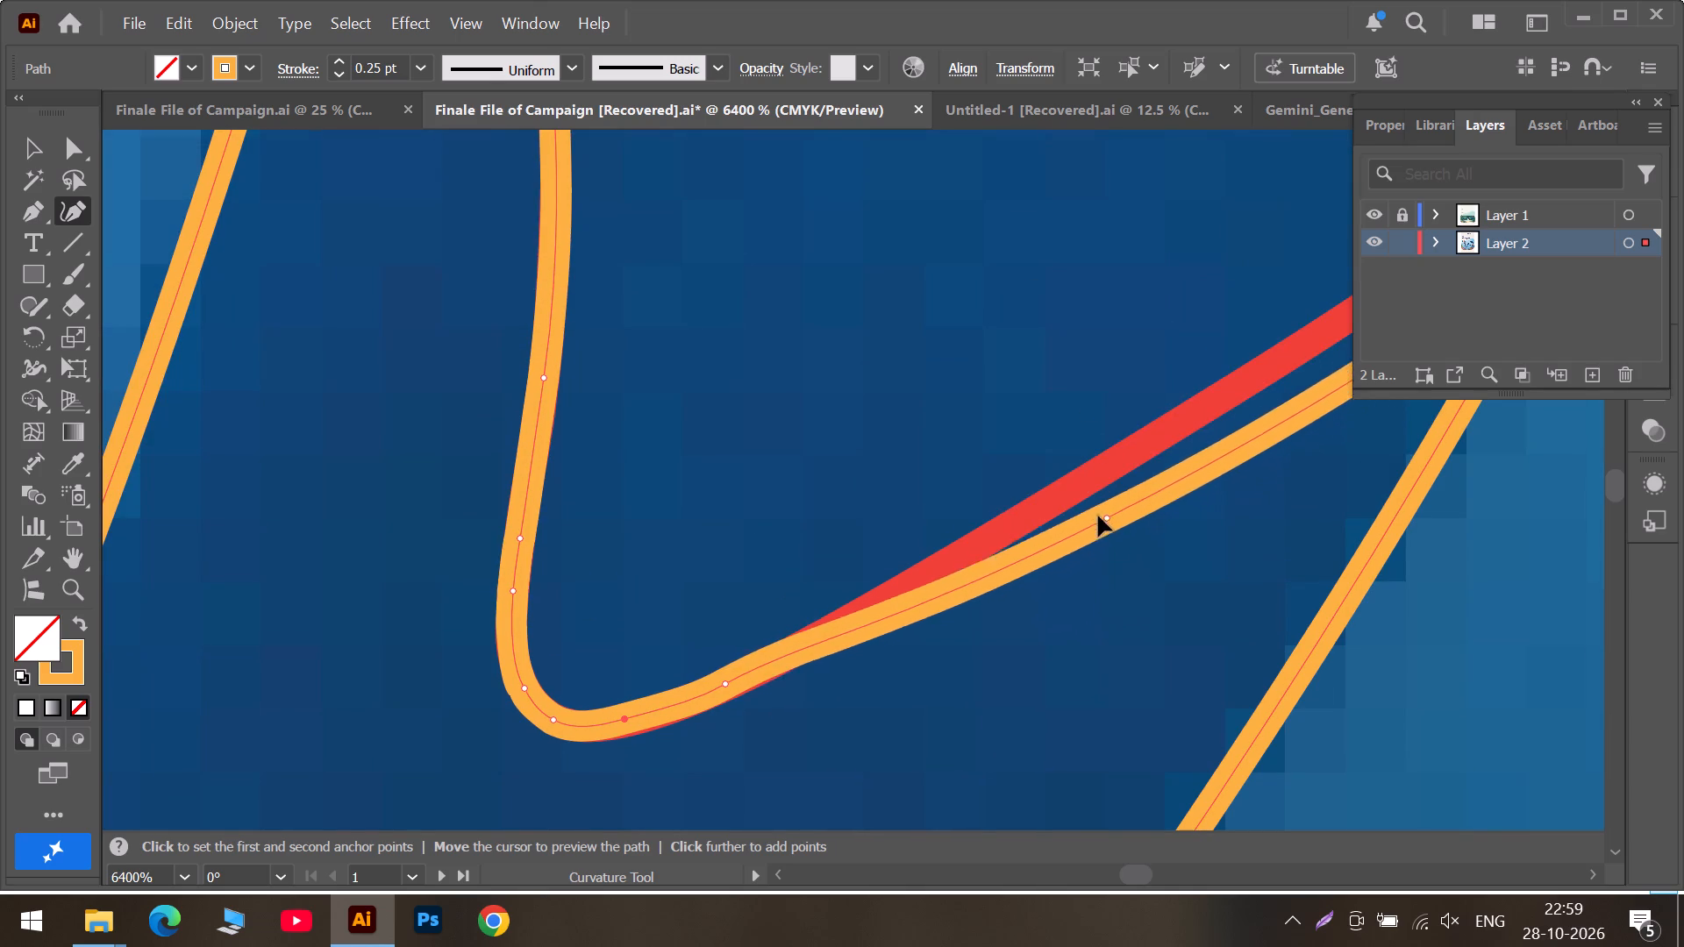
left_click_drag(1098, 516, 1036, 514)
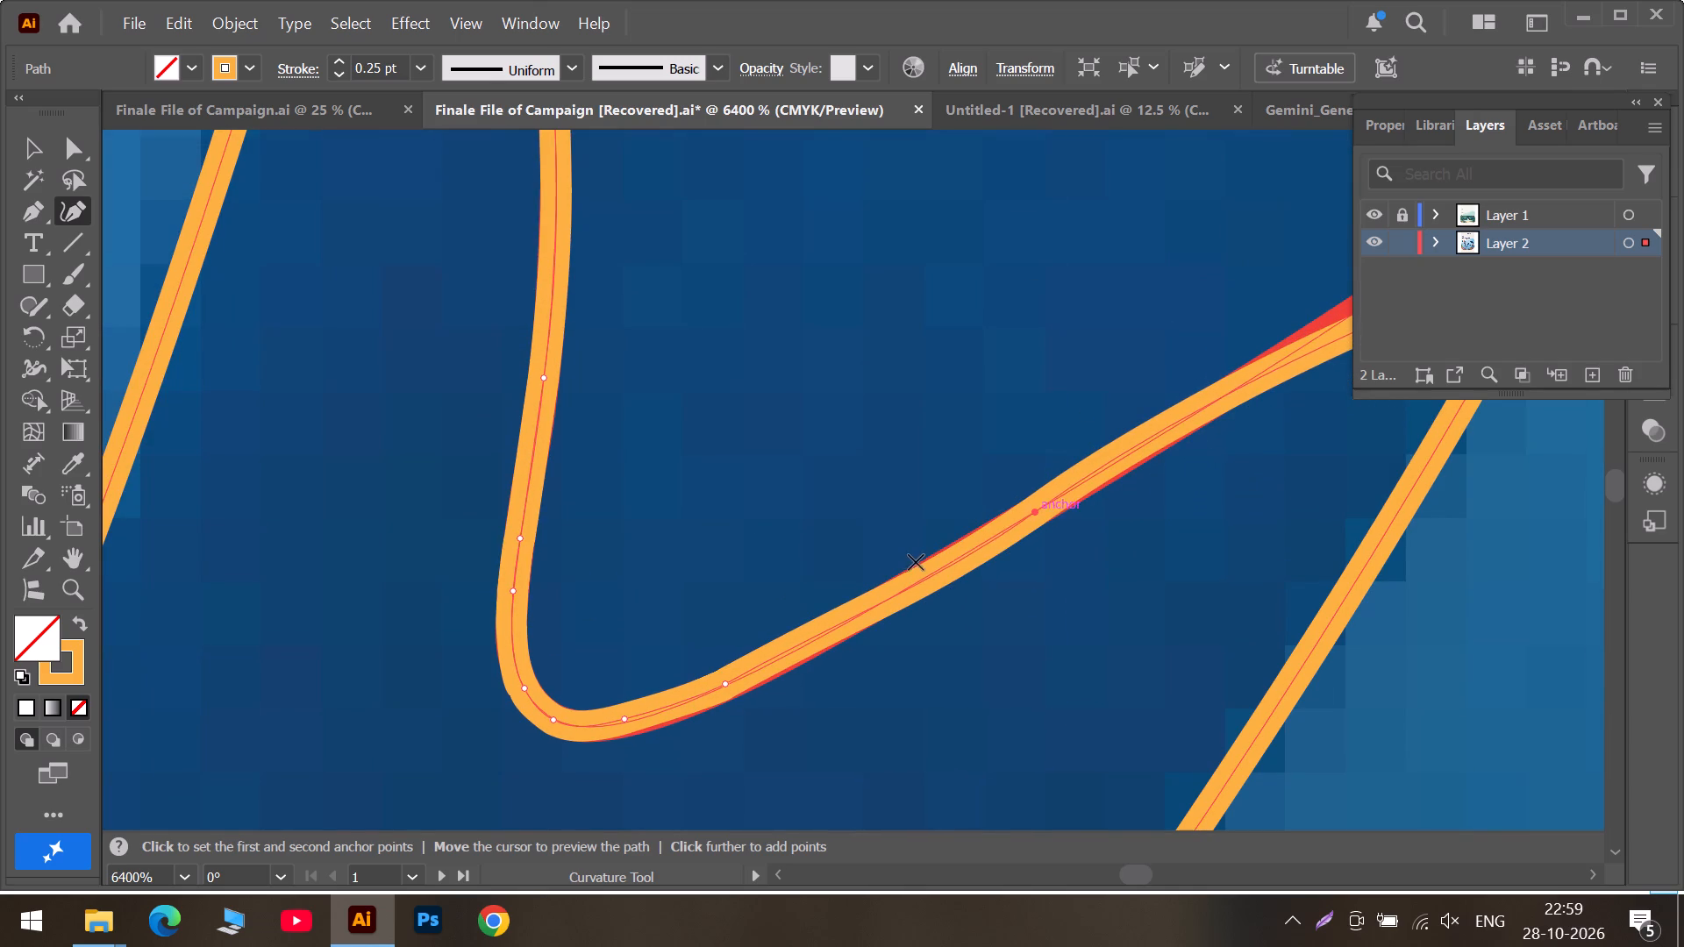
left_click_drag(934, 573, 940, 564)
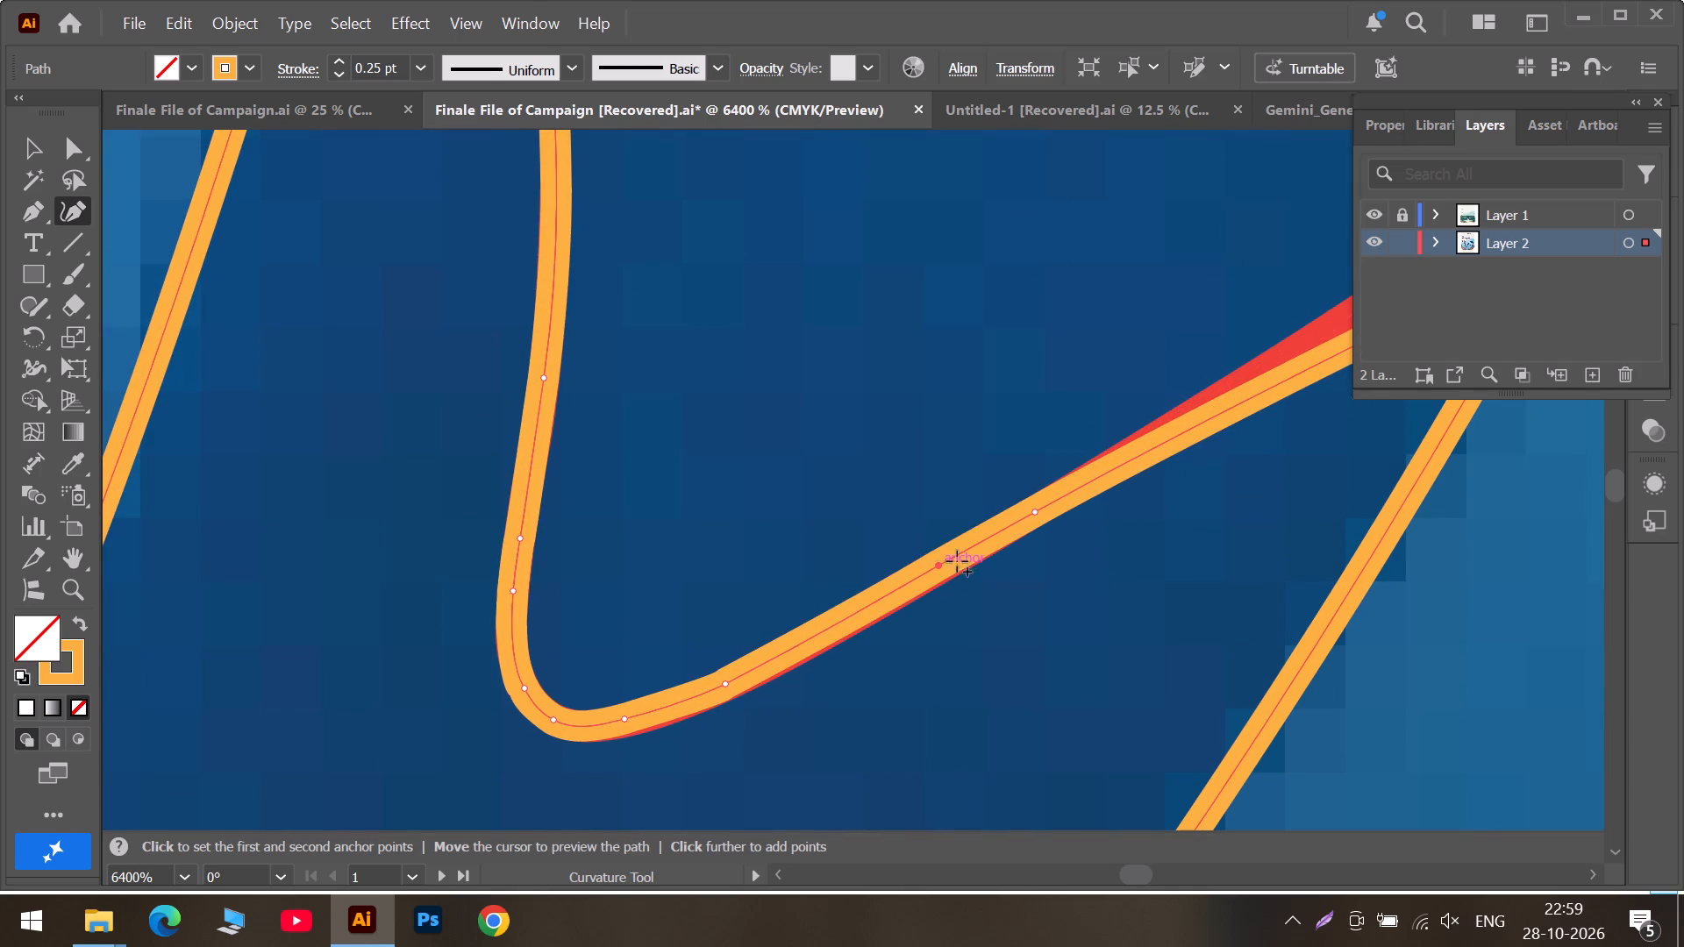
Move the navy path's upper right corner onto the red outline and add anchors to fit the edge below it.
left_click(1172, 871)
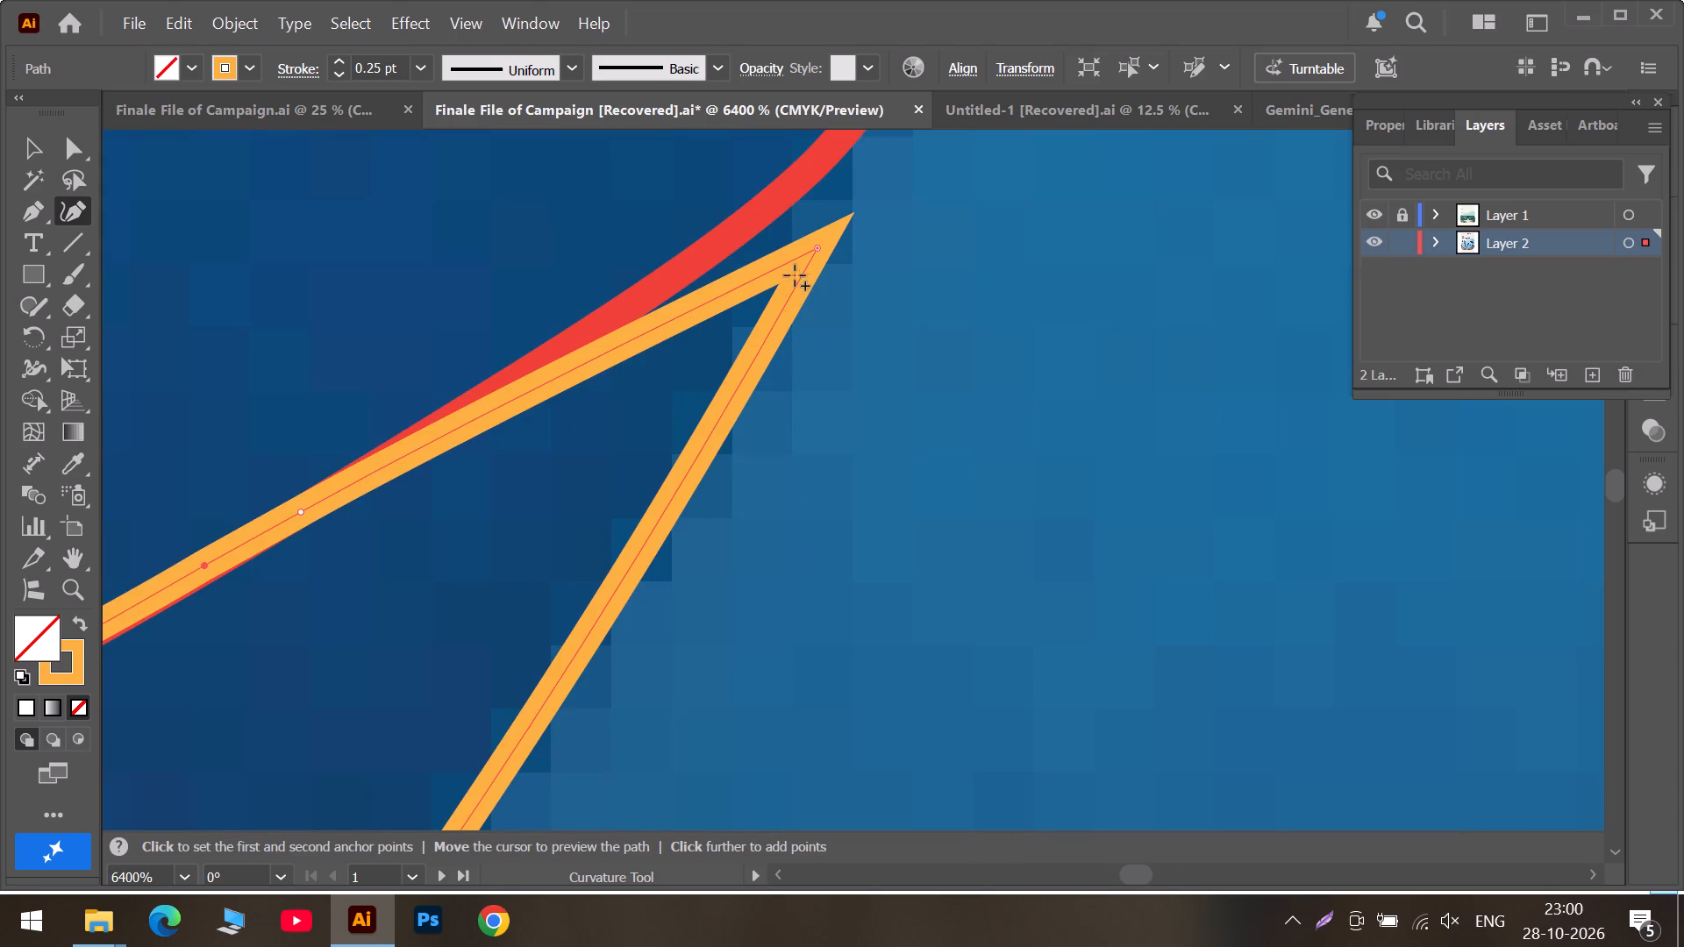
left_click(812, 246)
left_click_drag(815, 251, 812, 236)
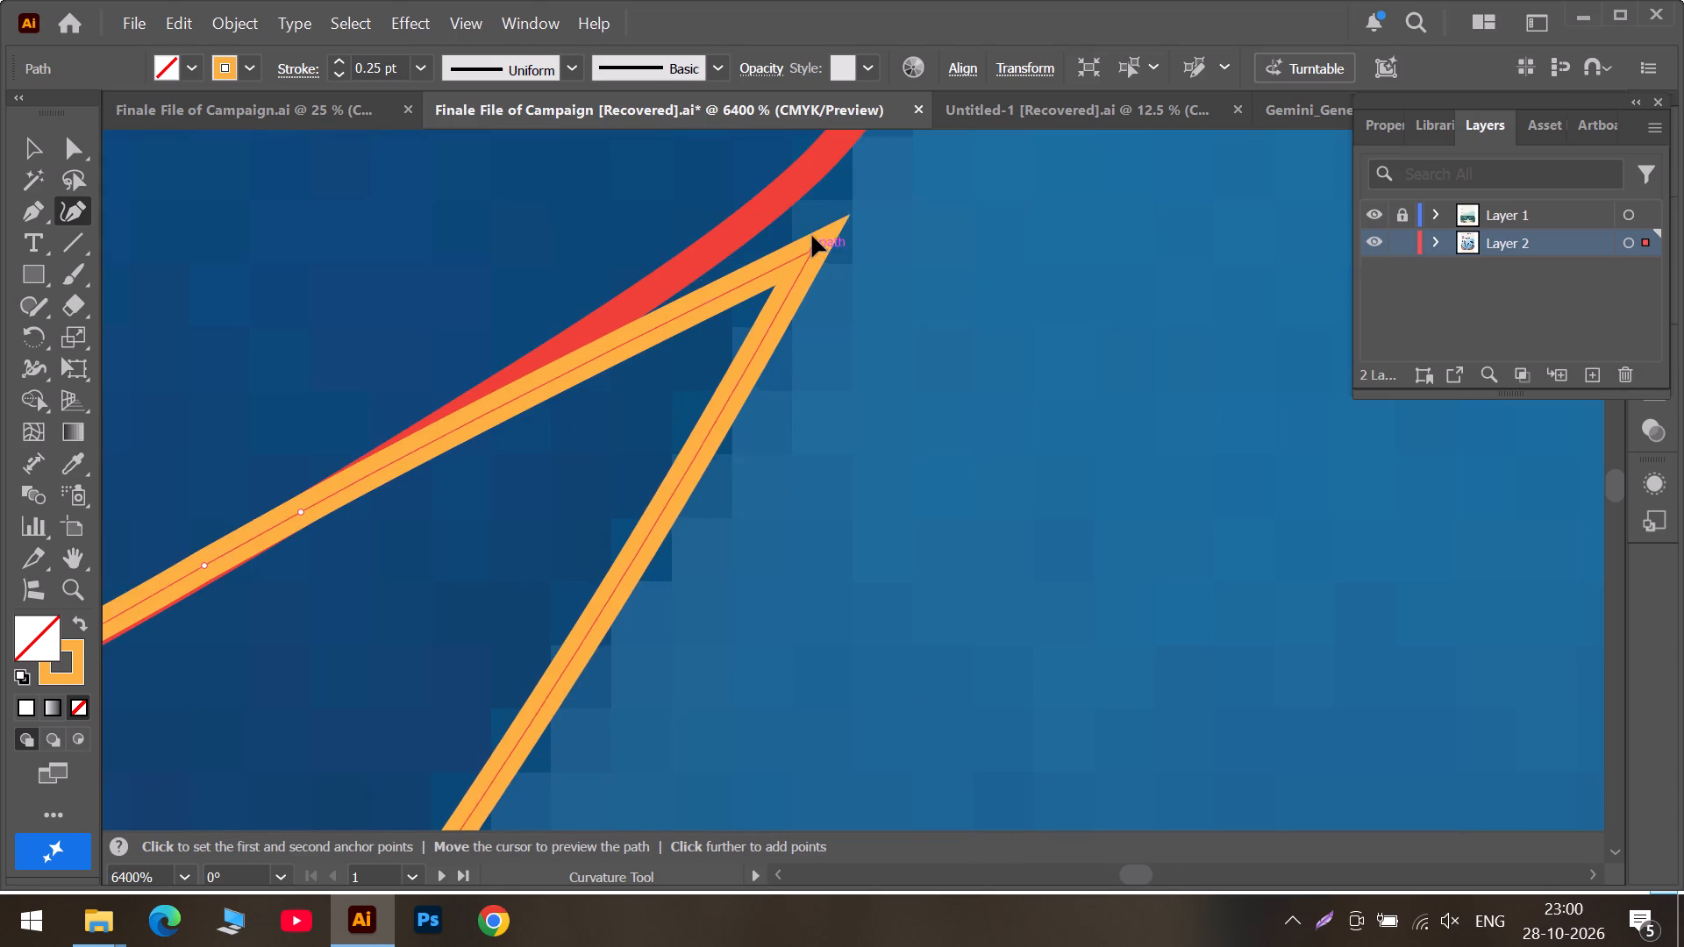
left_click_drag(812, 236, 800, 175)
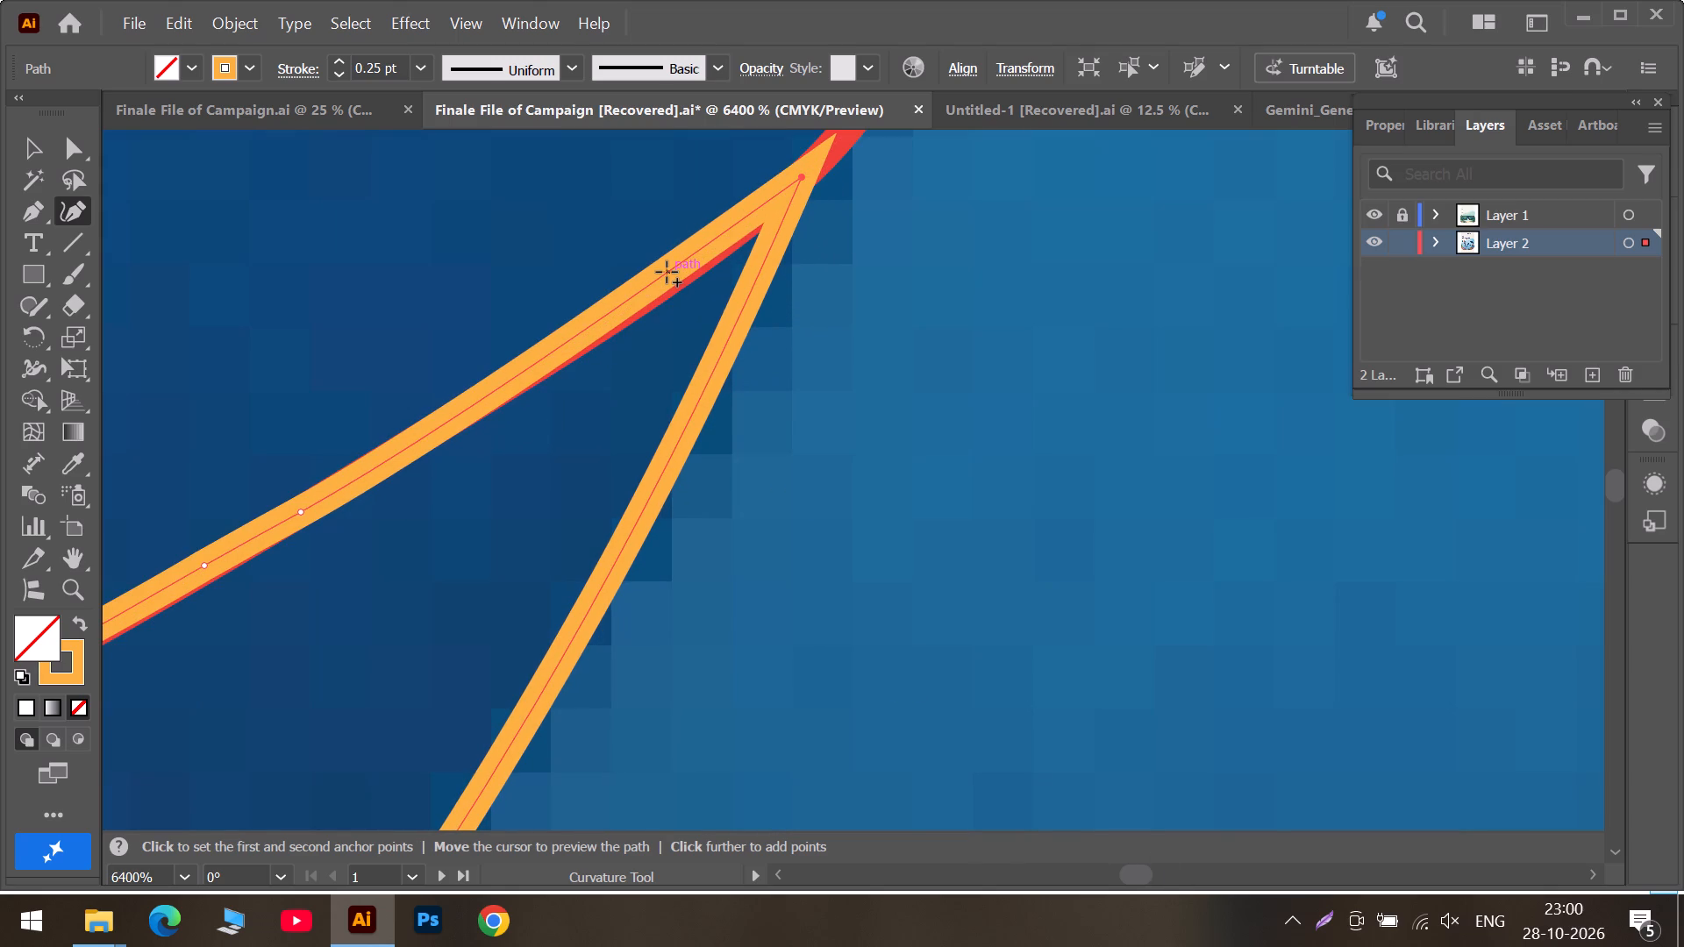
left_click_drag(667, 272, 604, 314)
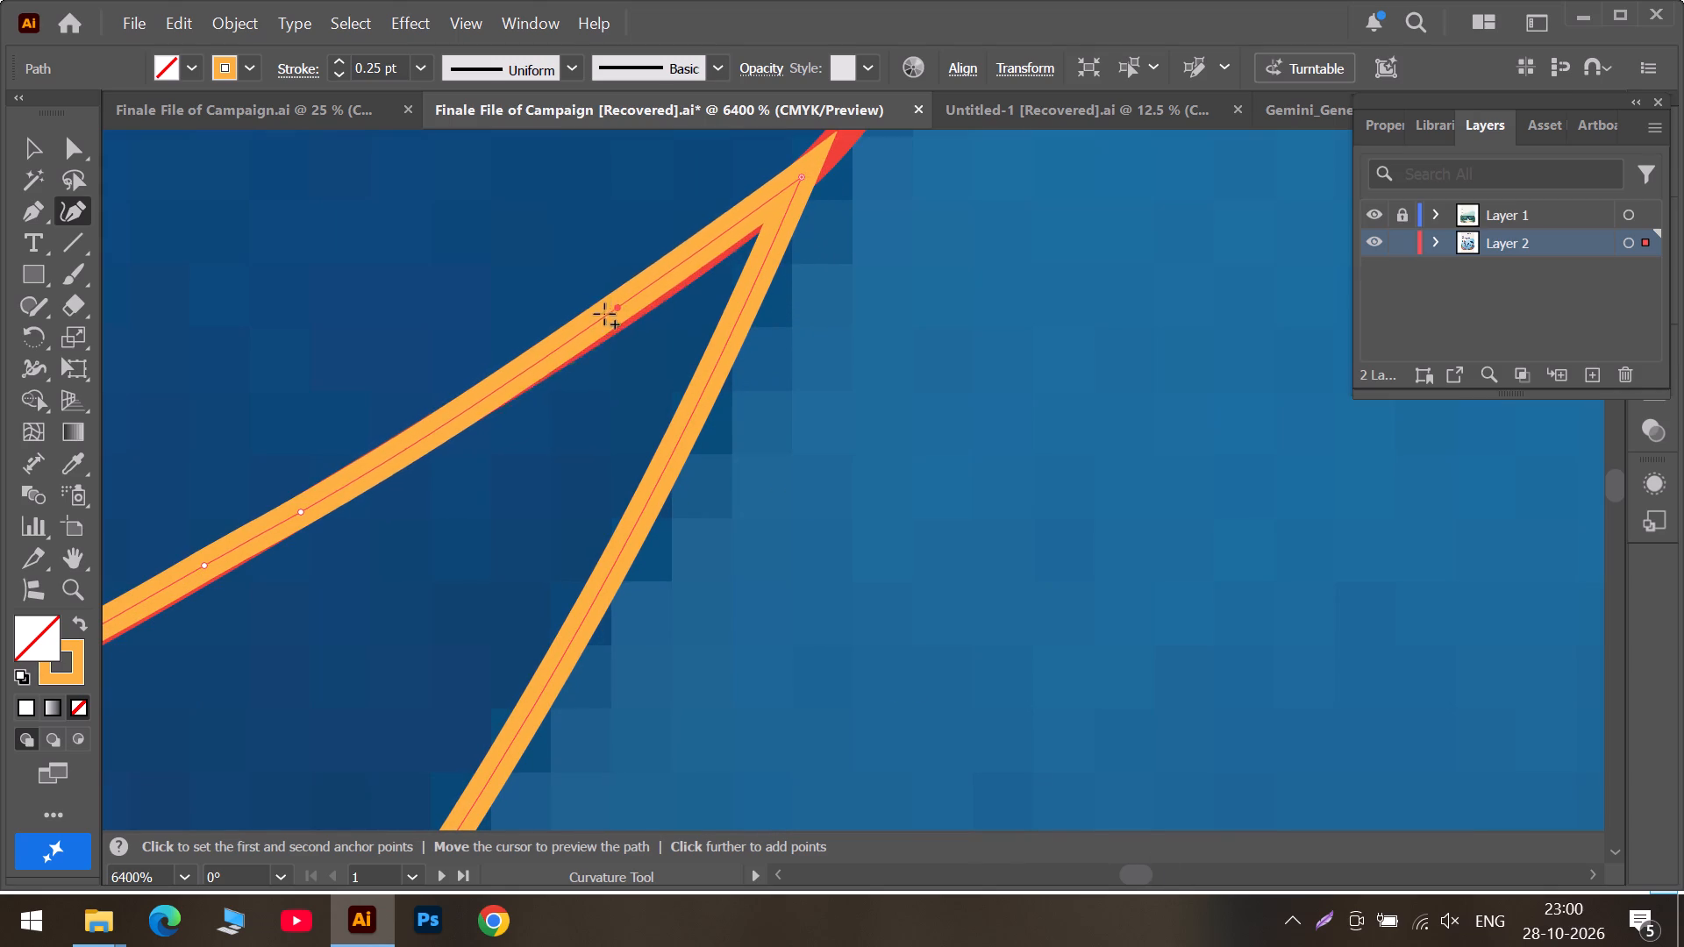
left_click_drag(604, 314, 525, 370)
left_click_drag(626, 299, 670, 276)
left_click(529, 368)
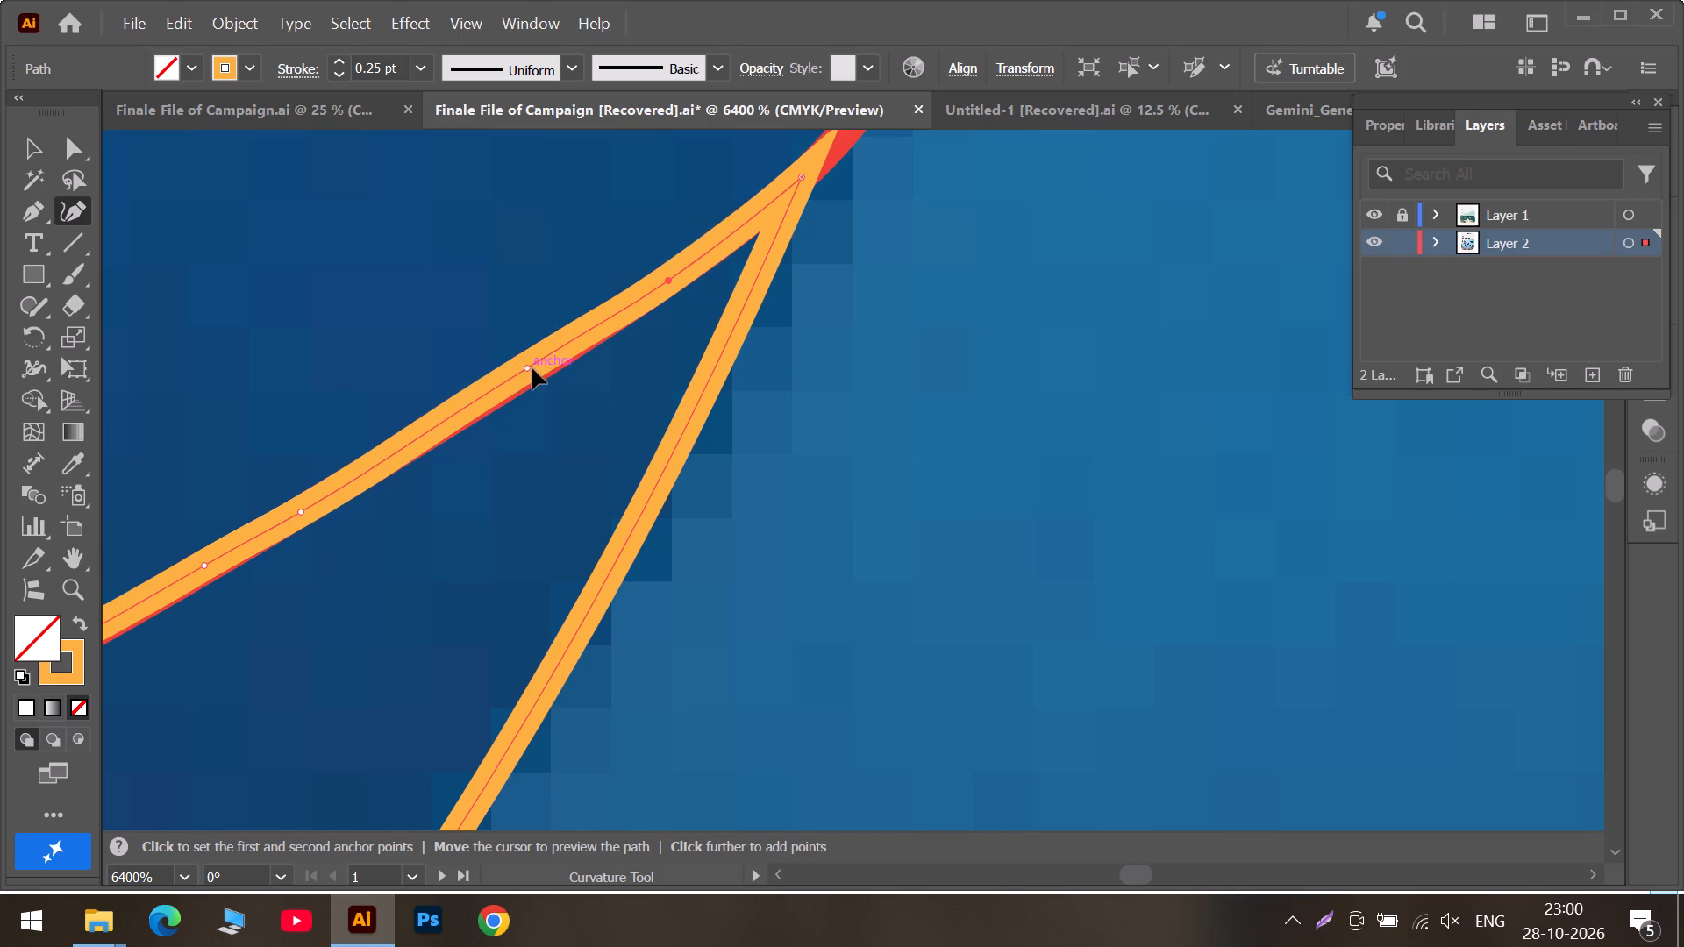
Move the navy path's left corner, beside the light blue shape's rounded bottom, onto the neighbouring red outline.
scroll(794, 298, "up", 1)
scroll(781, 340, "down", 2)
scroll(609, 437, "down", 2, "alt")
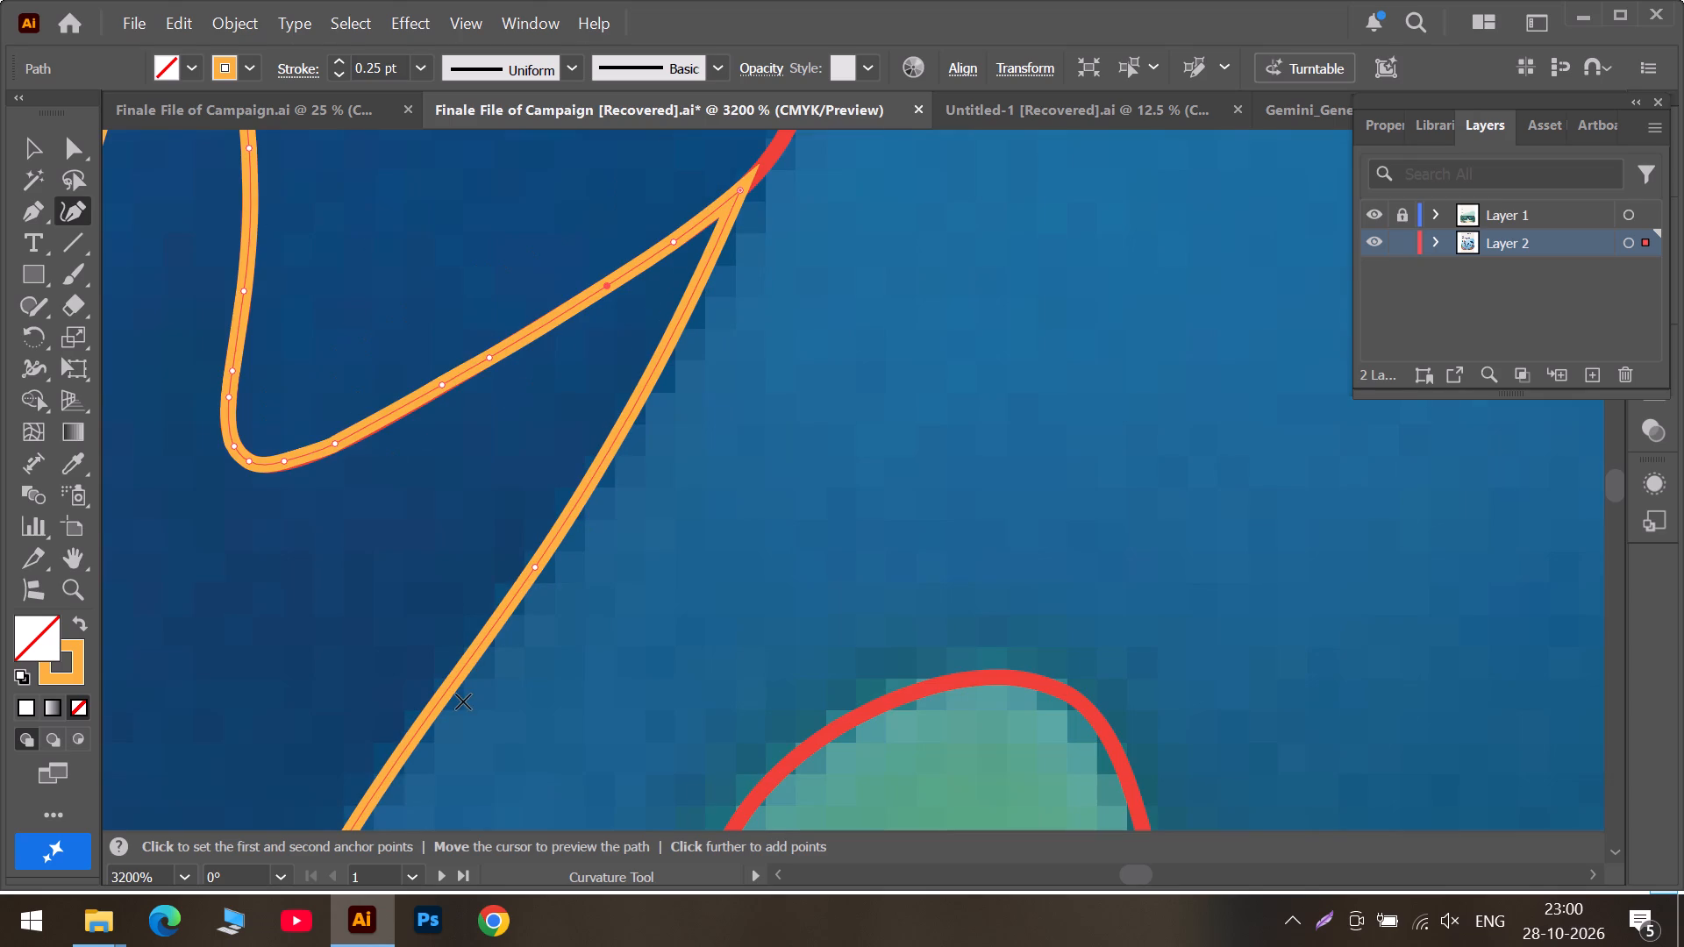
scroll(463, 701, "down", 6)
scroll(383, 700, "down", 5)
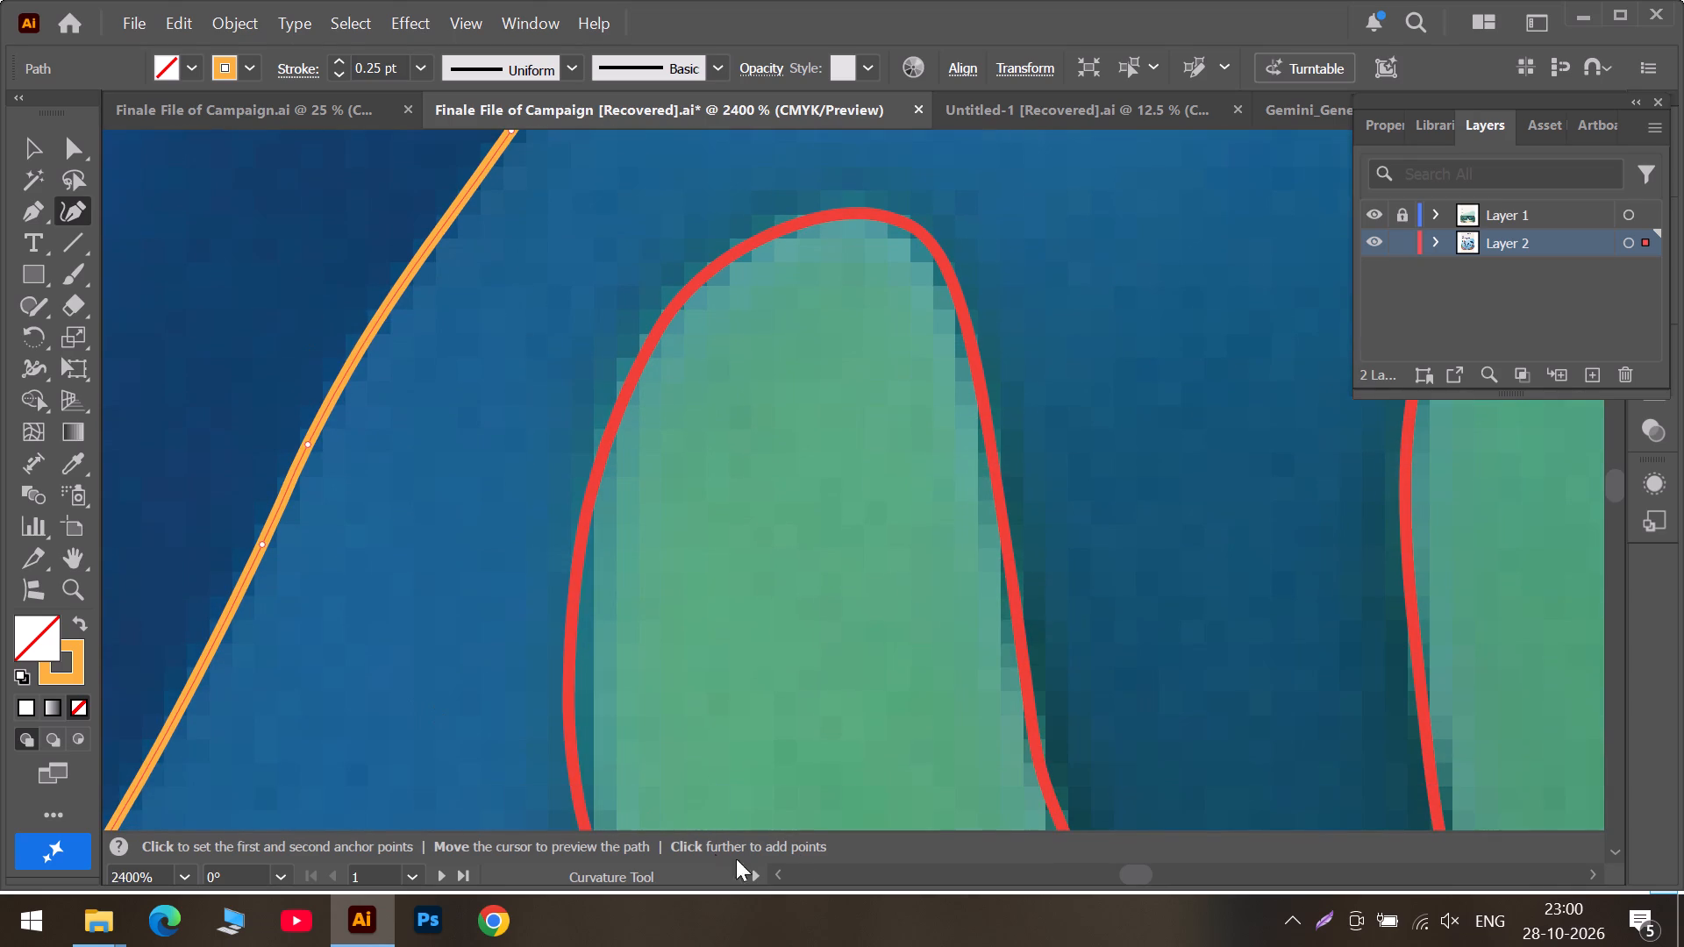
left_click(1006, 868)
scroll(982, 791, "down", 5)
scroll(575, 718, "down", 5)
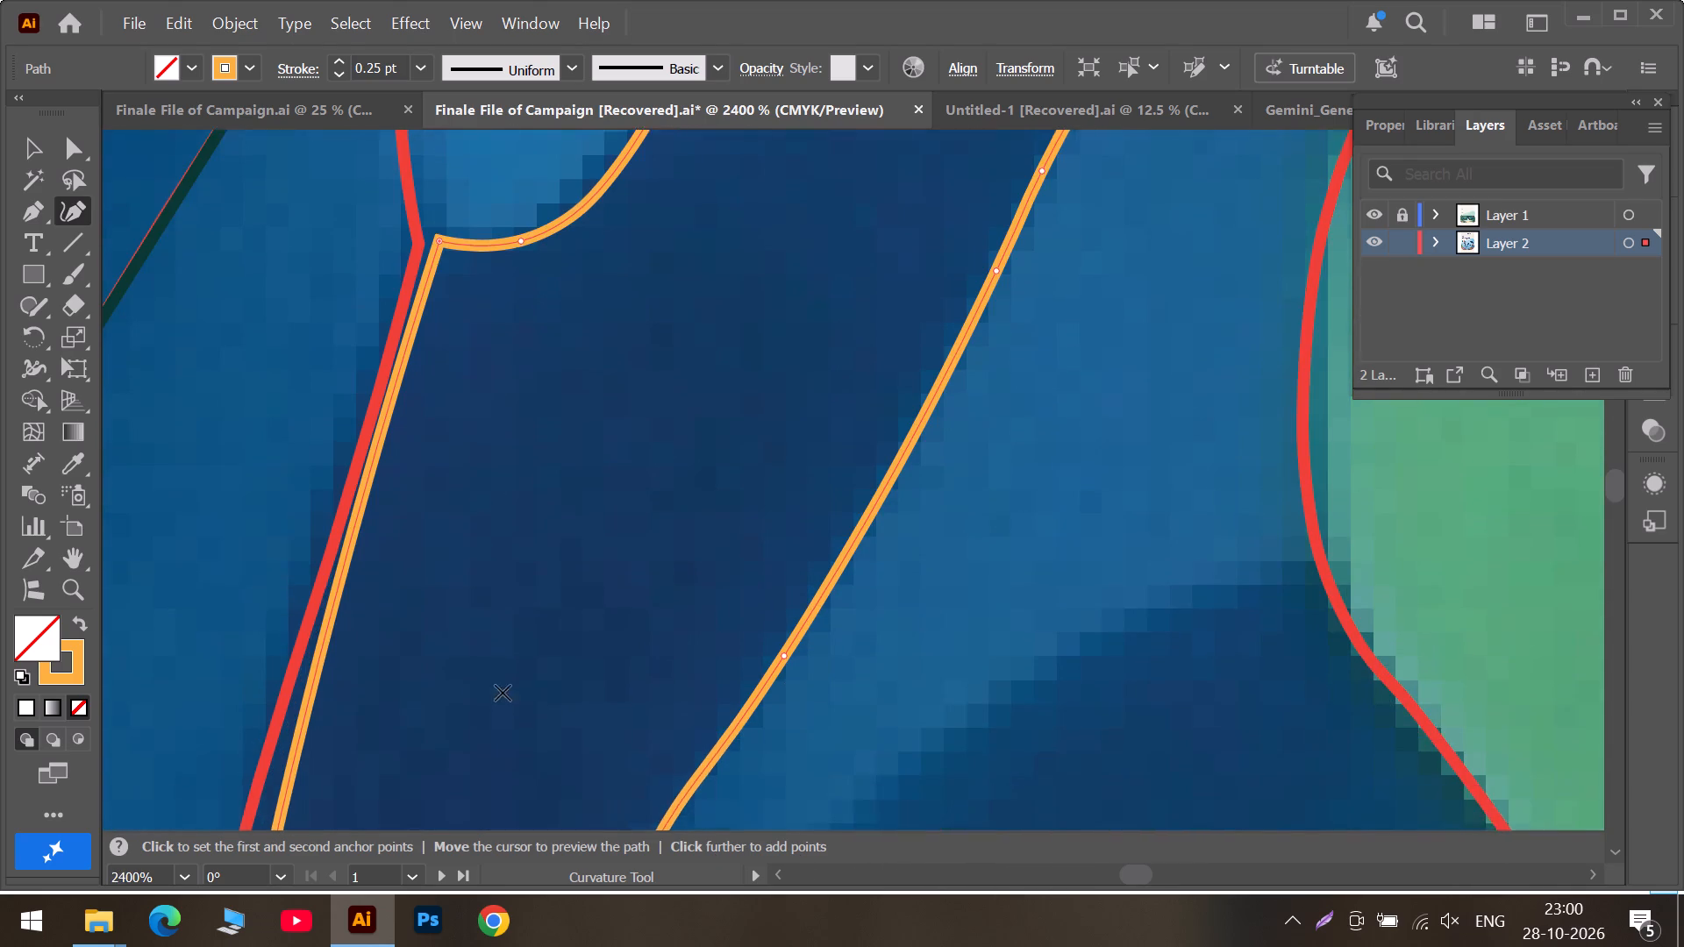
scroll(356, 329, "up", 6)
left_click_drag(437, 331, 426, 339)
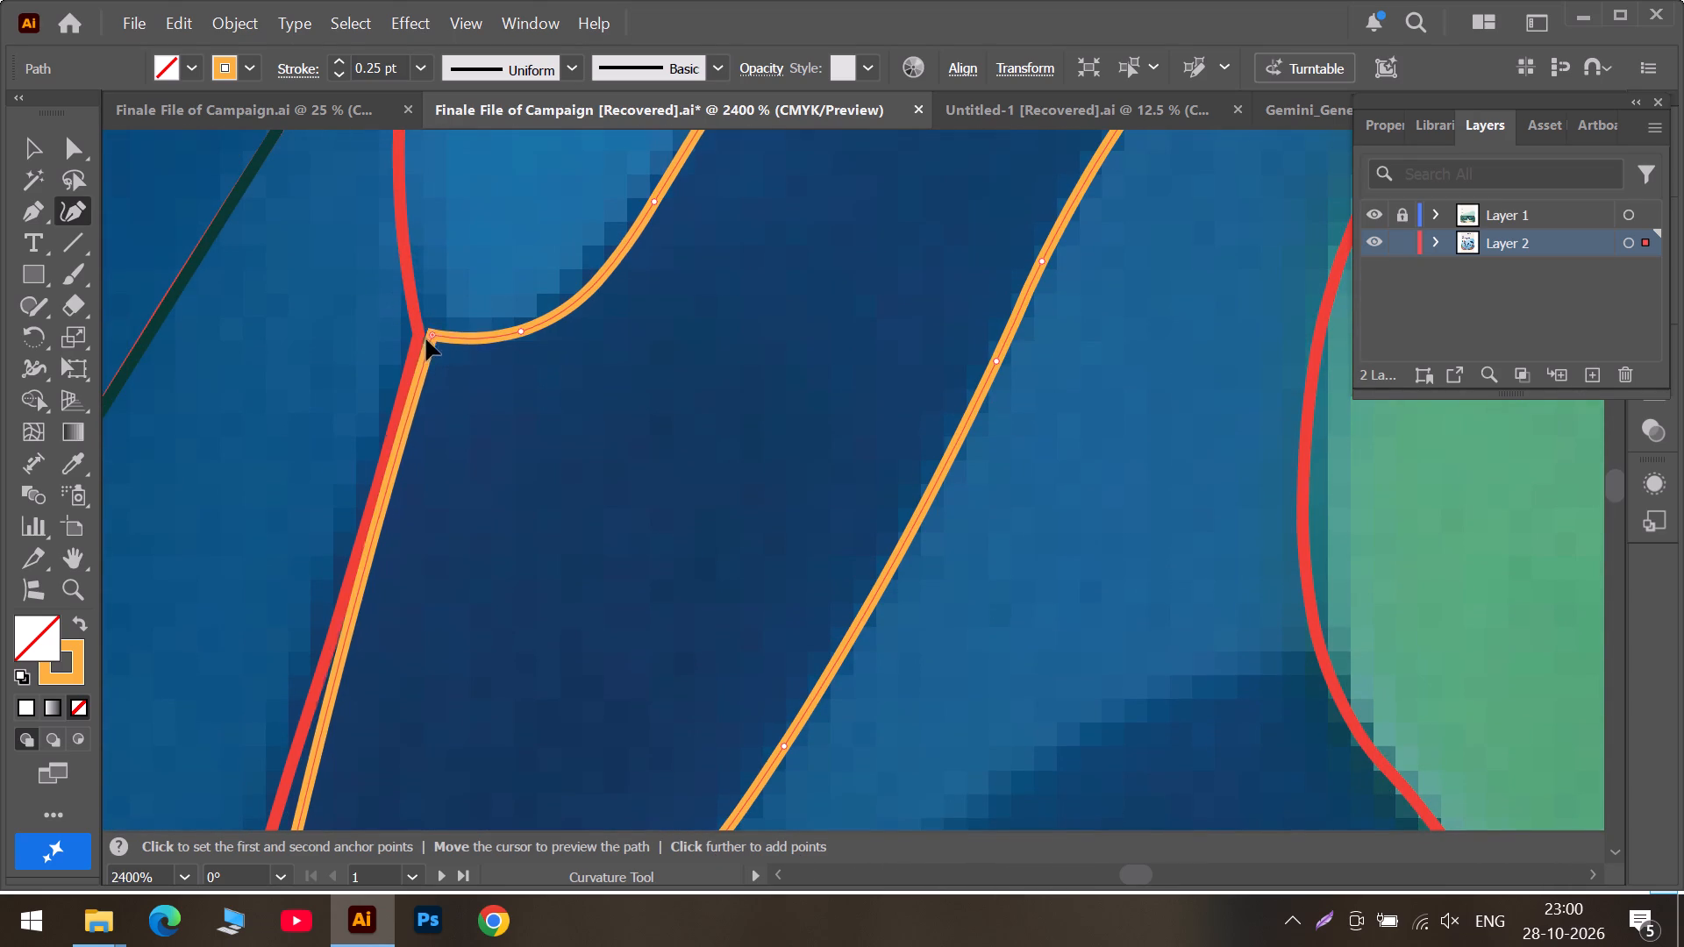
left_click_drag(426, 339, 422, 337)
Move the corner anchor at the lower end of the navy path's left edge onto the red outline.
scroll(392, 416, "down", 2)
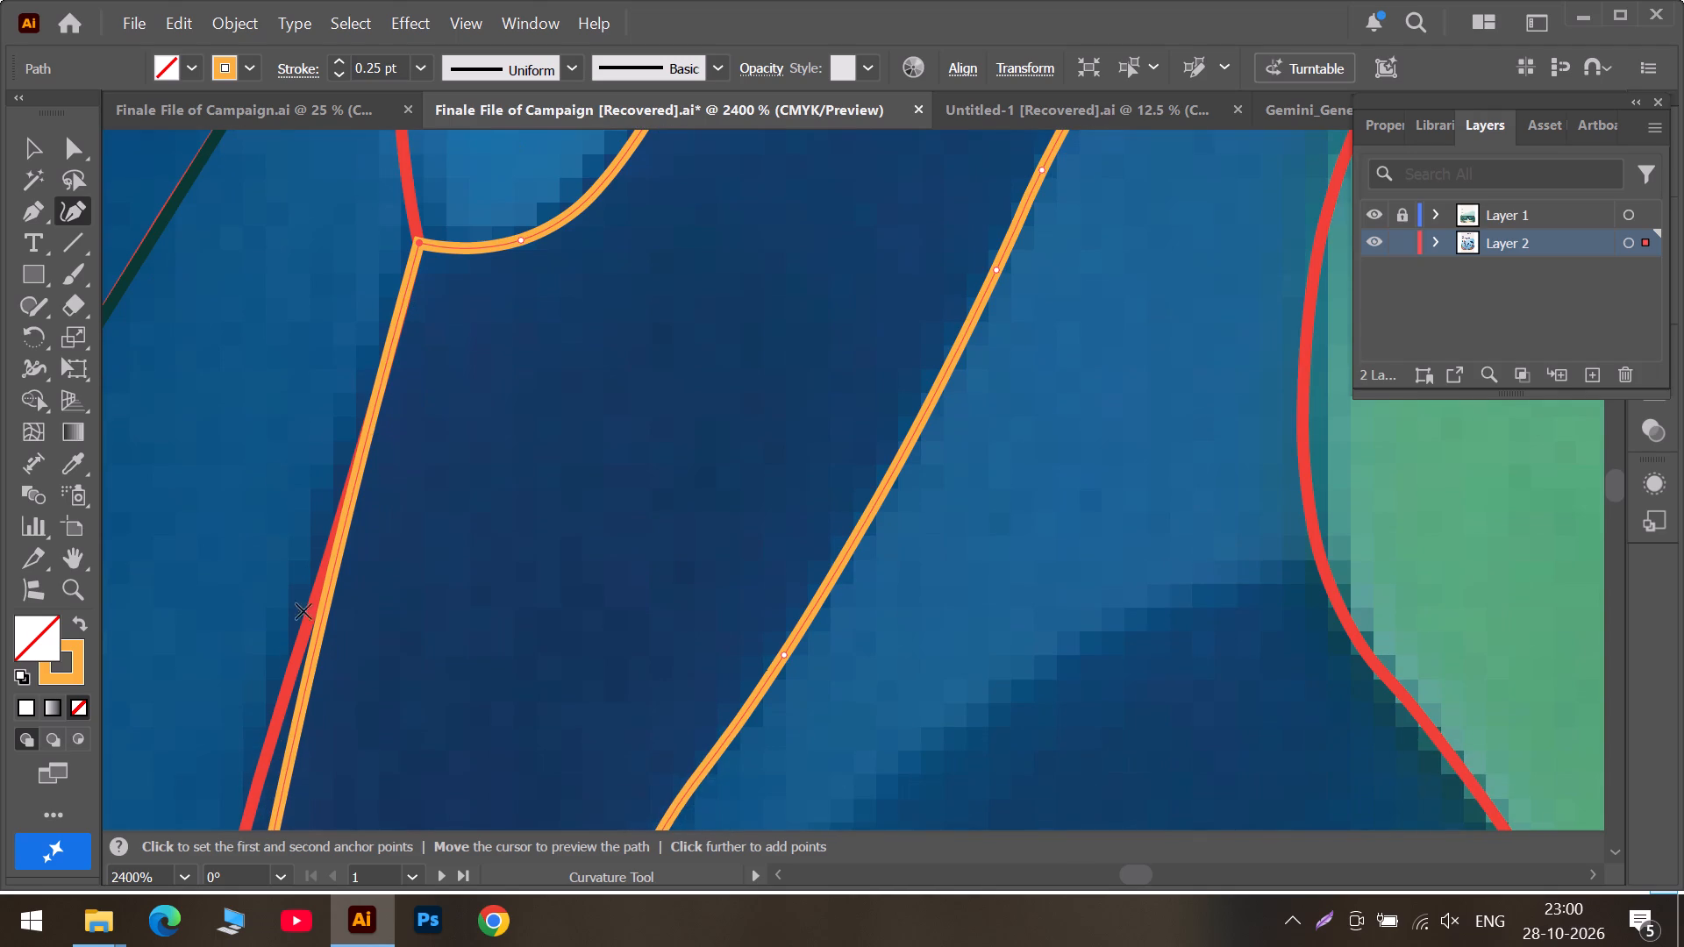
scroll(287, 671, "down", 1, "alt")
scroll(303, 730, "down", 16)
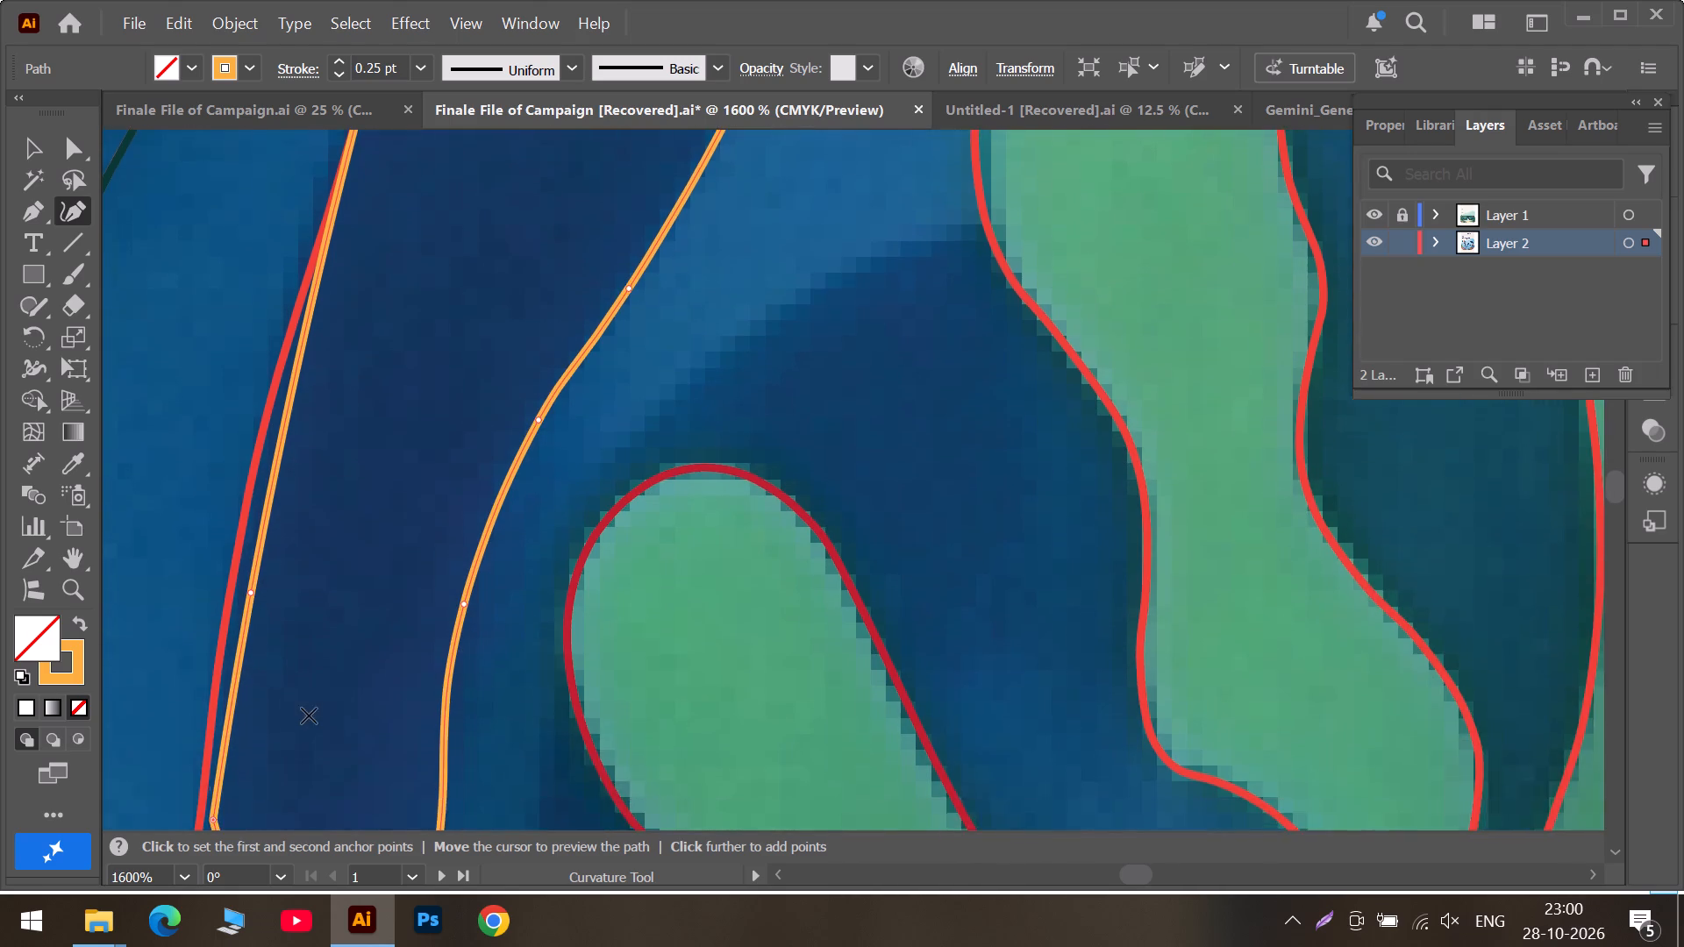
scroll(309, 716, "down", 8)
scroll(219, 448, "up", 1)
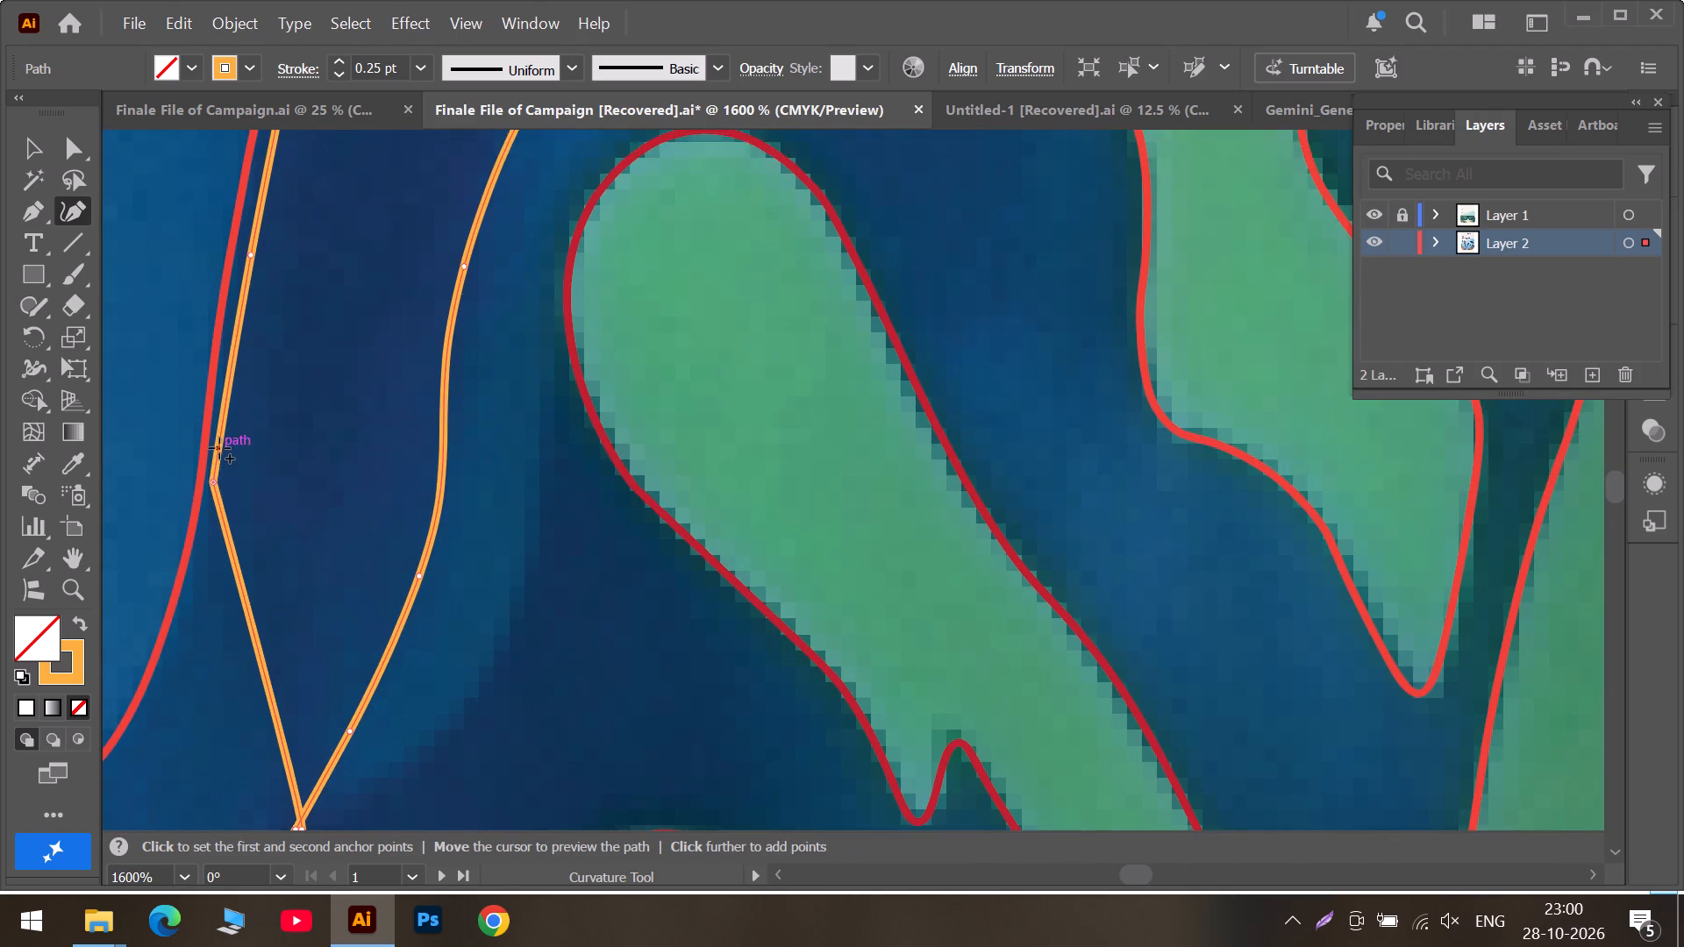
scroll(219, 448, "up", 1)
left_click_drag(230, 497, 215, 484)
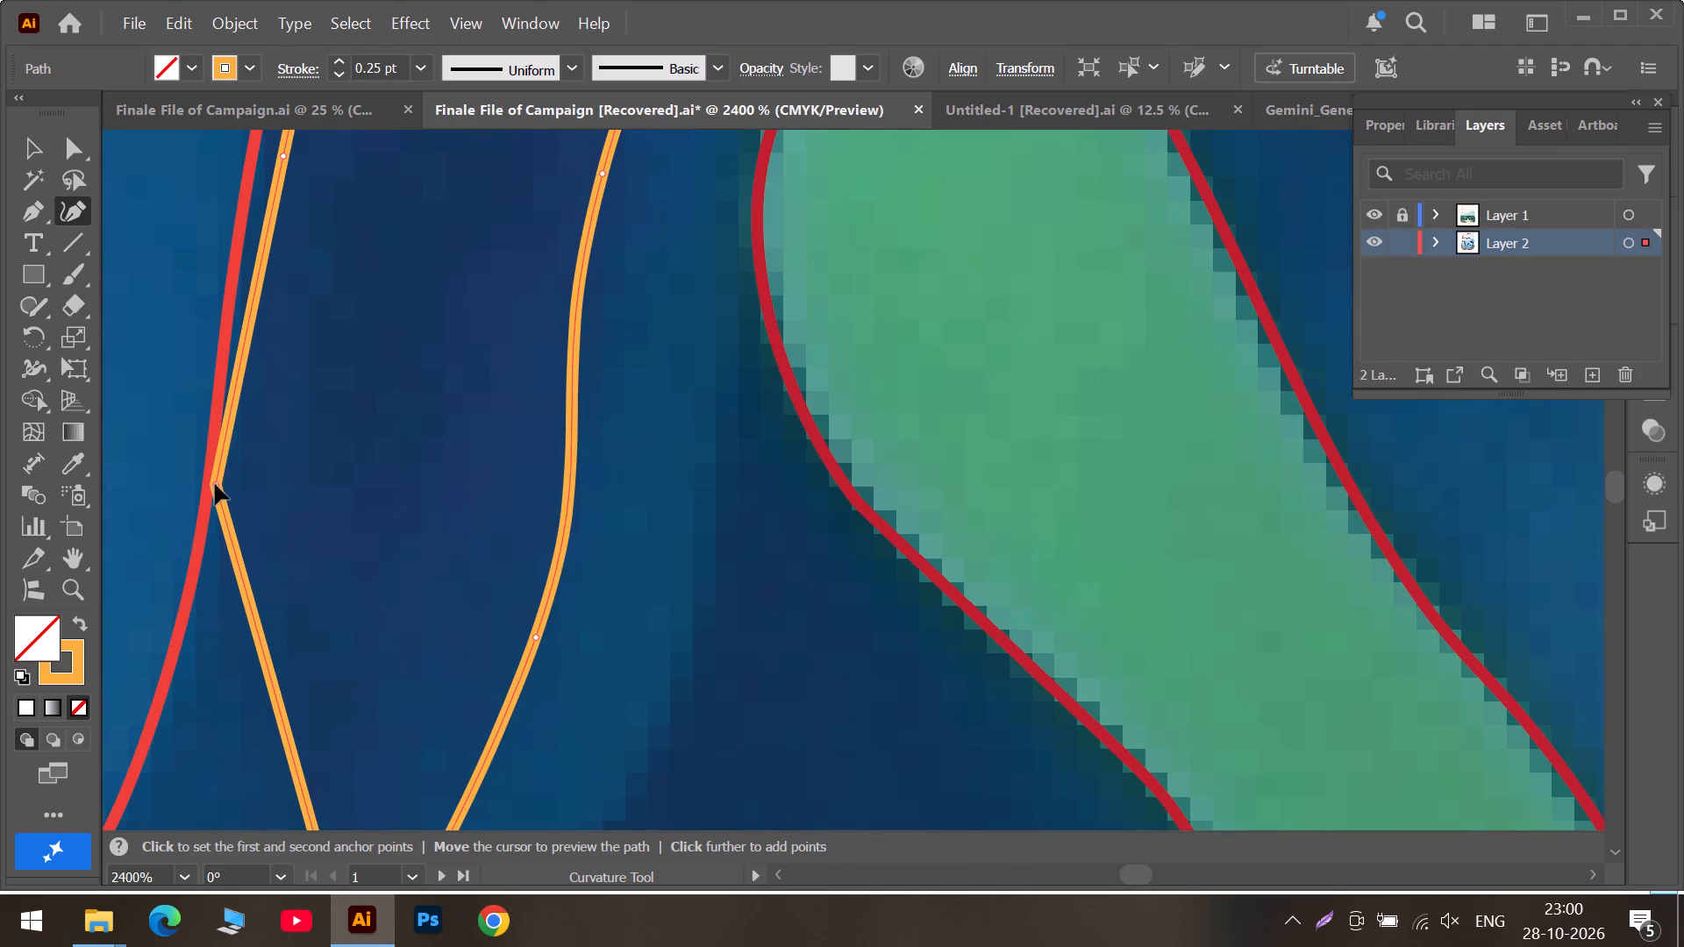
left_click_drag(215, 484, 208, 486)
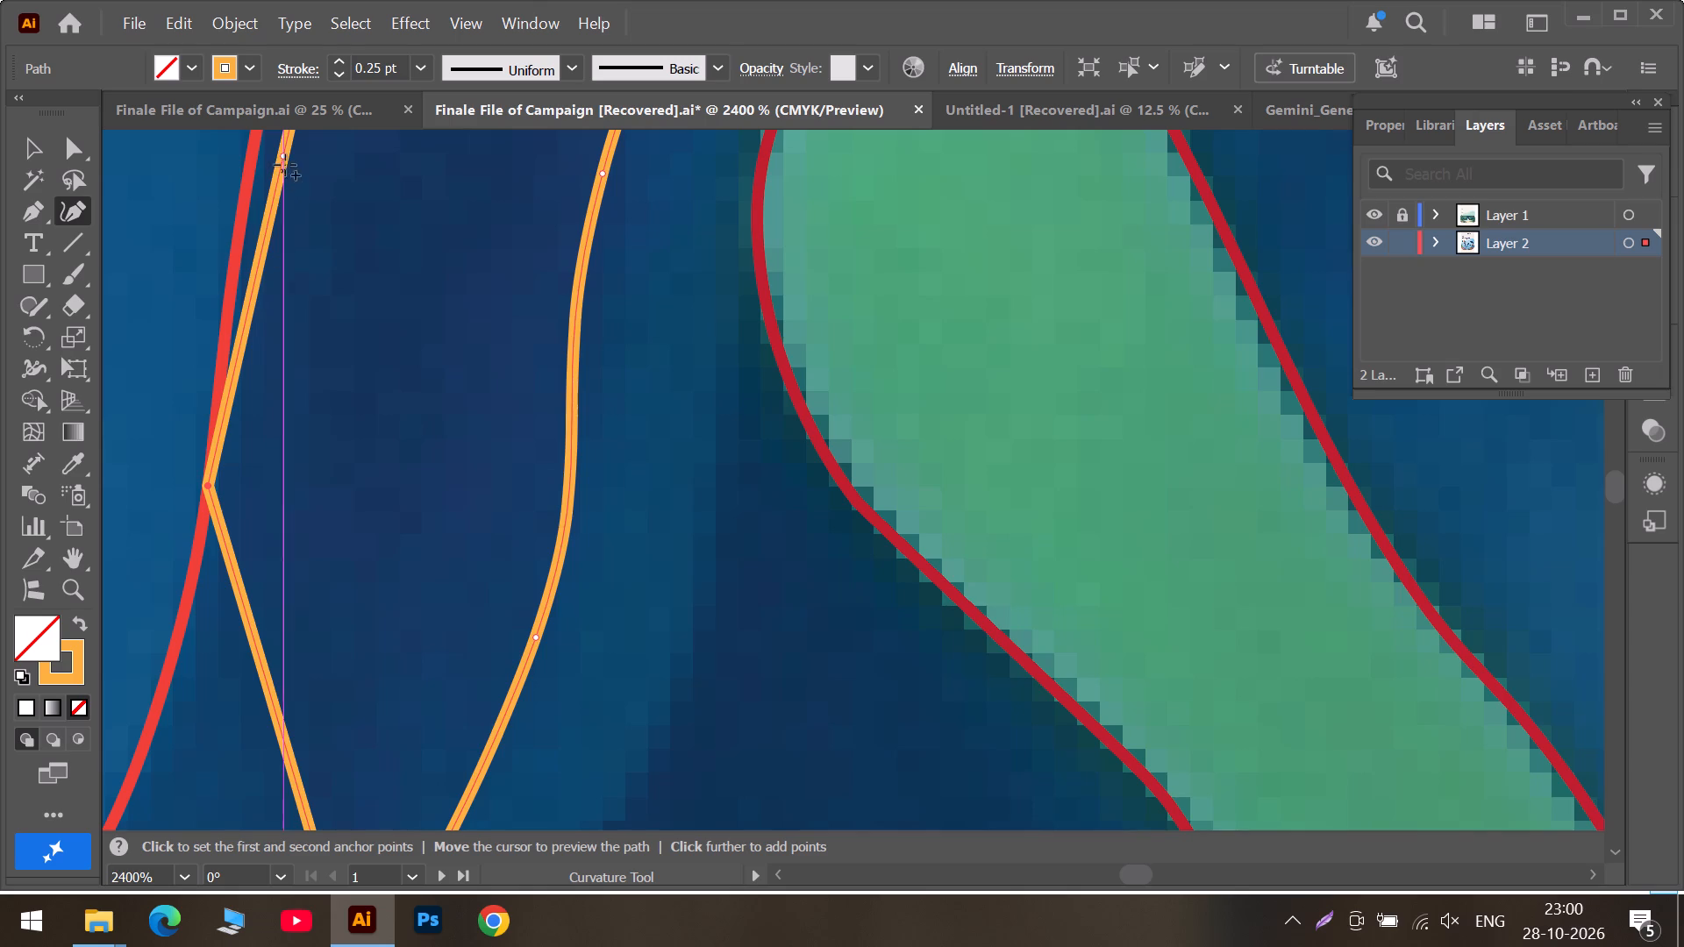
Fit the navy path's long left edge to the red outline between its two corners by moving and adding anchors.
left_click_drag(283, 157, 236, 224)
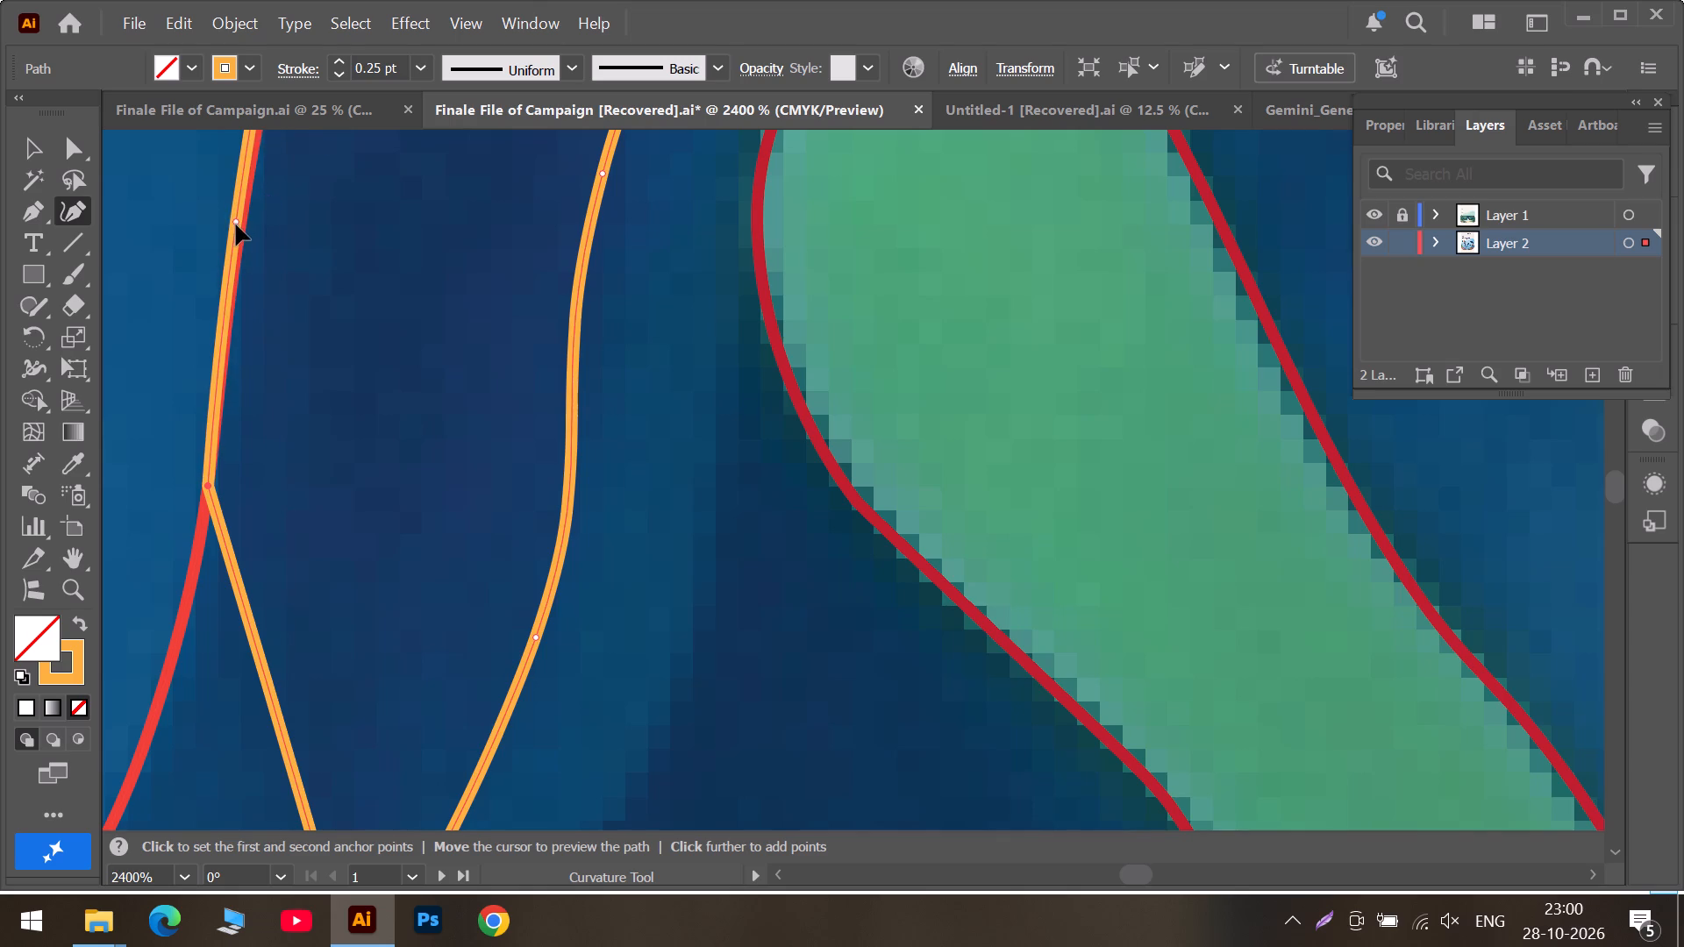
left_click_drag(236, 224, 238, 232)
scroll(249, 234, "up", 11)
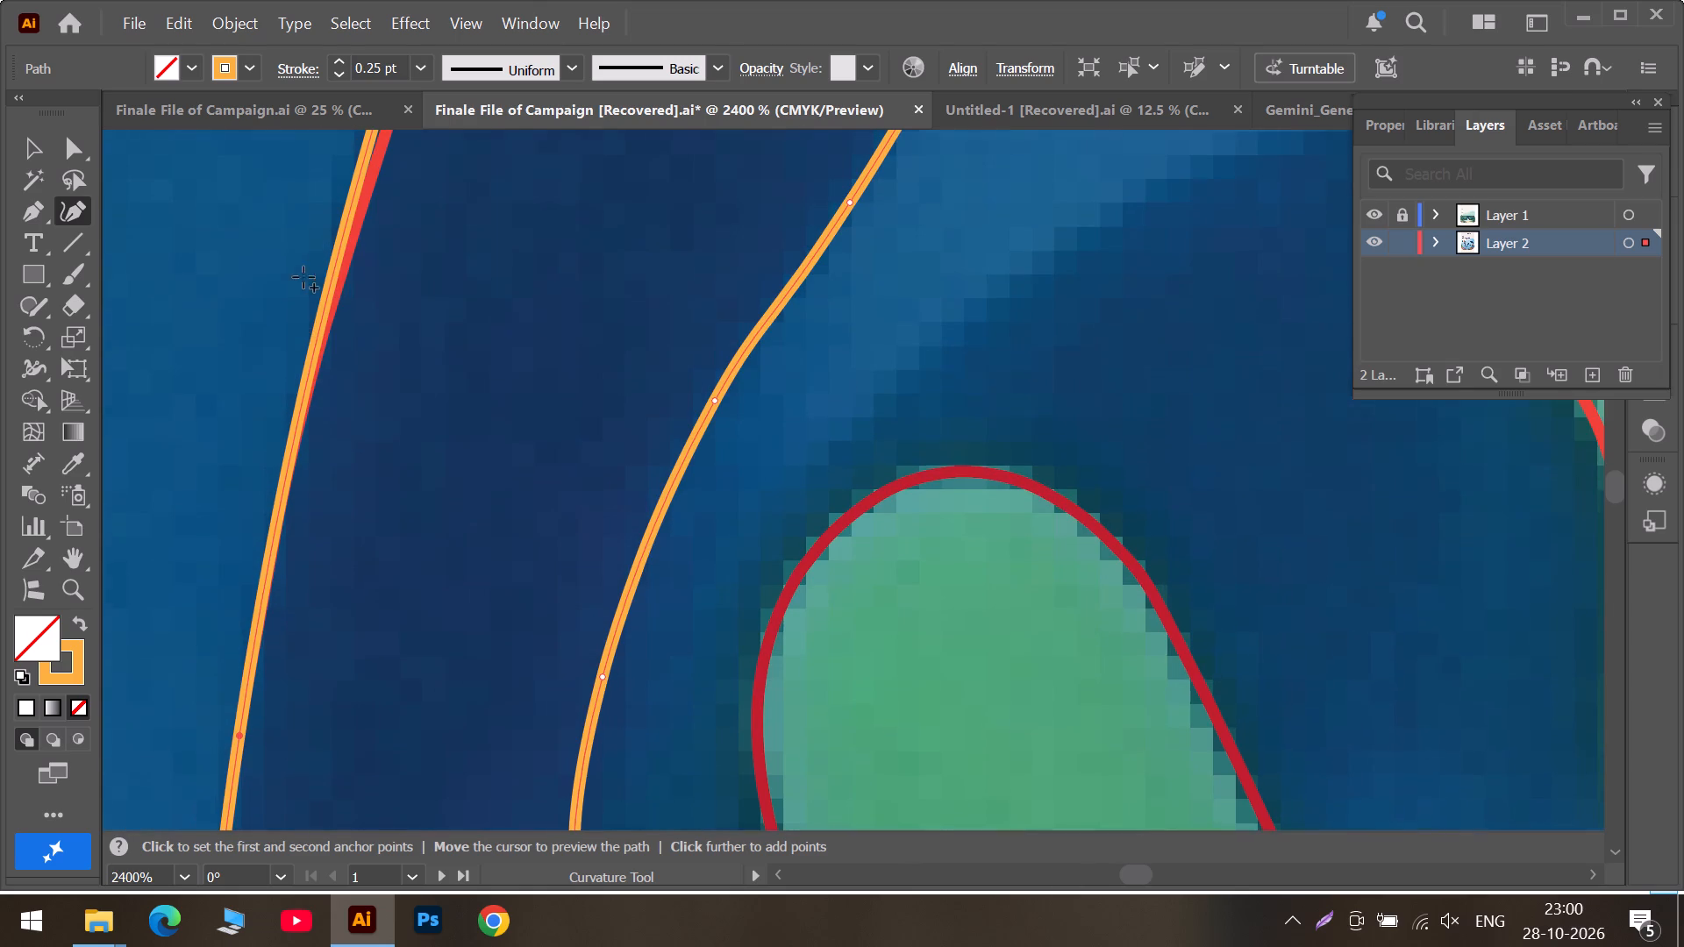
left_click_drag(360, 171, 365, 179)
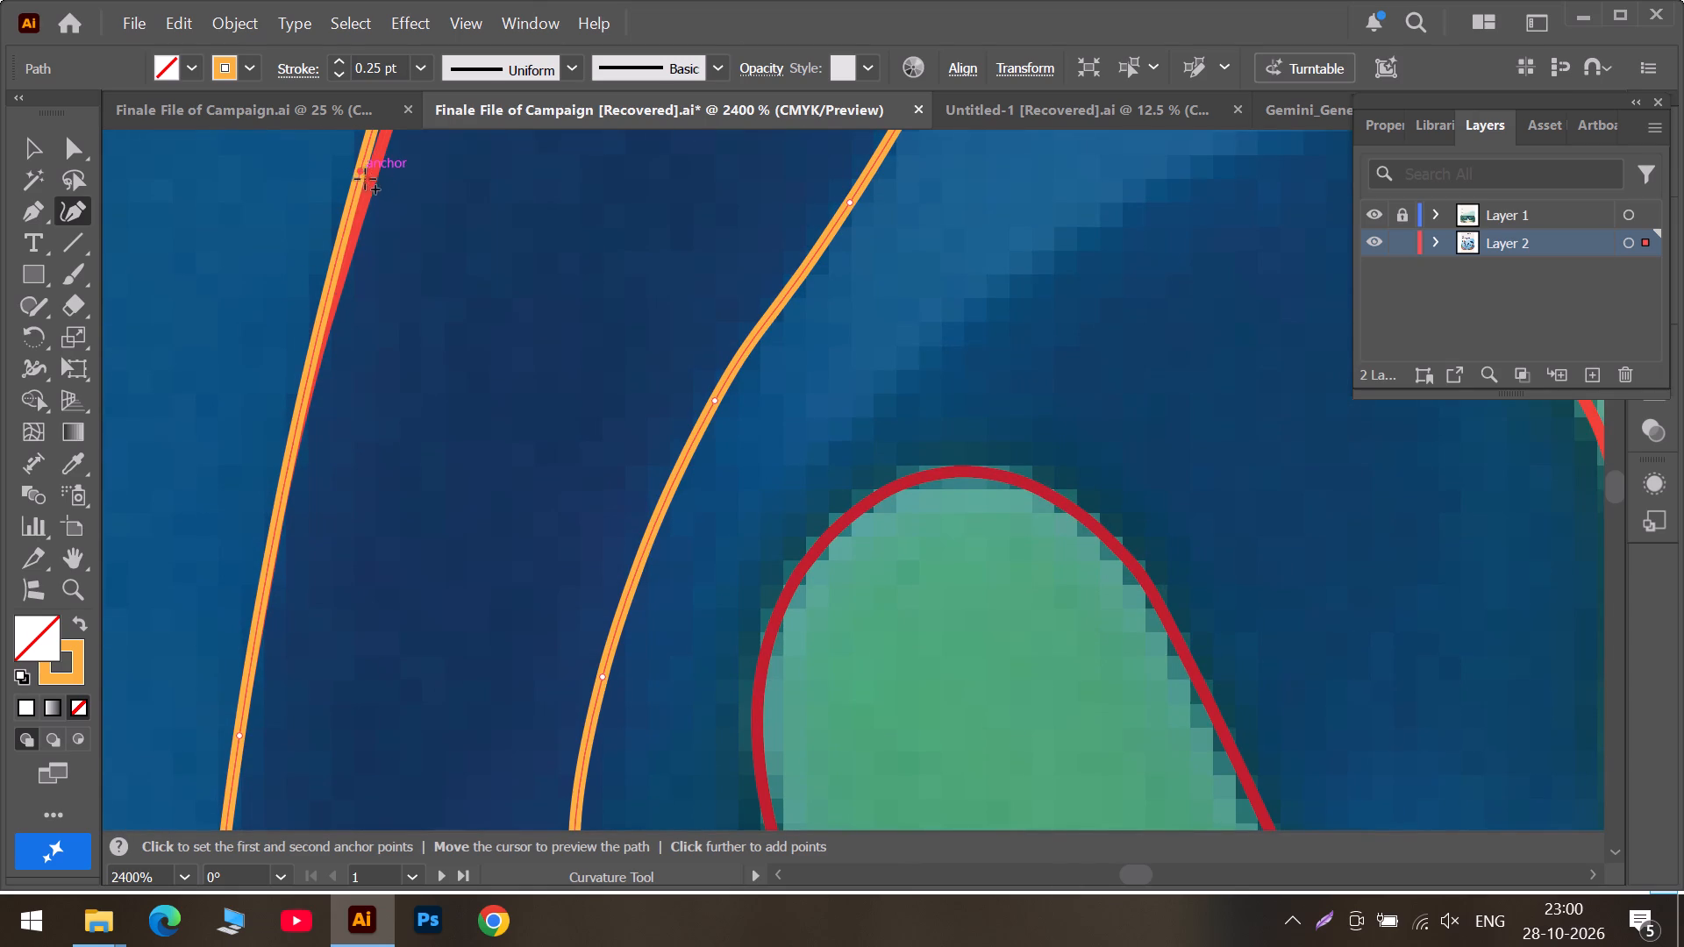
left_click_drag(365, 179, 360, 201)
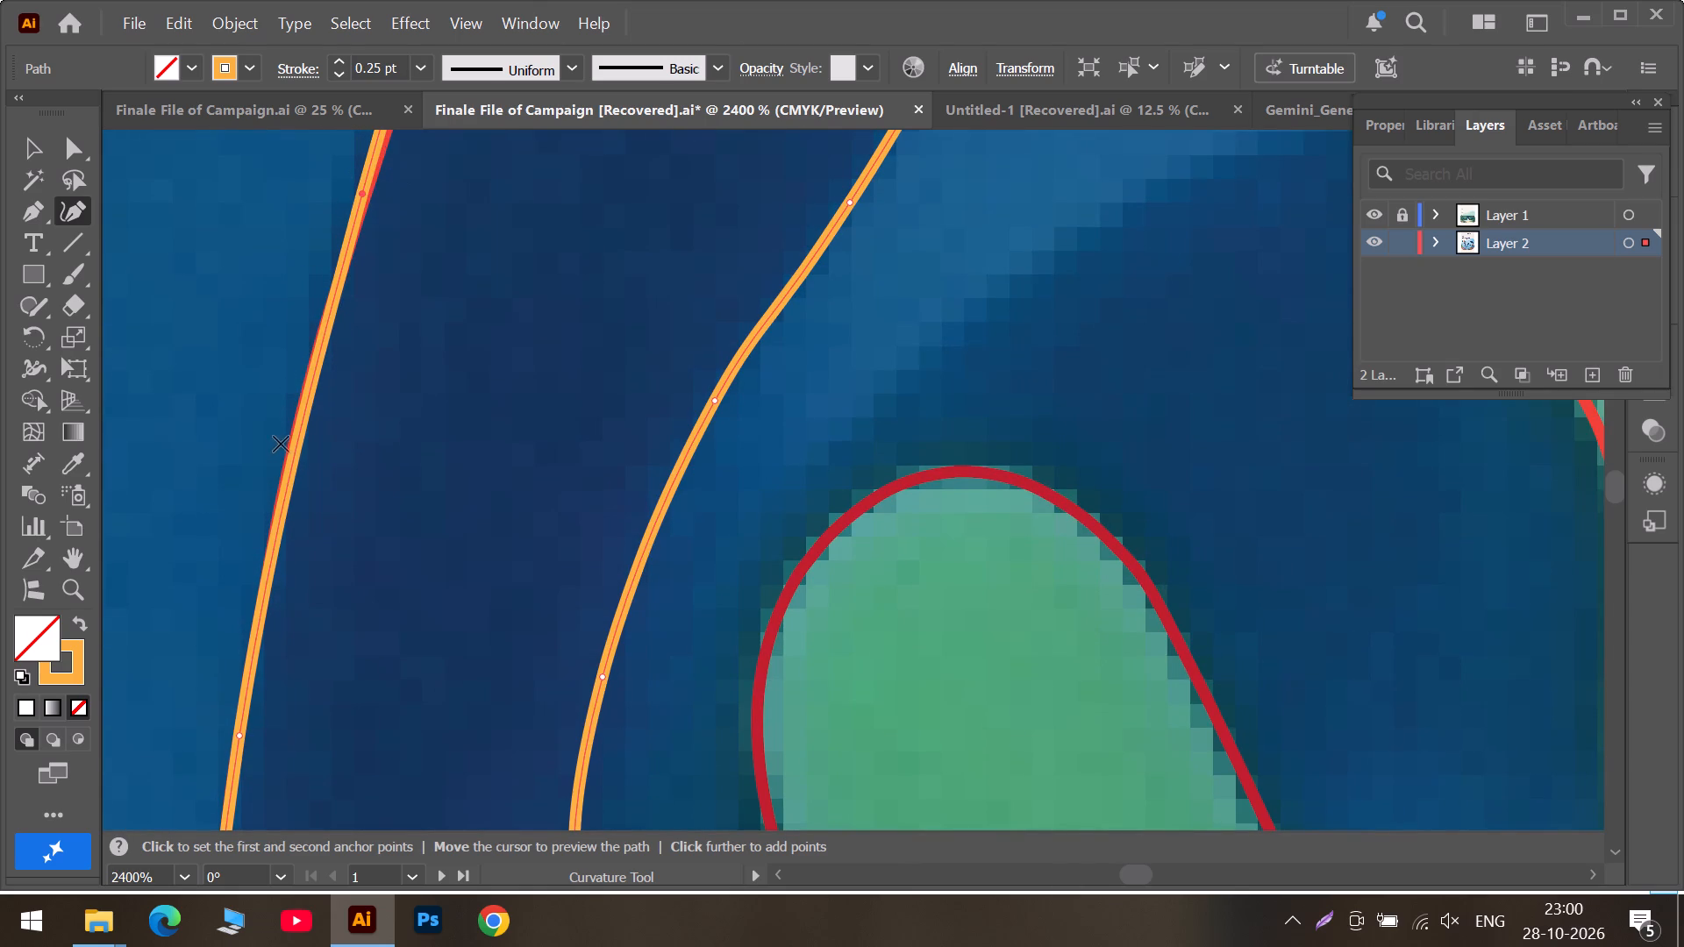
left_click(298, 446)
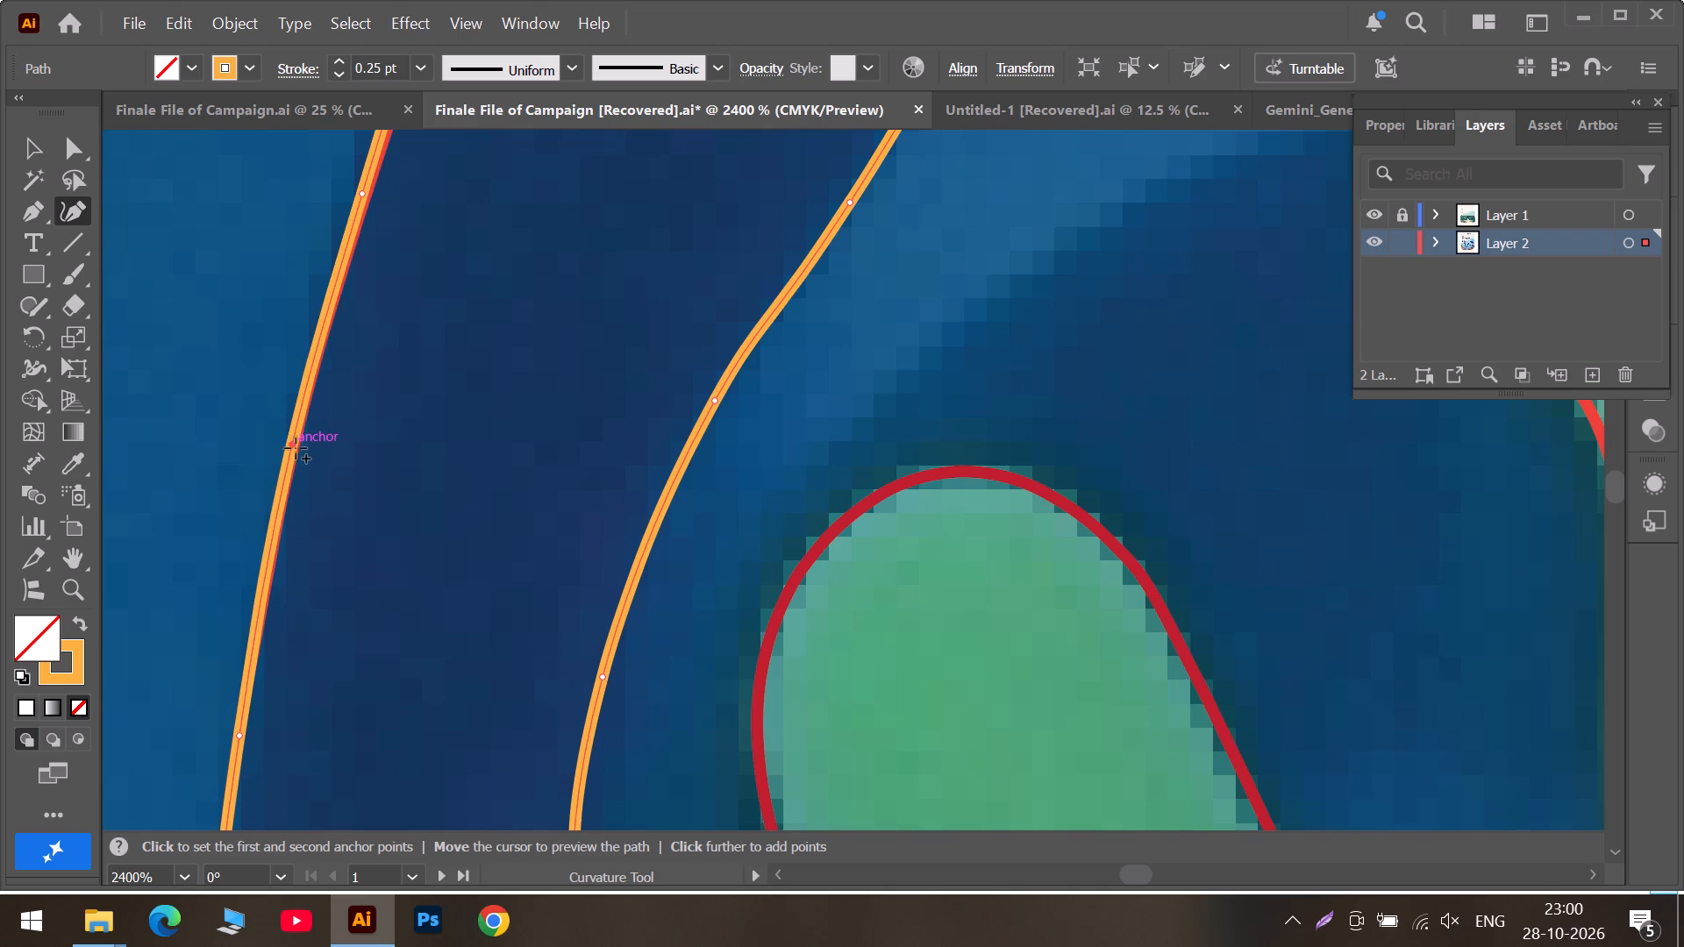
scroll(401, 305, "up", 6)
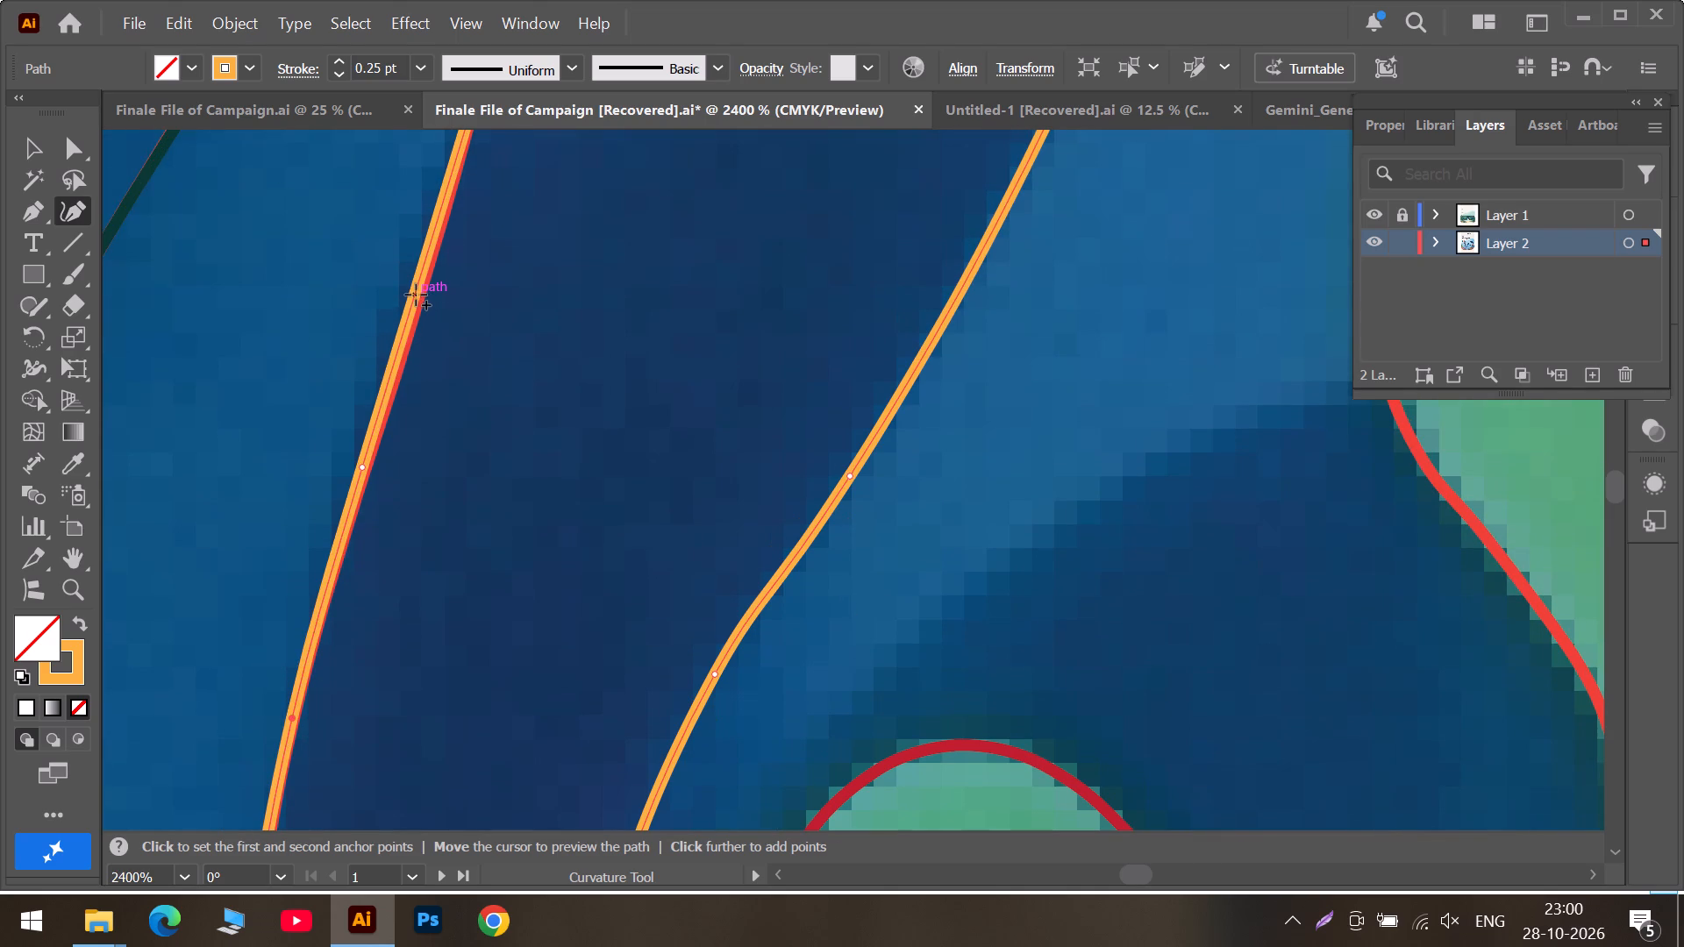
left_click(416, 295)
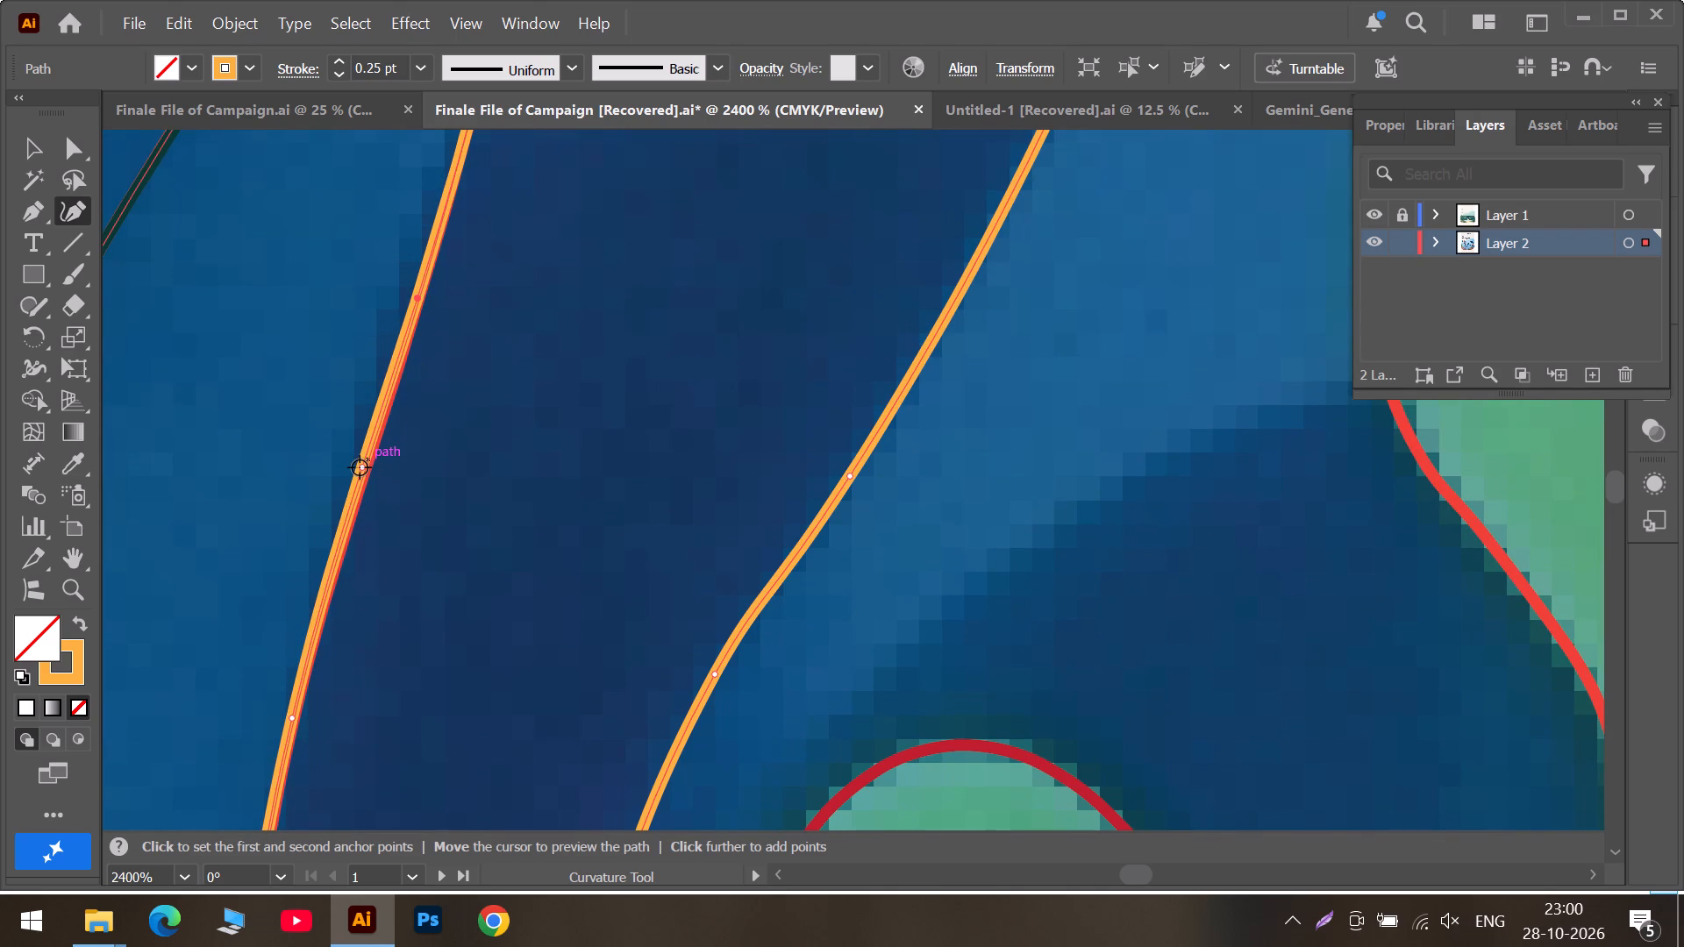
left_click(360, 468)
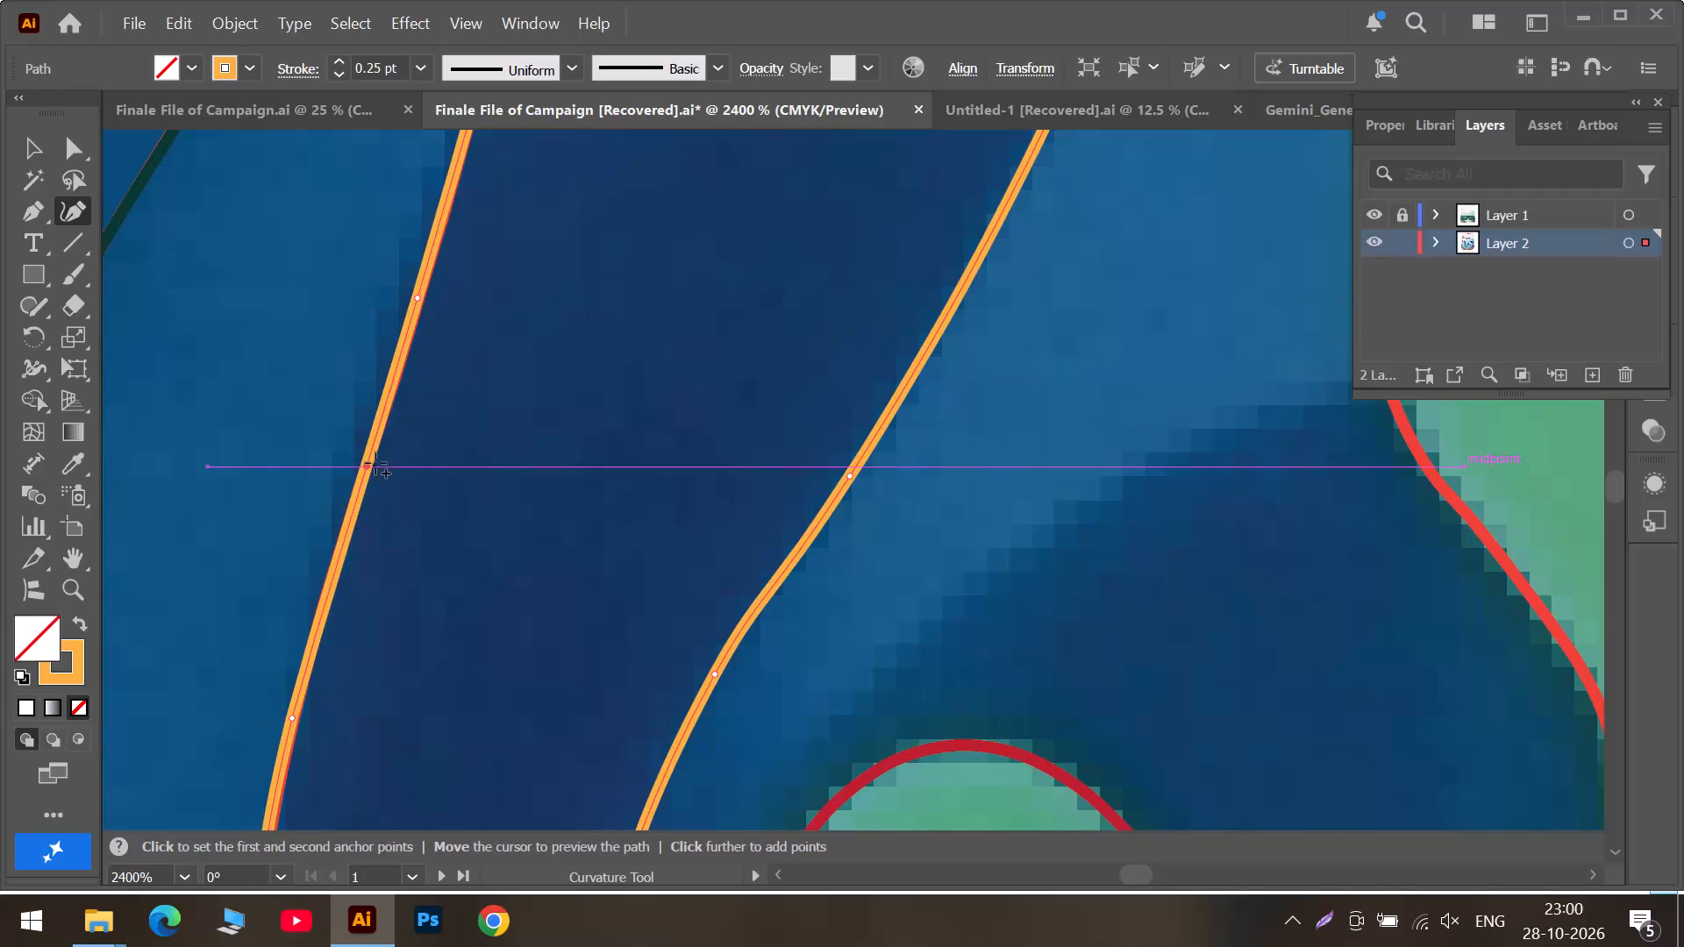
scroll(434, 386, "up", 6)
scroll(510, 434, "down", 7)
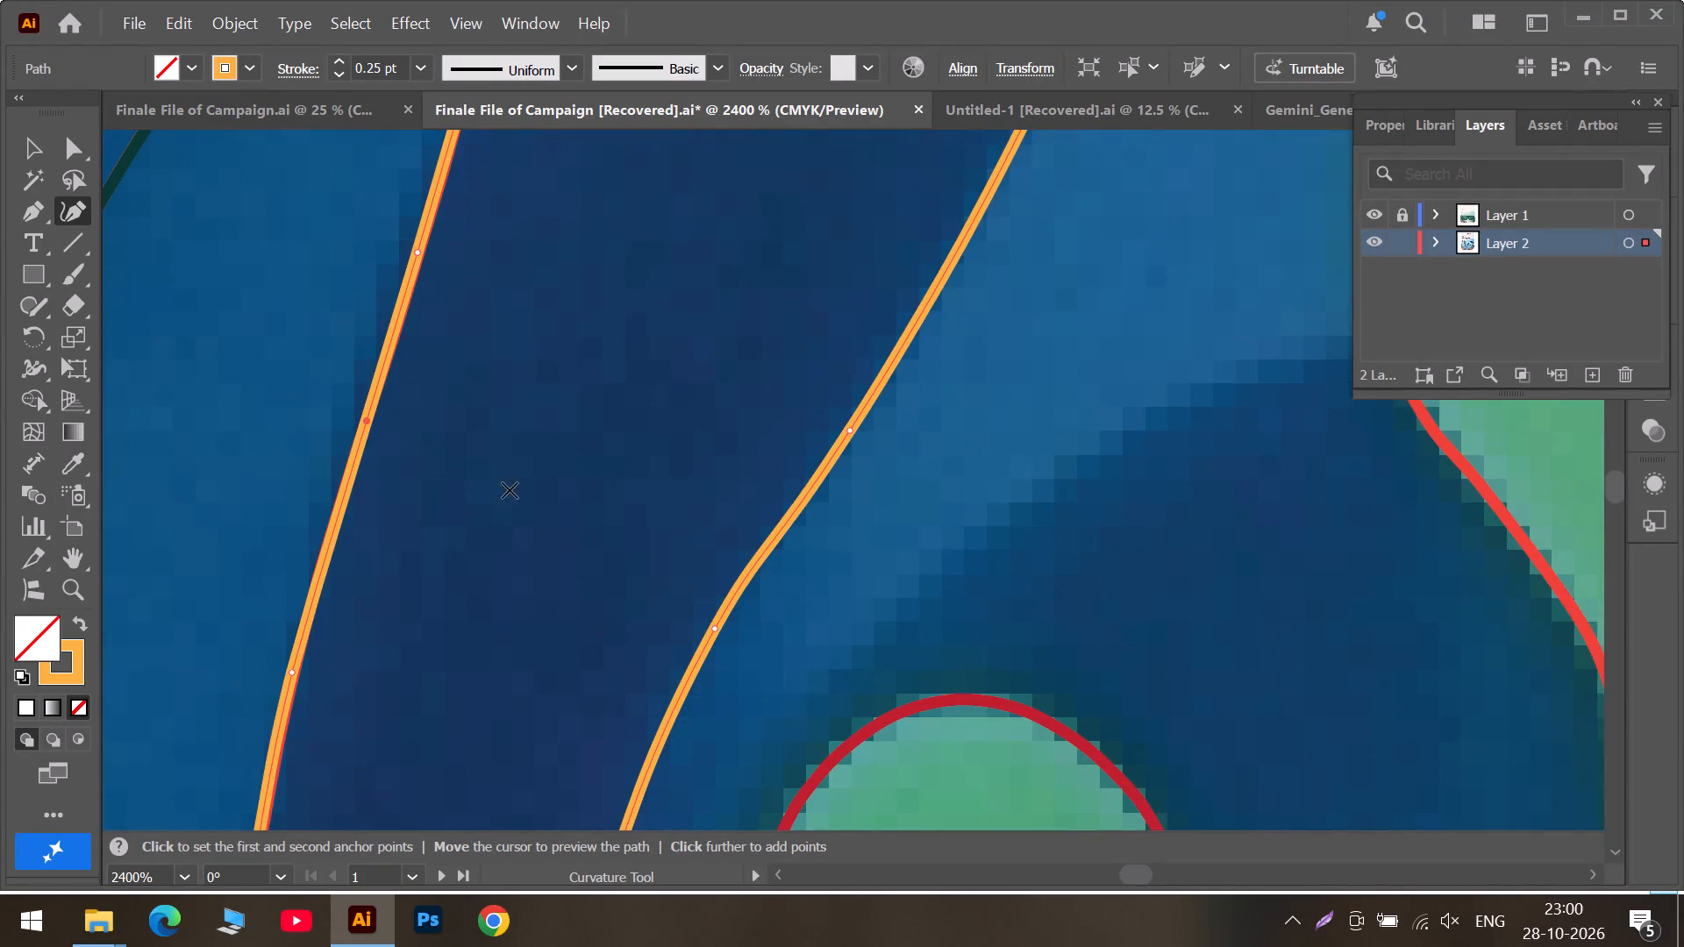
Clean up the navy path's bottom tip: delete the extra anchor, make the tip a corner point, and add an anchor just above it.
scroll(505, 506, "down", 8)
scroll(451, 558, "down", 15)
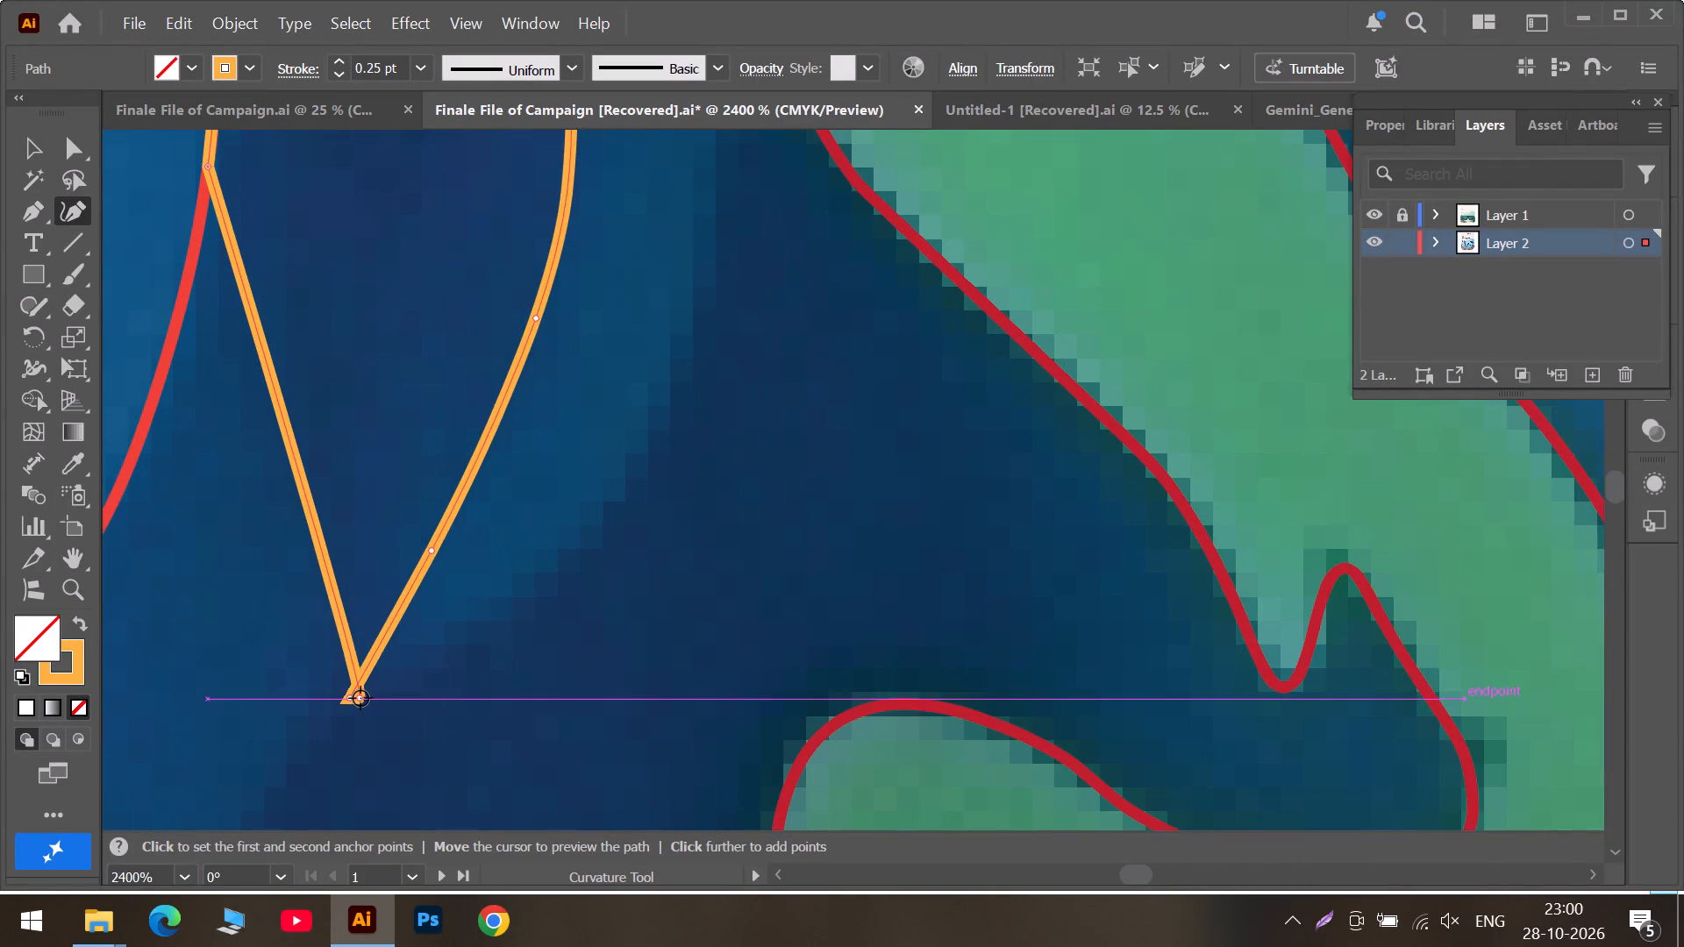
left_click(360, 698)
key("Delete")
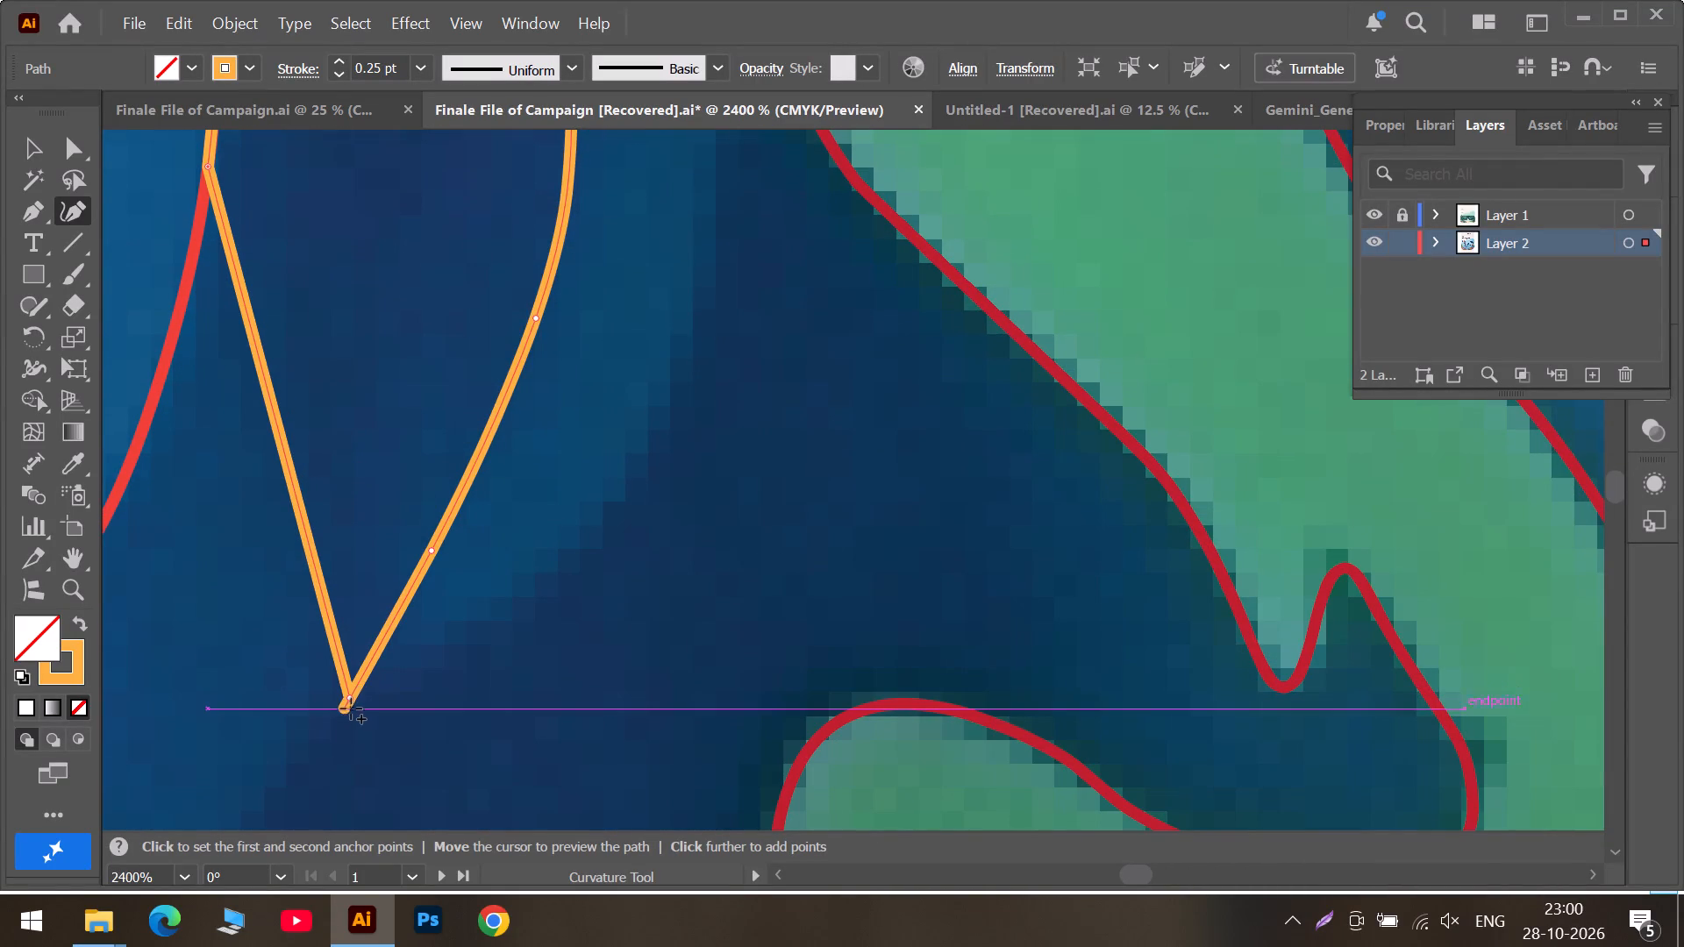
left_click_drag(352, 701, 342, 707)
double_click(342, 707)
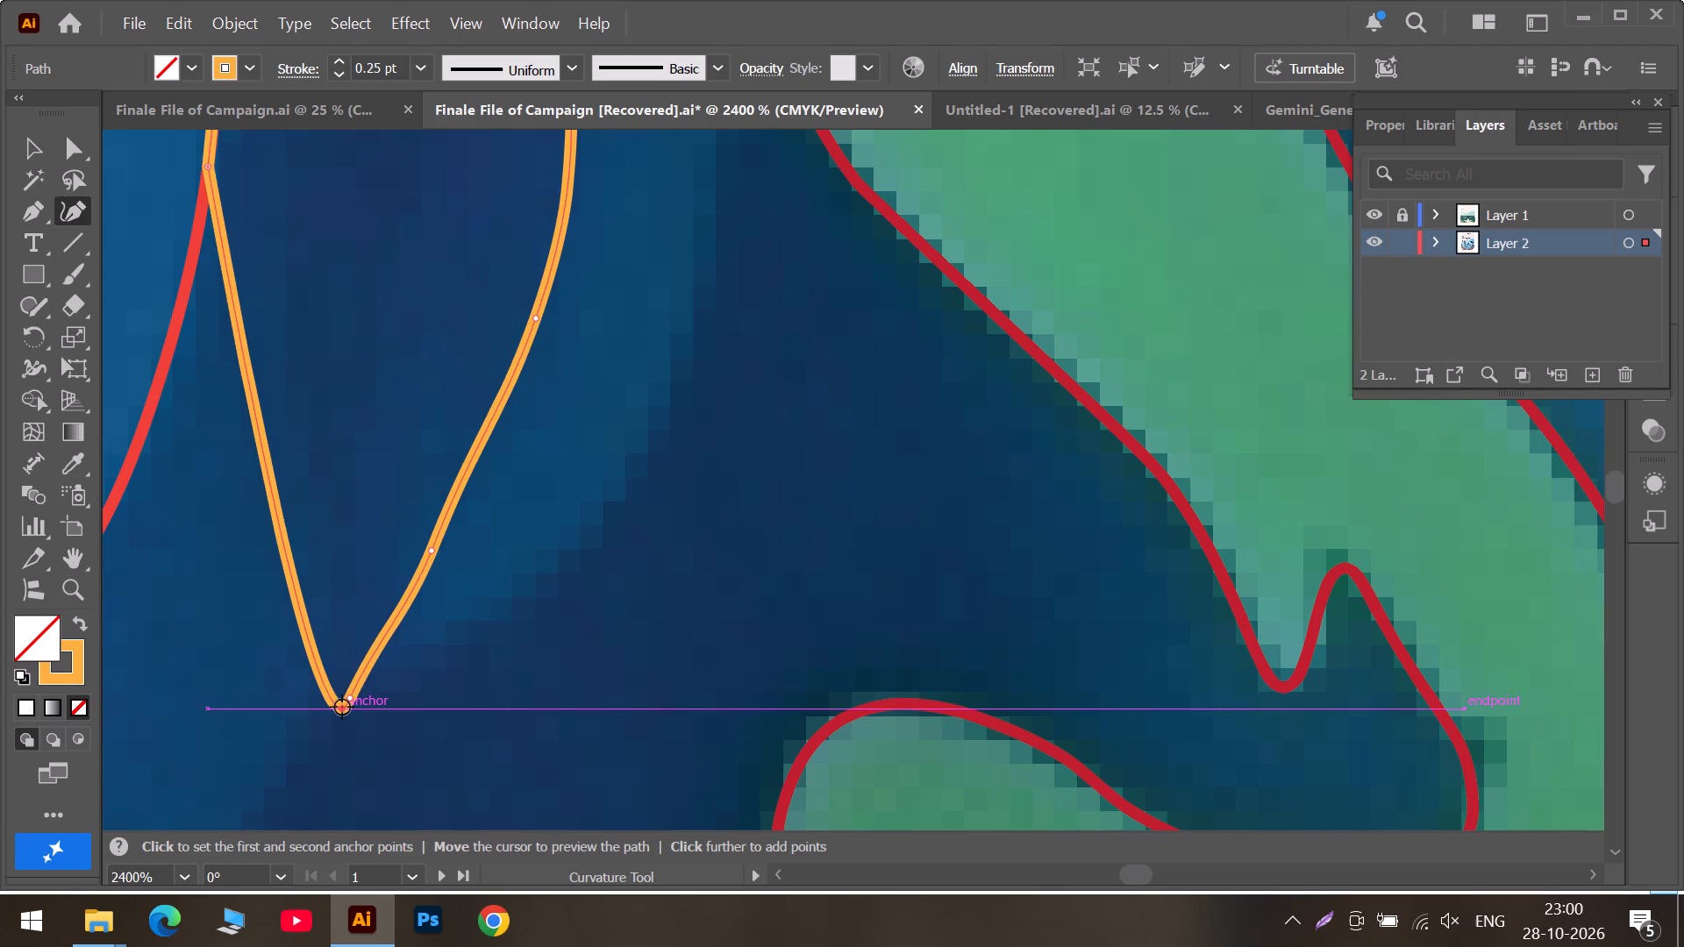
left_click_drag(352, 701, 358, 682)
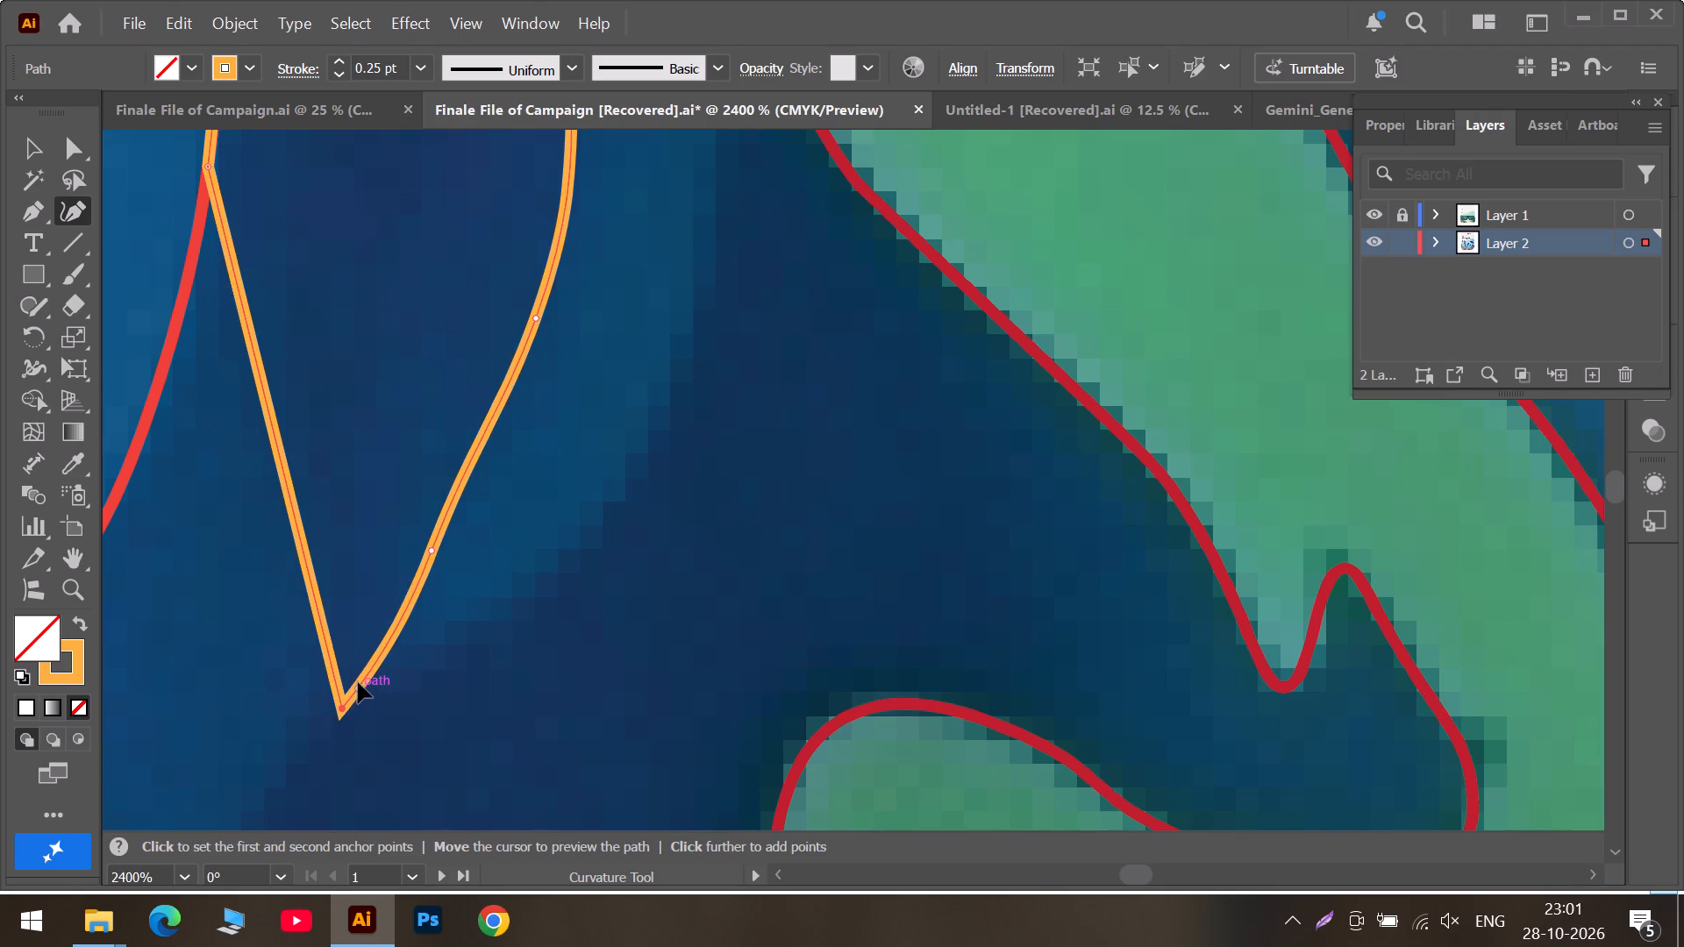
left_click_drag(358, 682, 366, 665)
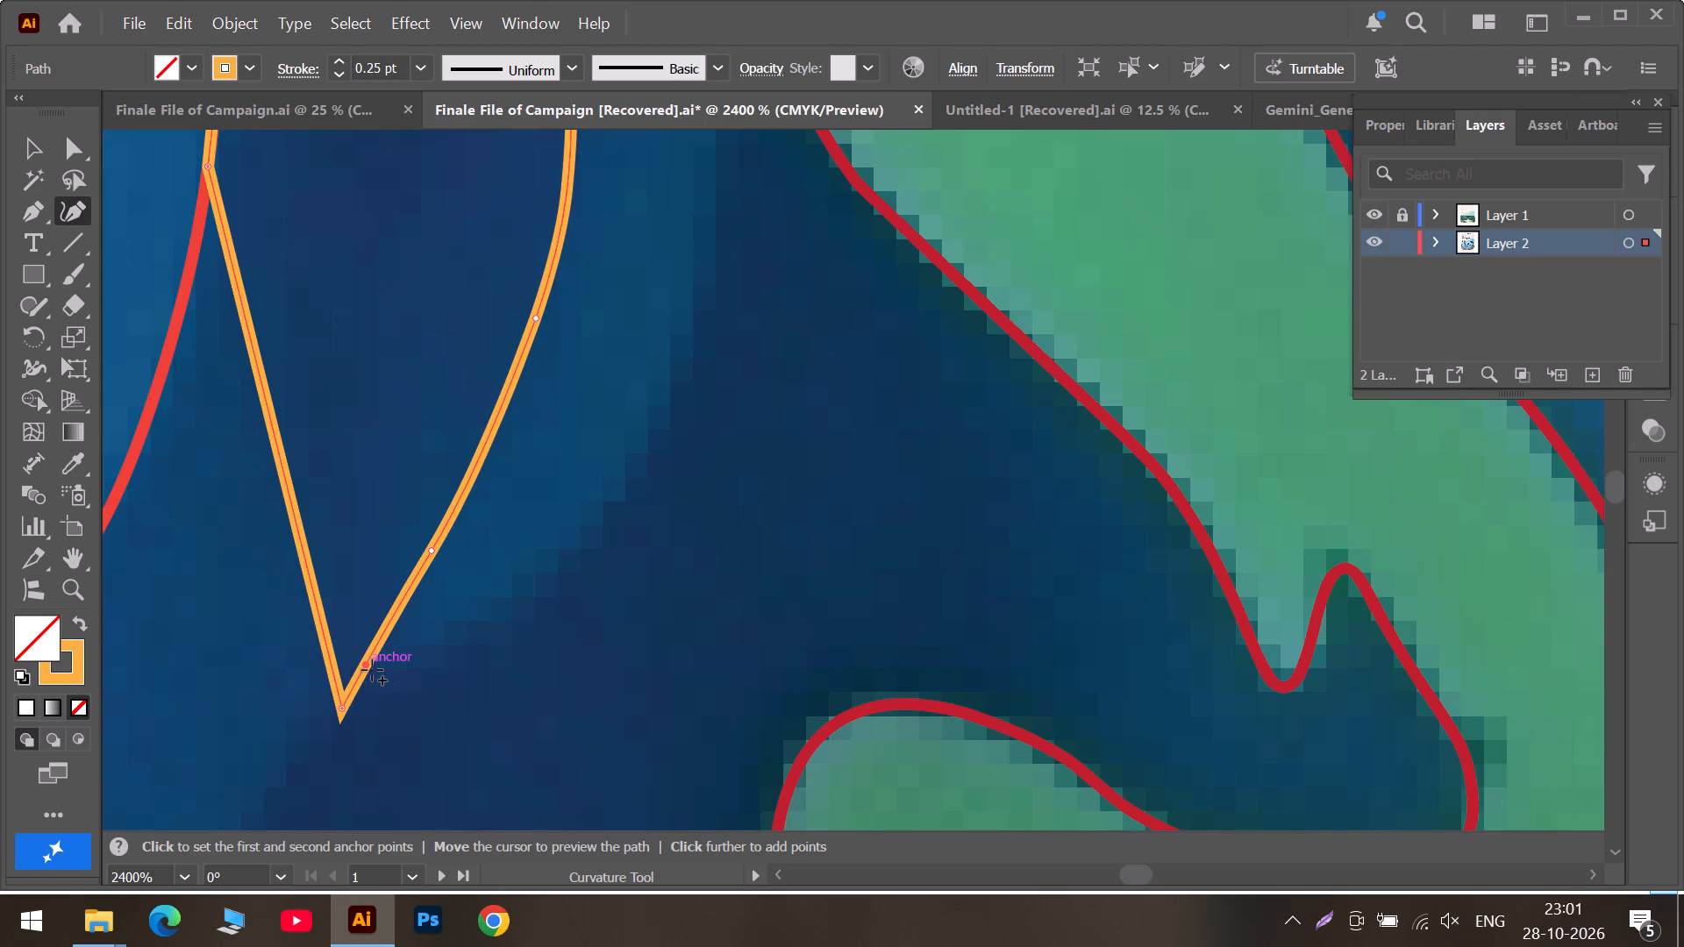
scroll(372, 670, "down", 2, "alt")
scroll(396, 609, "down", 1)
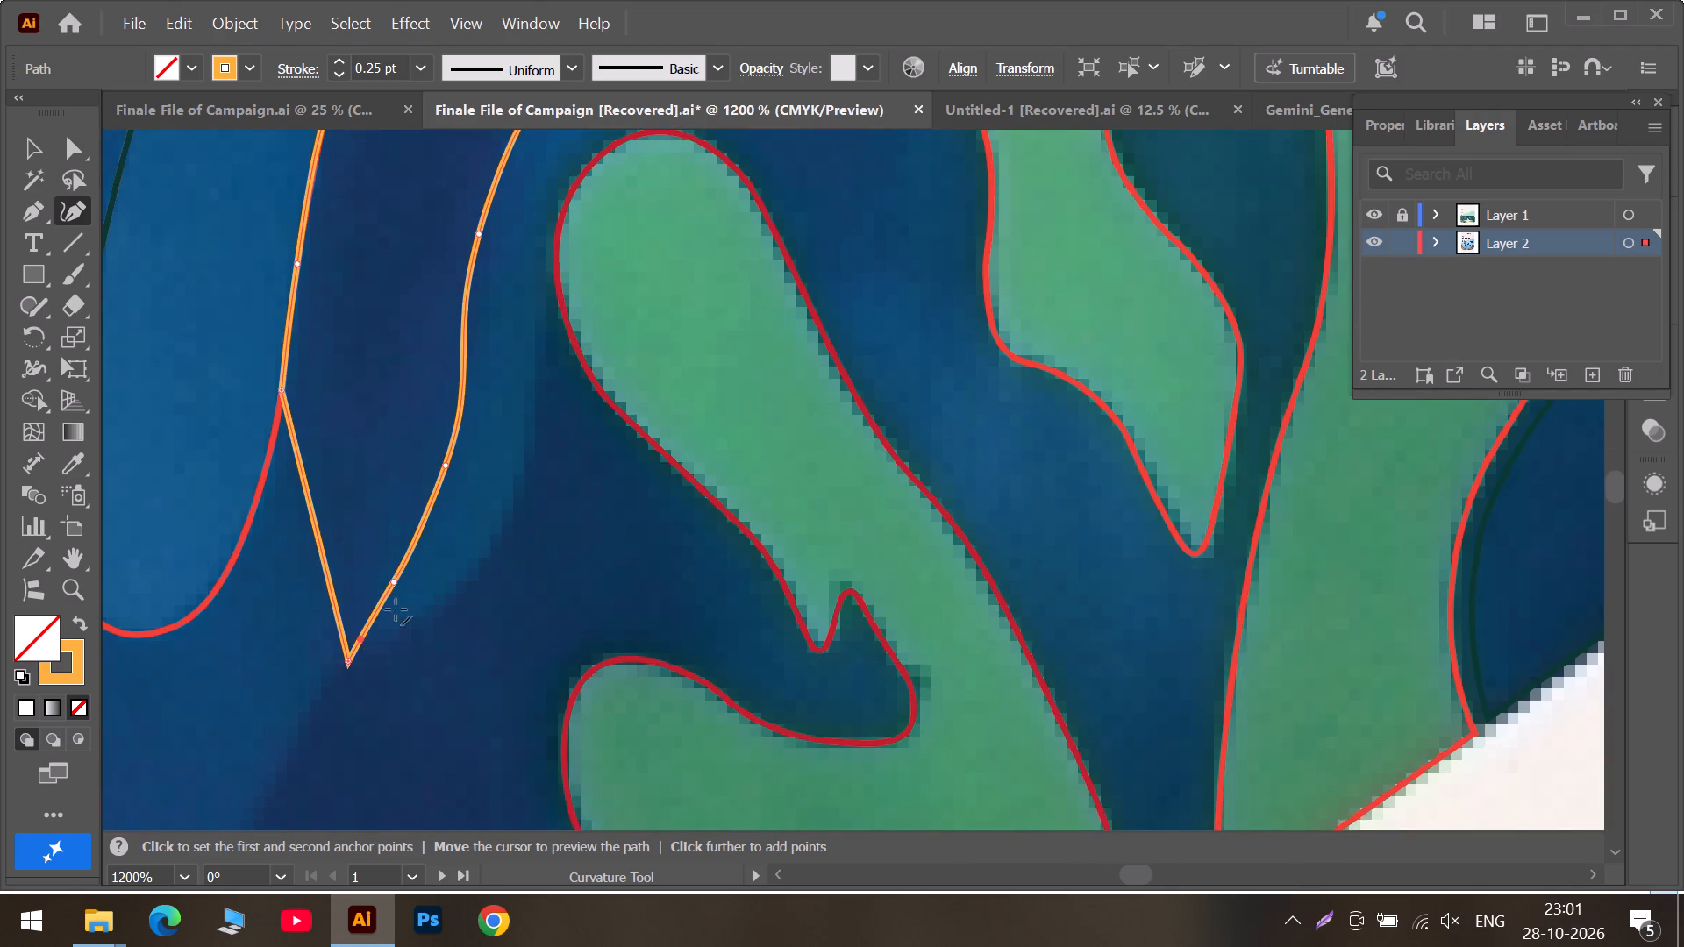
scroll(396, 609, "down", 1)
scroll(393, 610, "down", 2, "alt")
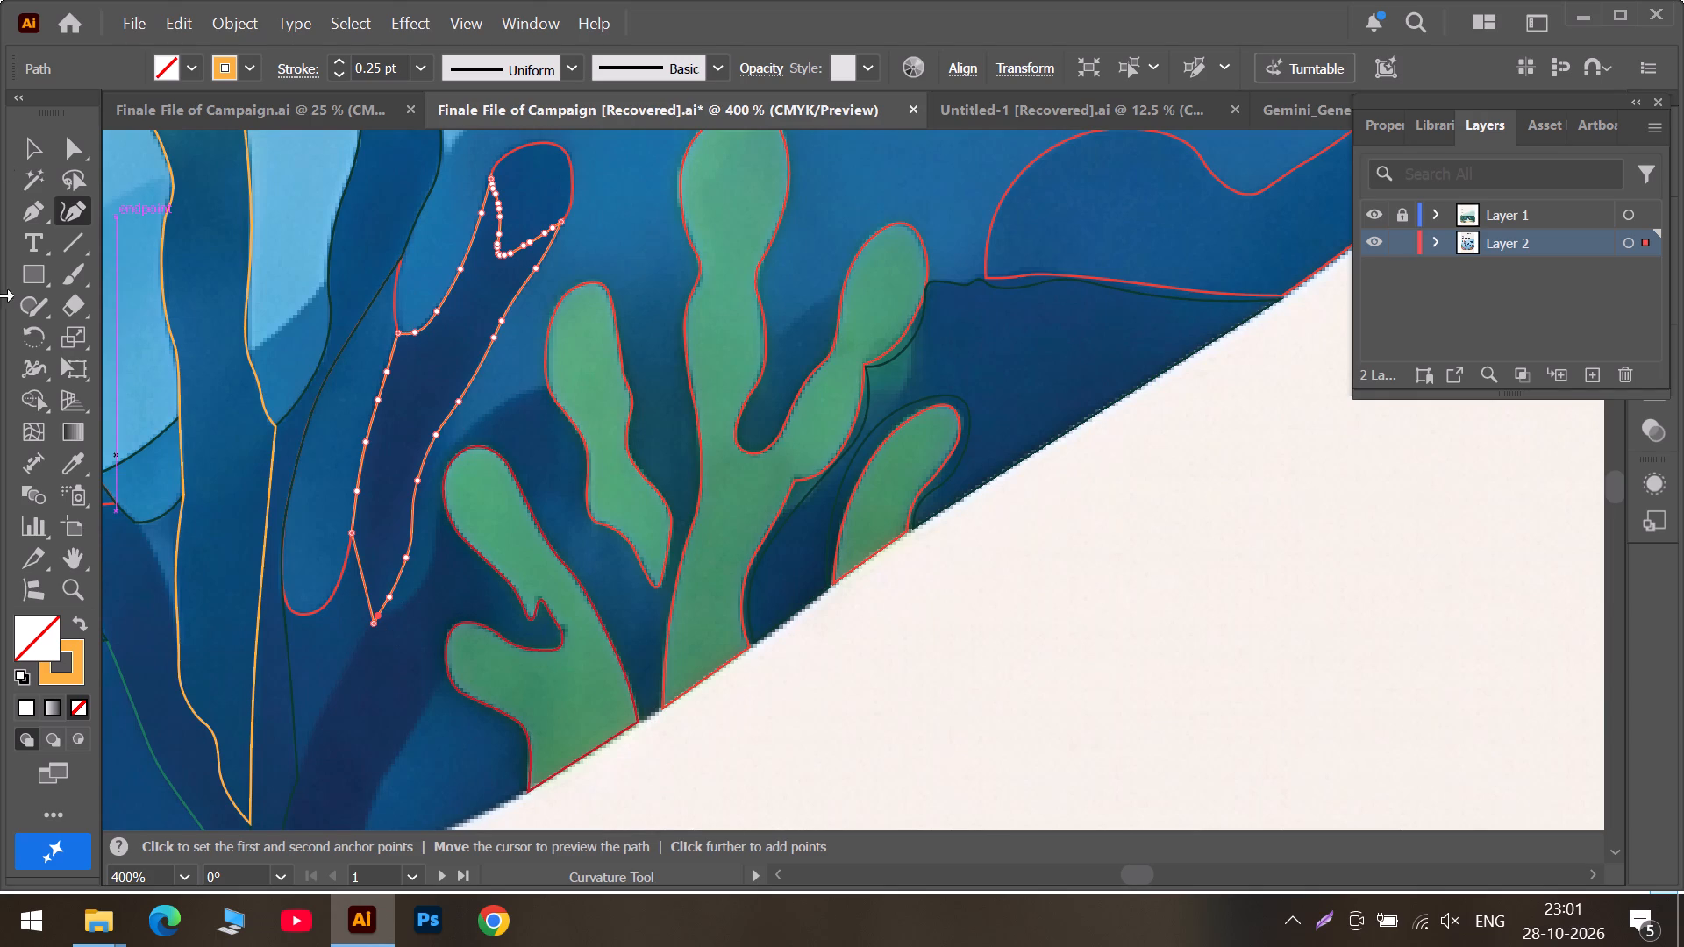
left_click(31, 146)
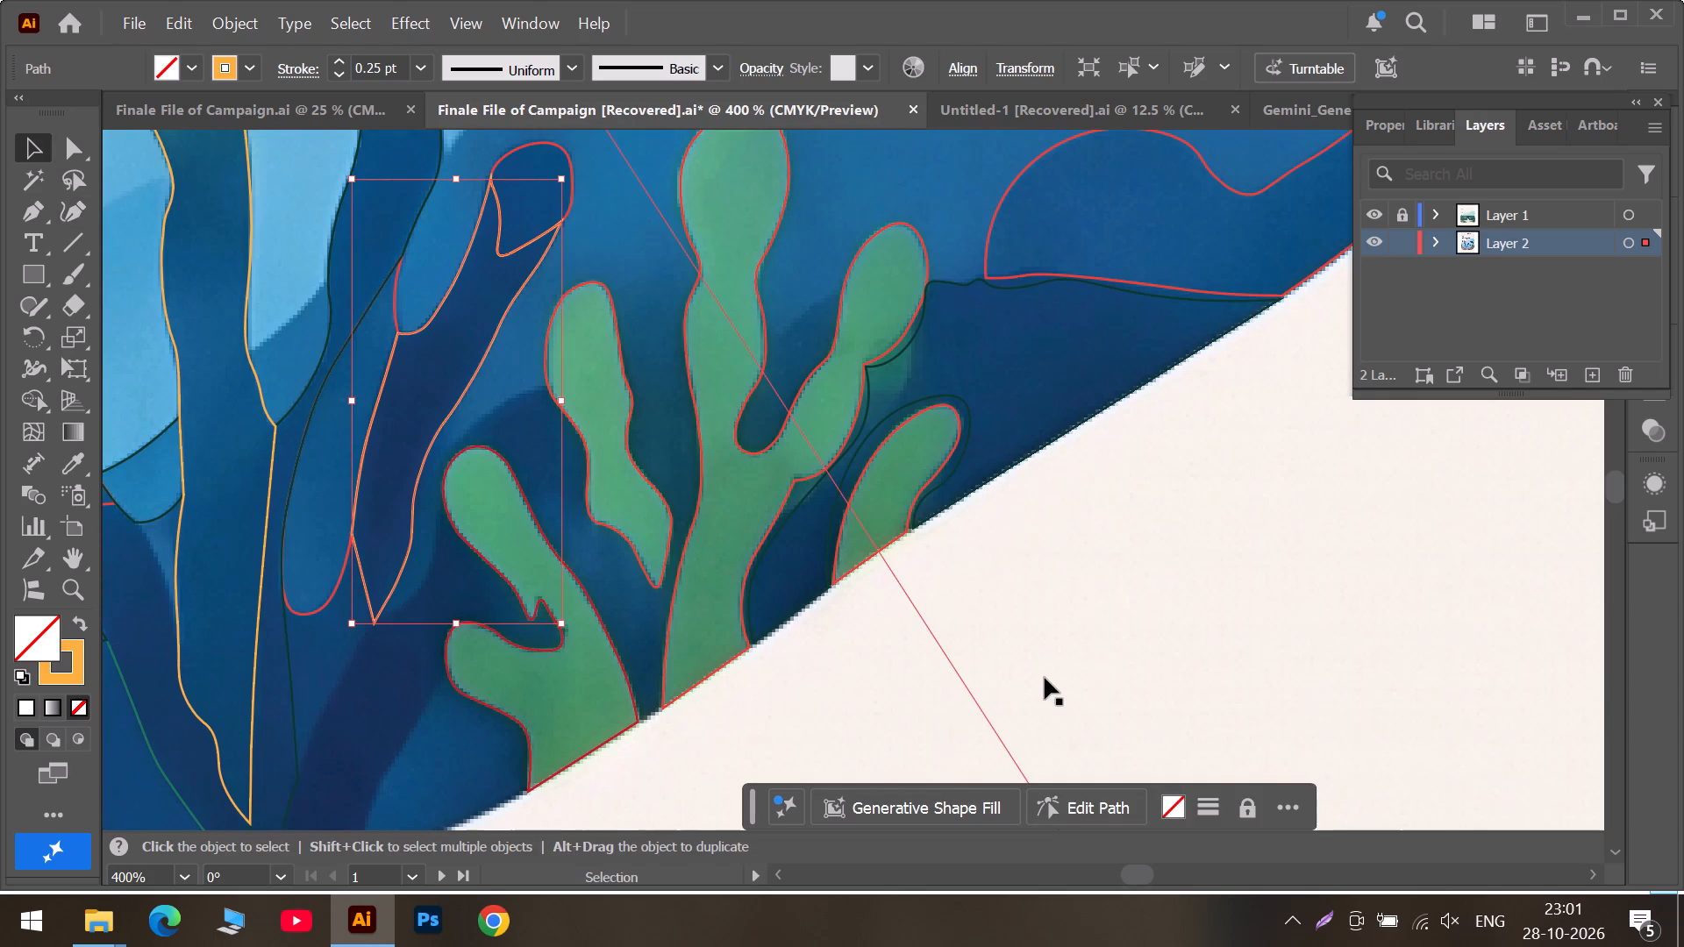
Look over the illustration's seabed and corals for shapes that still need an outline.
scroll(743, 732, "down", 1, "alt")
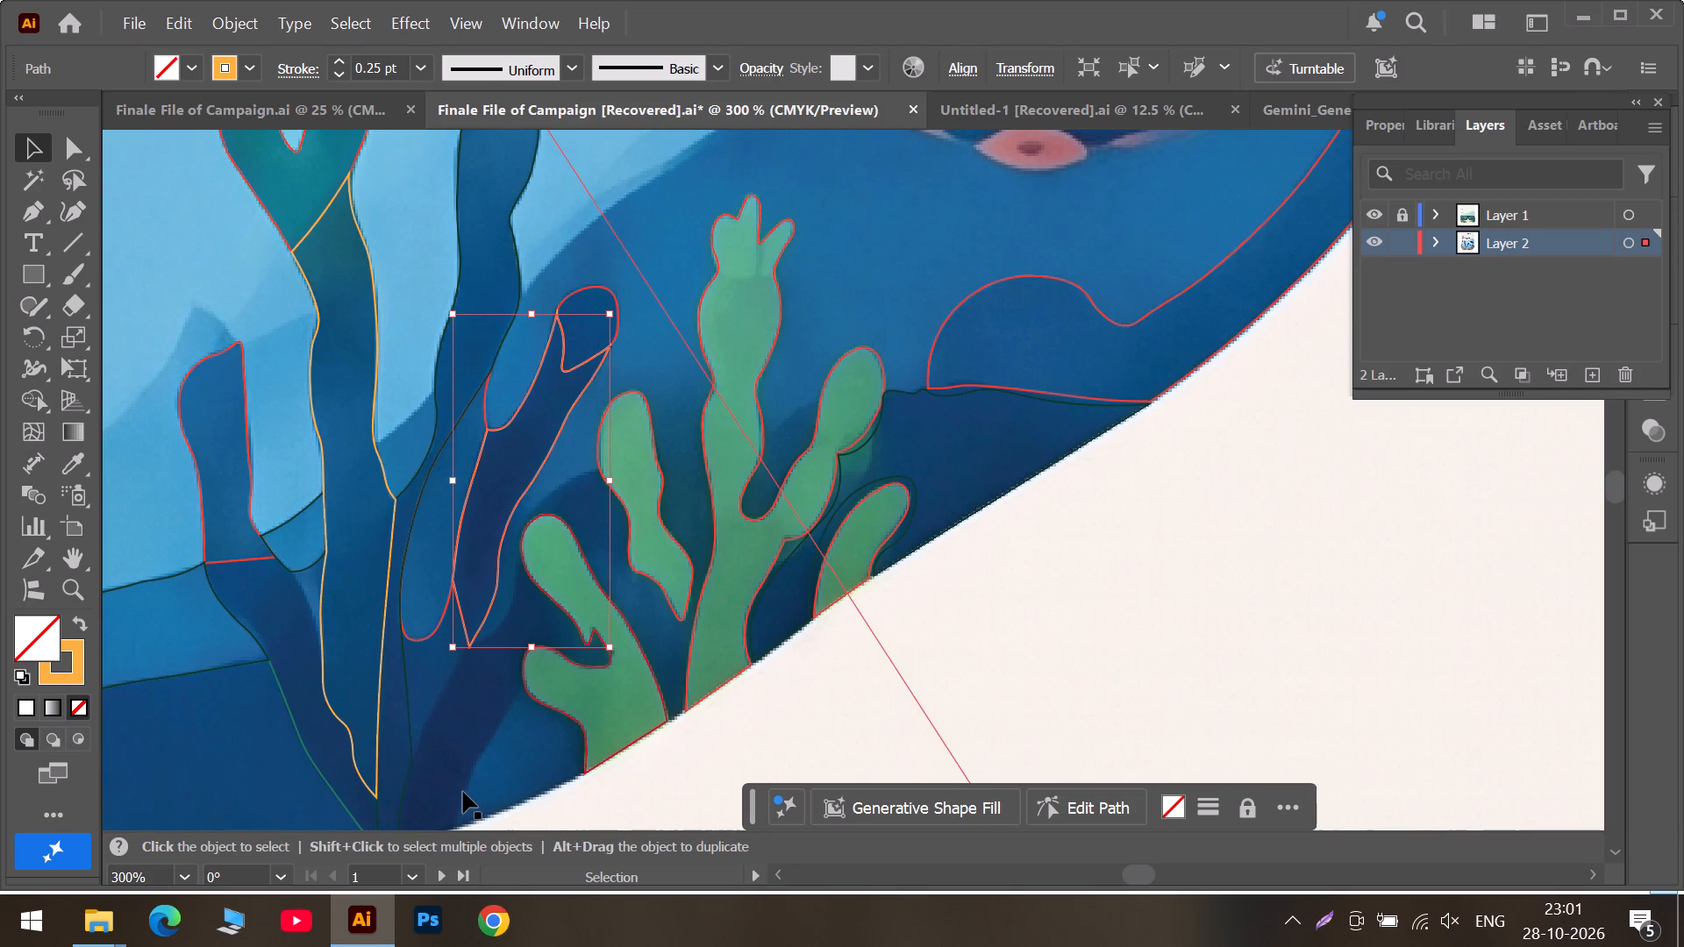
left_click(464, 763)
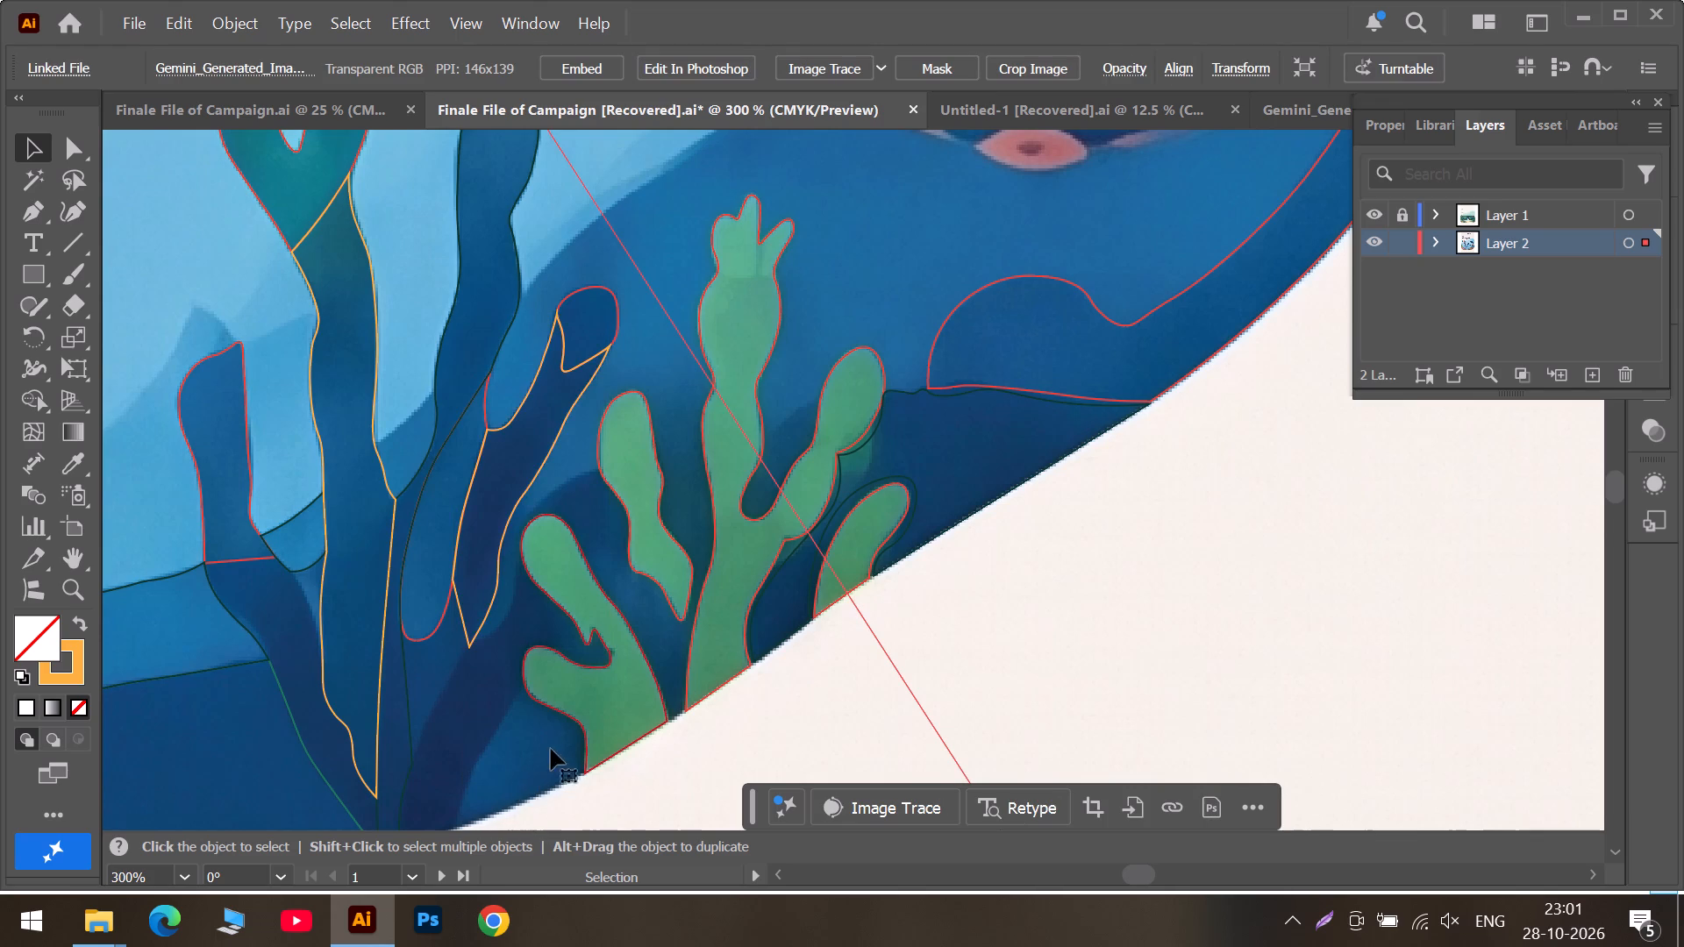
scroll(1017, 610, "down", 2, "alt")
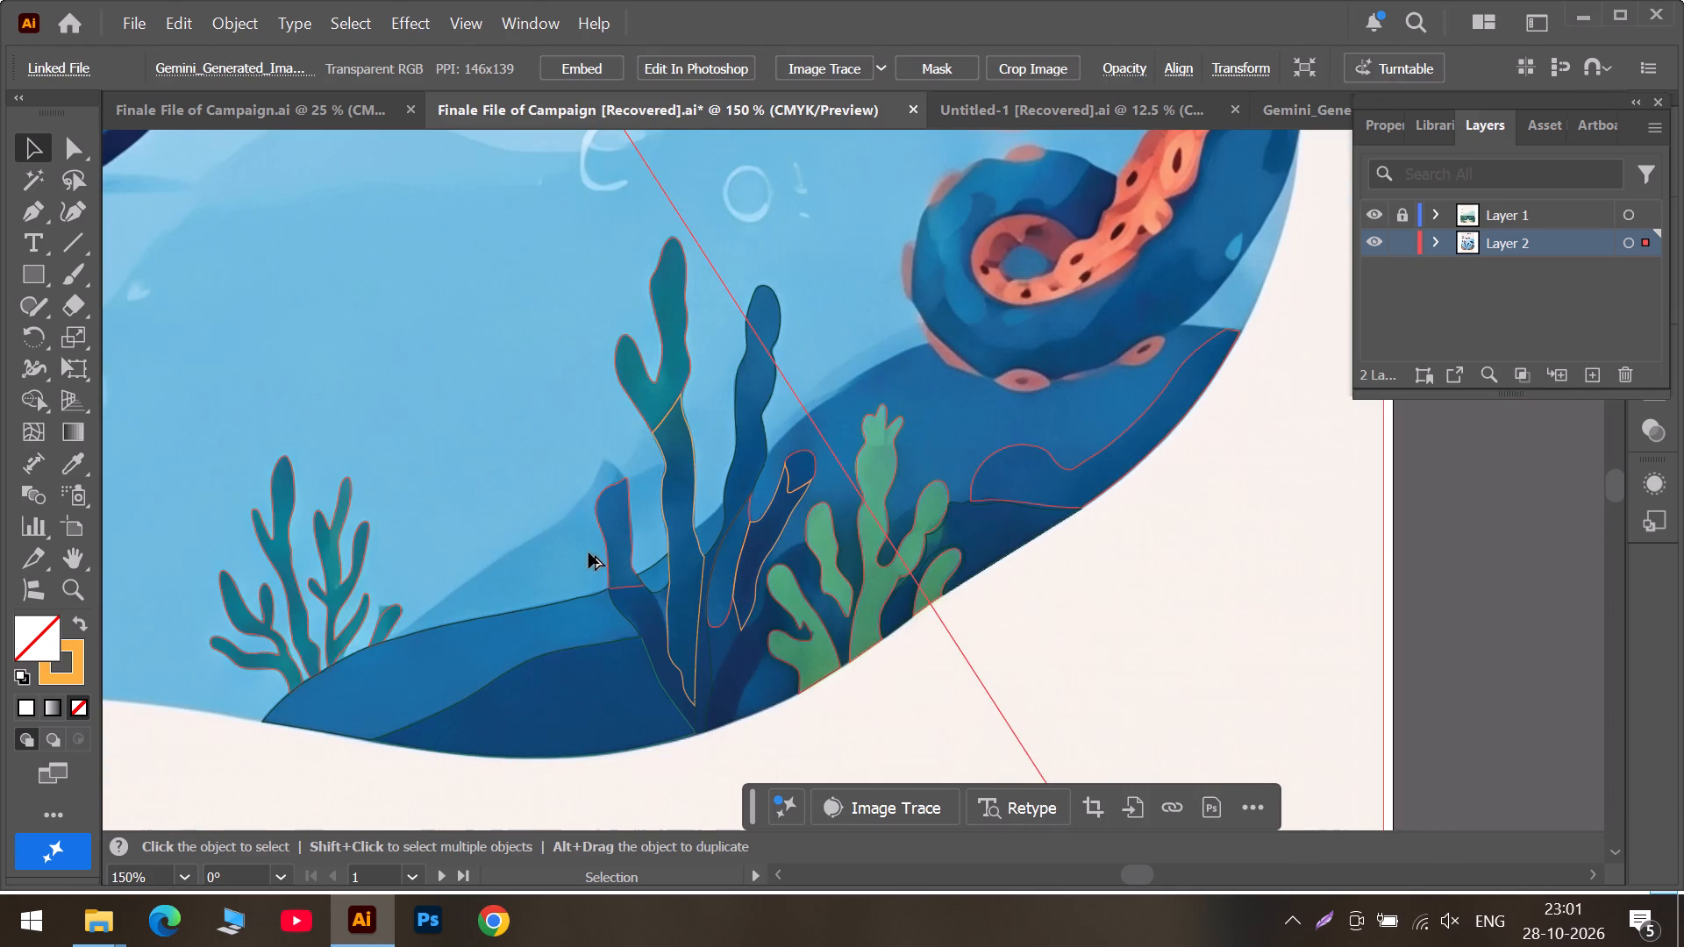
scroll(589, 552, "down", 2, "alt")
scroll(517, 489, "down", 2, "alt")
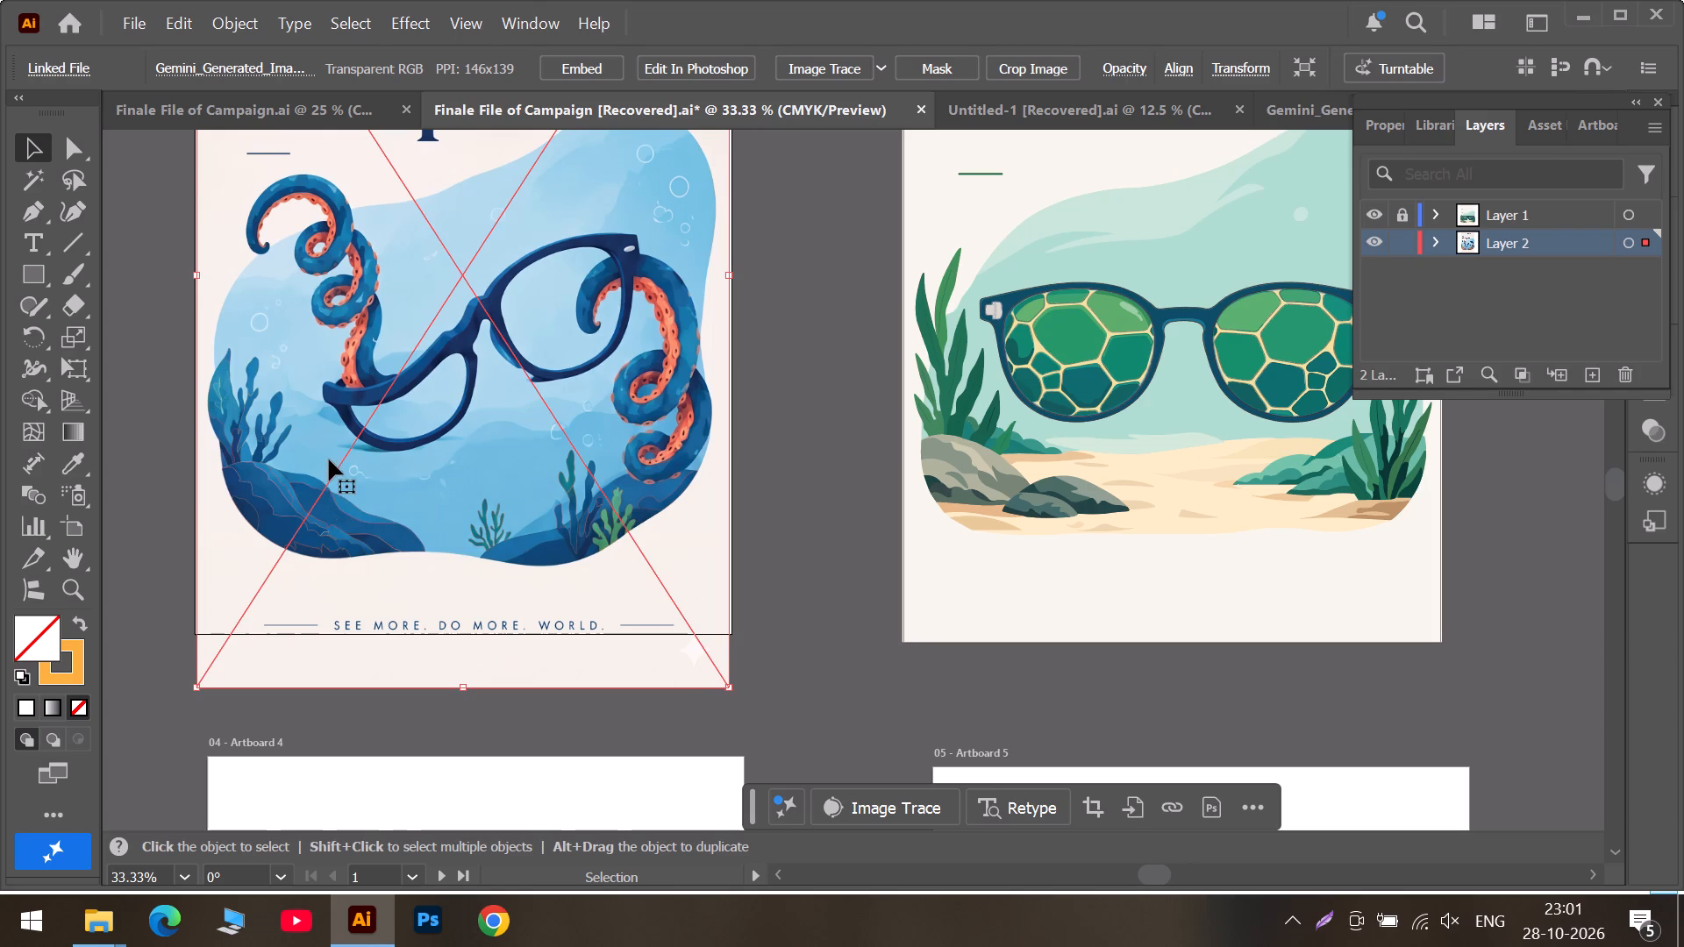
scroll(500, 591, "up", 2, "alt")
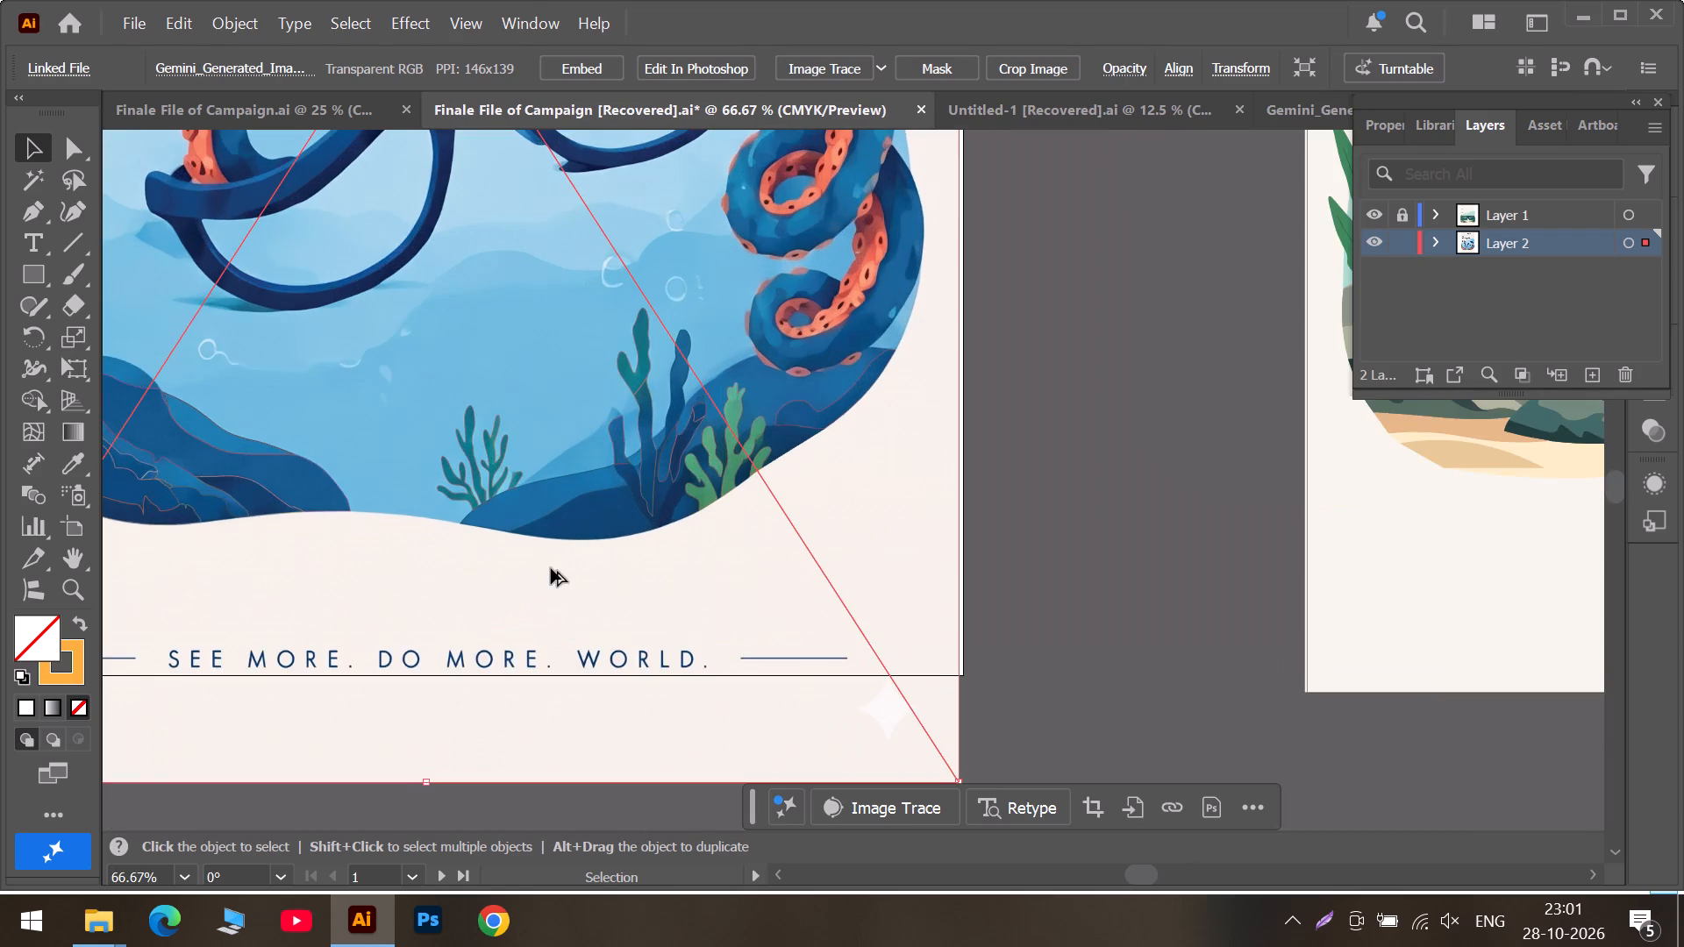
scroll(552, 567, "up", 3, "alt")
scroll(559, 331, "up", 5)
scroll(715, 323, "up", 1)
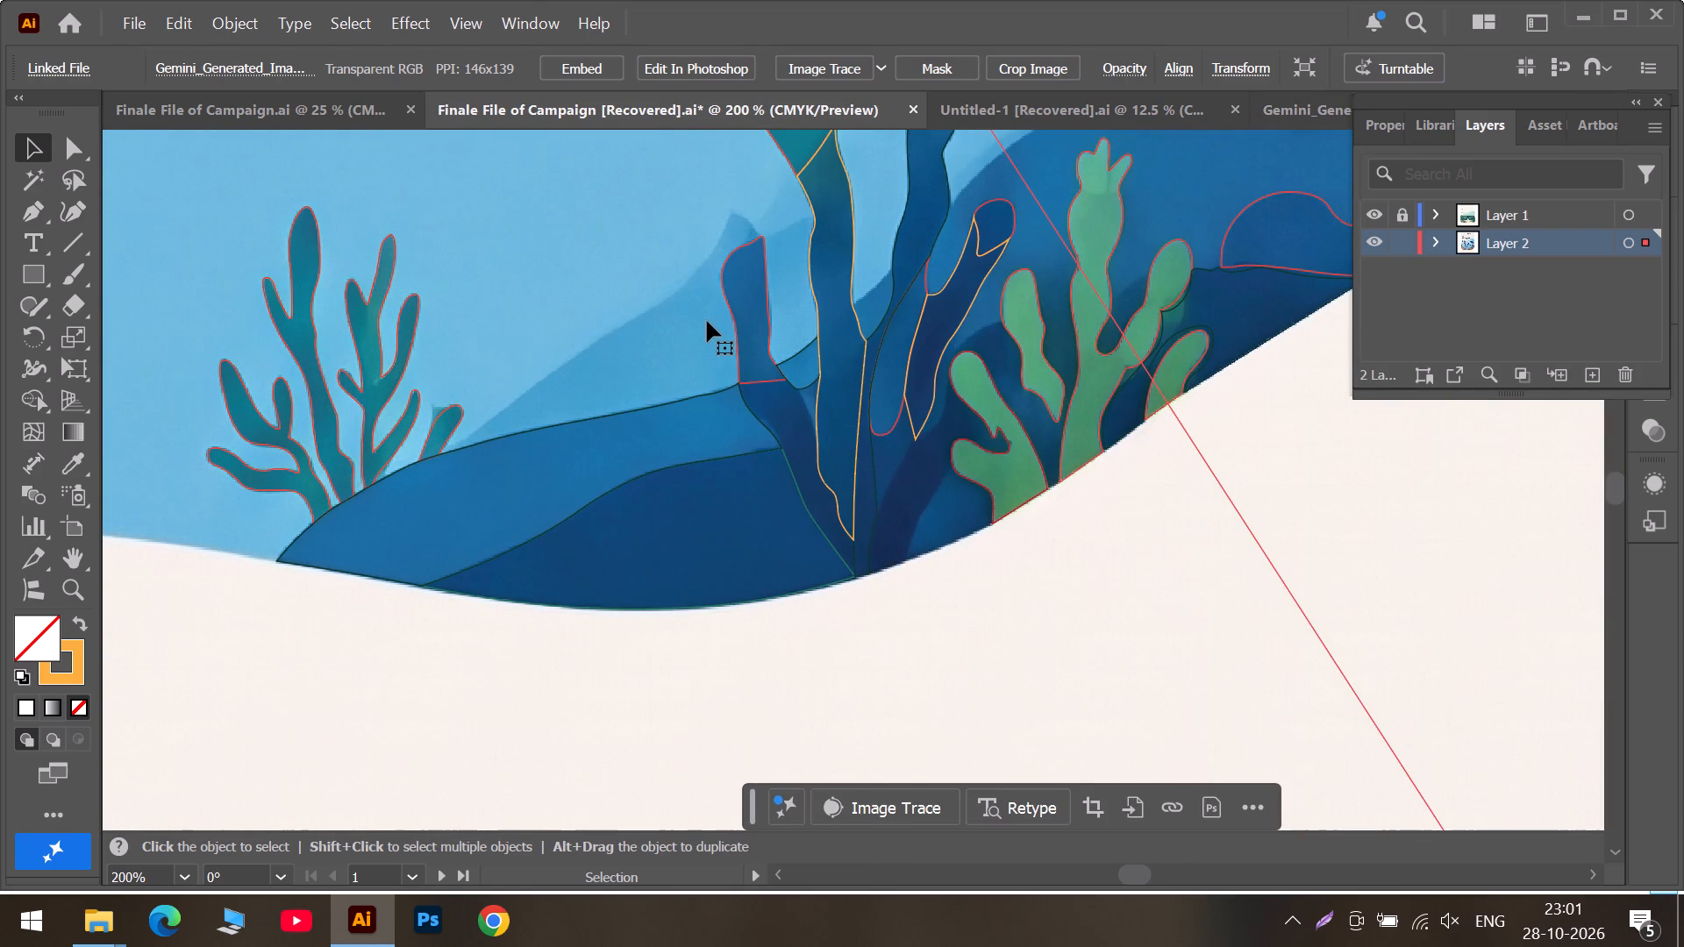
scroll(697, 324, "up", 3, "alt")
scroll(131, 250, "down", 2, "alt")
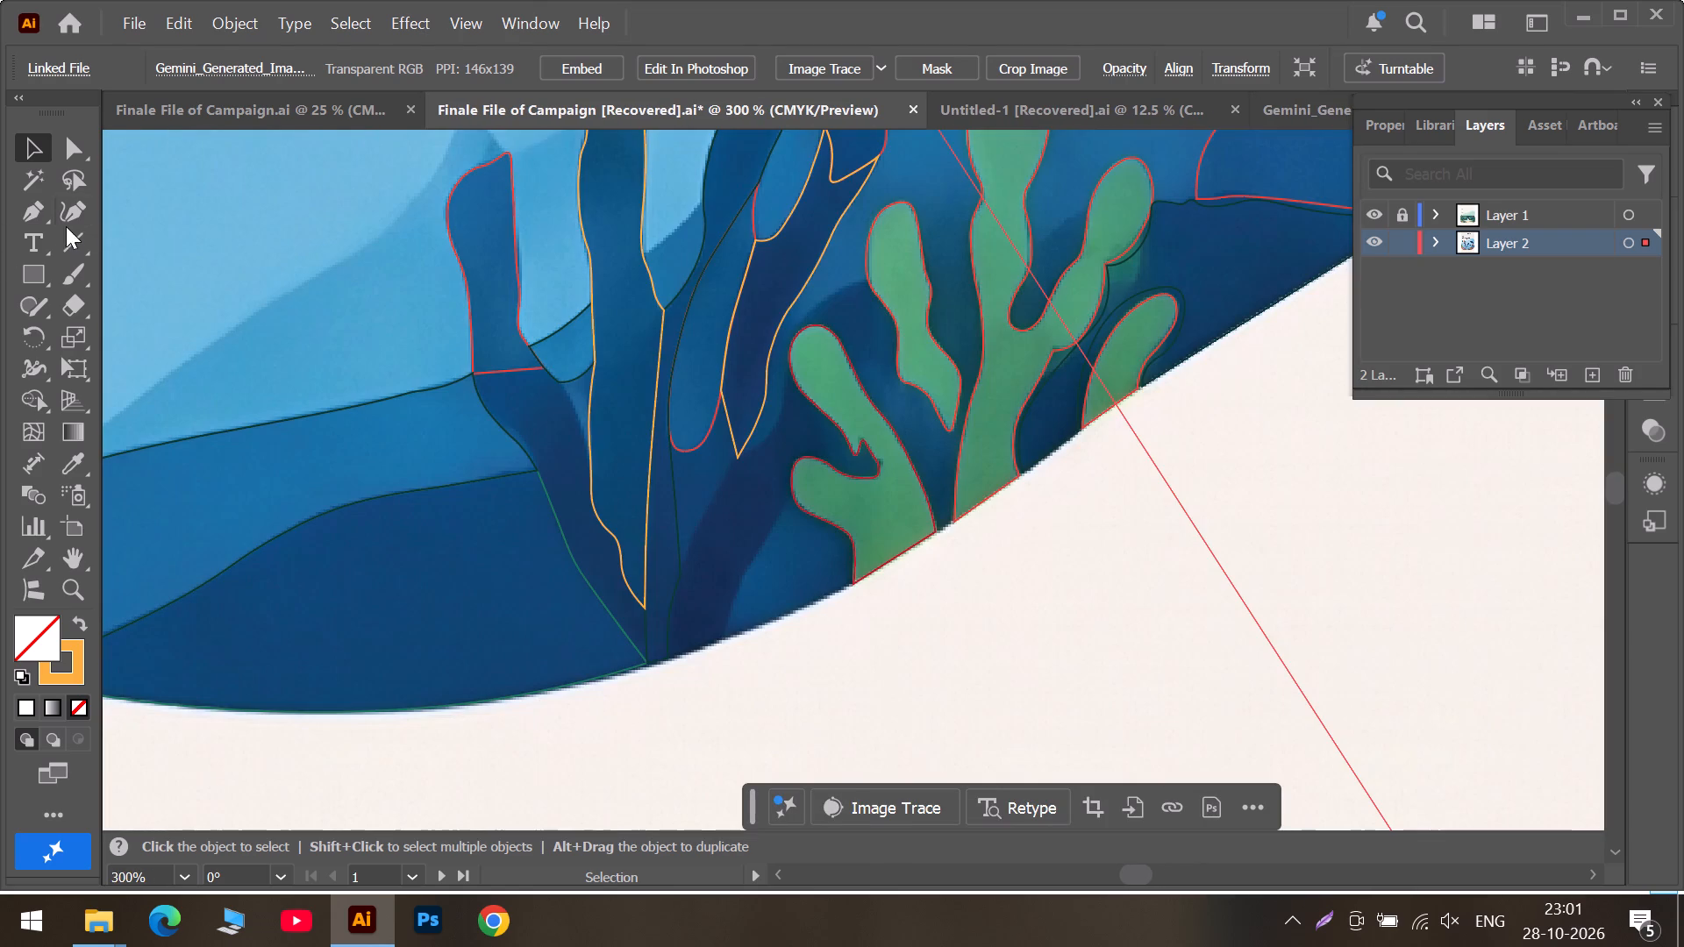
With the Curvature tool, trace the mid-blue slope's upper edge from its peak beside the blue coral down to the teal coral.
left_click(73, 217)
scroll(387, 190, "up", 5)
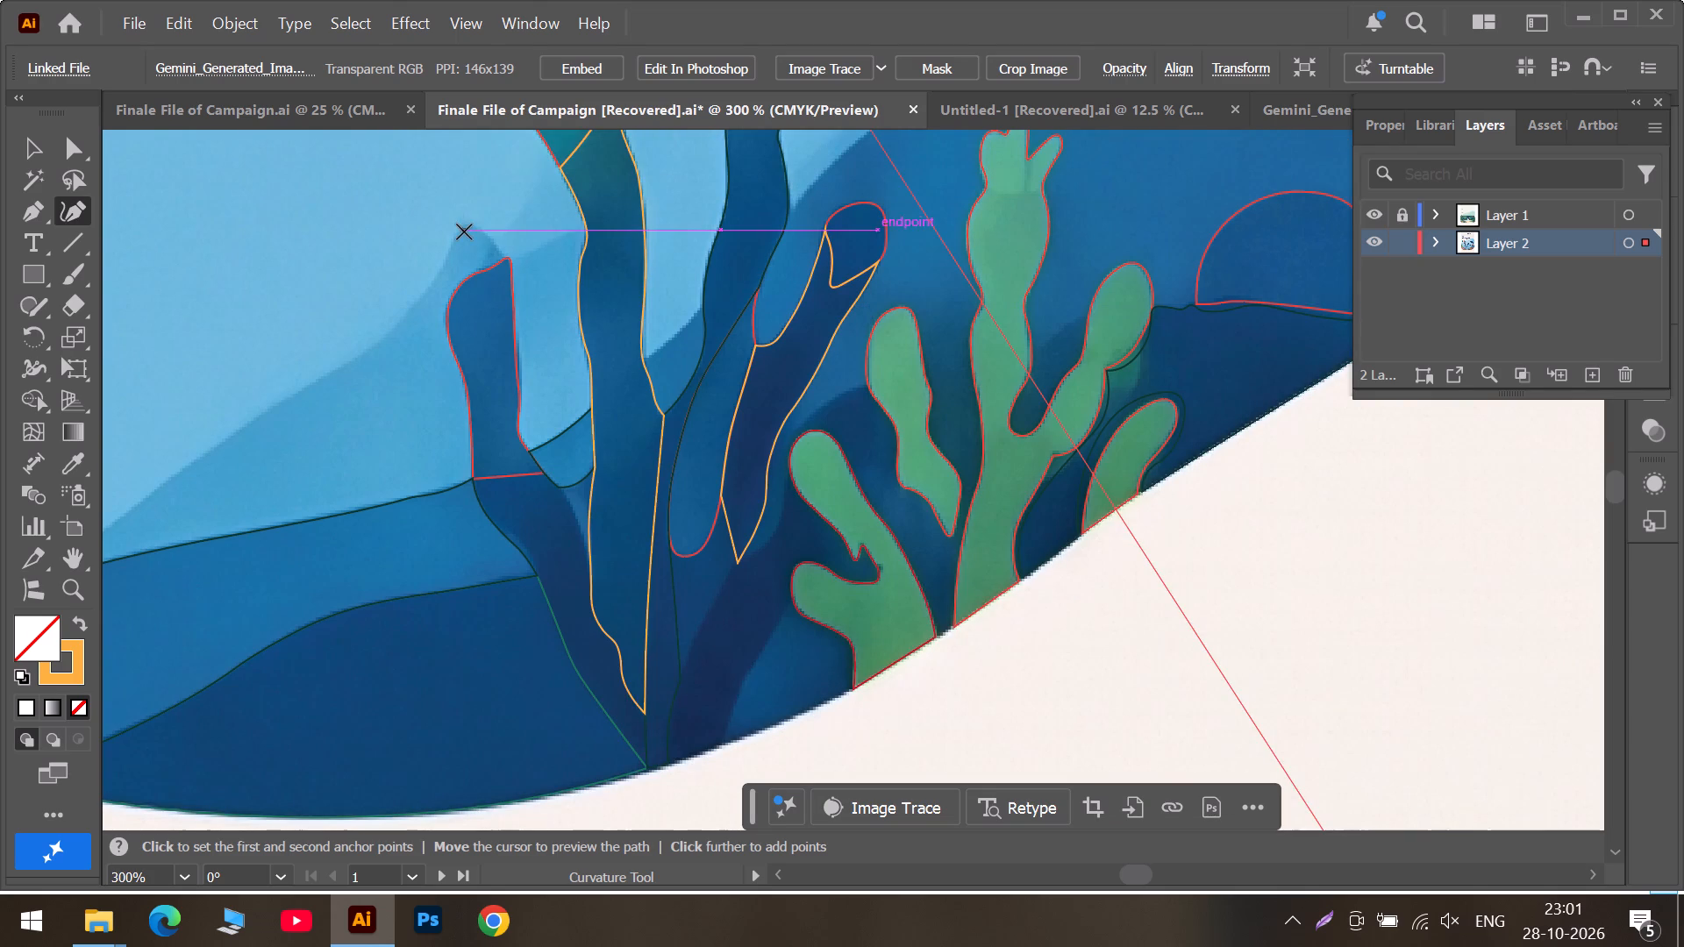
left_click(464, 231)
left_click(436, 284)
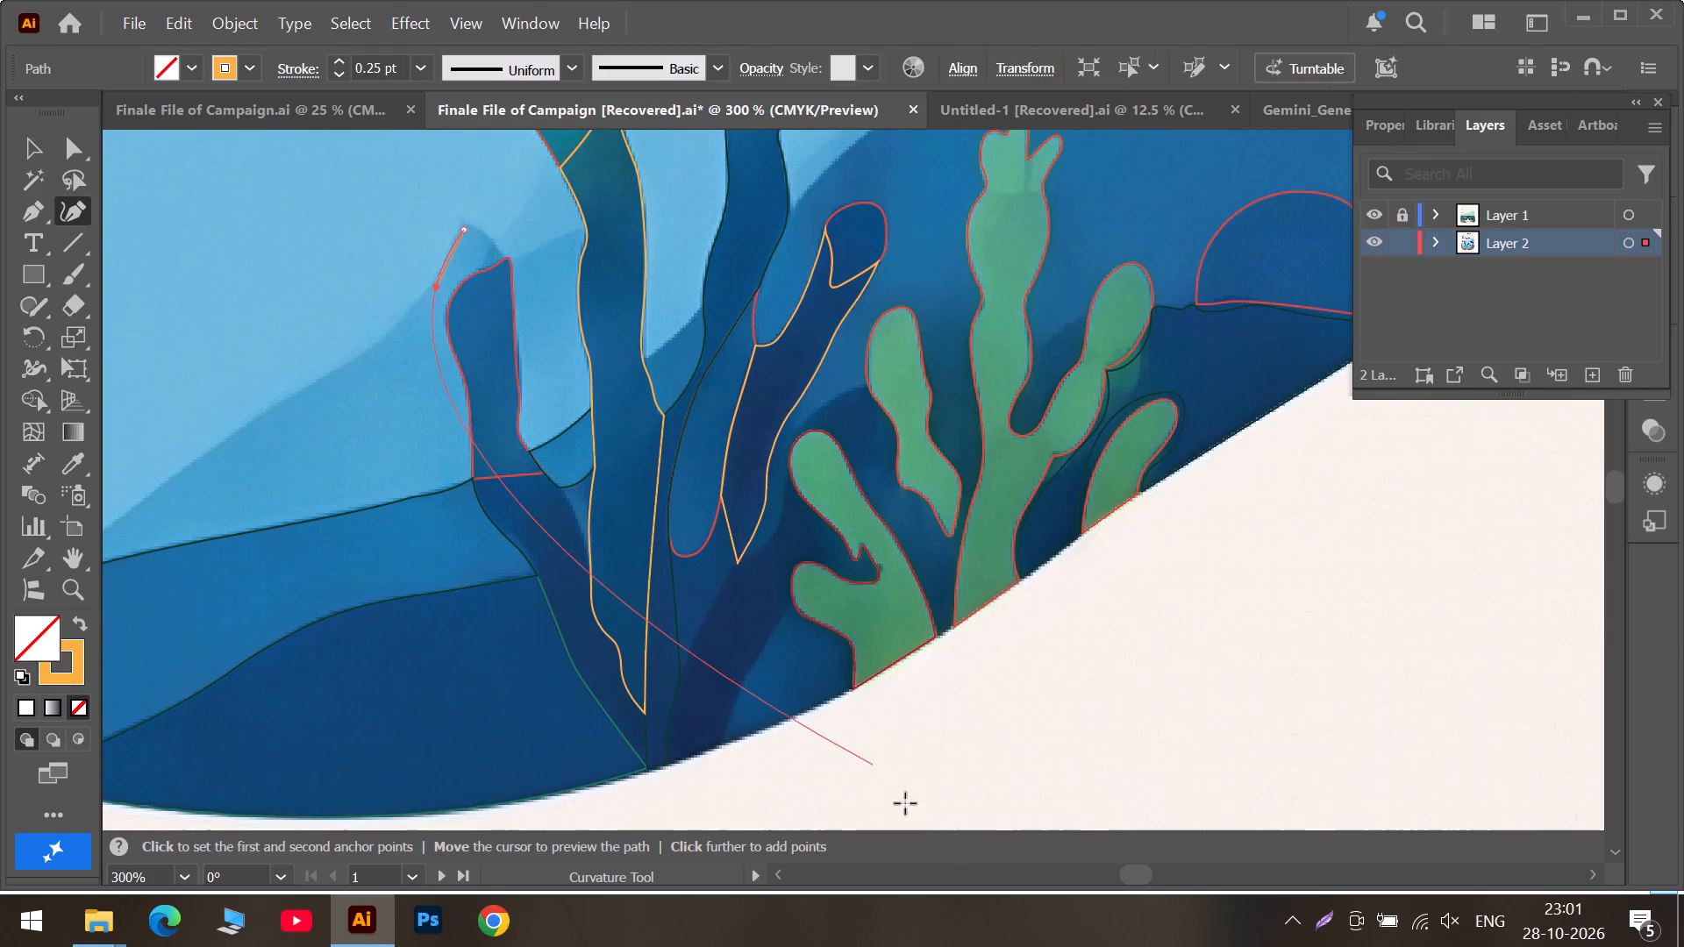
left_click(1061, 879)
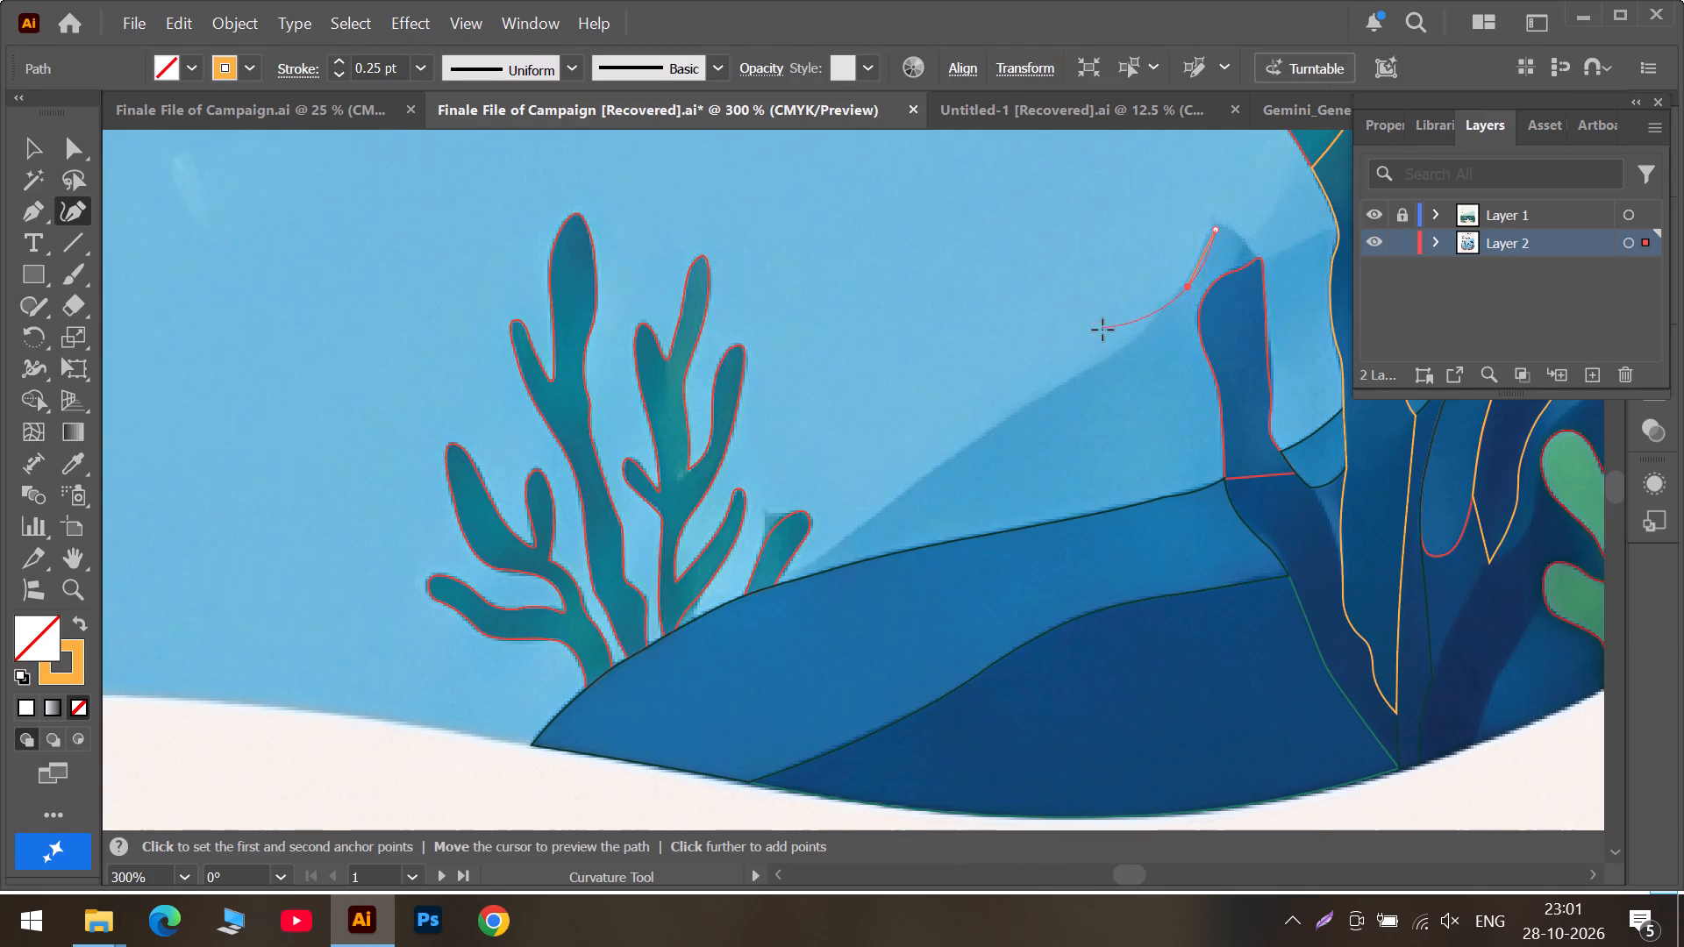
left_click(1091, 369)
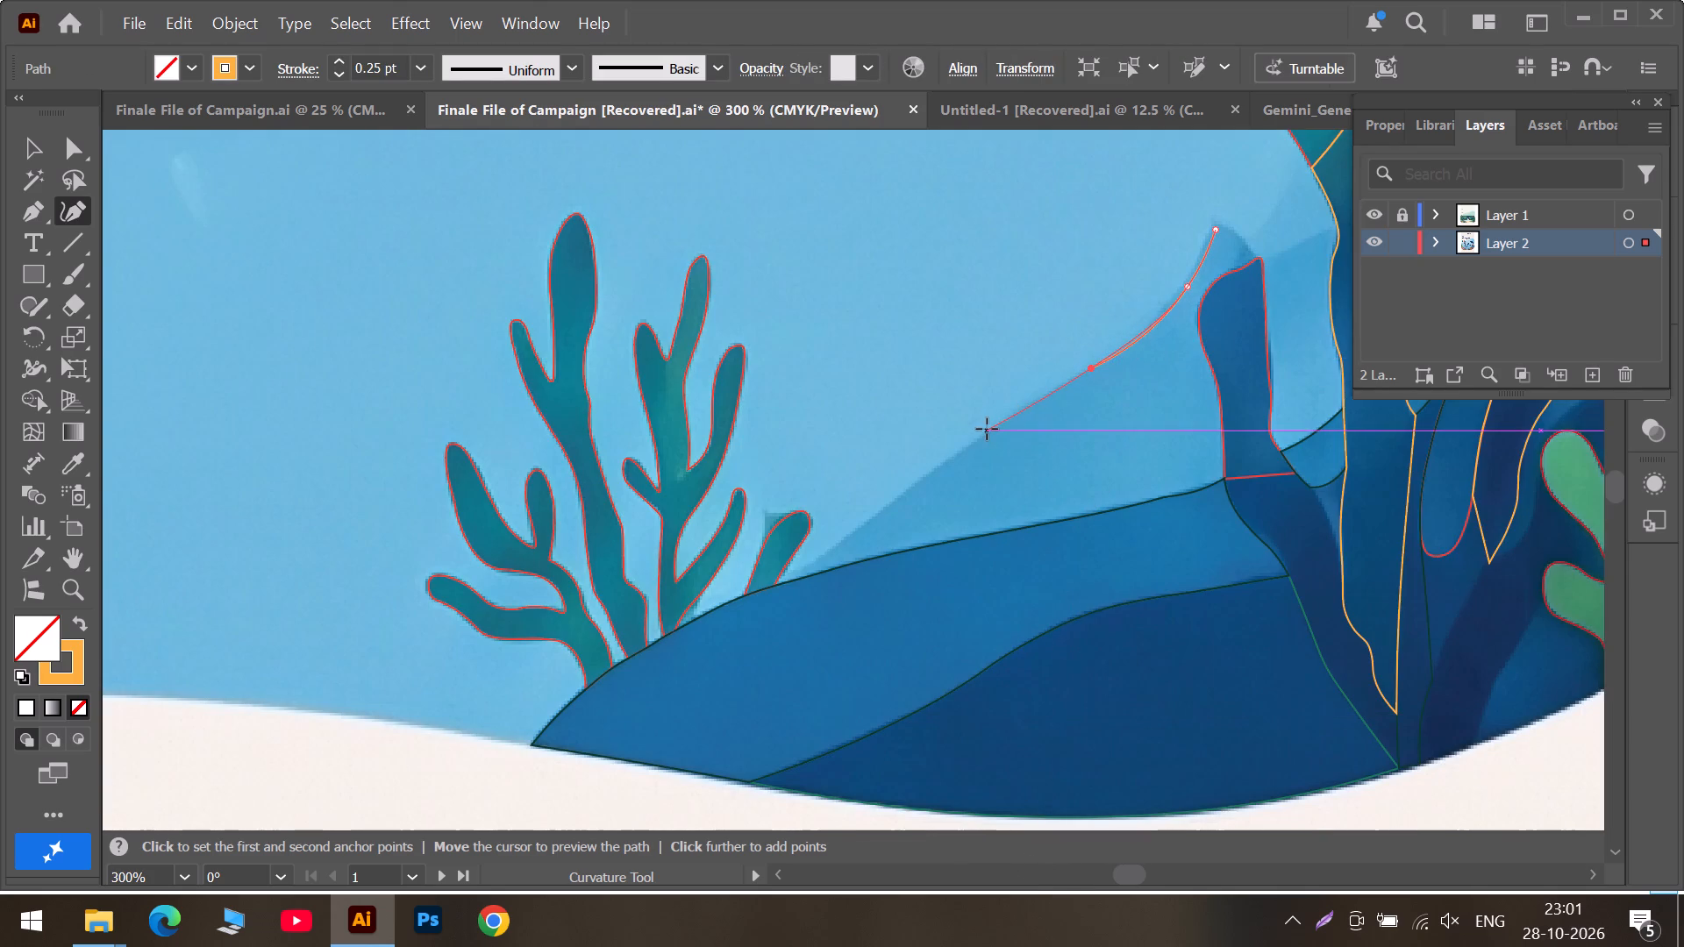
scroll(987, 429, "up", 1, "alt")
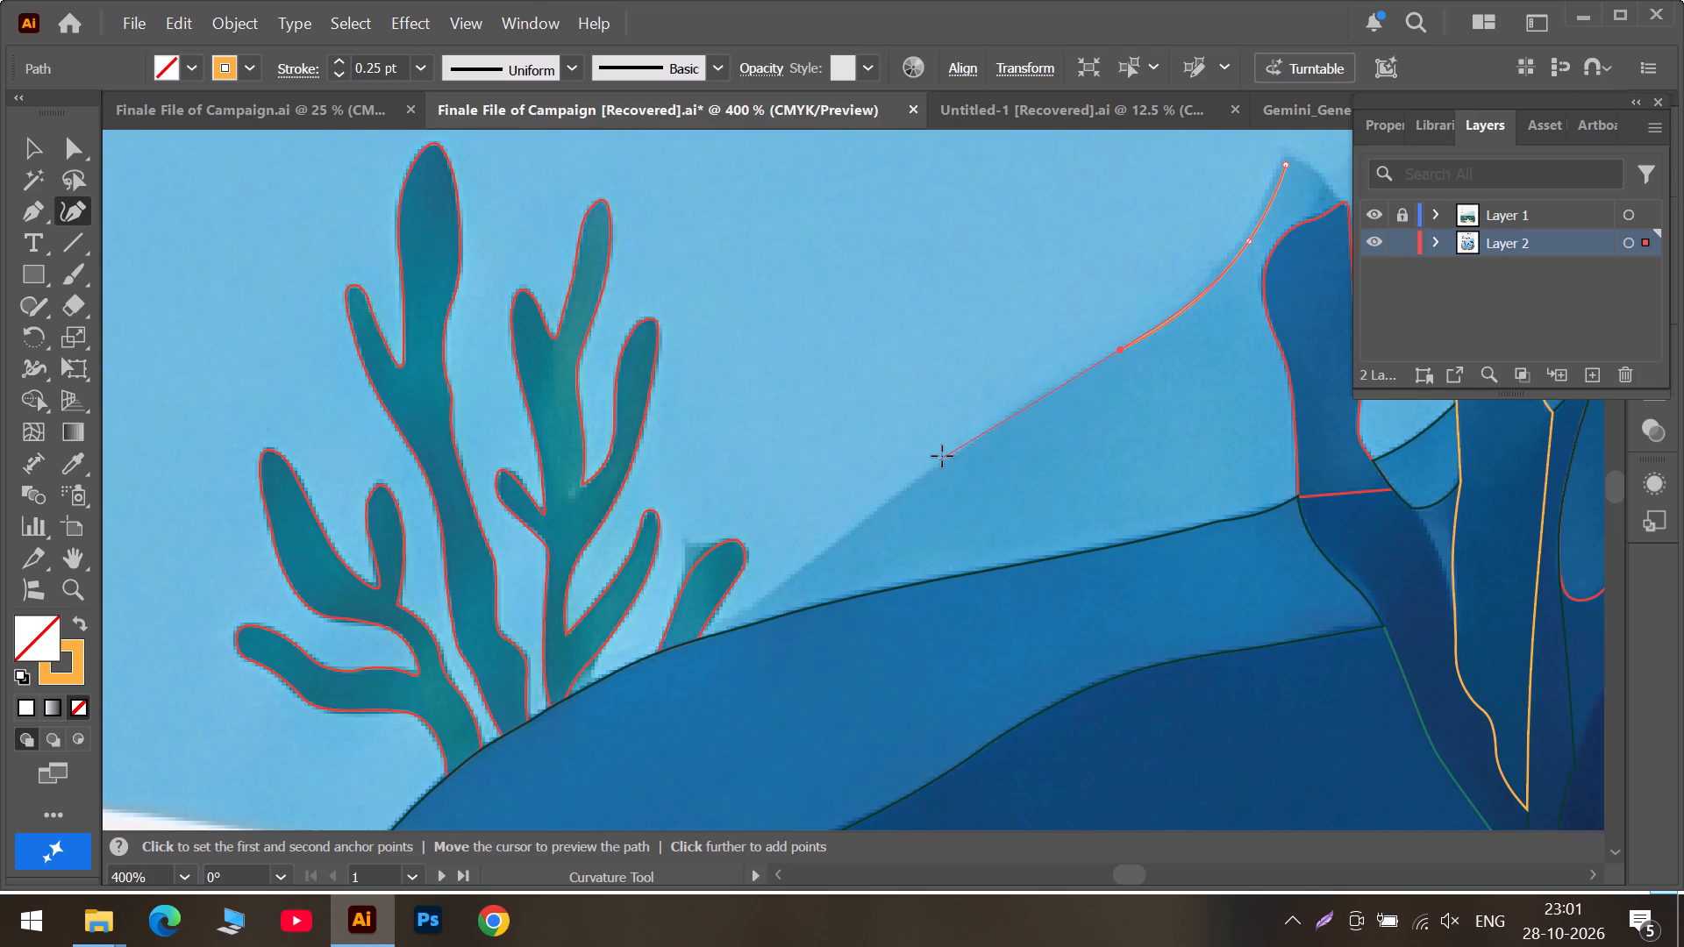
left_click(953, 457)
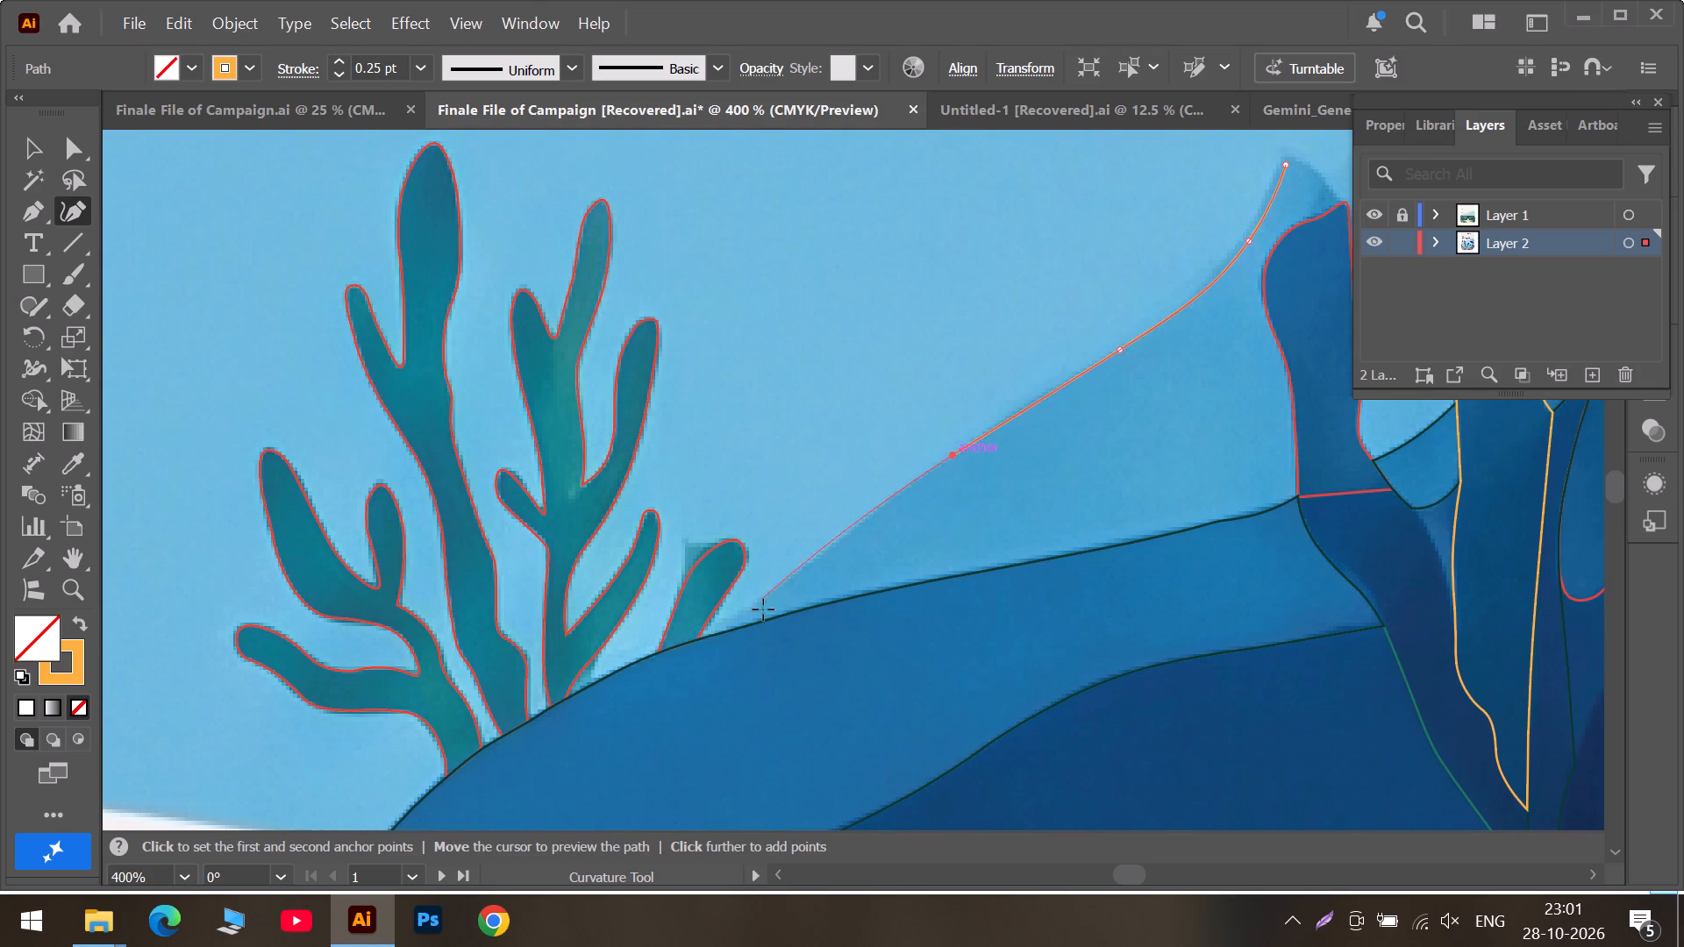
left_click(847, 535)
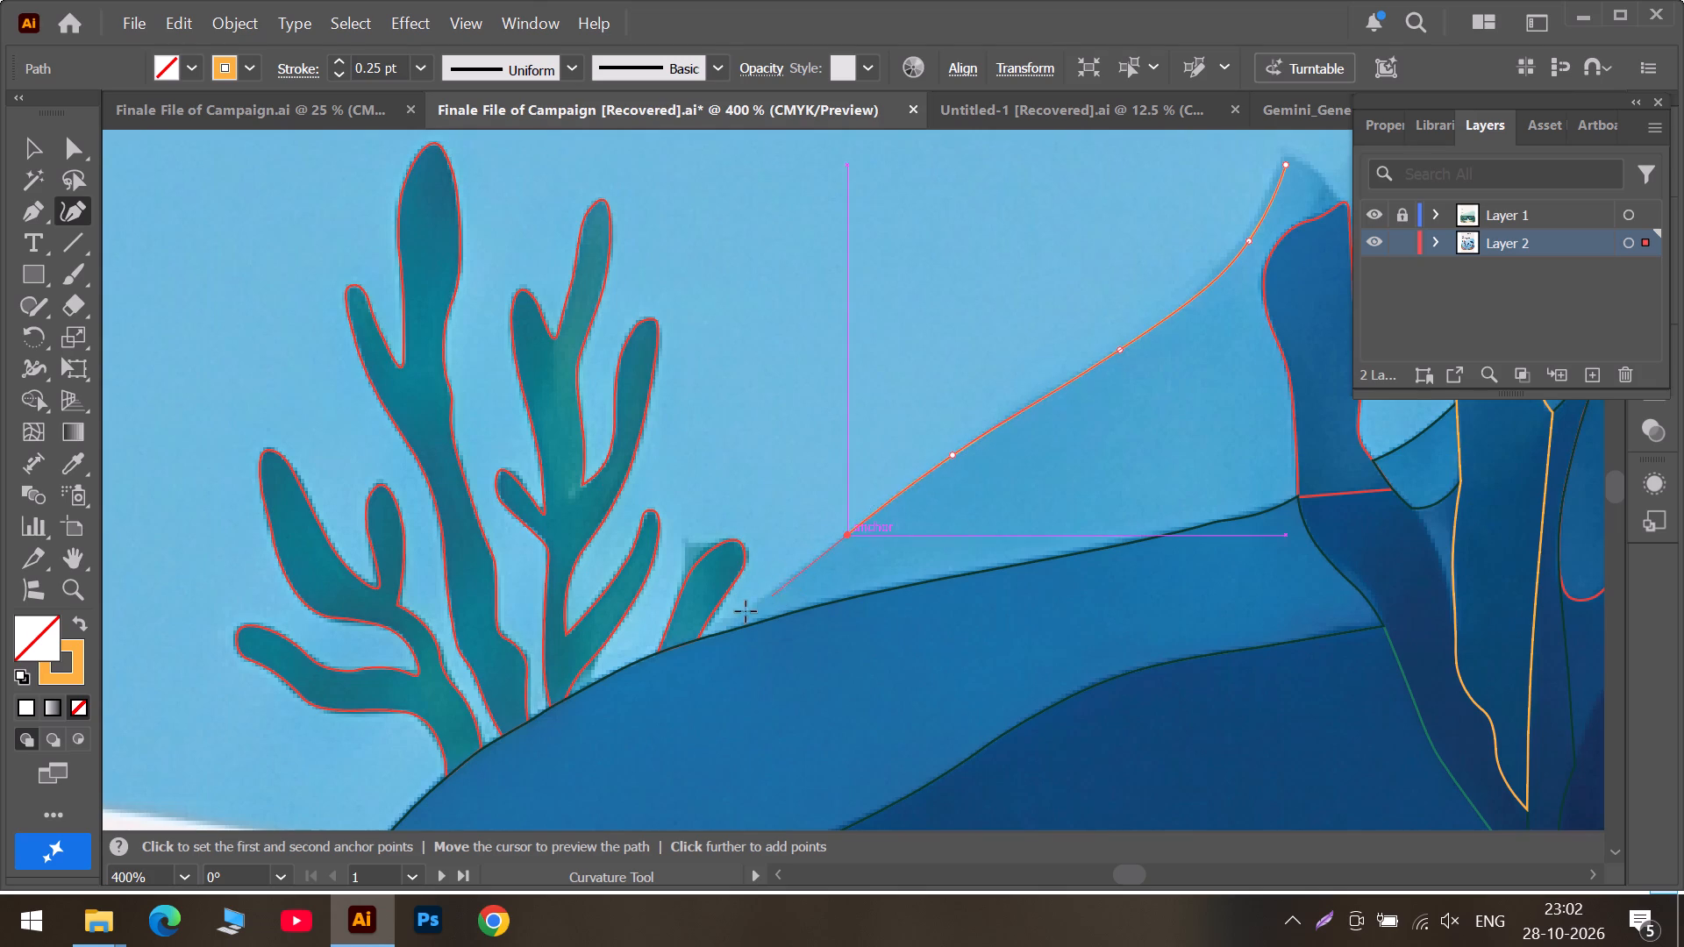
double_click(709, 630)
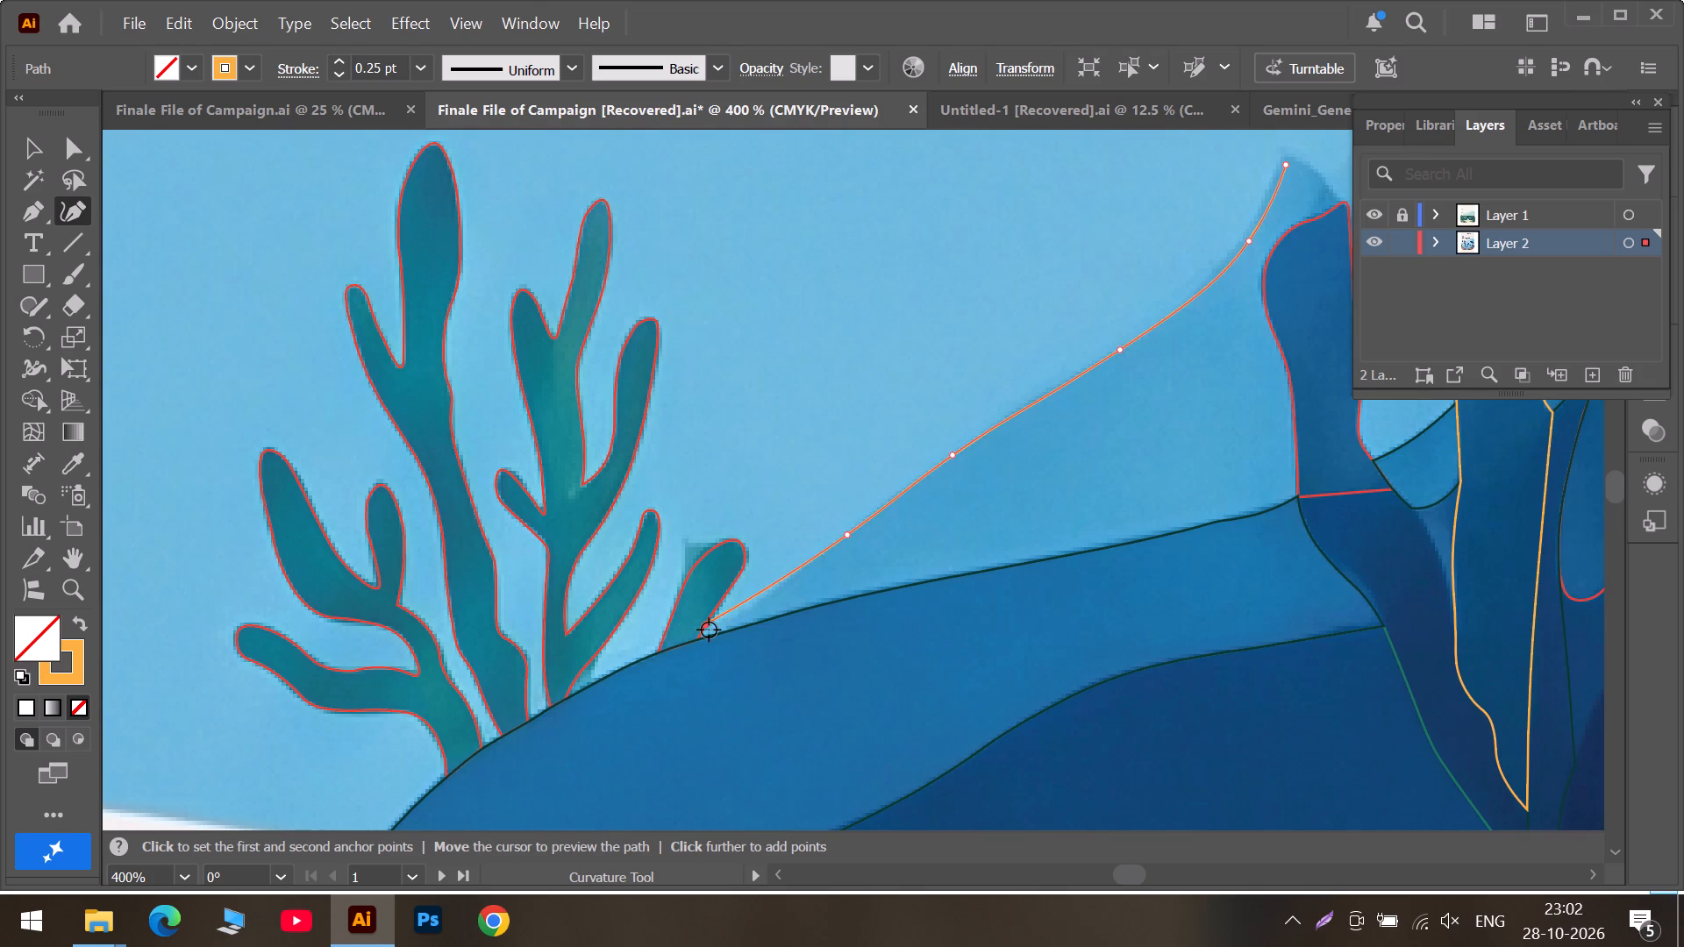
Refine the slope line's lower end beside the teal coral with an added anchor, and finish it in a corner point.
left_click_drag(753, 599, 753, 609)
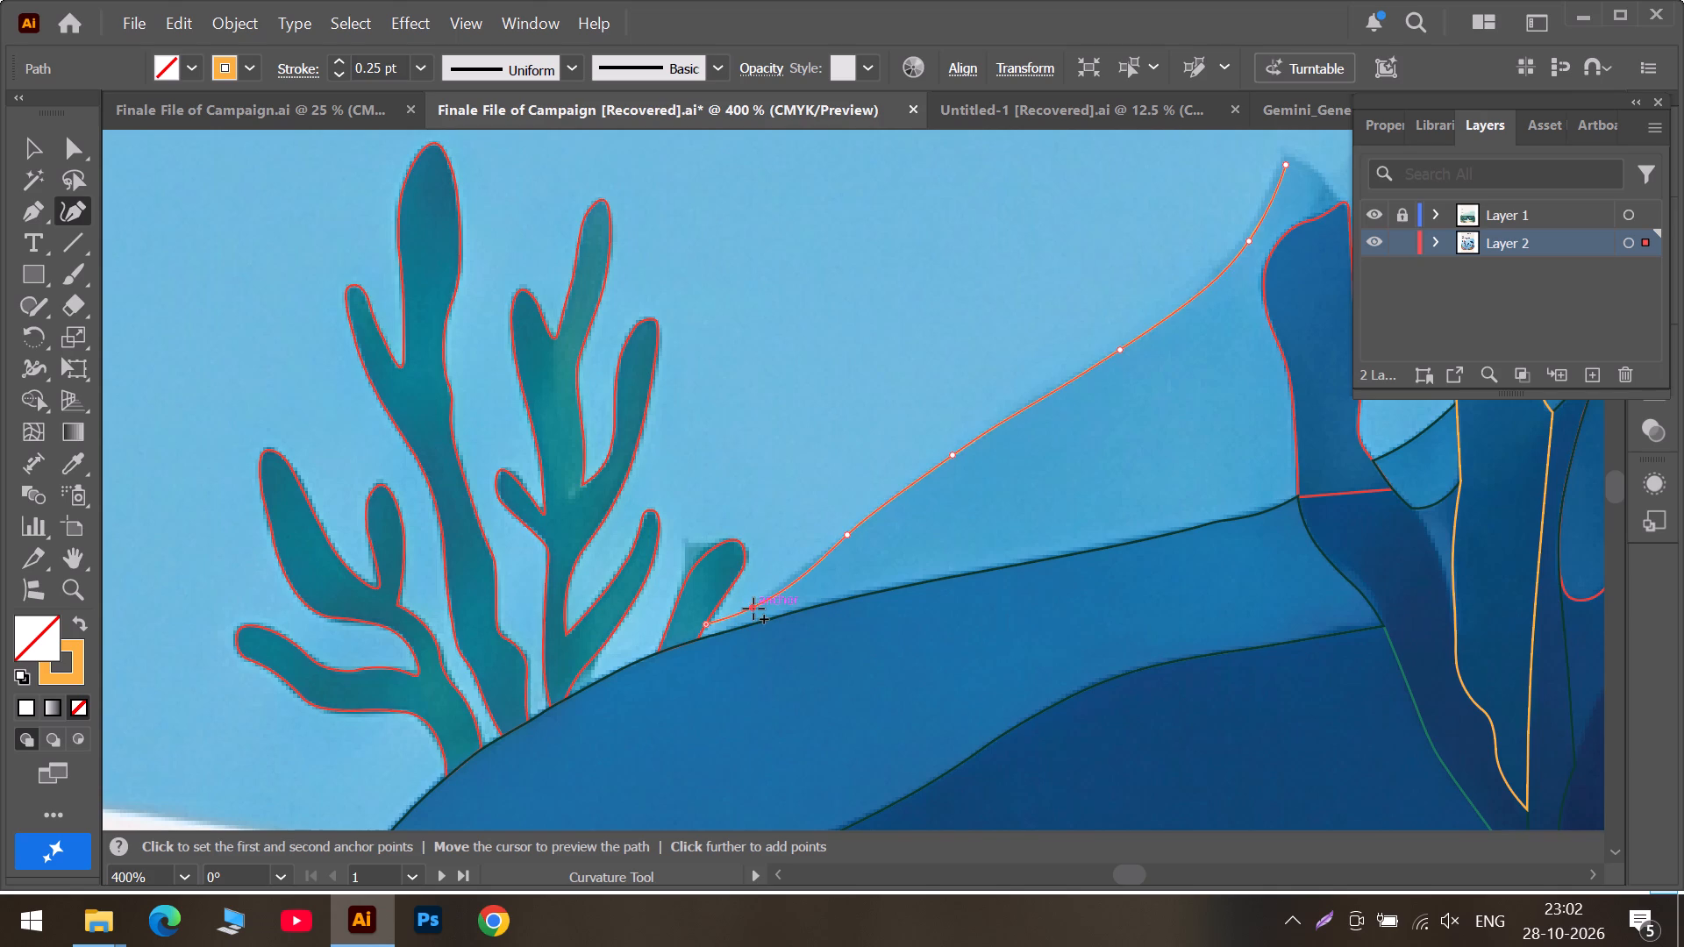
left_click_drag(753, 609, 754, 609)
left_click(709, 626)
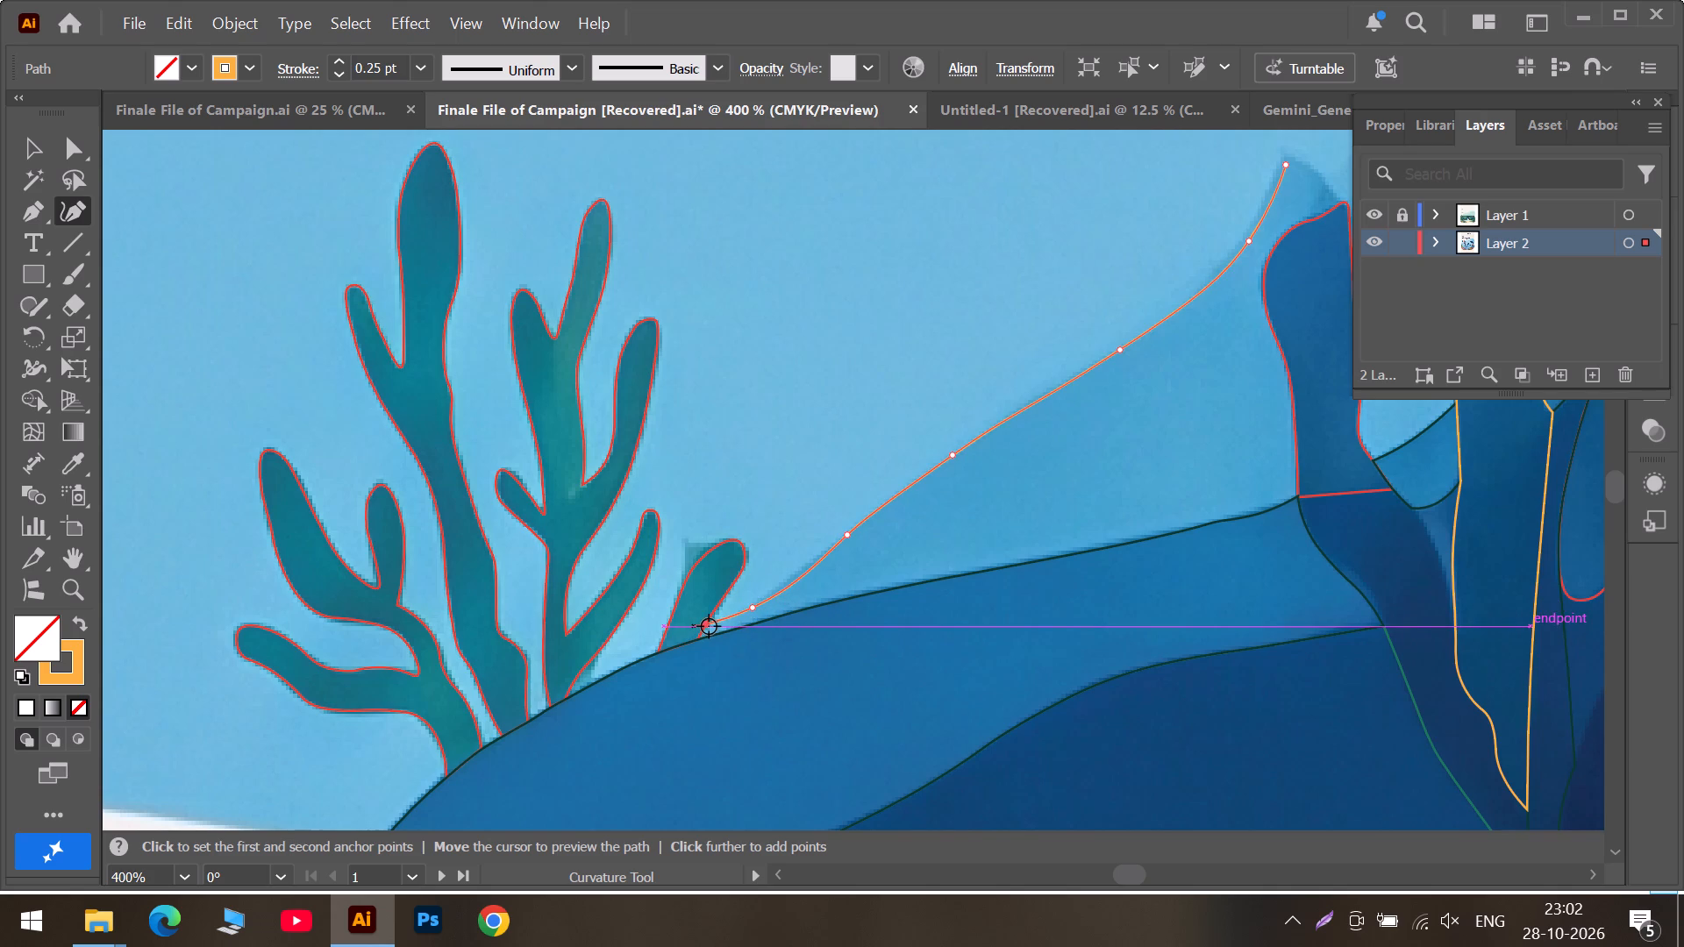
left_click_drag(708, 630, 720, 619)
double_click(712, 629)
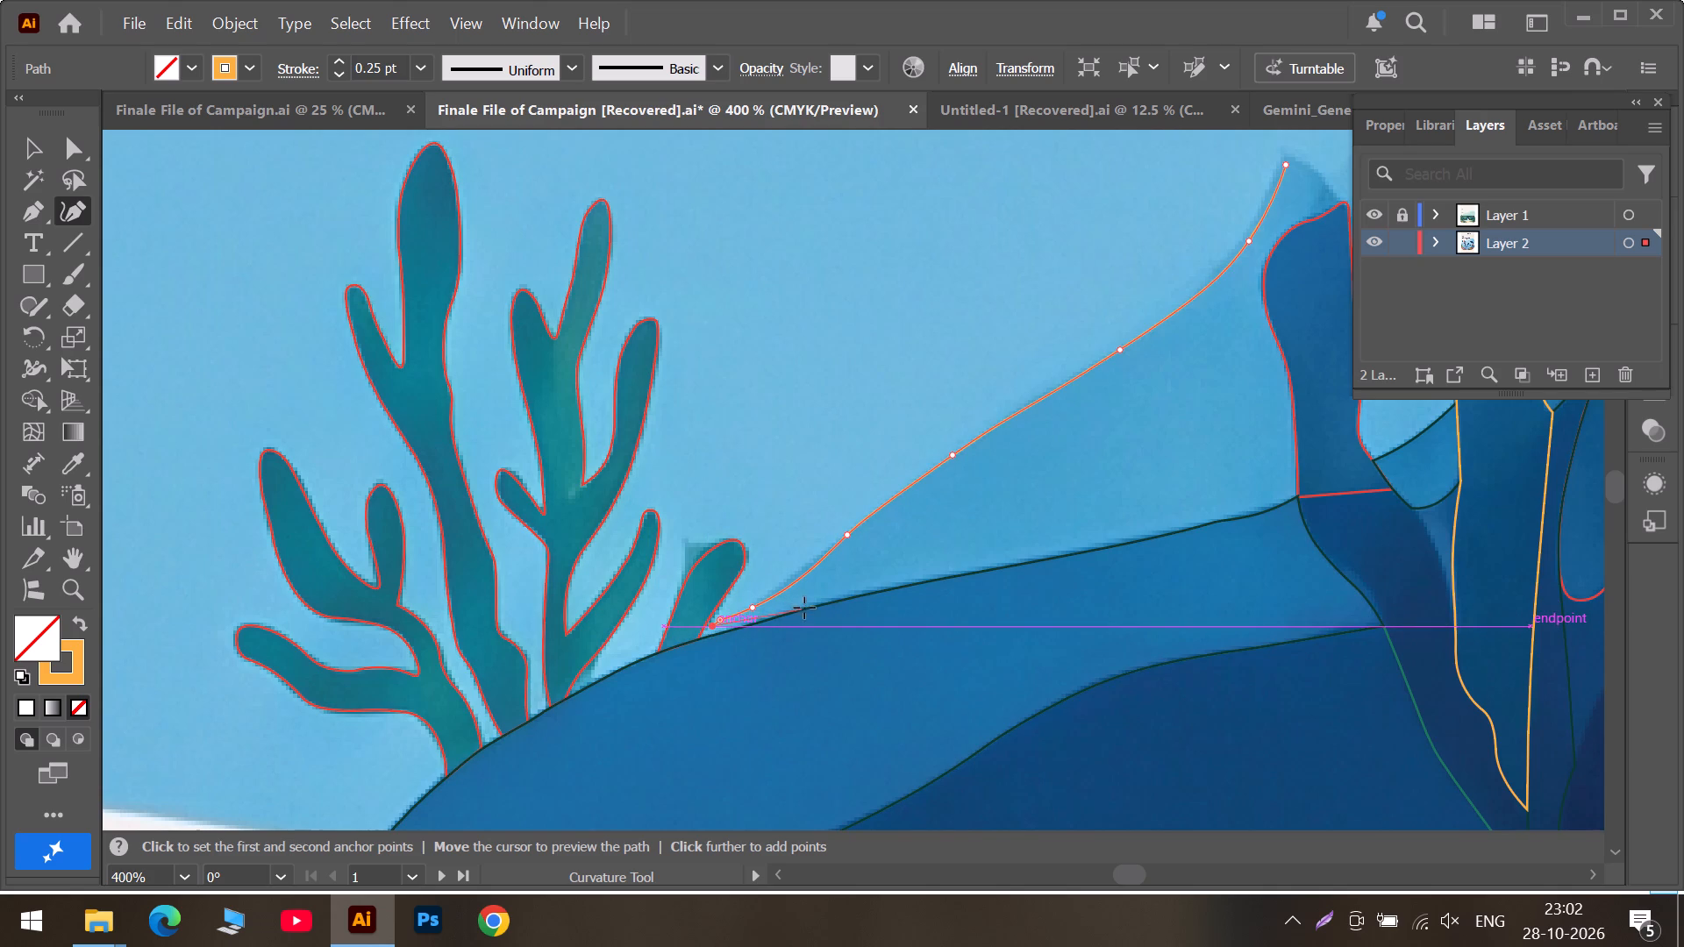
Trace the slope's bottom edge along the dark seabed outline, ending in a corner point at the blue coral's base.
left_click(806, 599)
left_click(1065, 546)
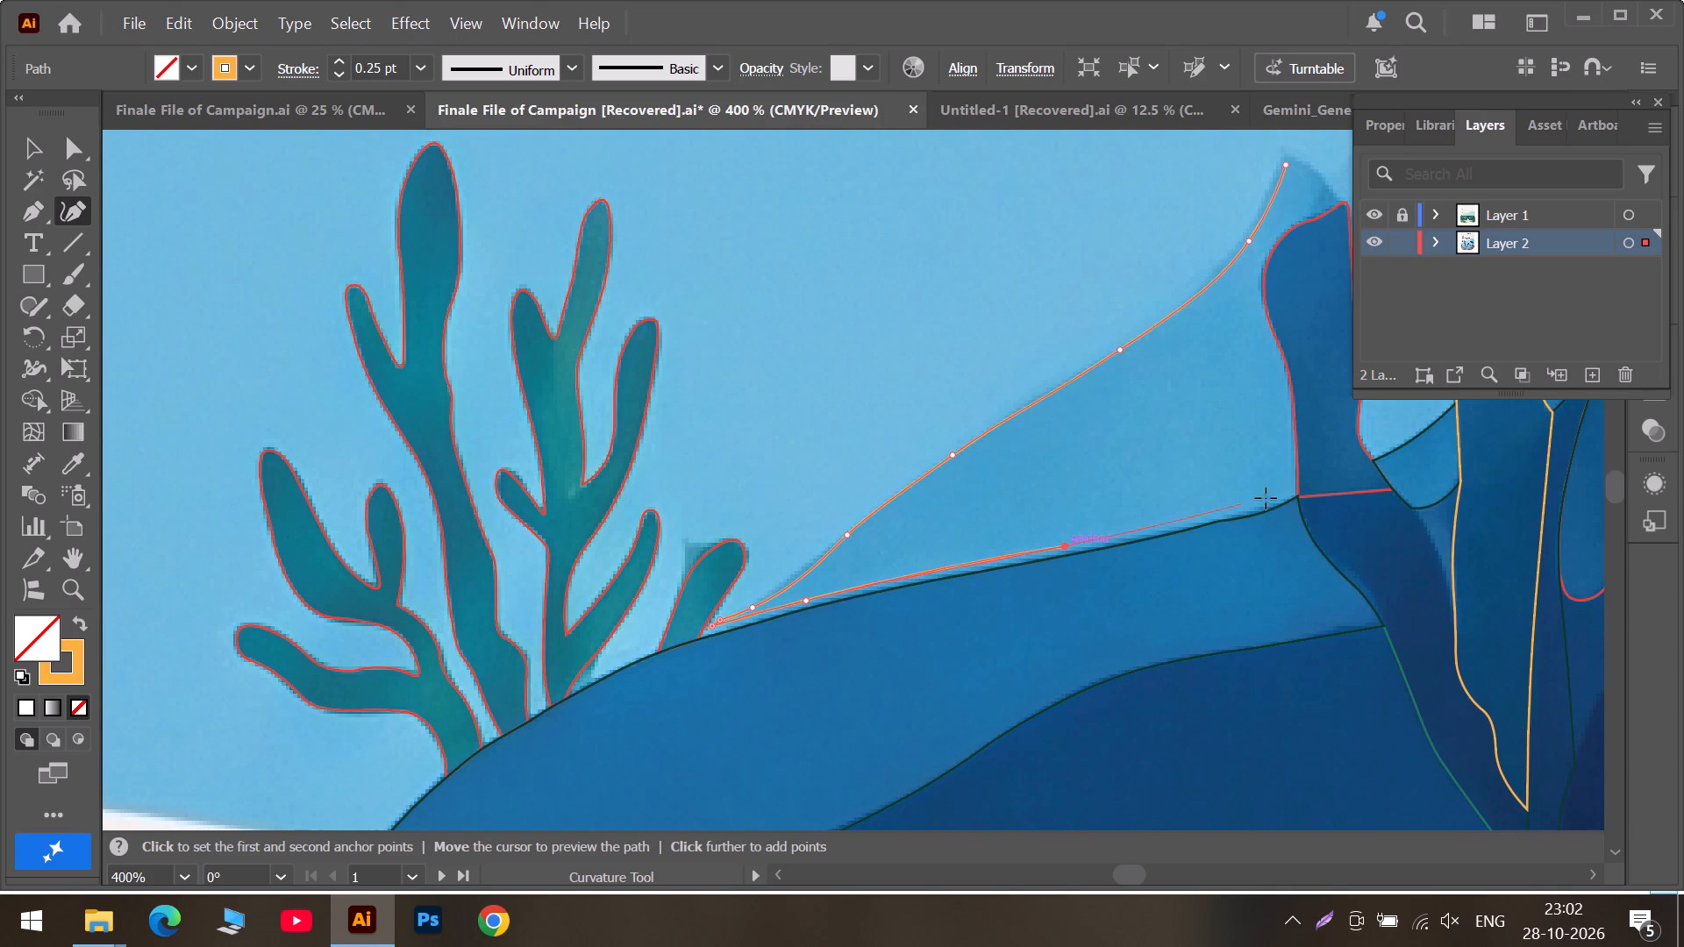
left_click(1252, 505)
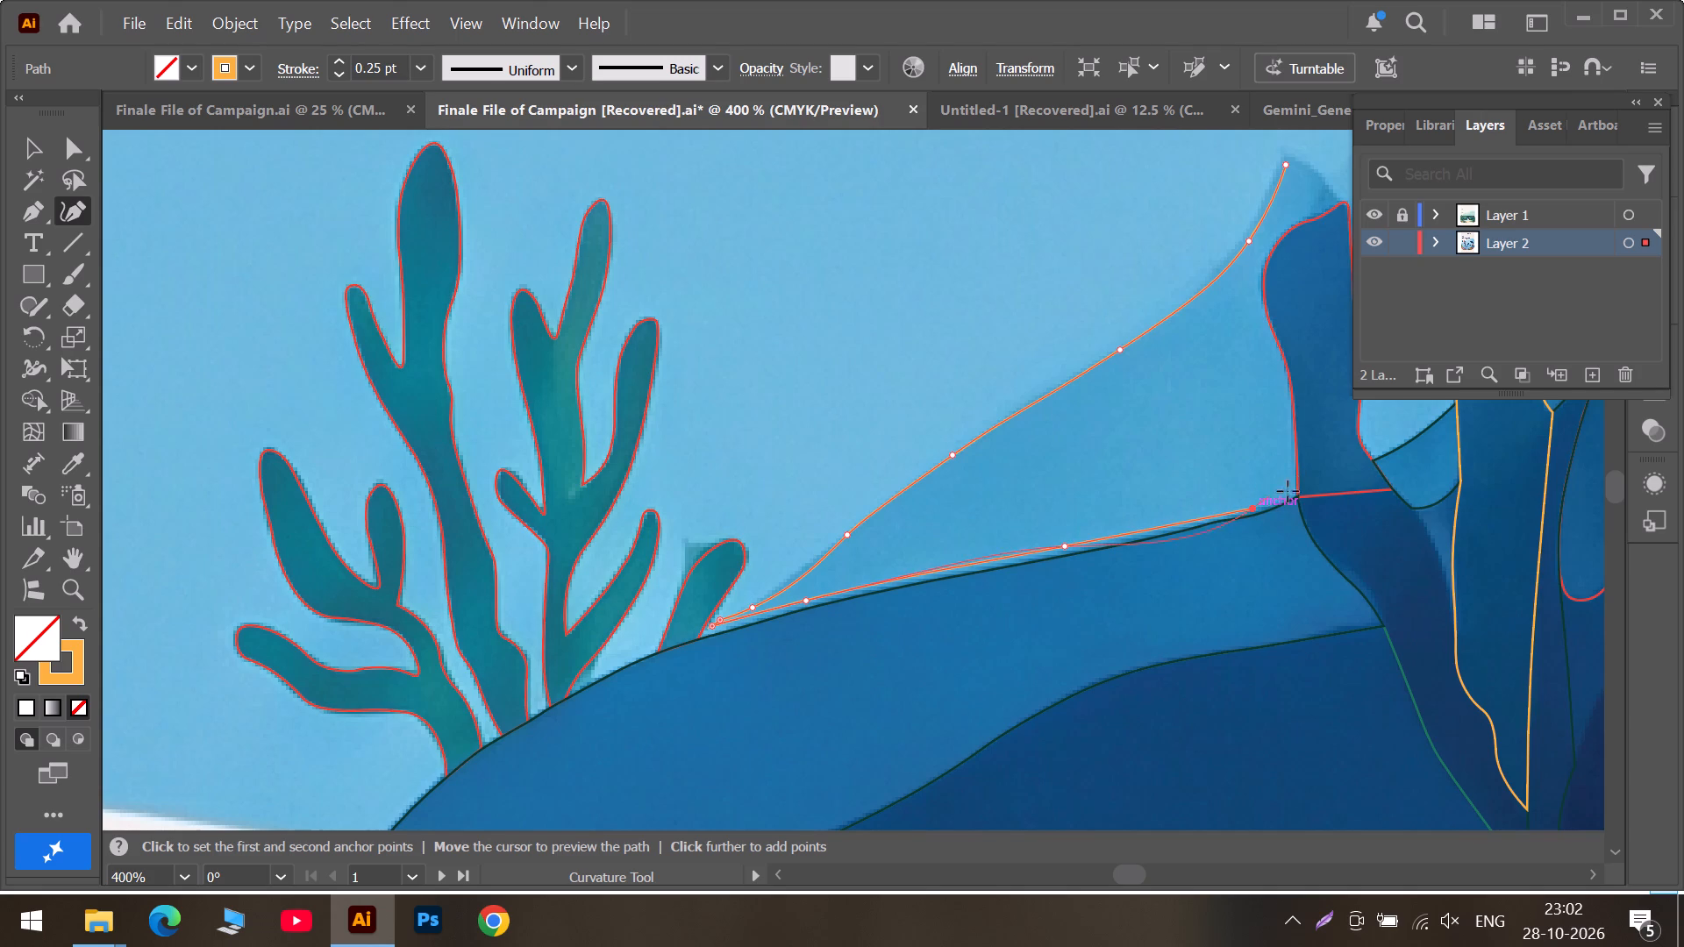
double_click(1295, 488)
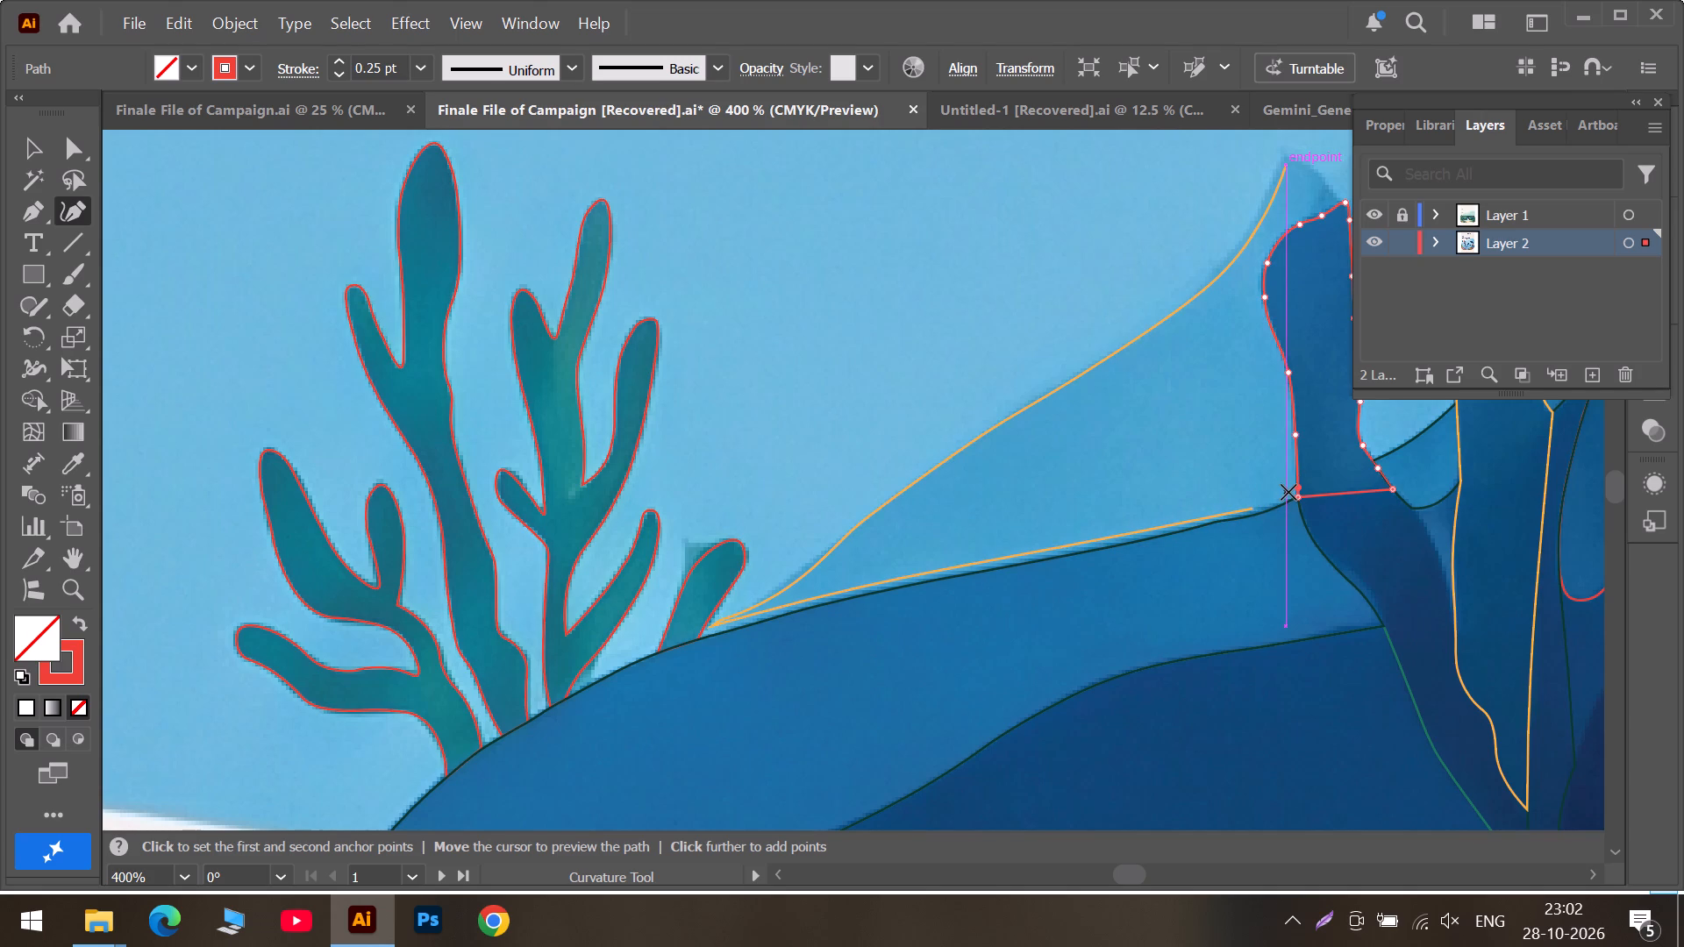
key("ctrl+z")
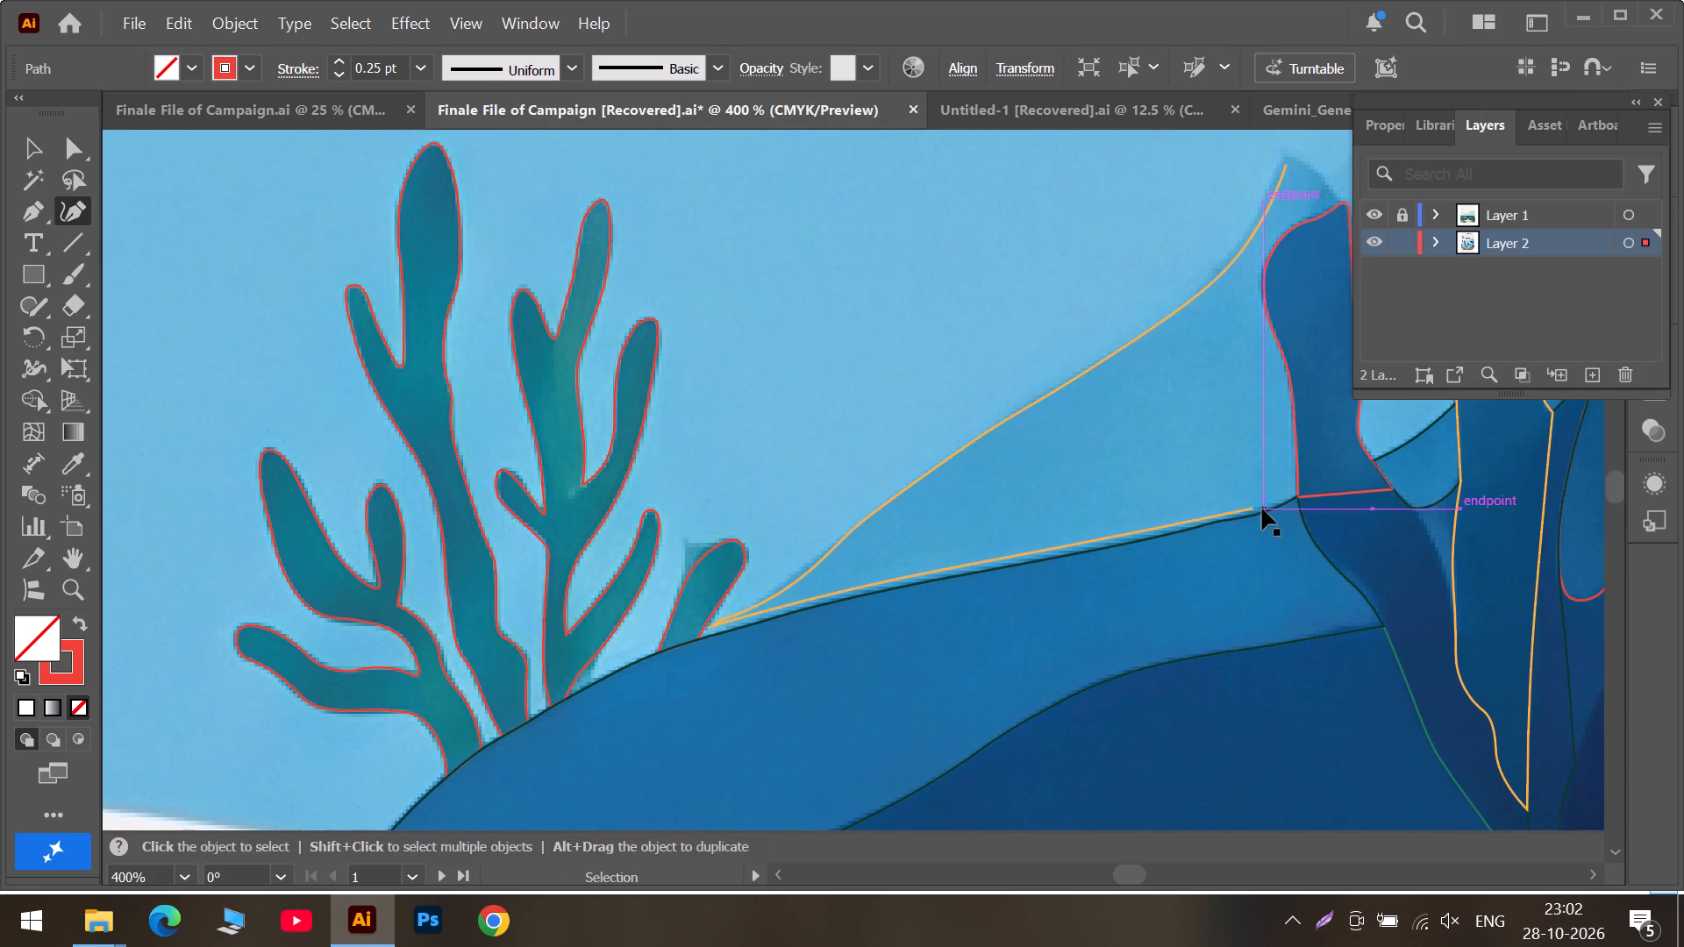
key("ctrl+z")
double_click(1284, 494)
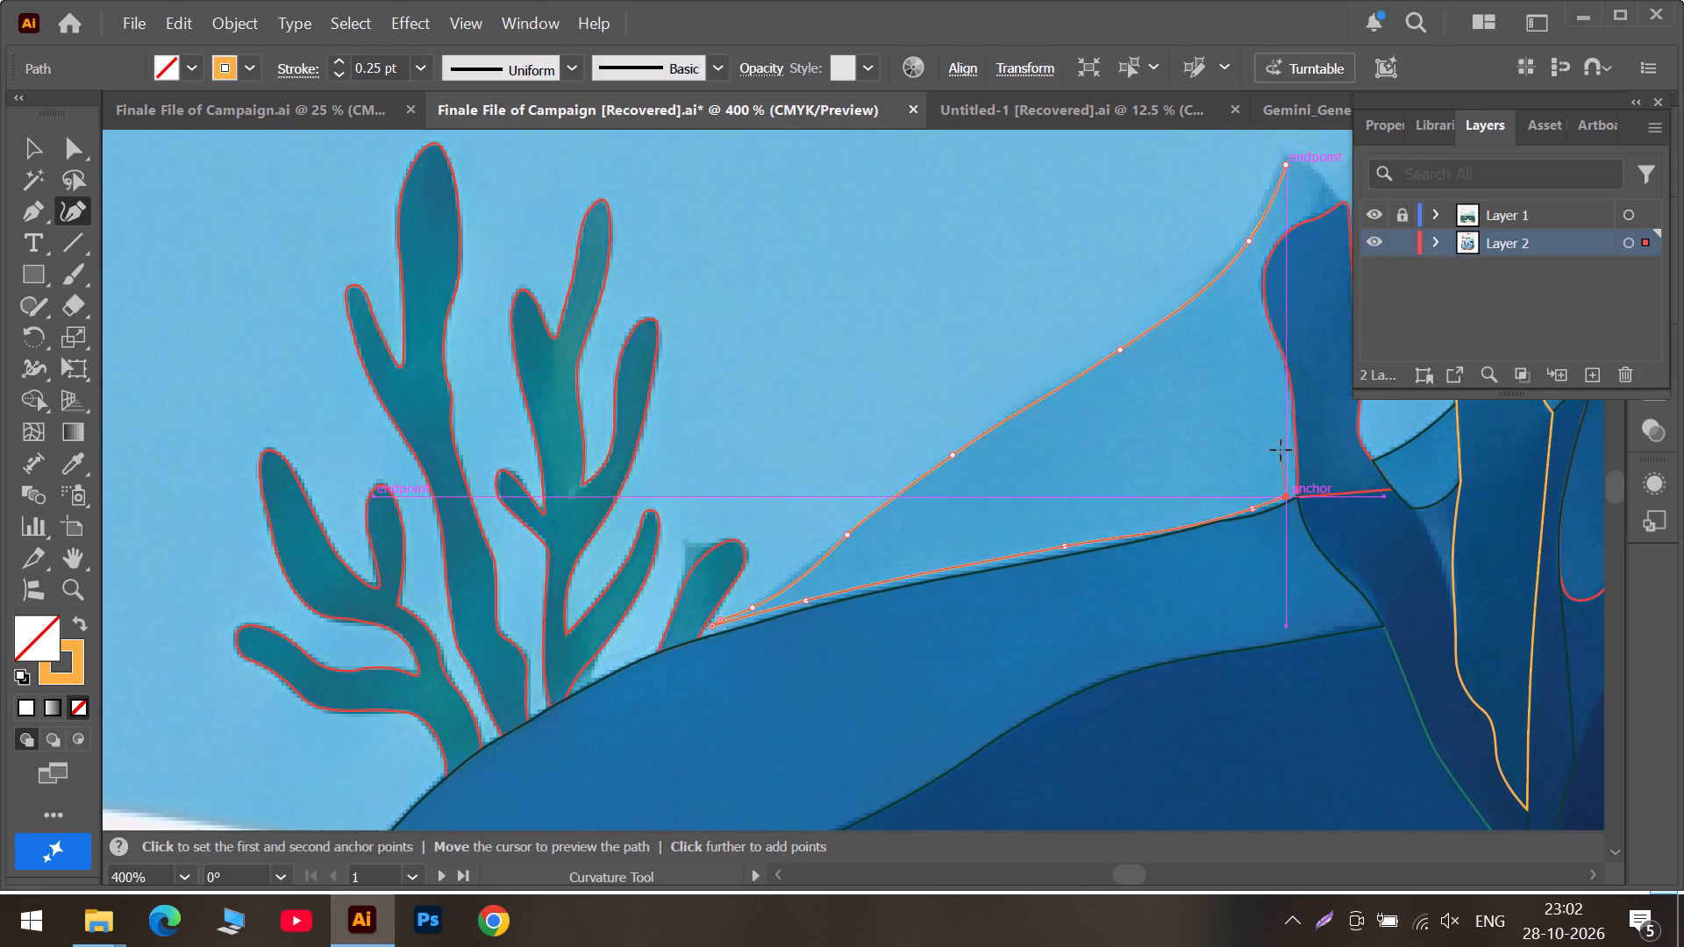
Trace up the blue coral's red outline to a corner at its tip, and close the slope path at its peak.
left_click(1281, 450)
left_click(1269, 353)
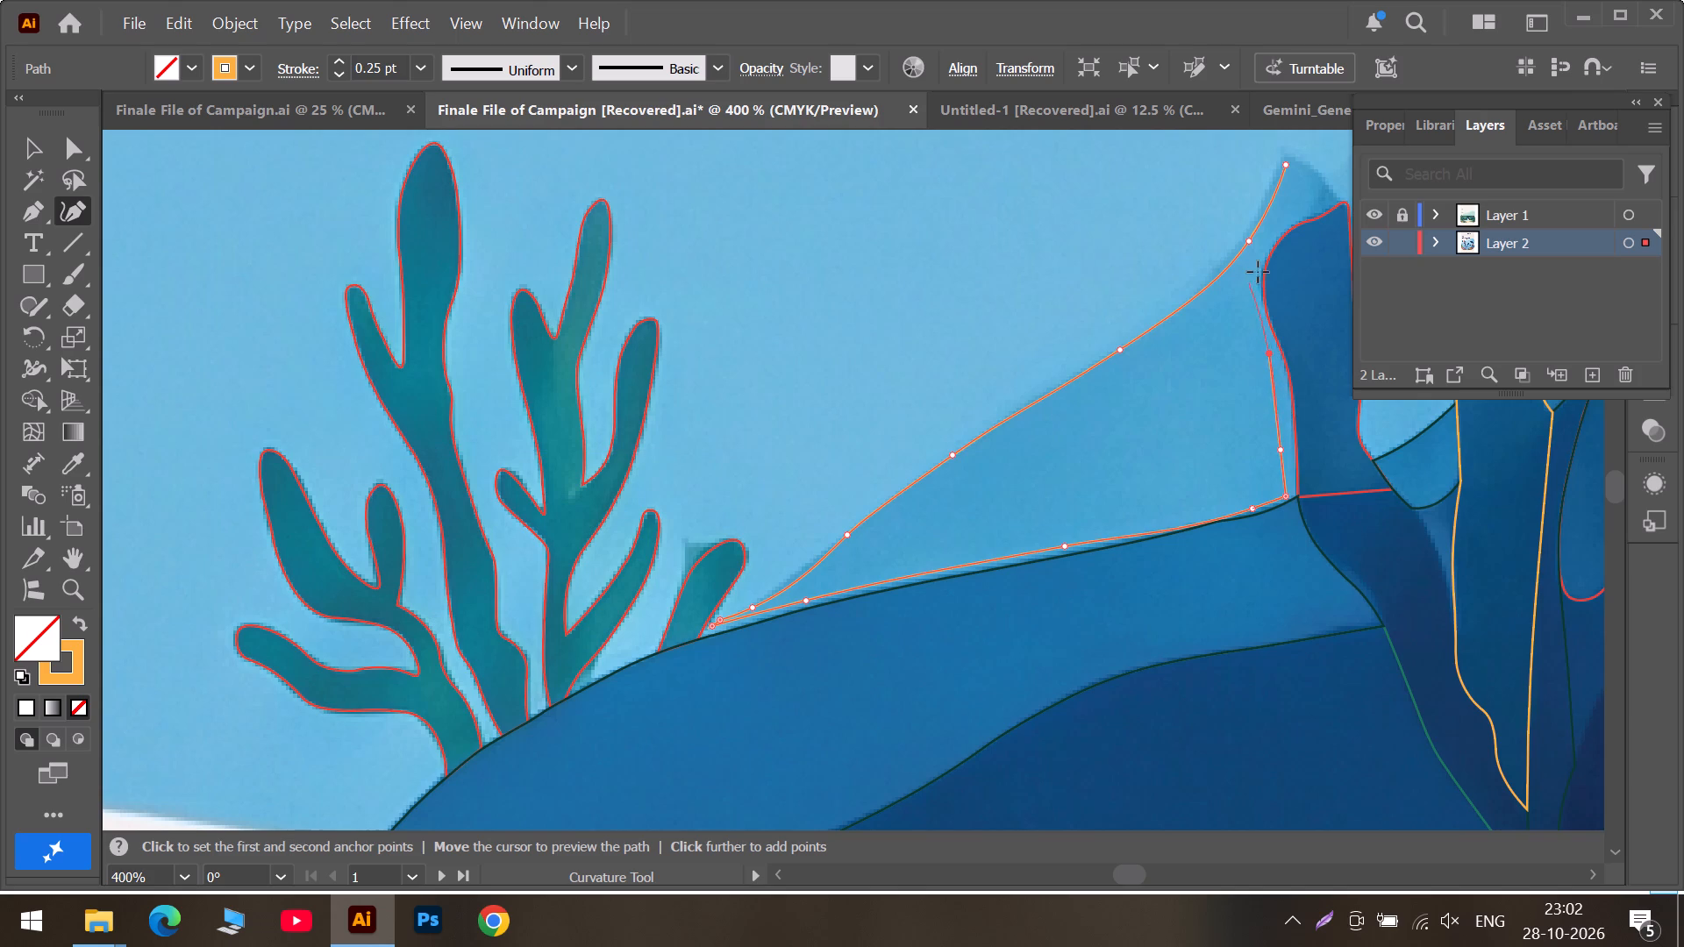
left_click(1253, 268)
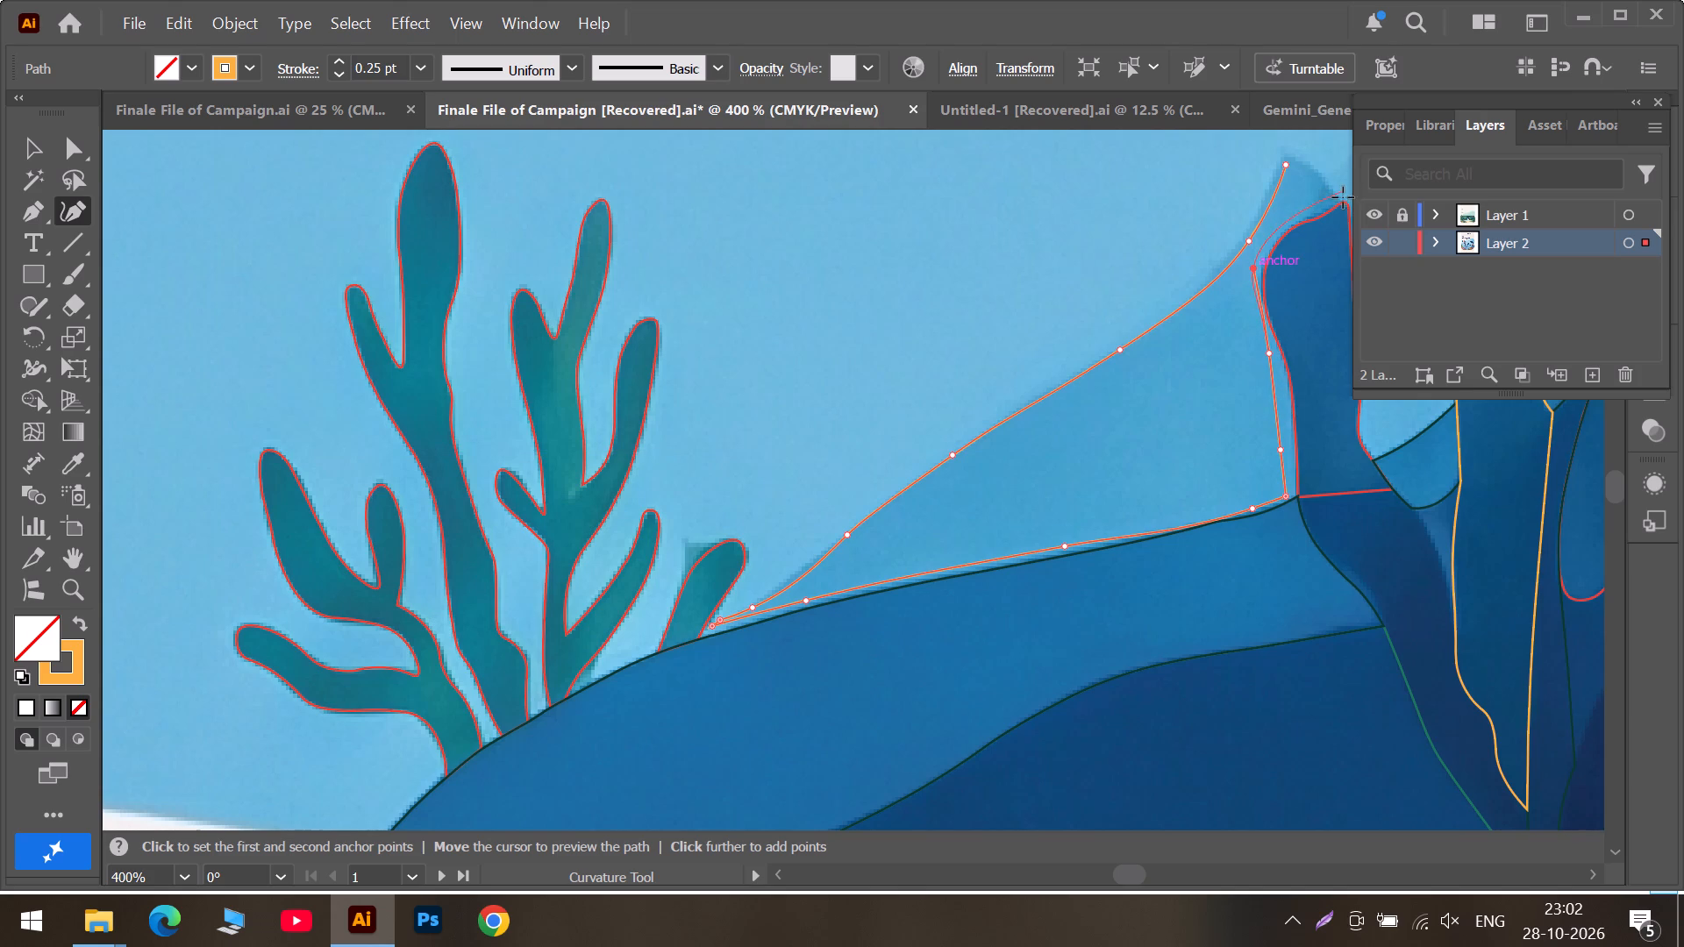
double_click(1338, 198)
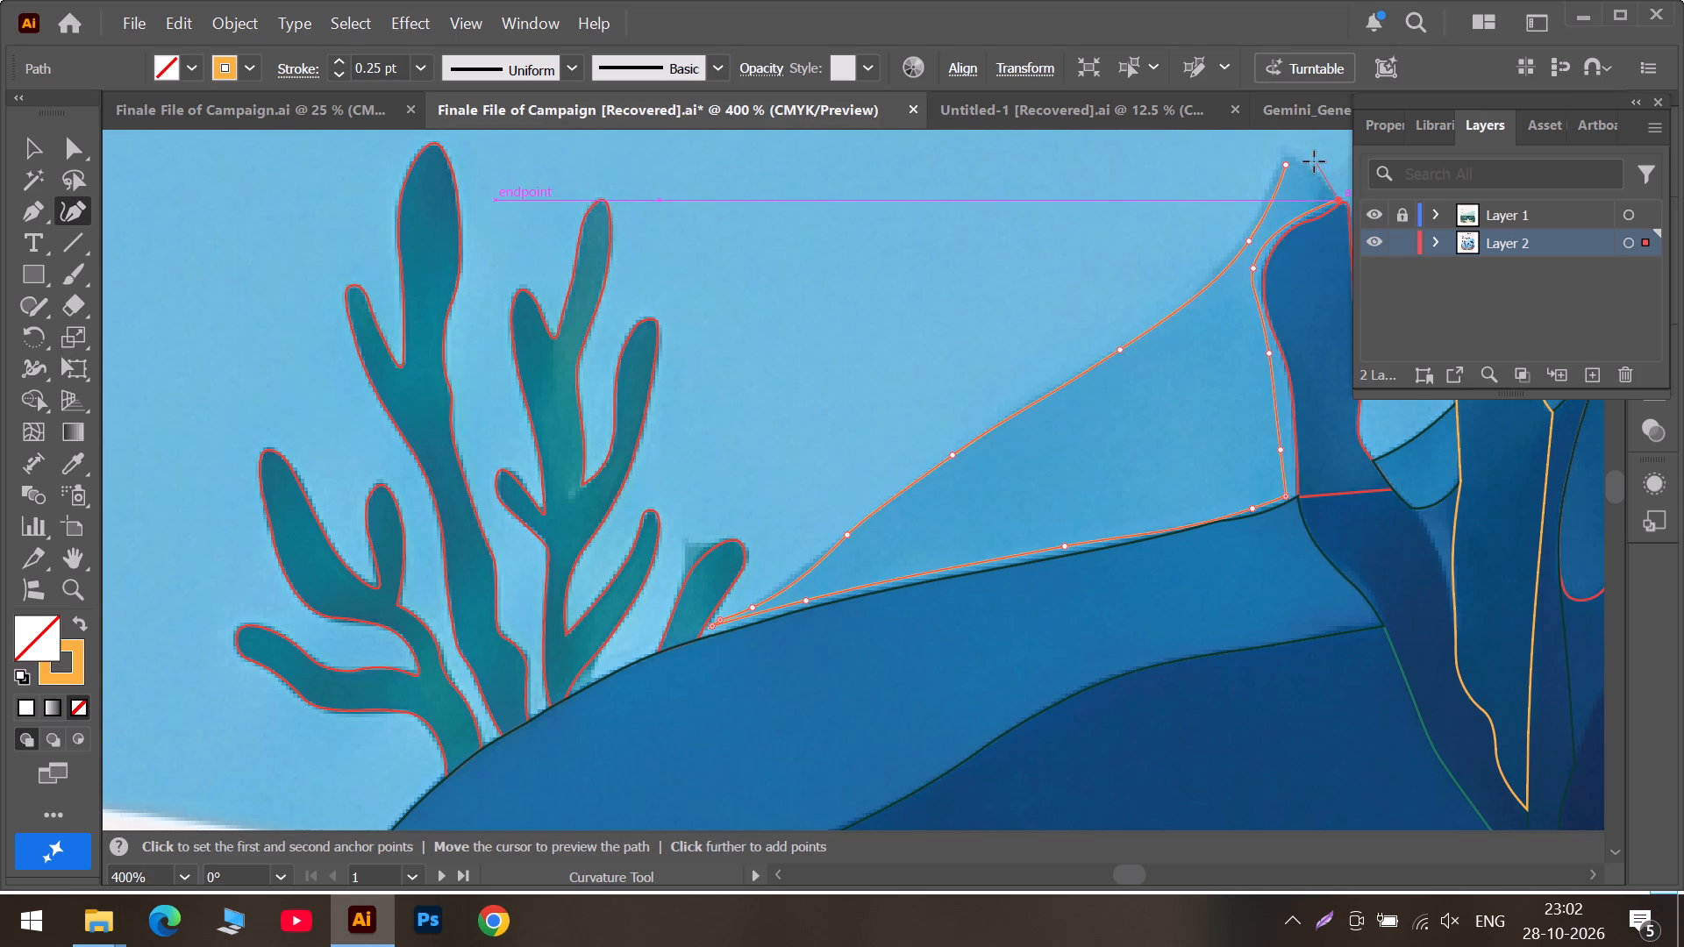
left_click(1307, 166)
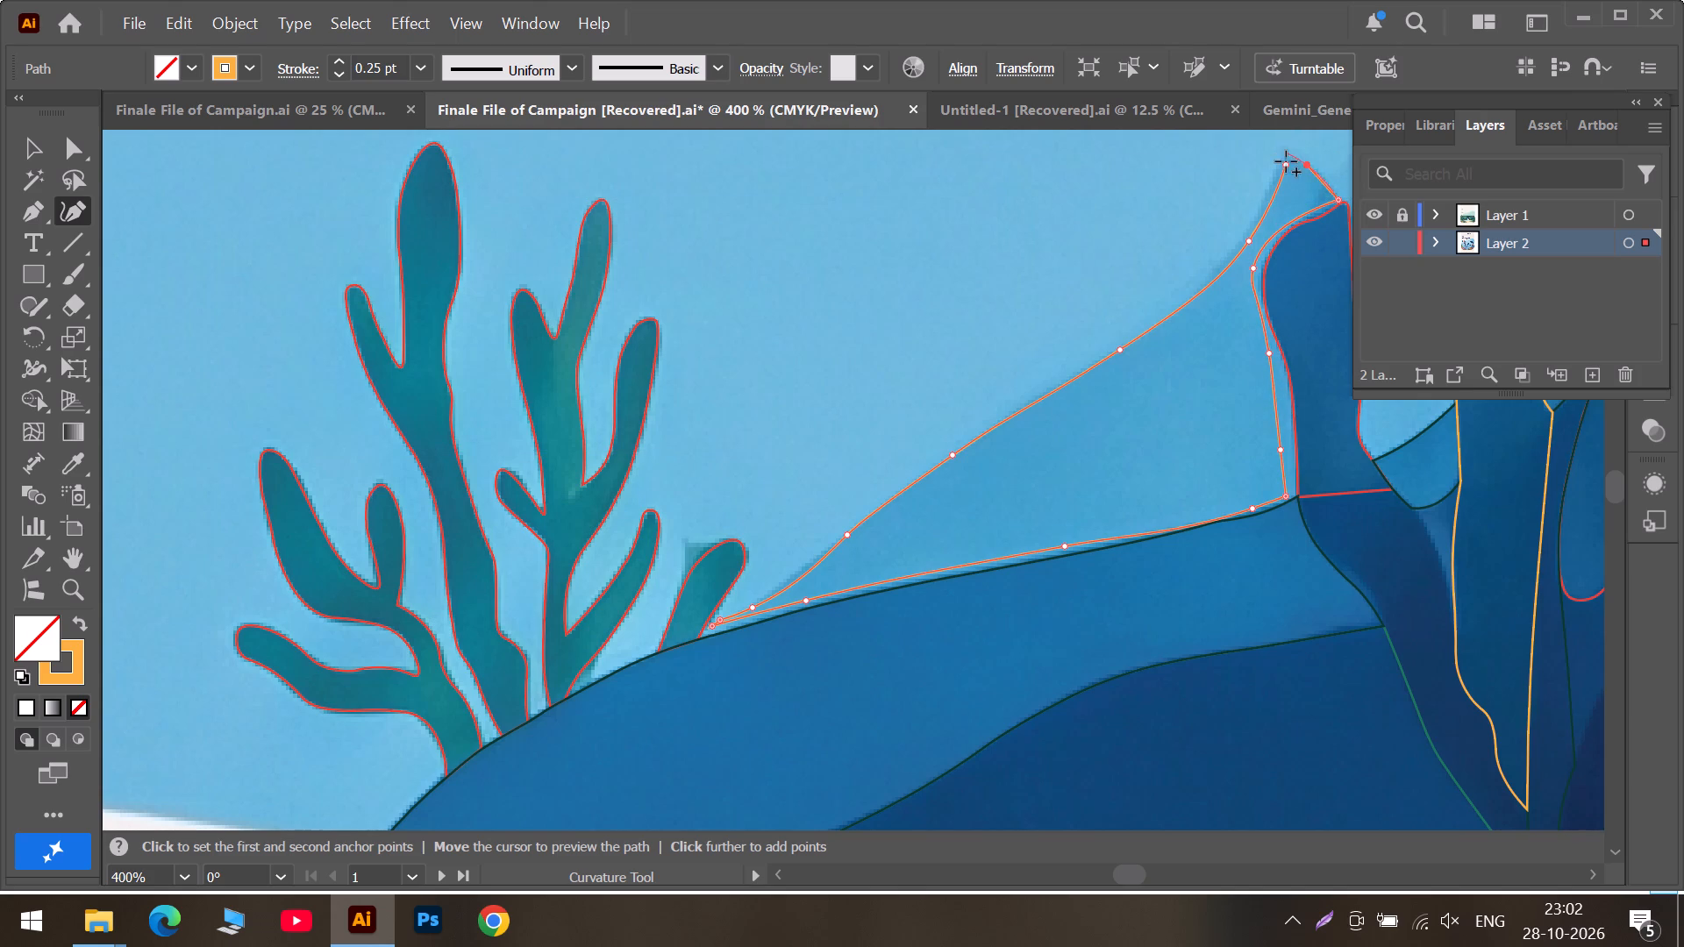
left_click(1288, 167)
Fit the slope path's peak and upper edge to the reference by moving anchors and adding one along the edge.
left_click_drag(1288, 167, 1288, 147)
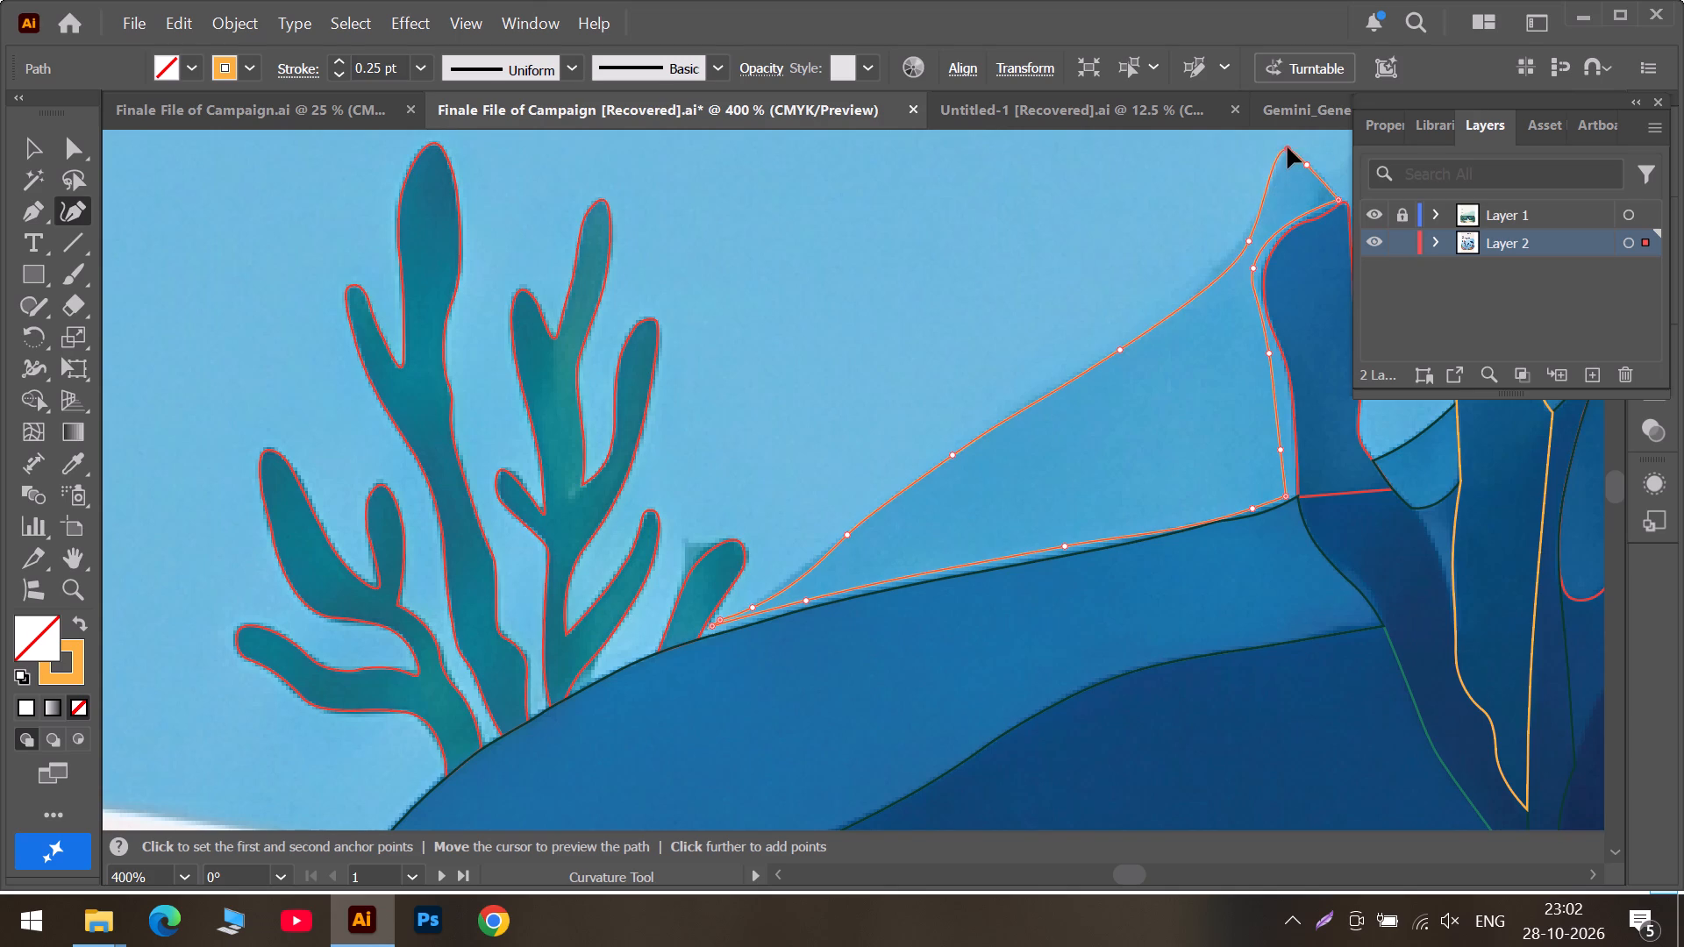
left_click_drag(1288, 147, 1289, 153)
left_click_drag(1249, 242, 1242, 244)
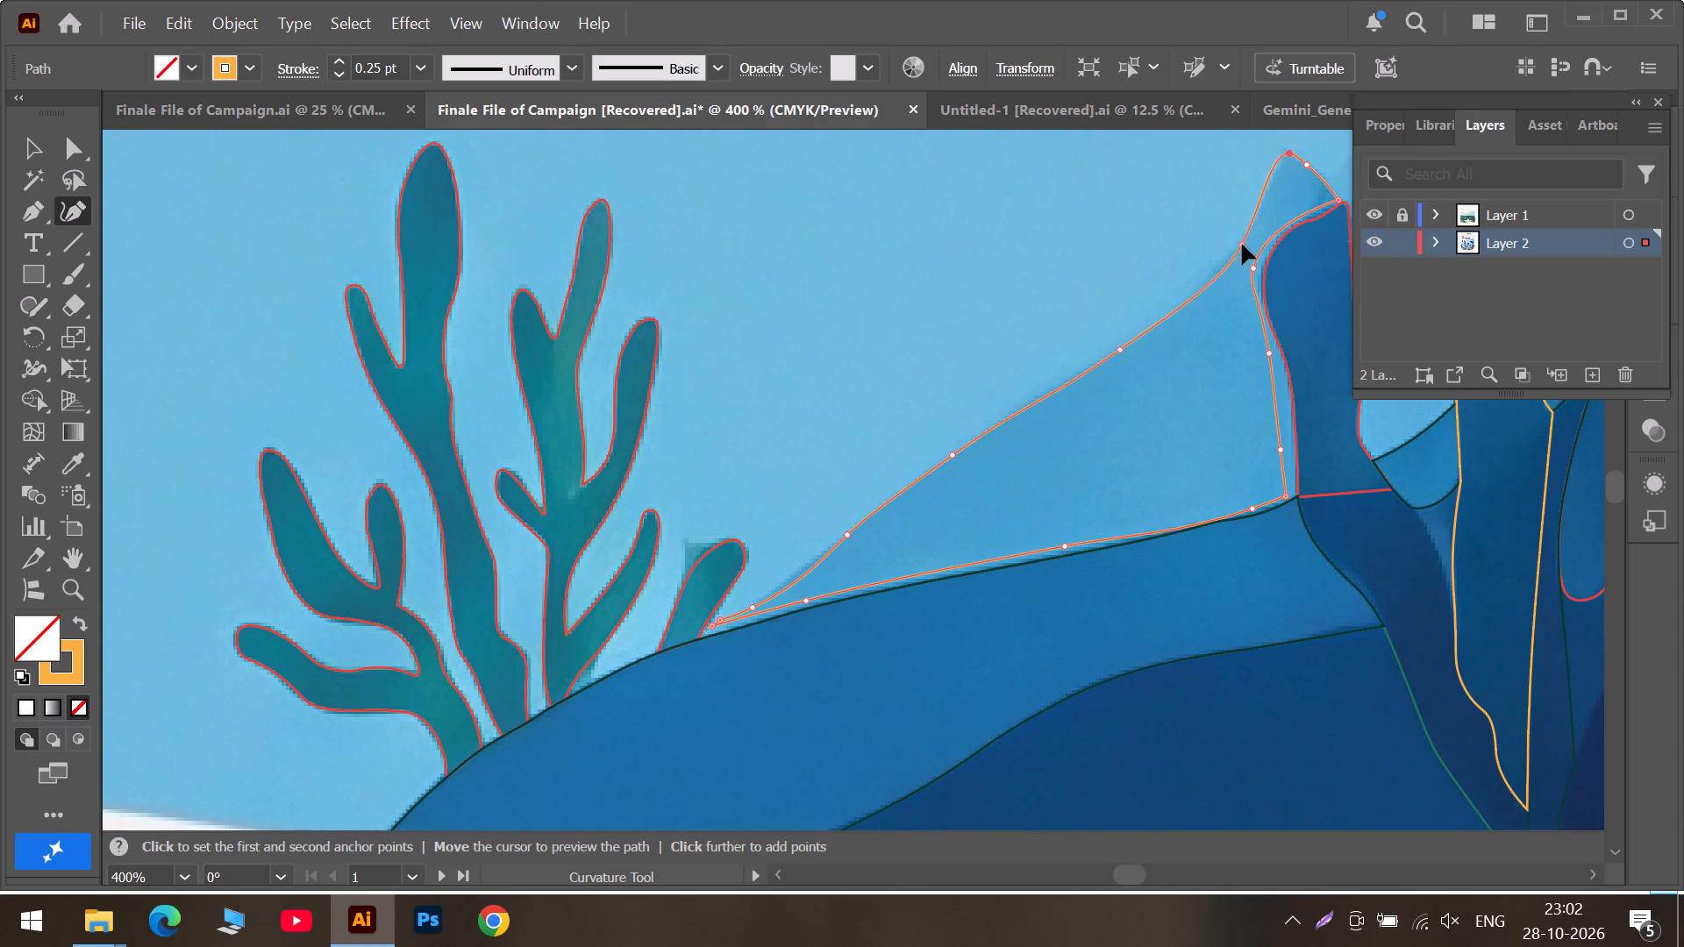
left_click_drag(1242, 244, 1264, 196)
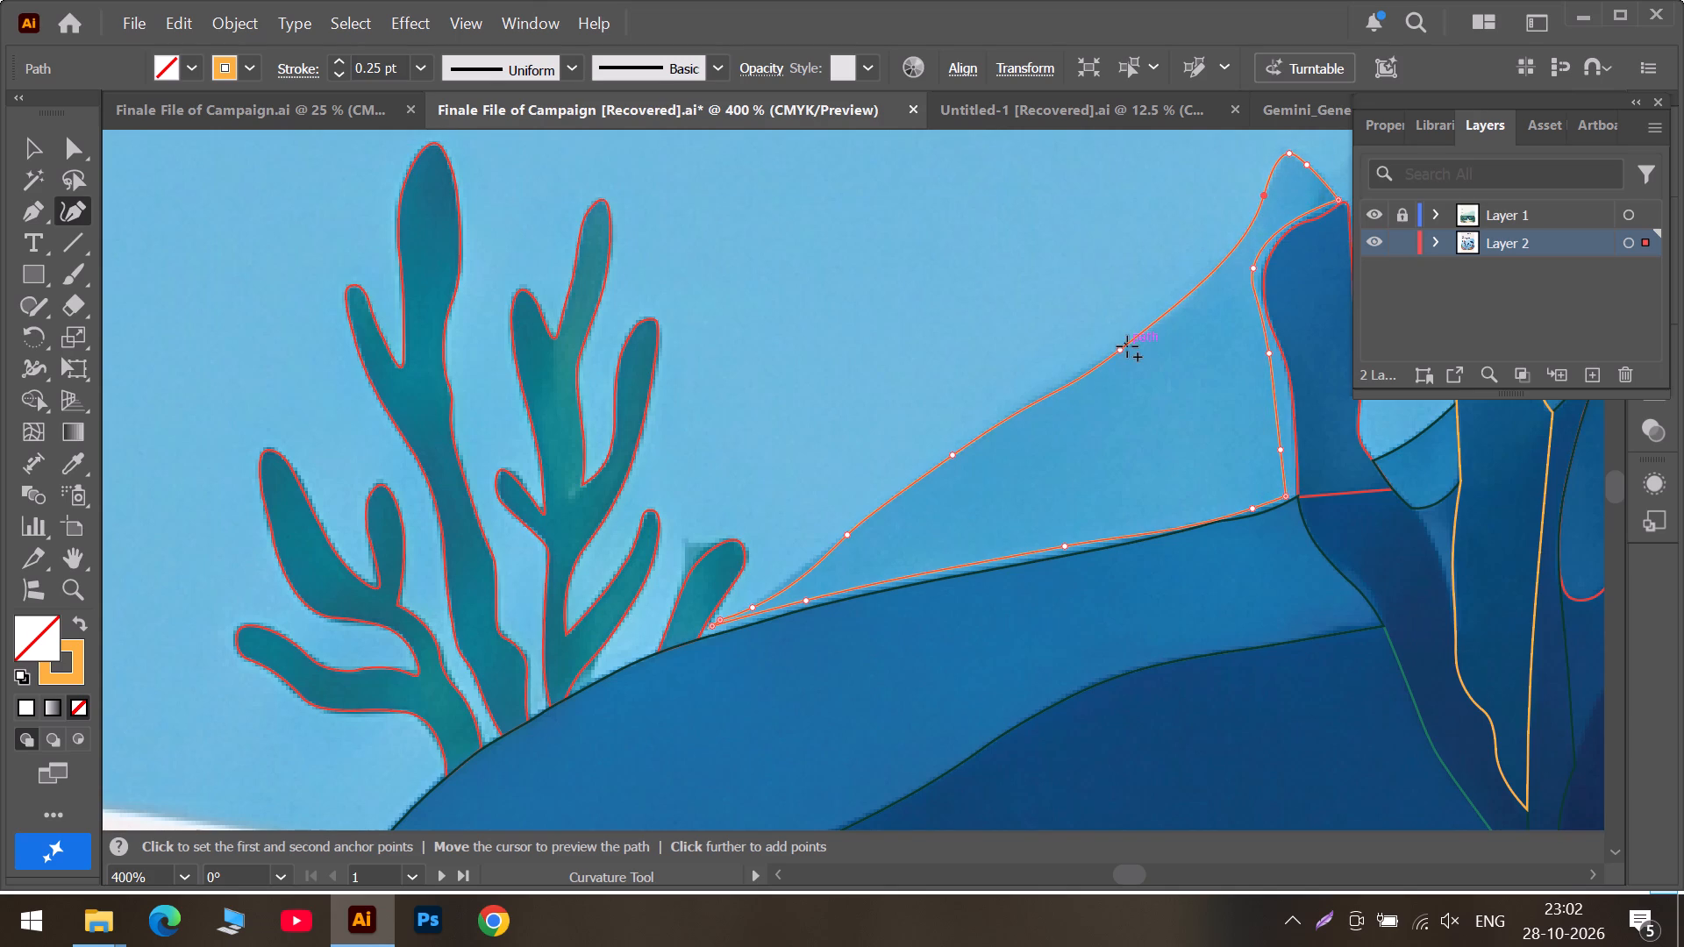
left_click_drag(1119, 352, 1179, 313)
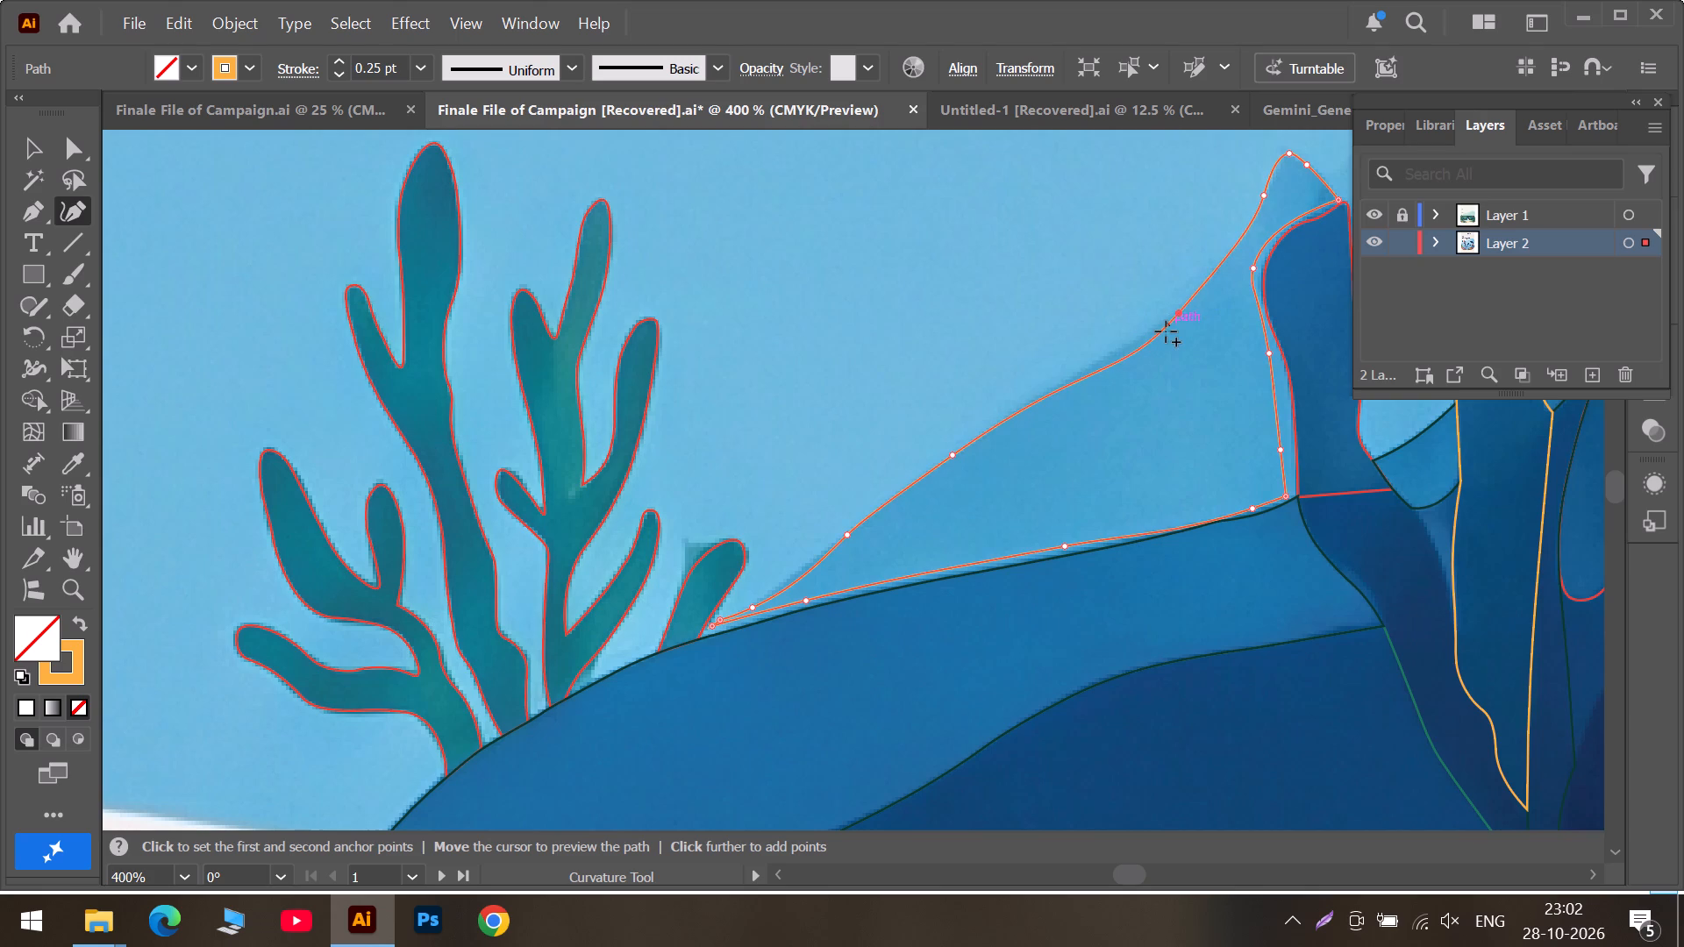
left_click_drag(1160, 334, 1118, 352)
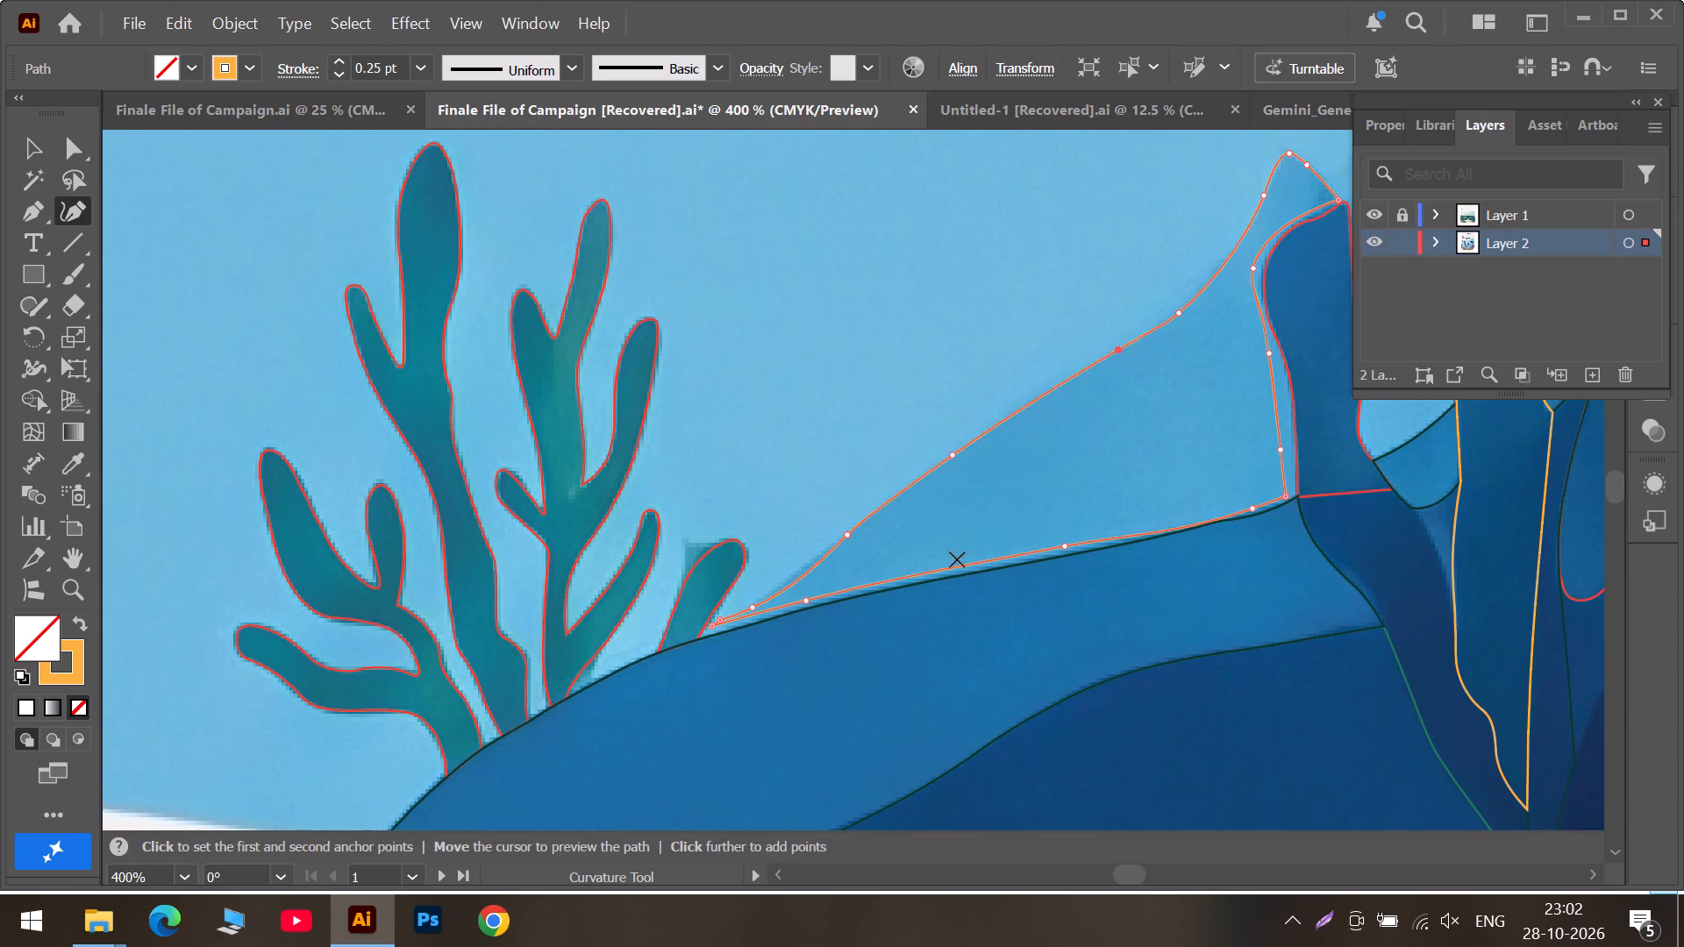
Fit the slope path's lower end to the reference with an upper-edge anchor, moving its corner points onto the teal coral's base.
scroll(763, 637, "up", 3, "alt")
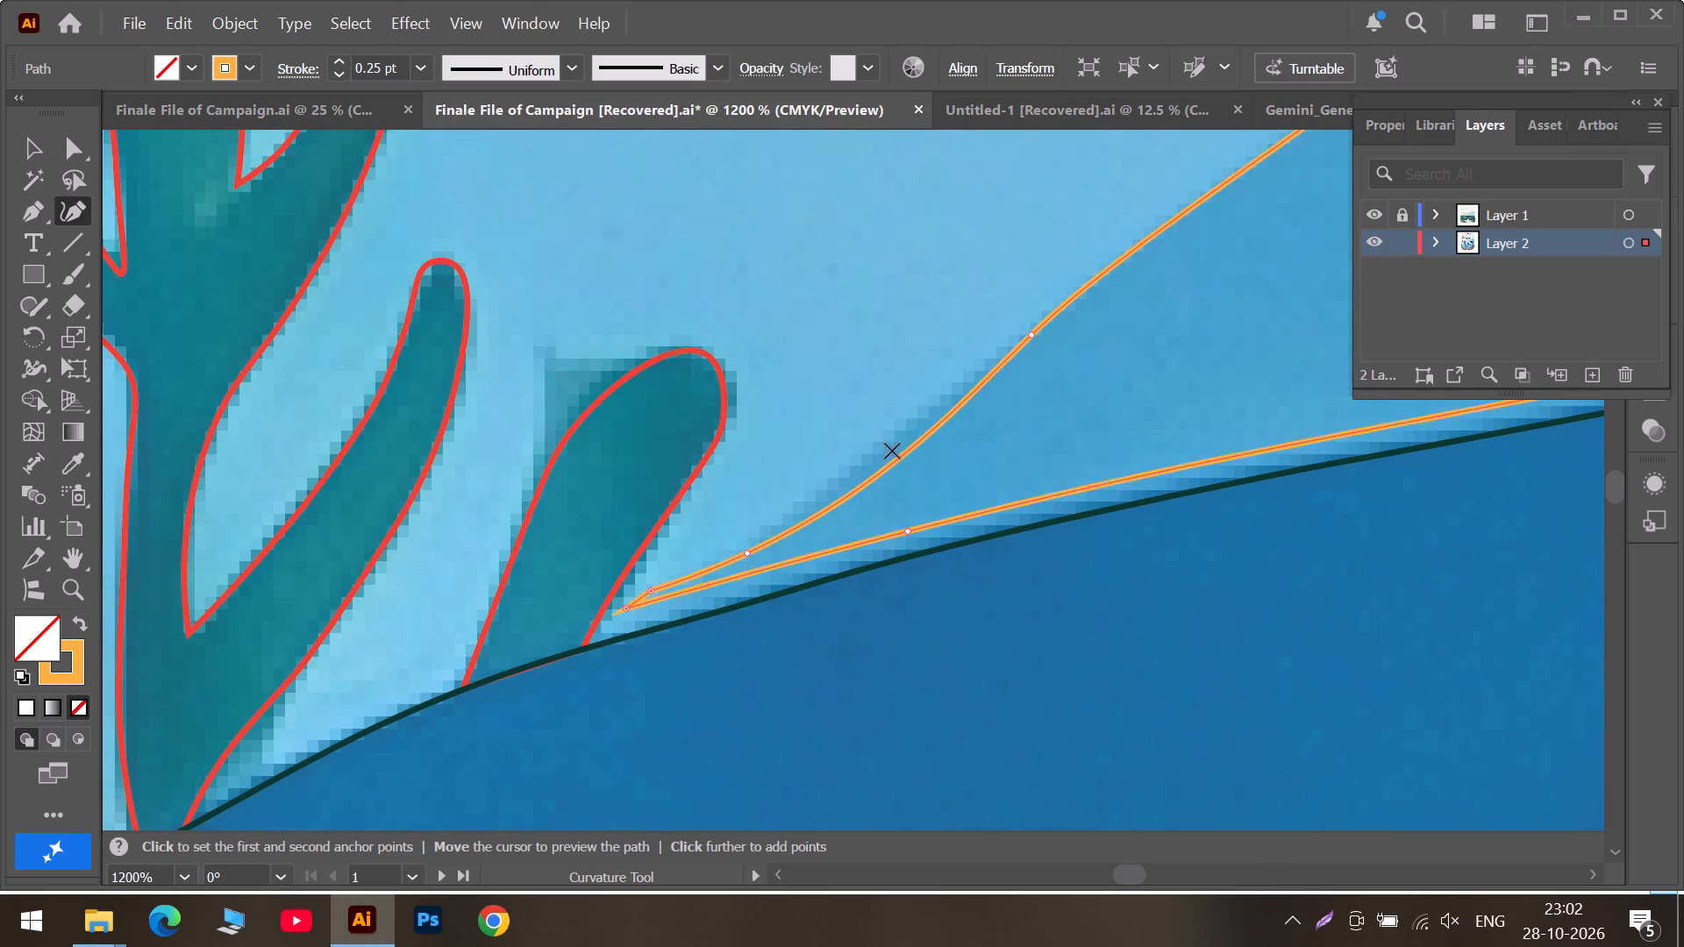
left_click_drag(900, 453, 859, 471)
left_click_drag(627, 612, 592, 640)
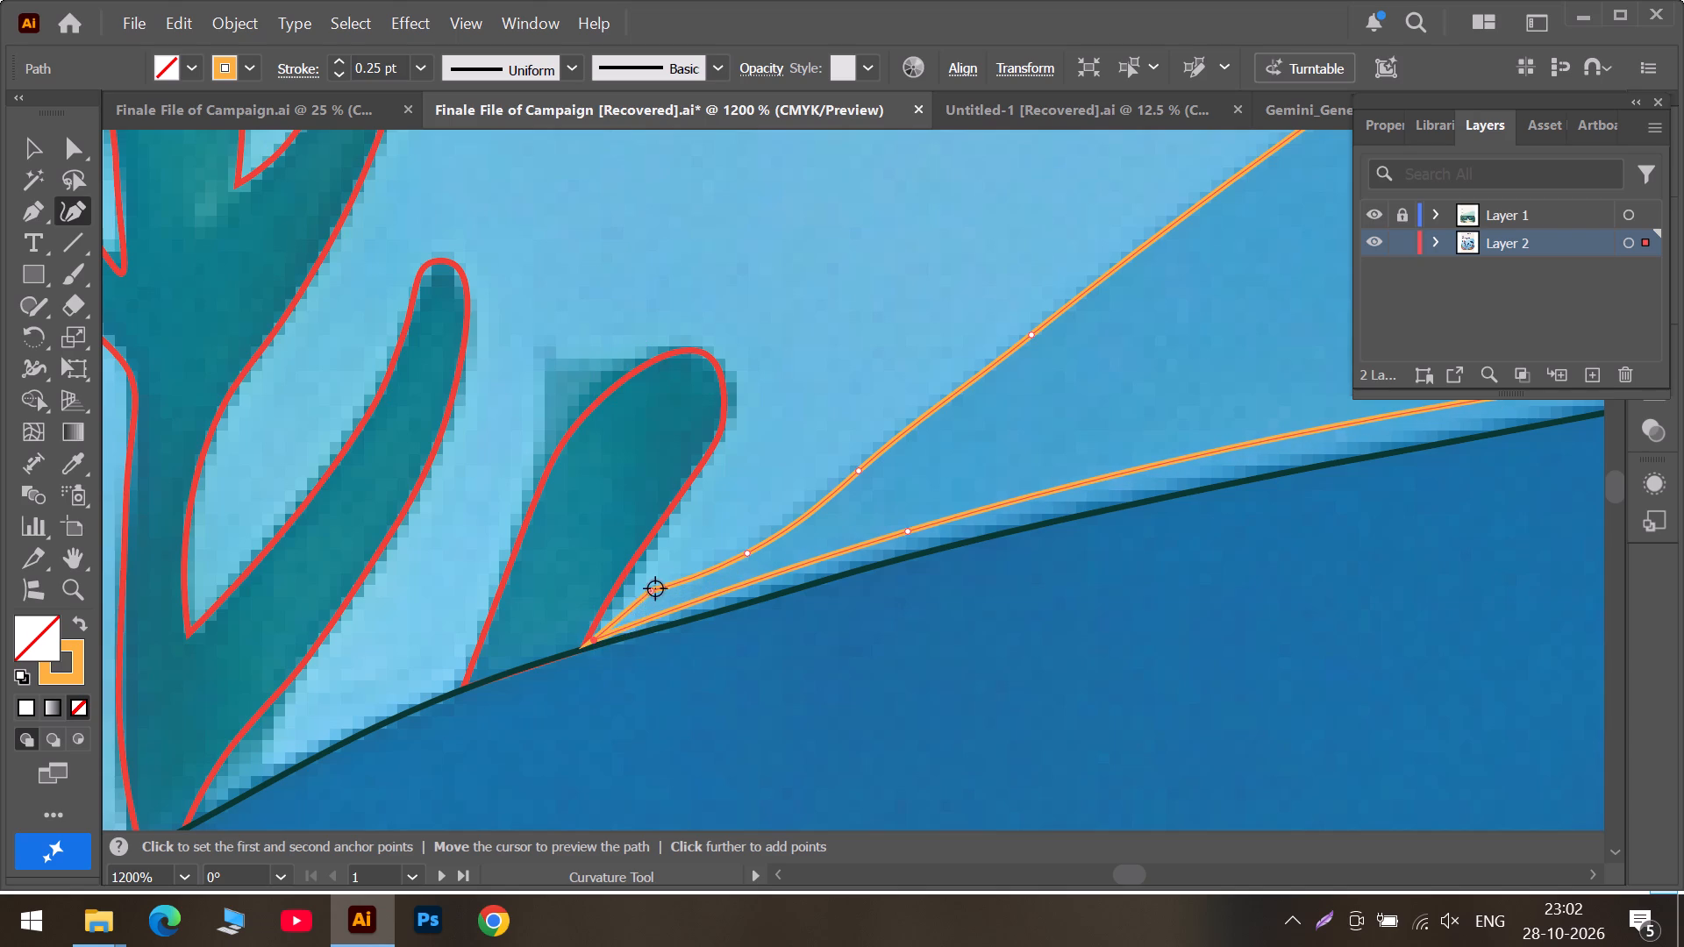
left_click_drag(650, 596, 607, 602)
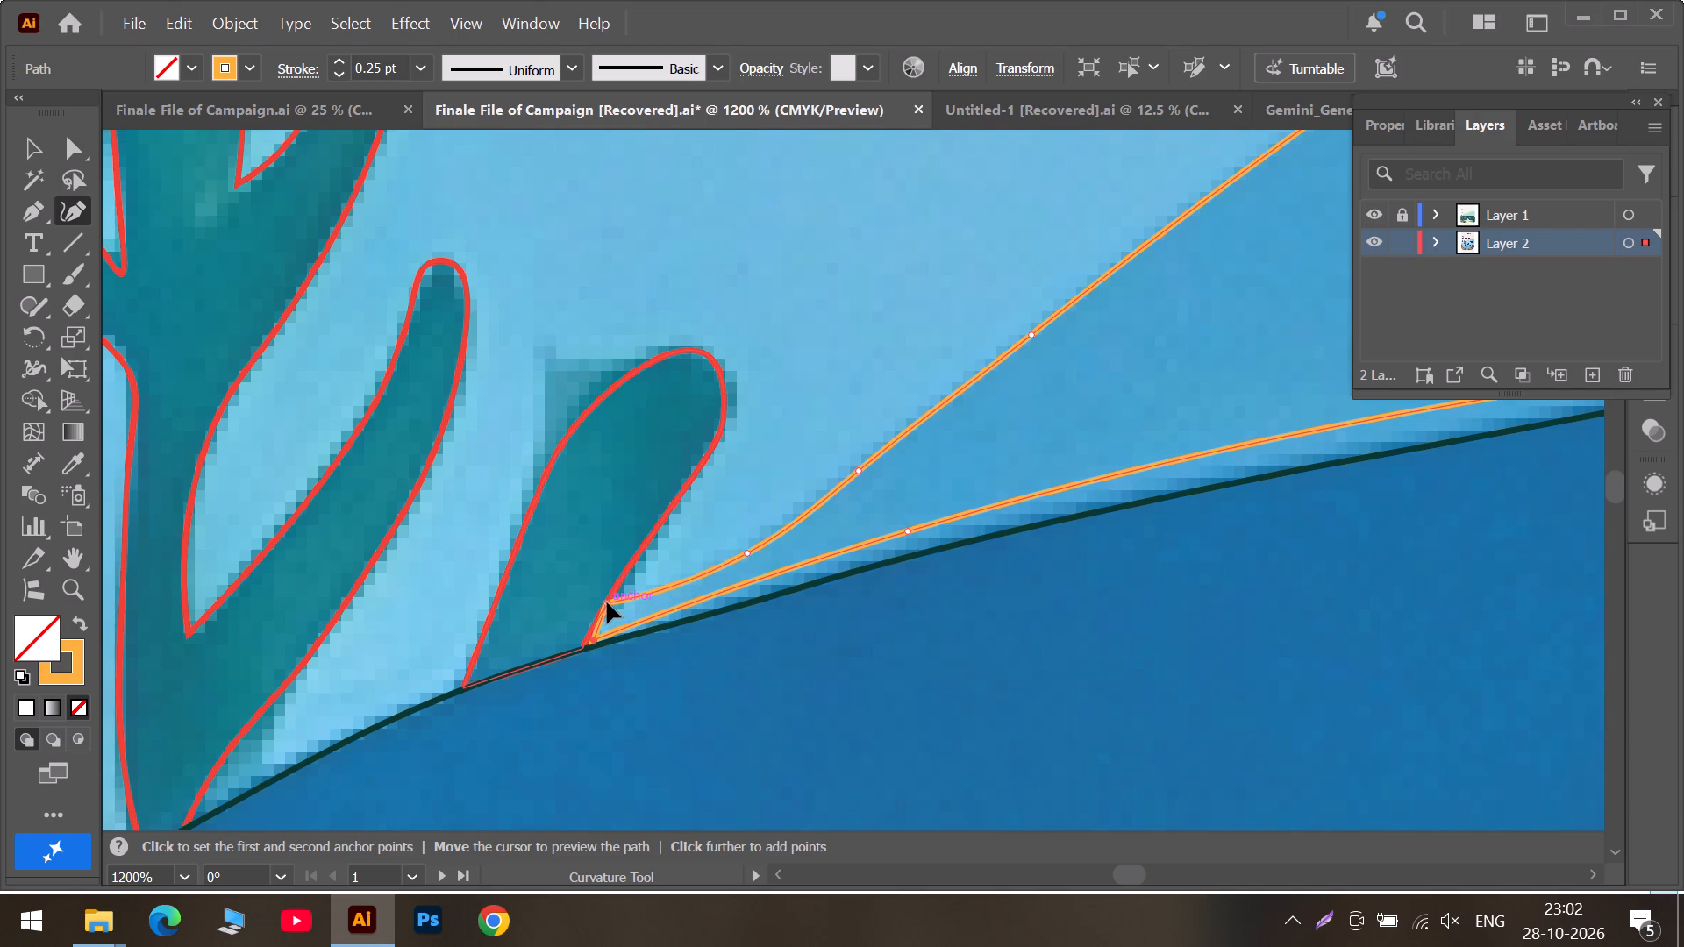
left_click_drag(607, 602, 603, 603)
left_click_drag(594, 641, 584, 643)
Fit the slope path's bottom edge near the teal coral to the dark seabed outline by moving and adding anchors.
left_click_drag(906, 535, 885, 547)
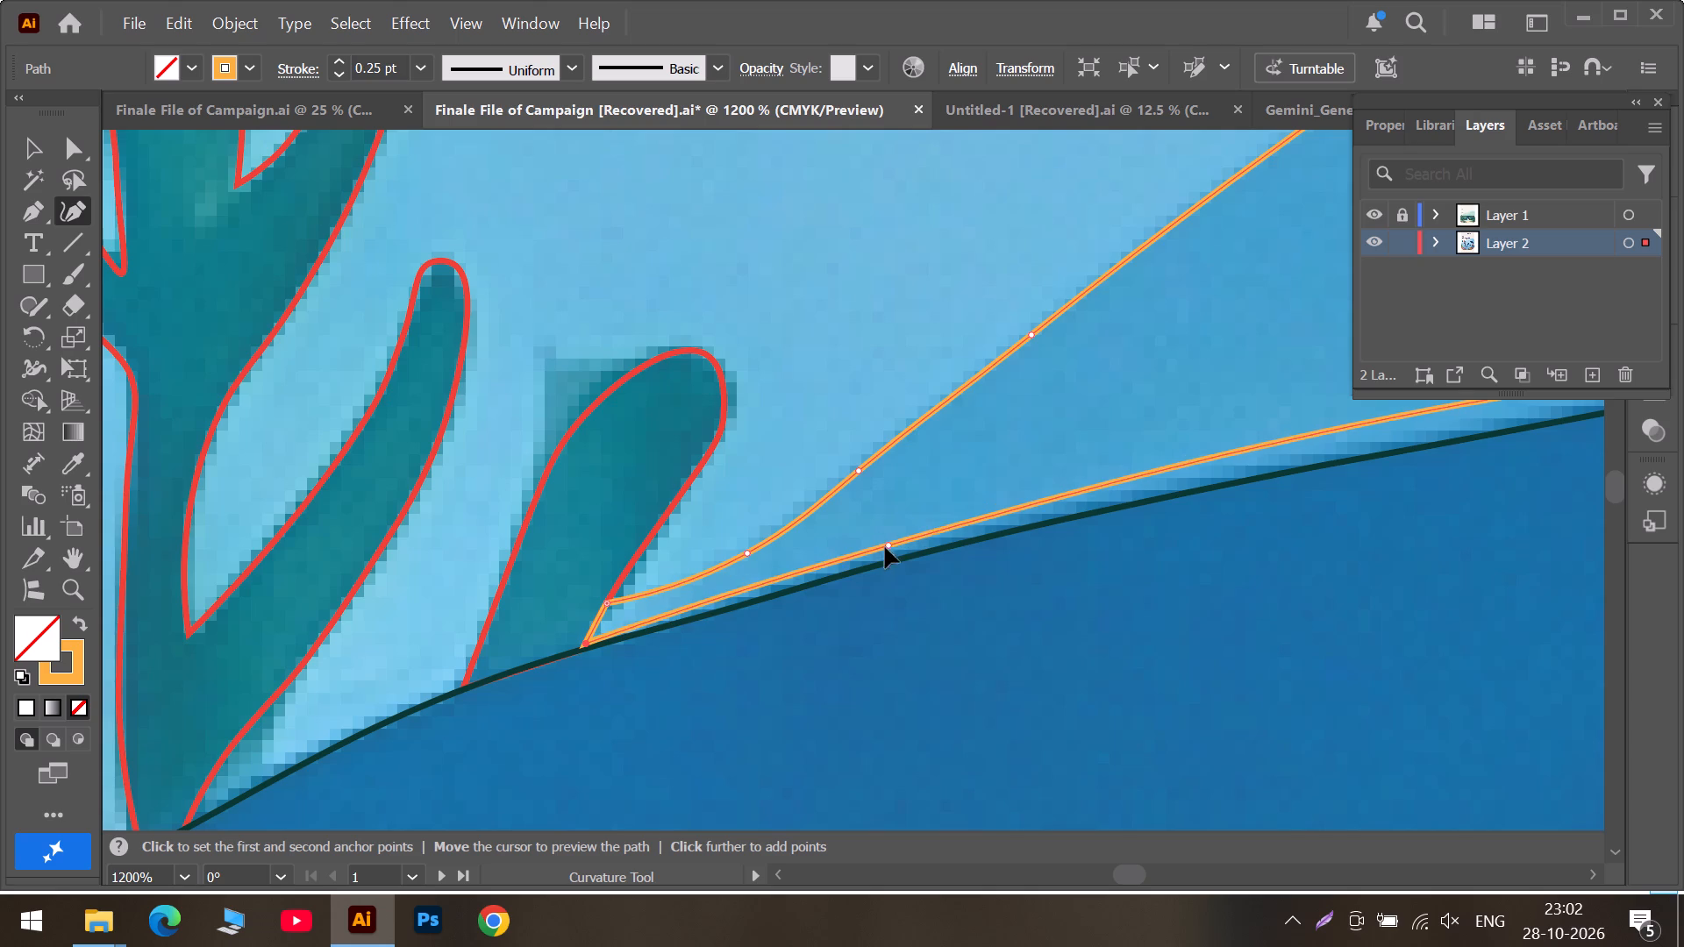
left_click_drag(885, 547, 703, 612)
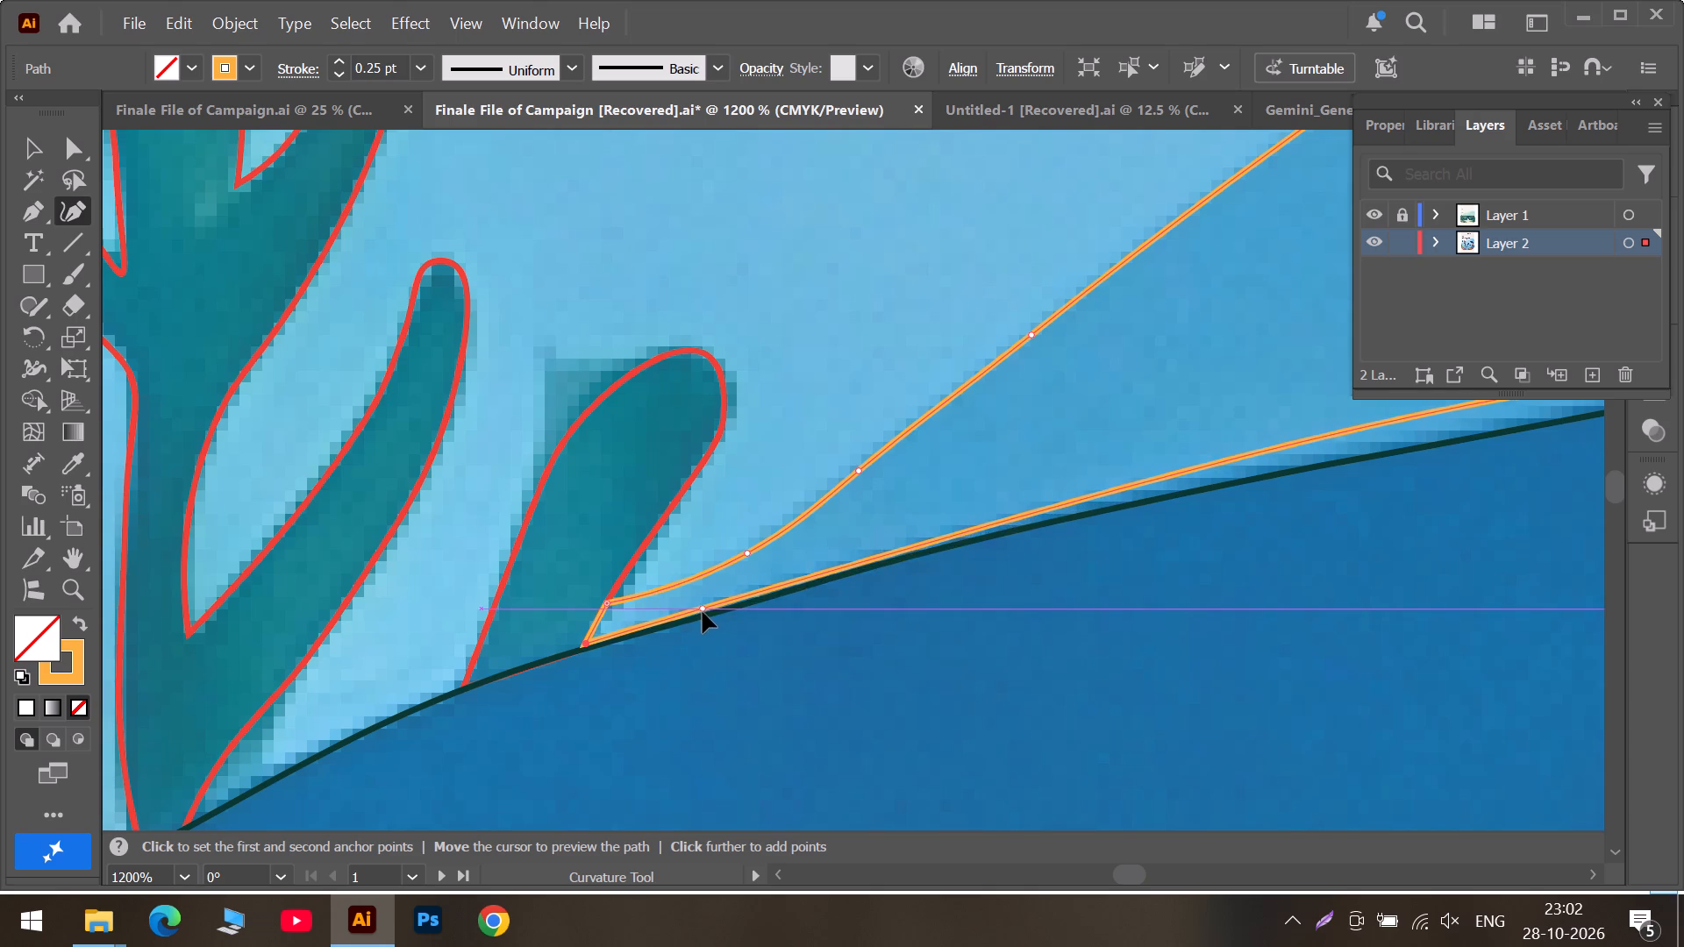
left_click_drag(703, 612, 717, 609)
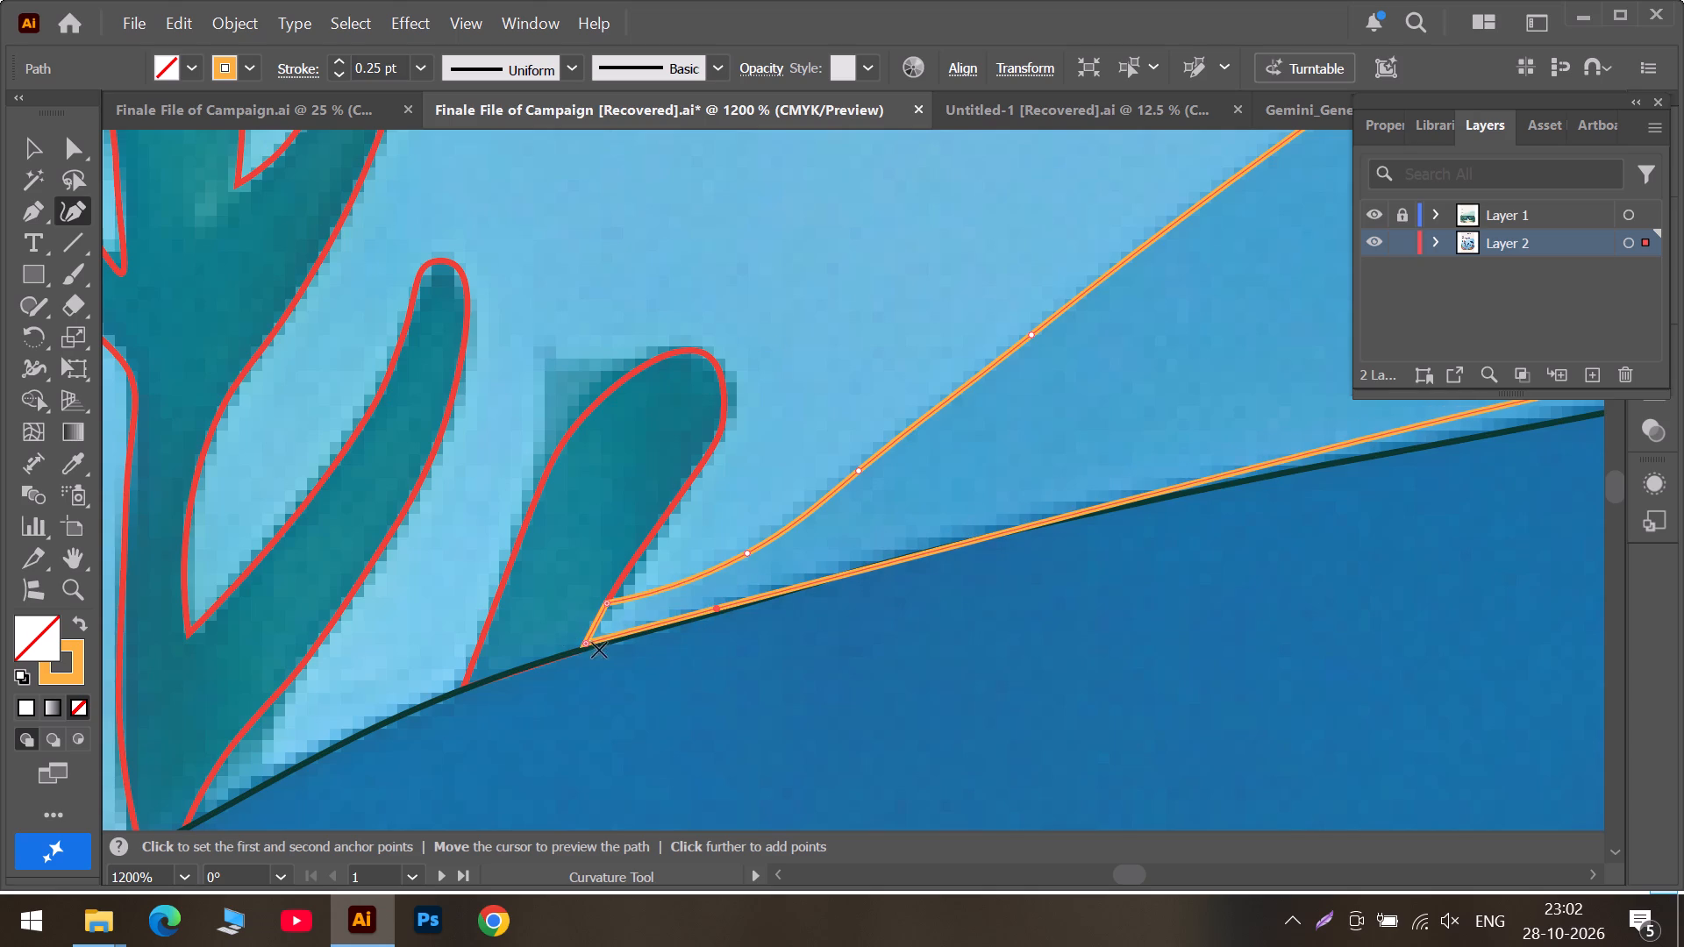
left_click(587, 649)
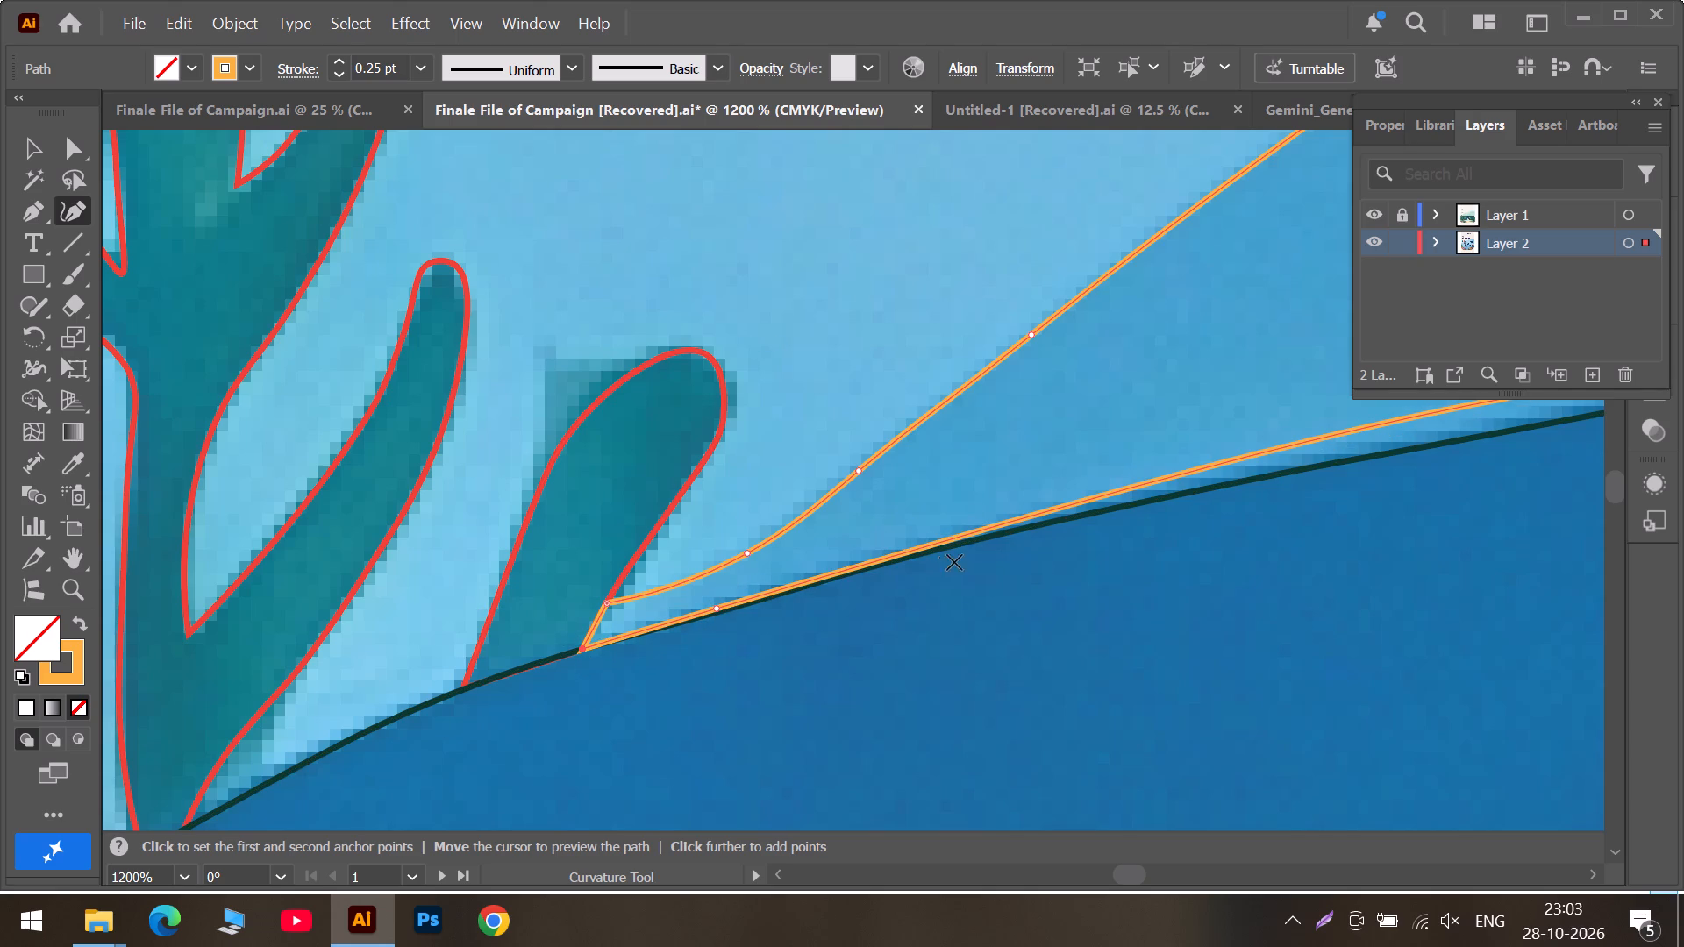
left_click_drag(718, 609, 722, 609)
left_click_drag(722, 609, 731, 607)
left_click_drag(905, 560, 893, 560)
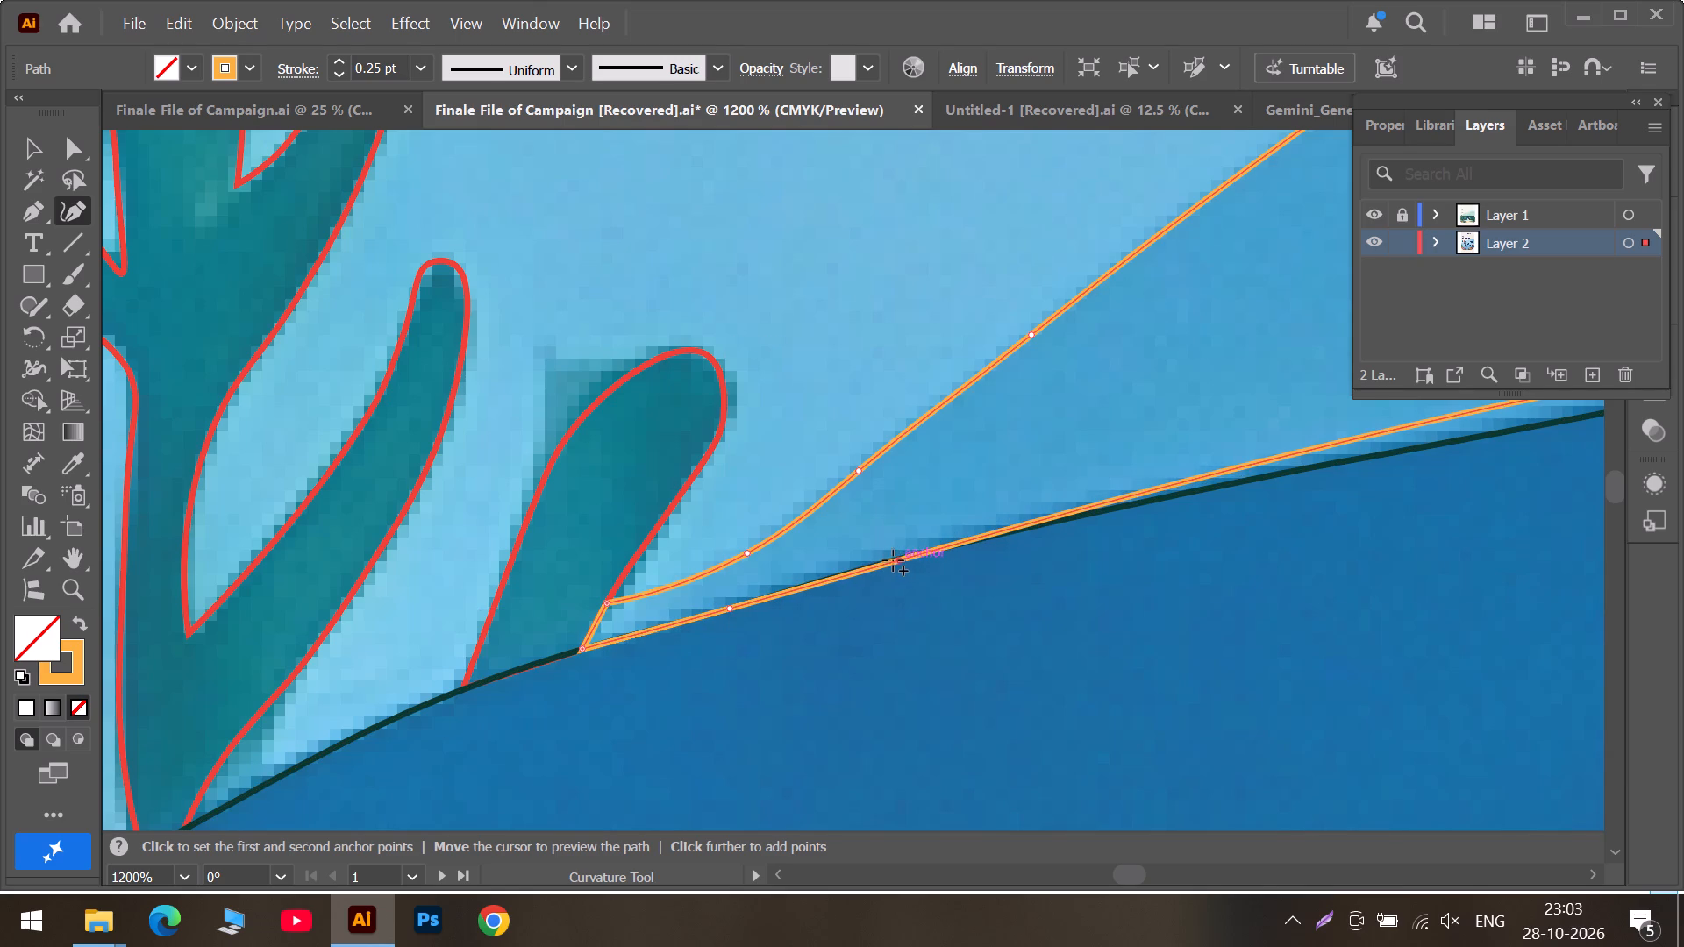
left_click_drag(893, 560, 896, 561)
left_click_drag(1213, 467, 1223, 482)
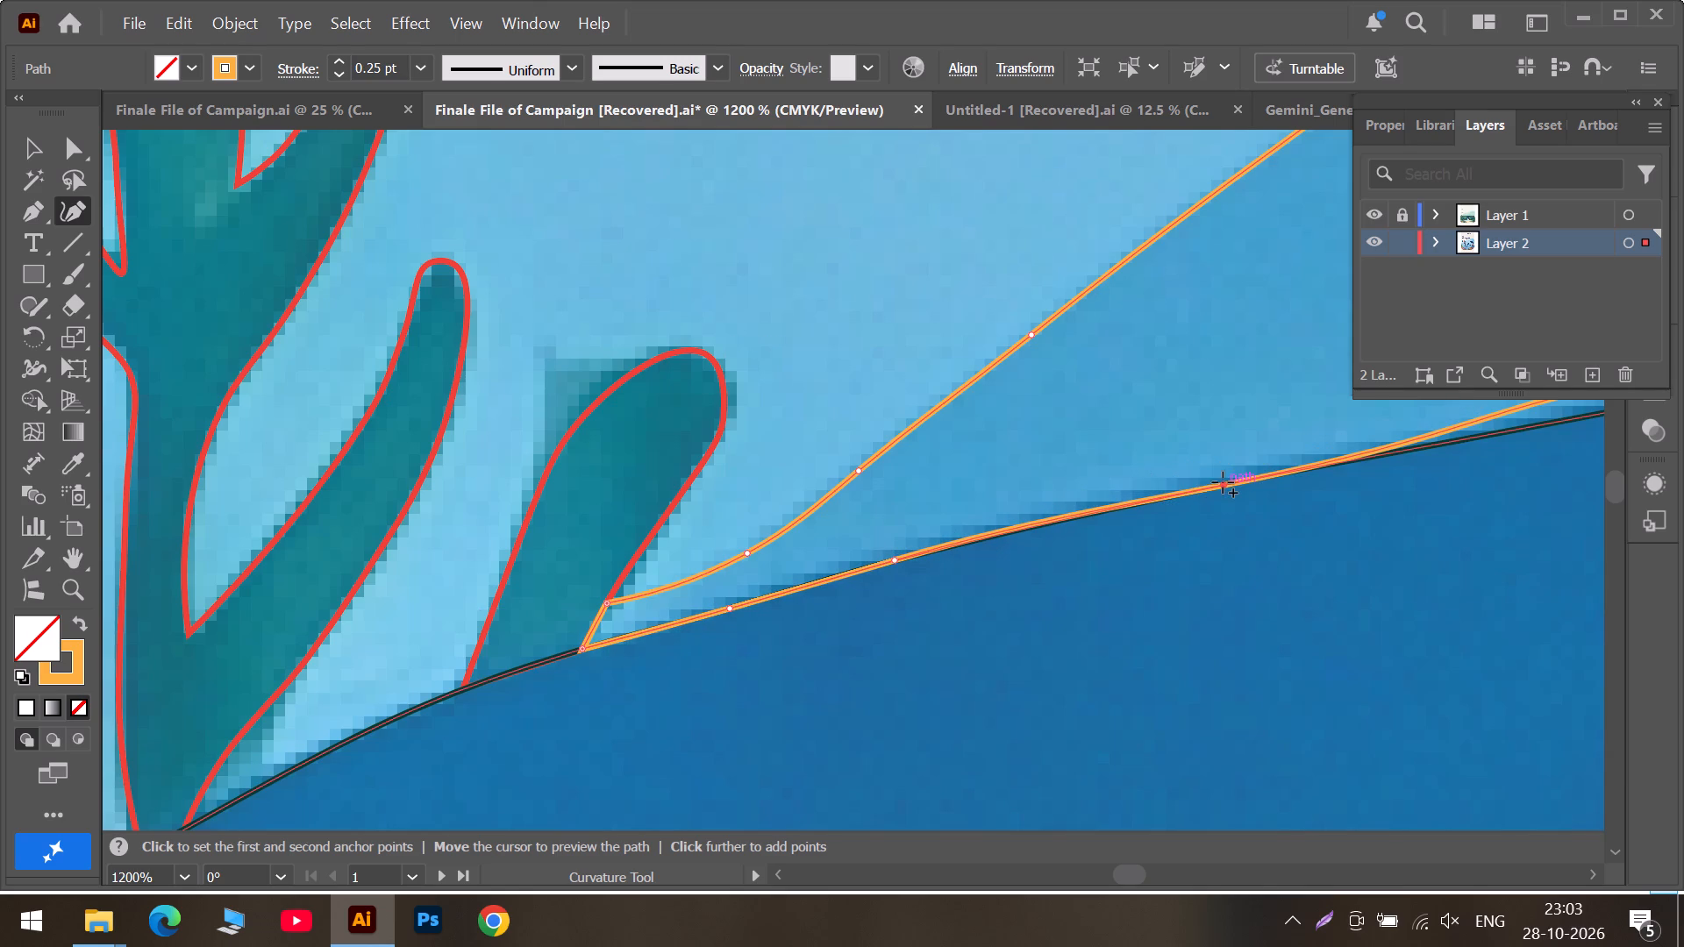
left_click_drag(1223, 482, 1223, 485)
left_click_drag(1027, 524, 1038, 526)
Fit the rest of the slope's bottom edge to the seabed outline with anchors, moving its end corner onto the blue coral's base.
left_click(1200, 876)
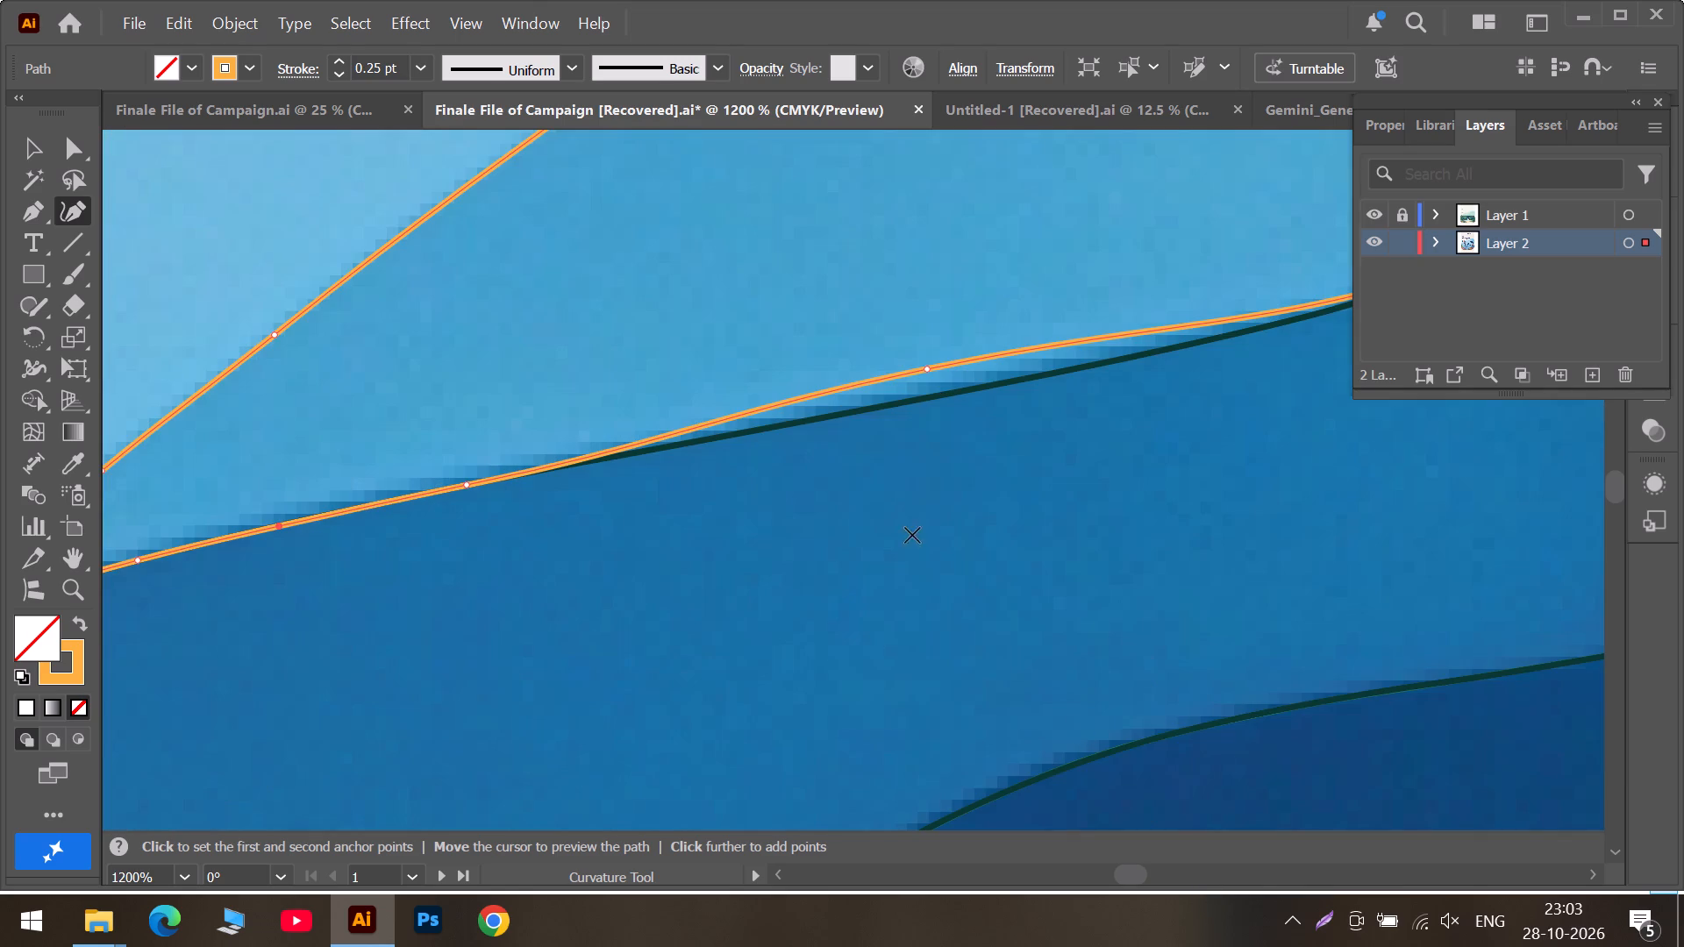
left_click_drag(928, 369, 862, 409)
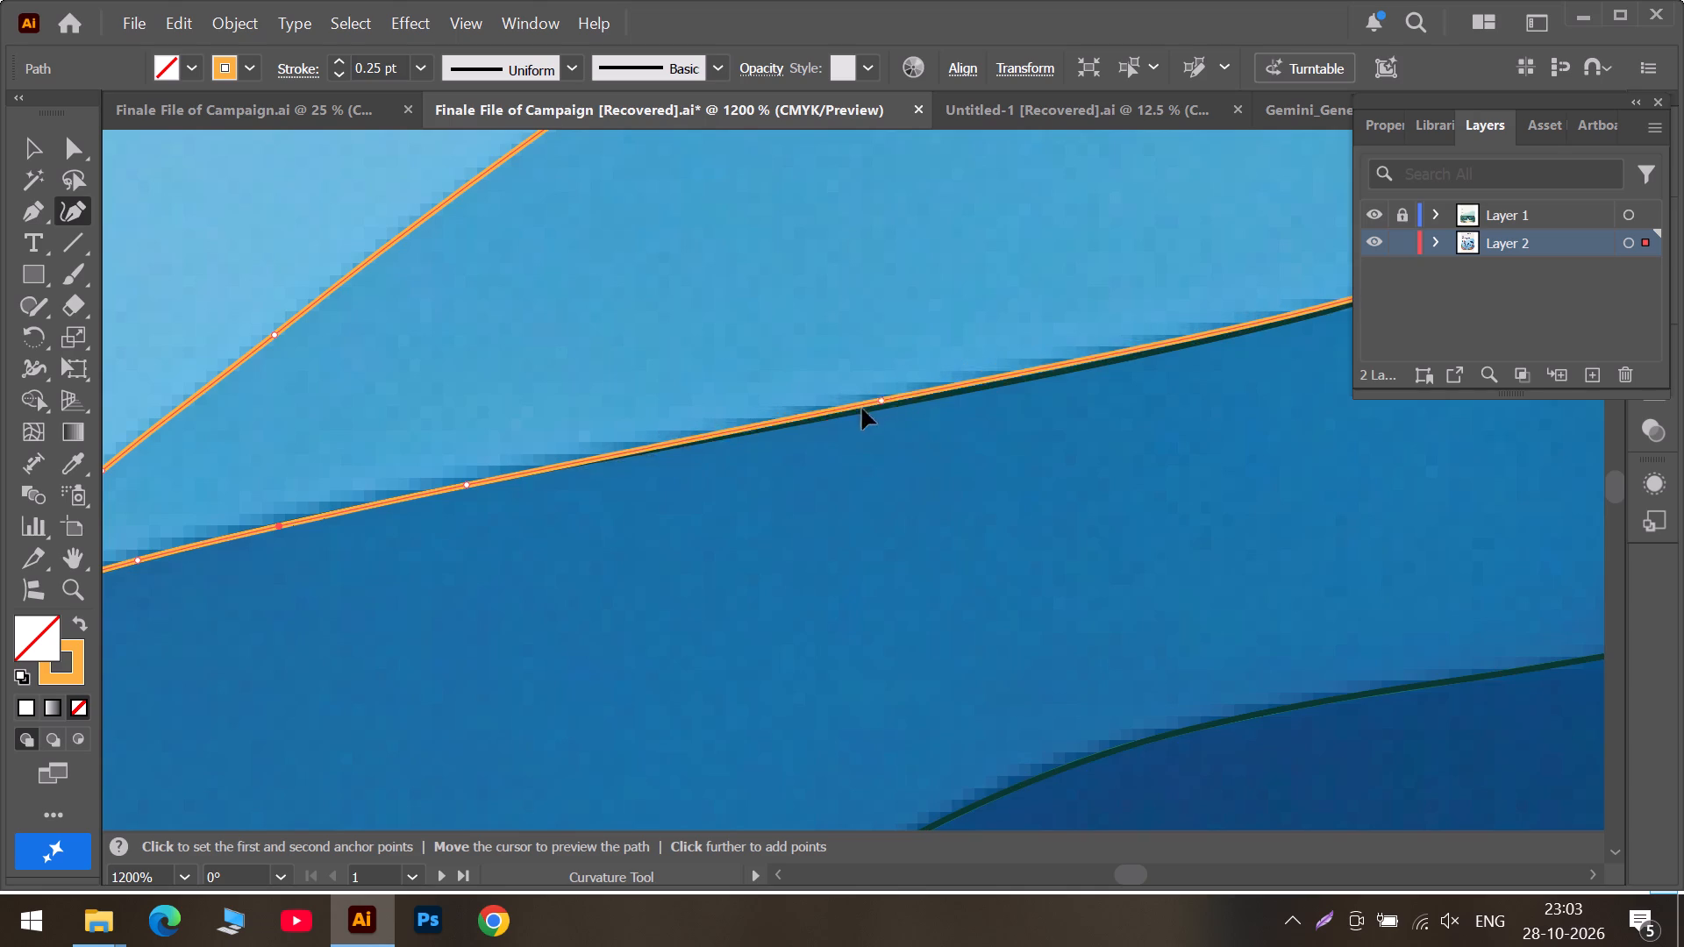
left_click_drag(862, 409, 796, 423)
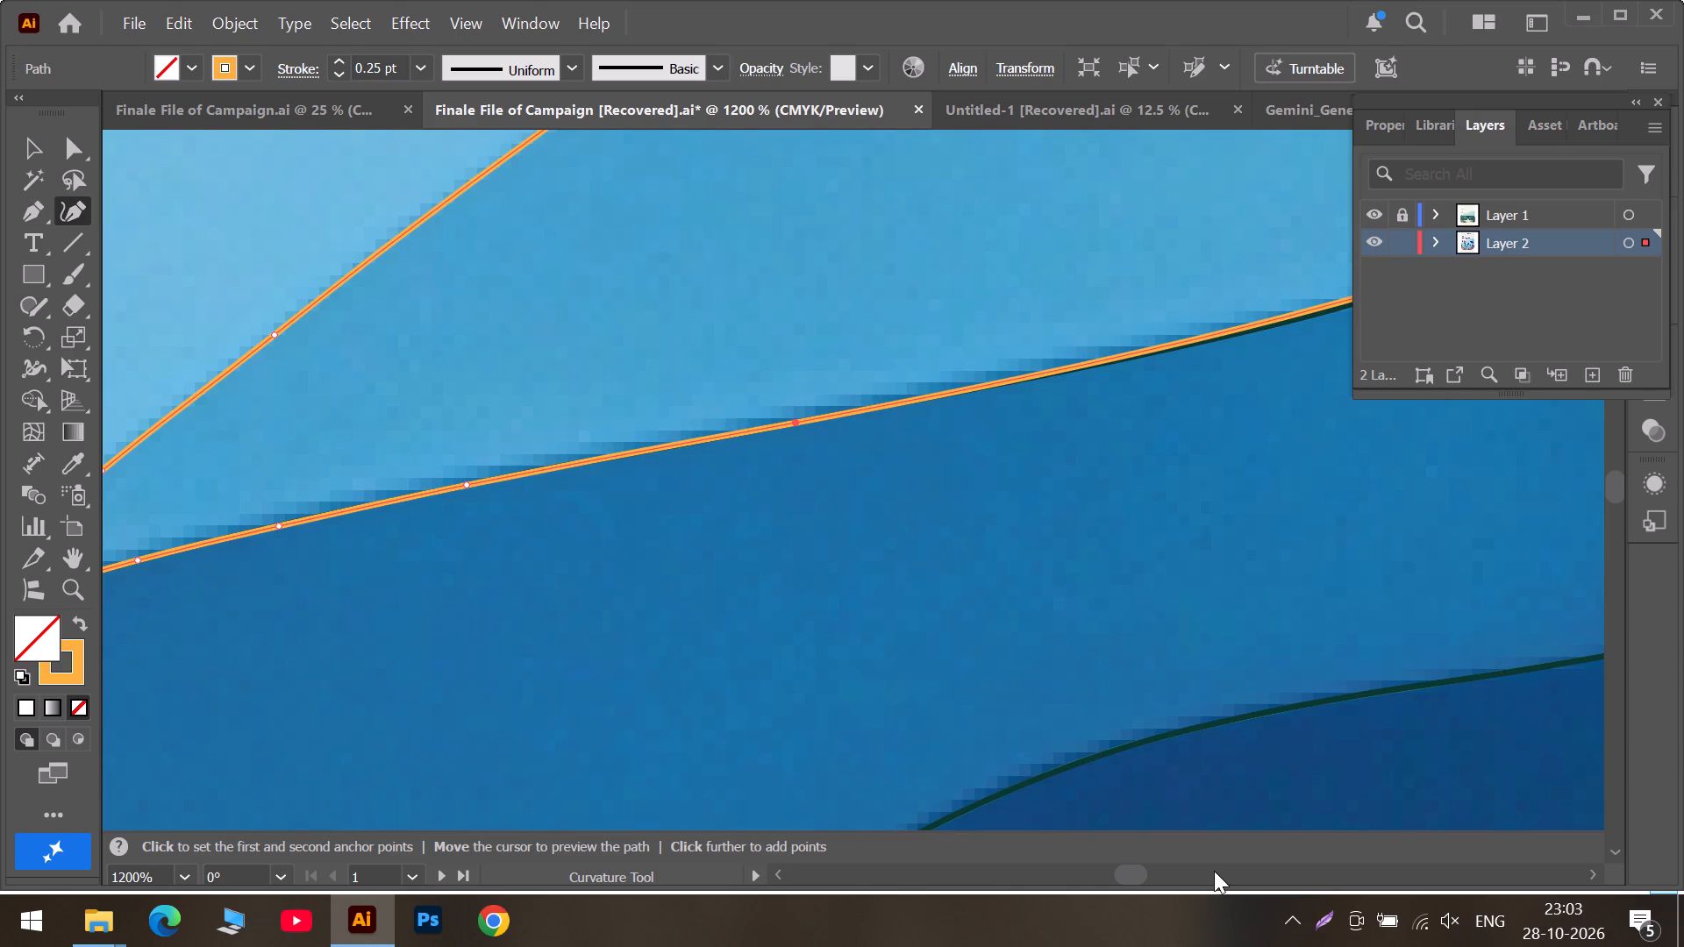
left_click(1214, 871)
left_click_drag(734, 258, 481, 312)
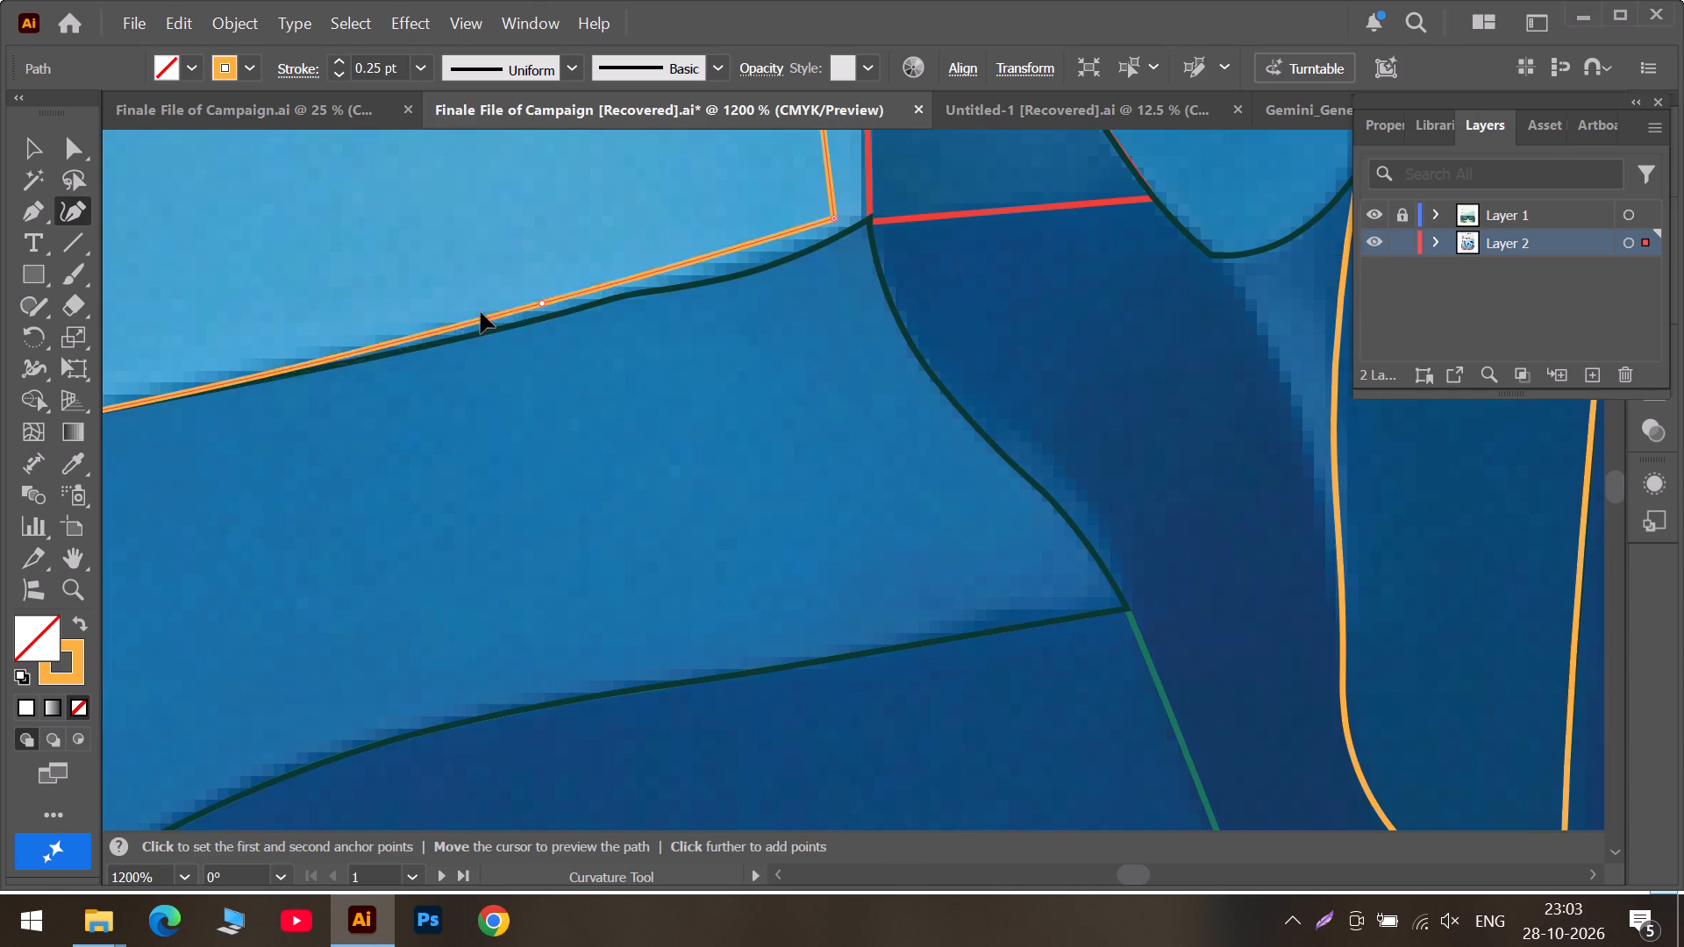
left_click_drag(481, 312, 368, 357)
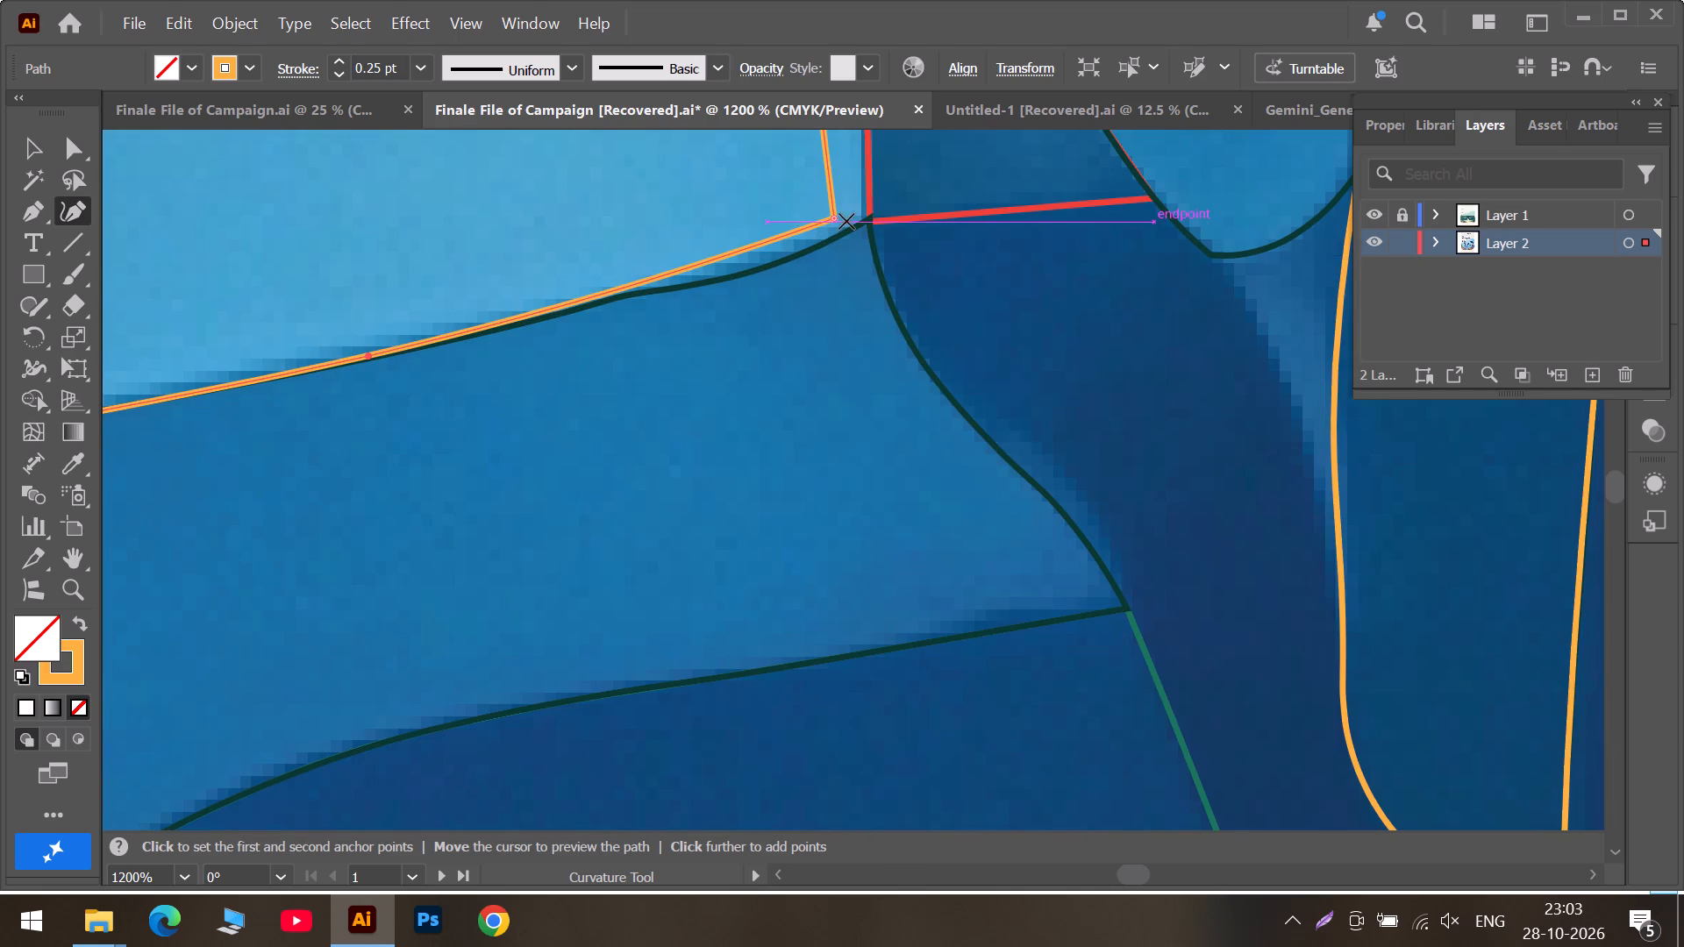
left_click_drag(834, 220, 869, 217)
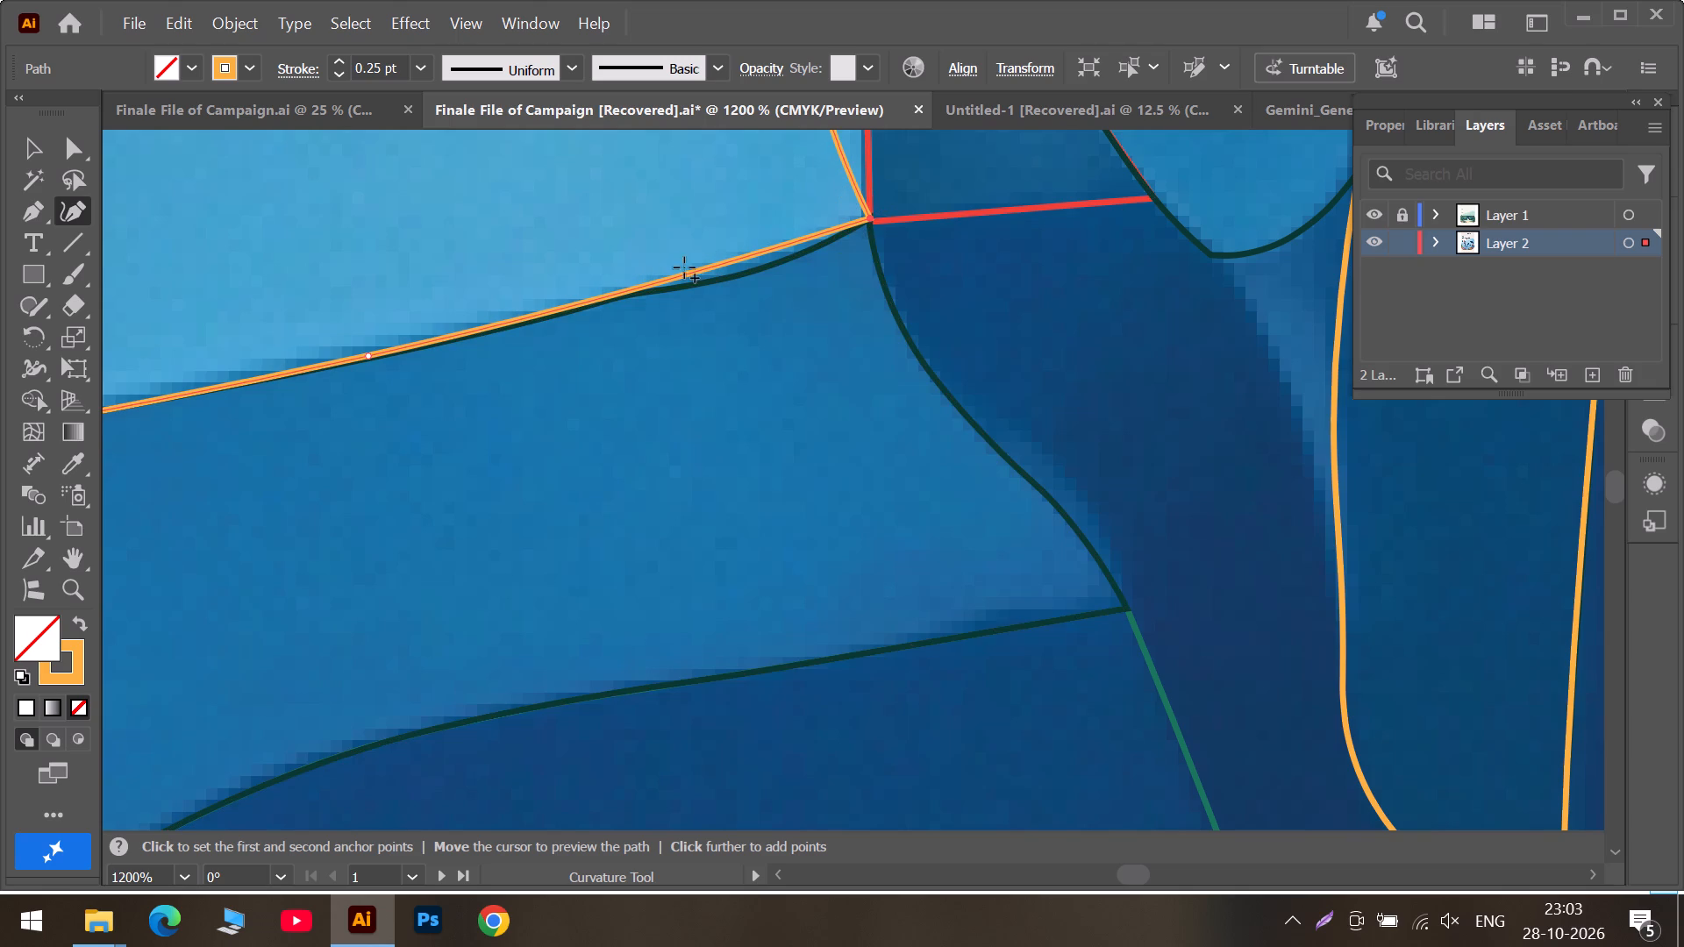
left_click_drag(513, 319, 515, 327)
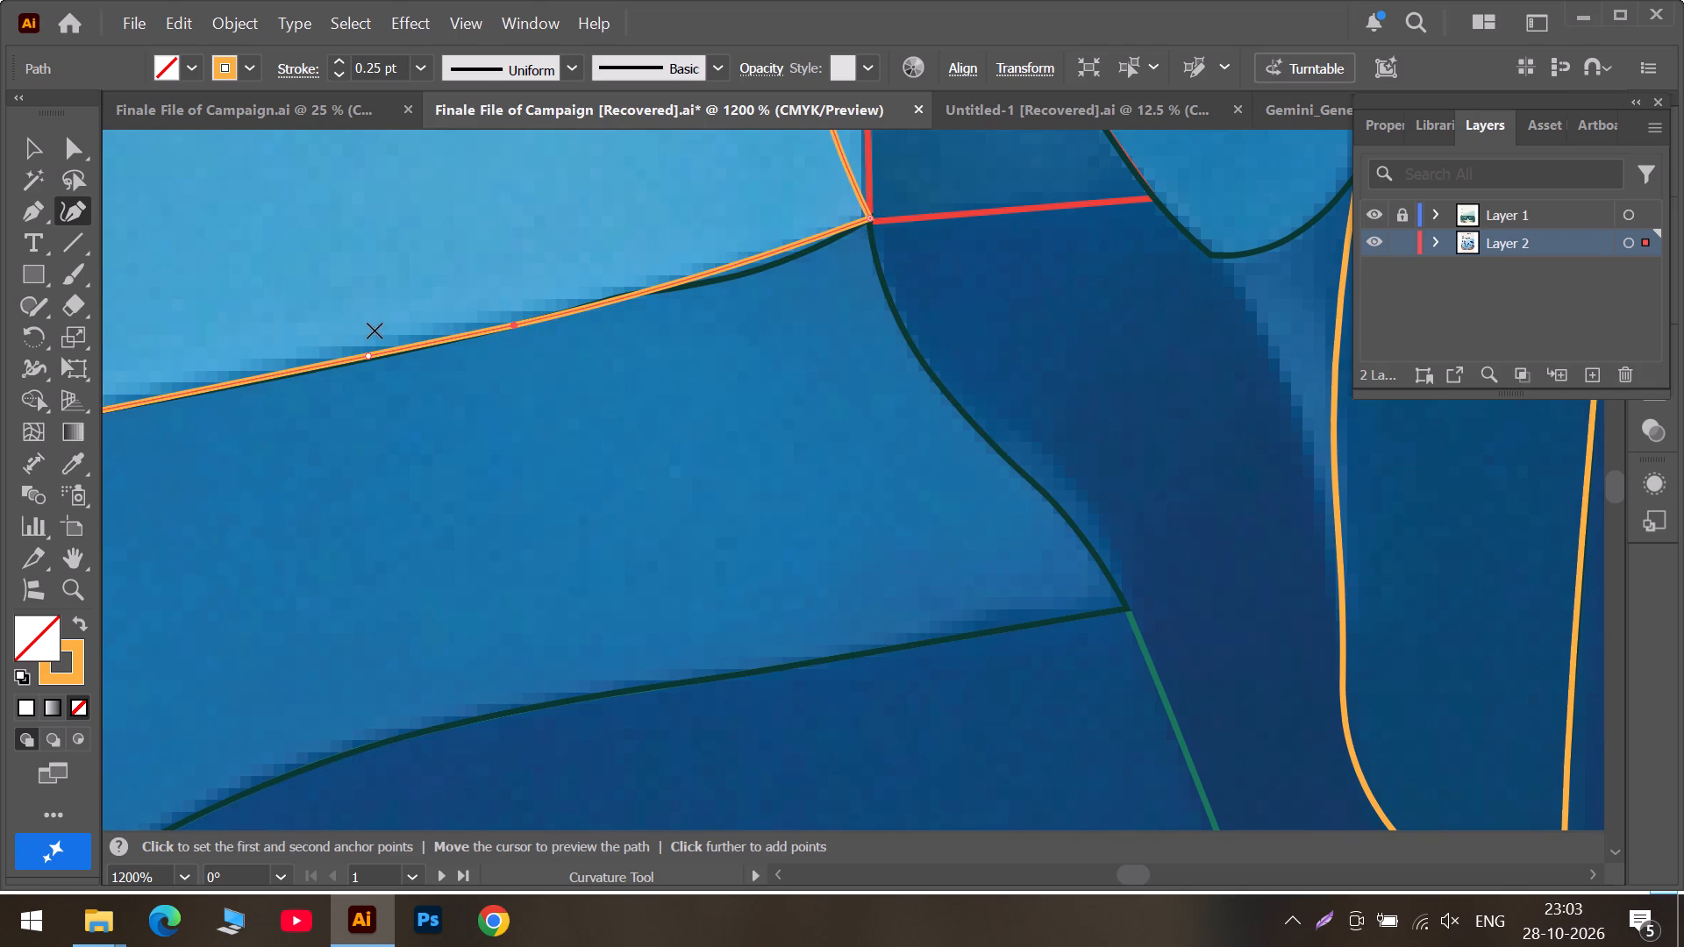
left_click(367, 356)
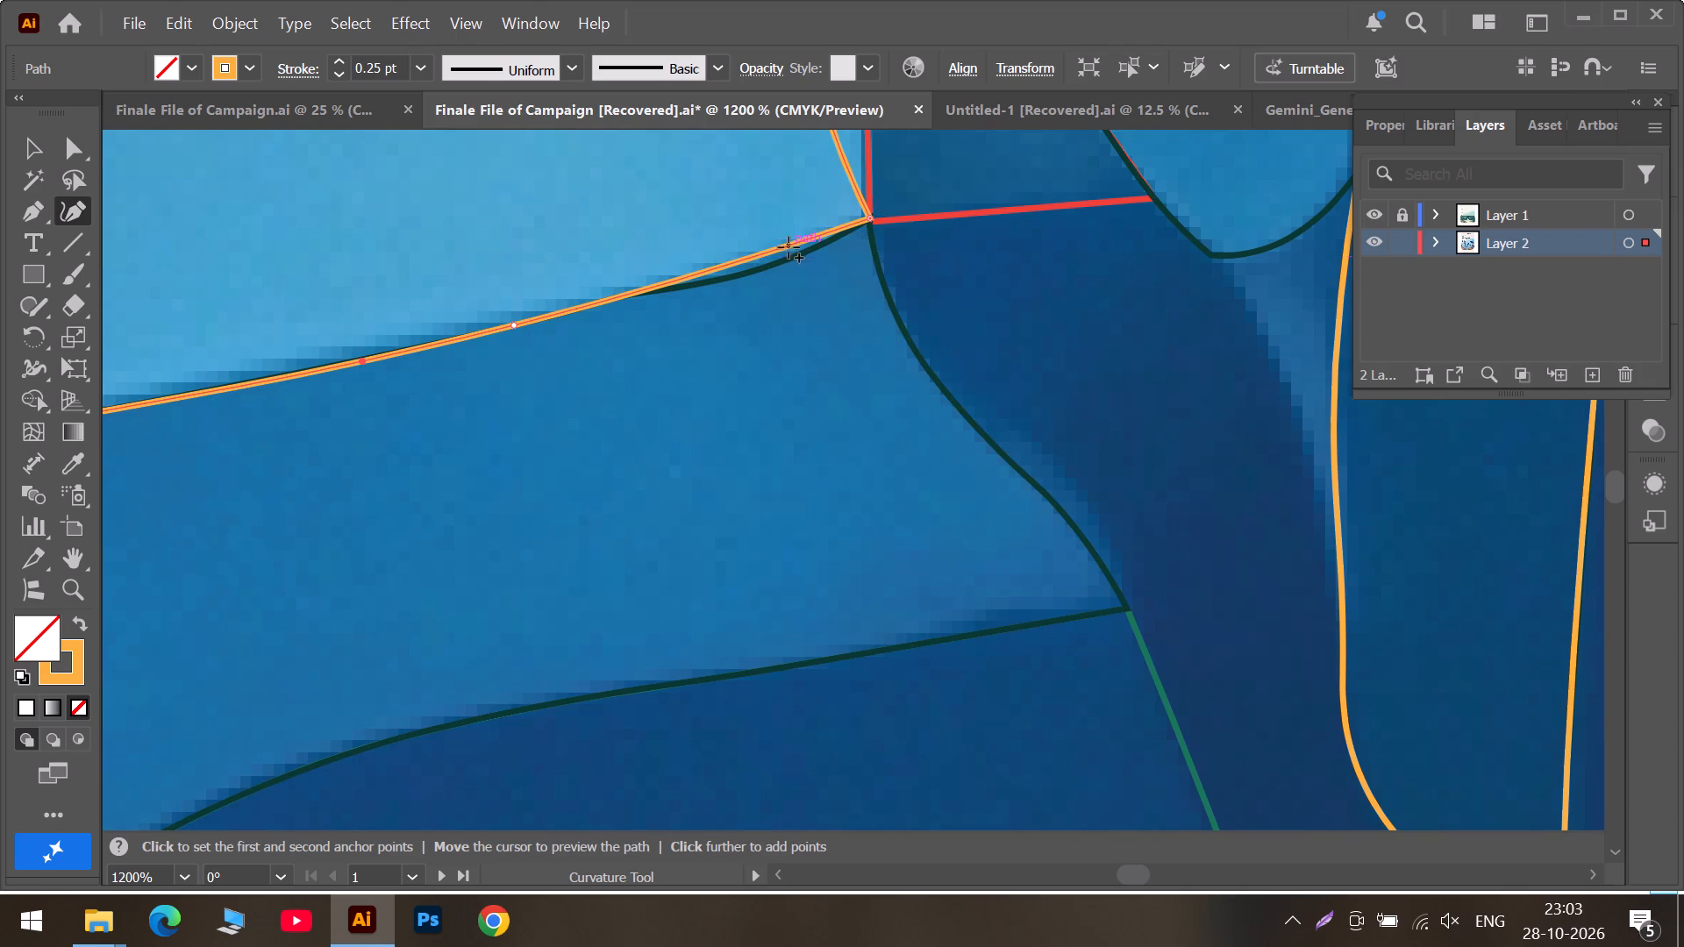
left_click_drag(780, 251, 623, 298)
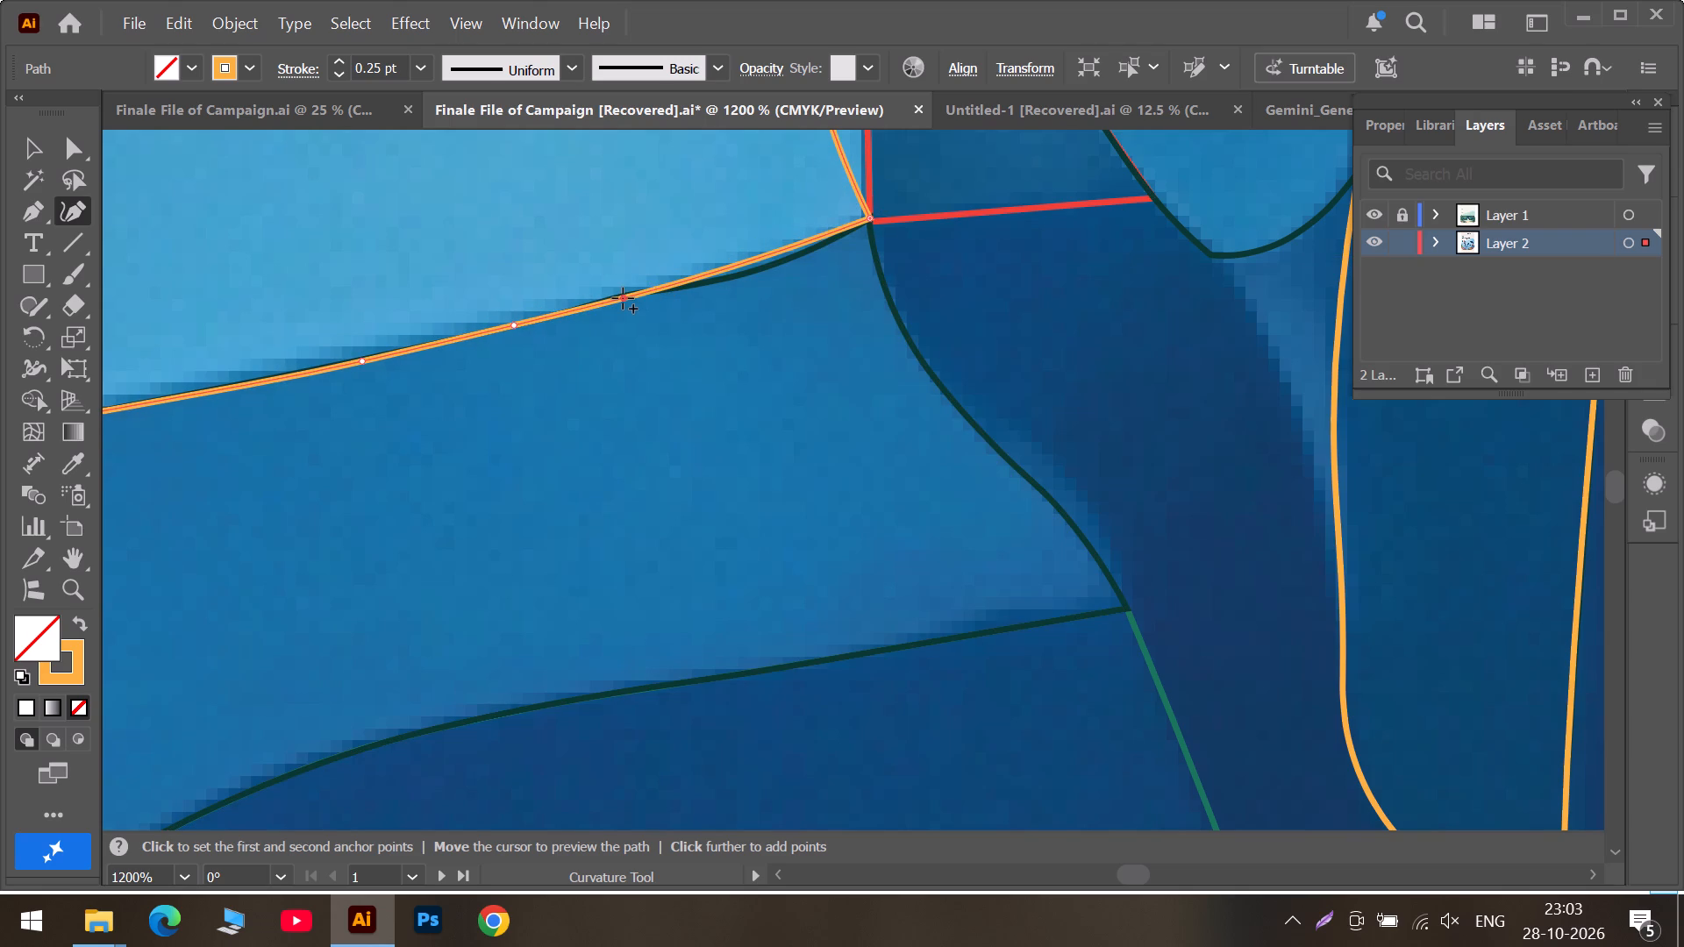
left_click_drag(623, 298, 623, 297)
left_click_drag(776, 252, 776, 255)
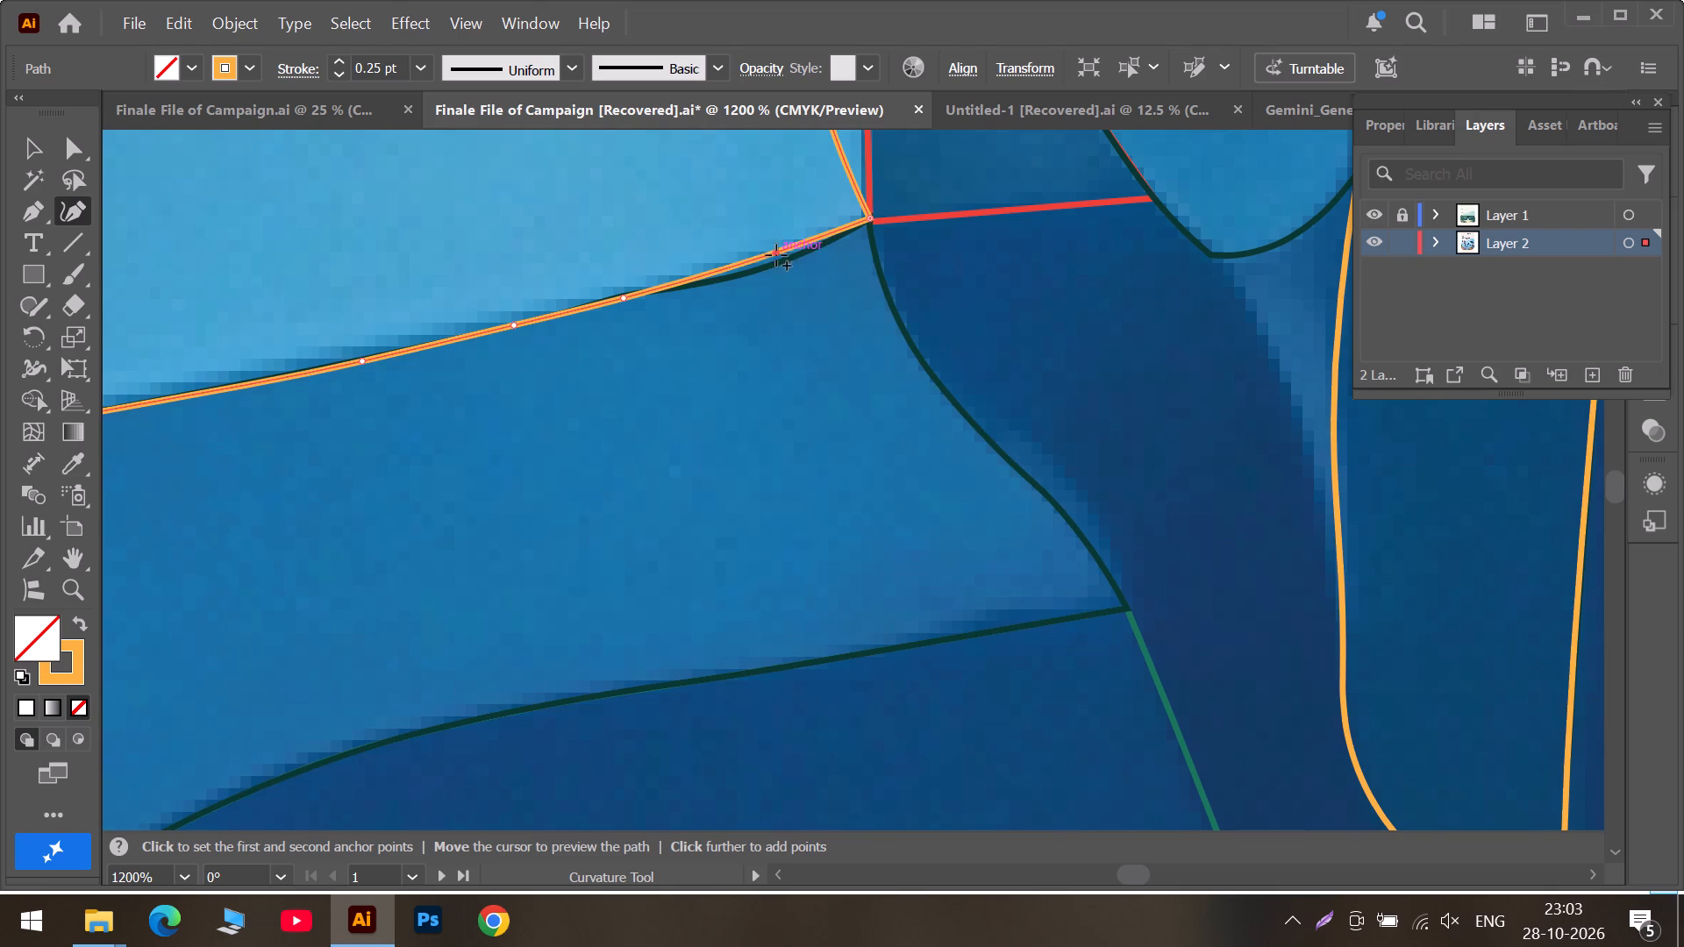
left_click_drag(776, 255, 733, 277)
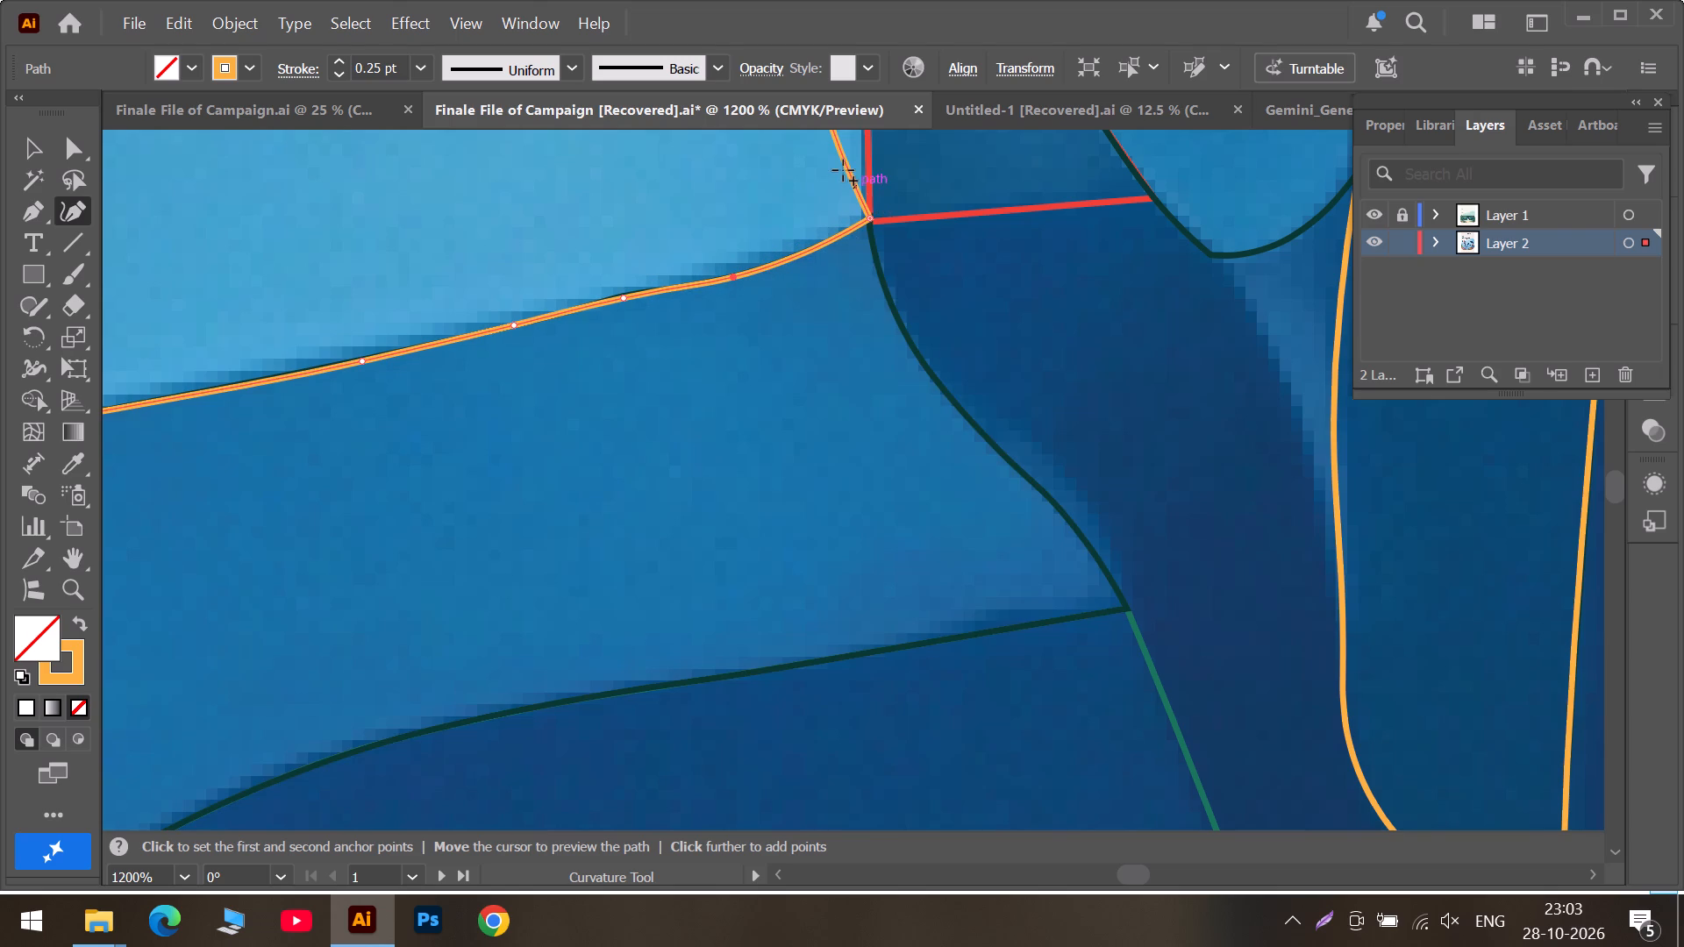
Move the slope path's side anchors onto the blue coral's red outline, adding one just above the coral's base.
scroll(843, 170, "up", 12)
left_click_drag(817, 353, 817, 352)
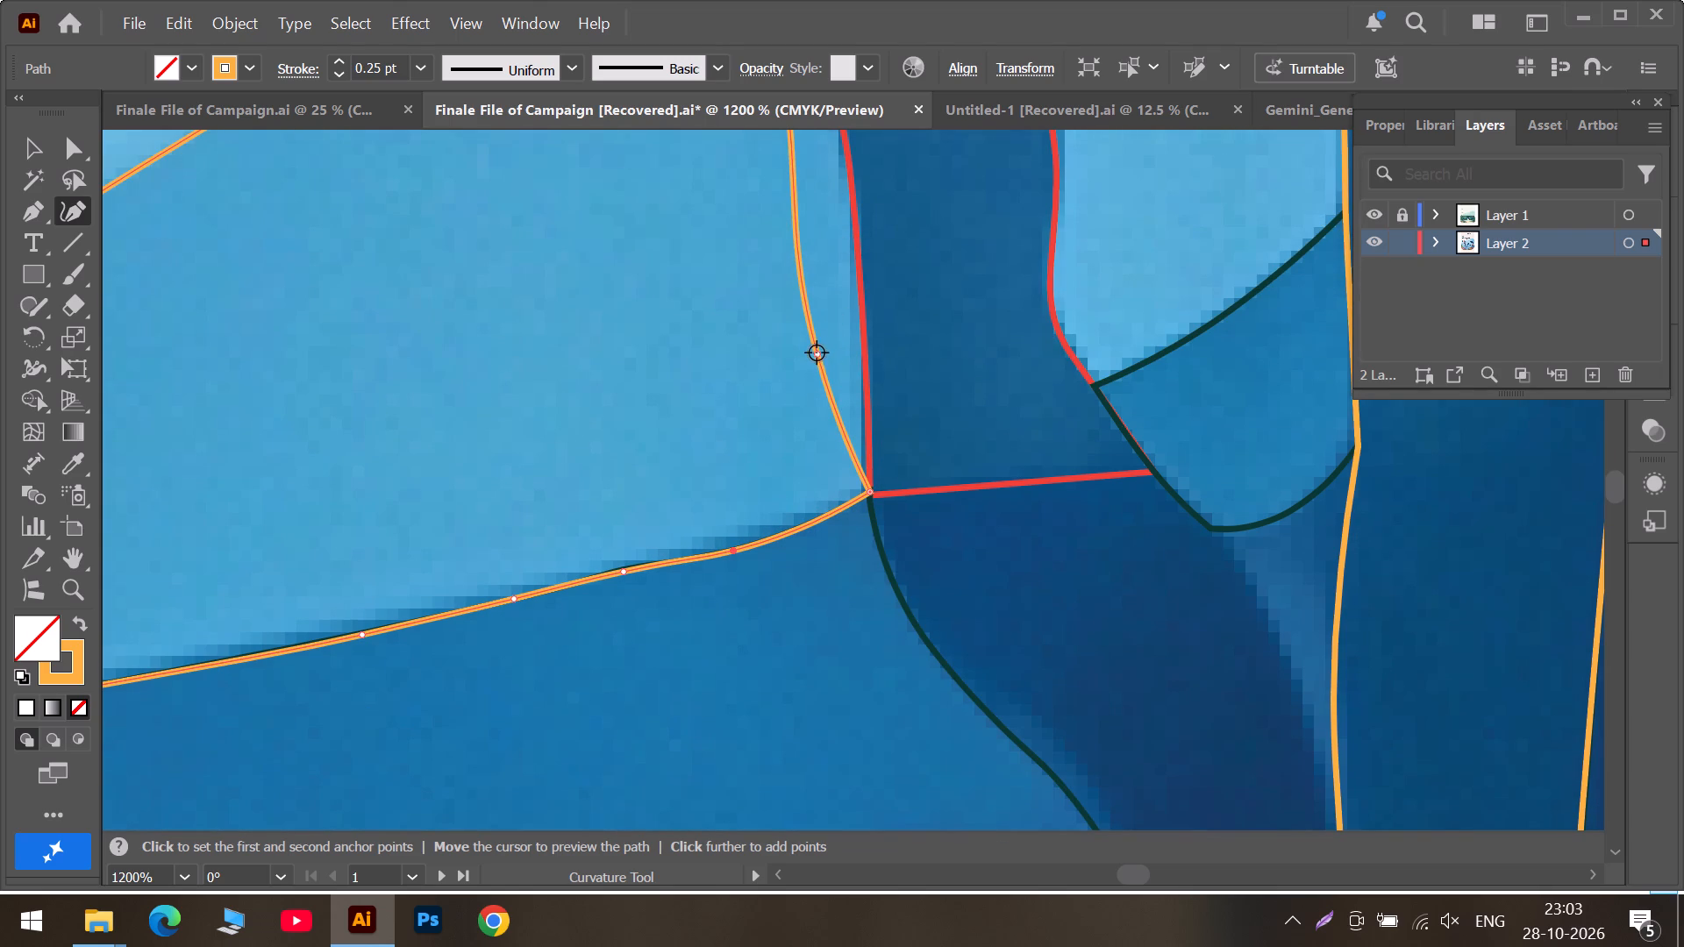
left_click_drag(817, 352, 864, 383)
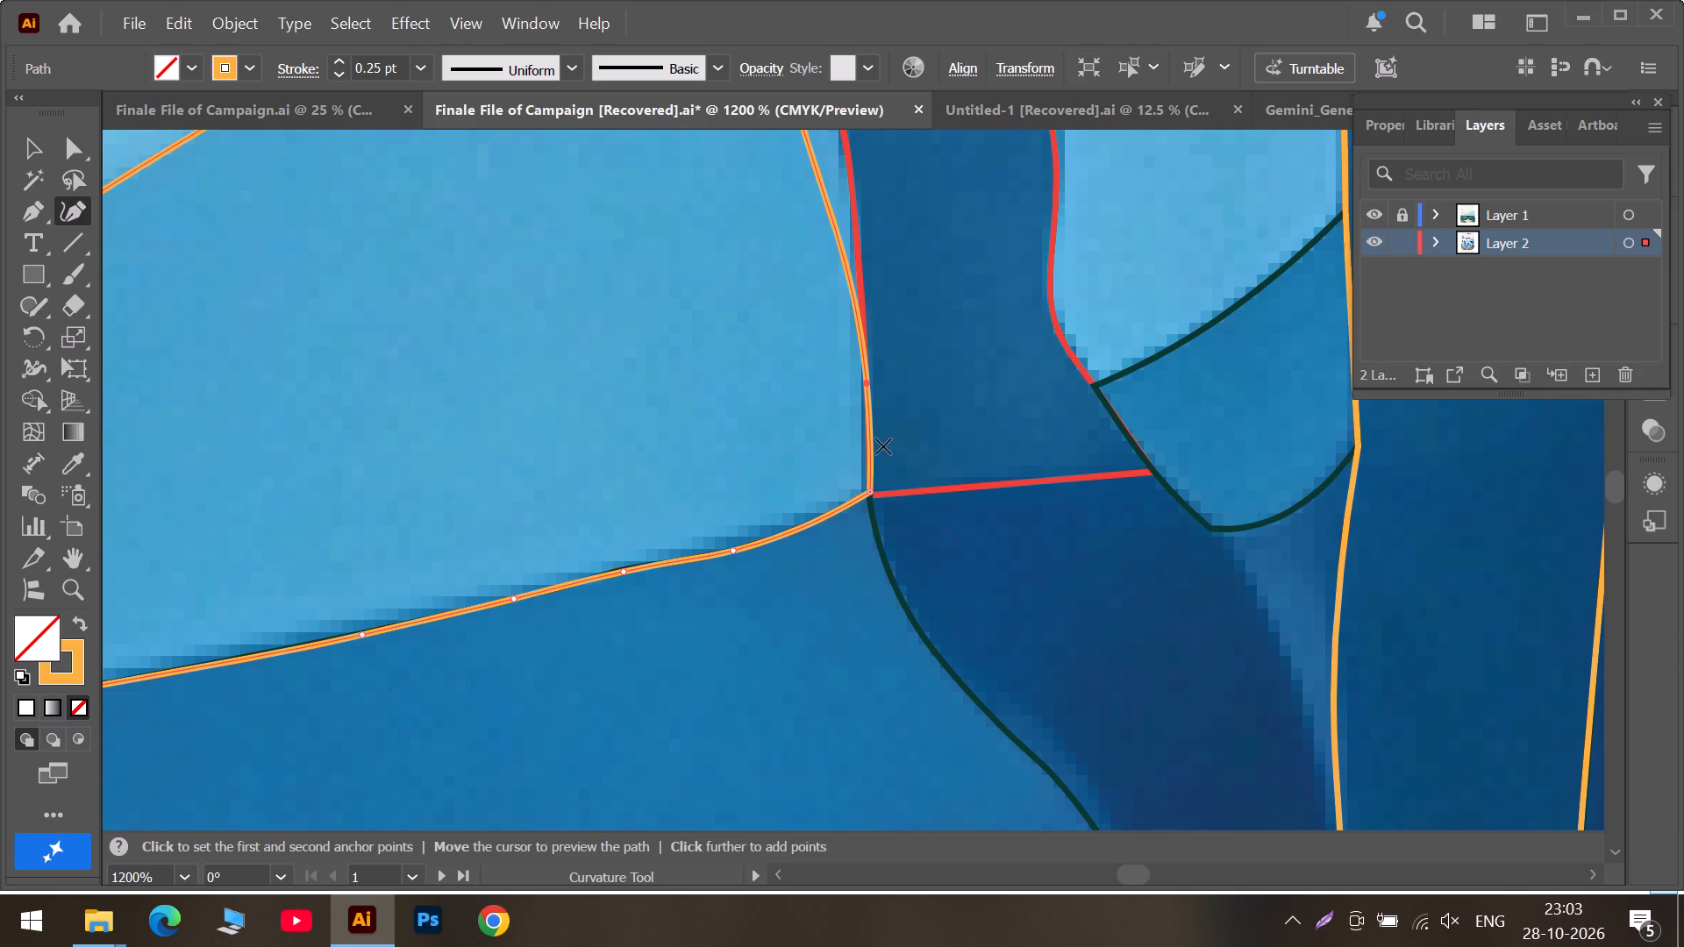
left_click(873, 446)
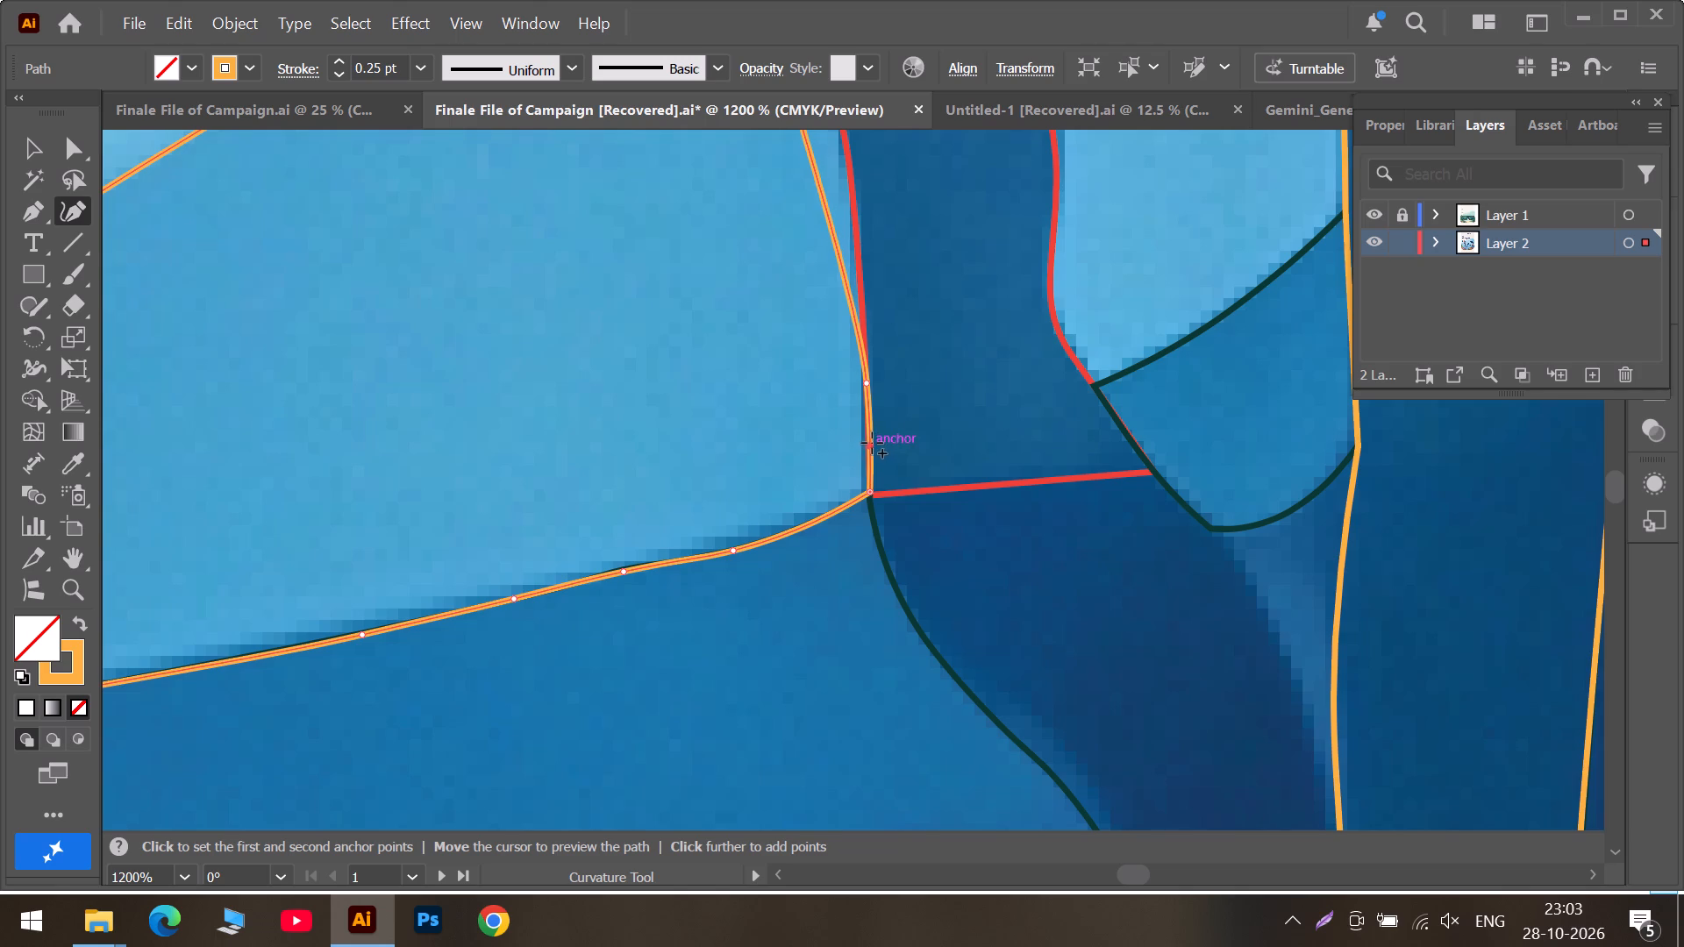
scroll(853, 342, "up", 4)
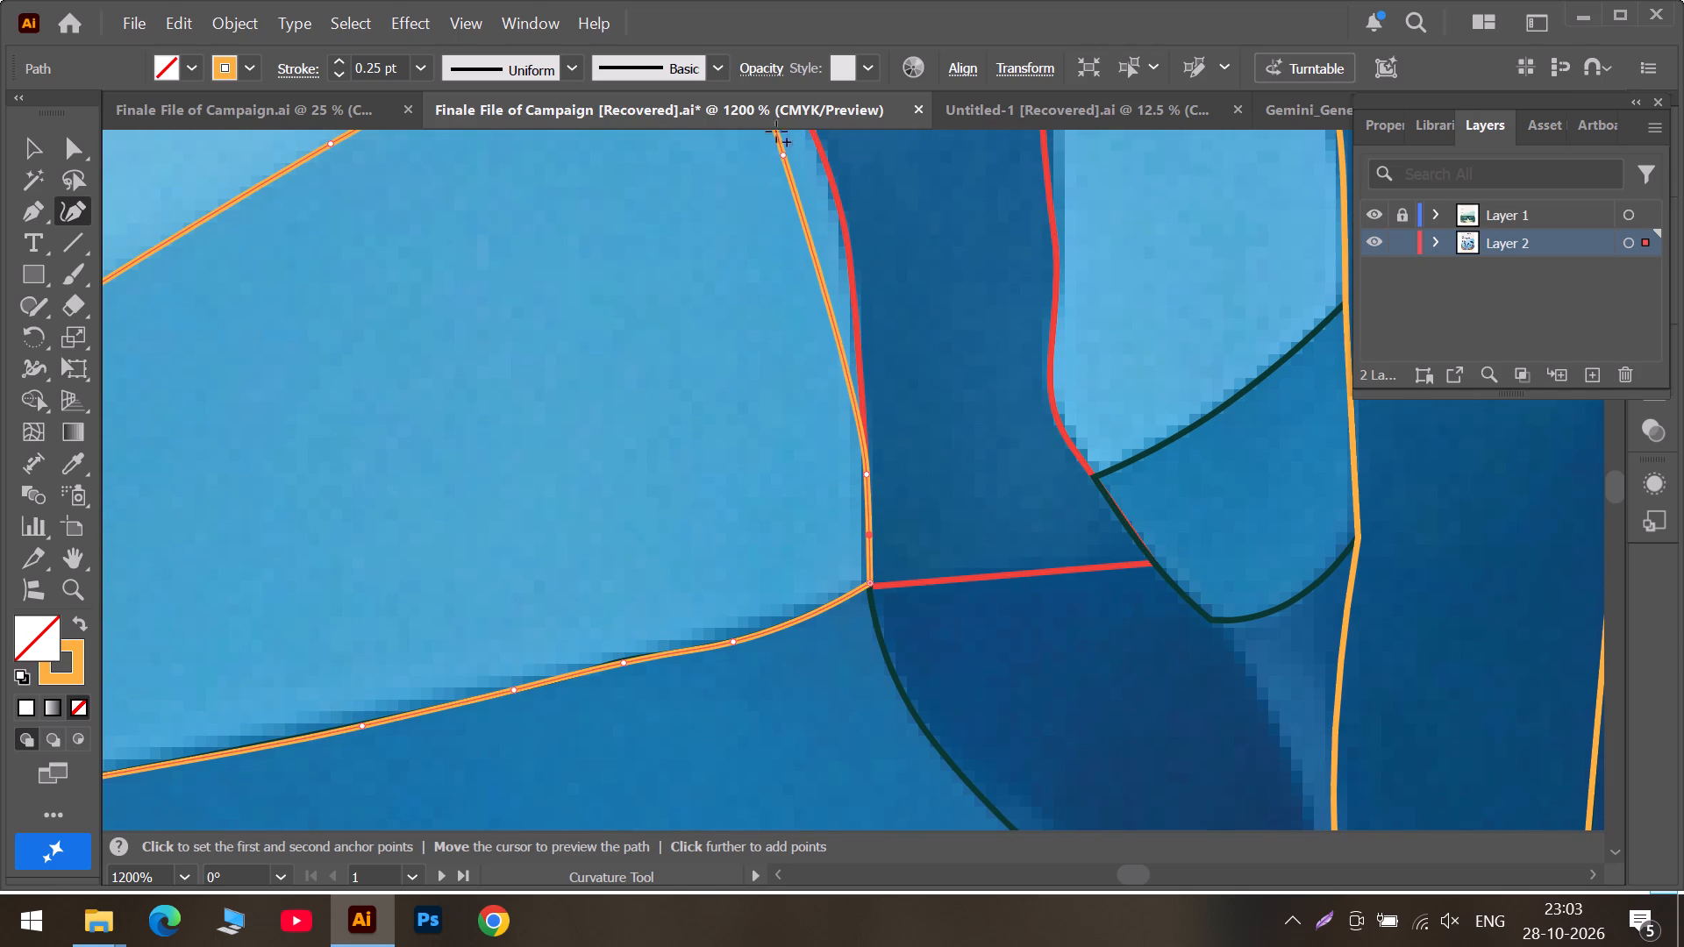
left_click_drag(781, 155, 842, 239)
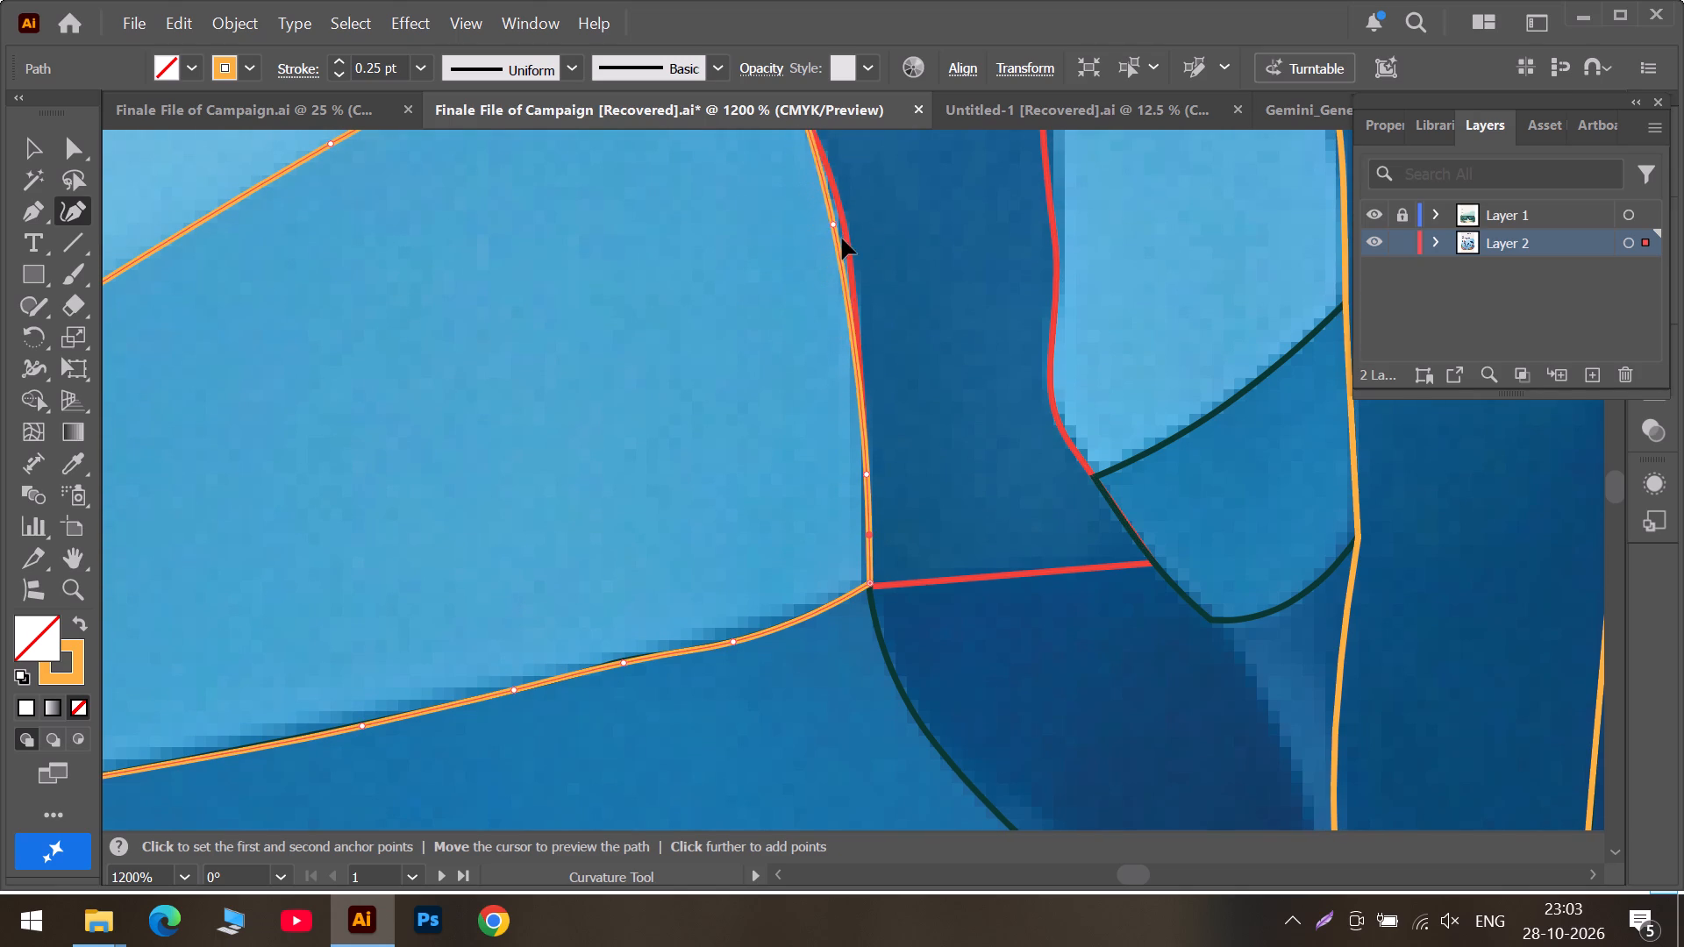
left_click_drag(842, 239, 853, 281)
scroll(834, 266, "up", 11)
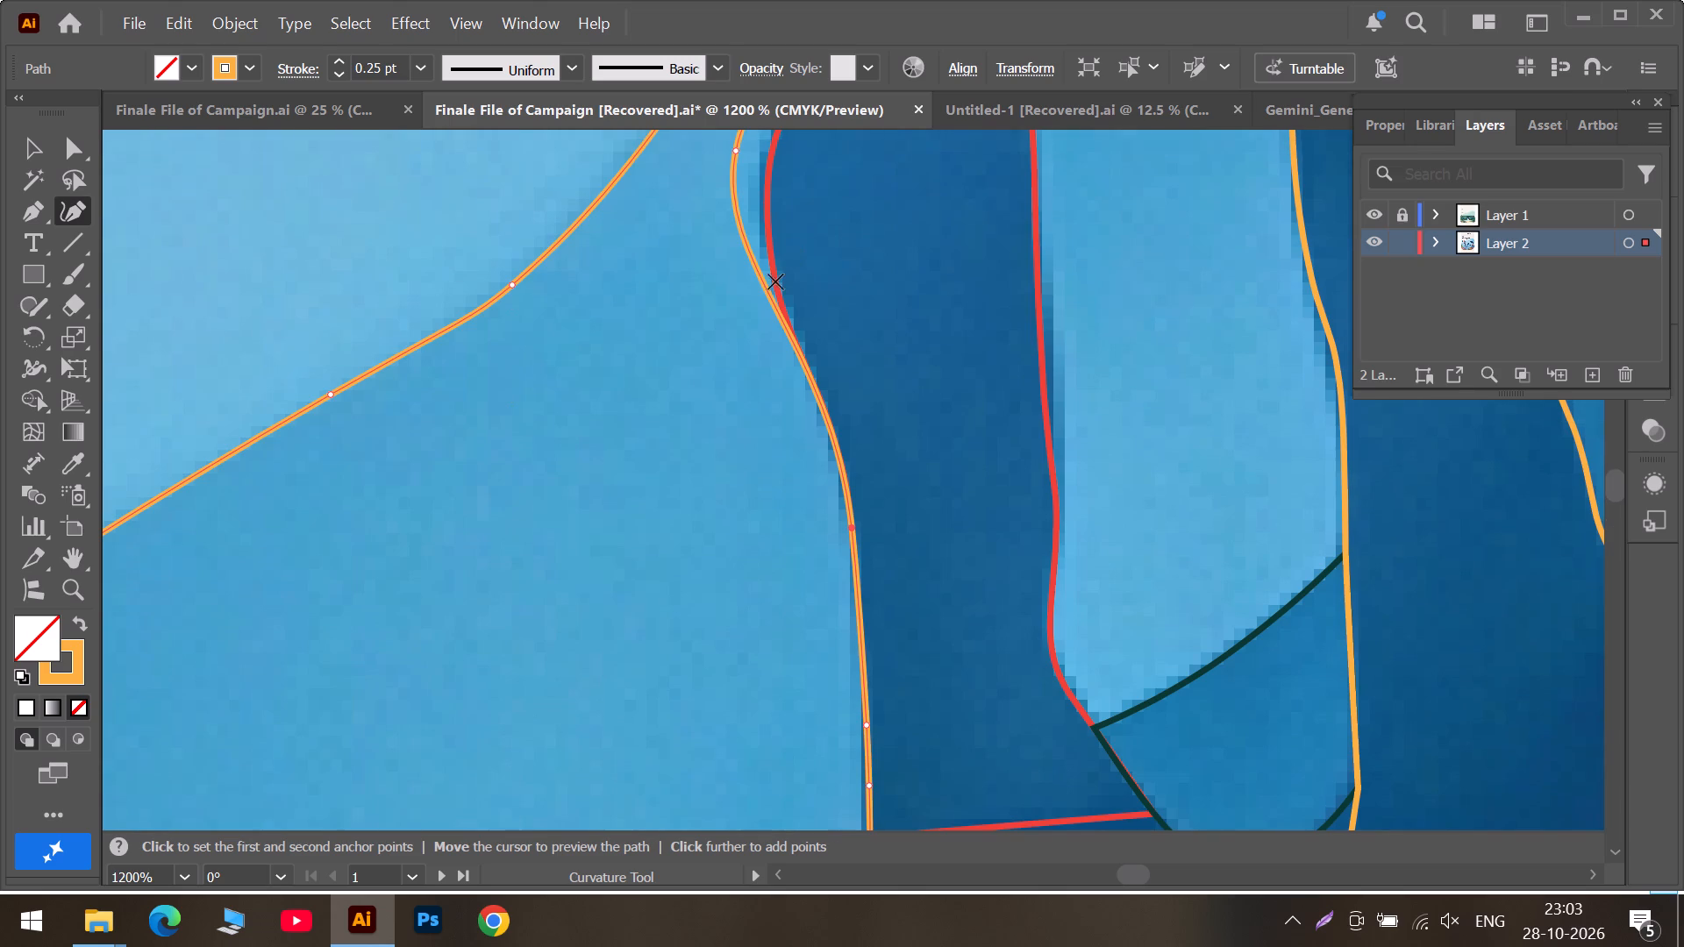
left_click_drag(738, 155, 771, 238)
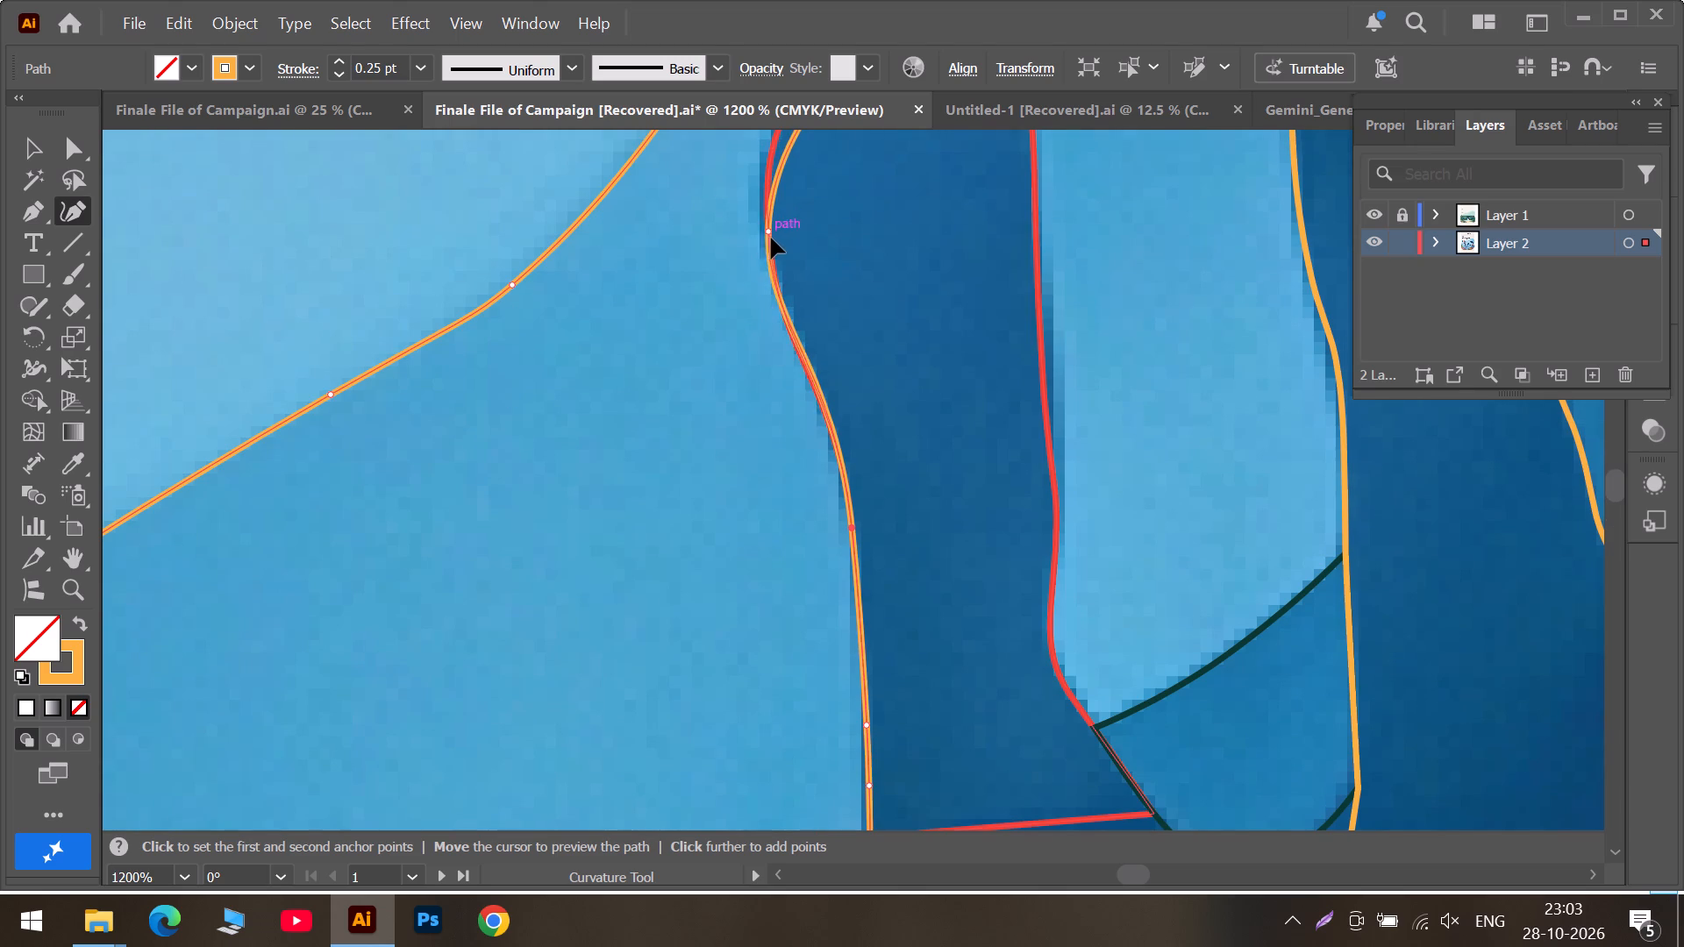
left_click_drag(771, 238, 773, 253)
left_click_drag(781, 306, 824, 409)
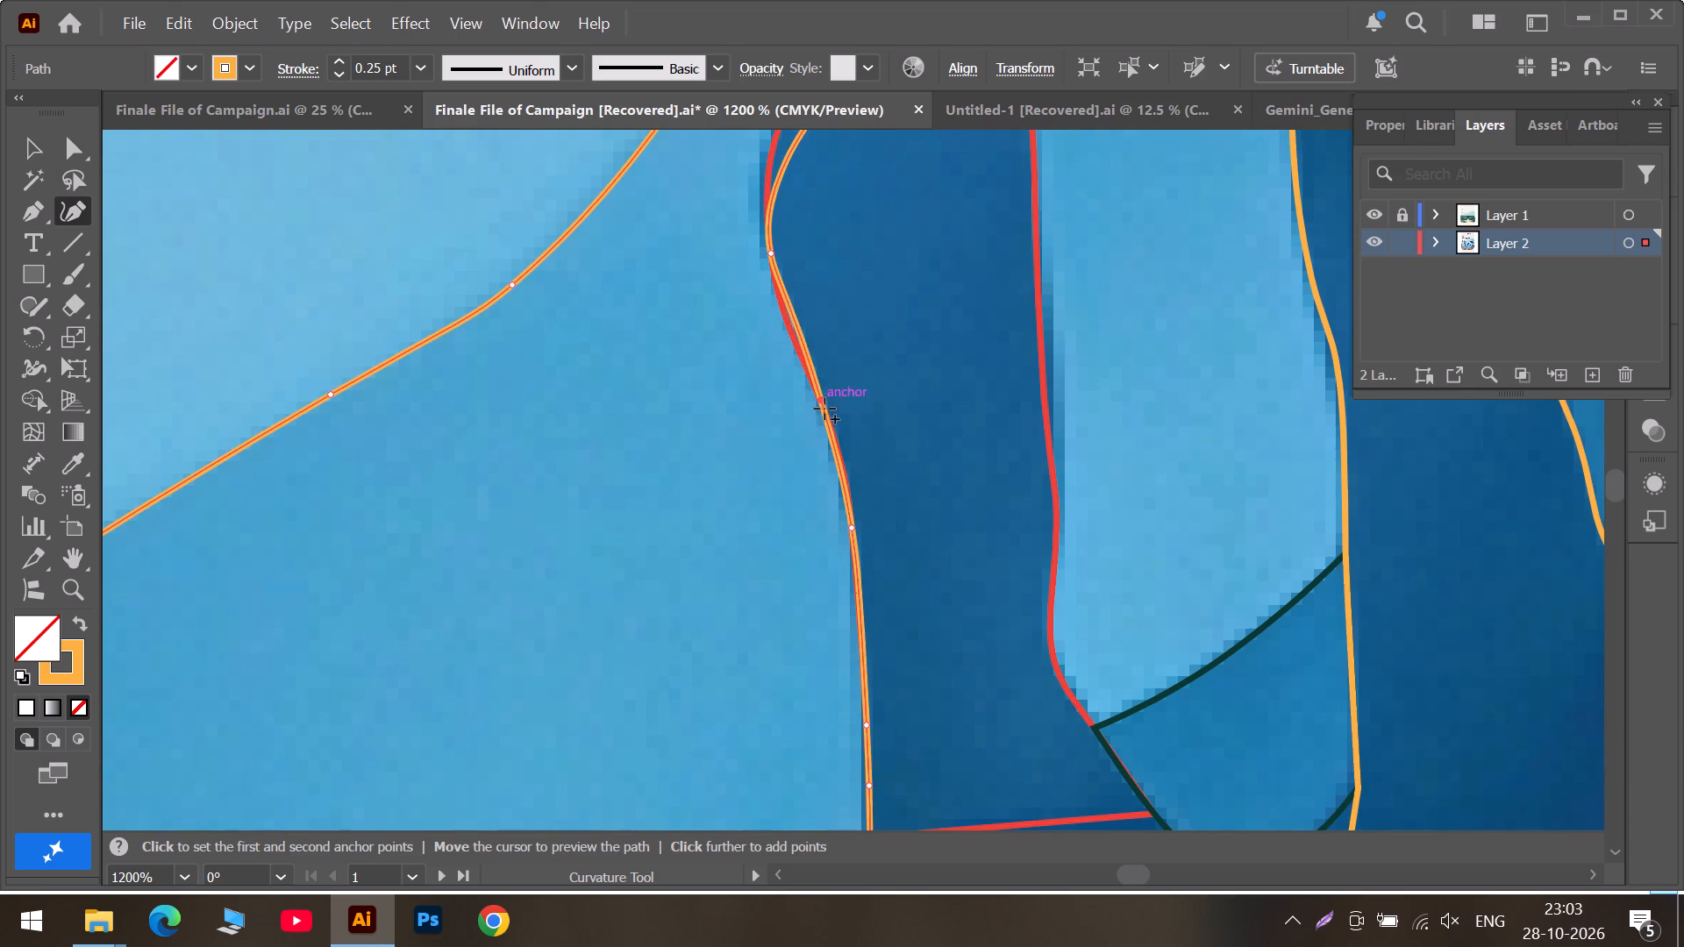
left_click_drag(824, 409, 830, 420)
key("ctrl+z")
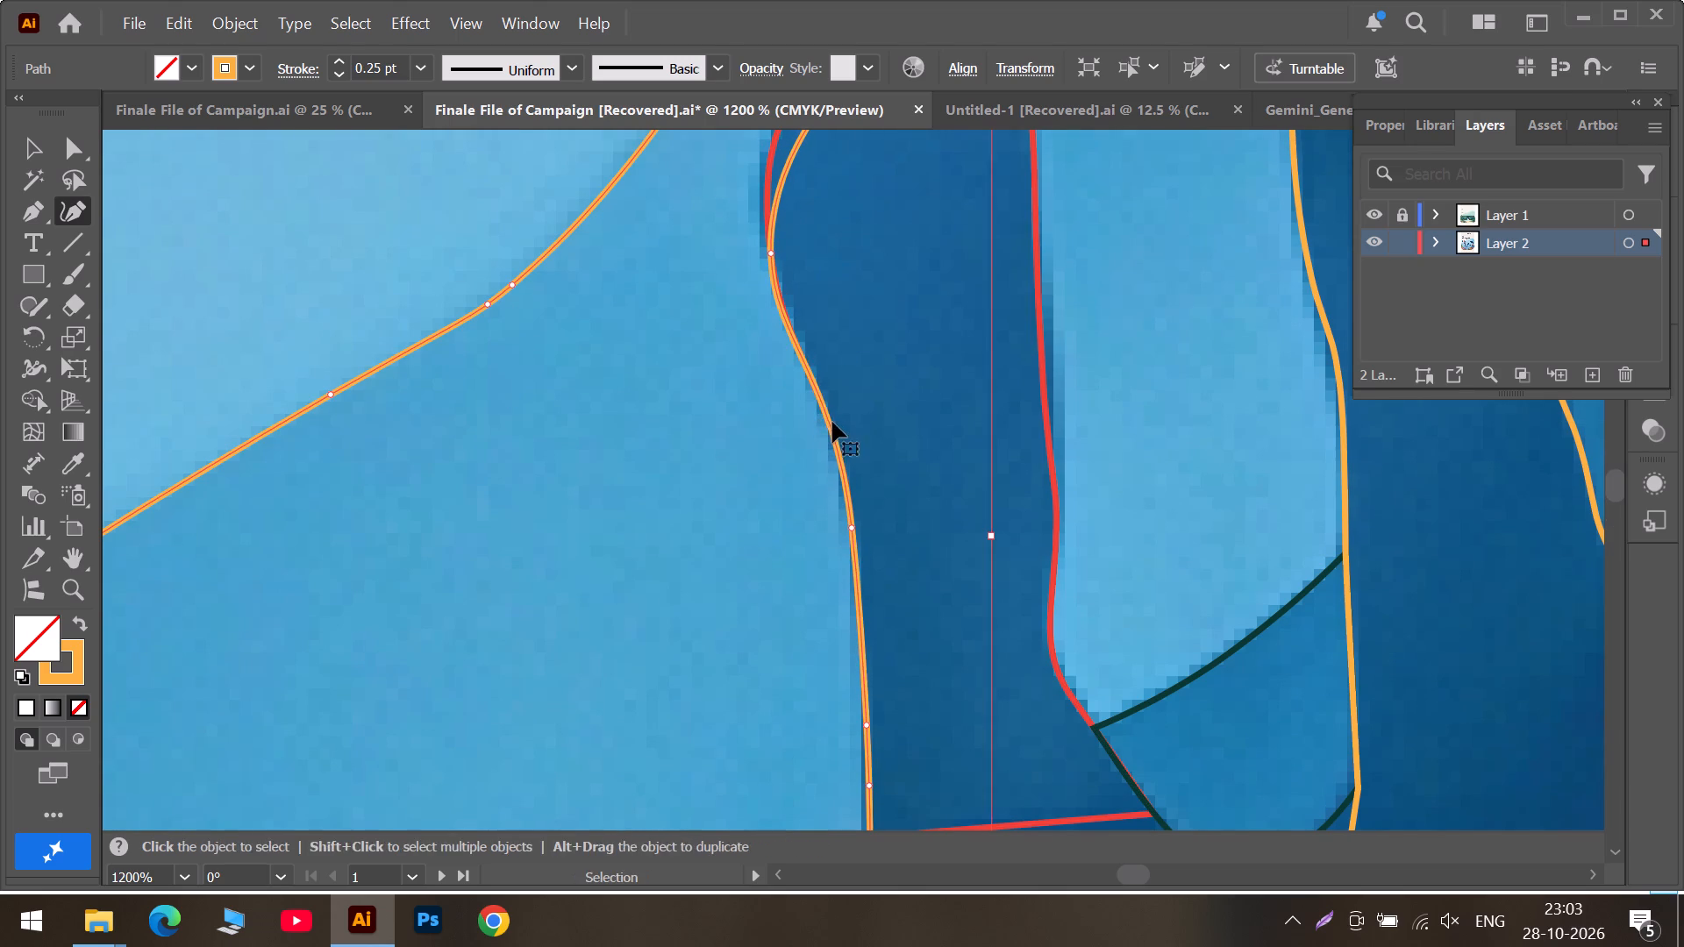
Fit the slope path's side to the blue coral's red outline by adding and moving anchors along its curved middle section.
scroll(773, 304, "up", 6)
scroll(910, 271, "up", 5)
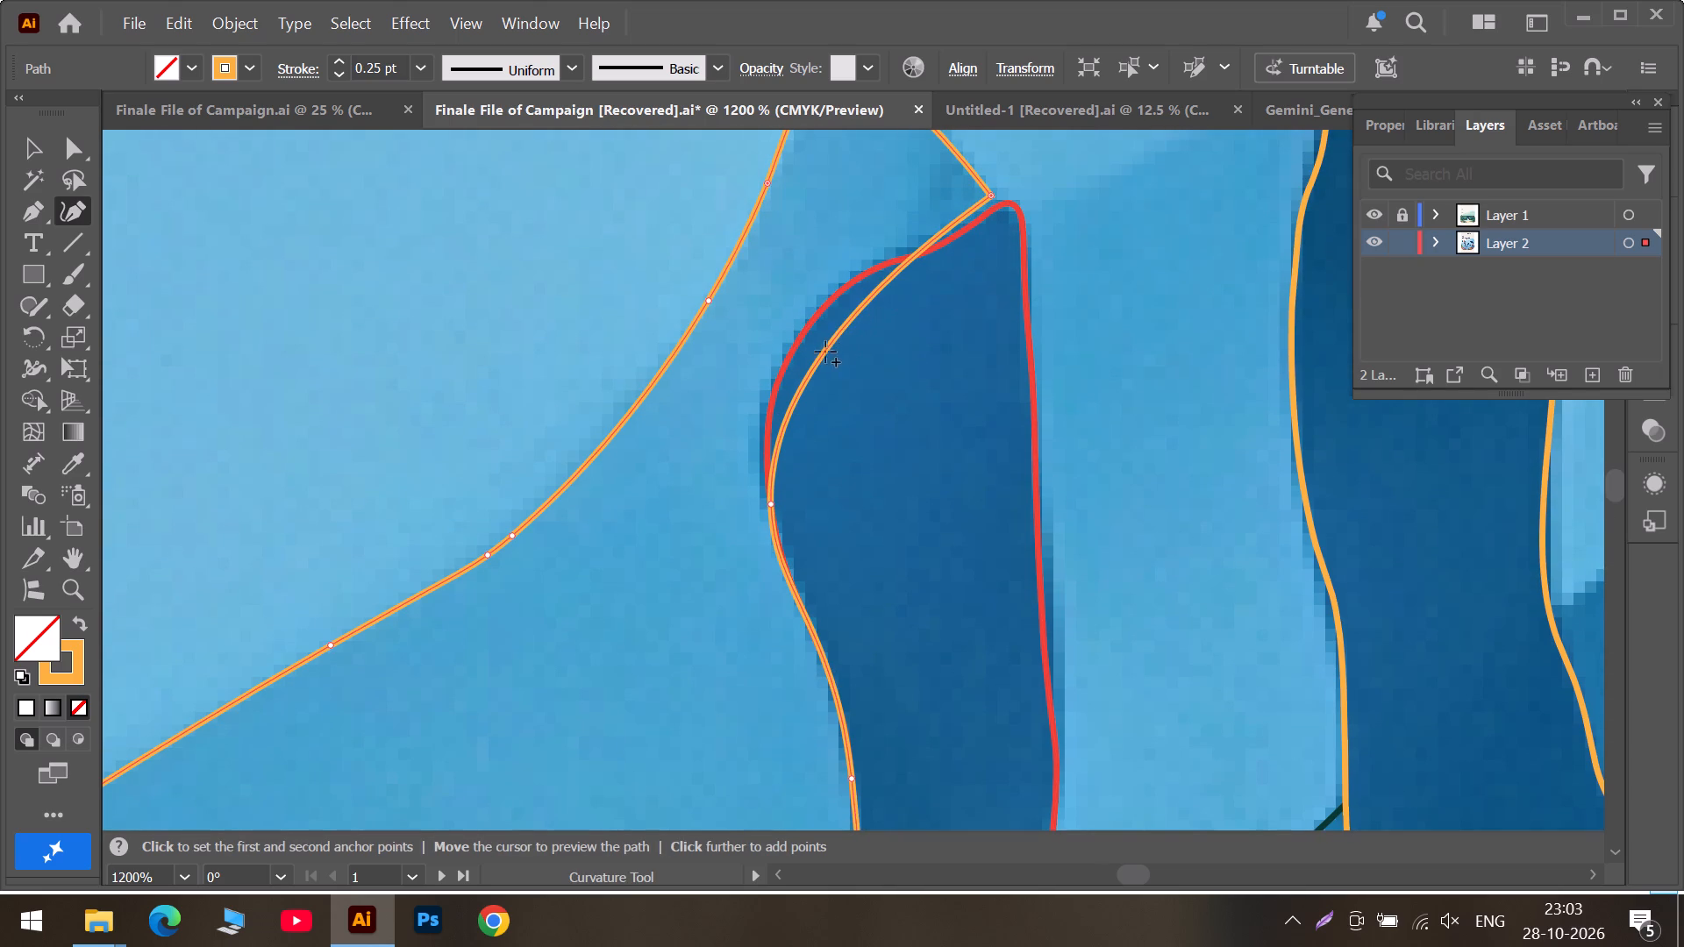
left_click_drag(820, 352, 774, 397)
left_click(801, 622)
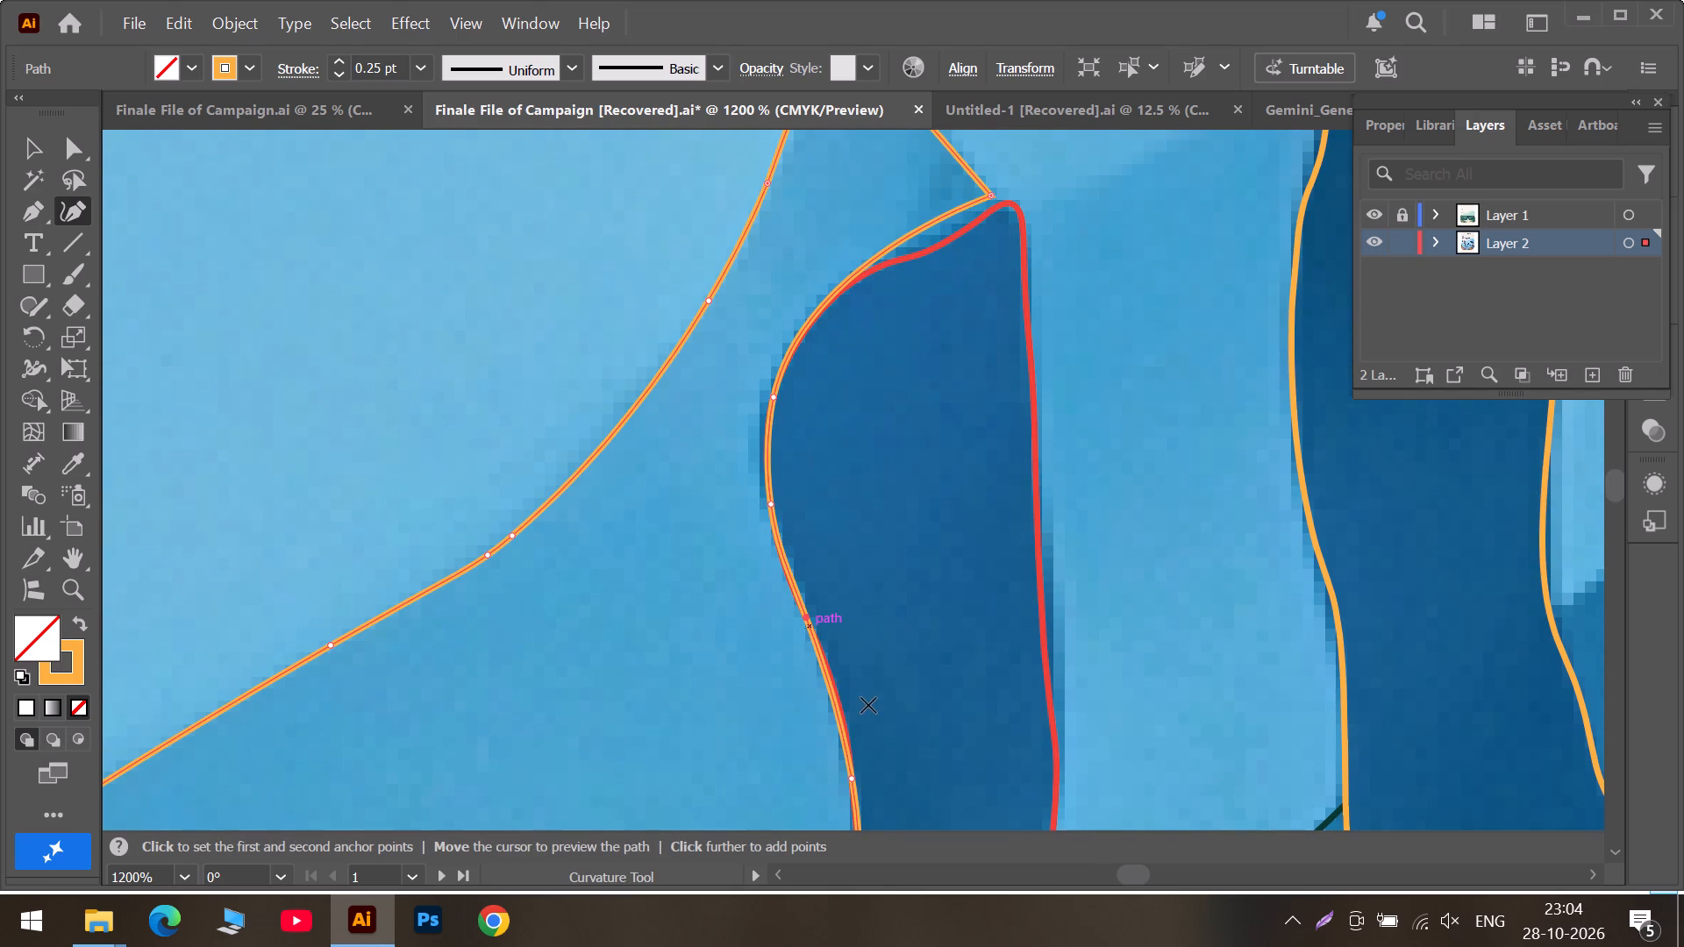
scroll(870, 707, "up", 5)
scroll(884, 765, "down", 8)
scroll(879, 672, "up", 2, "alt")
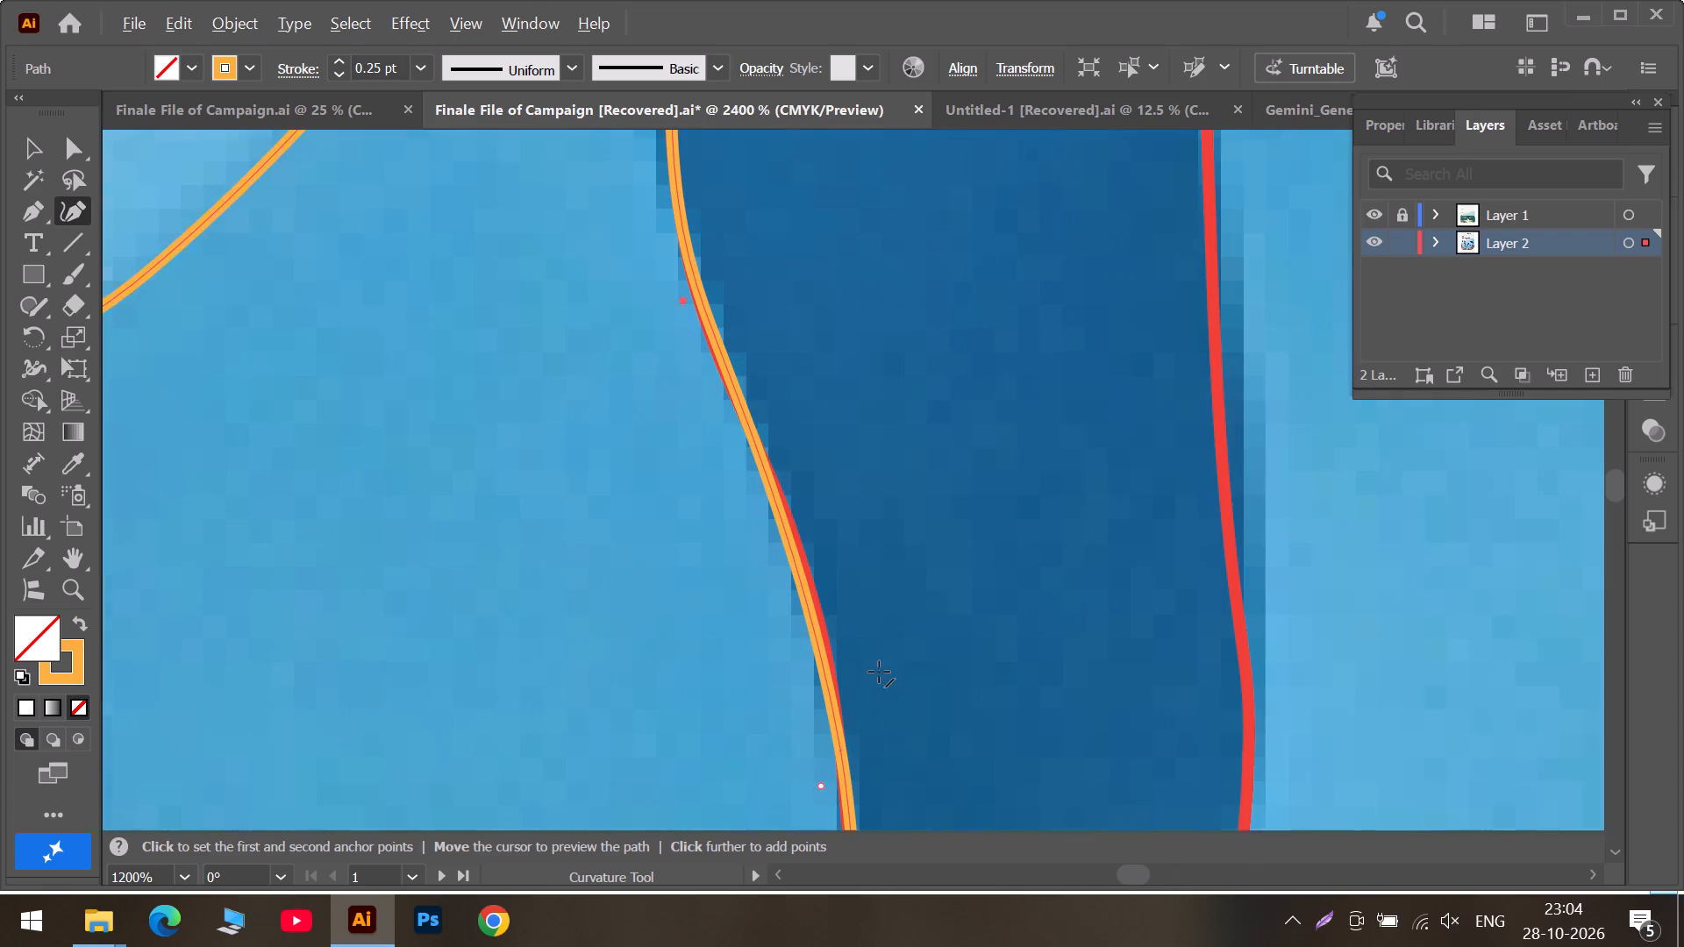
left_click(802, 584)
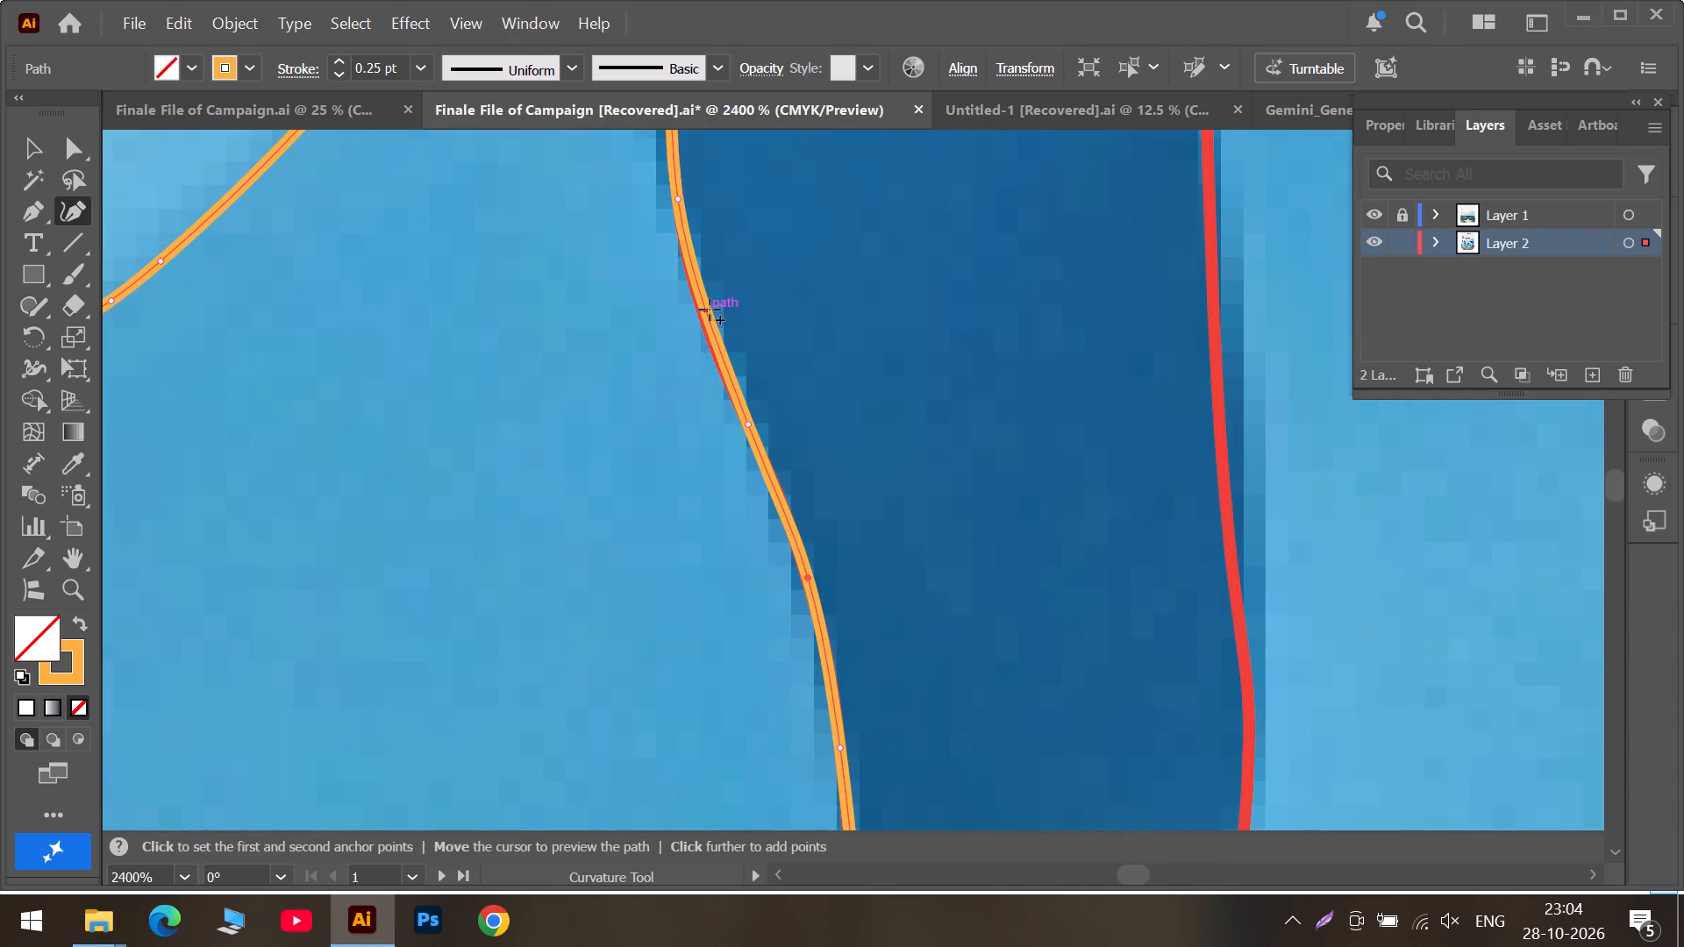
left_click_drag(710, 310, 702, 315)
scroll(803, 548, "down", 6)
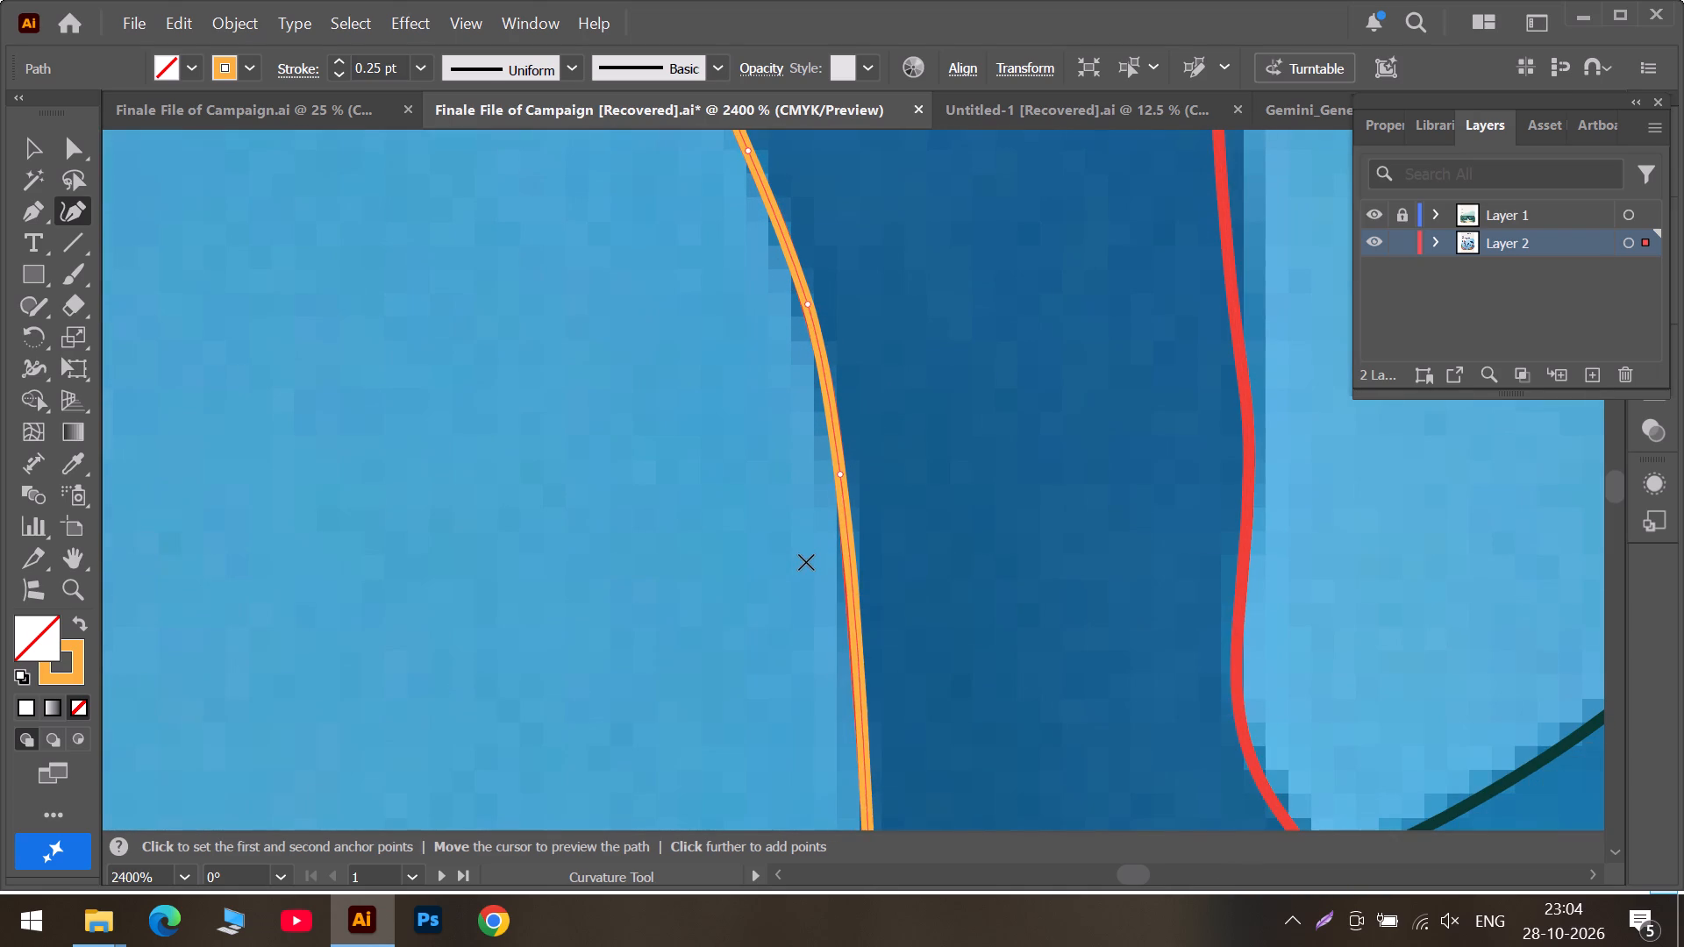
Fit the slope path to the blue coral's rounded upper edge with added anchors, moving its corner point onto the red outline near the tip.
scroll(828, 520, "up", 6)
scroll(952, 273, "up", 15)
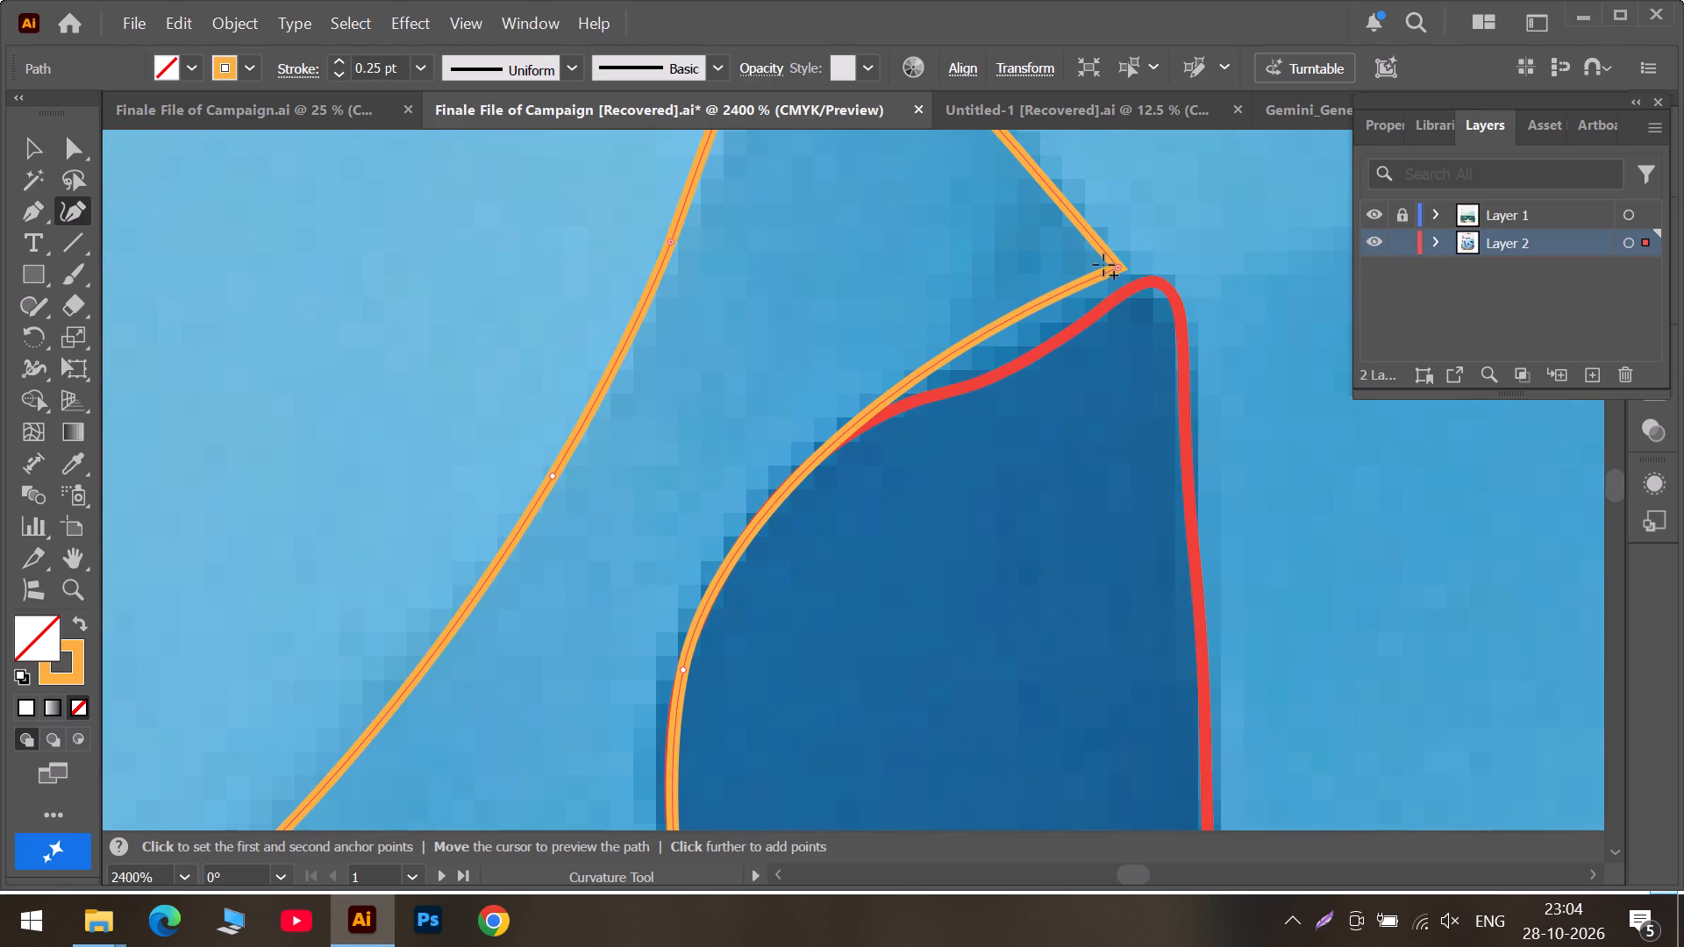
left_click_drag(995, 324, 839, 433)
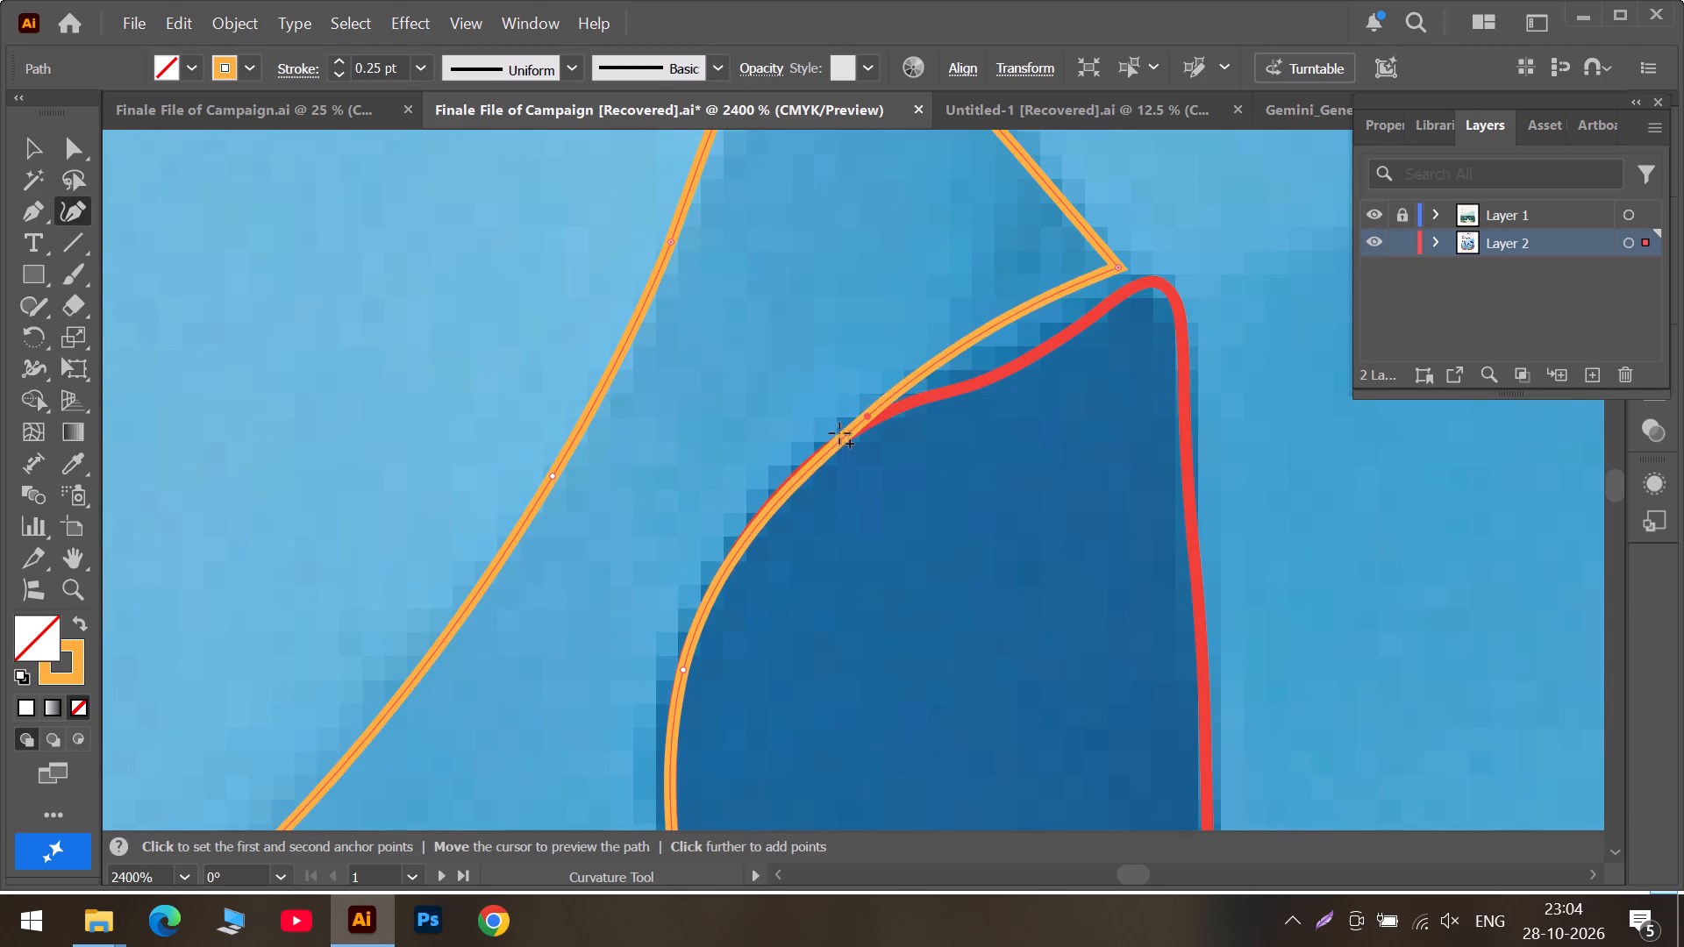
left_click_drag(839, 433, 782, 488)
left_click_drag(894, 374, 892, 386)
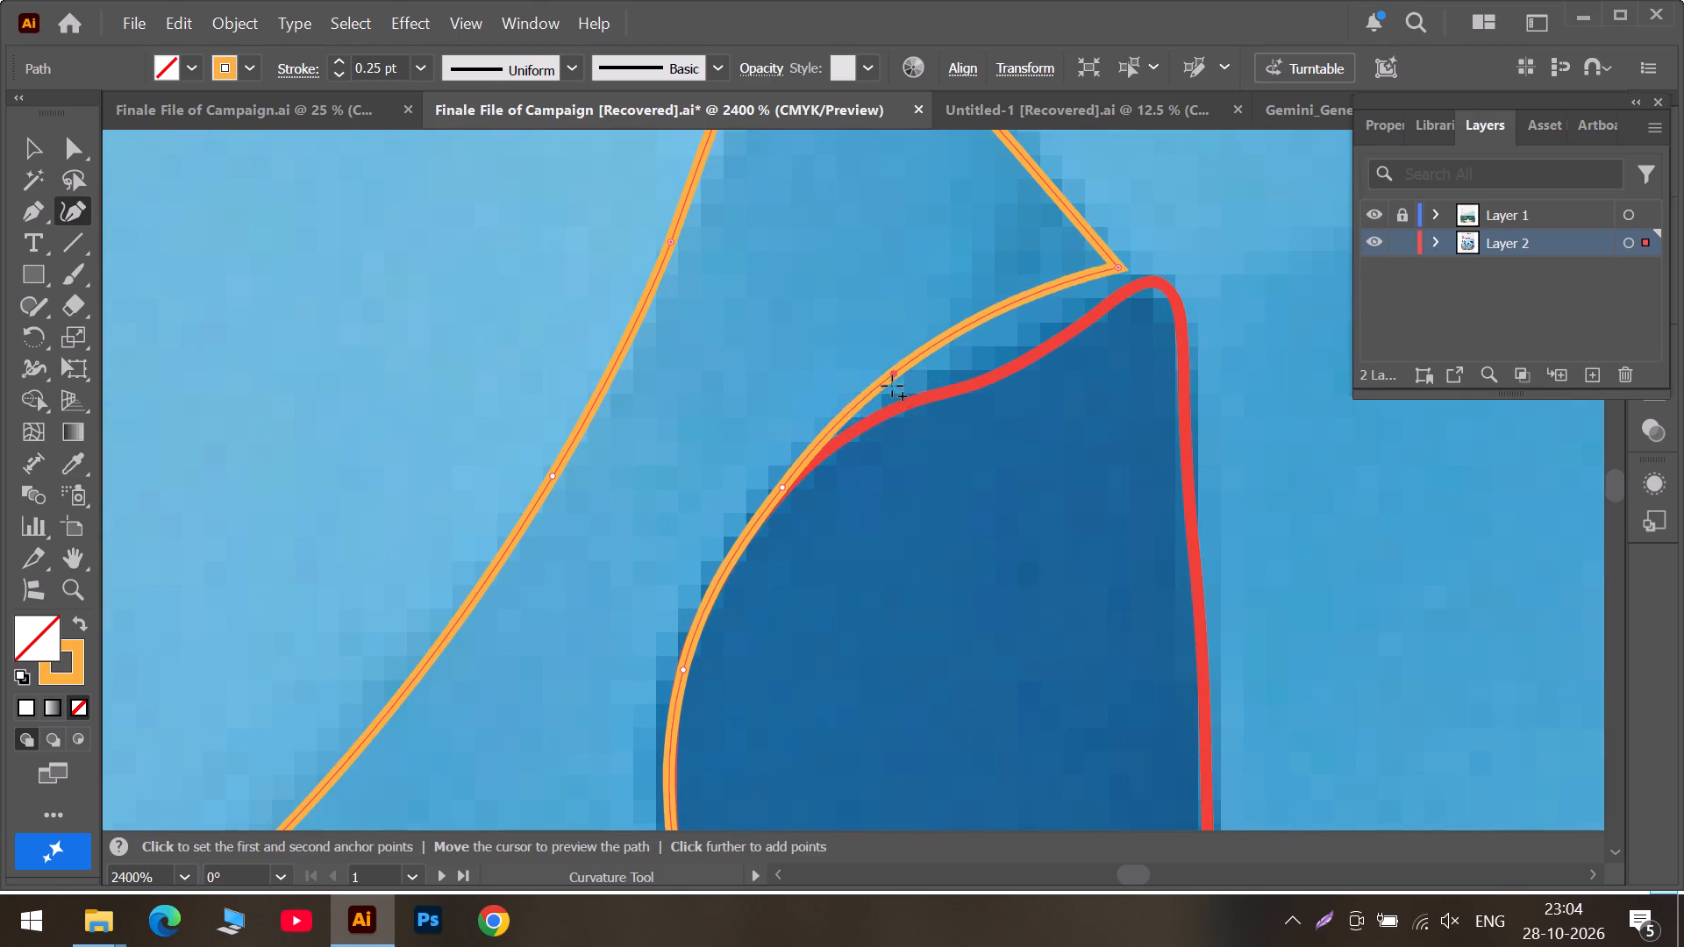
left_click_drag(892, 386, 867, 423)
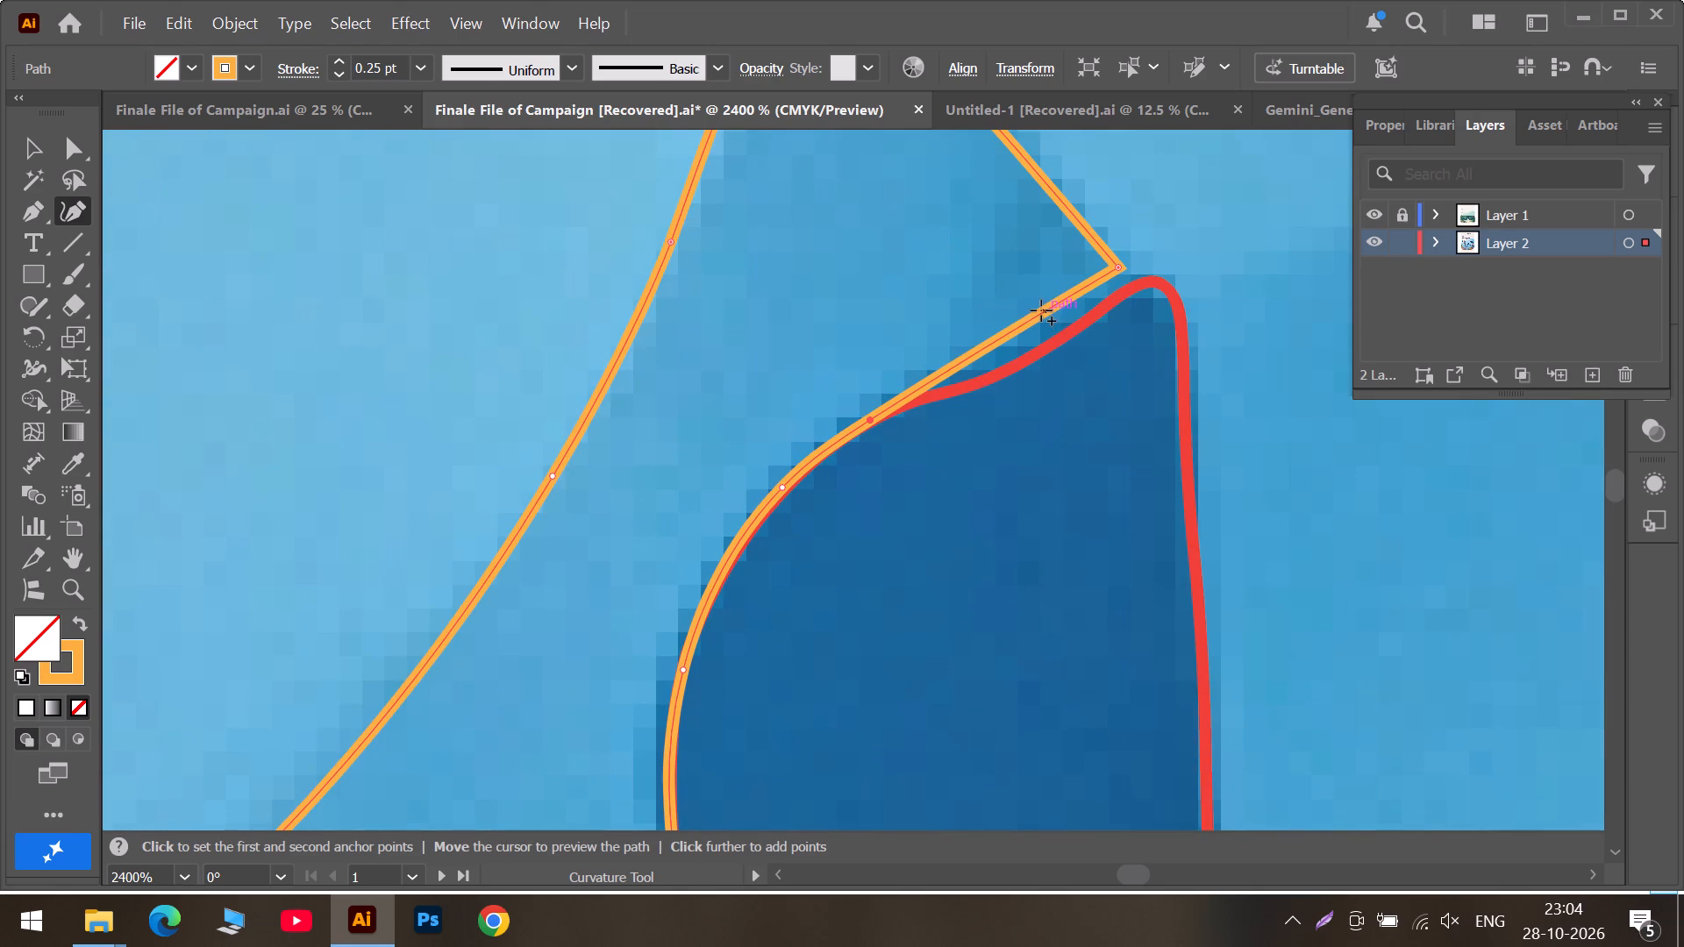
left_click_drag(1041, 310, 1000, 372)
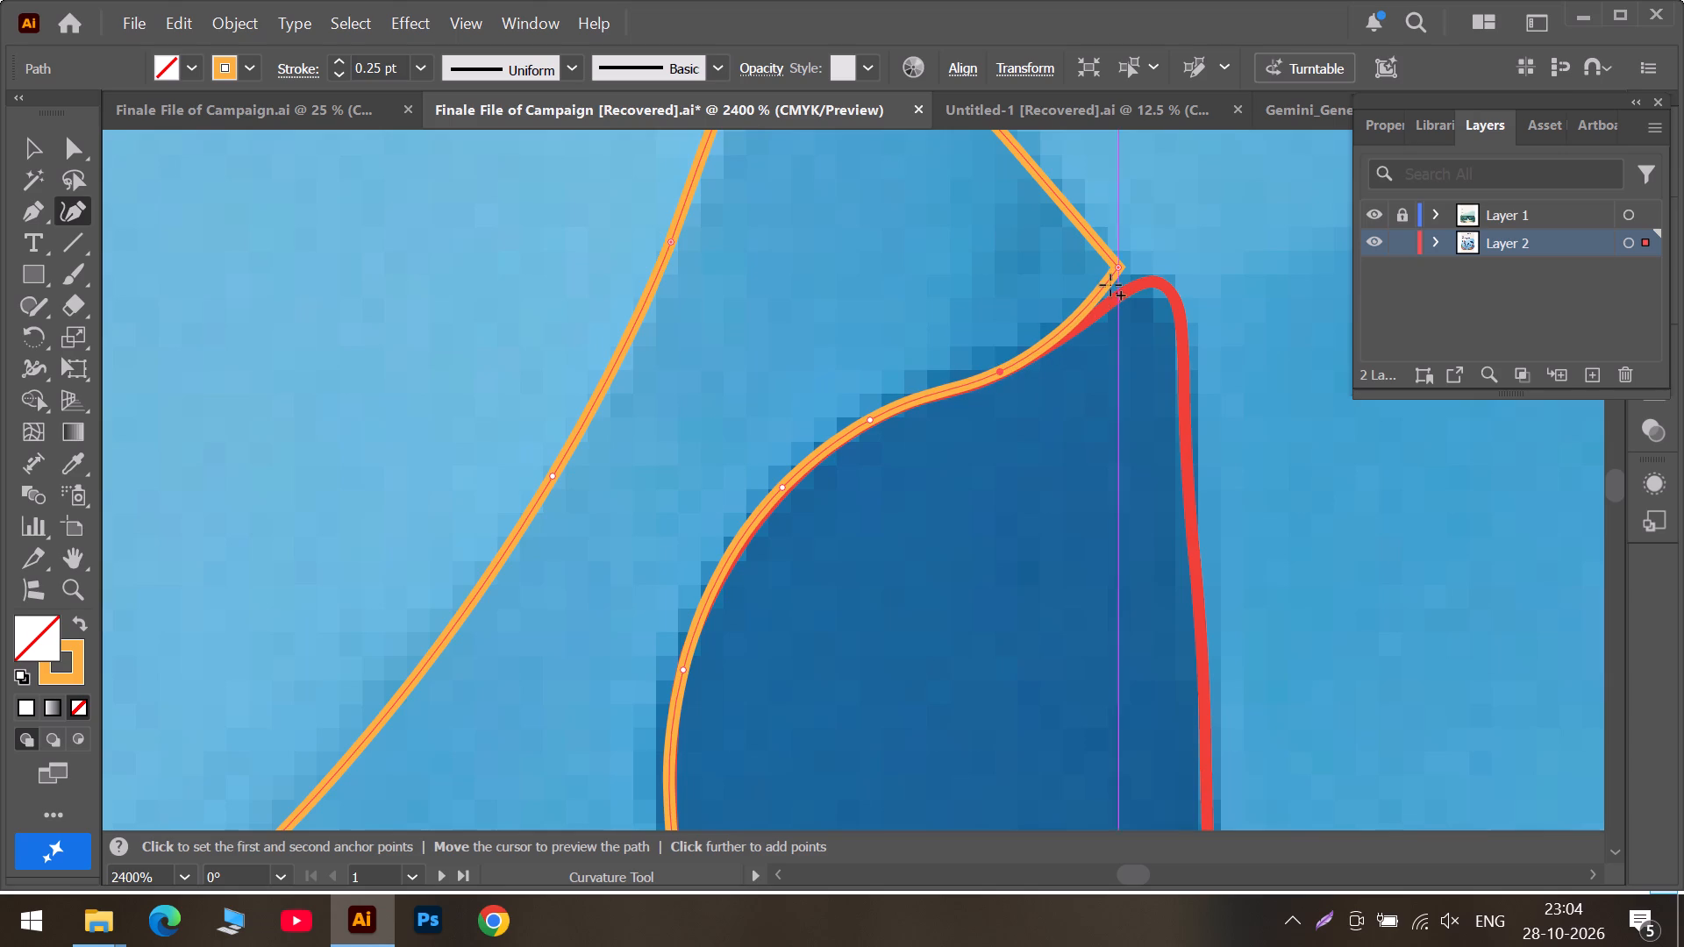
left_click_drag(1115, 267, 1120, 292)
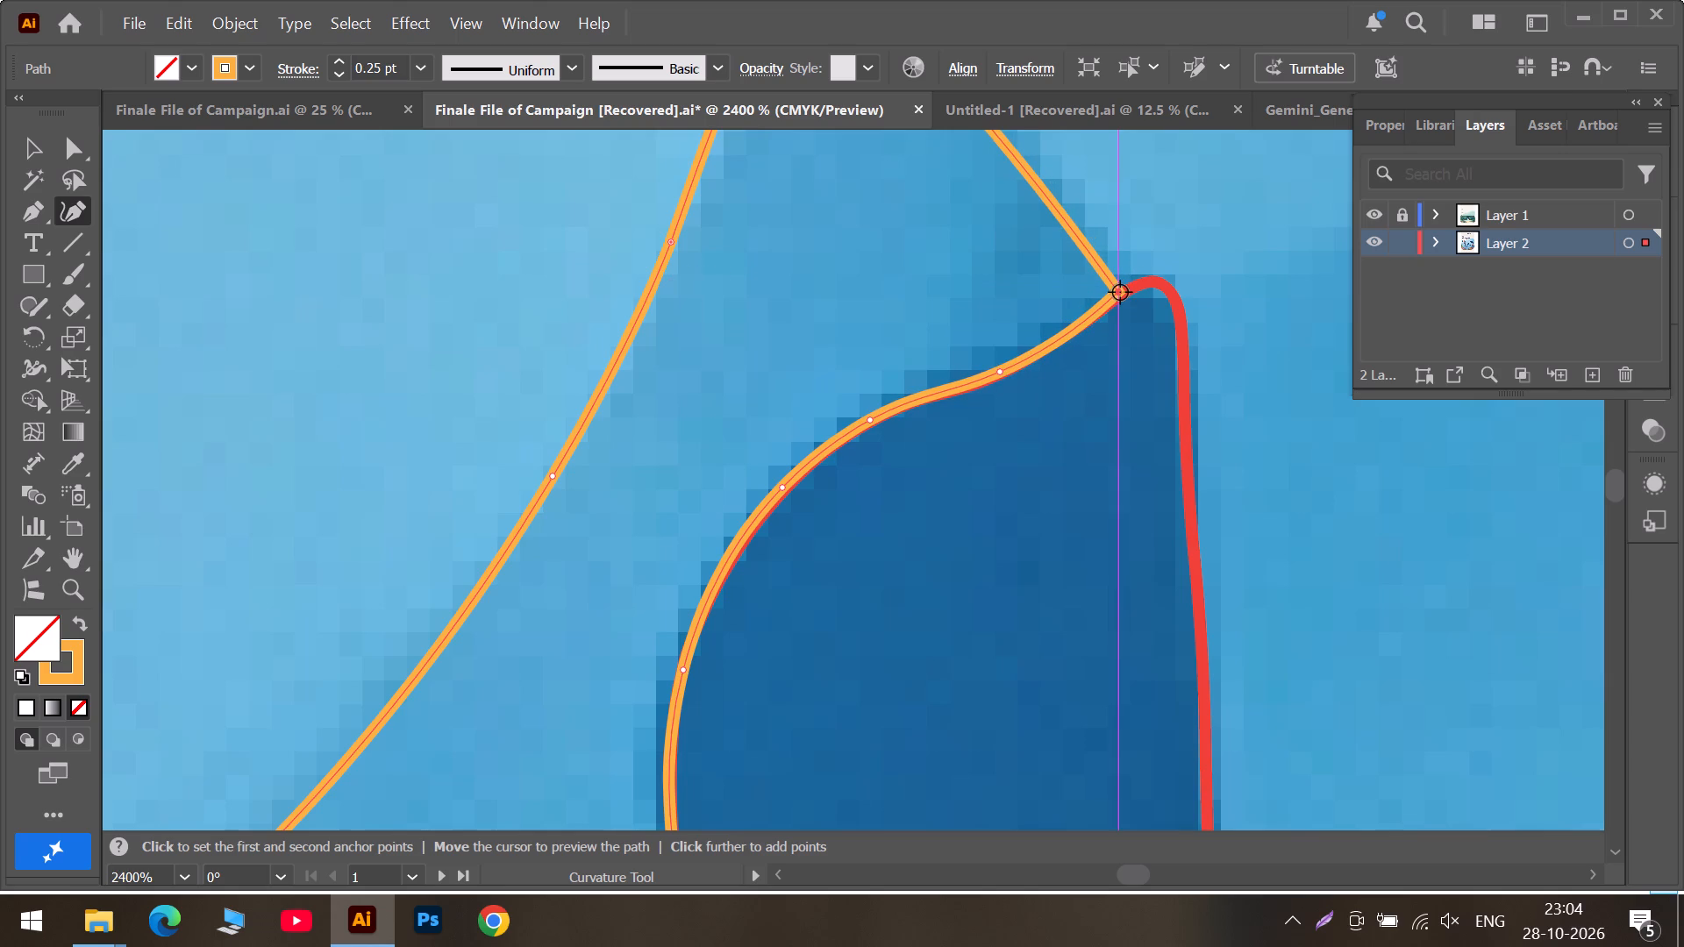
Save the document with the fitted slope path.
scroll(1108, 292, "down", 2, "alt")
scroll(995, 260, "down", 1, "alt")
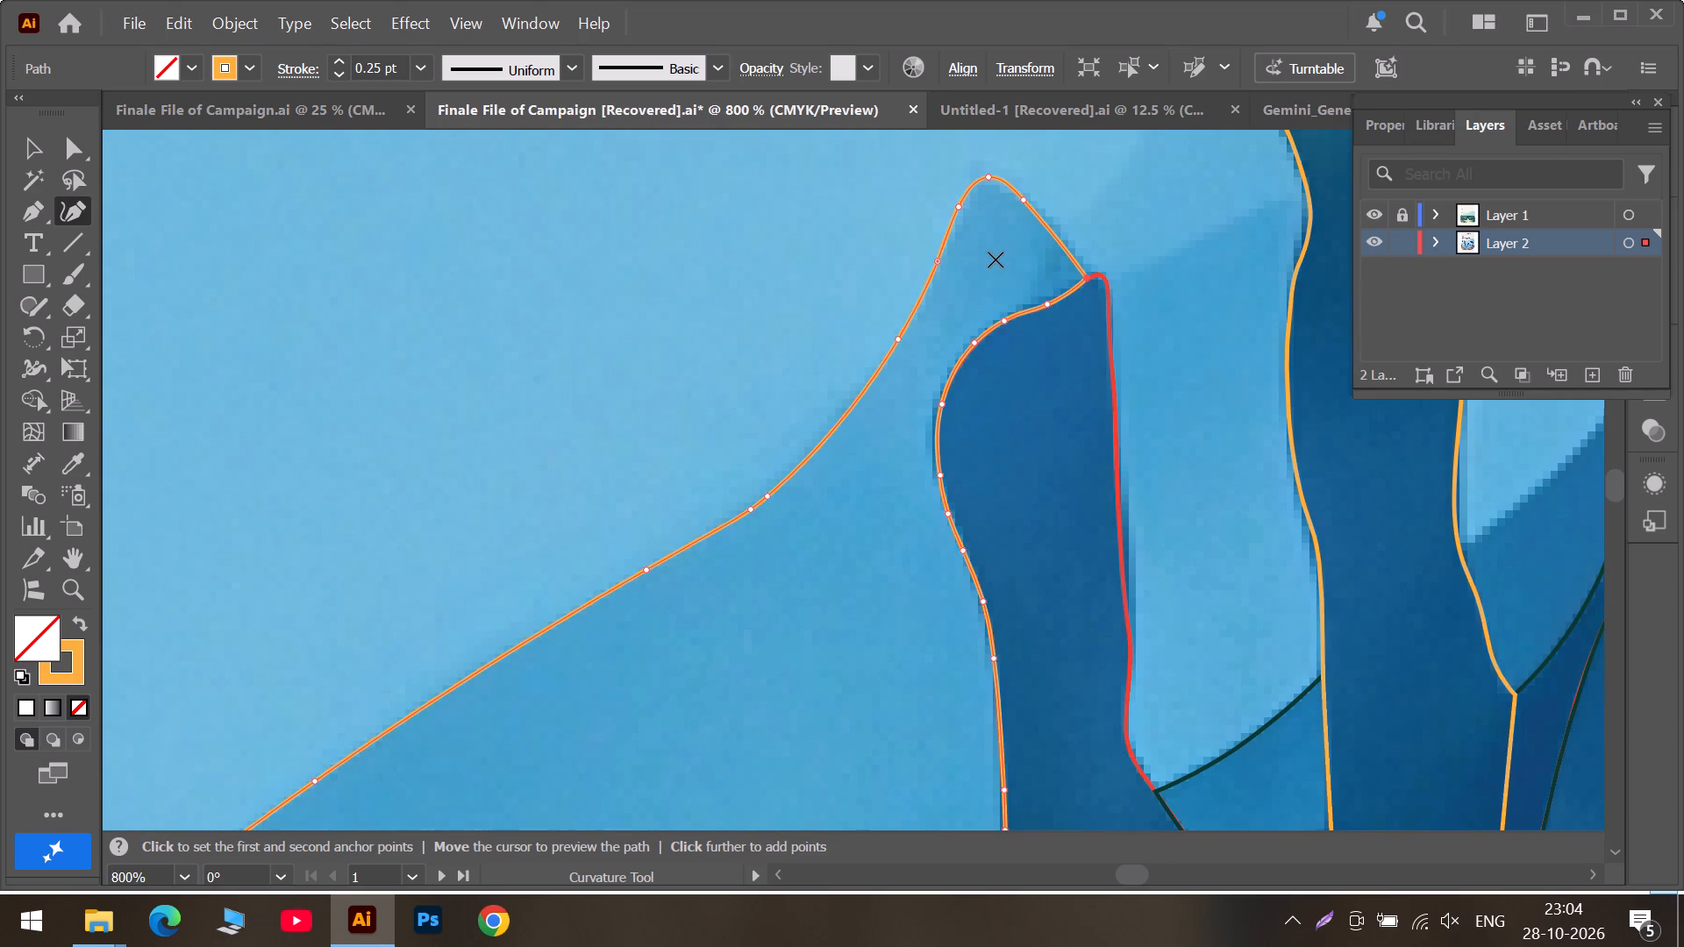
scroll(995, 260, "down", 3, "alt")
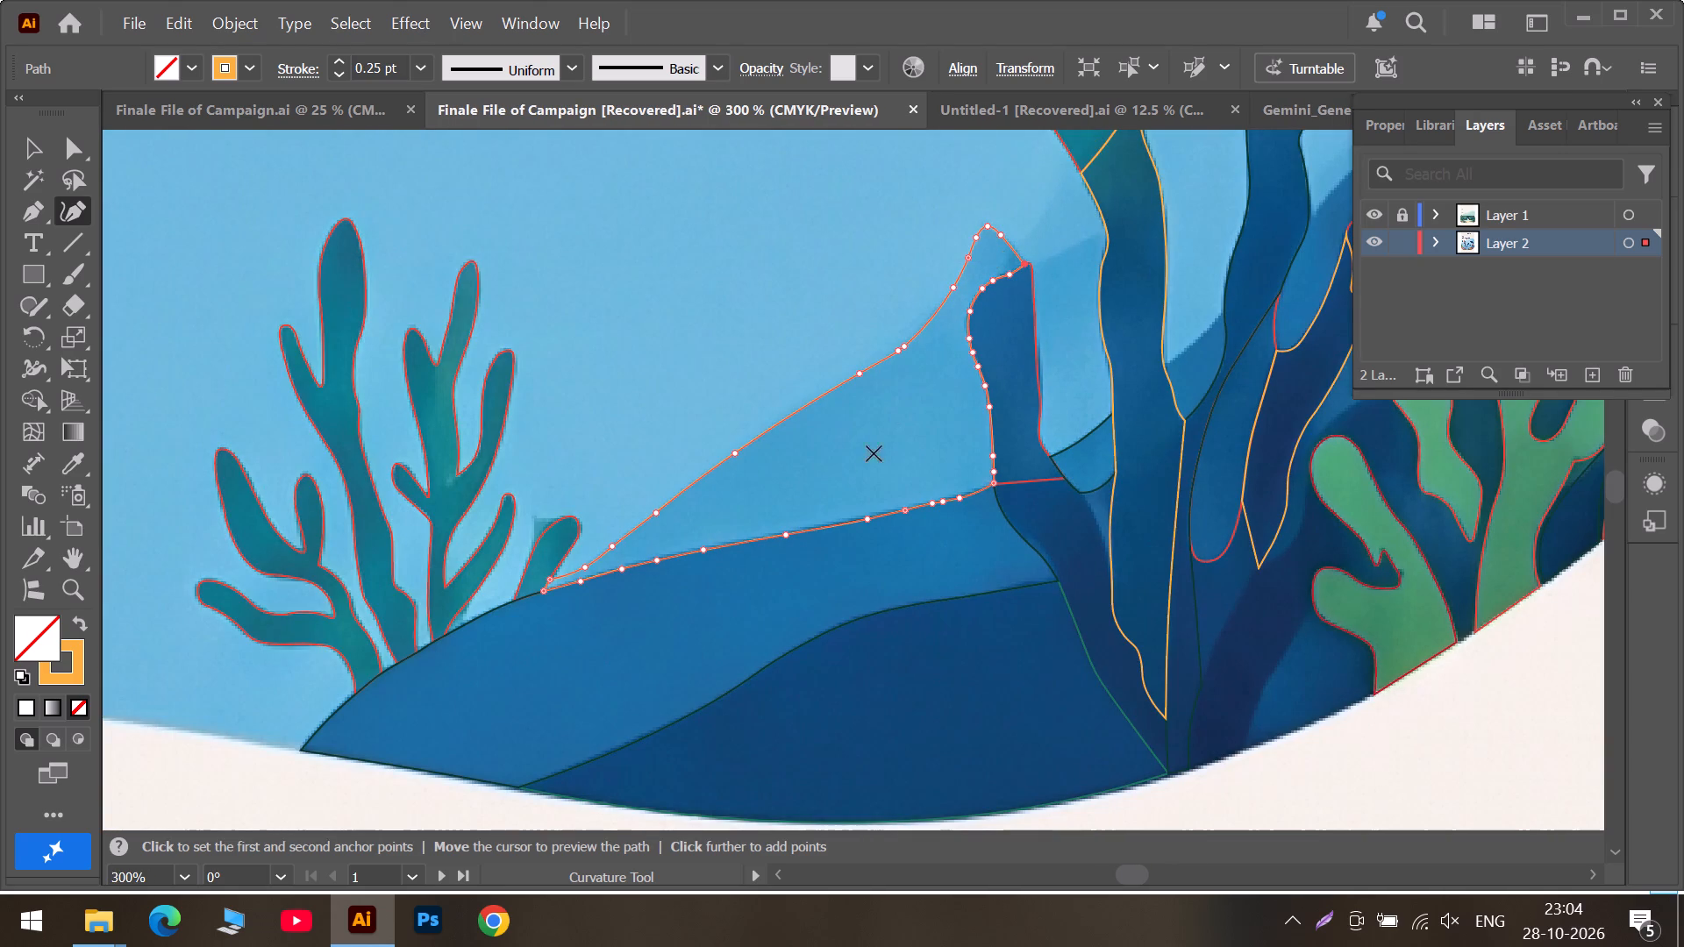
scroll(930, 431, "down", 1, "alt")
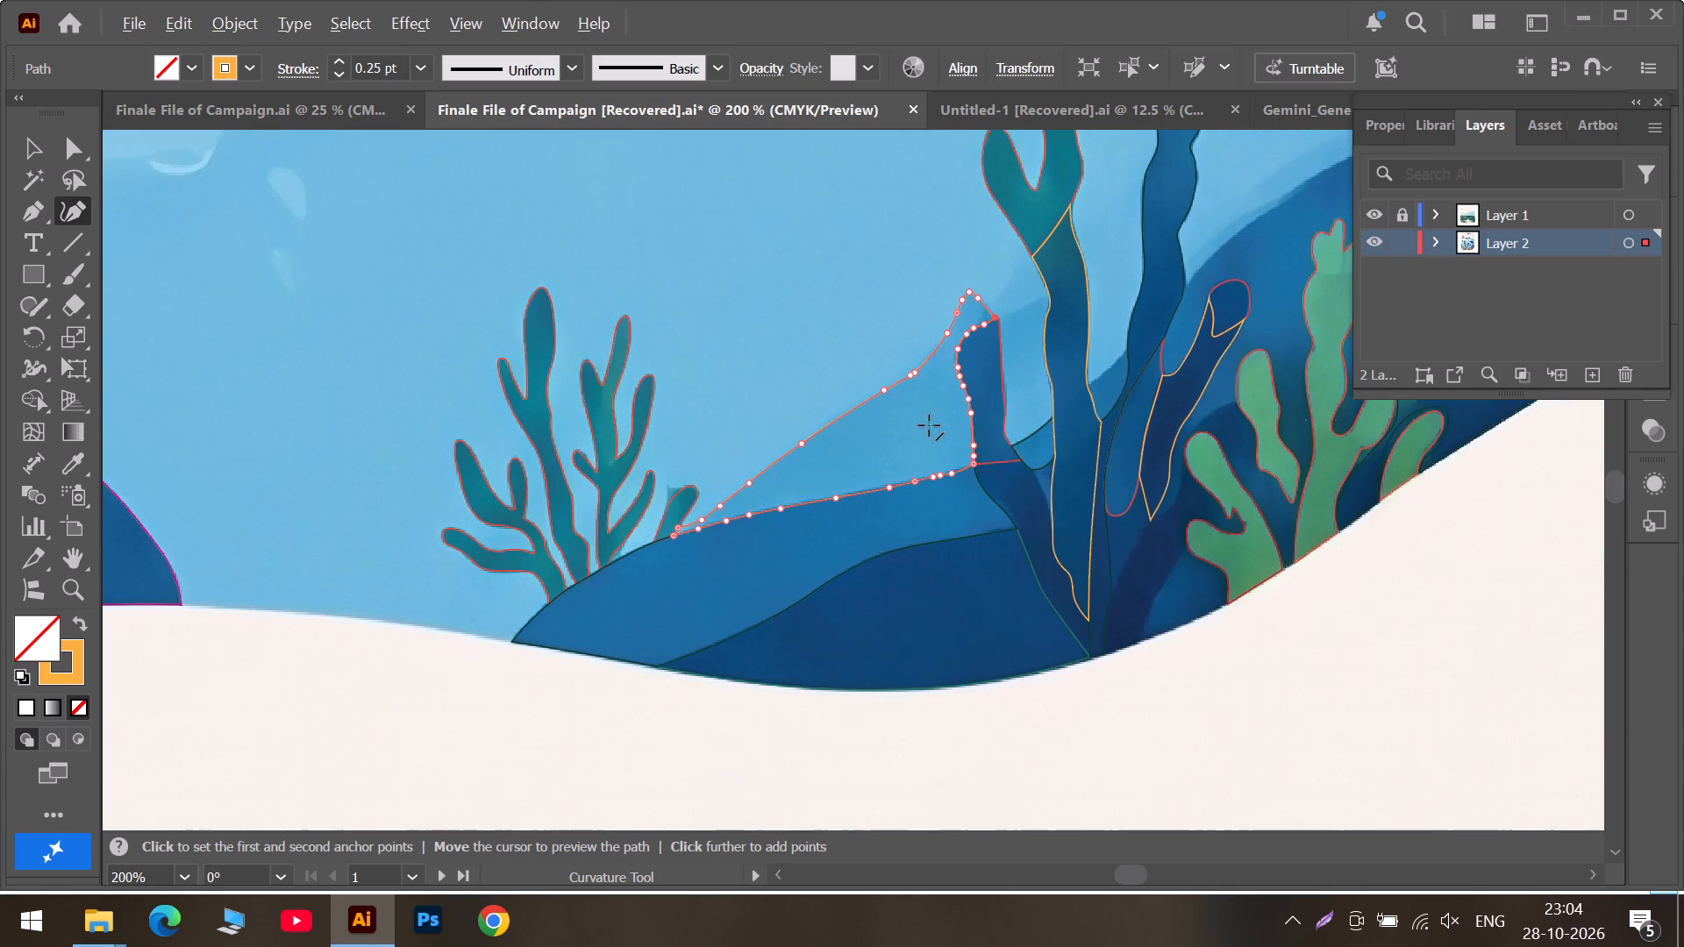
left_click(32, 145)
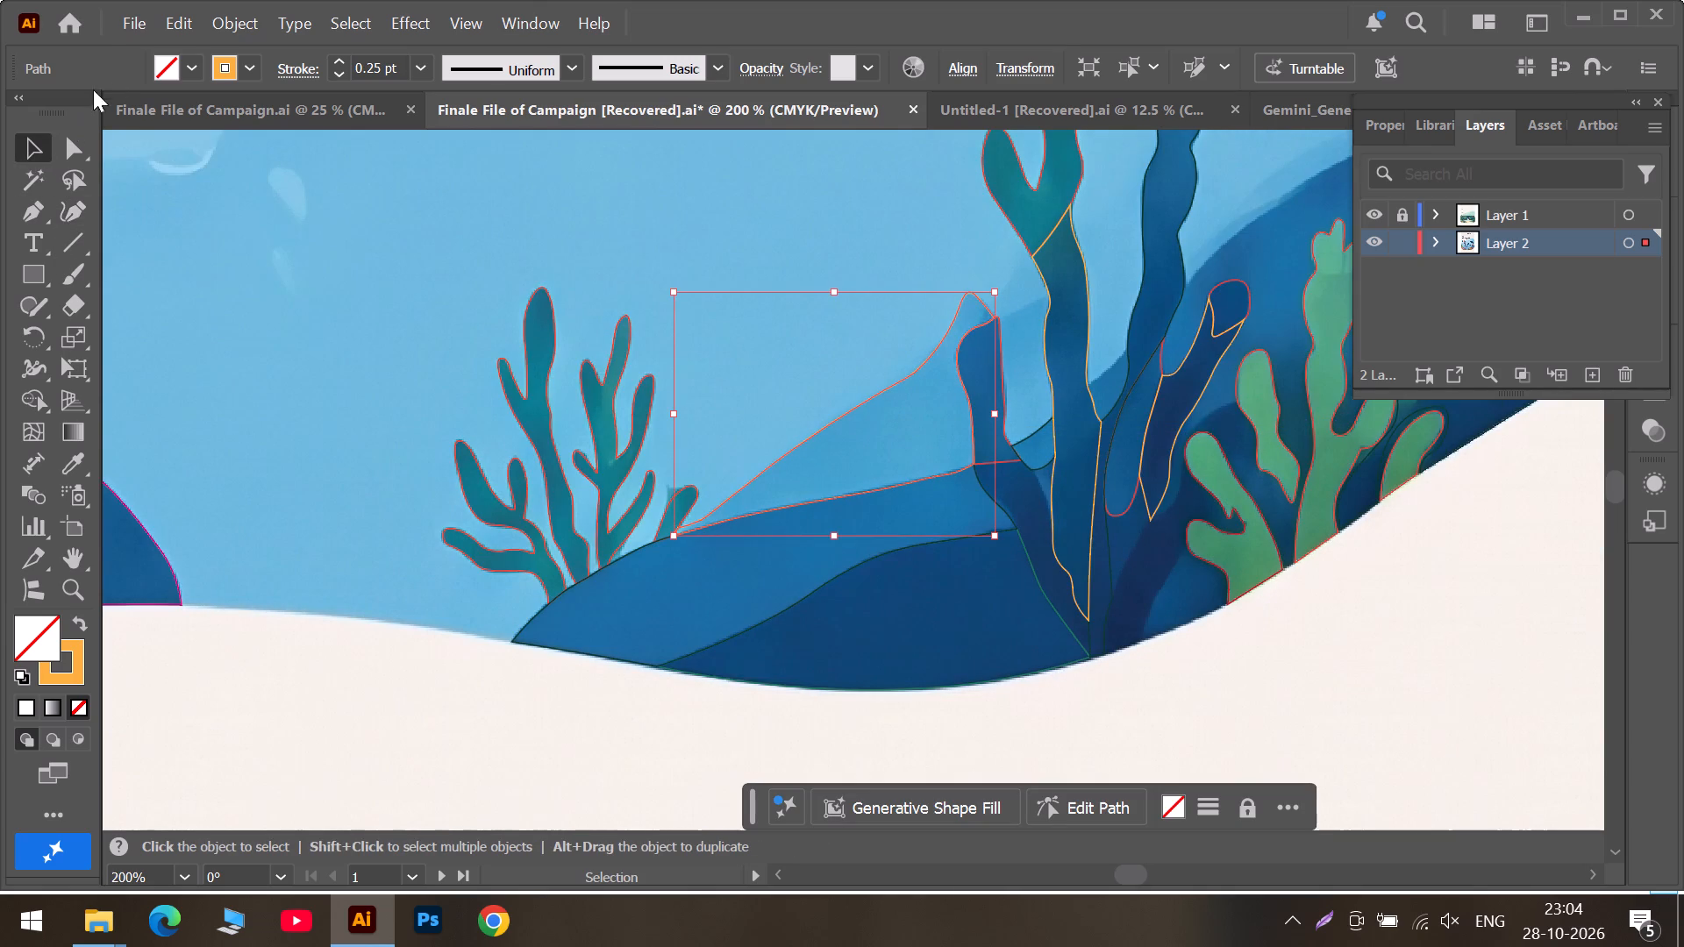
left_click(120, 11)
left_click(140, 20)
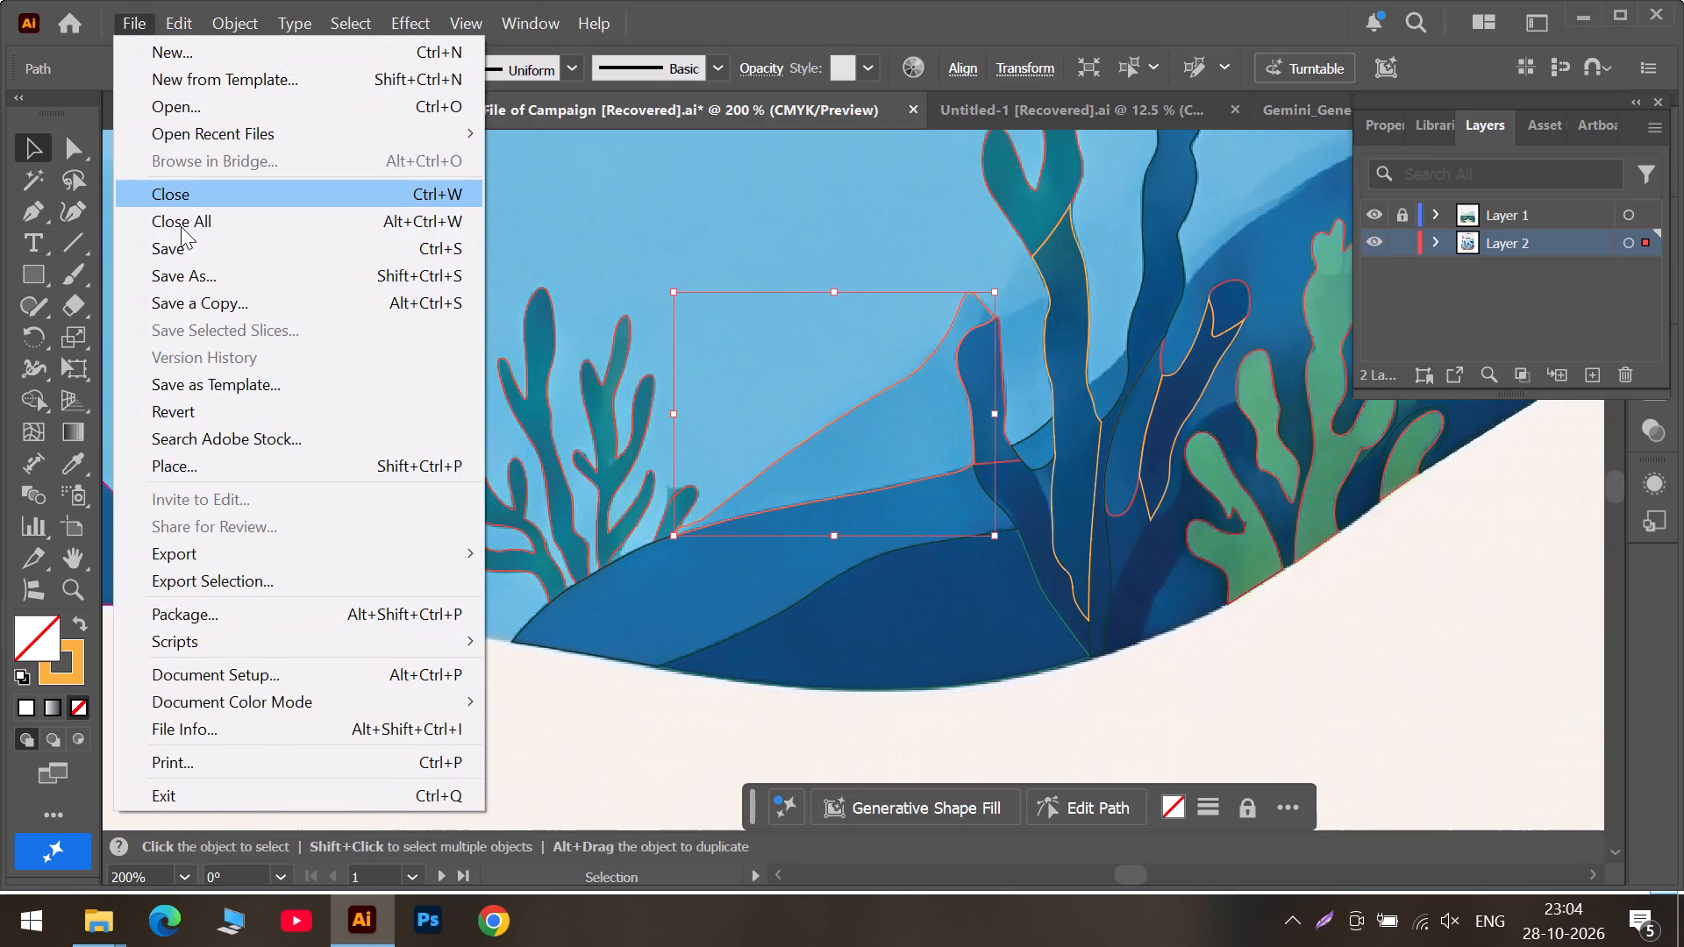
left_click(187, 253)
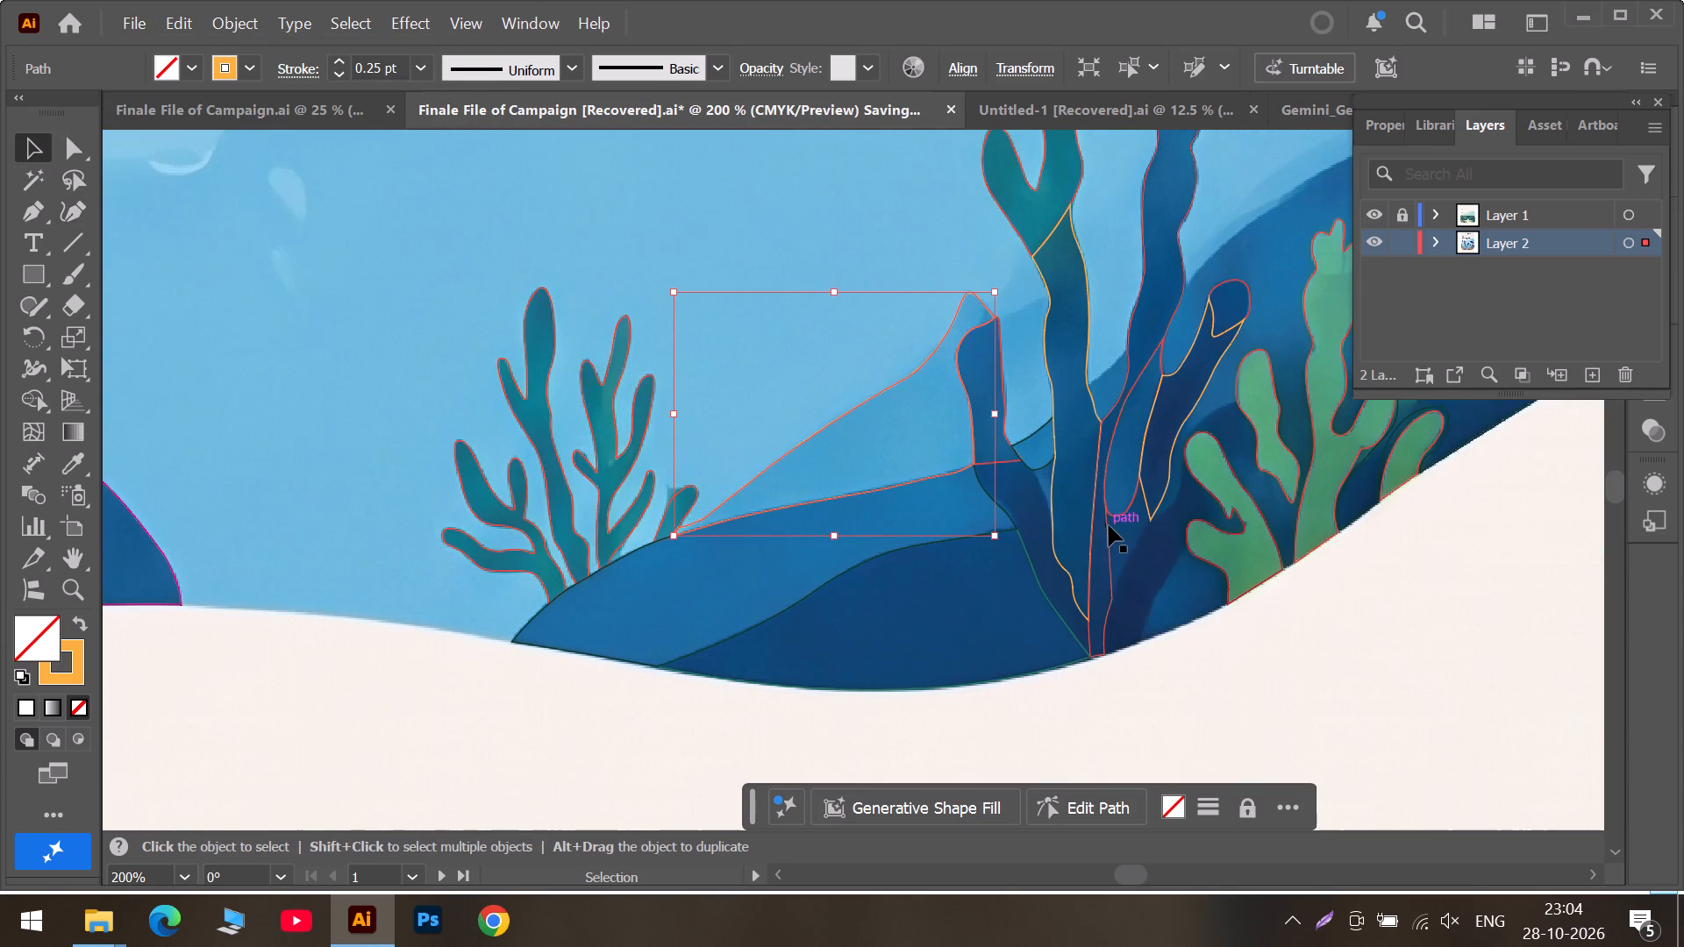
Examine the illustration around the corals, seabed and octopus tentacles for the next shape to trace.
left_click(1280, 691)
scroll(1052, 326, "up", 4)
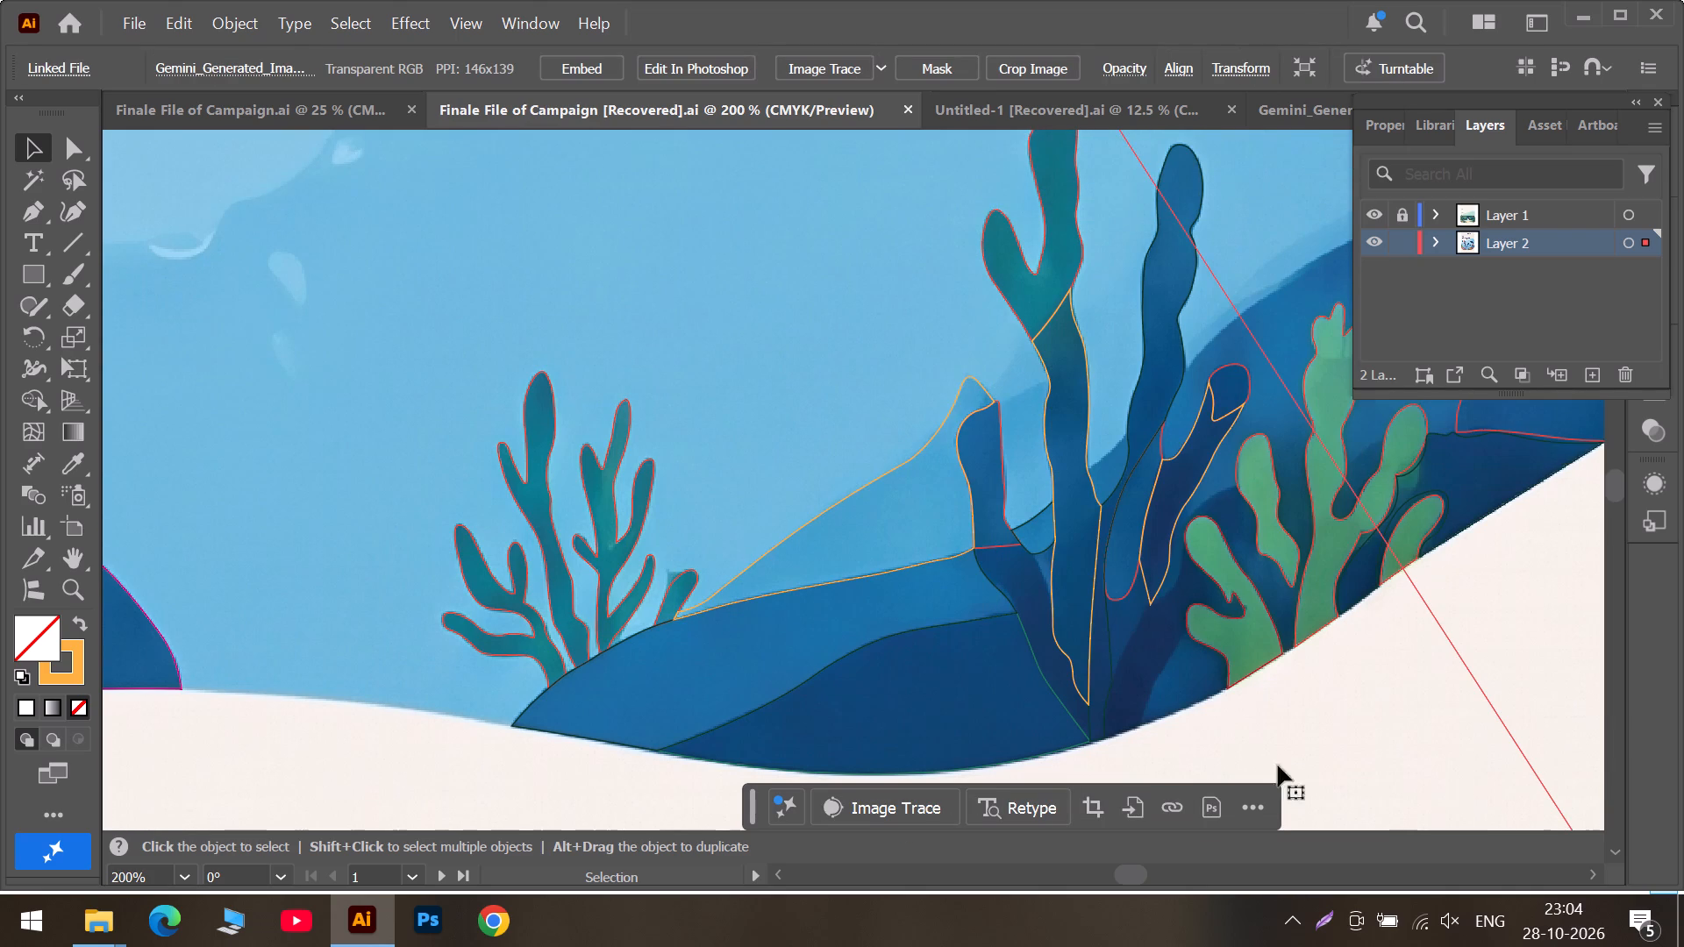
left_click(1223, 884)
scroll(587, 471, "up", 5)
scroll(719, 418, "up", 5)
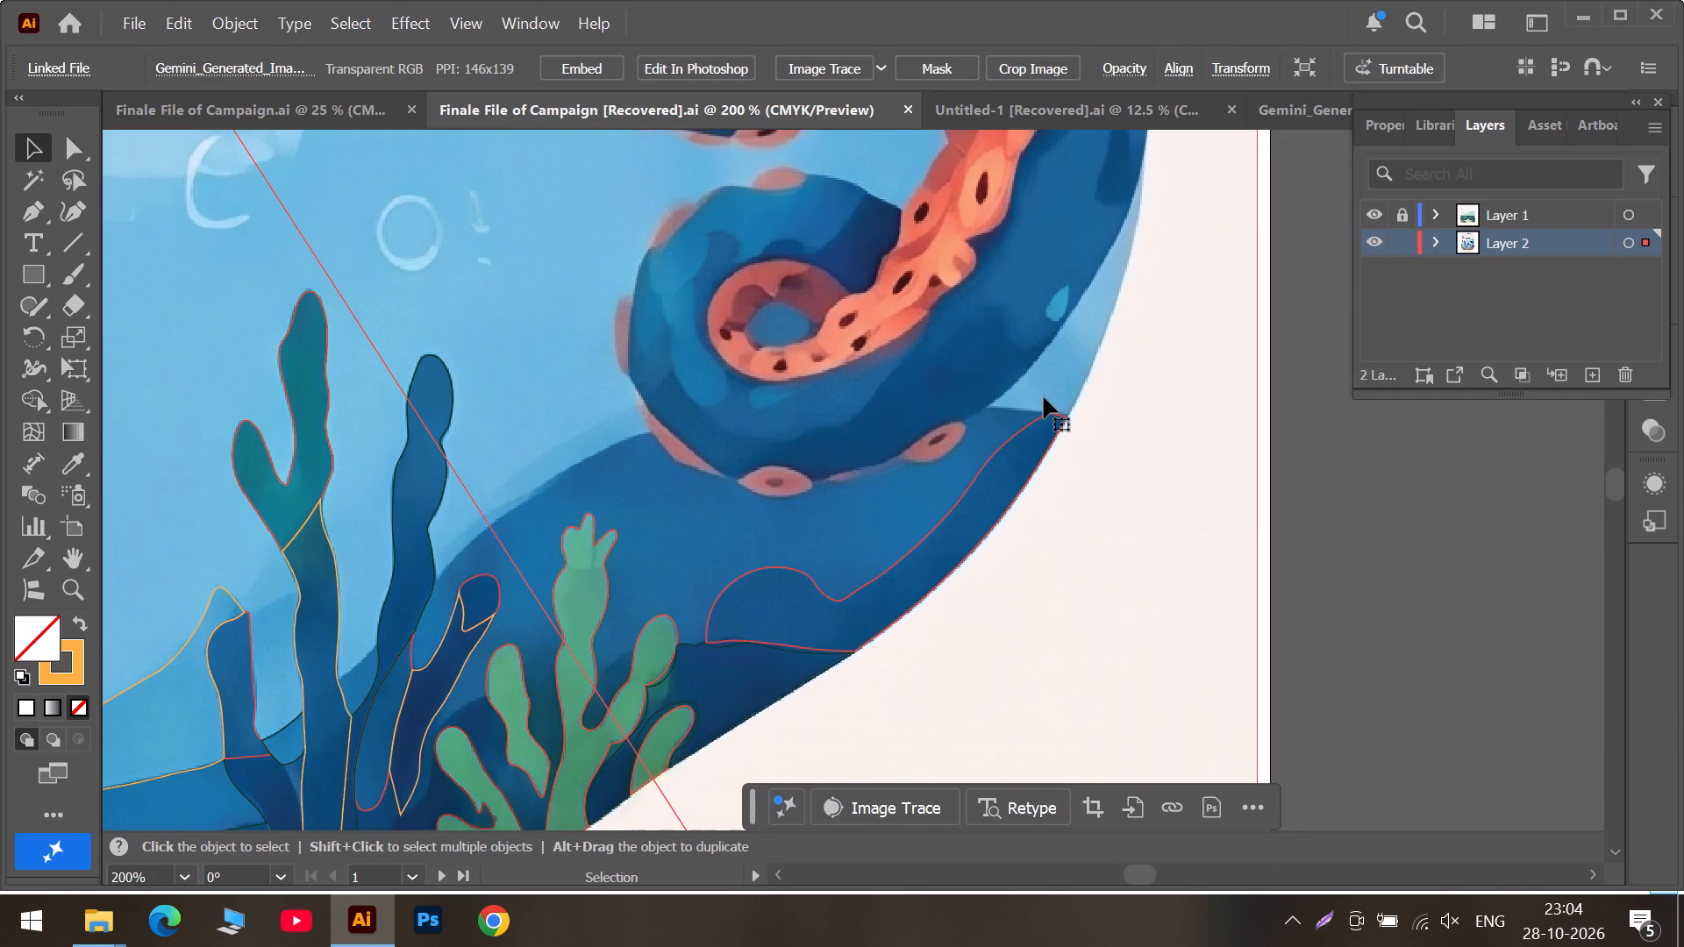
scroll(1044, 397, "up", 5)
scroll(1141, 396, "up", 5)
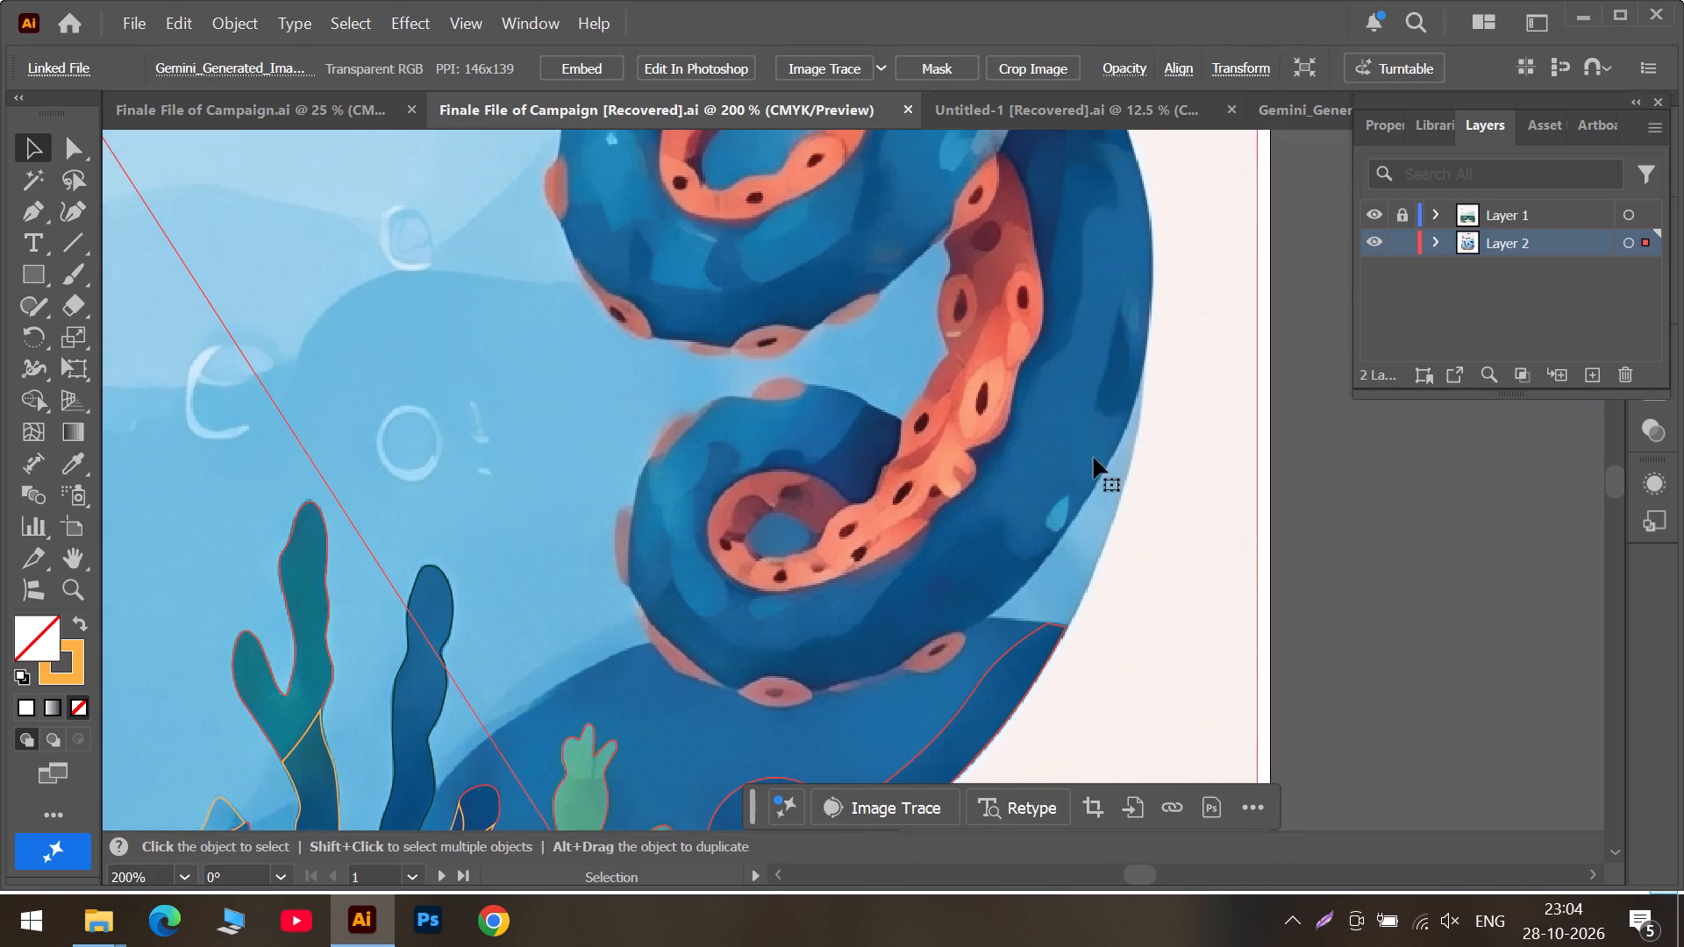
scroll(858, 542, "down", 2, "alt")
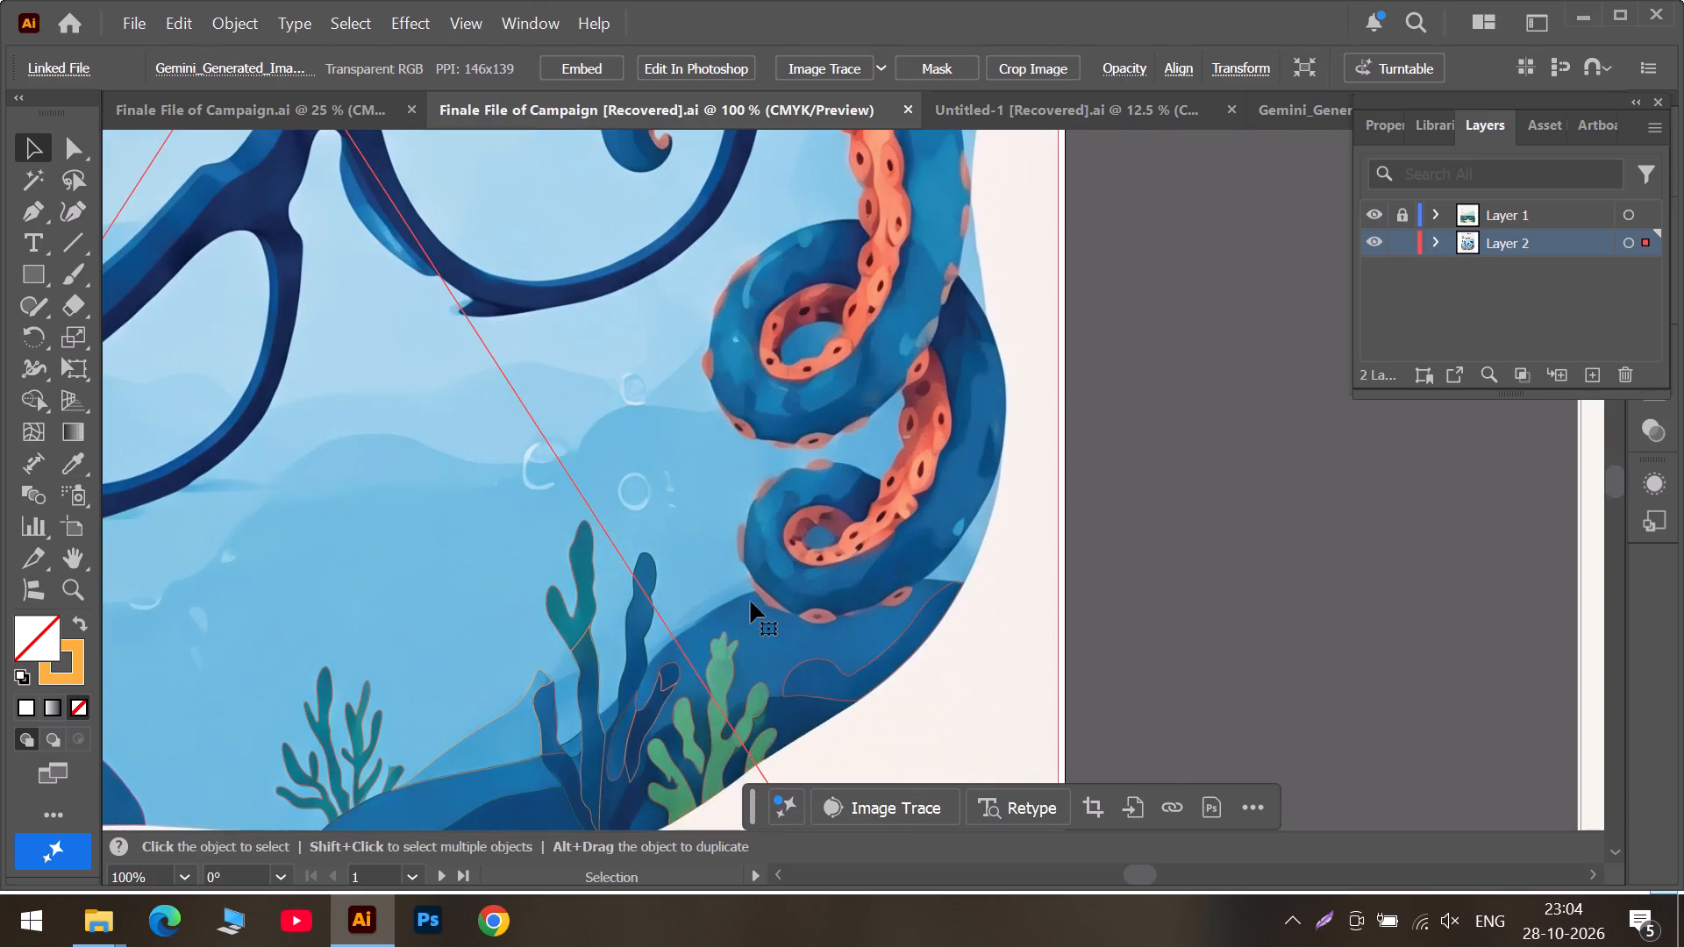
scroll(338, 664, "down", 2, "alt")
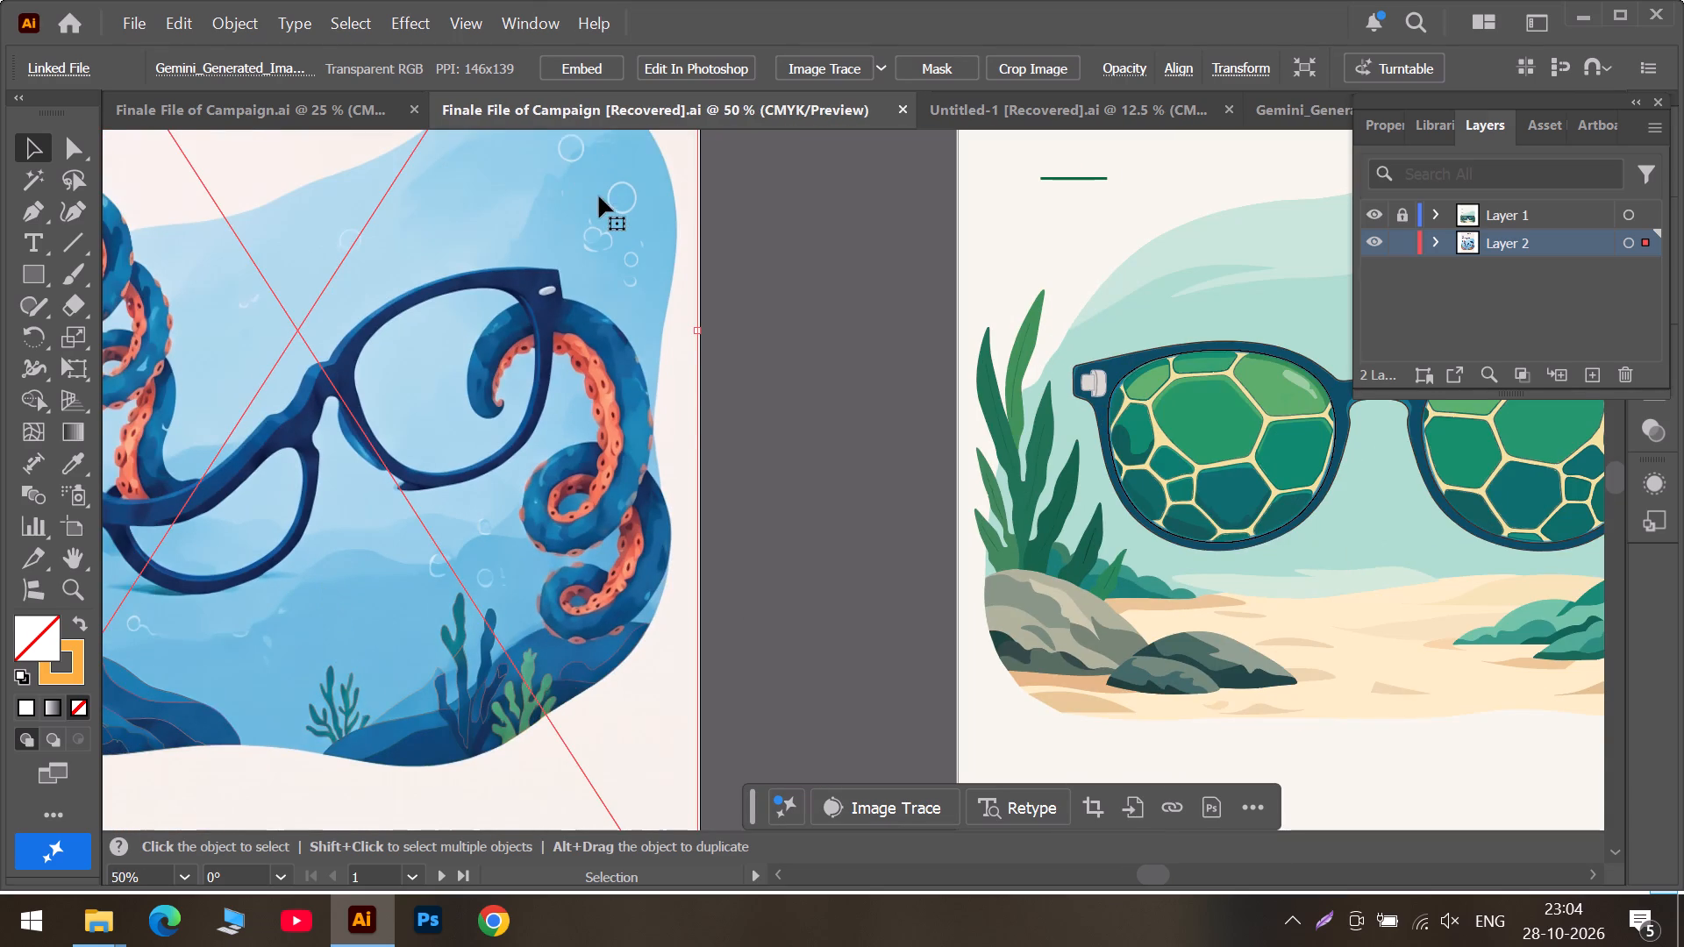
Start a Curvature path on the light-blue background's outer edge beside the tall leaf's tip, placing three anchors and adjusting the middle one.
scroll(599, 196, "up", 5)
left_click(1044, 884)
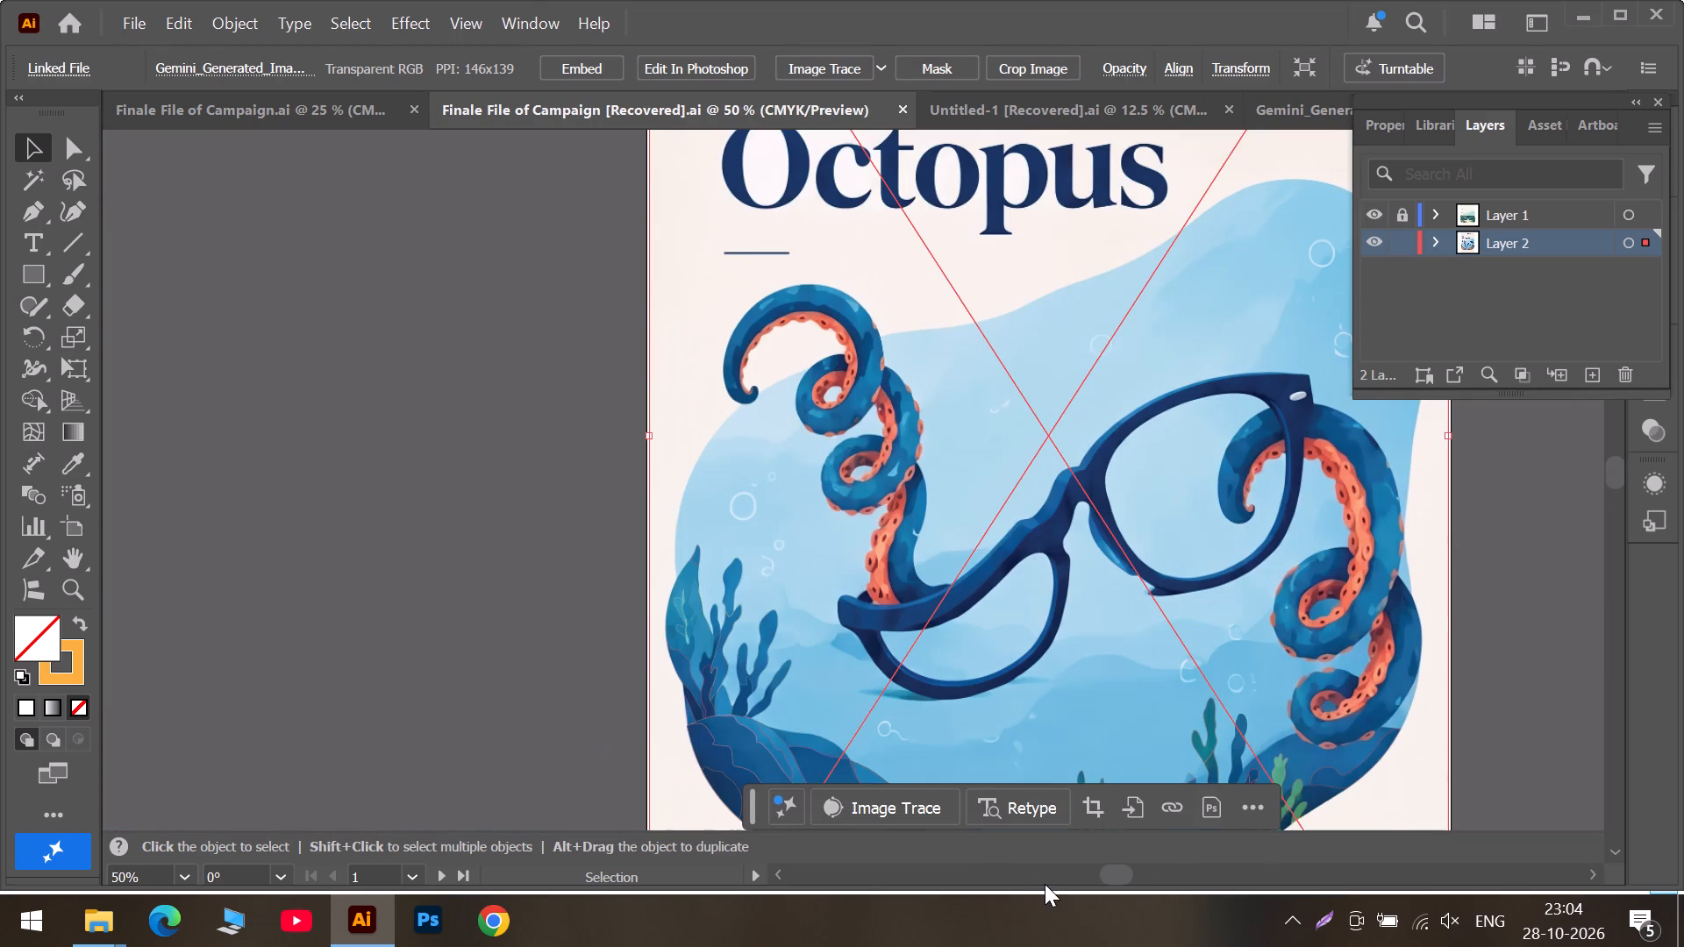
scroll(799, 592, "up", 4, "alt")
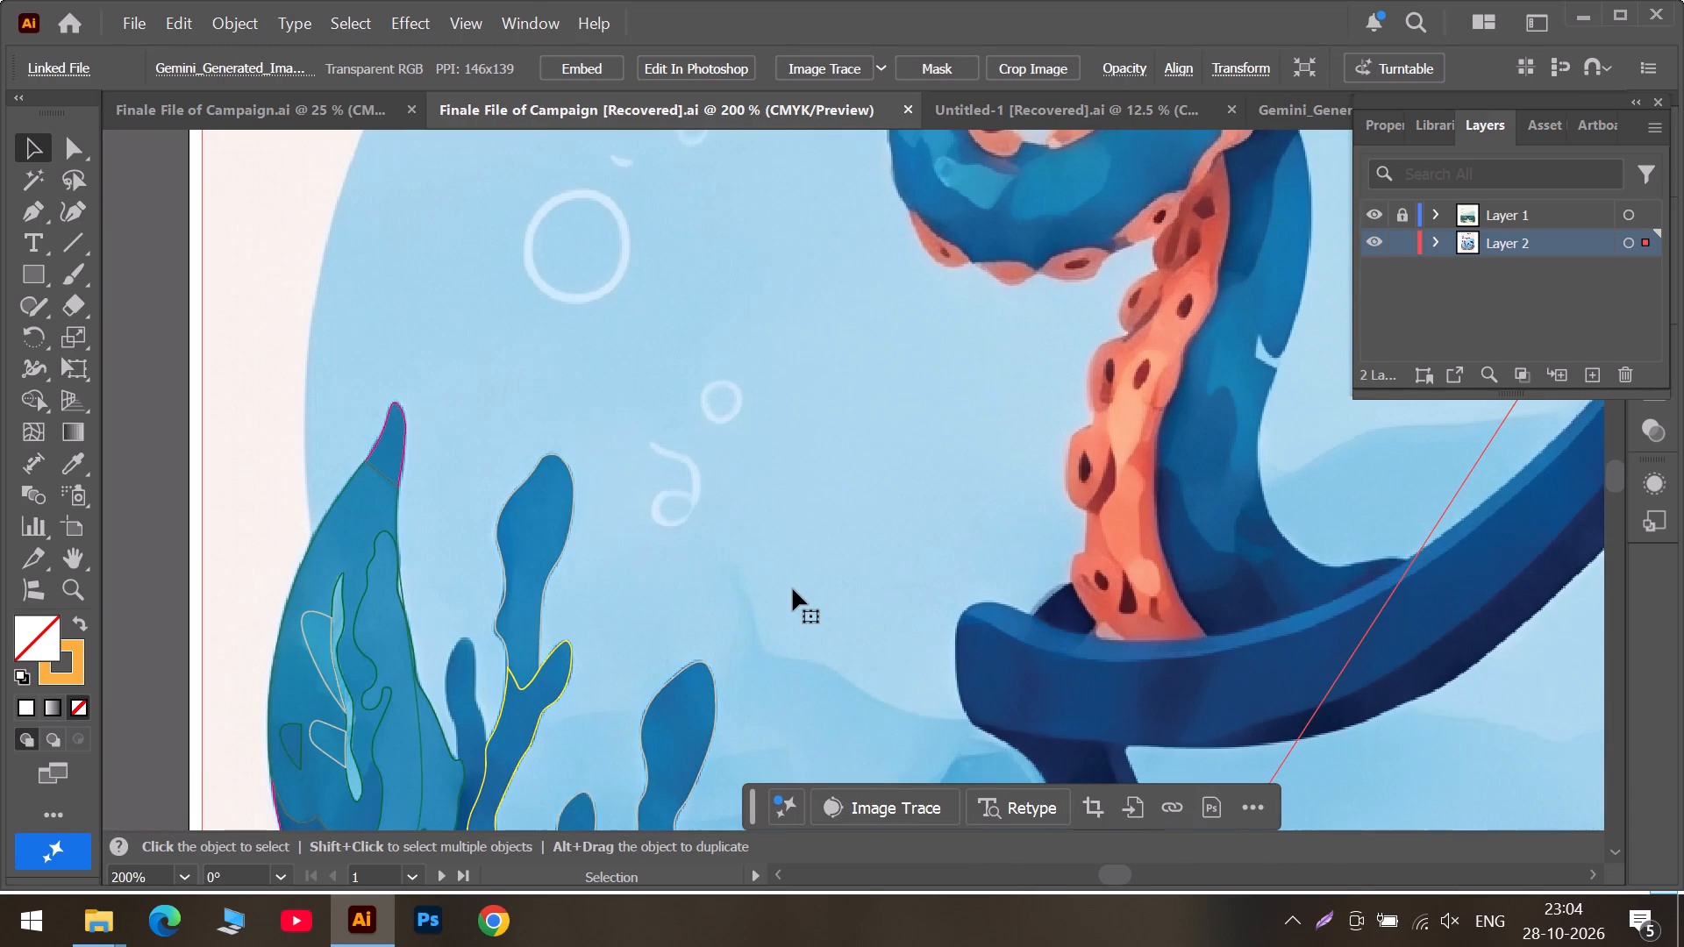
left_click(75, 461)
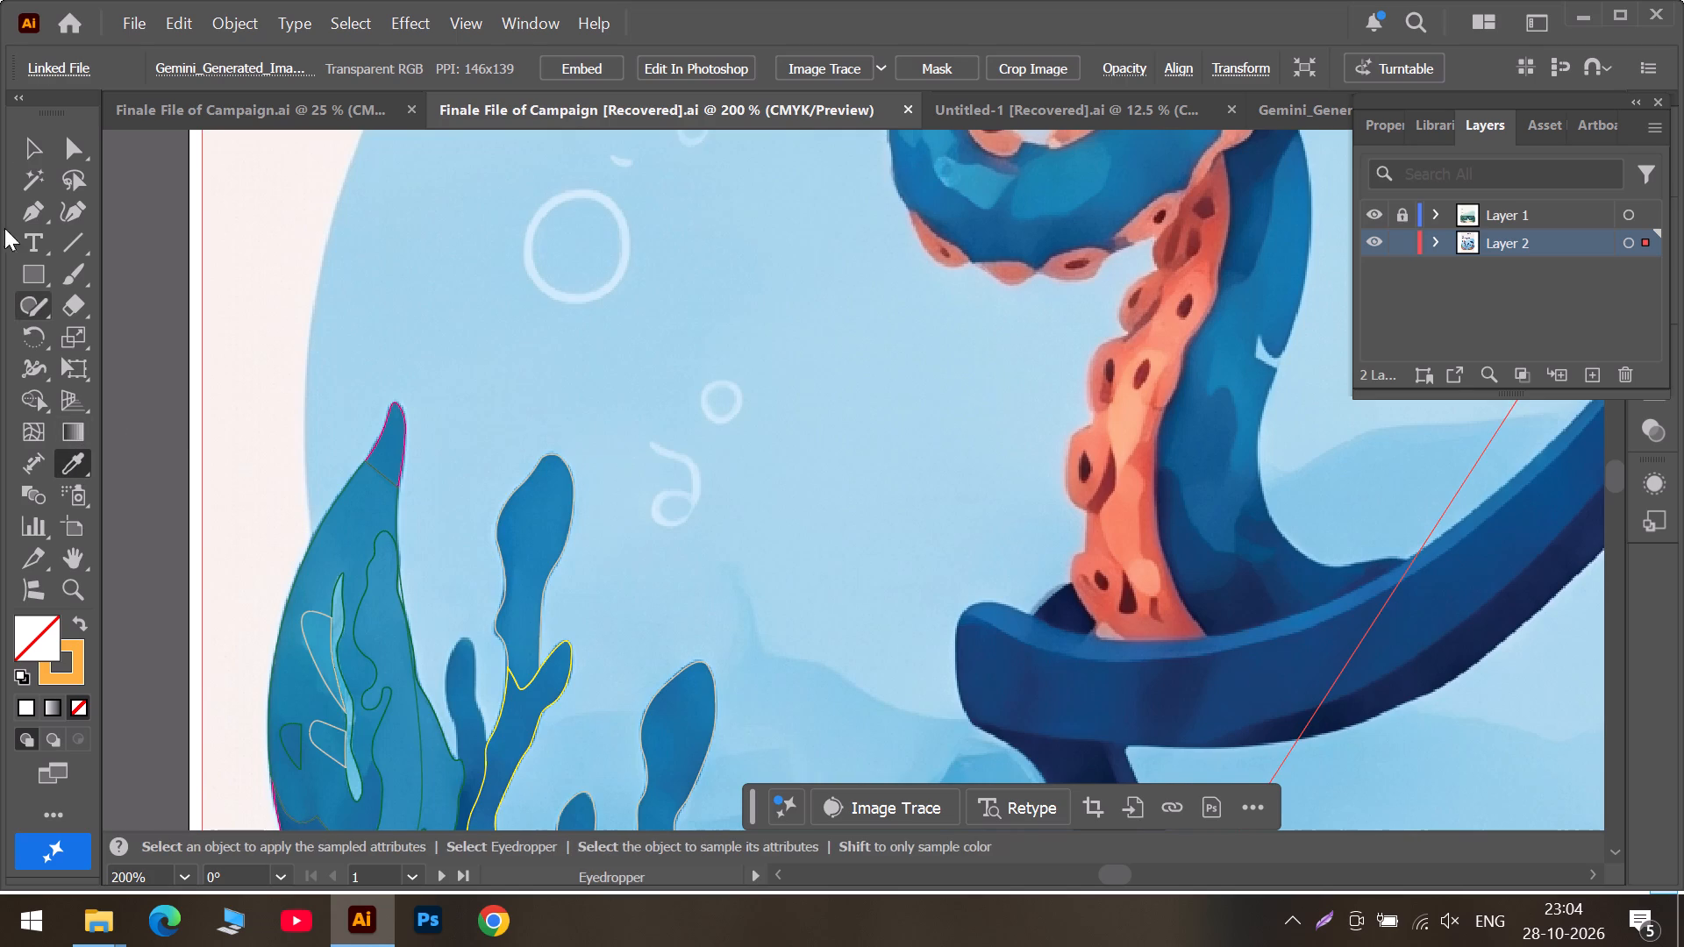
left_click(66, 210)
scroll(318, 519, "up", 4, "alt")
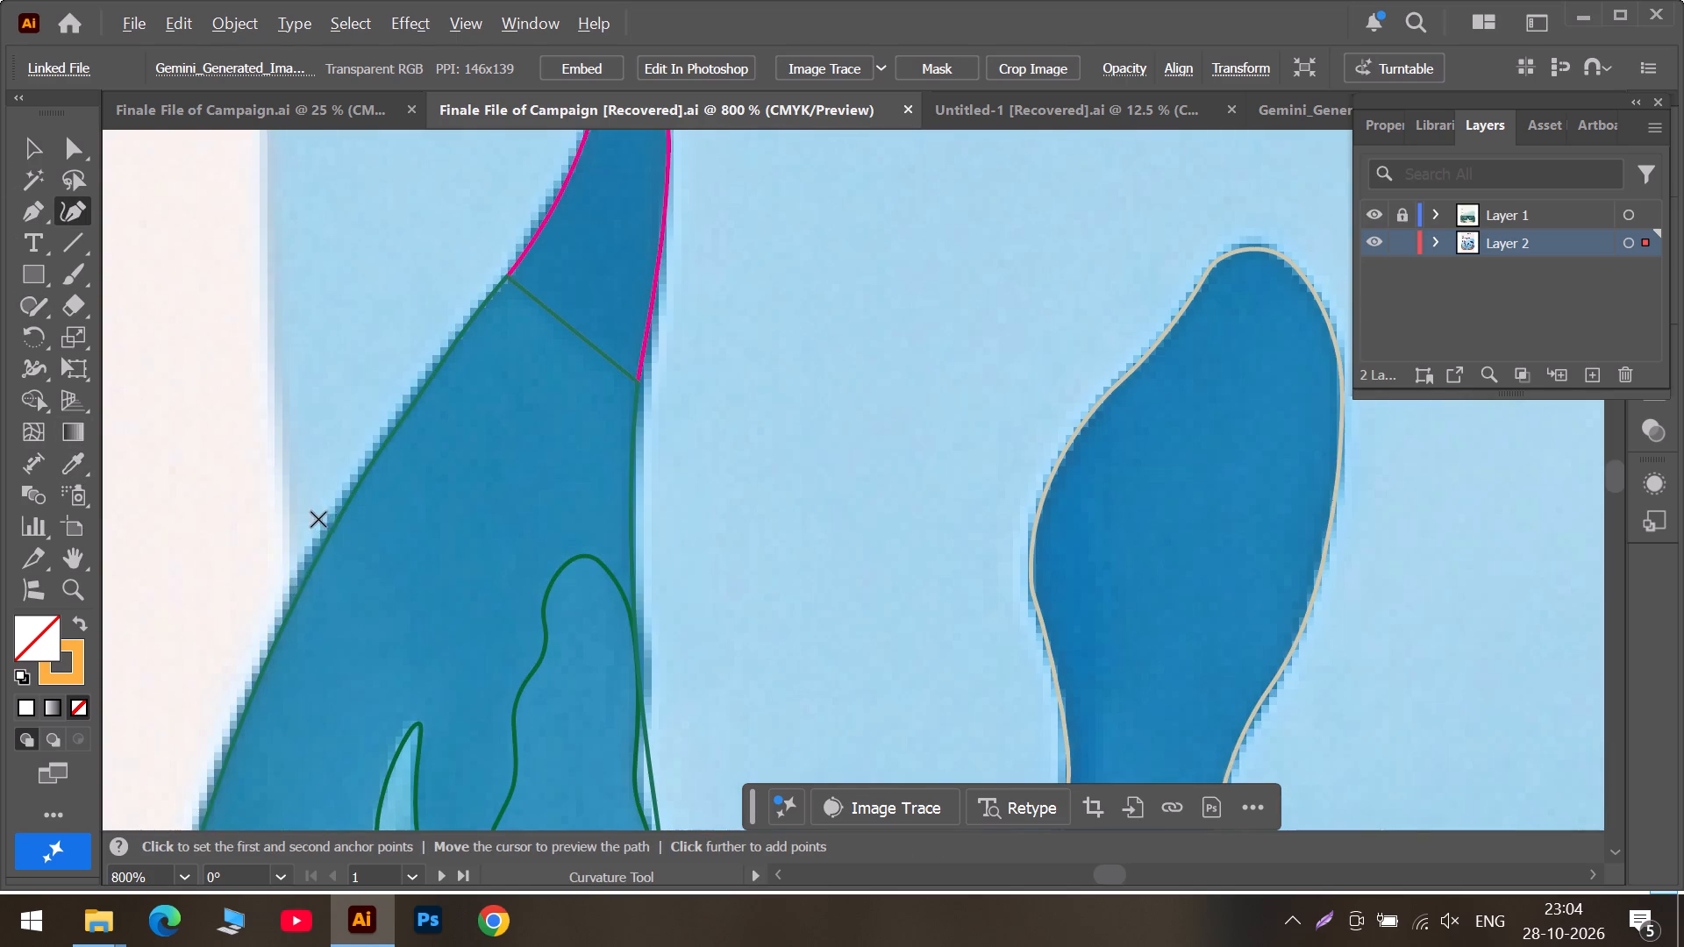
left_click_drag(291, 580, 293, 559)
left_click(289, 465)
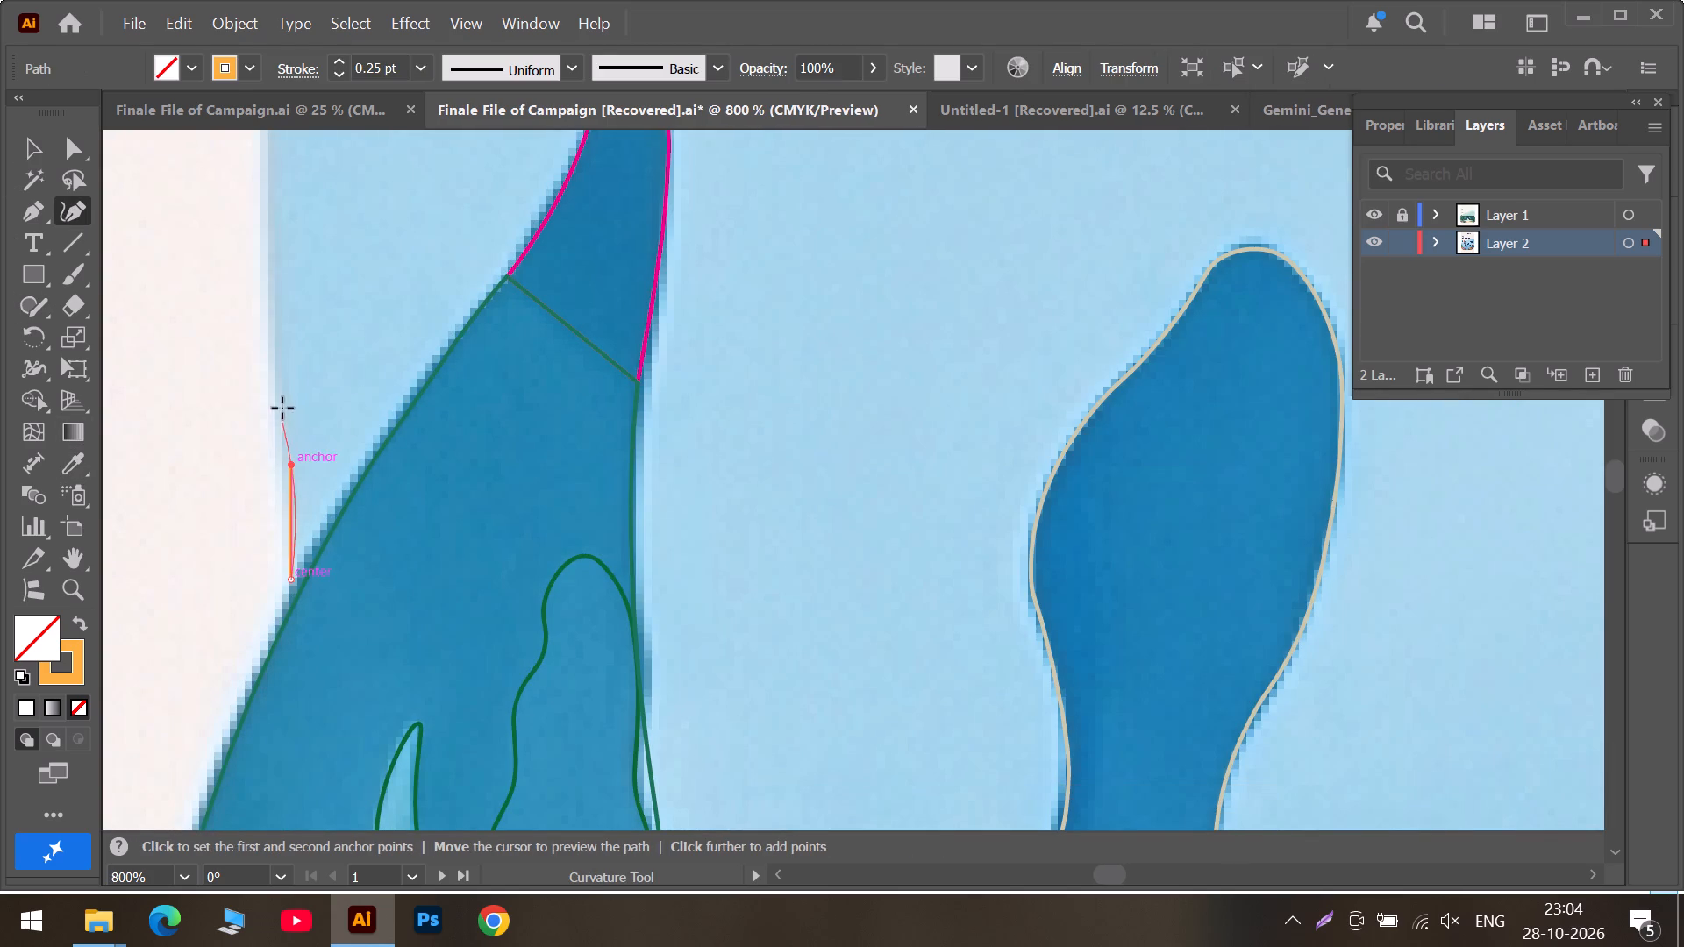
scroll(281, 379, "up", 5)
left_click(274, 448)
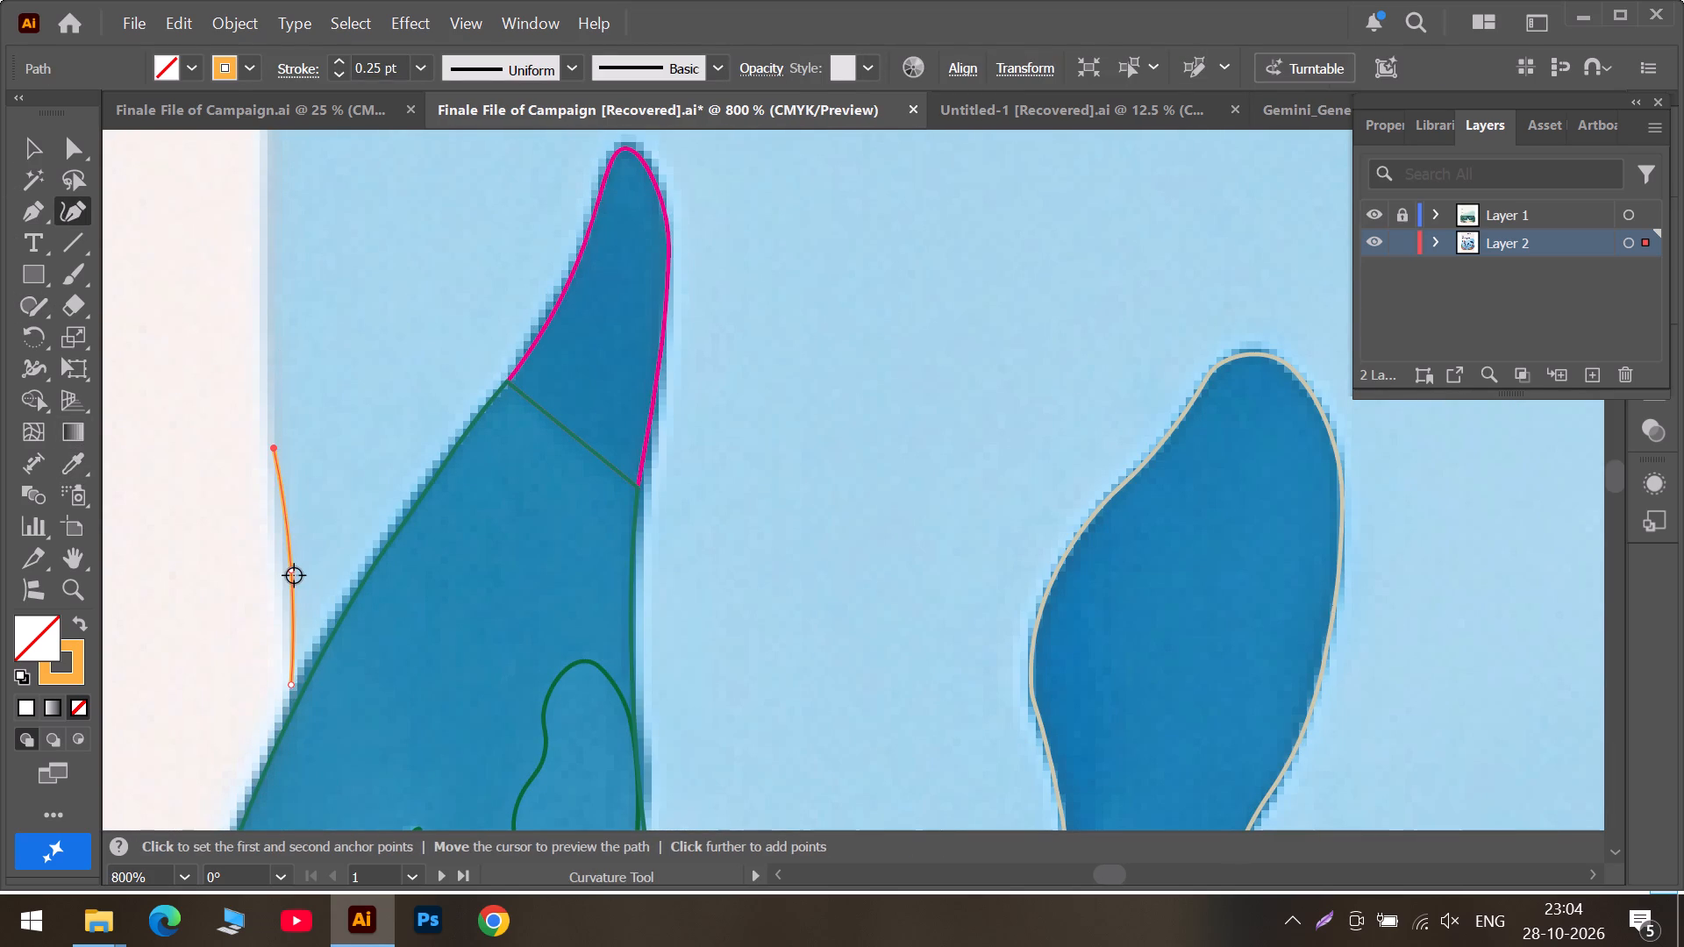
left_click(294, 575)
Extend the Curvature path with four anchors up the light-blue background's near-vertical outer edge, past the tall leaf's tip towards the bubble ring.
scroll(276, 311, "up", 1)
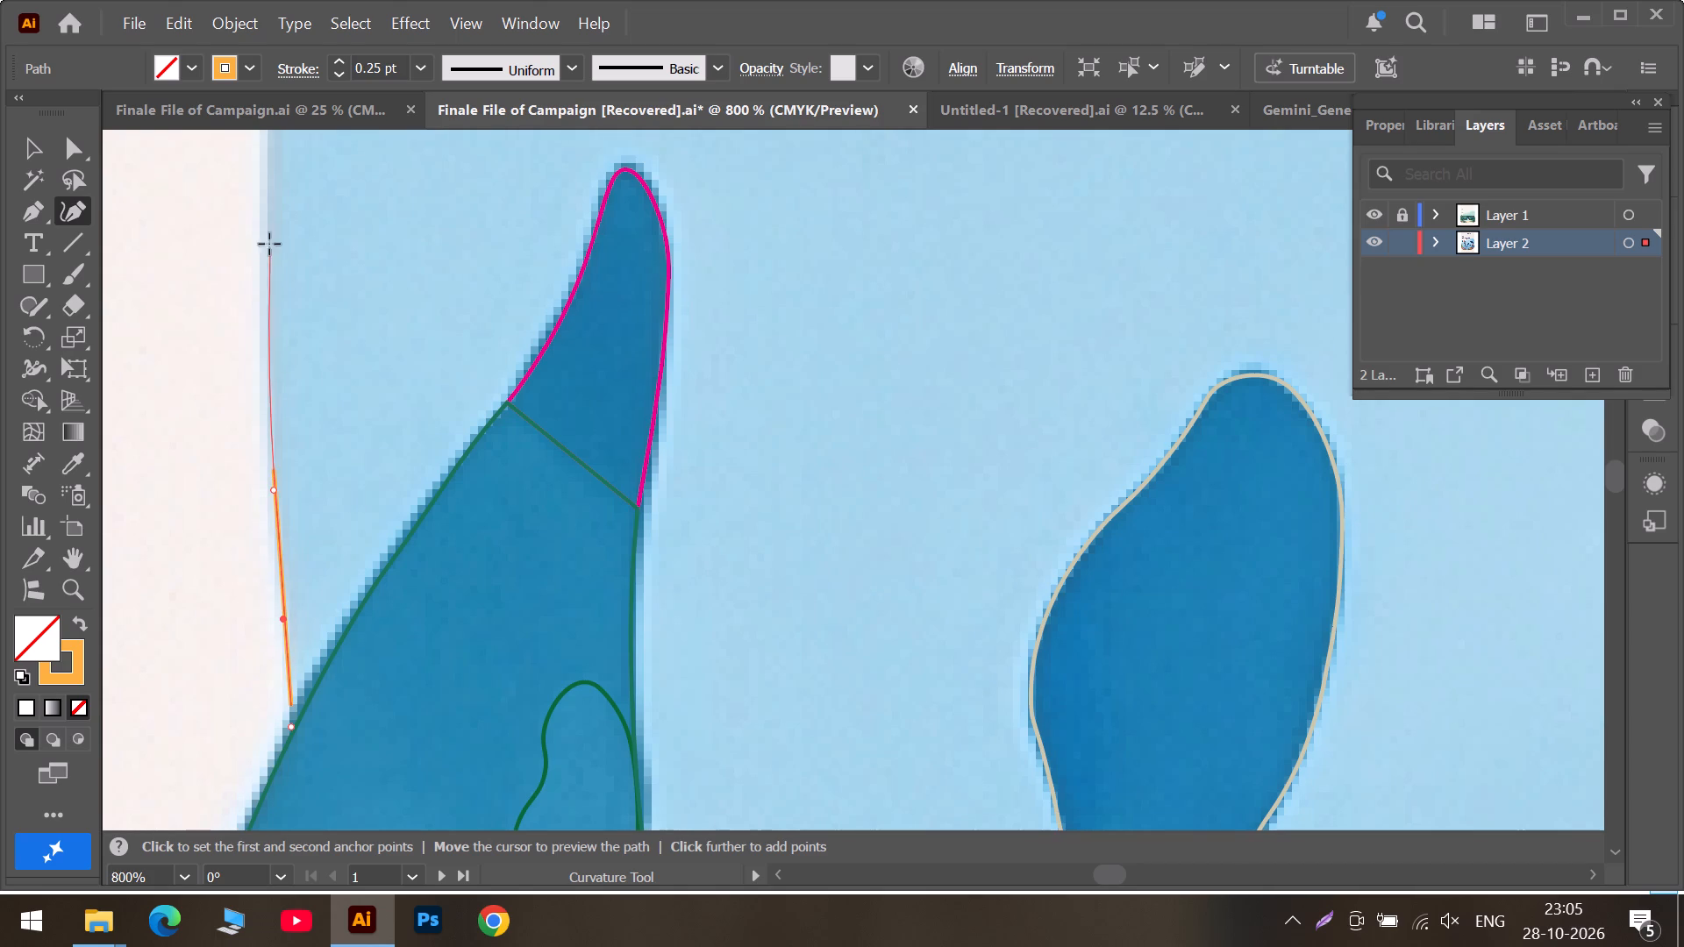
scroll(268, 232, "up", 1)
left_click(268, 232)
scroll(268, 226, "up", 6)
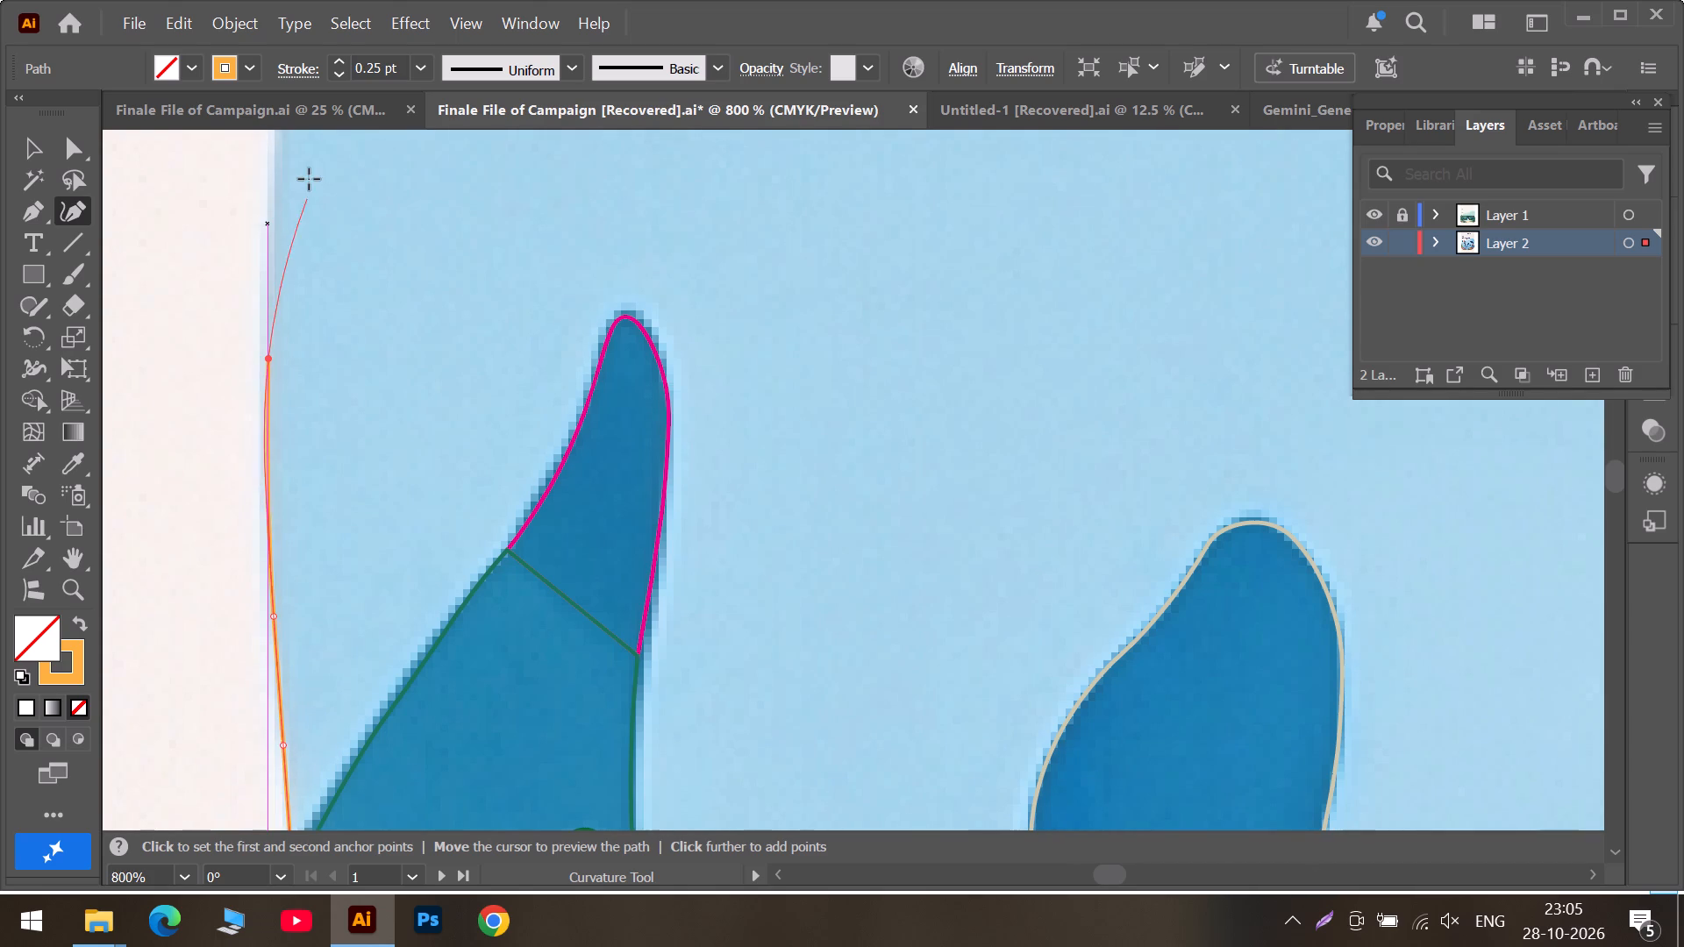
left_click(275, 167)
scroll(292, 169, "up", 12)
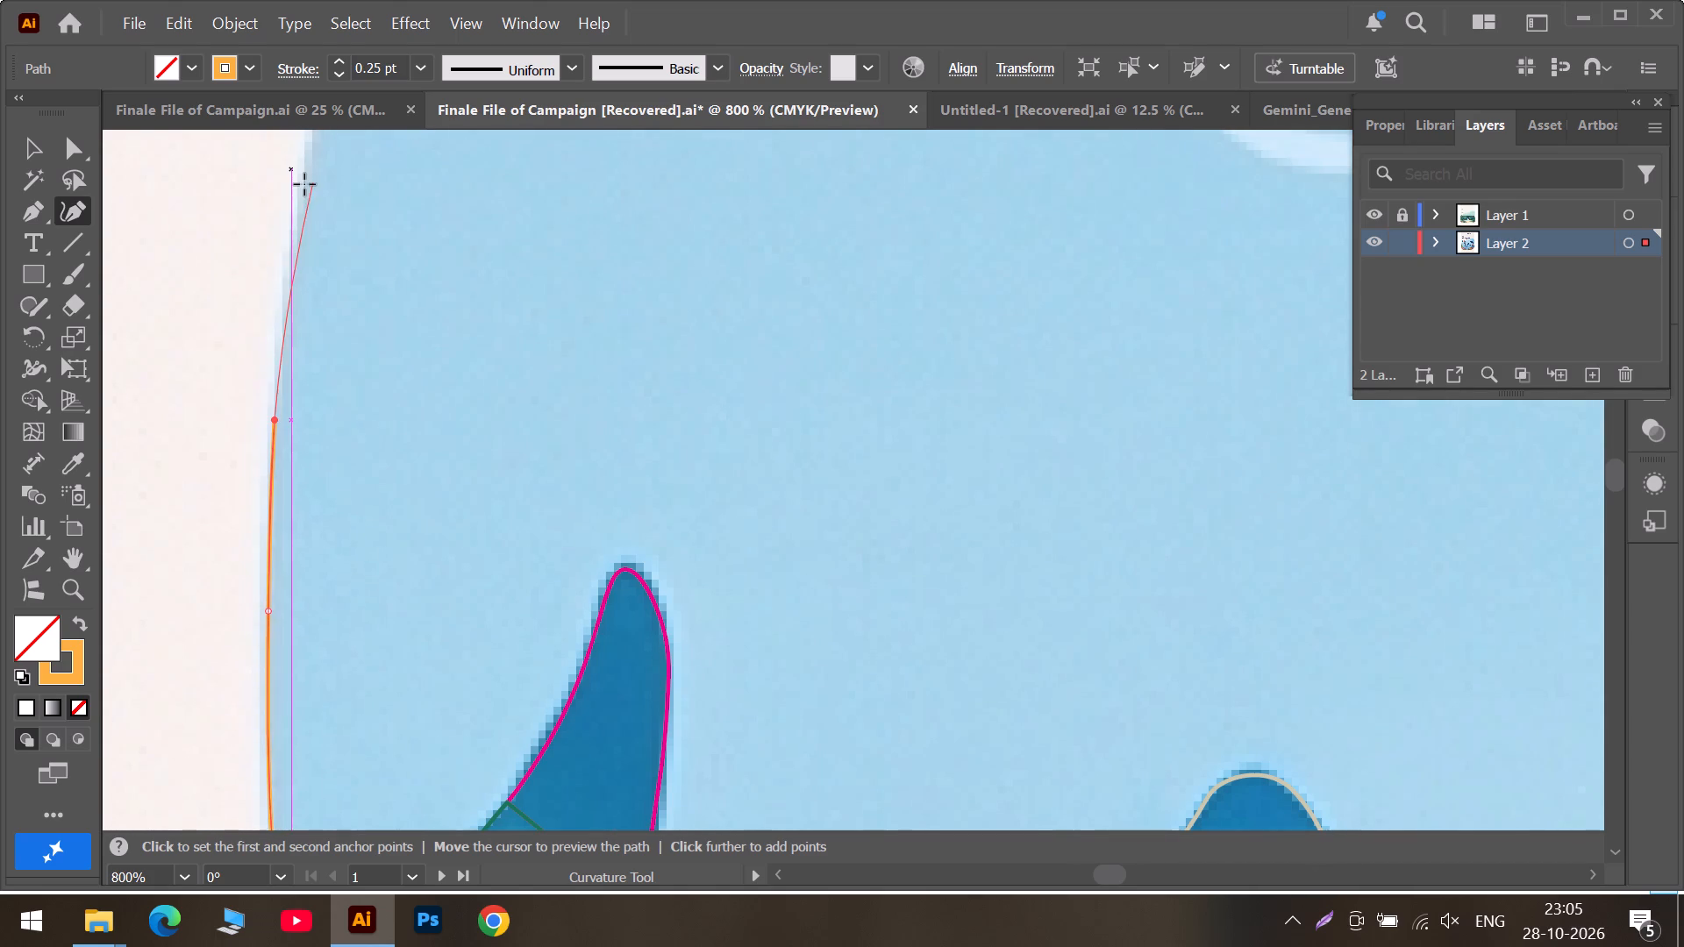
left_click(304, 184)
scroll(318, 185, "up", 7)
scroll(403, 197, "up", 6)
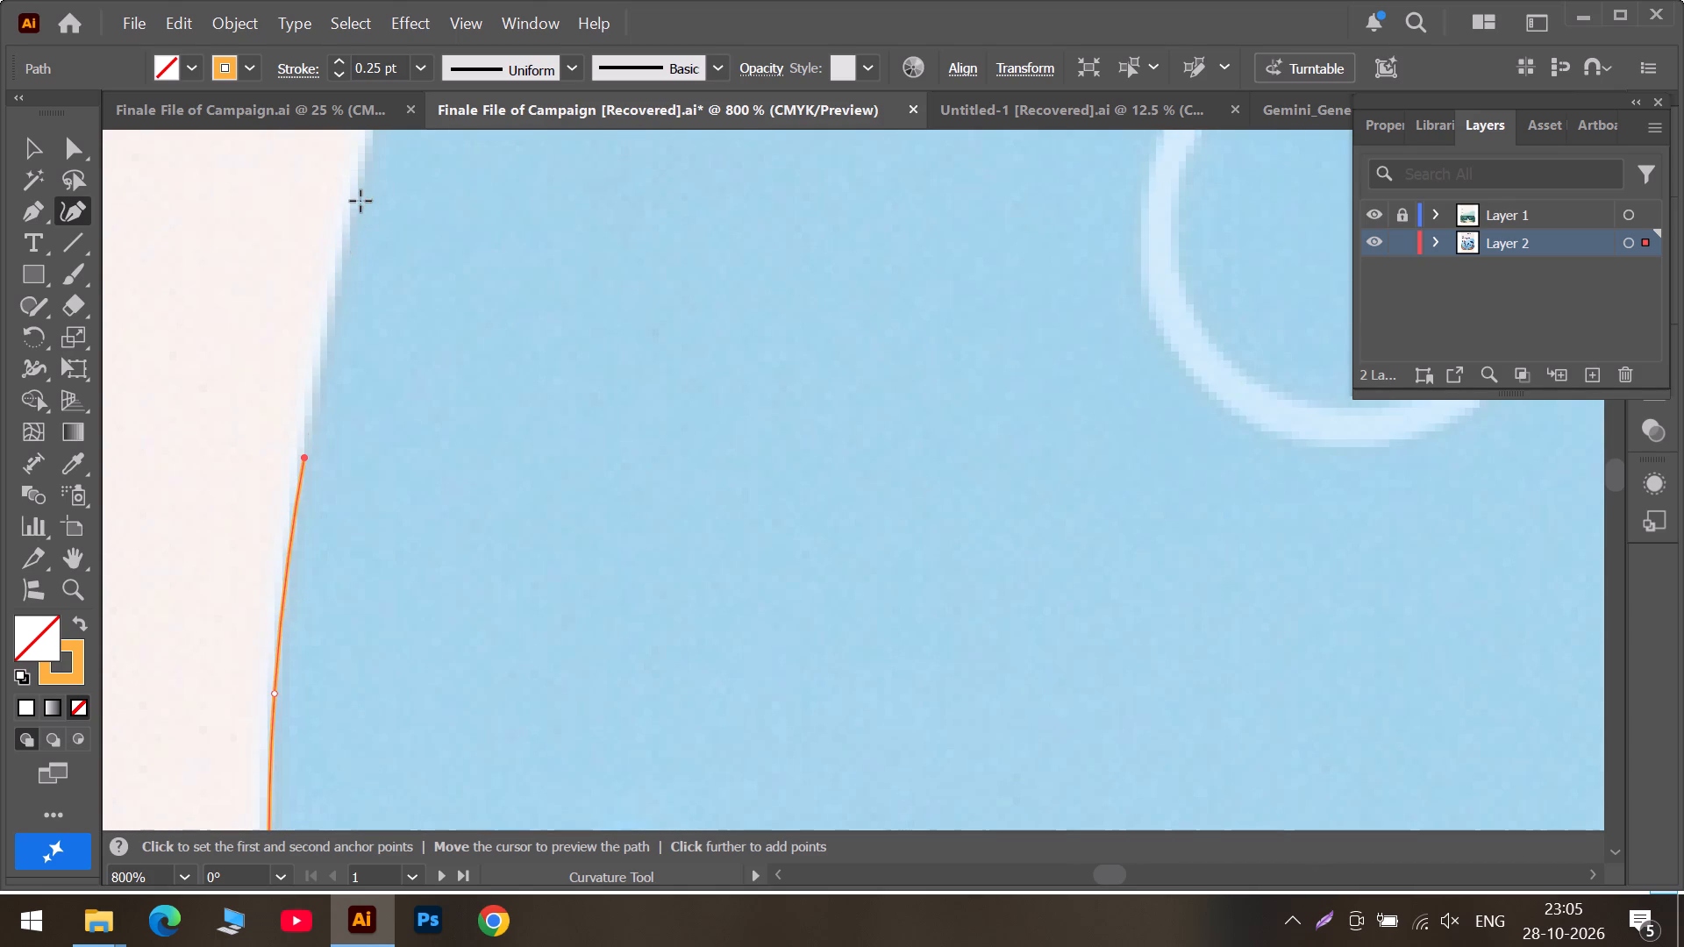
left_click(356, 200)
Continue the path with four anchors along the background's curving outer edge, past the bubble ring to the paler blue area.
scroll(374, 198, "up", 7)
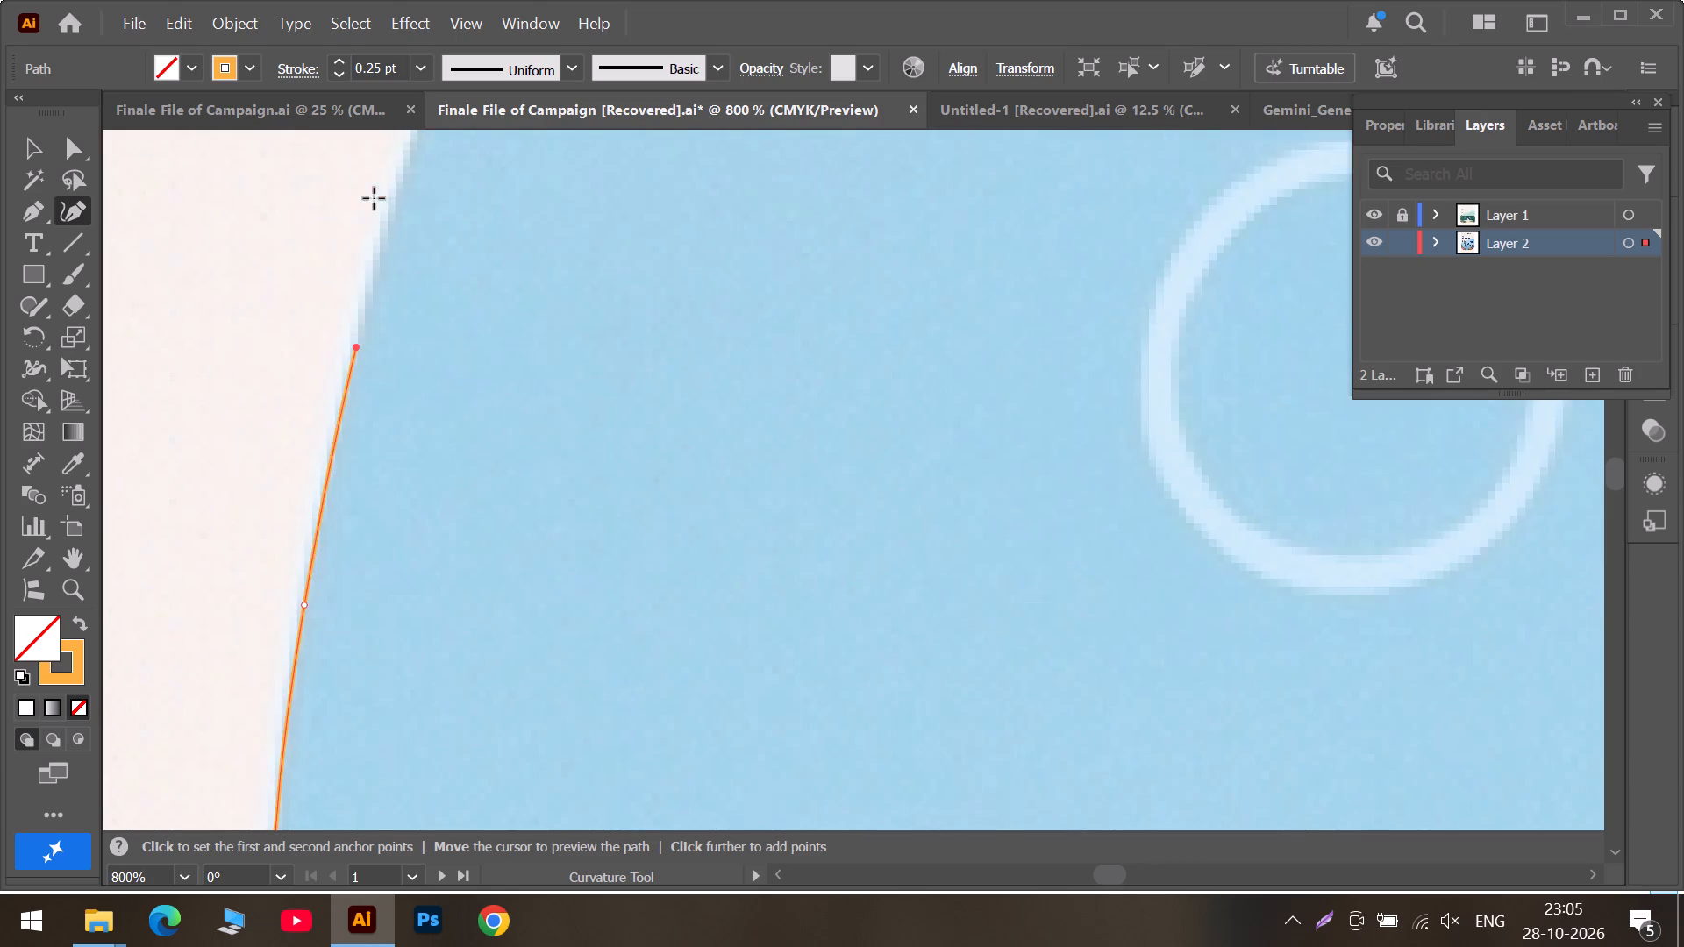
scroll(443, 197, "up", 7)
left_click(445, 190)
scroll(462, 188, "up", 6)
scroll(553, 174, "up", 6)
left_click(554, 182)
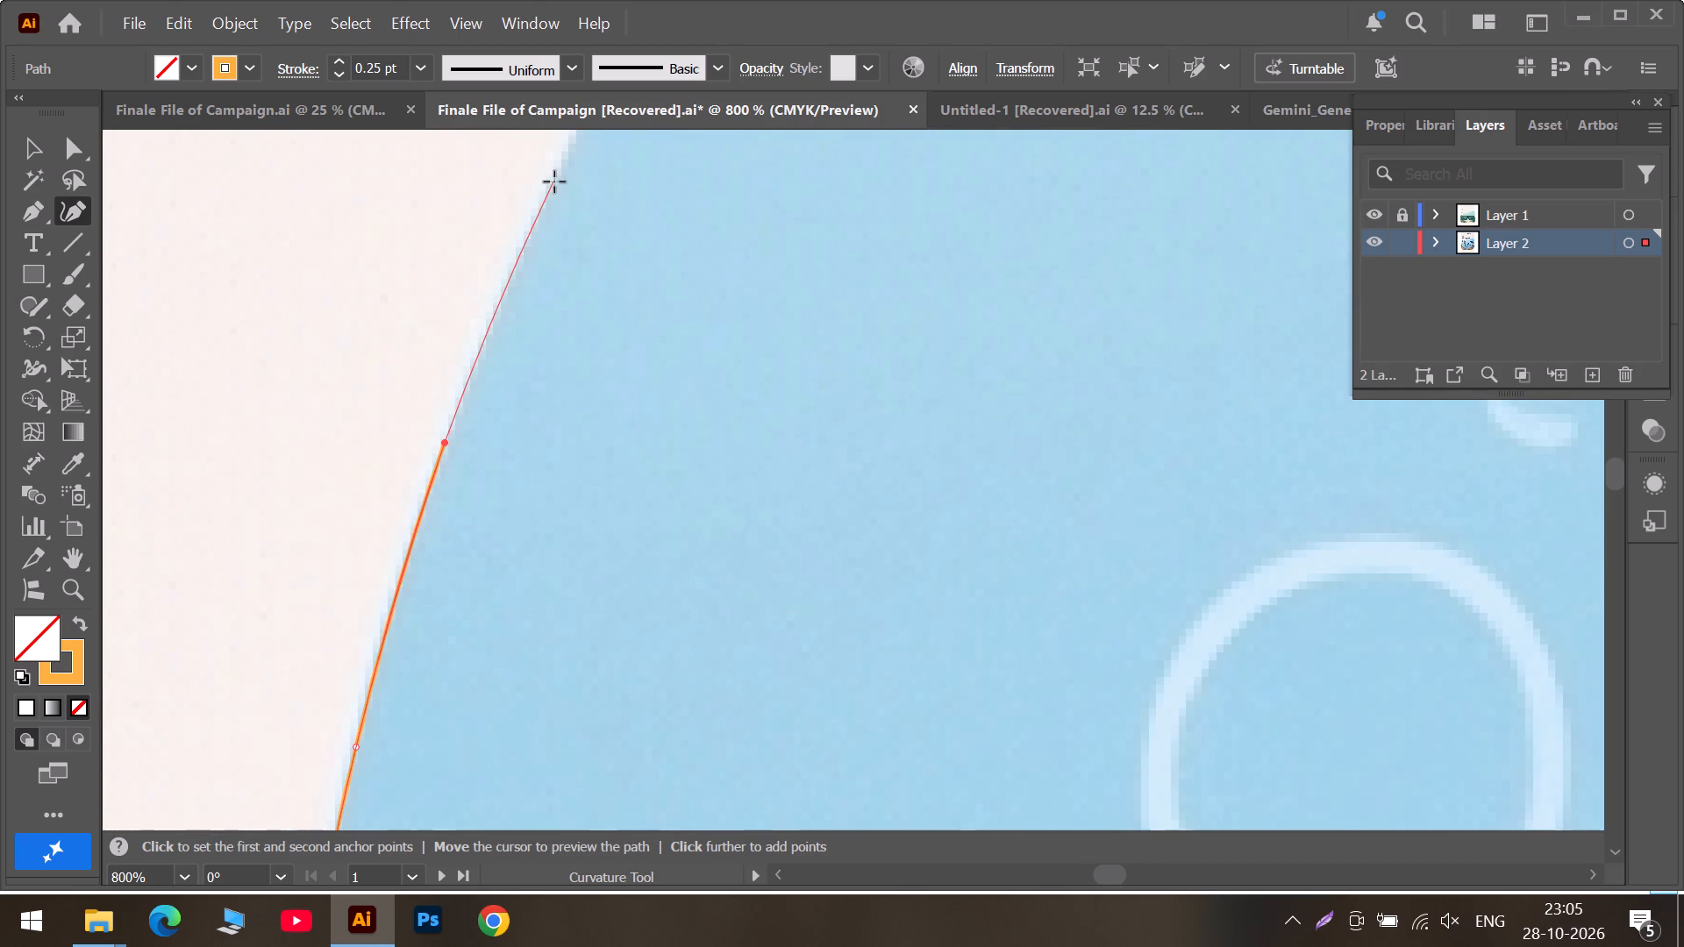
scroll(595, 172, "up", 7)
scroll(746, 157, "up", 5)
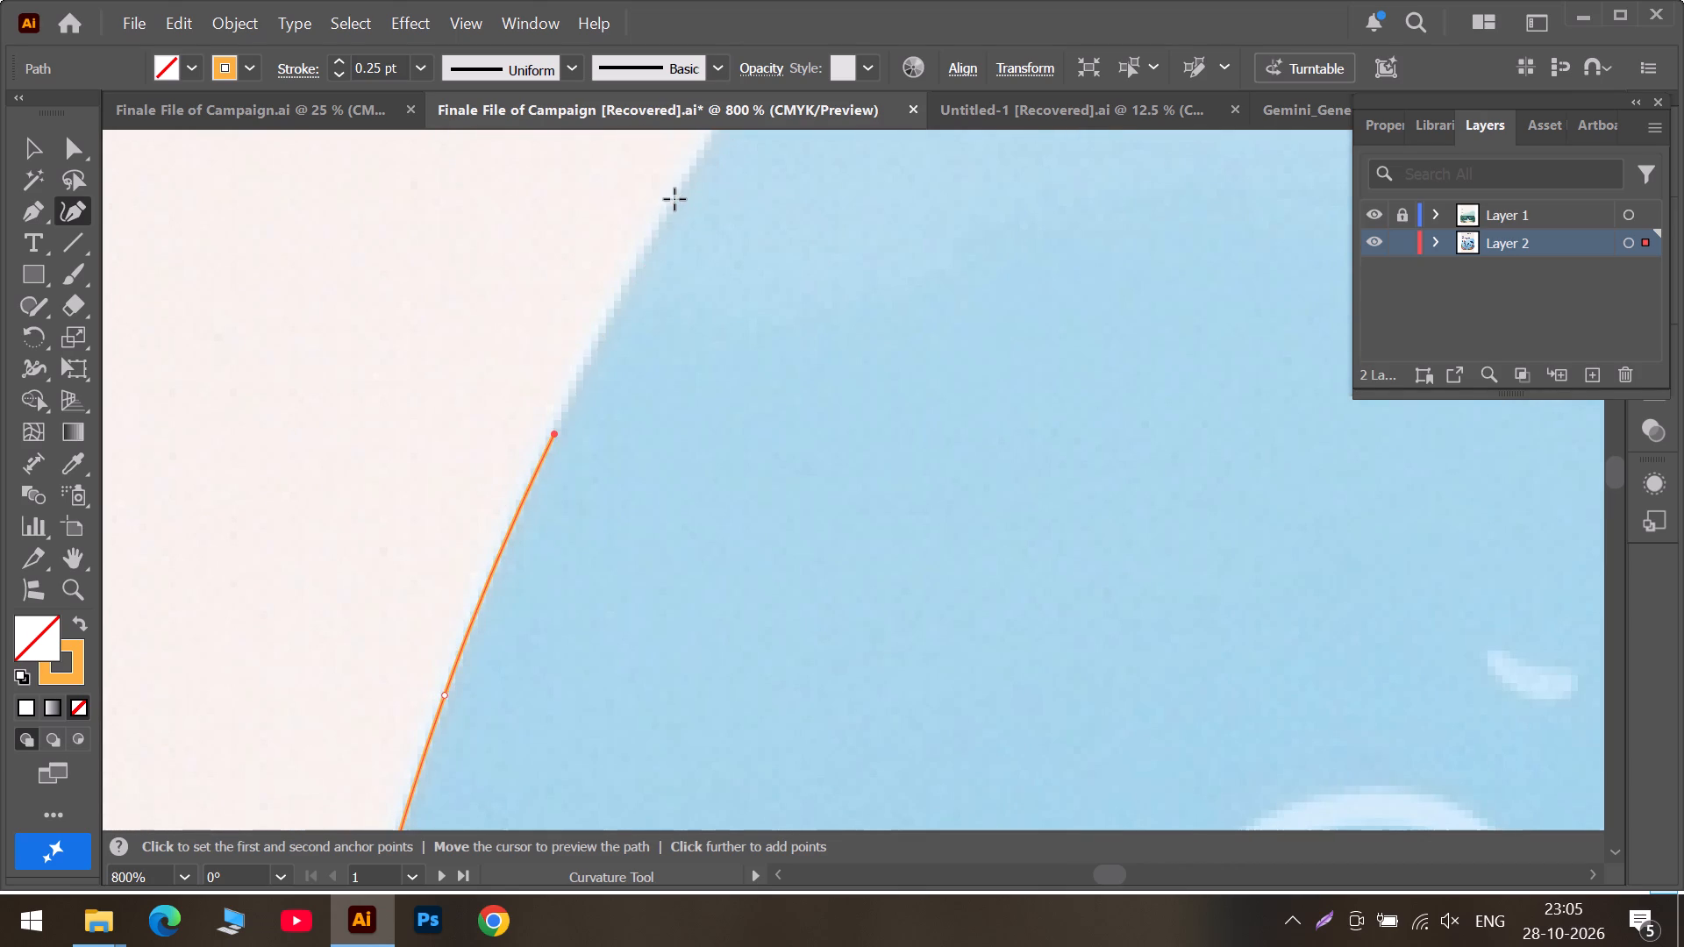
left_click(674, 207)
scroll(674, 207, "up", 7)
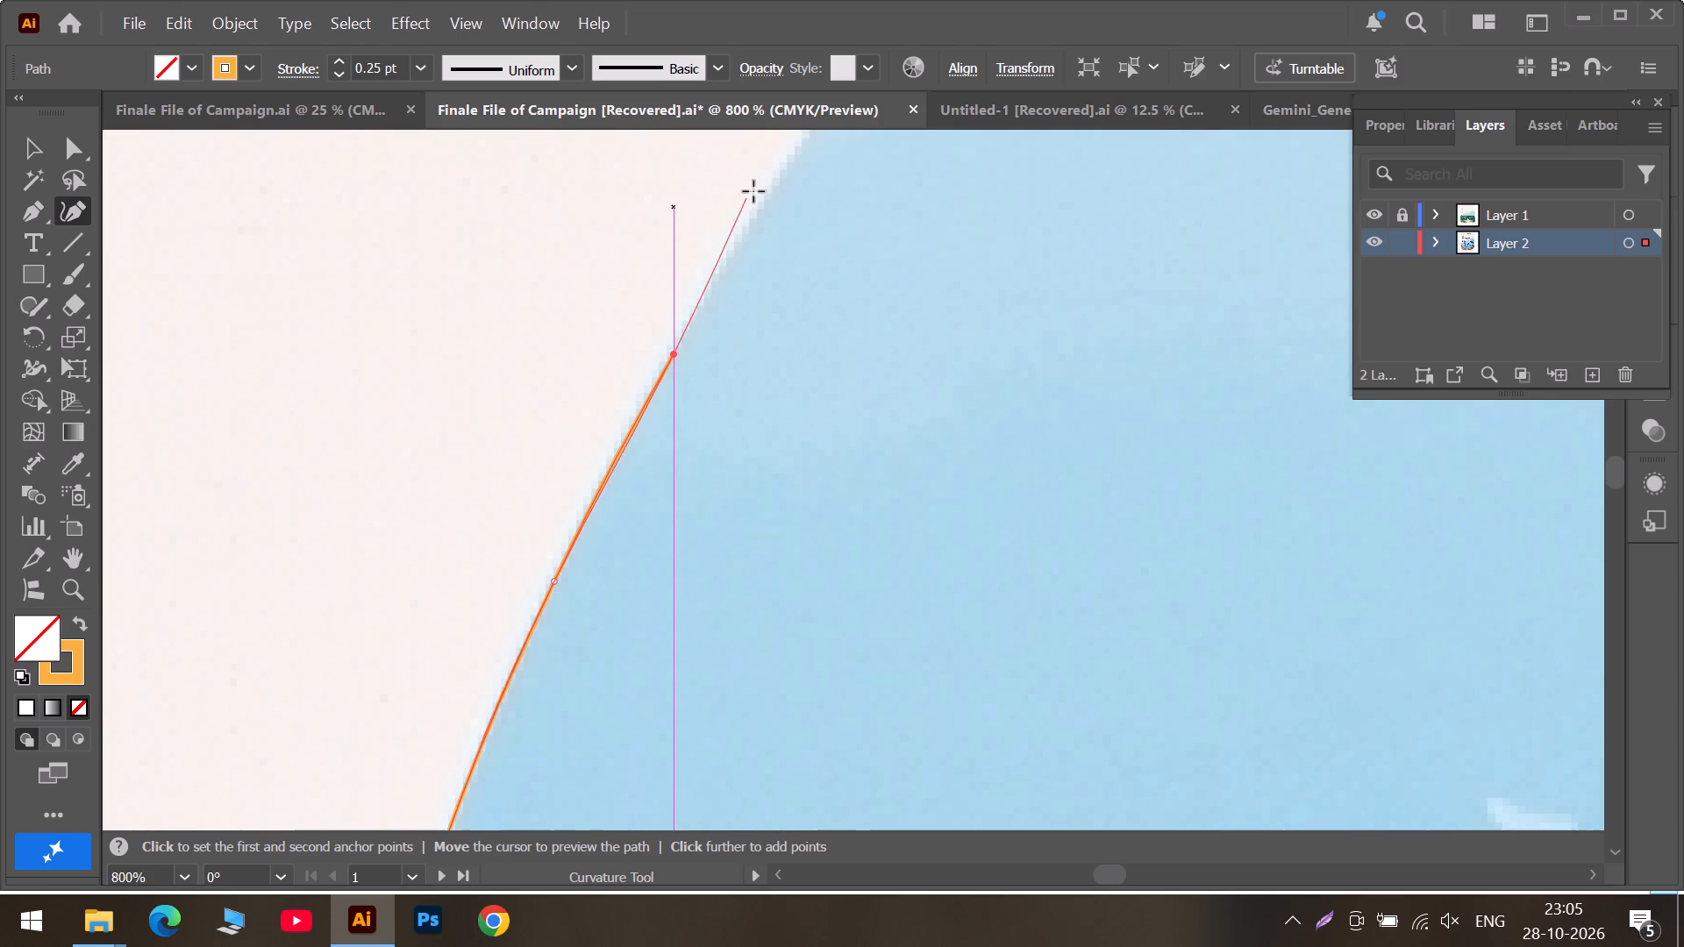
left_click(785, 167)
Extend the path with three anchors along the sloping background edge to the underside of the curled dark-blue tentacle tip.
scroll(808, 193, "up", 7)
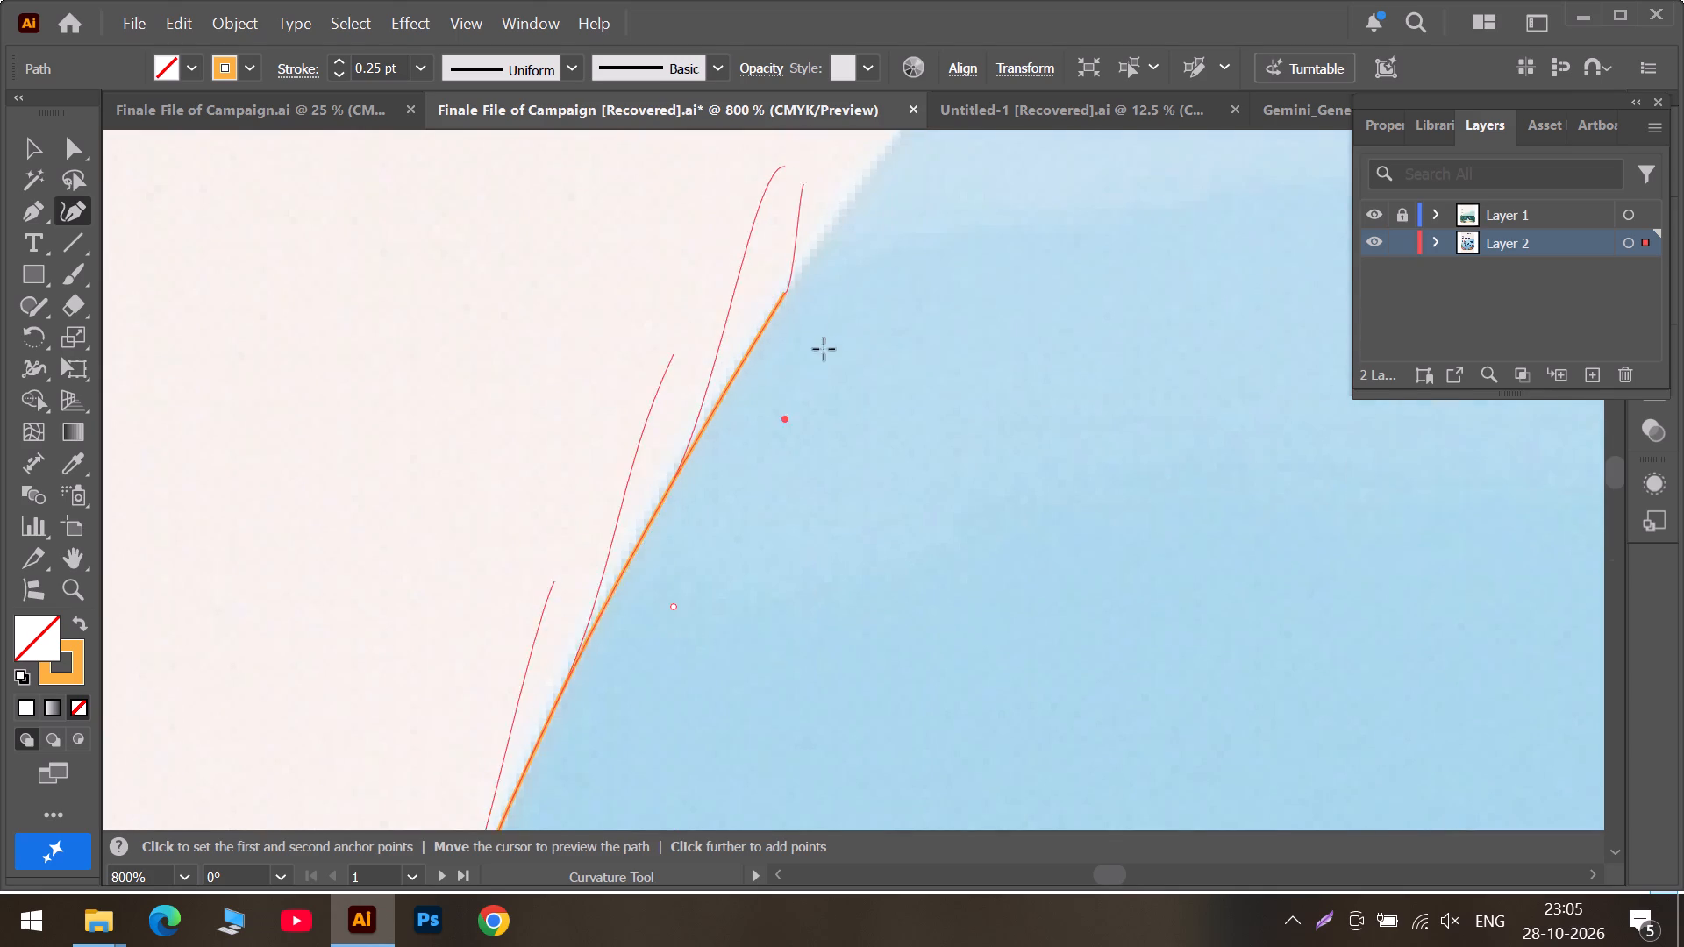
scroll(824, 349, "up", 1)
left_click(1152, 883)
scroll(456, 549, "up", 5)
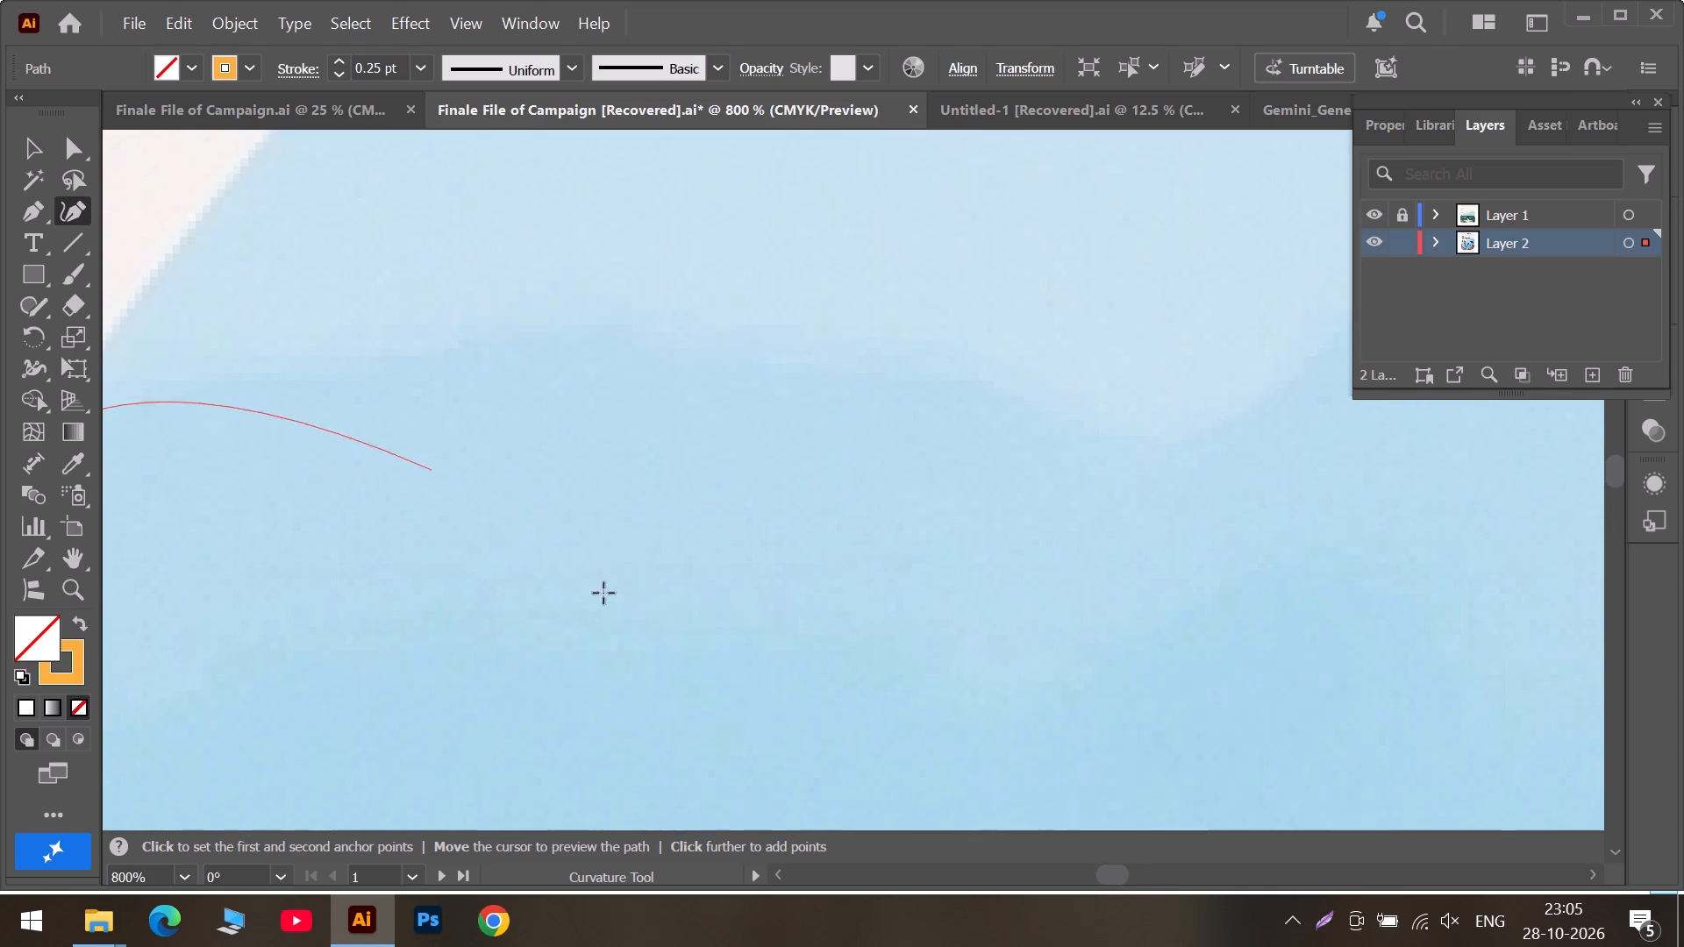
left_click(1077, 875)
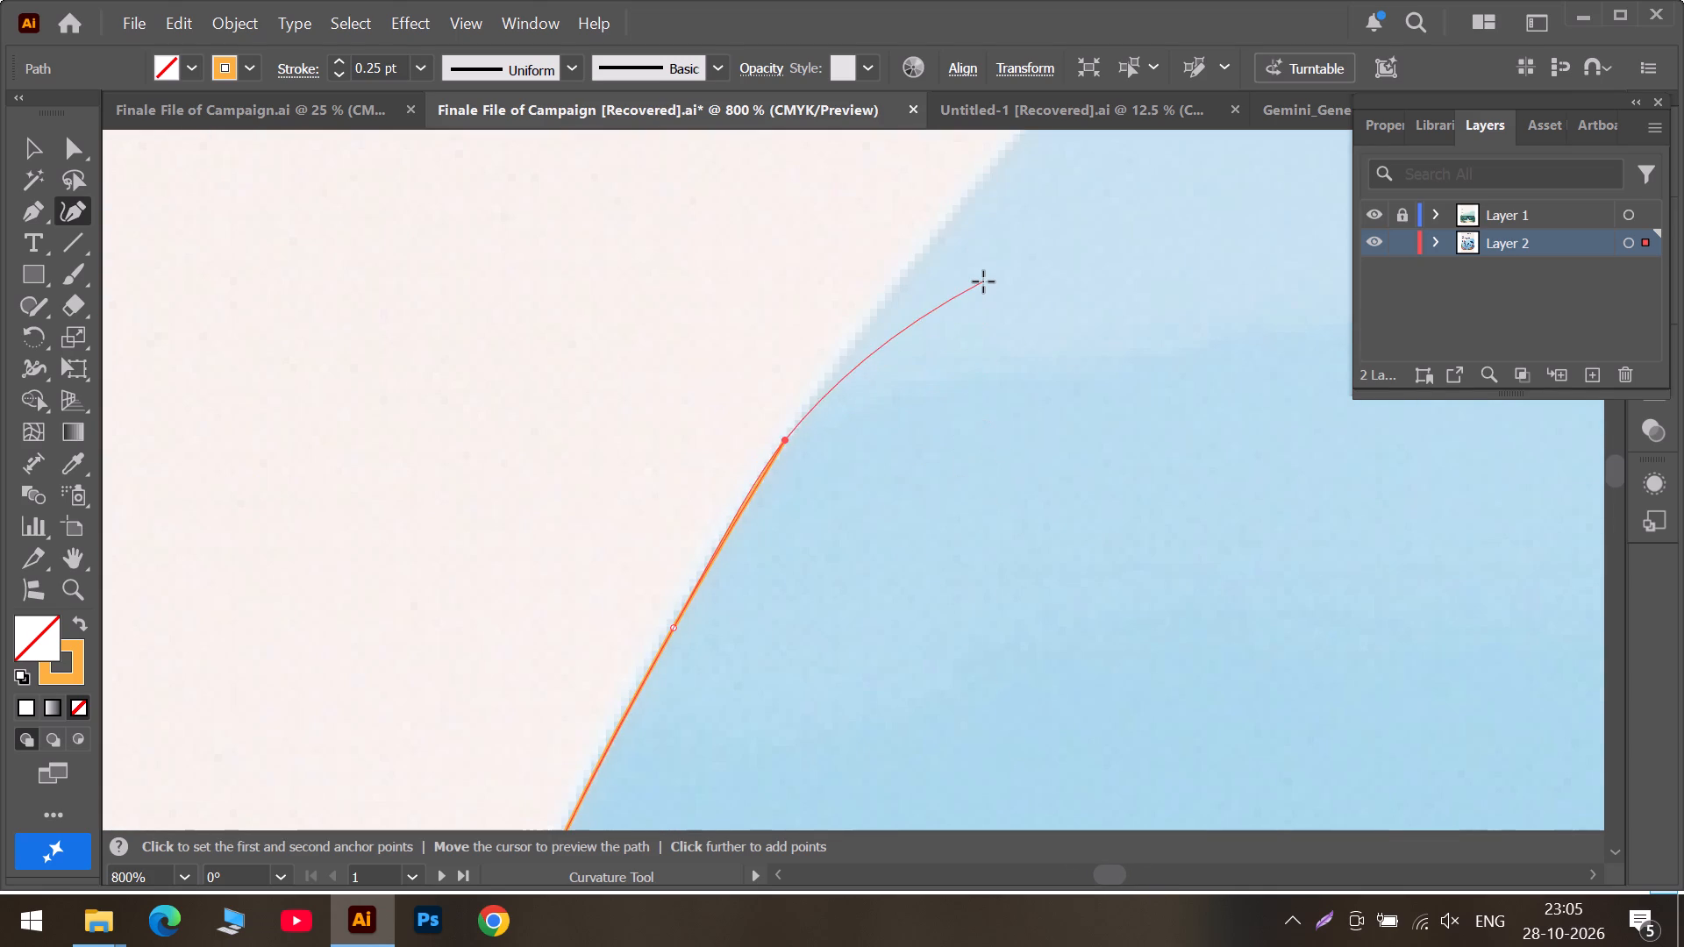
scroll(983, 281, "up", 3)
left_click(945, 287)
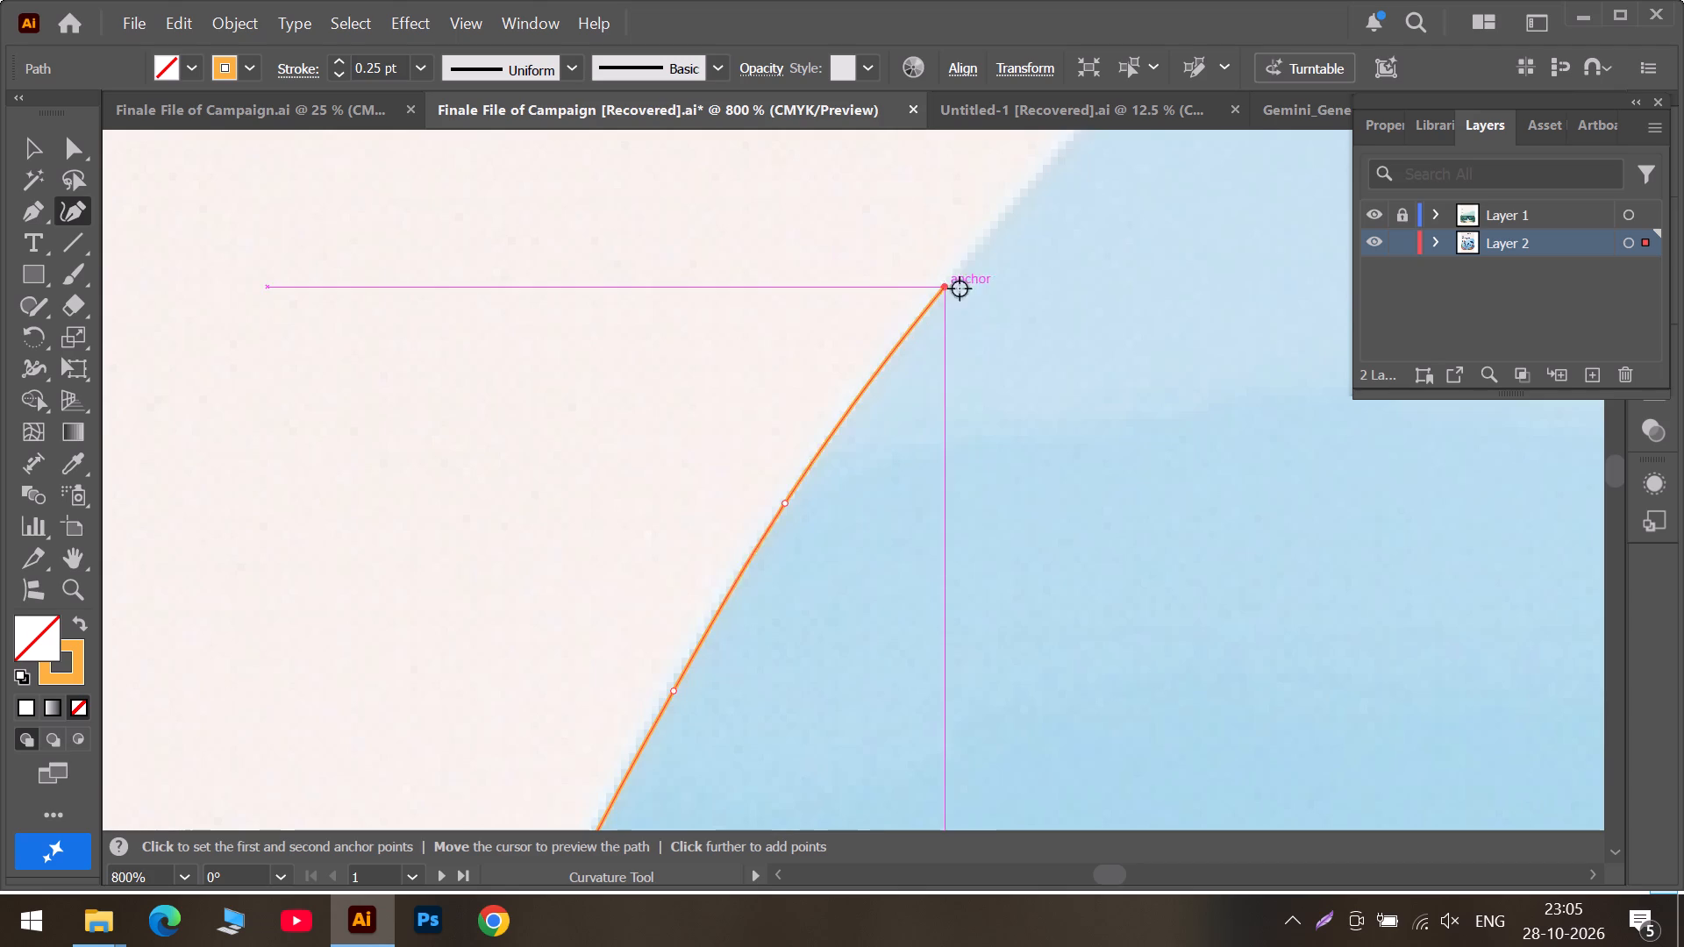
scroll(1002, 260, "up", 7)
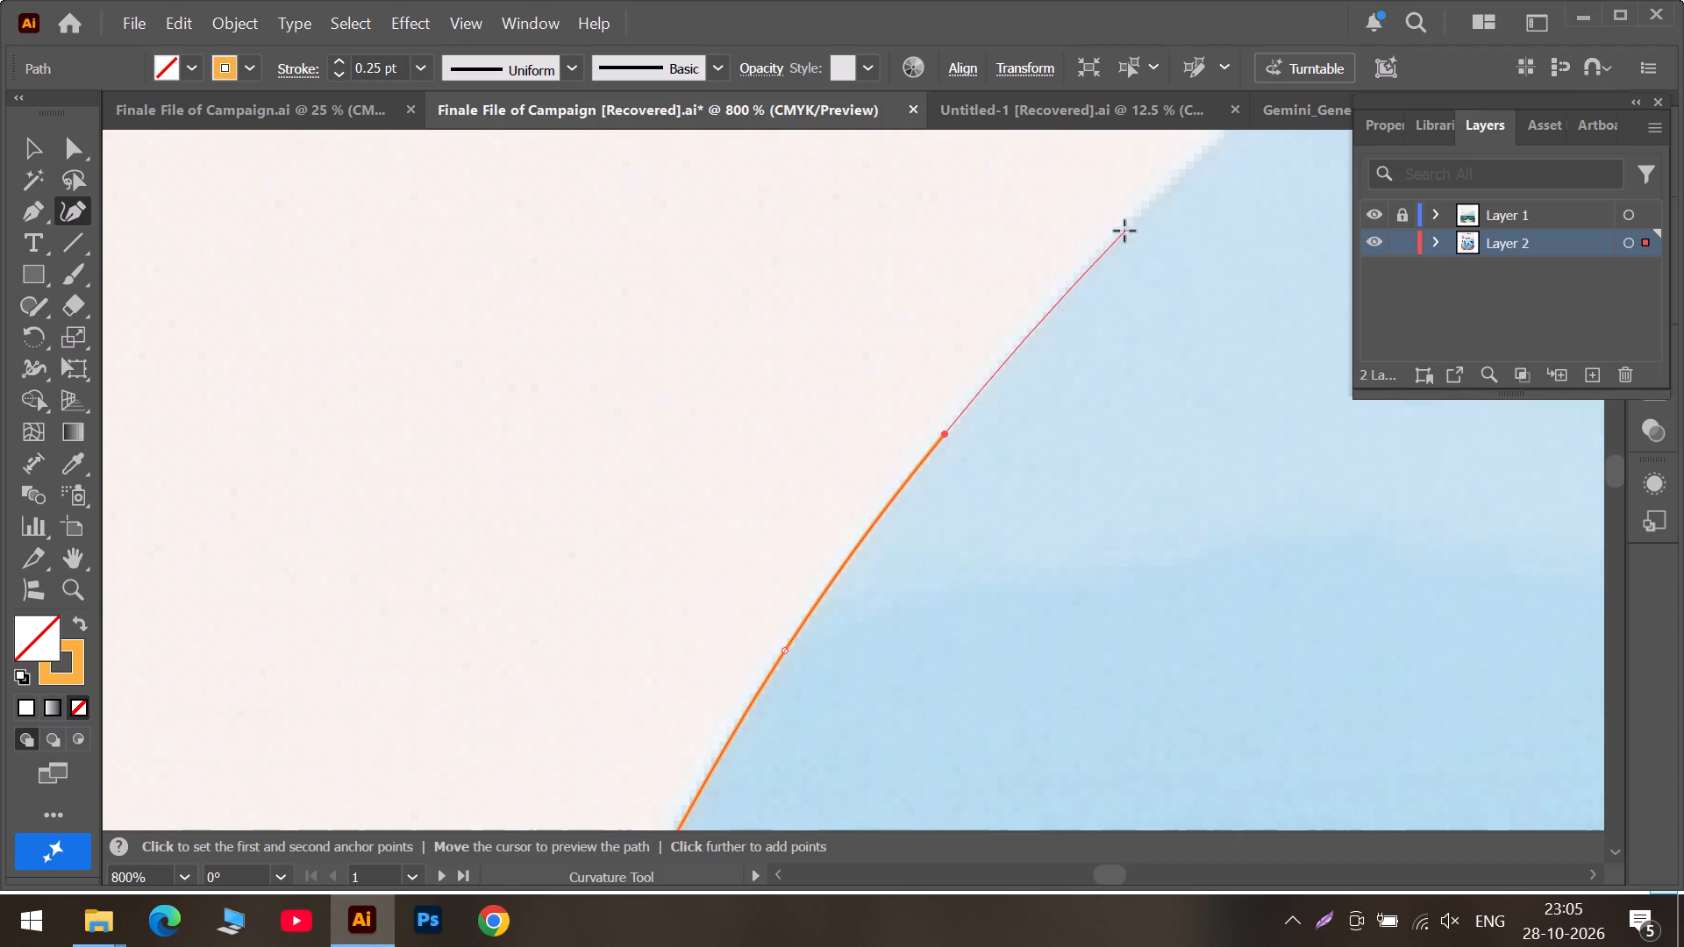
left_click(1124, 231)
scroll(1126, 236, "down", 1, "alt")
scroll(1202, 223, "up", 5)
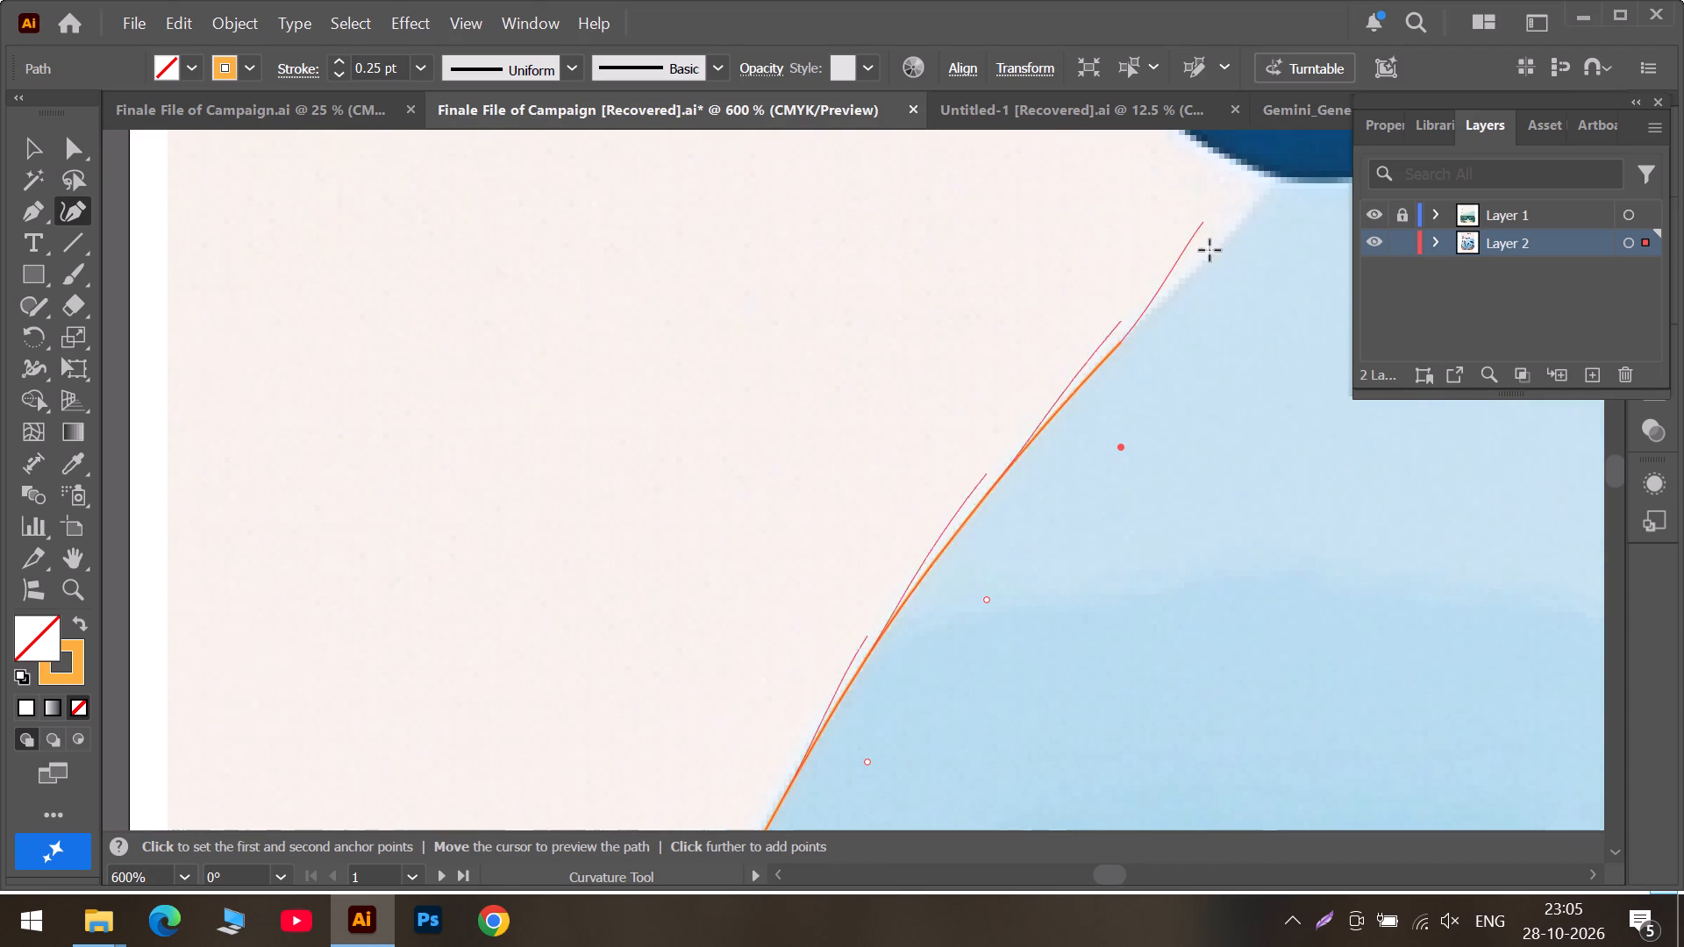
scroll(1259, 275, "up", 6)
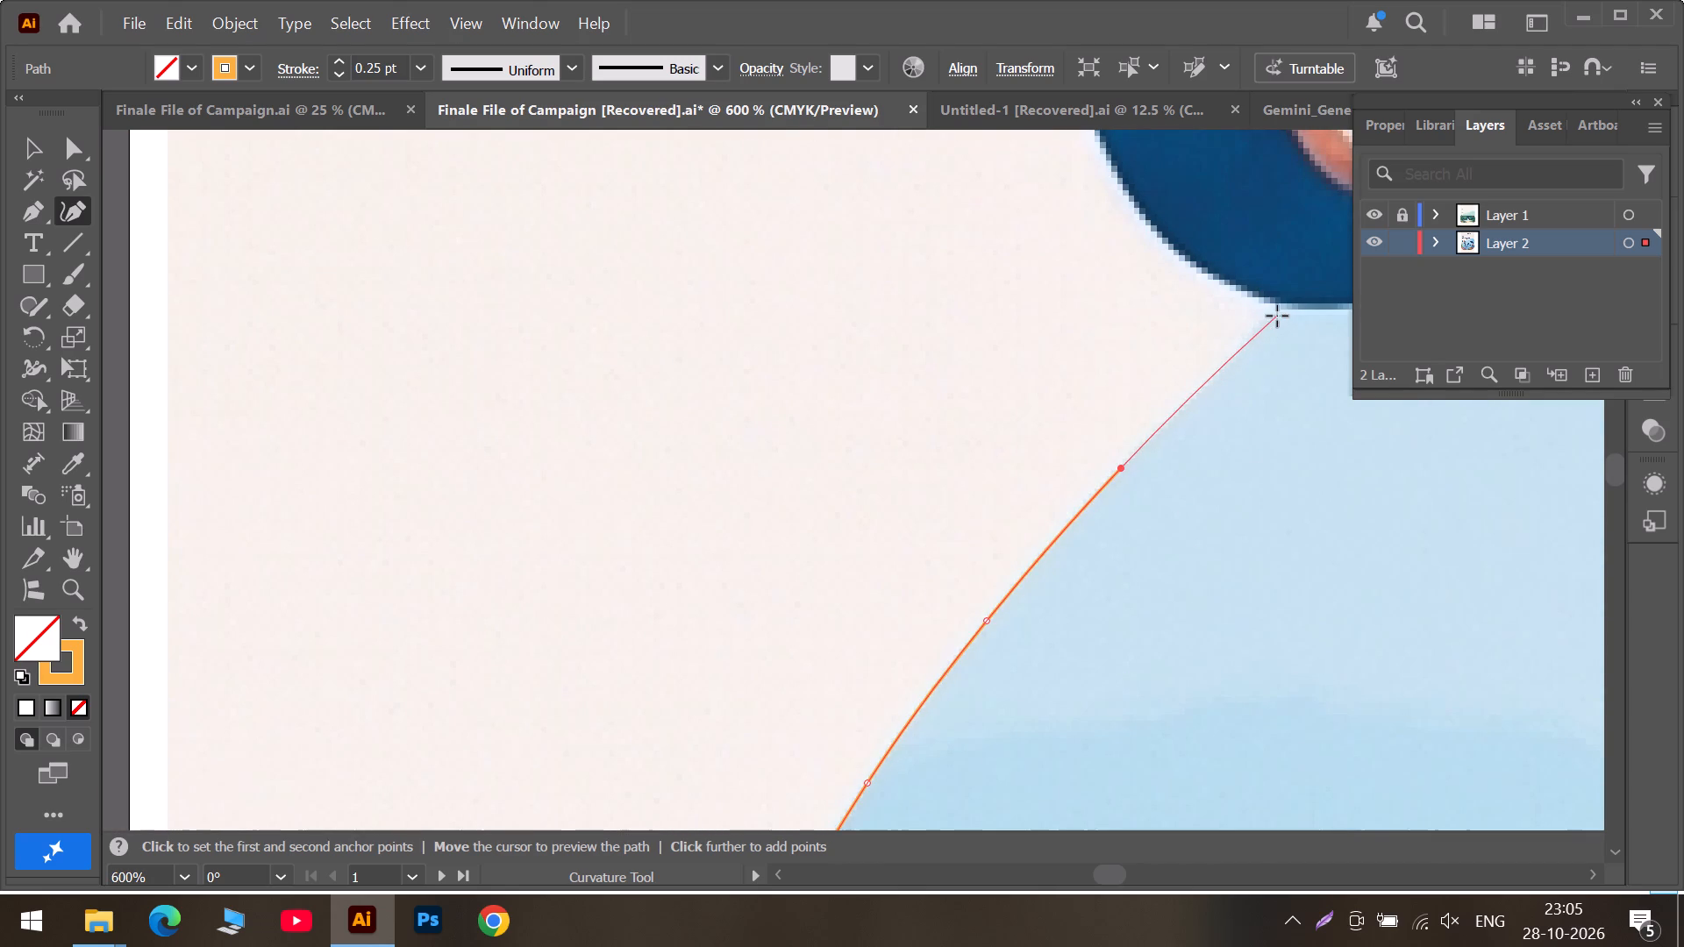
left_click(1275, 309)
Add an anchor on the segment just below the curled tentacle tip and fit it to the background's edge.
left_click_drag(1224, 364, 1225, 374)
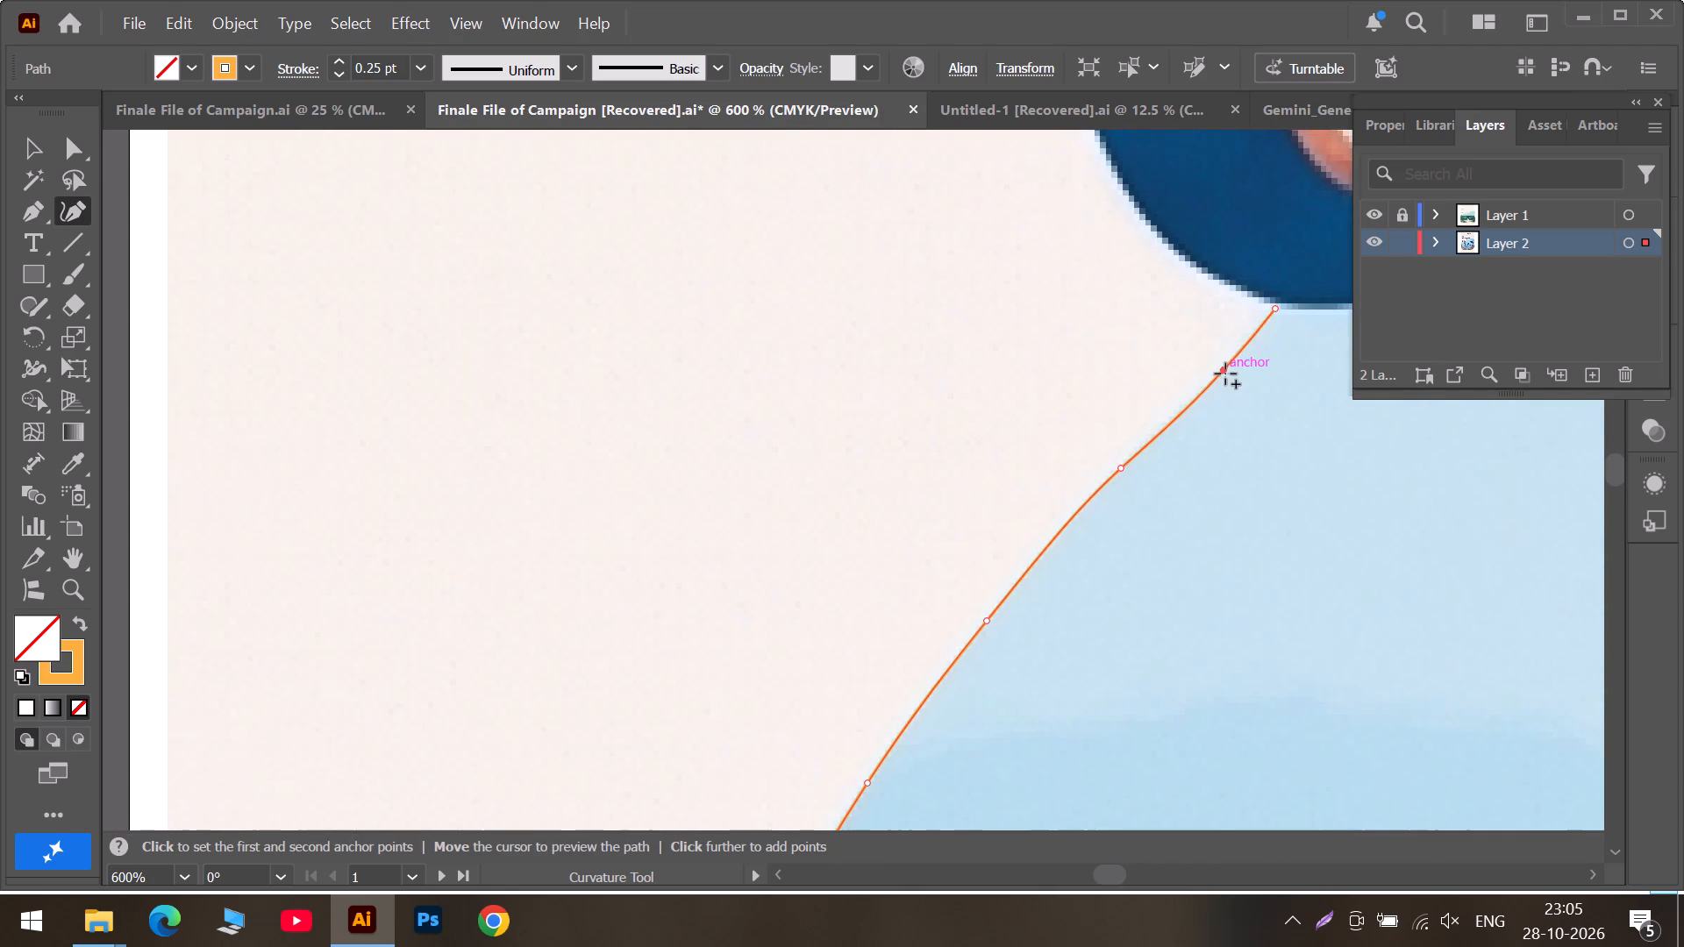
left_click_drag(1225, 374, 1233, 359)
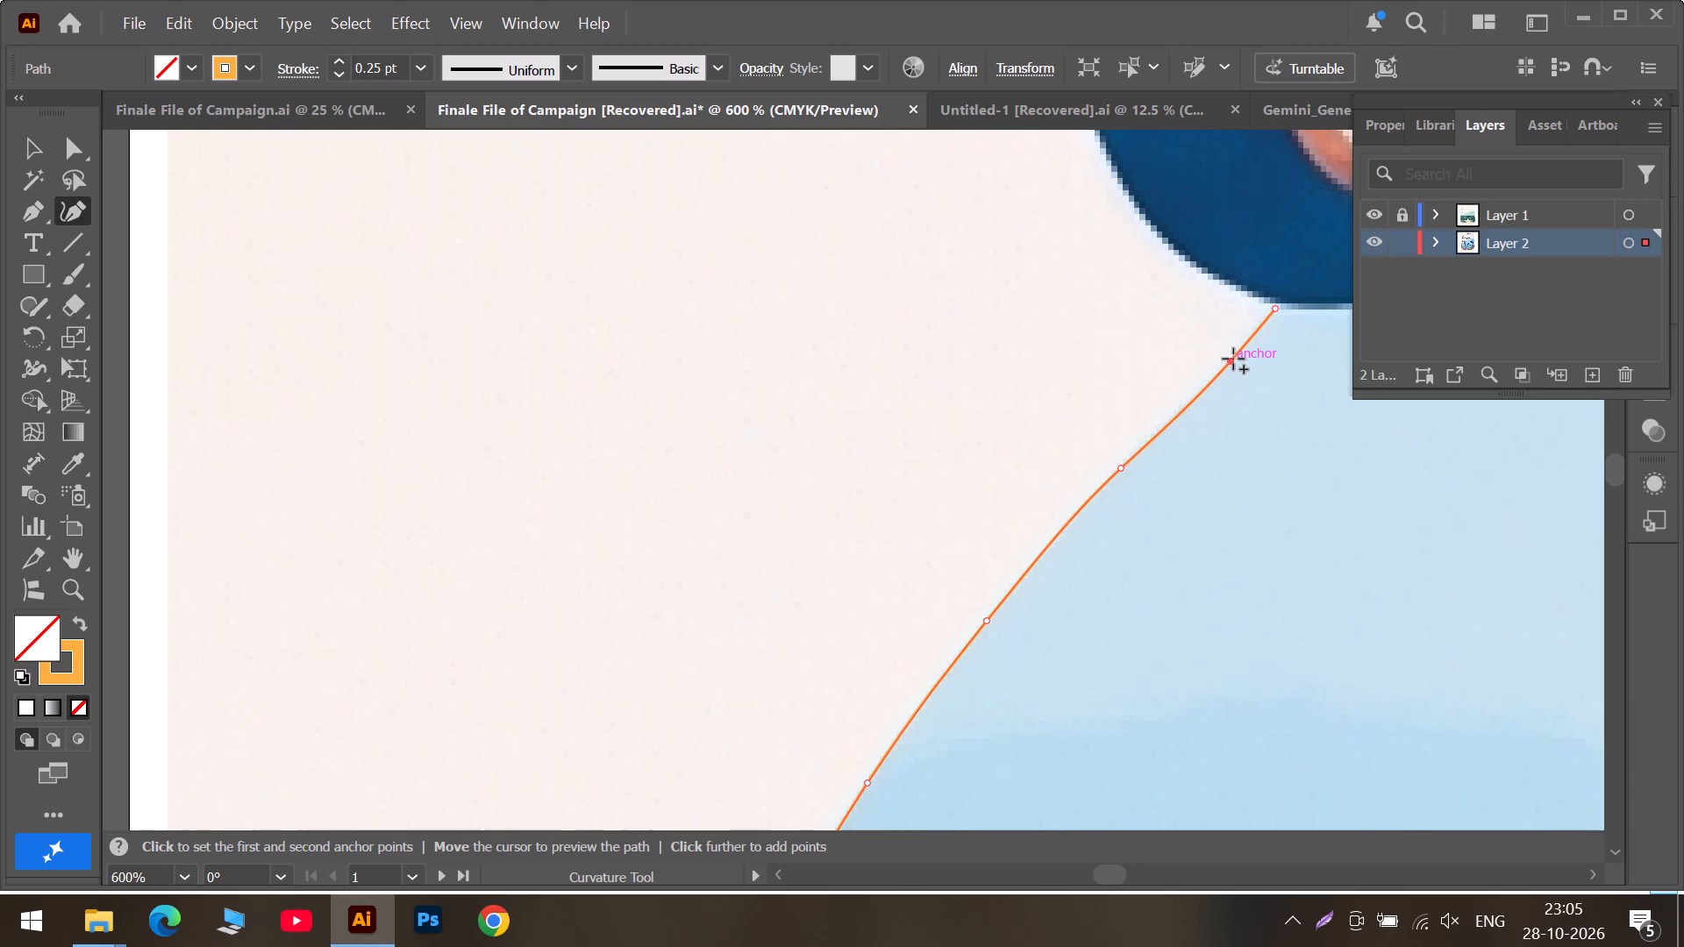
Carry the path past the curled tentacle tip with one anchor on the far edge, moving the anchor at its underside inside the tentacle.
left_click(1157, 869)
scroll(889, 487, "down", 2, "alt")
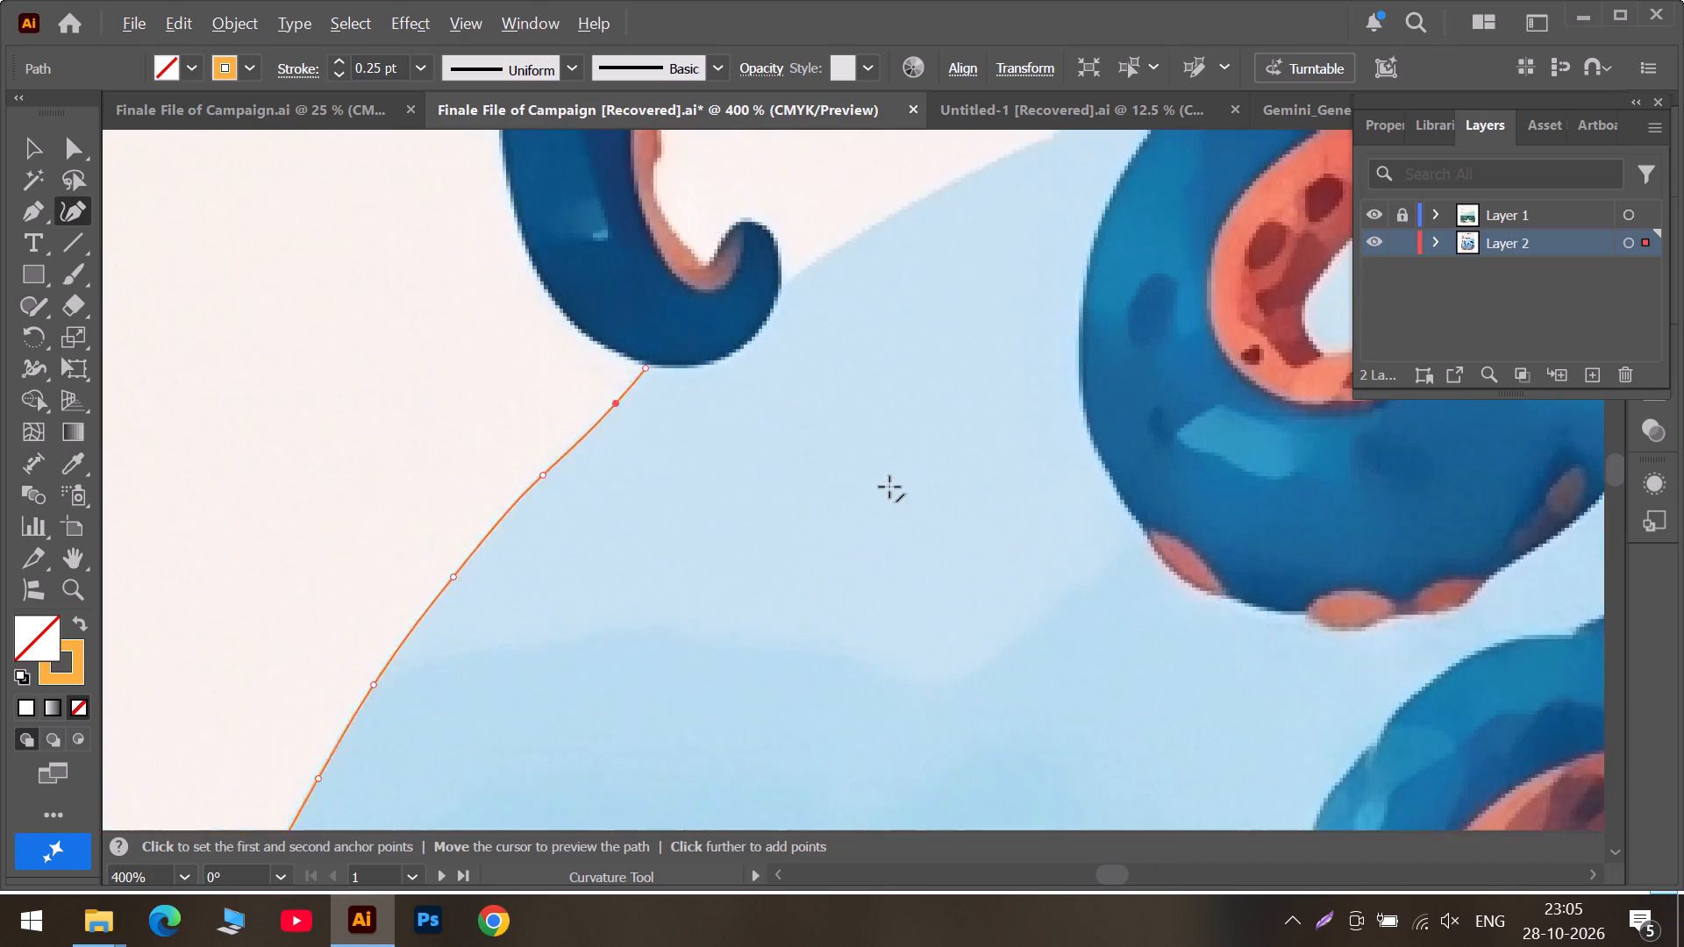
scroll(889, 487, "down", 1, "alt")
scroll(941, 344, "up", 4, "alt")
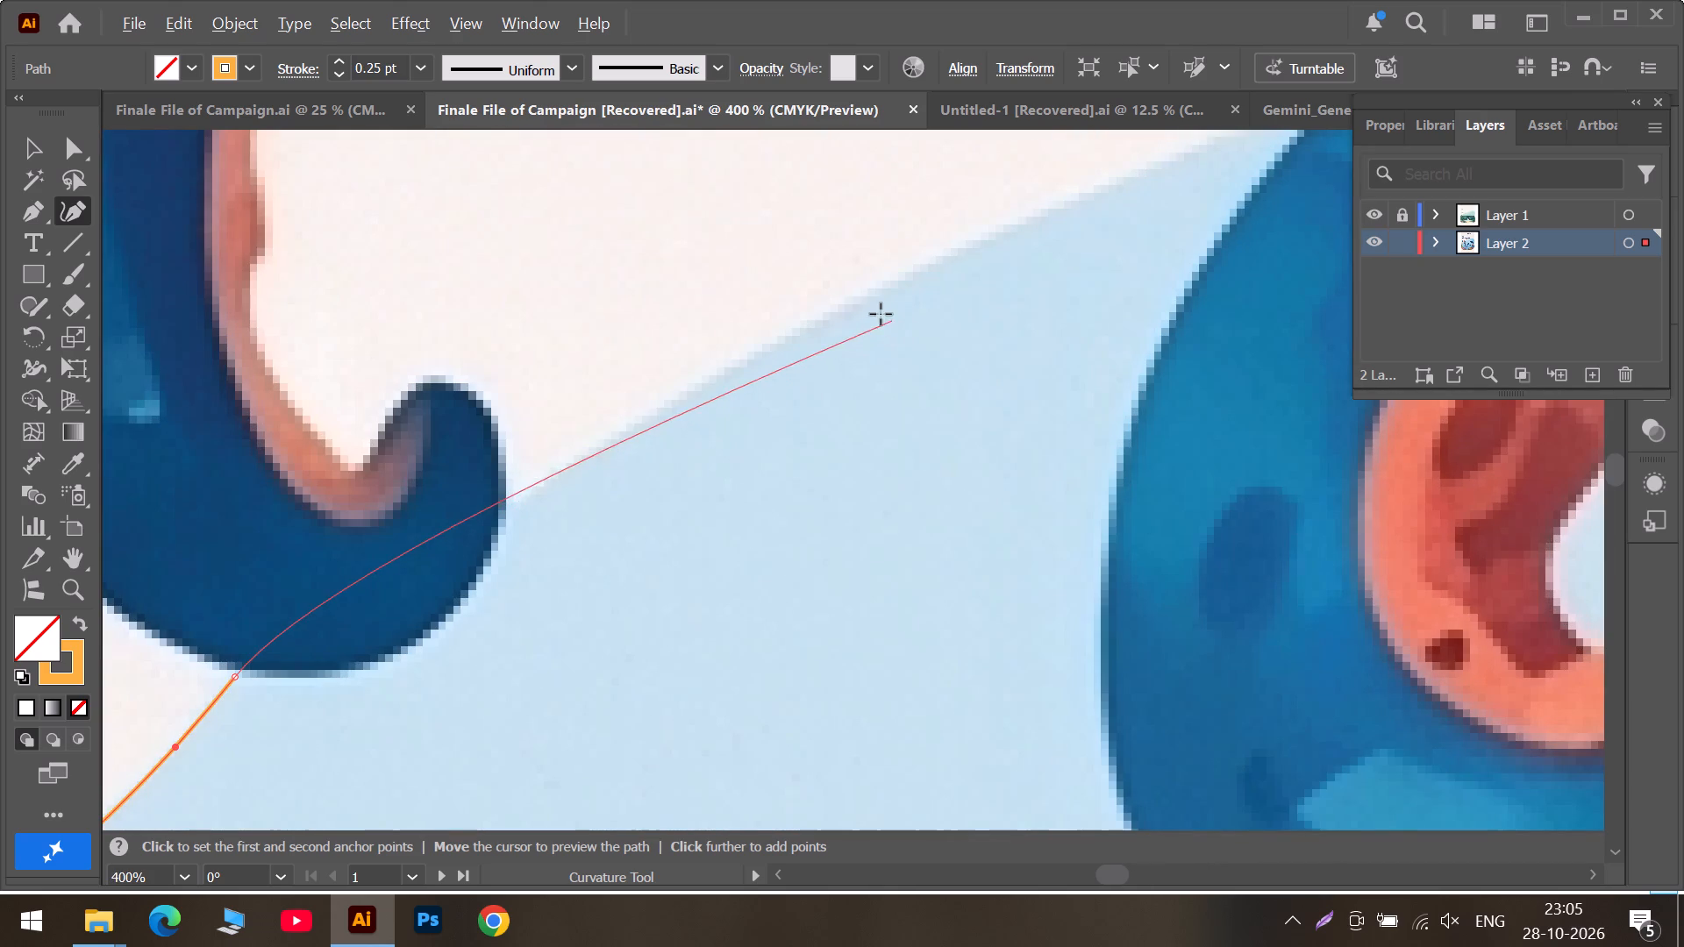
left_click(849, 305)
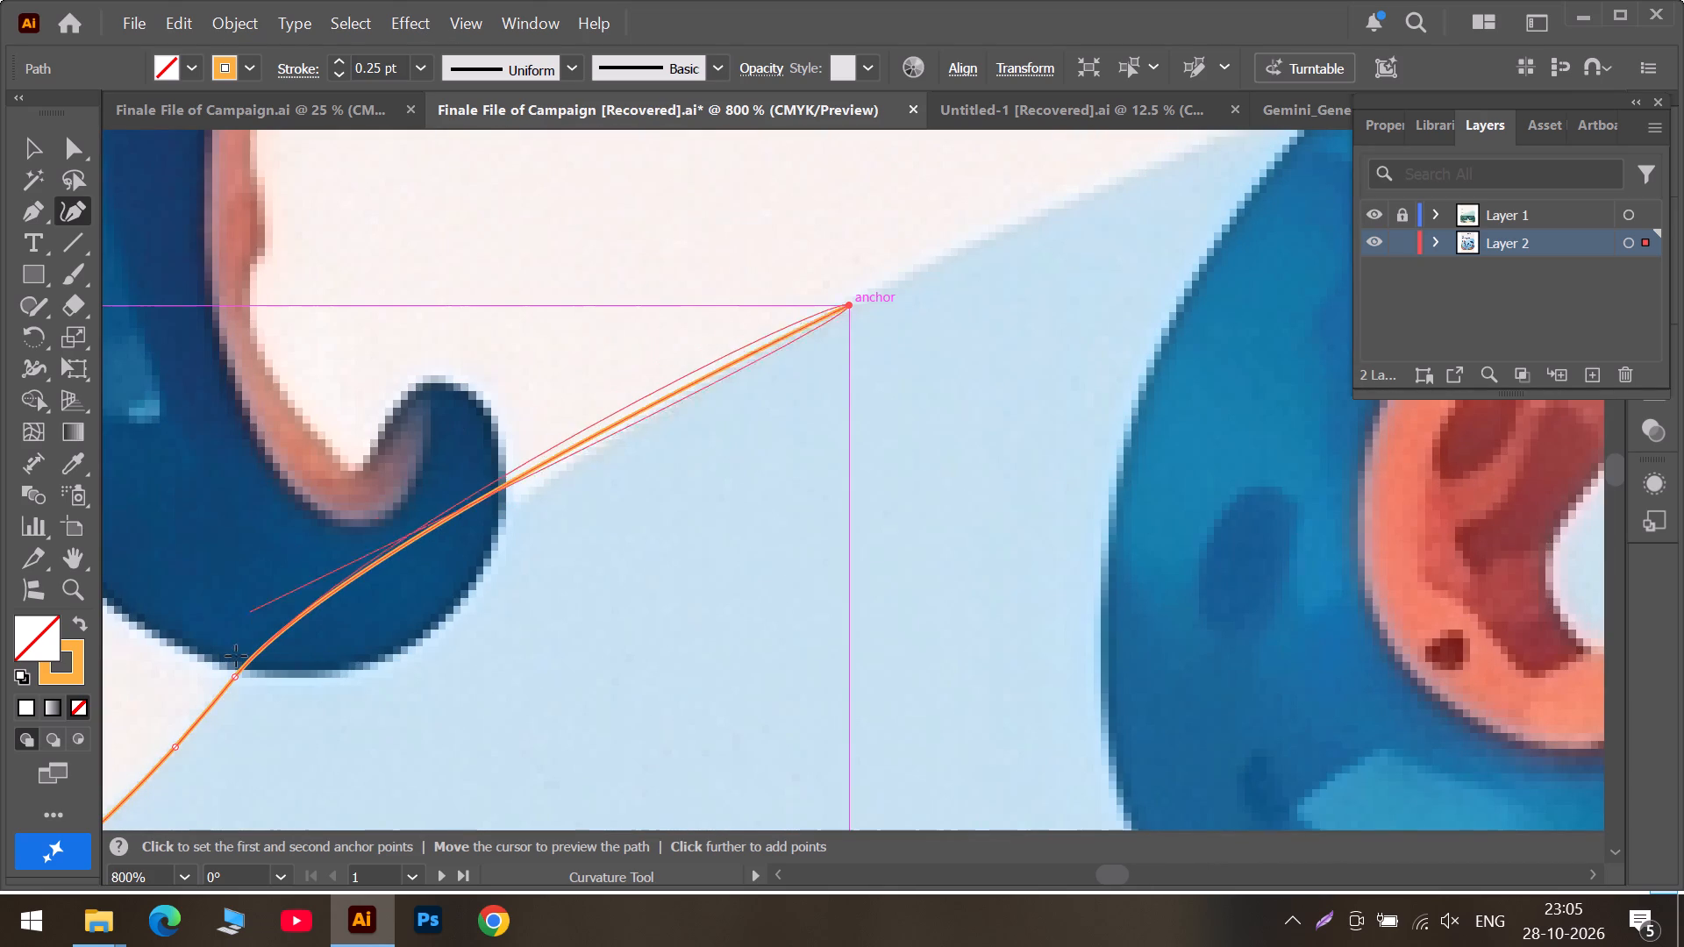
left_click_drag(232, 677, 396, 600)
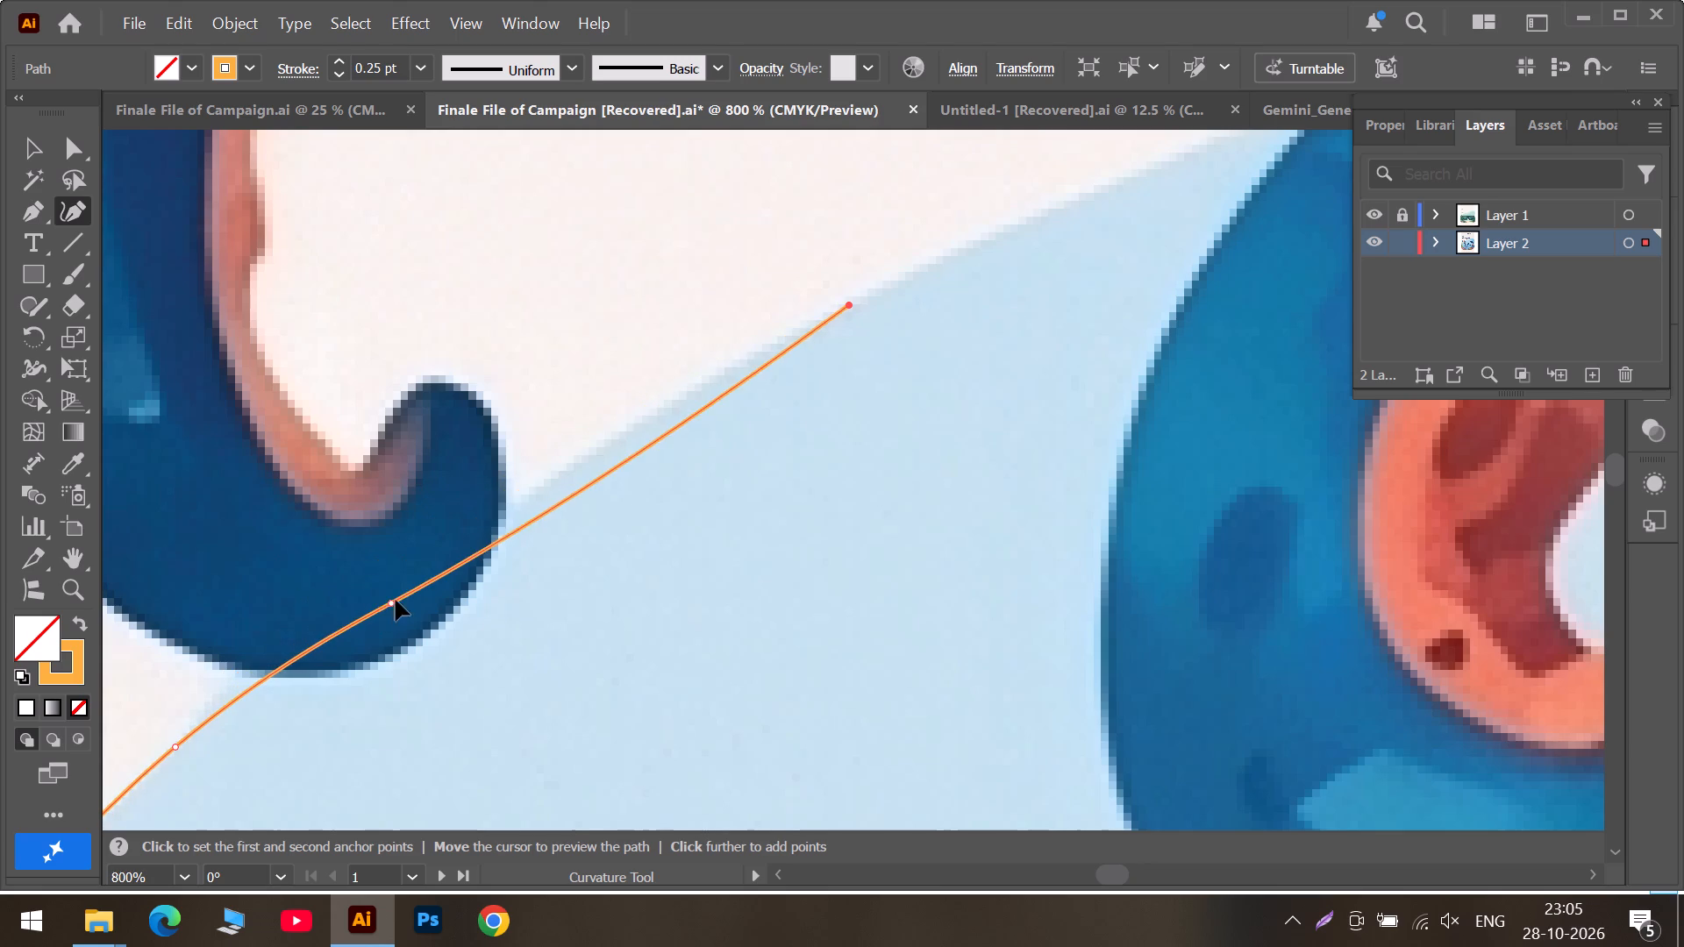
left_click_drag(396, 600, 406, 560)
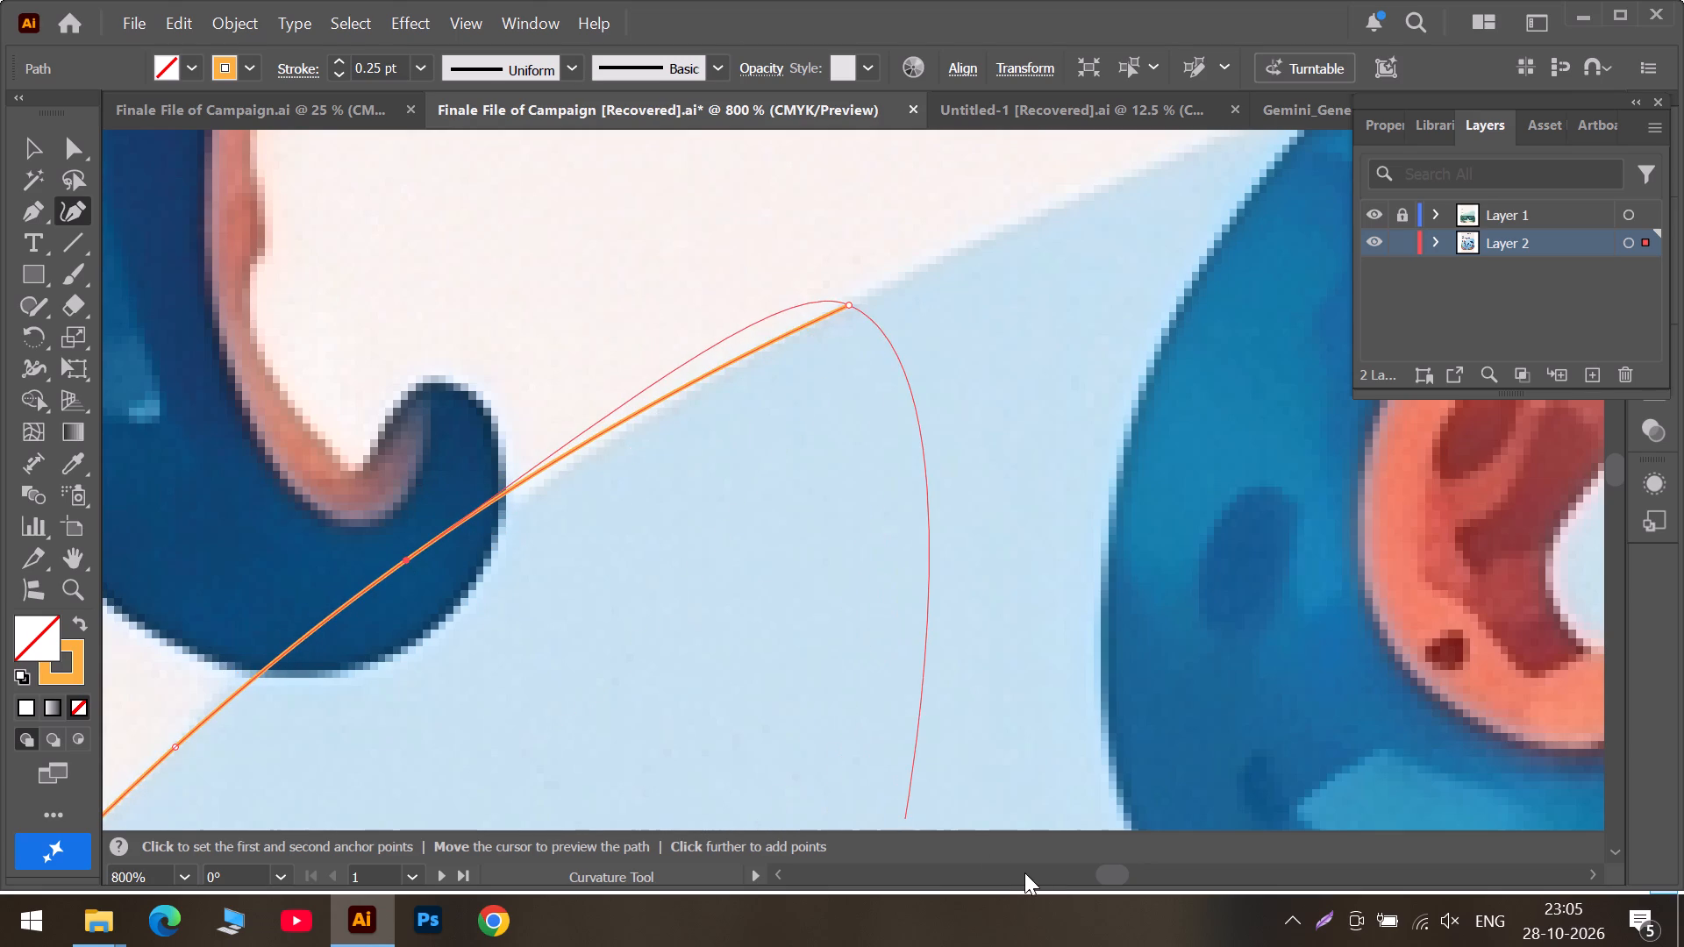
Add an anchor where the path enters the curled tentacle's underside and adjust it to follow the background's edge.
left_click(1024, 872)
scroll(924, 775, "down", 6)
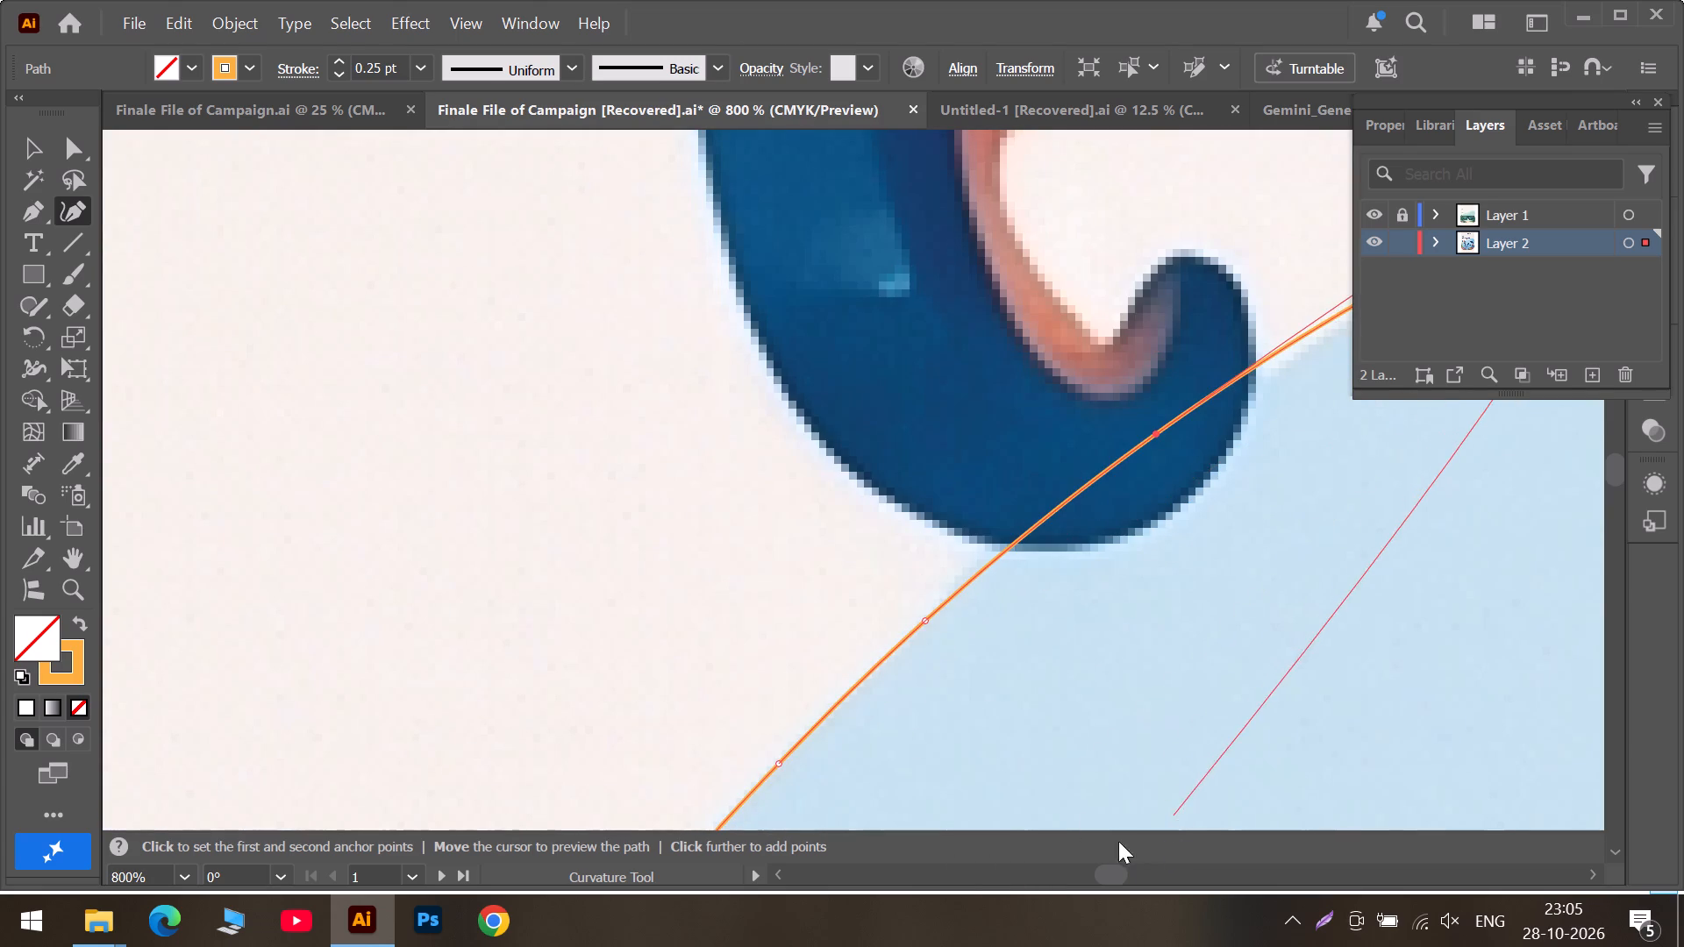
left_click_drag(1008, 550, 995, 544)
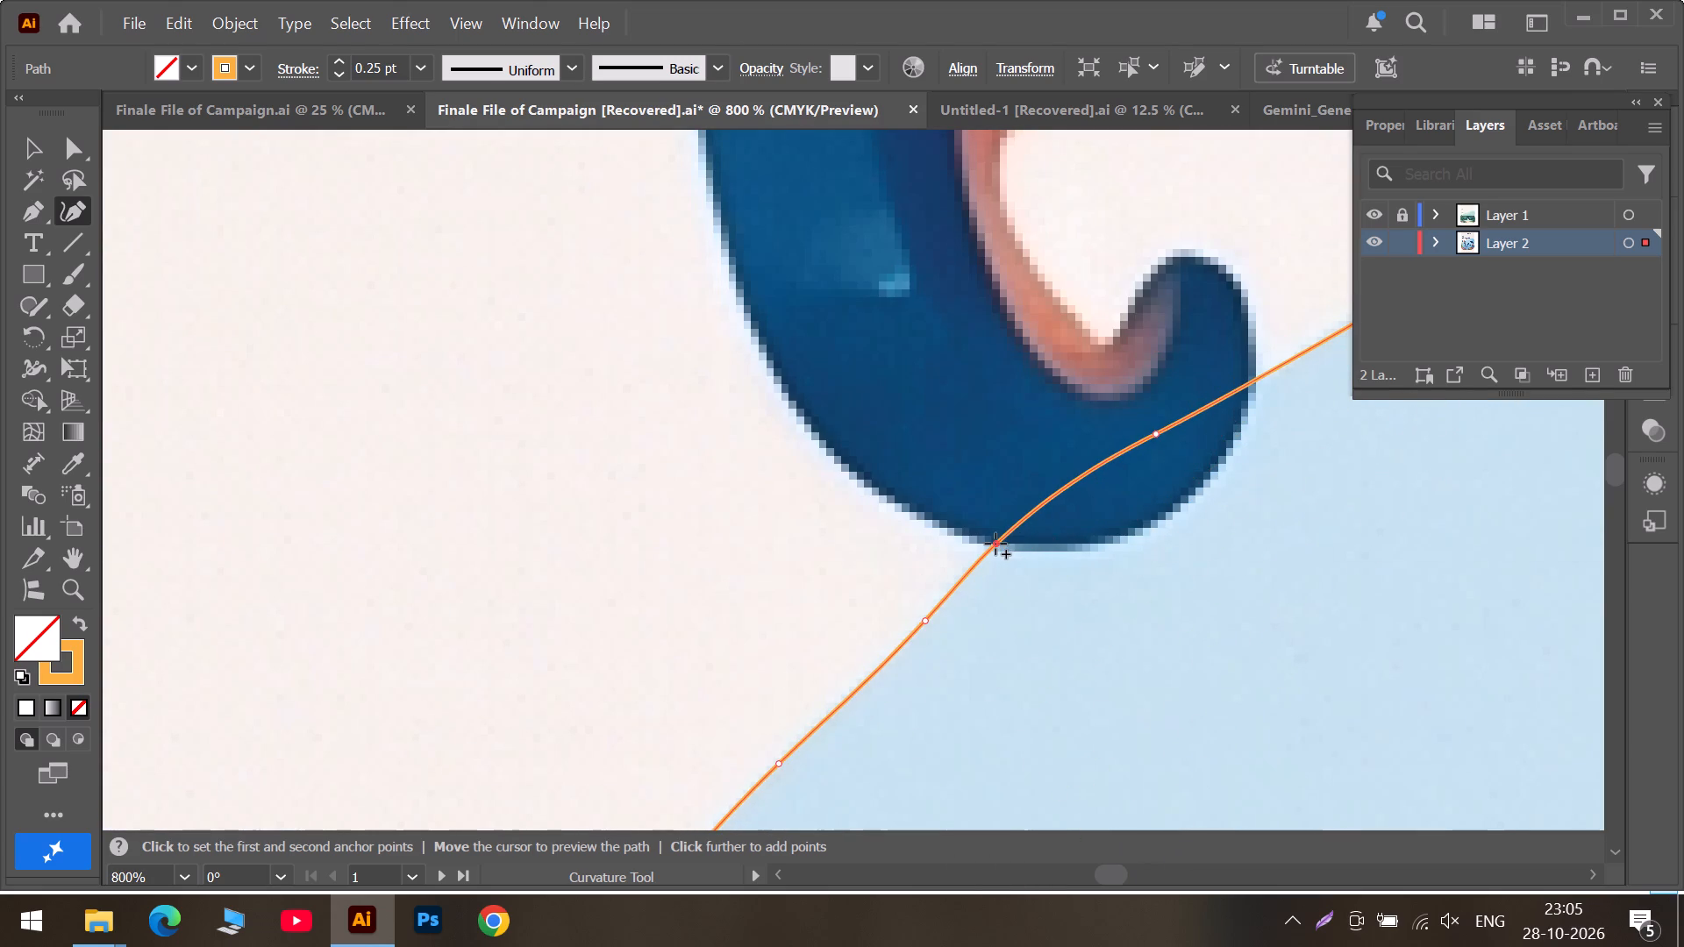
left_click_drag(995, 544, 1012, 536)
Extend the path with one anchor beside the large coiled tentacle and another inside its dark-blue upper band.
scroll(1009, 784, "down", 6)
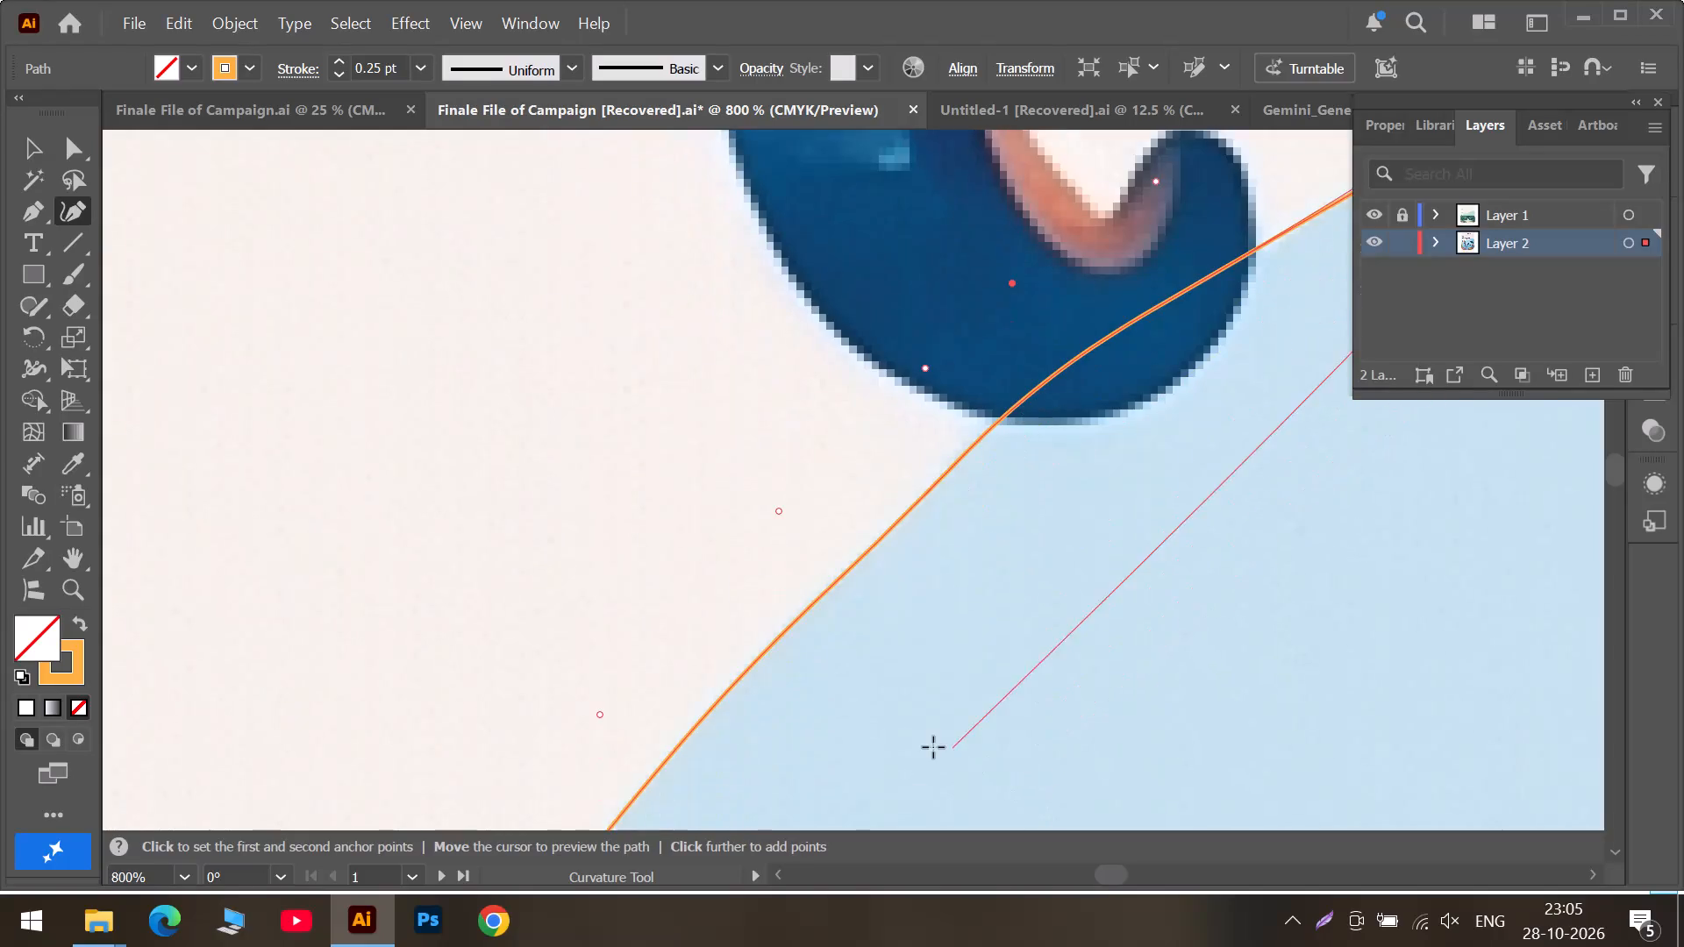
scroll(934, 747, "down", 6)
left_click(1180, 872)
scroll(992, 500, "up", 6)
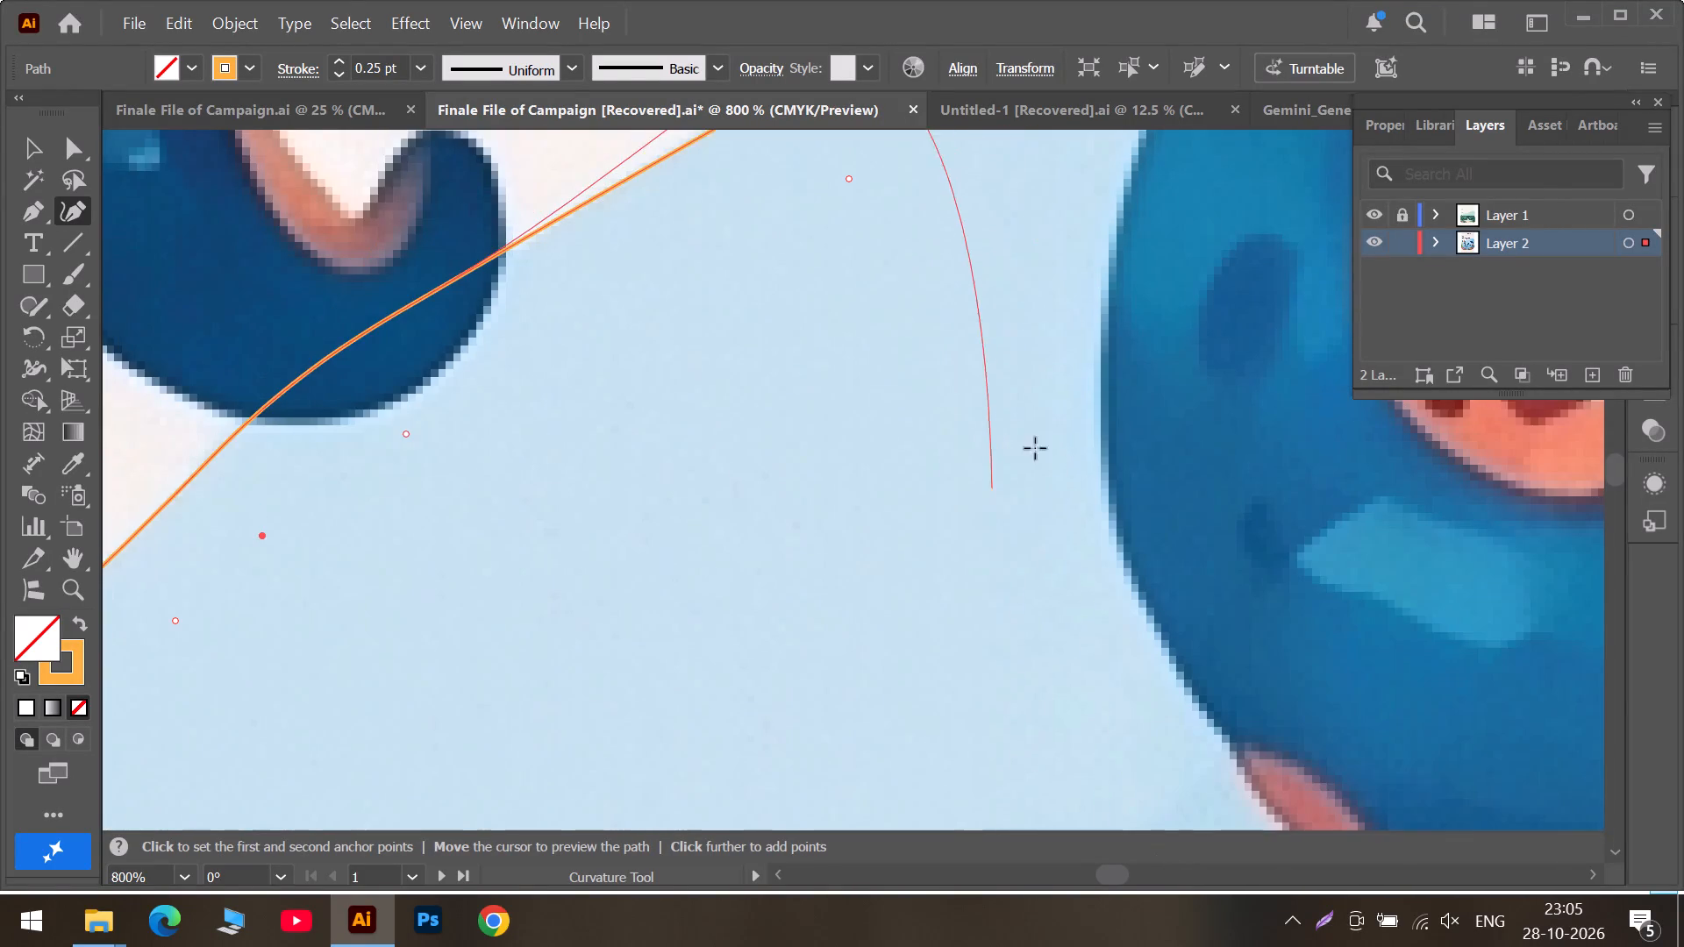
scroll(1131, 371, "up", 7)
scroll(1201, 213, "up", 6)
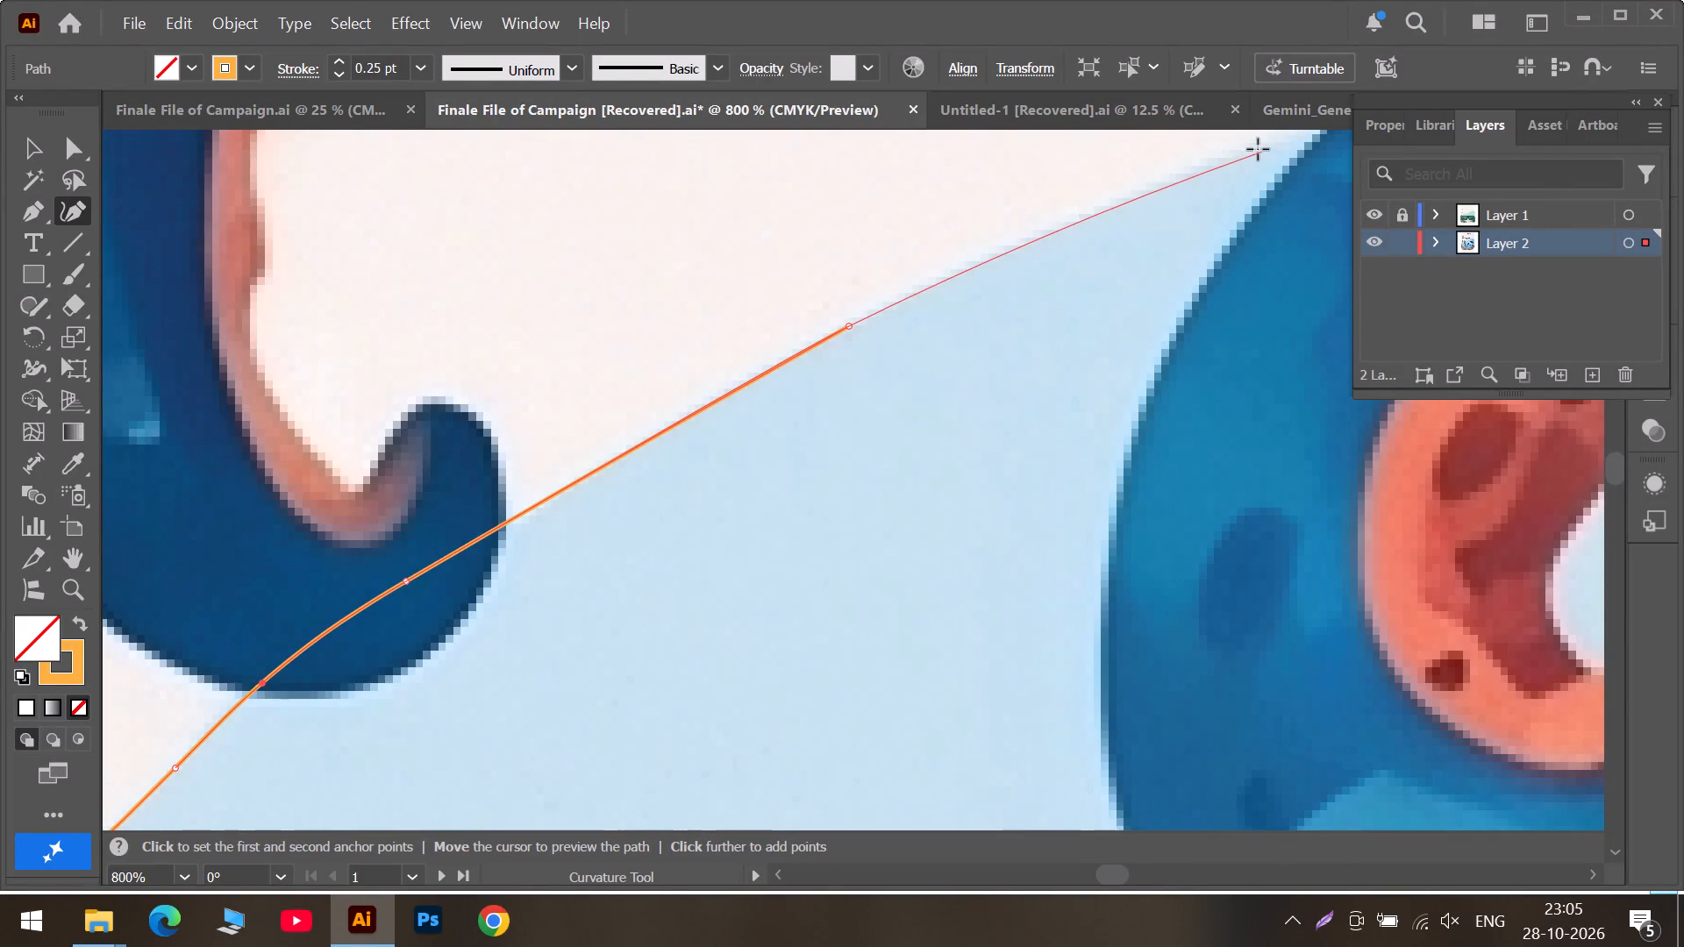
left_click(1252, 148)
left_click(1239, 884)
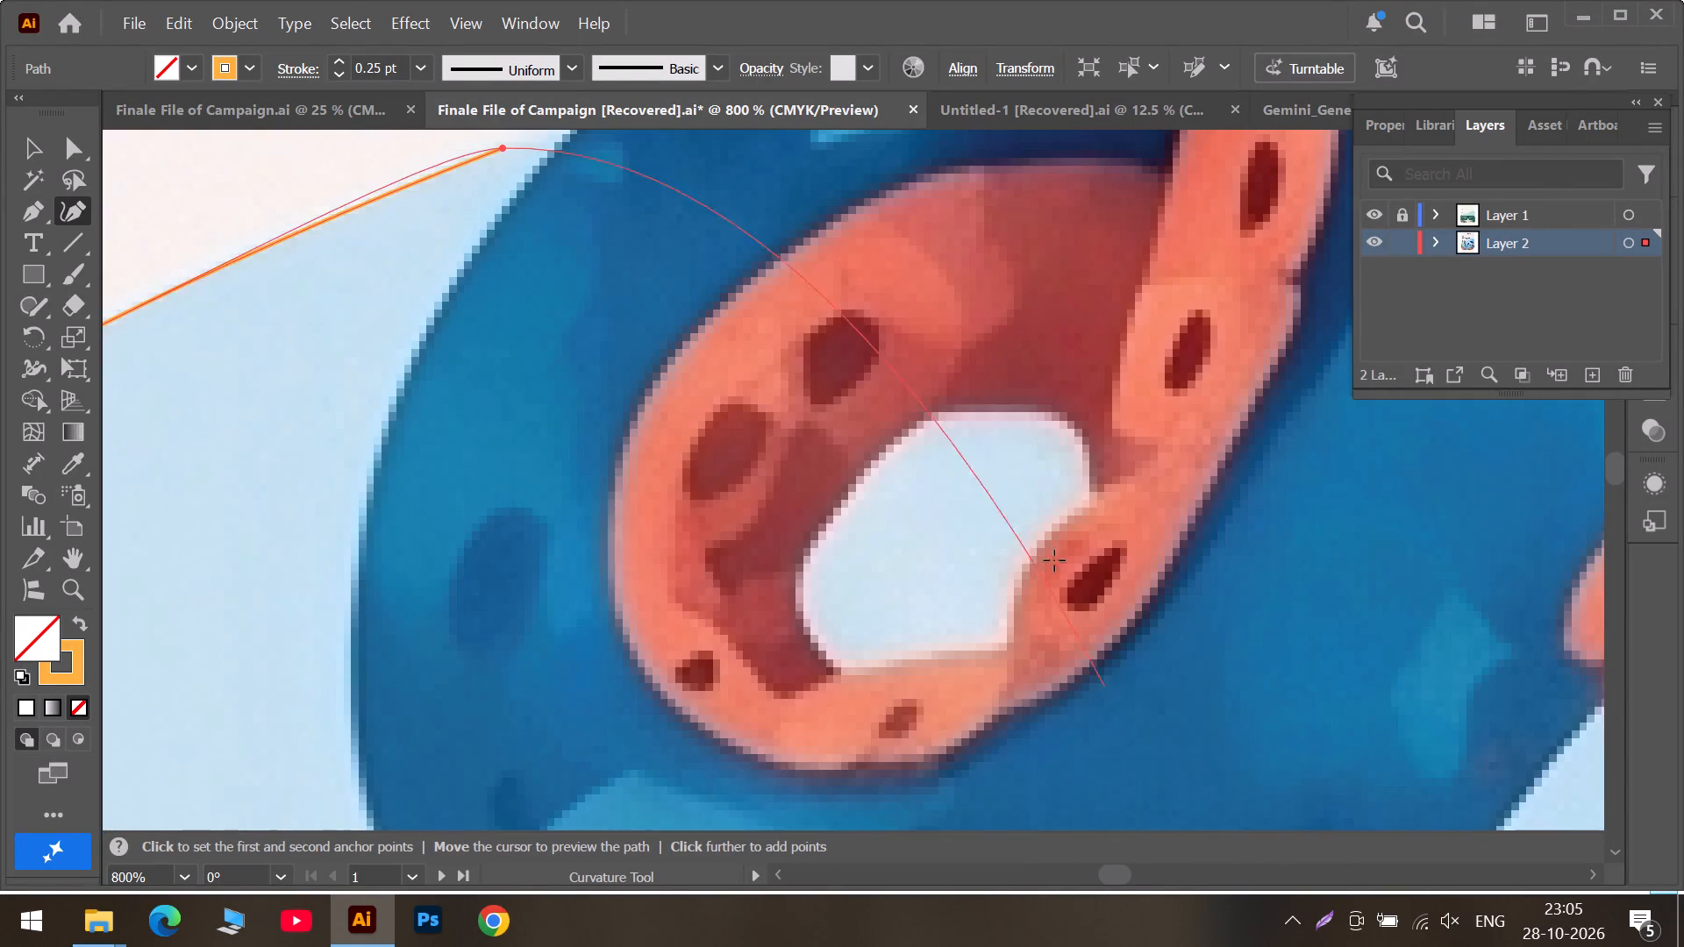
scroll(1040, 389, "up", 7)
scroll(1049, 258, "up", 7)
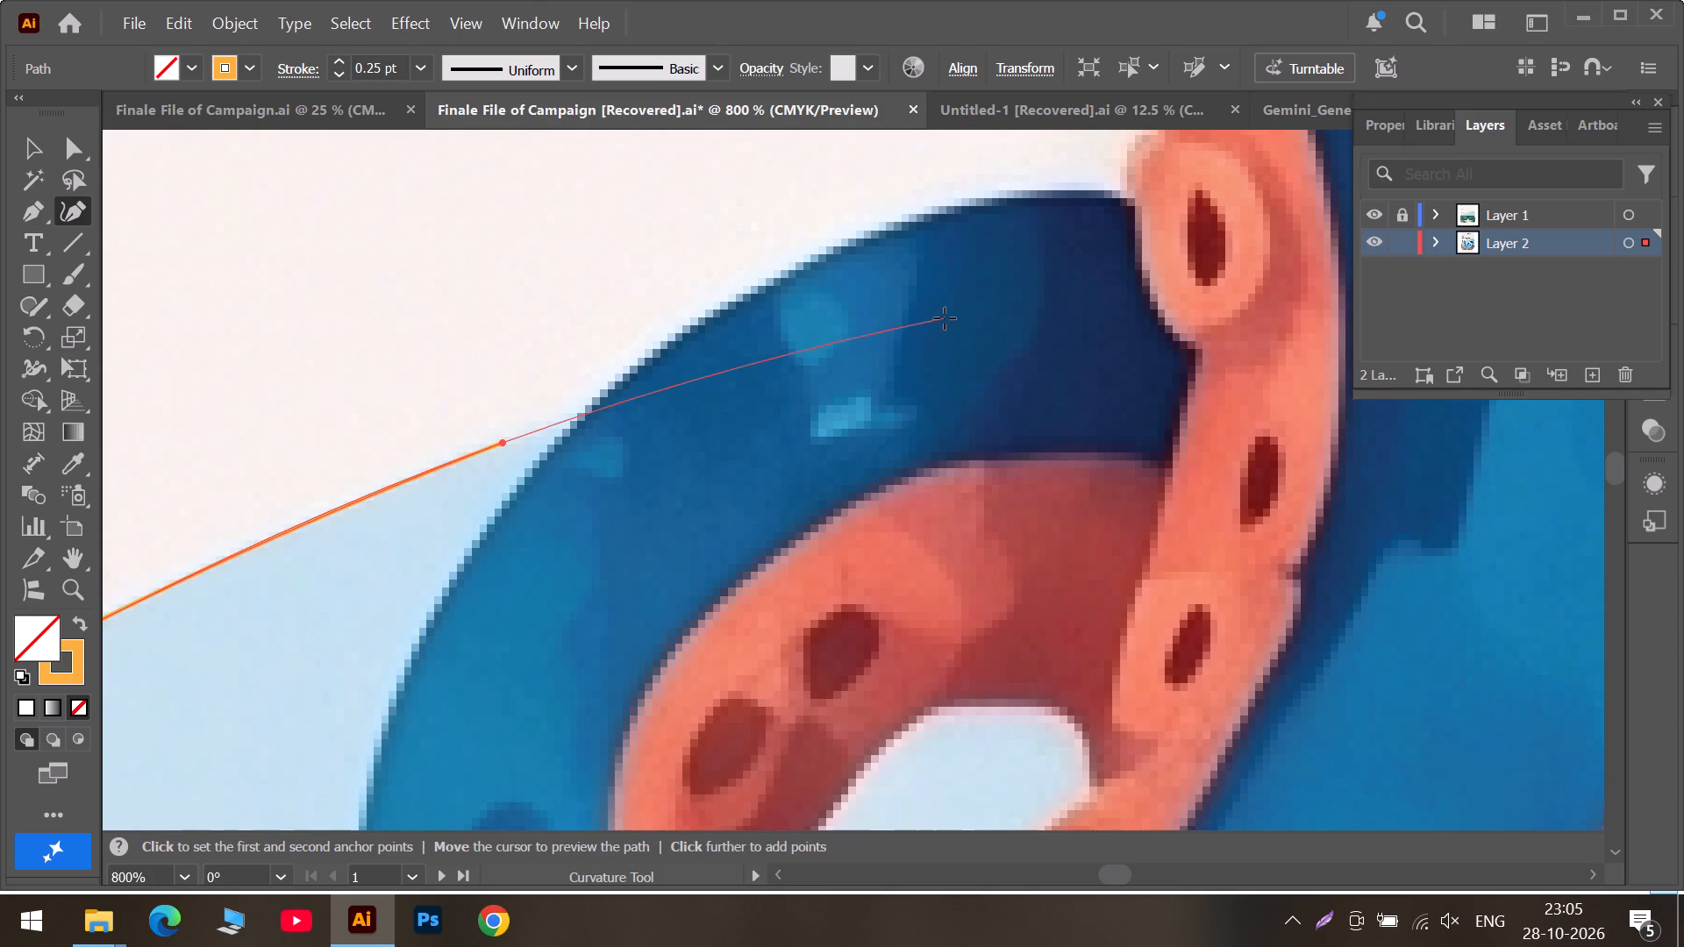
left_click(945, 318)
Carry the background path across the large tentacle to its outer edge, adding two anchors along the gently rising edge beyond.
scroll(945, 318, "down", 3, "alt")
scroll(1266, 307, "up", 6)
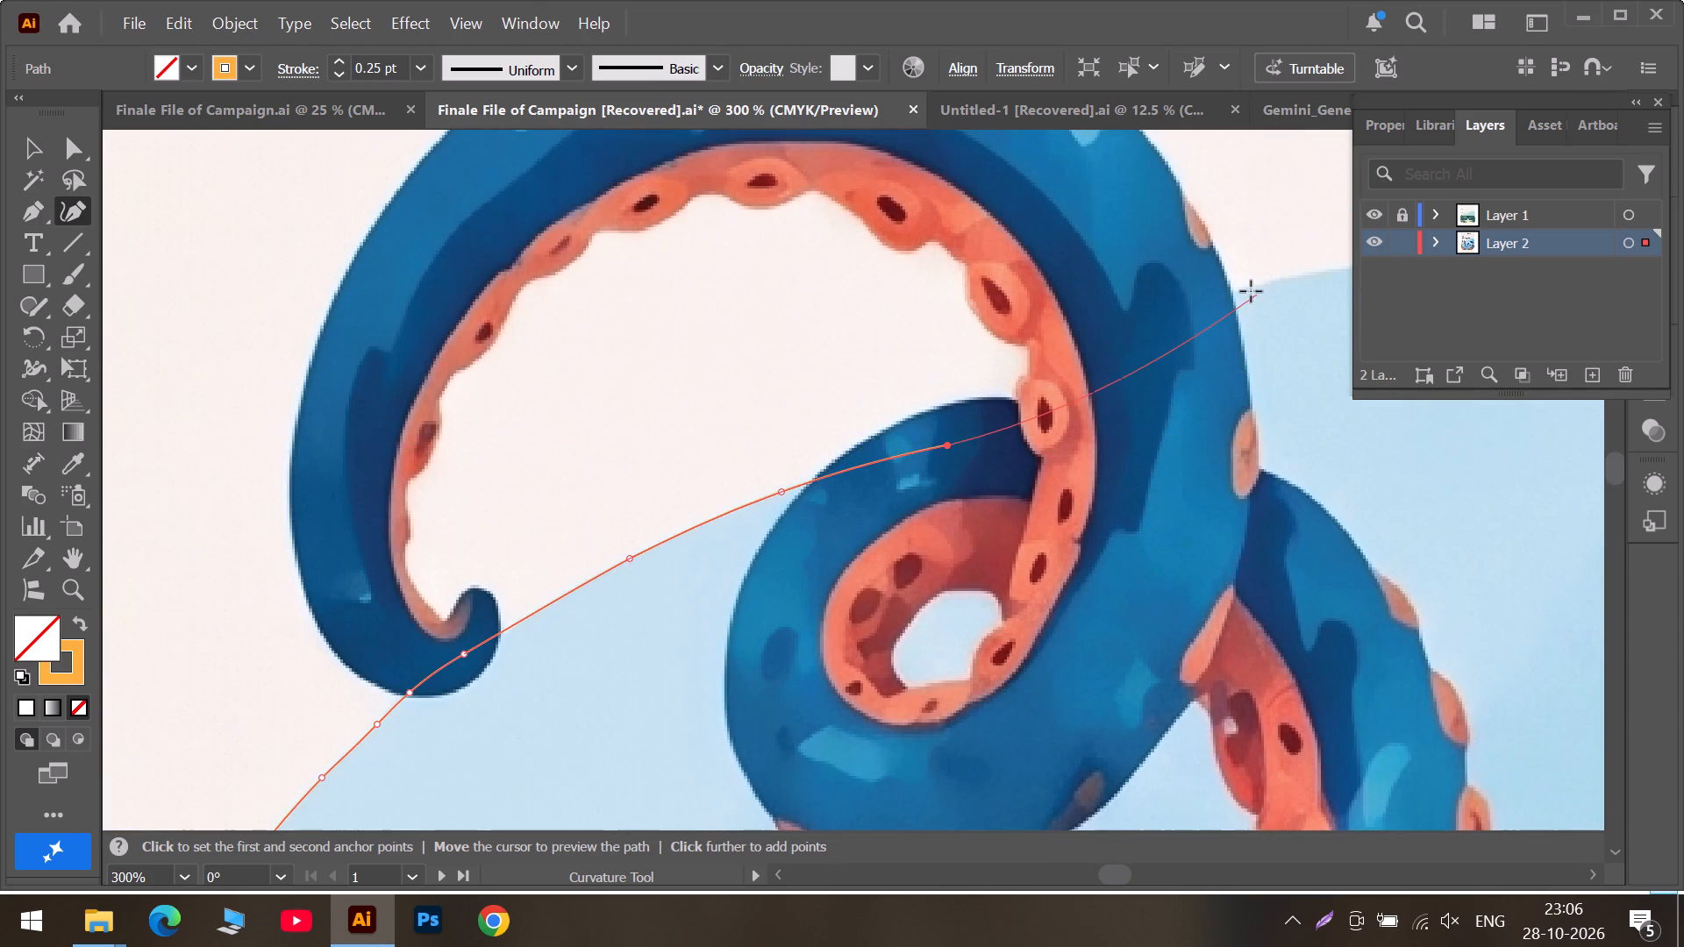
left_click(1232, 293)
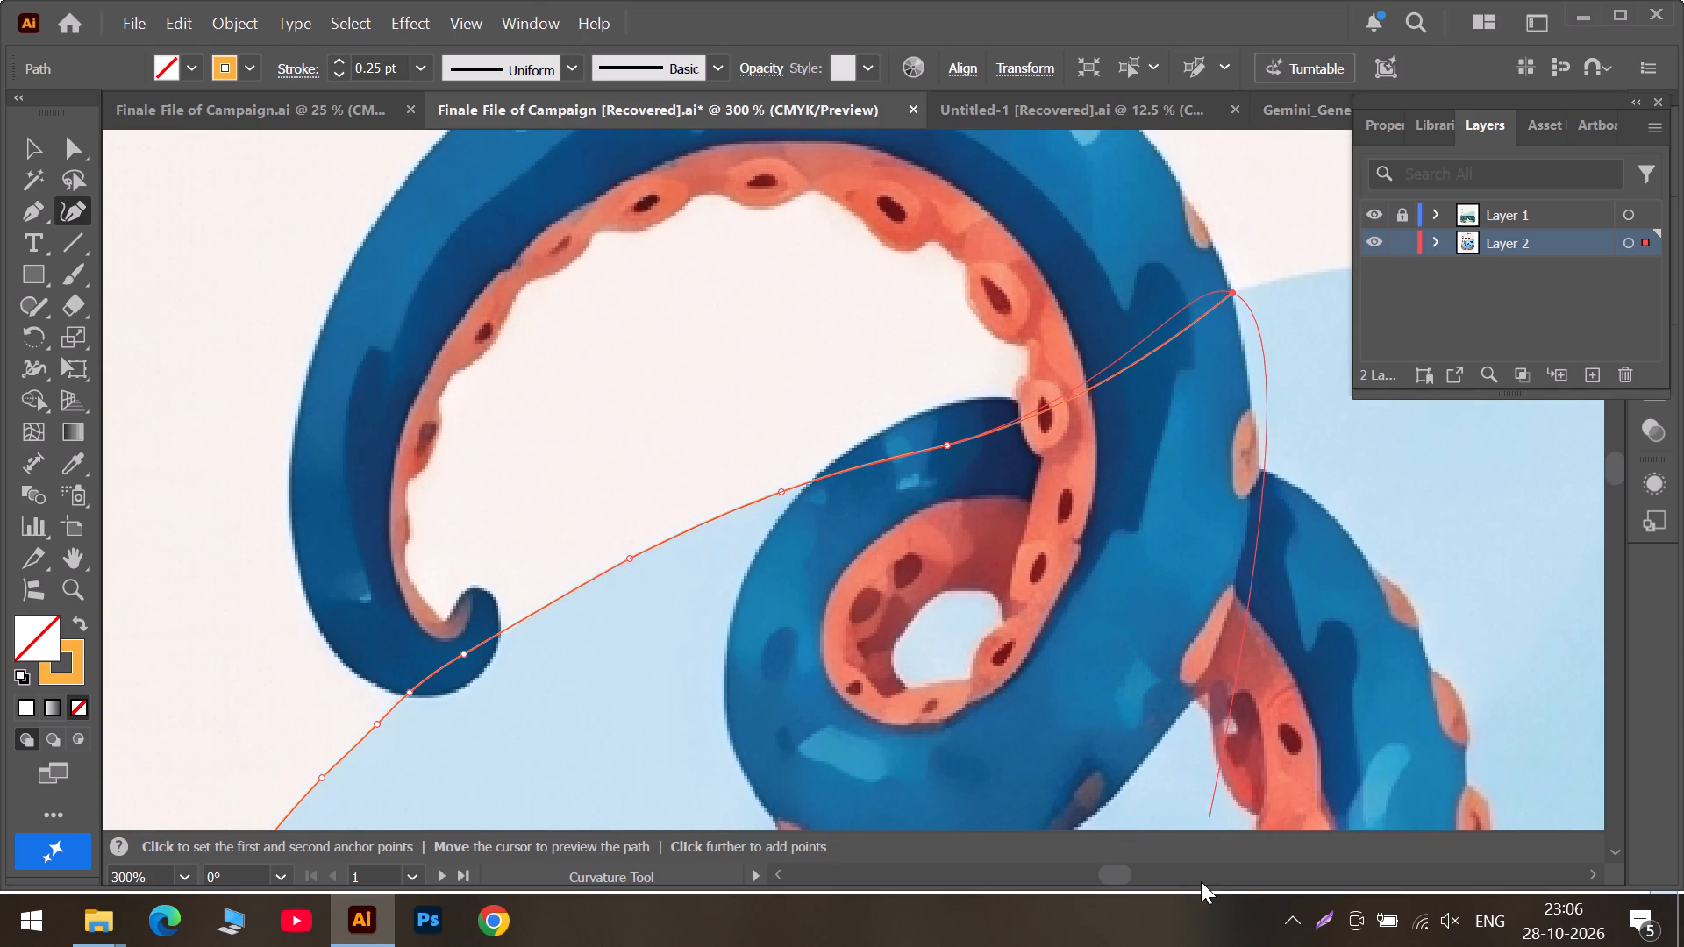
left_click(1202, 881)
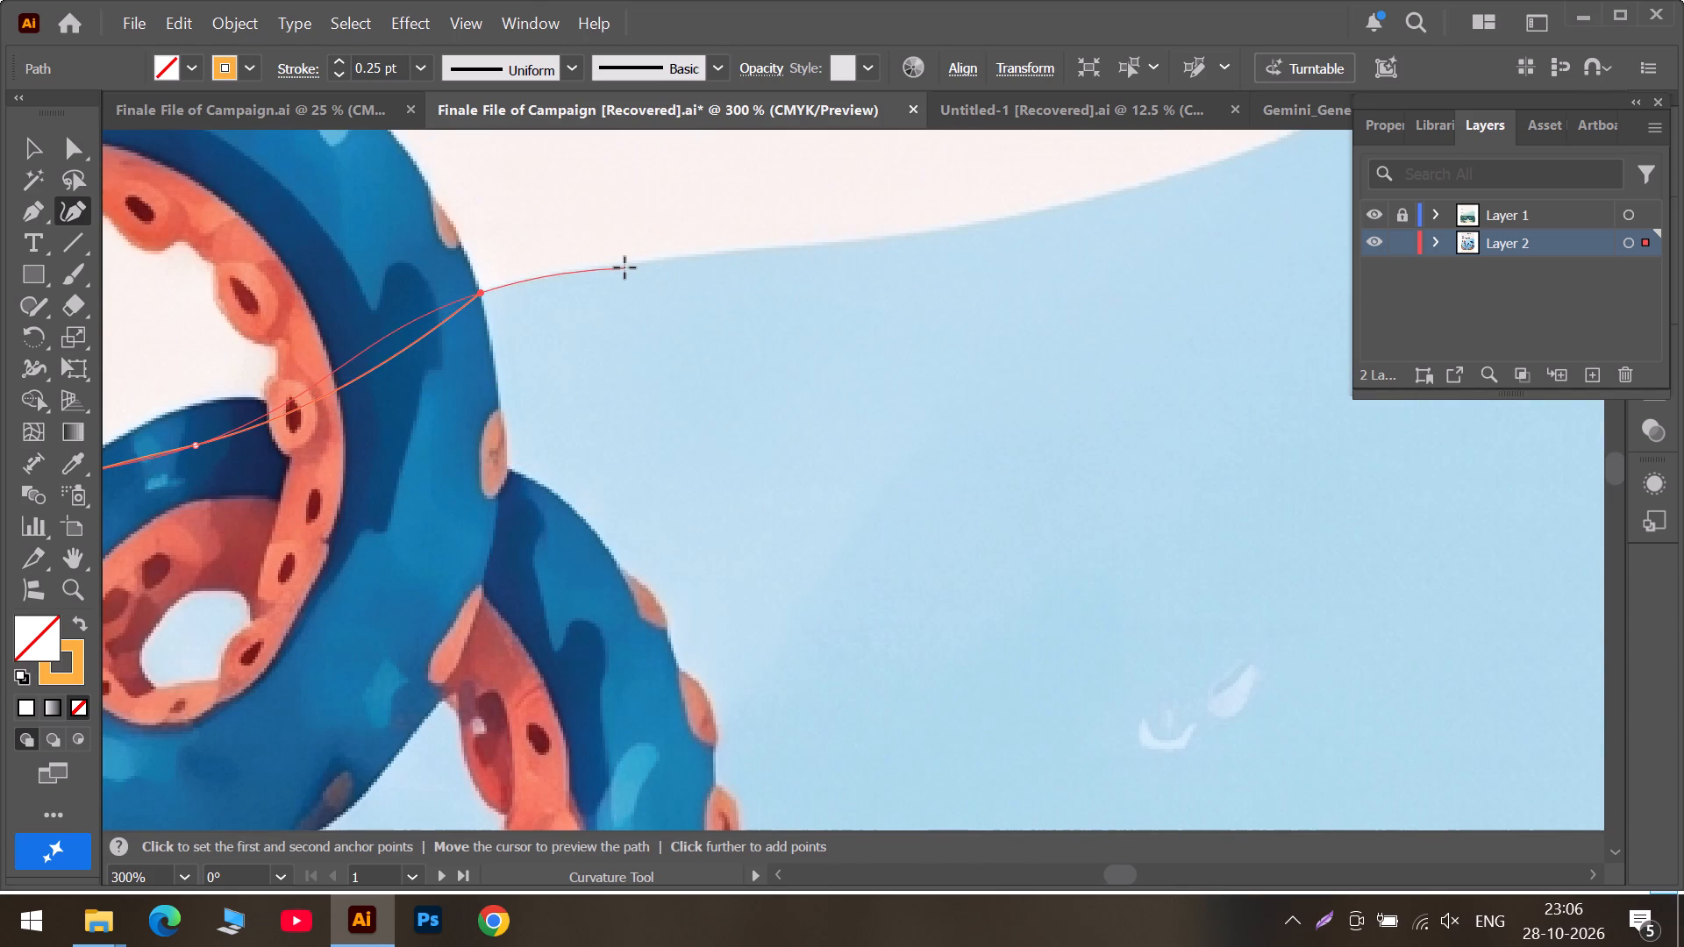
left_click(627, 264)
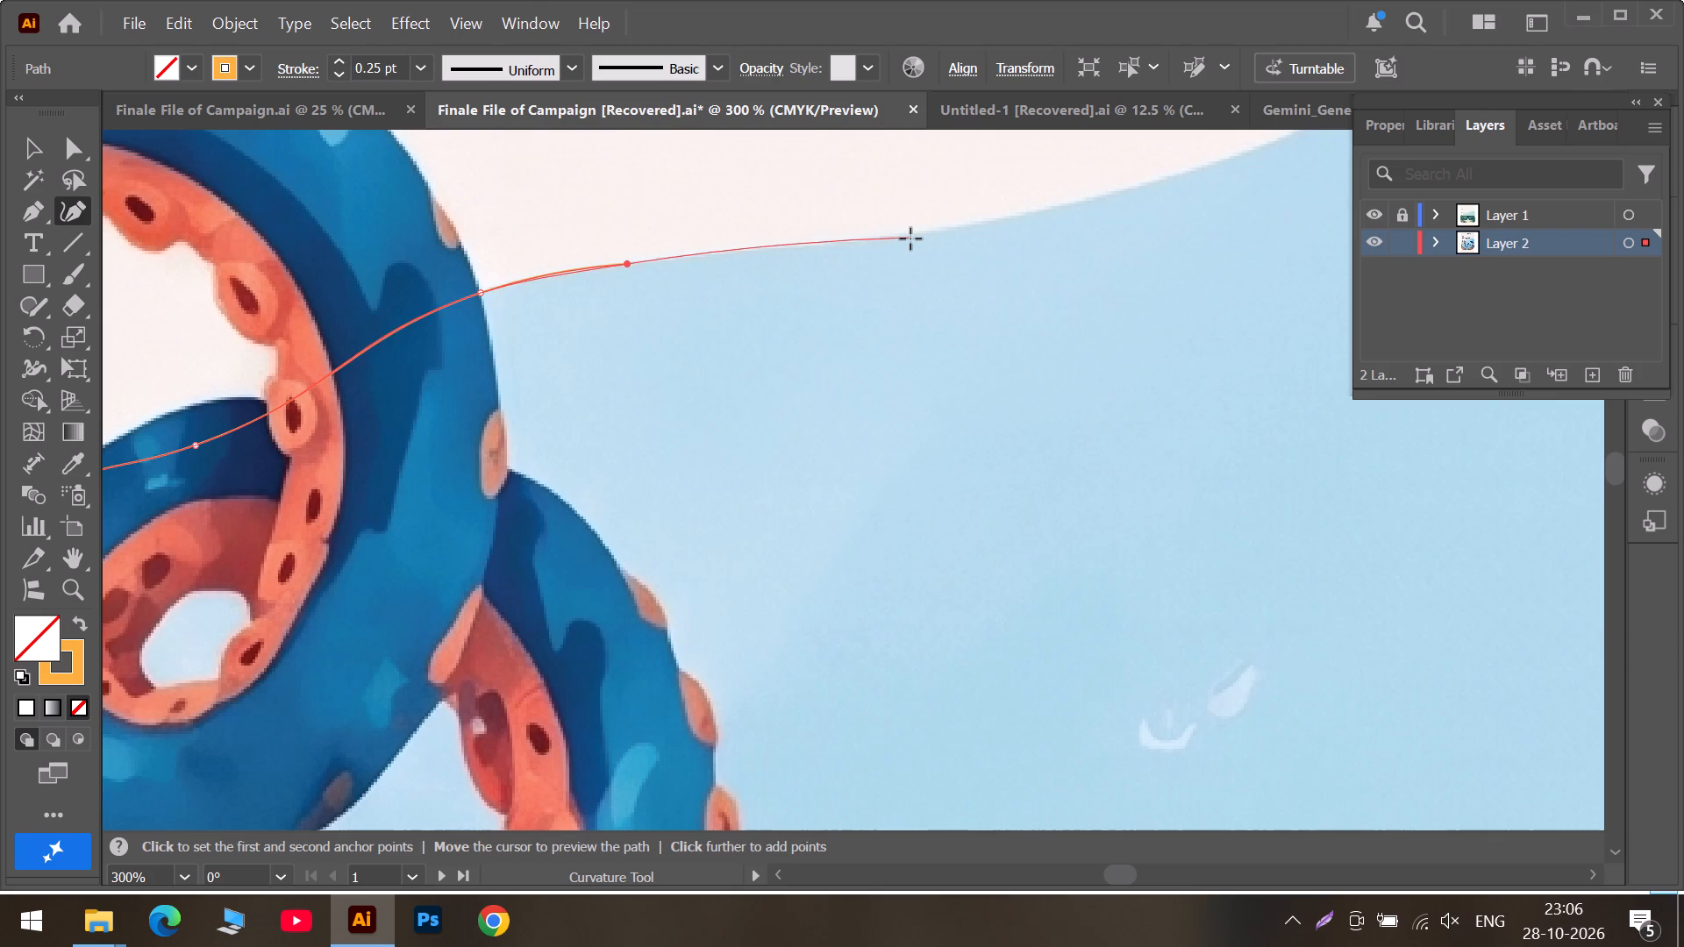
left_click(910, 239)
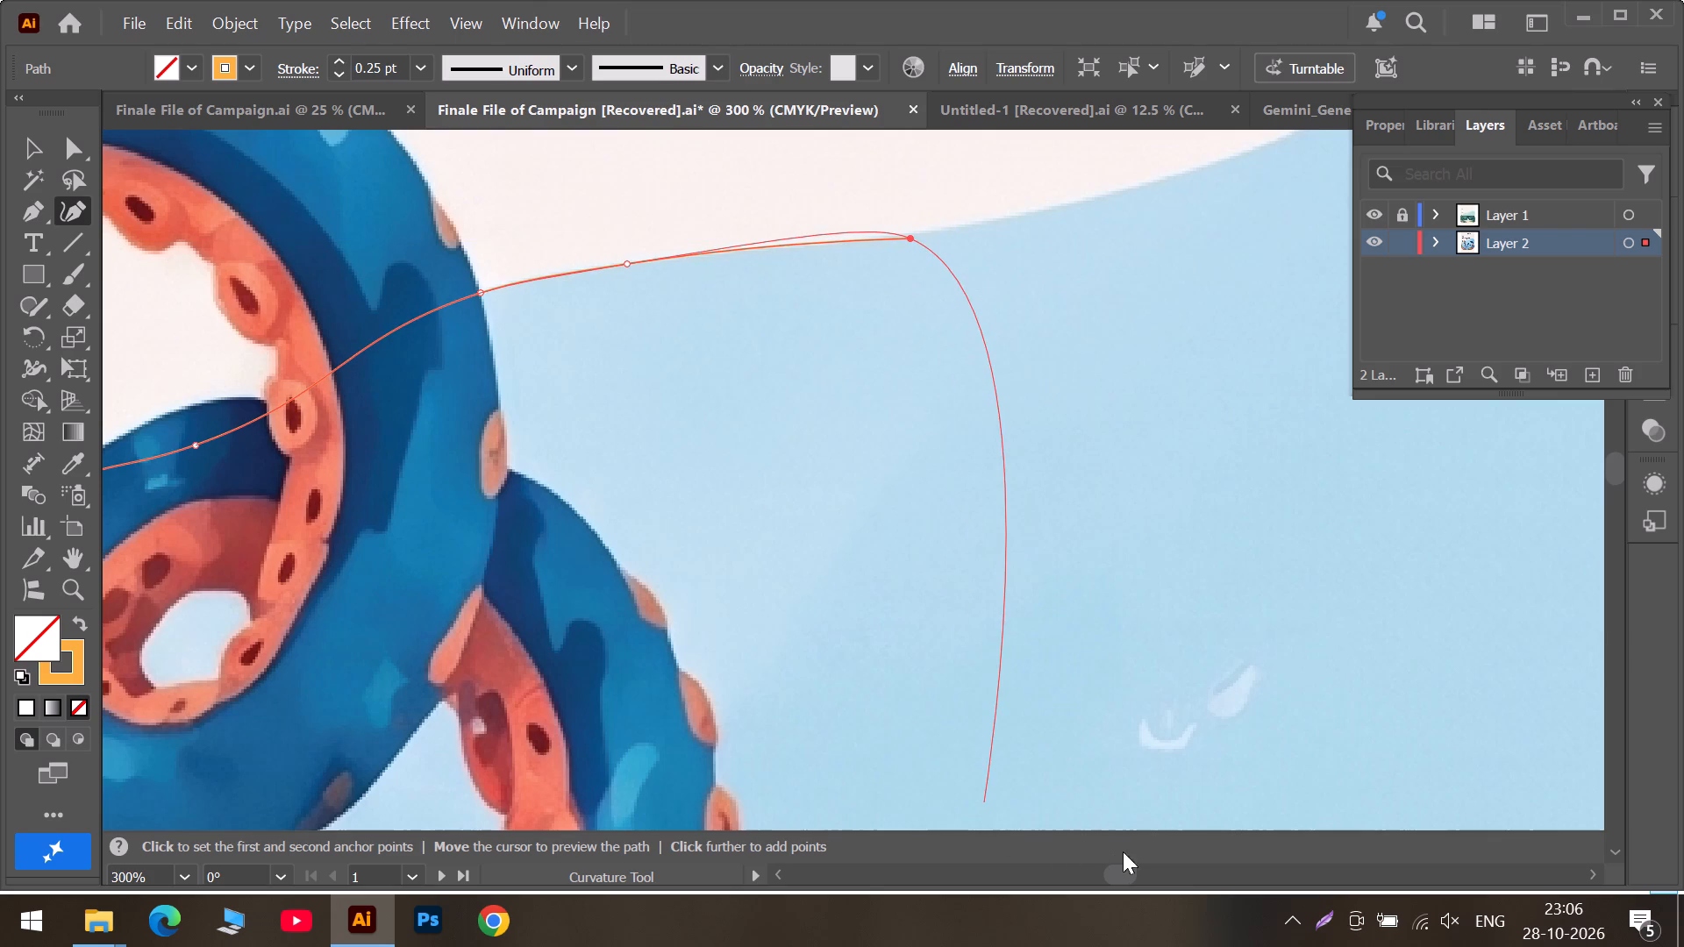
Extend the path with three anchors along the background's upper edge where it curves up toward the first slope.
left_click(1186, 874)
scroll(793, 188, "up", 6)
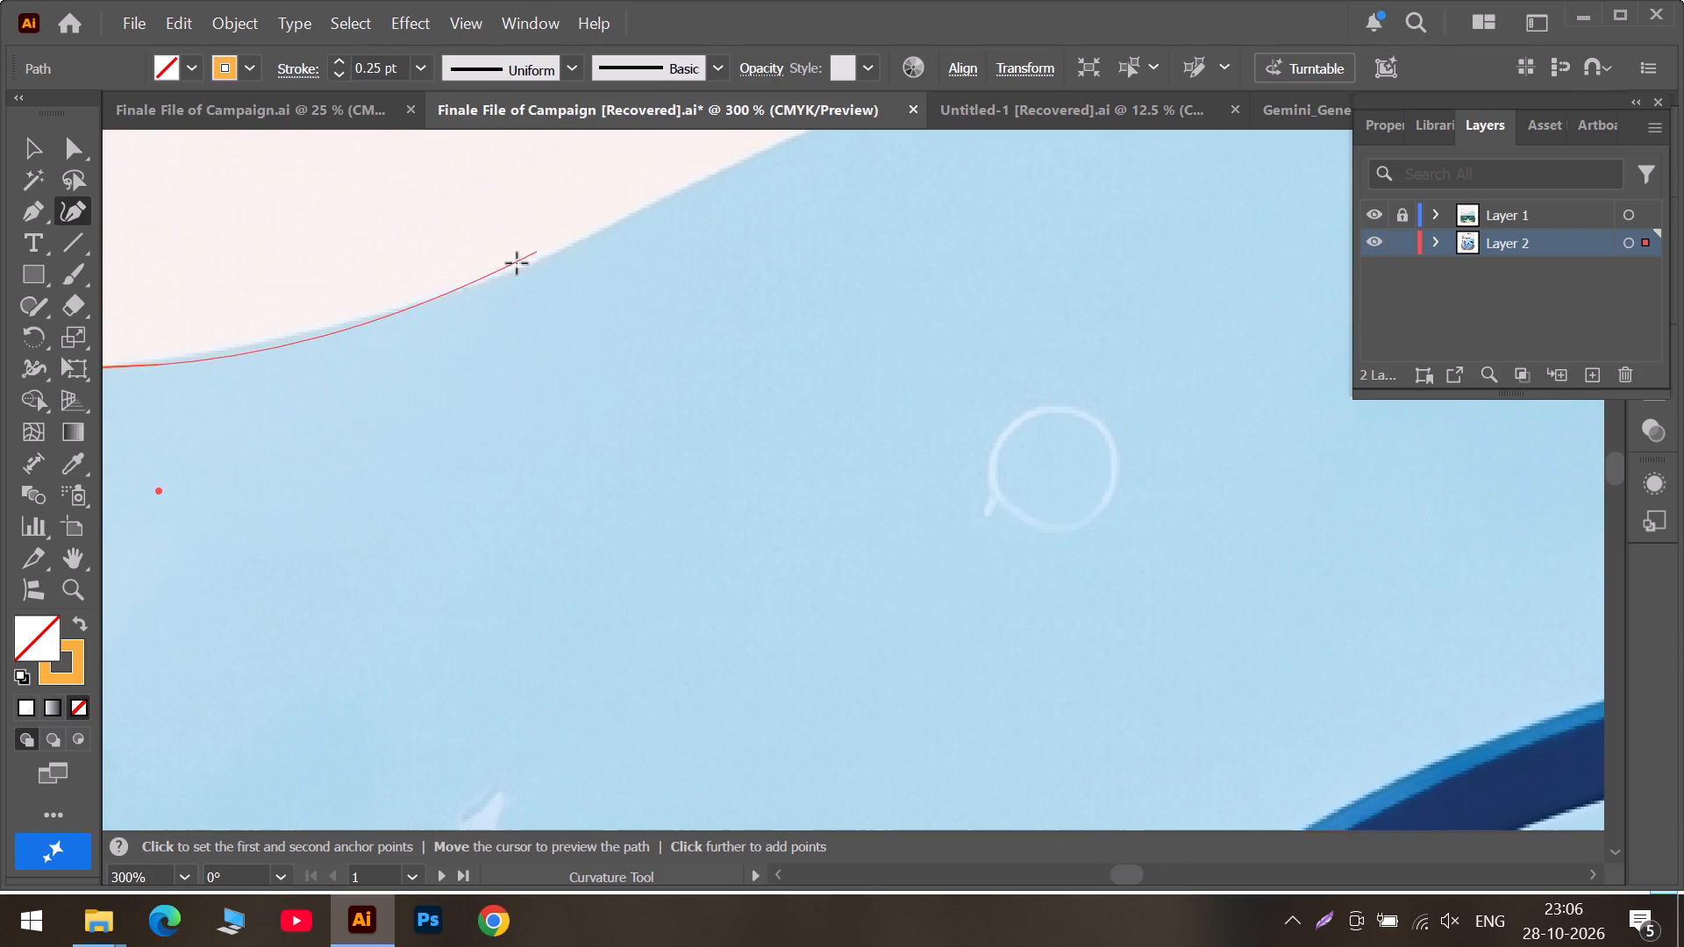
left_click(303, 333)
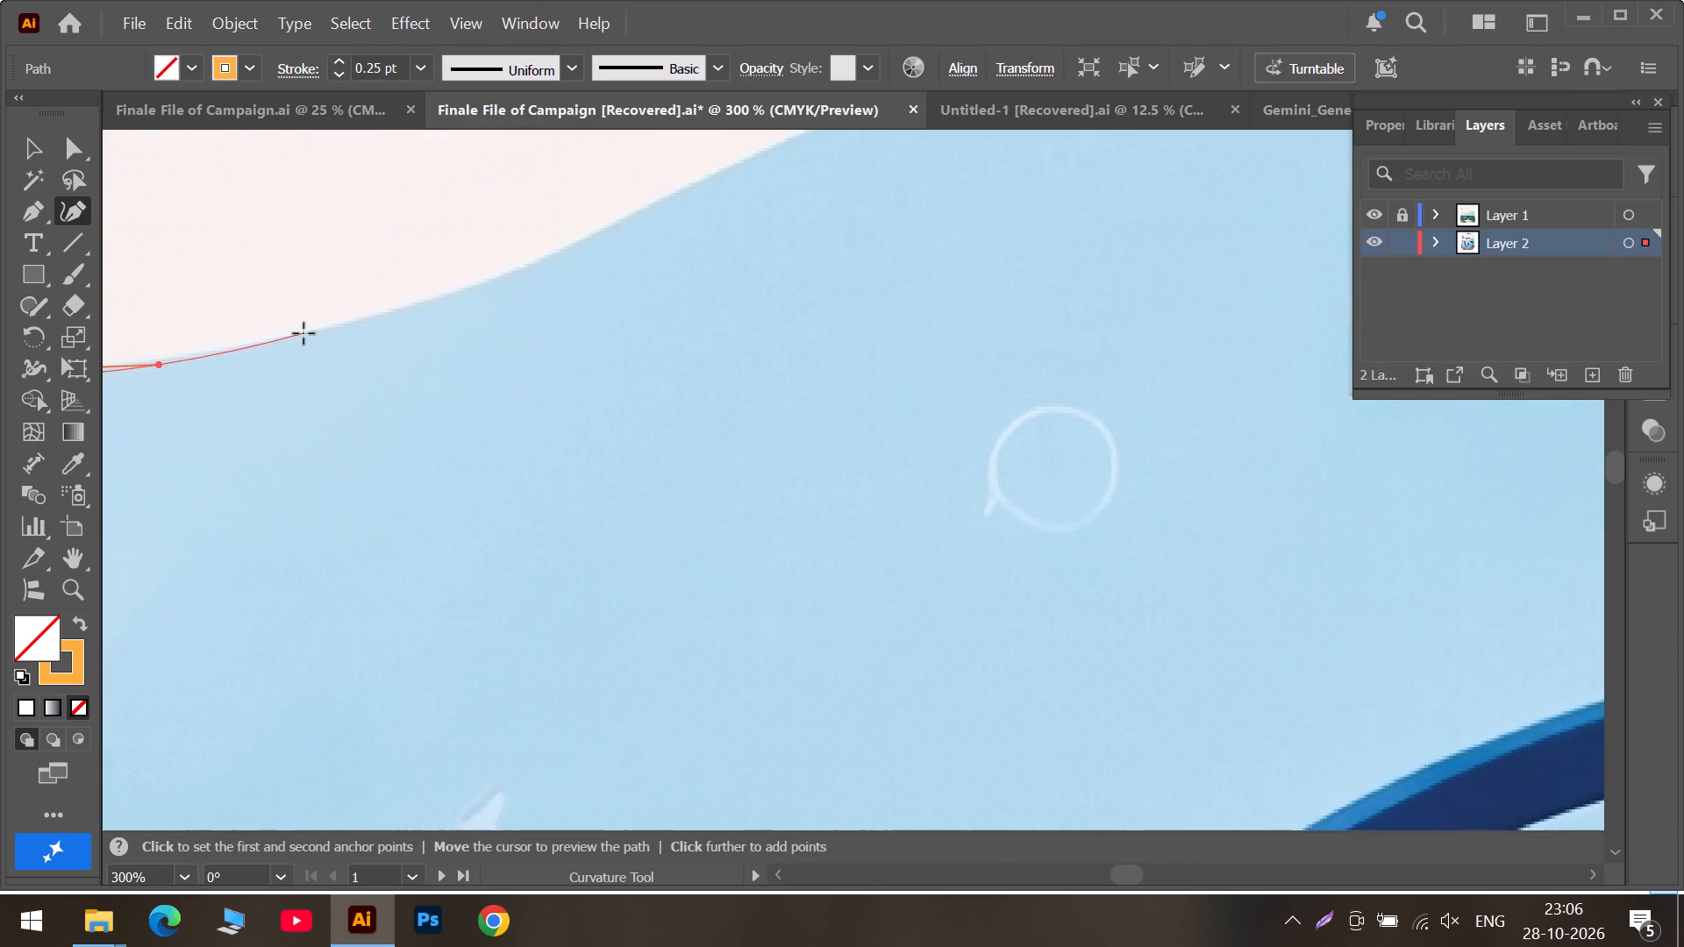
left_click(508, 277)
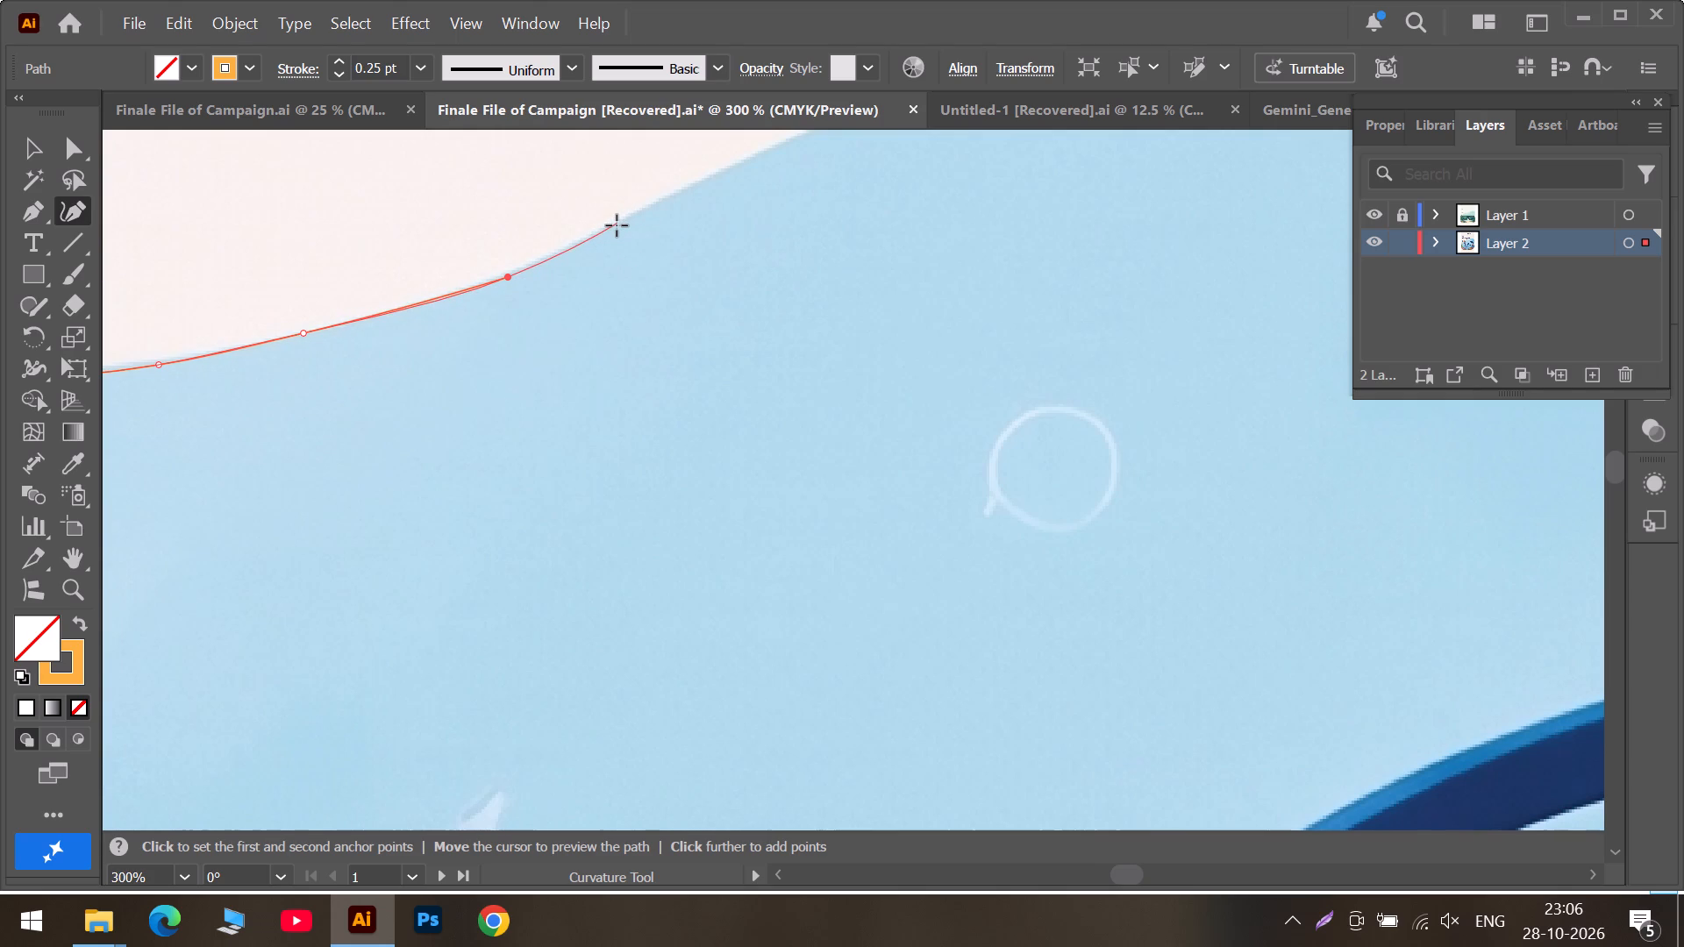
scroll(617, 225, "up", 4)
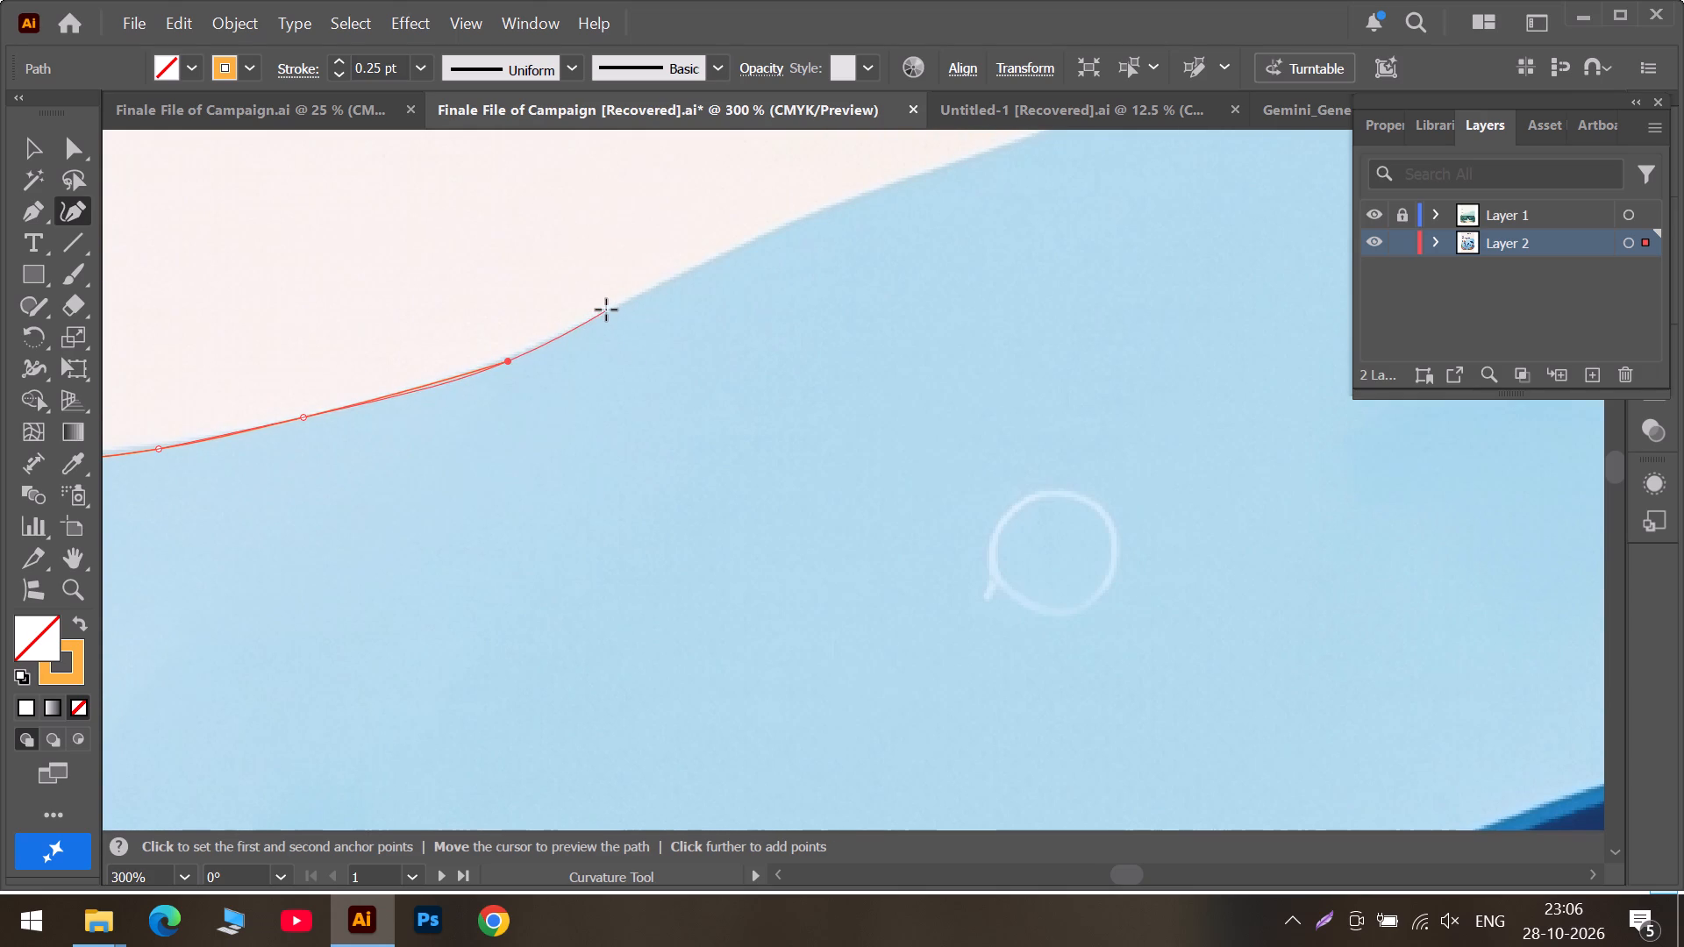
left_click(606, 310)
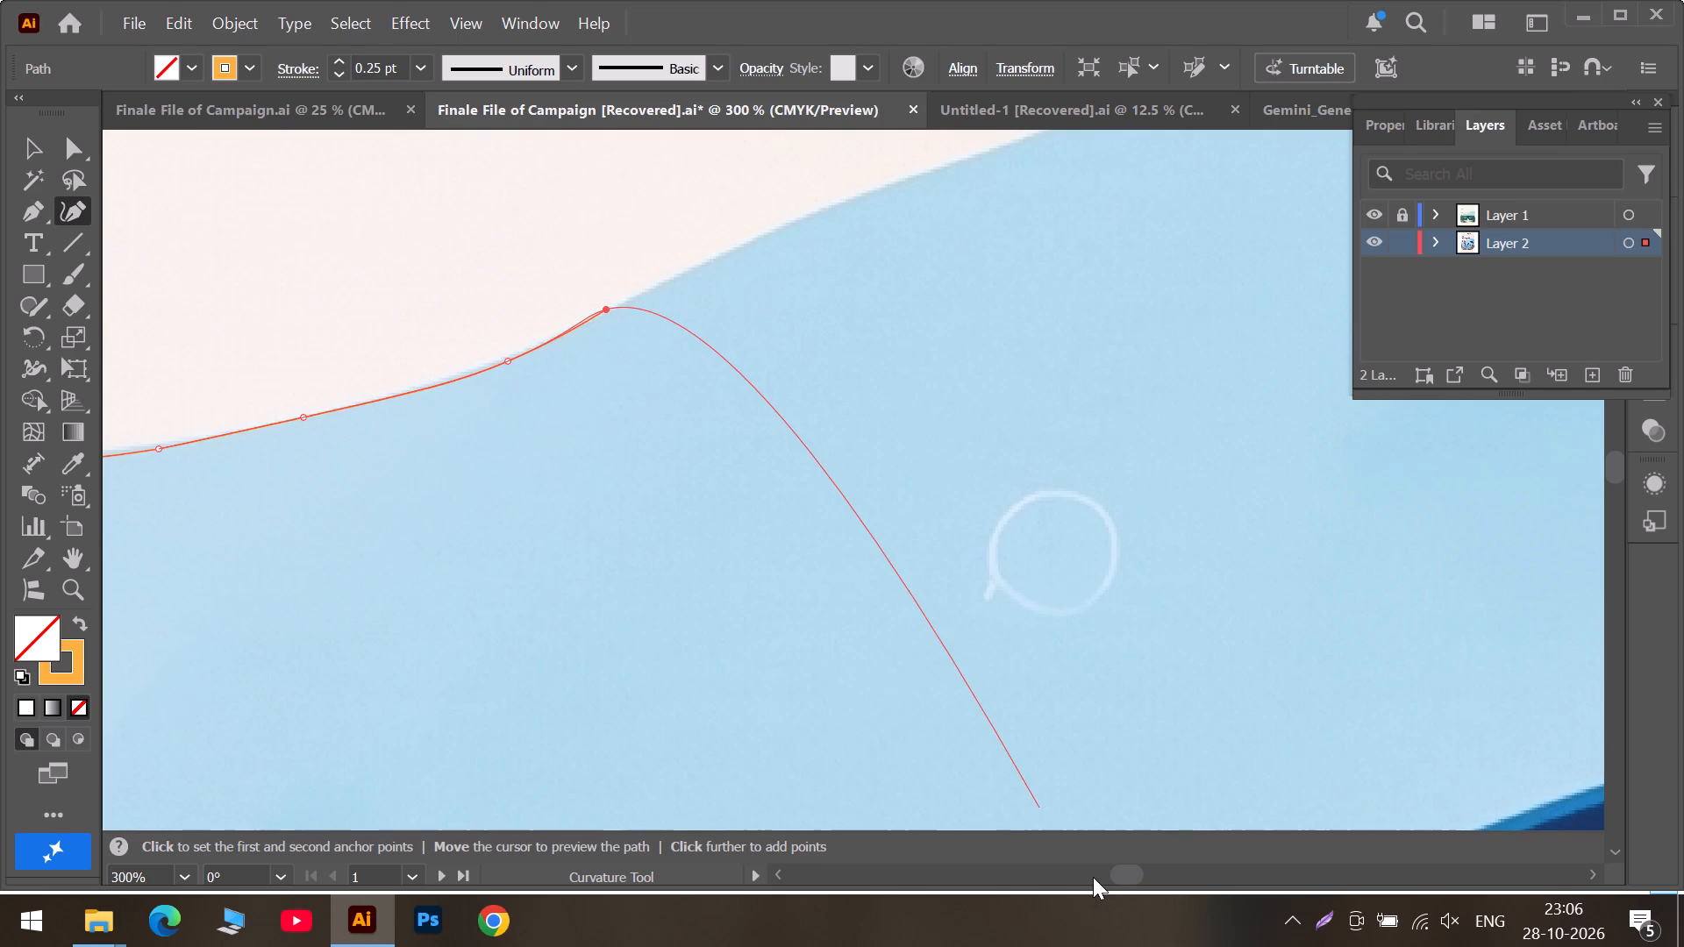
Add an anchor farther up the slope above the small bubble and shift the previous anchor to fit the background's edge.
left_click(1088, 877)
left_click(1177, 866)
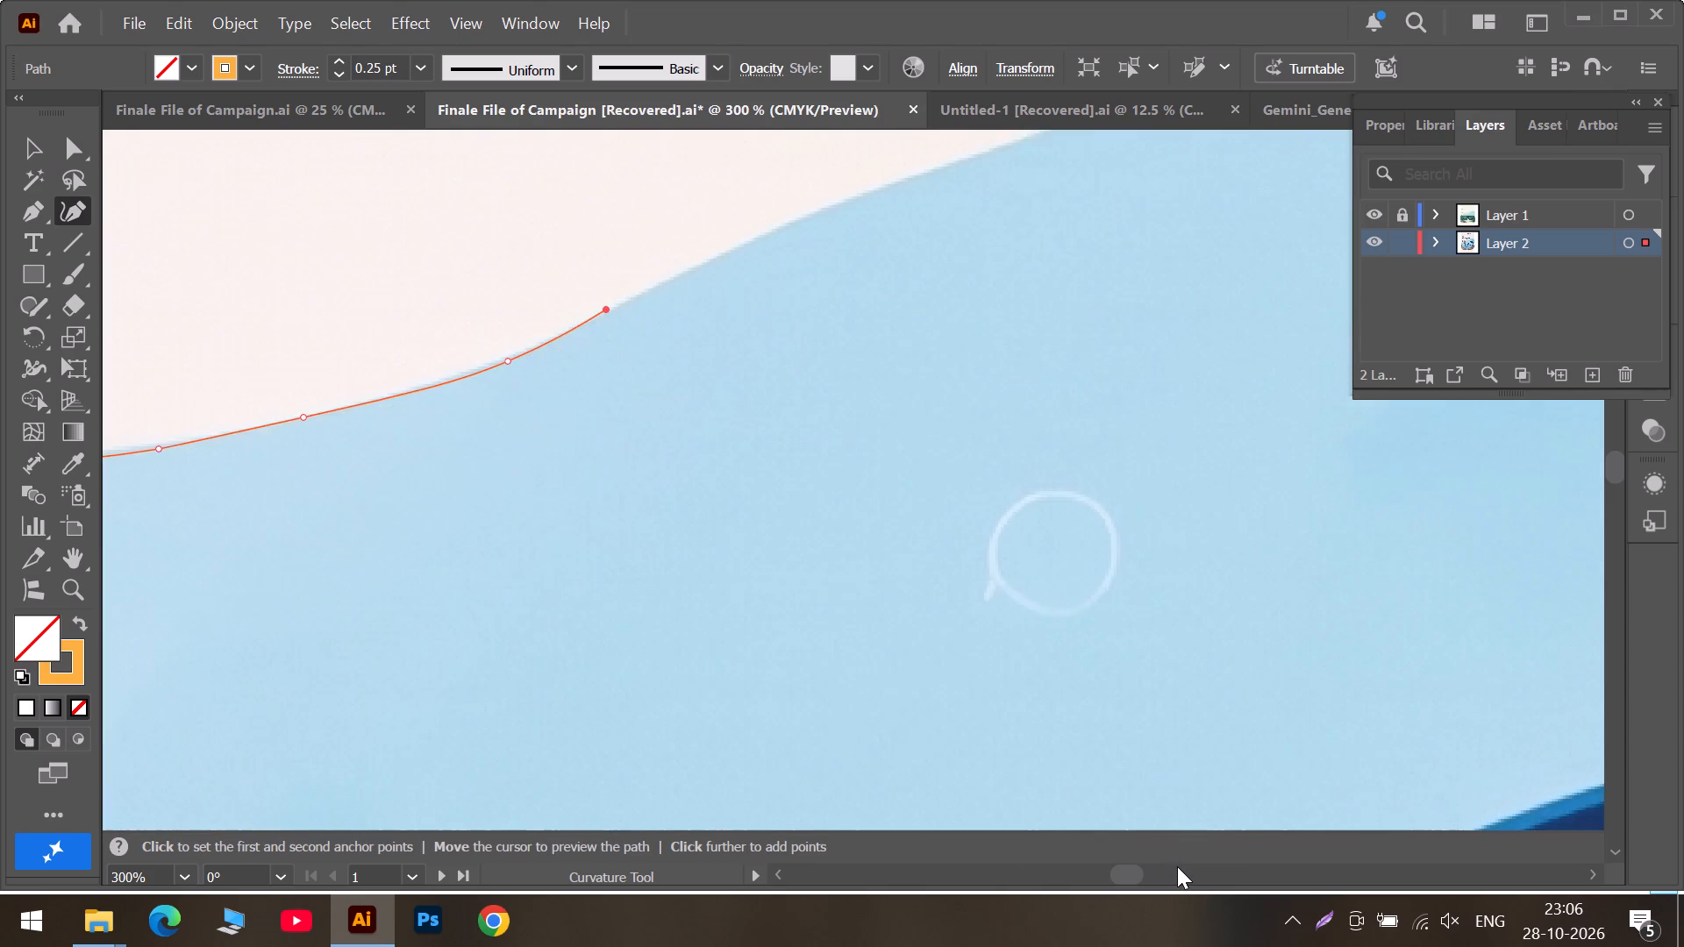
left_click(1178, 867)
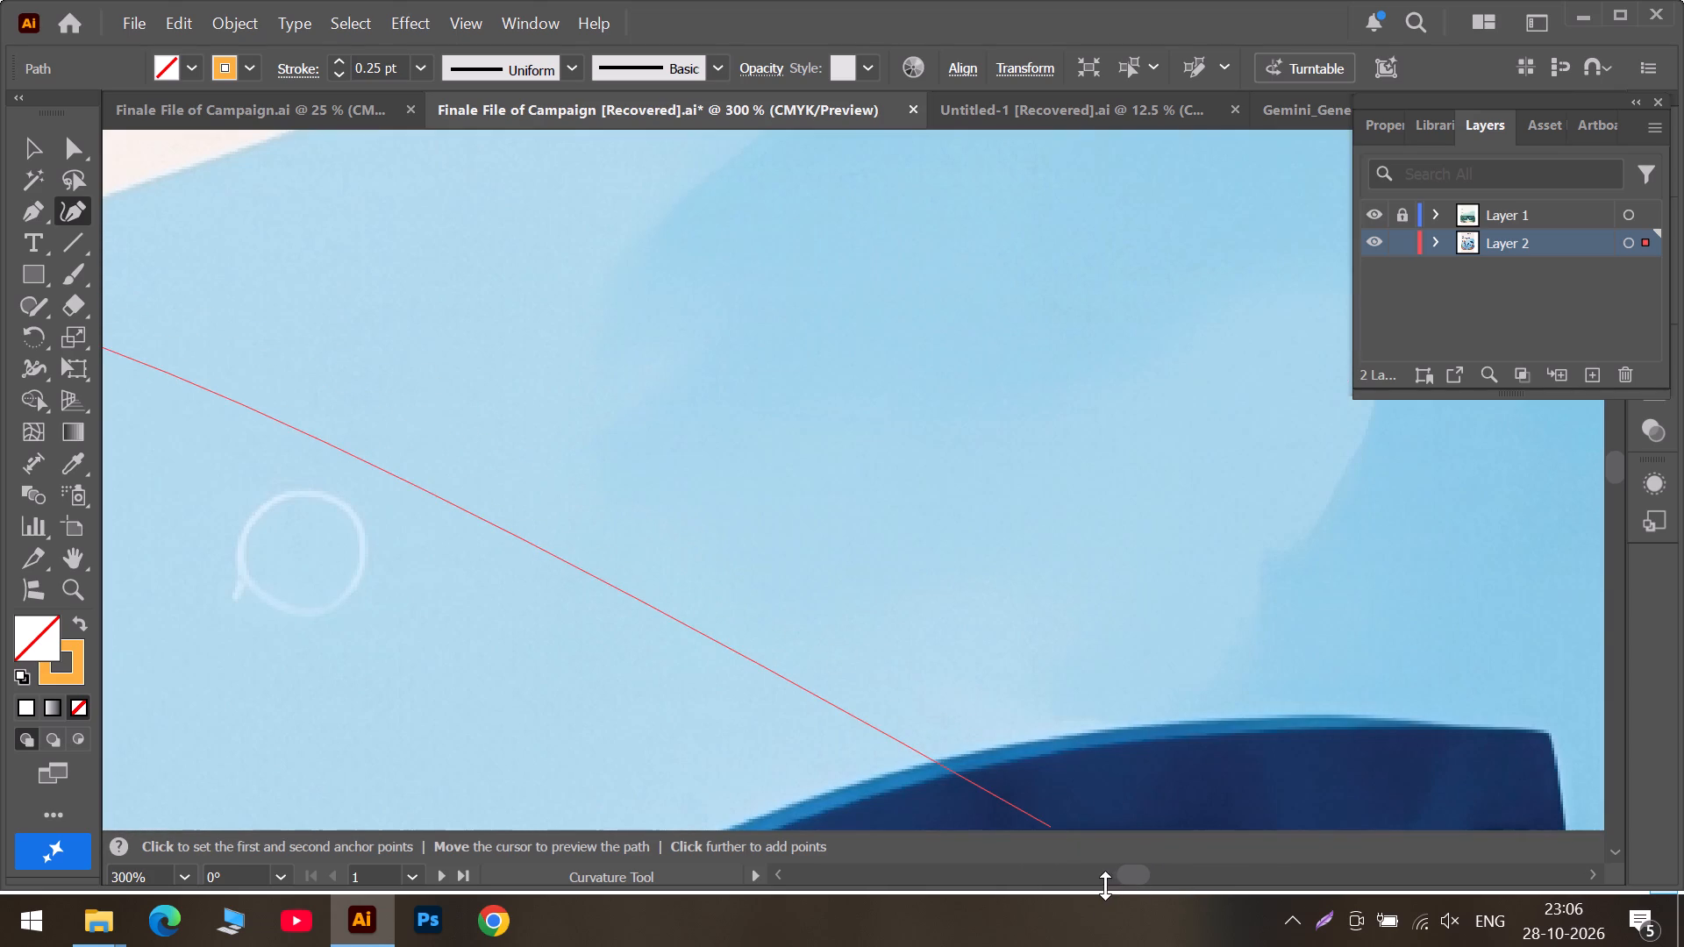
left_click(1104, 872)
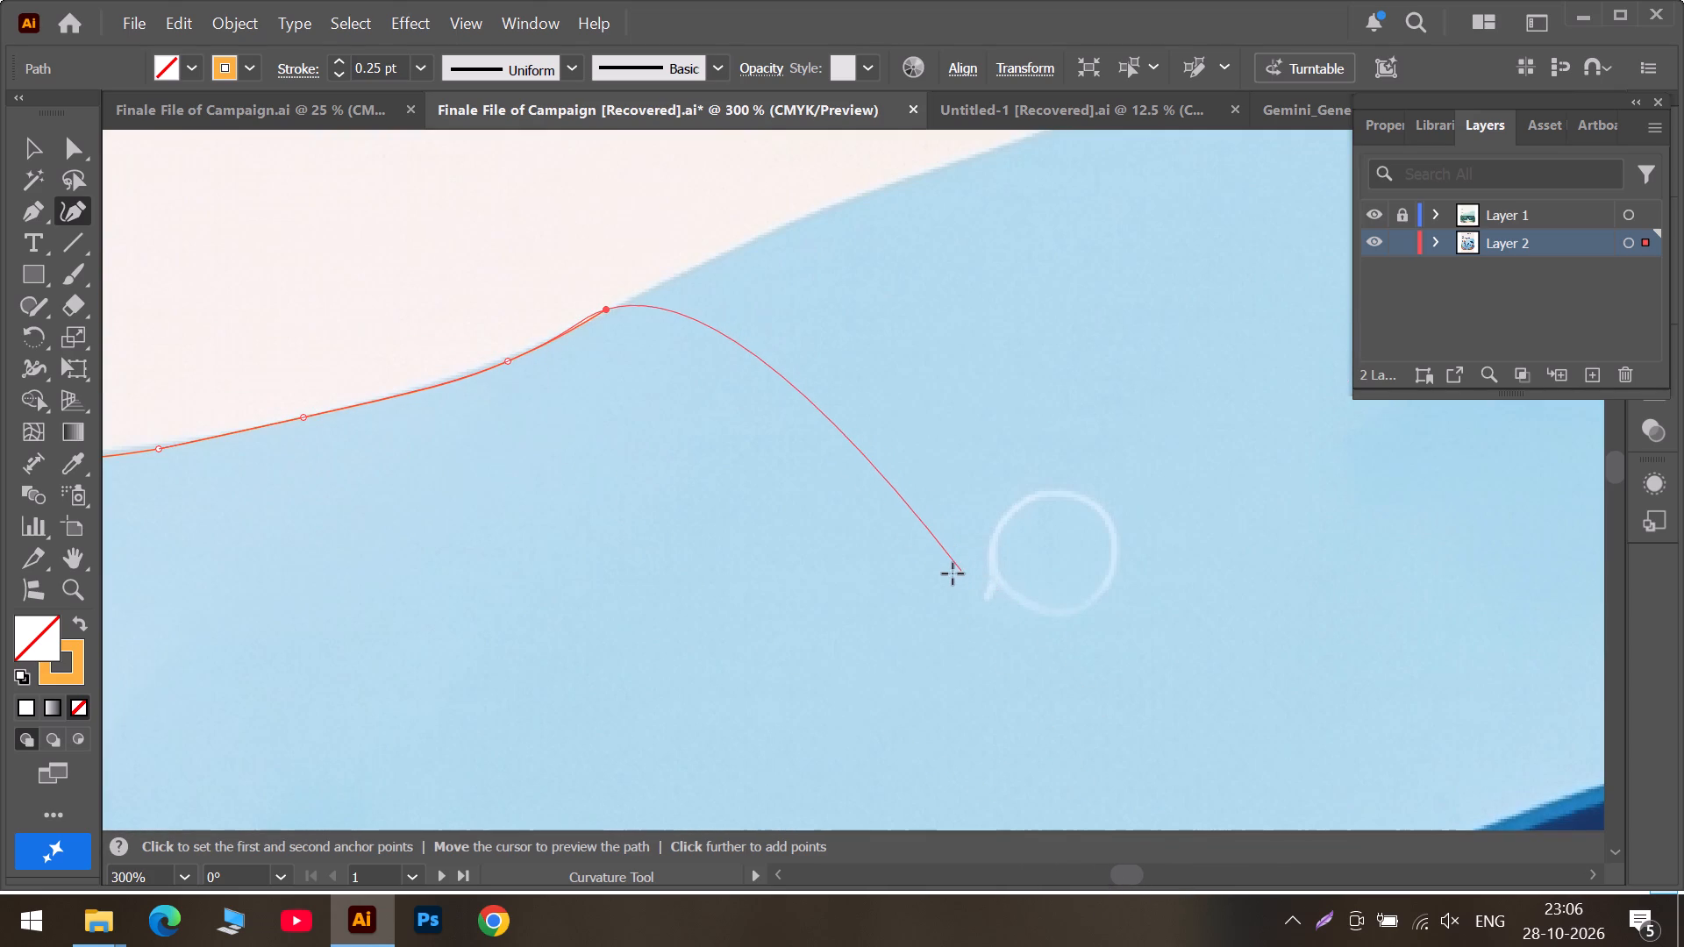
scroll(952, 573, "up", 1, "alt")
scroll(803, 318, "up", 6)
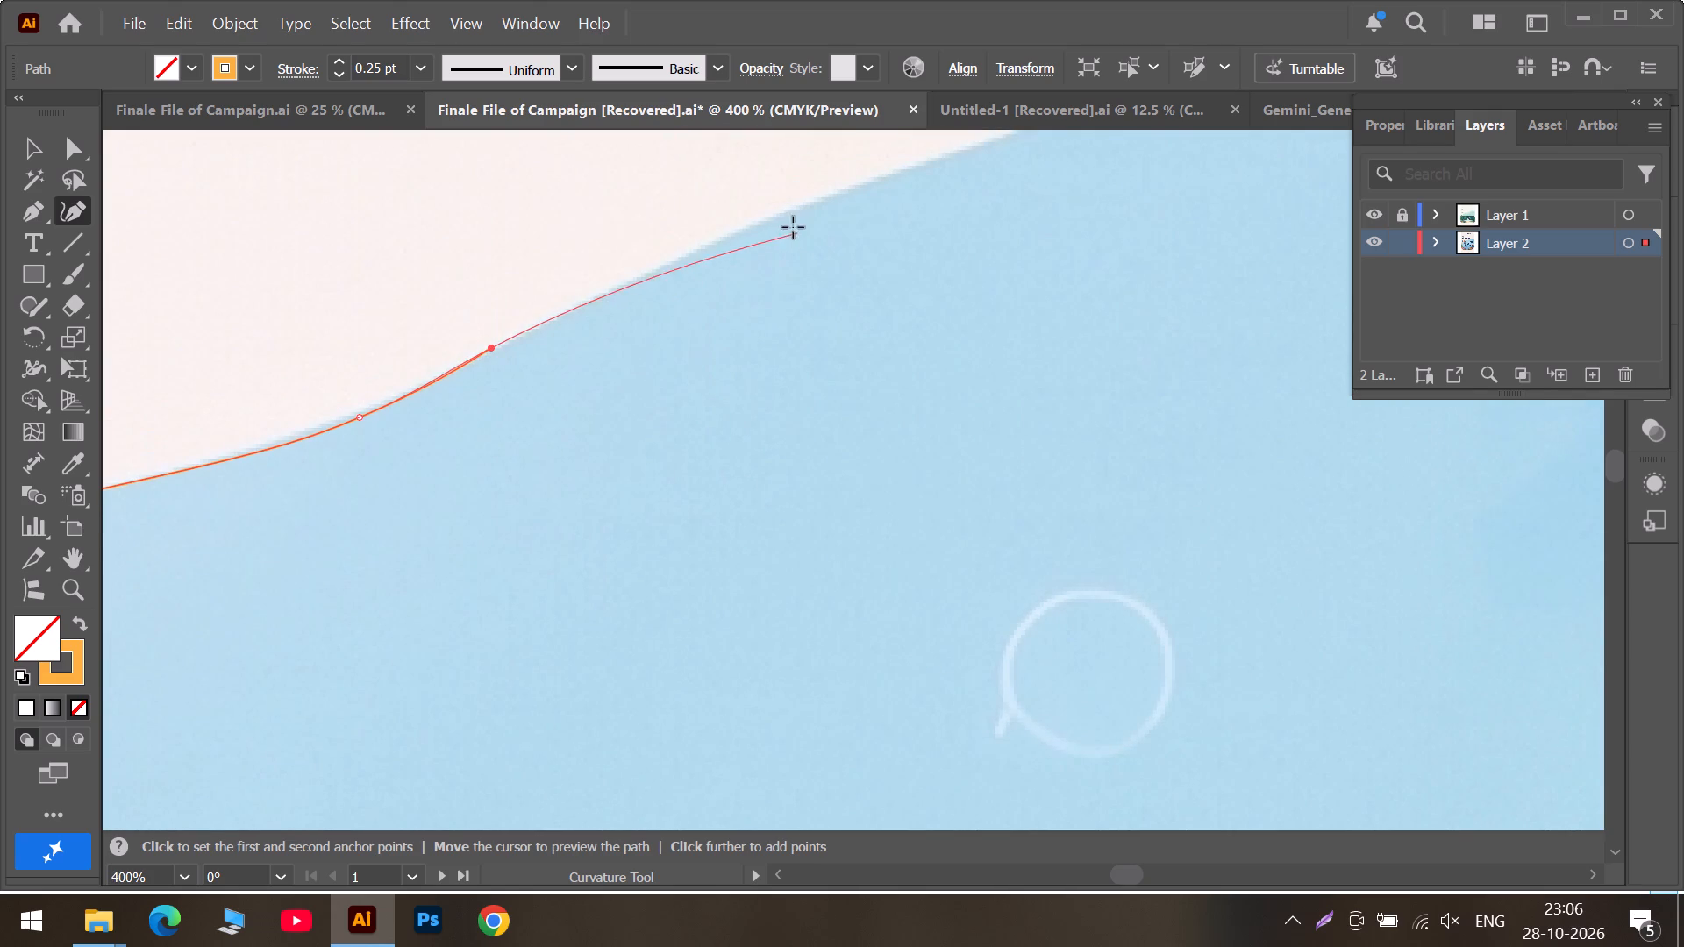
left_click(740, 232)
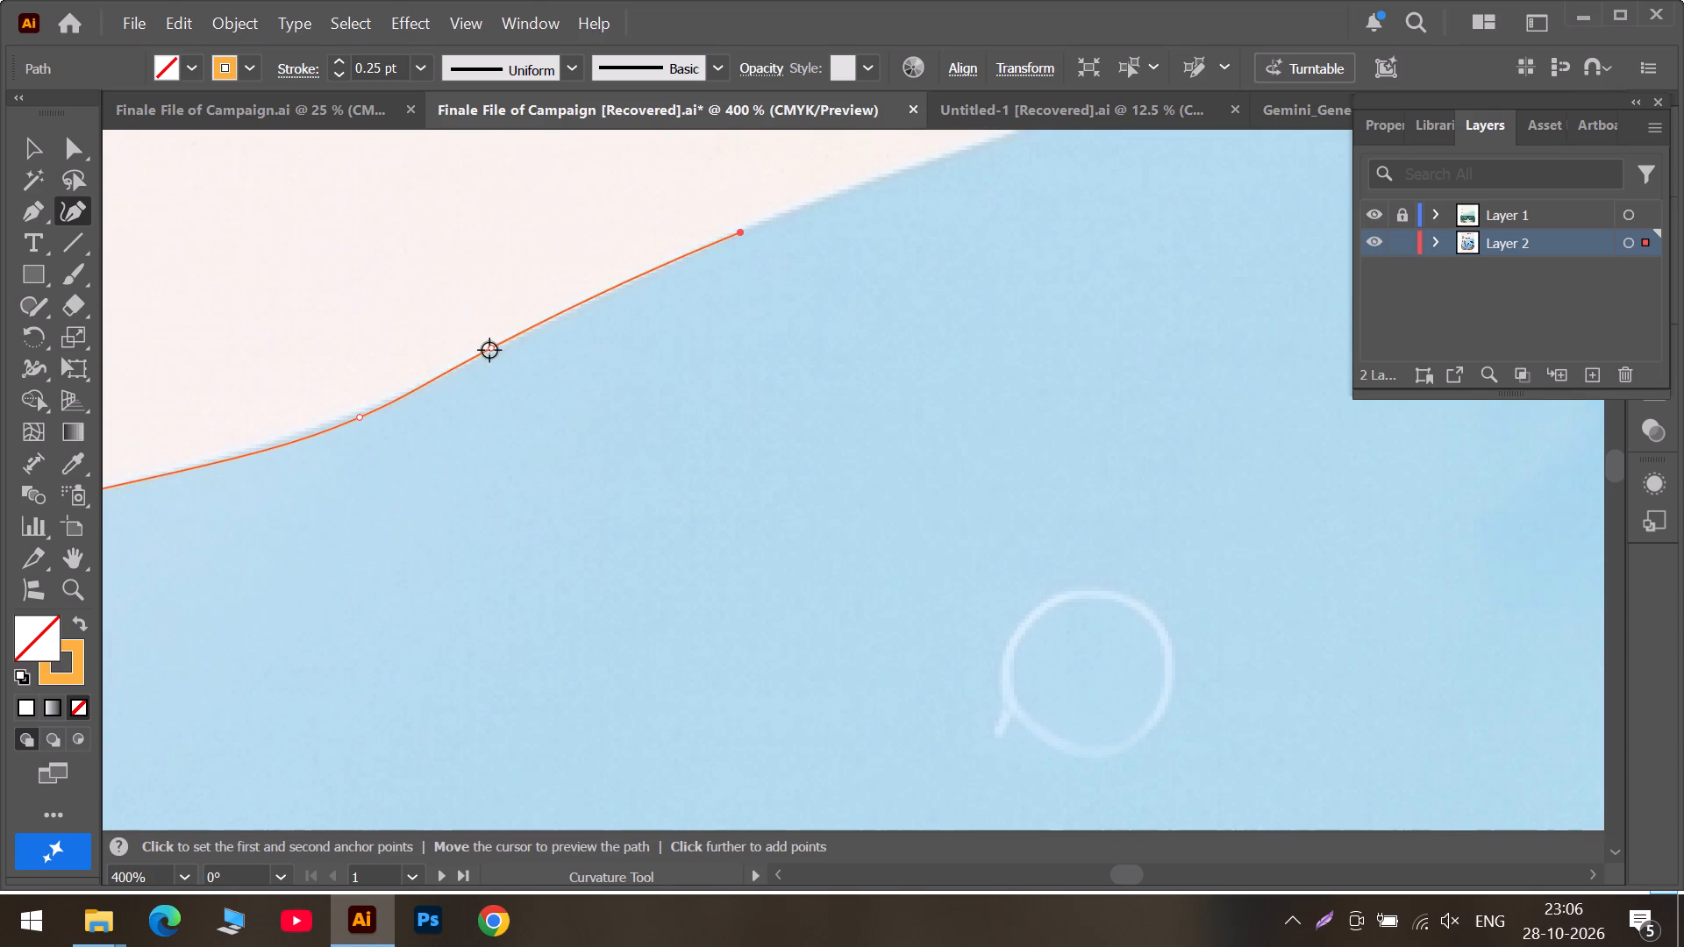
left_click_drag(489, 350, 504, 346)
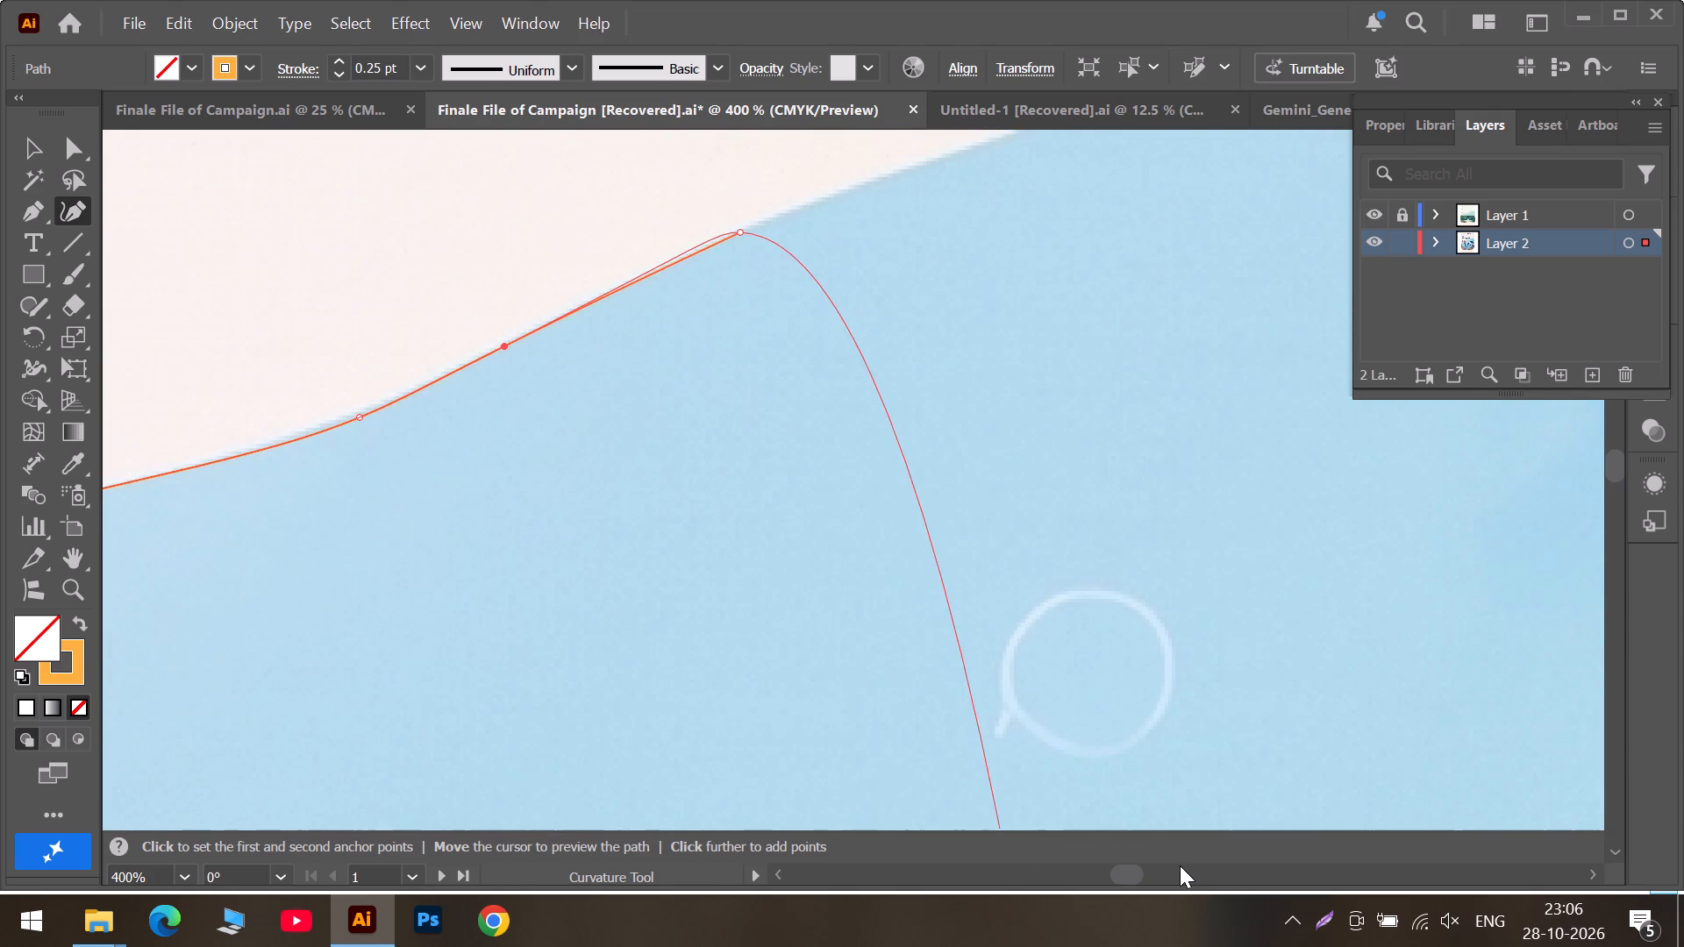
Extend the path with four anchors up the steepening slope beneath the Octopus heading, following the background's edge.
left_click(1184, 868)
scroll(784, 382, "up", 6)
scroll(455, 215, "up", 2)
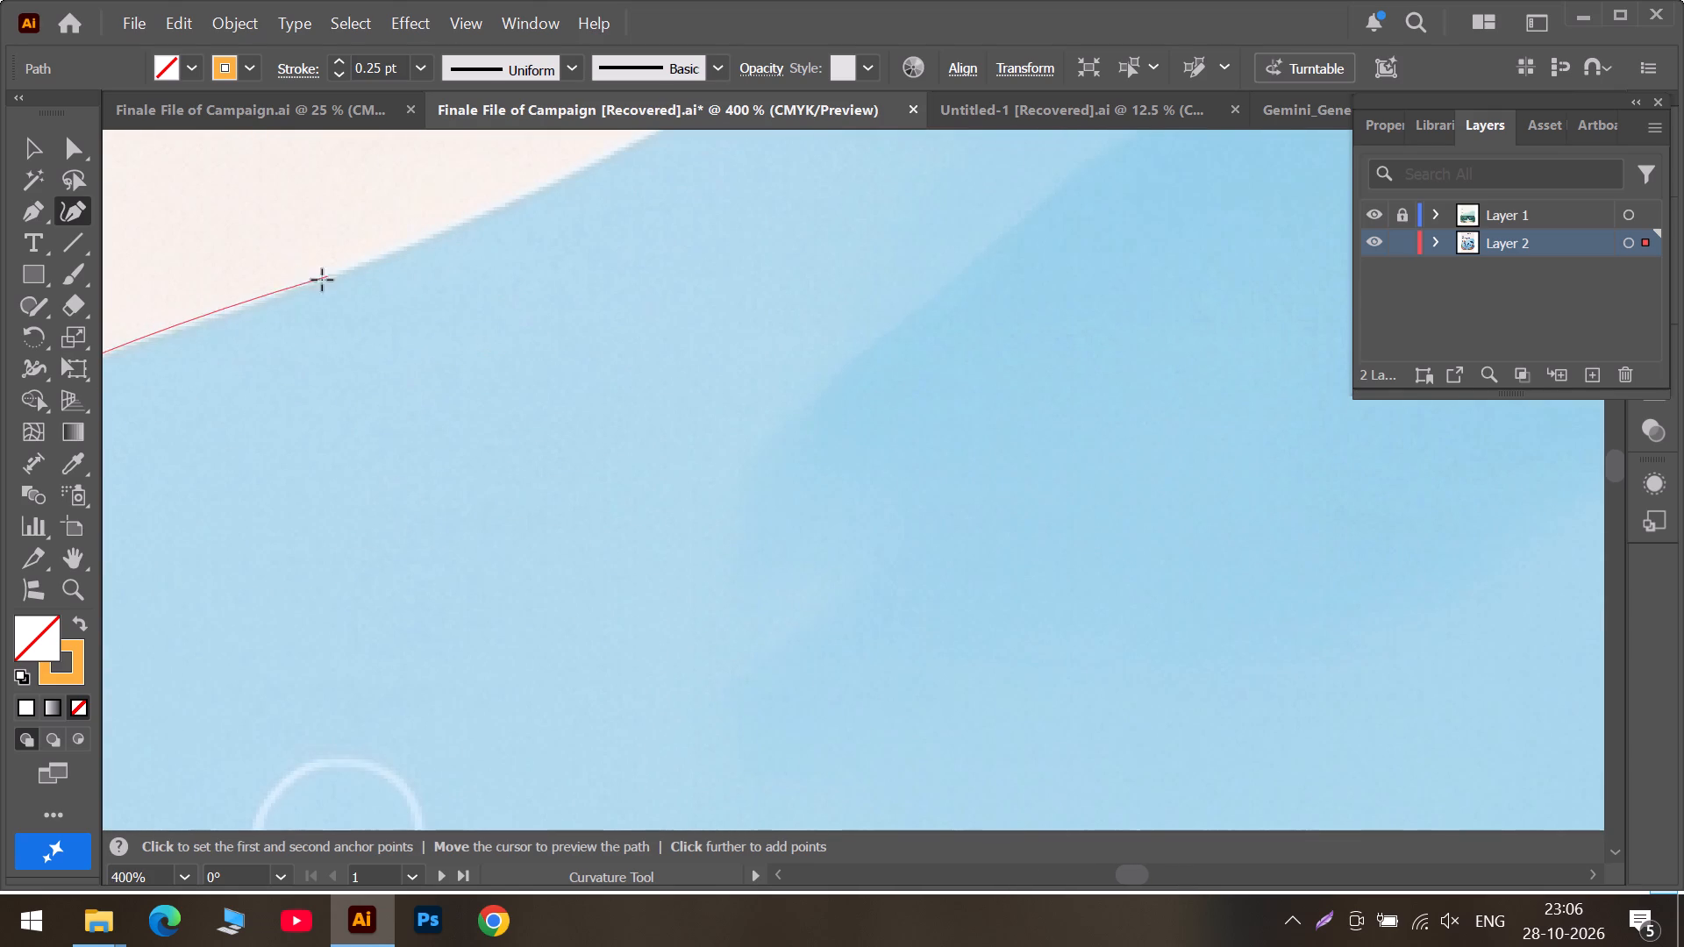
left_click(266, 303)
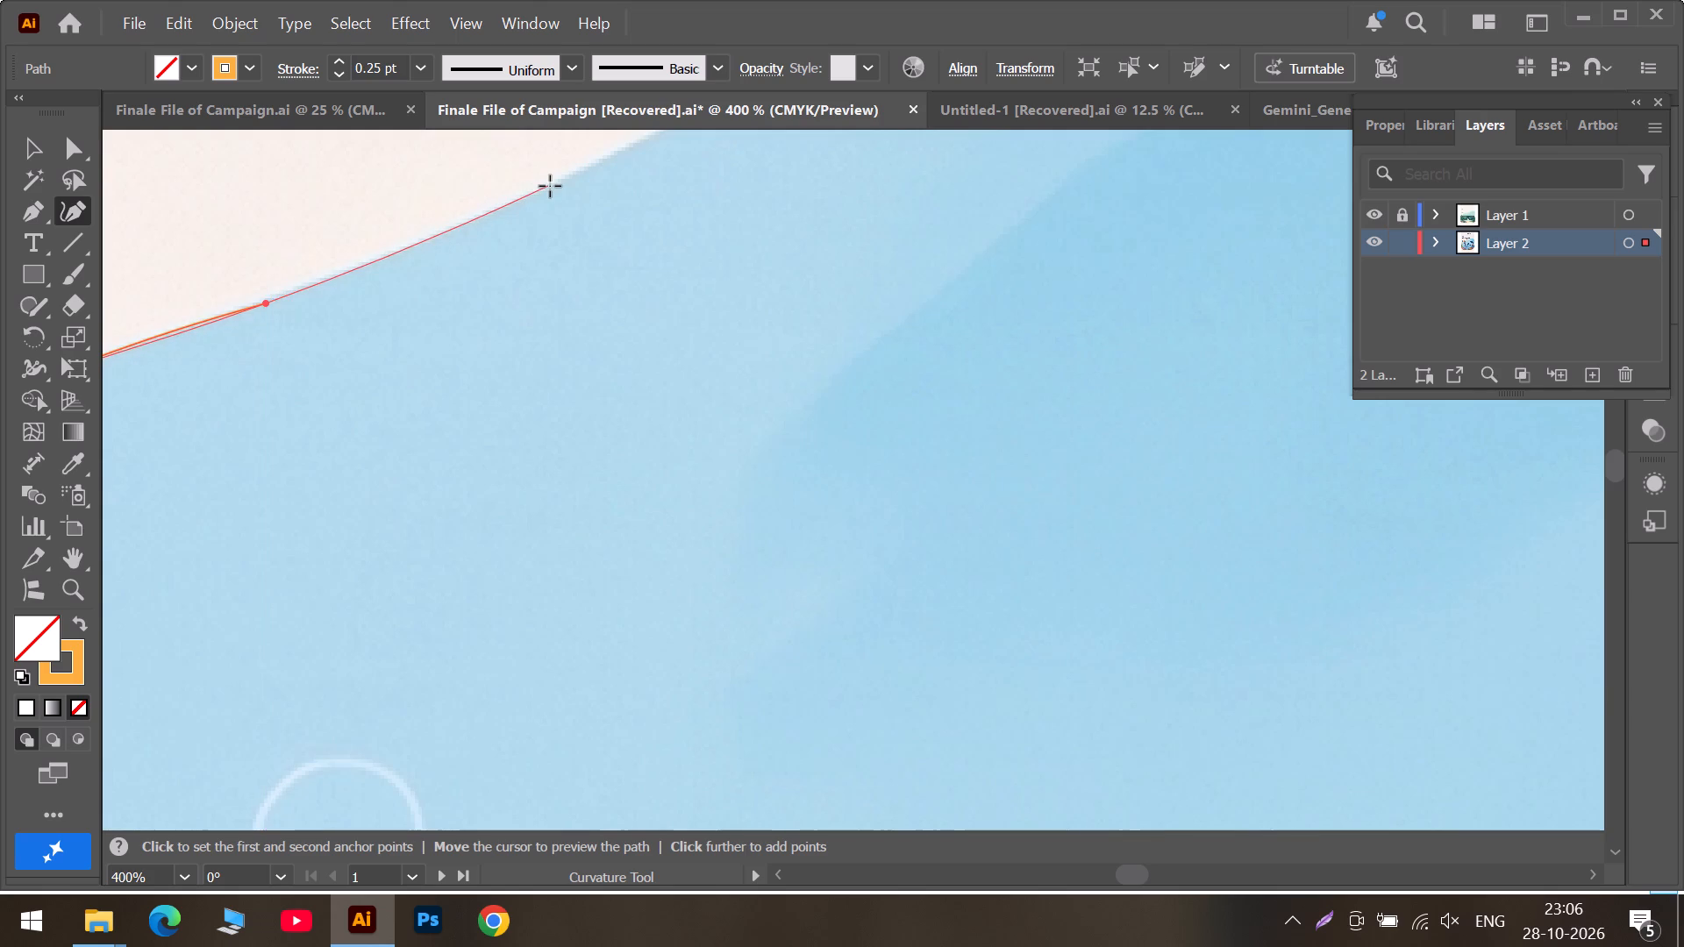
left_click(550, 186)
scroll(967, 313, "up", 6)
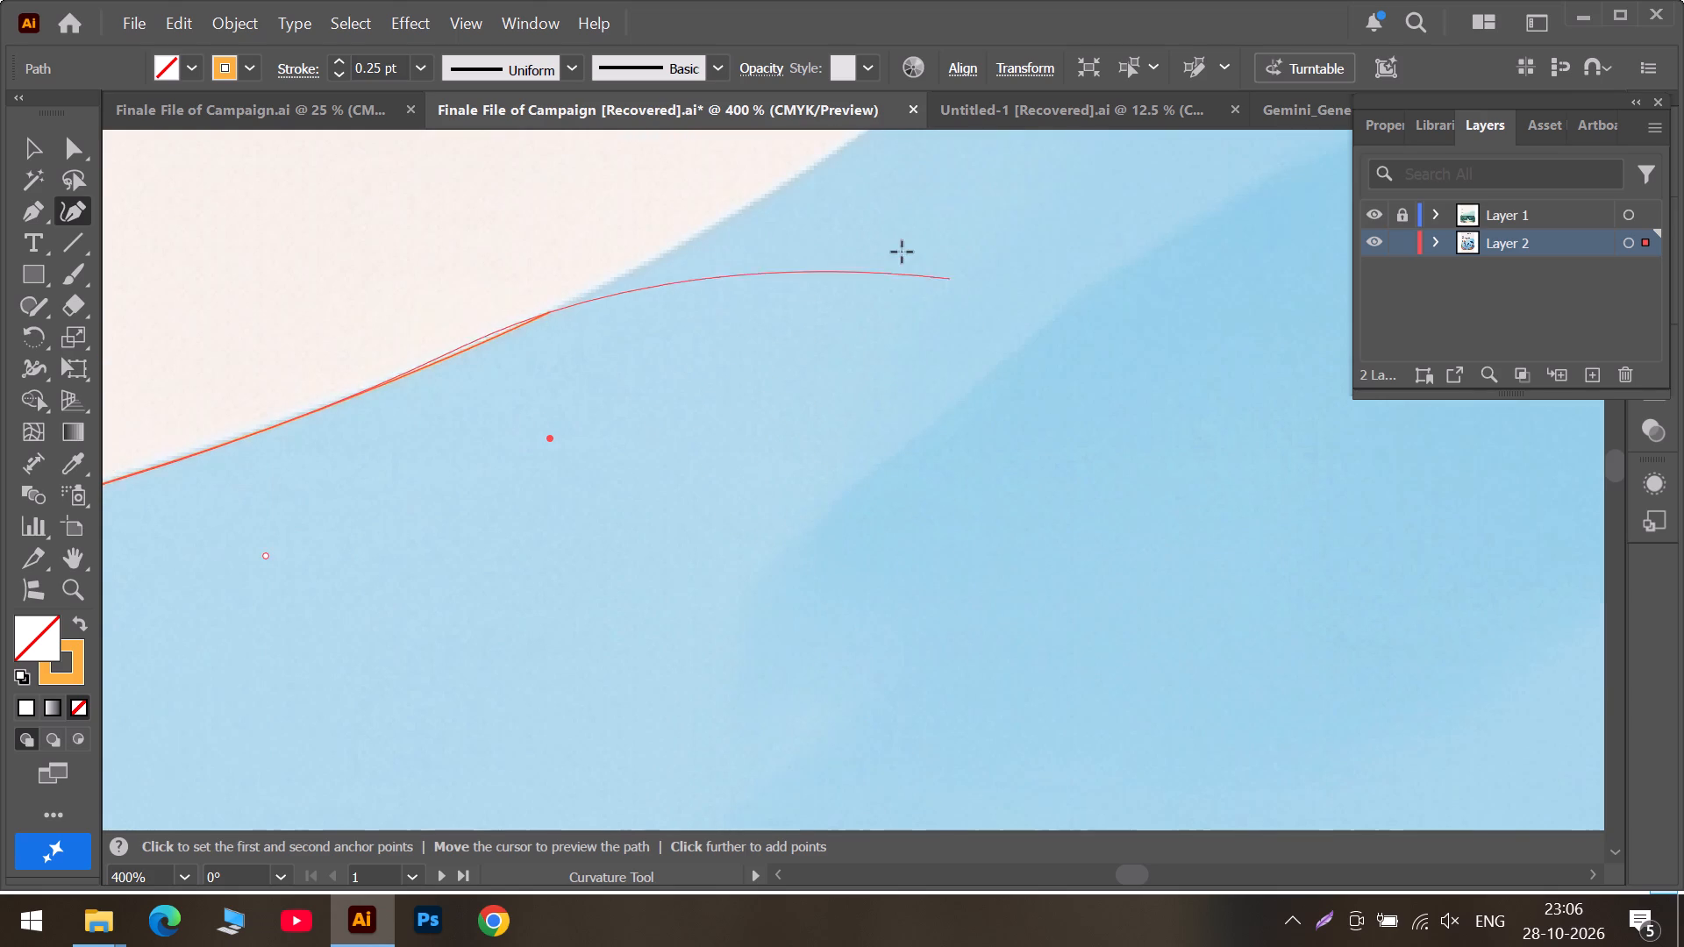
scroll(886, 246, "up", 4)
left_click(795, 261)
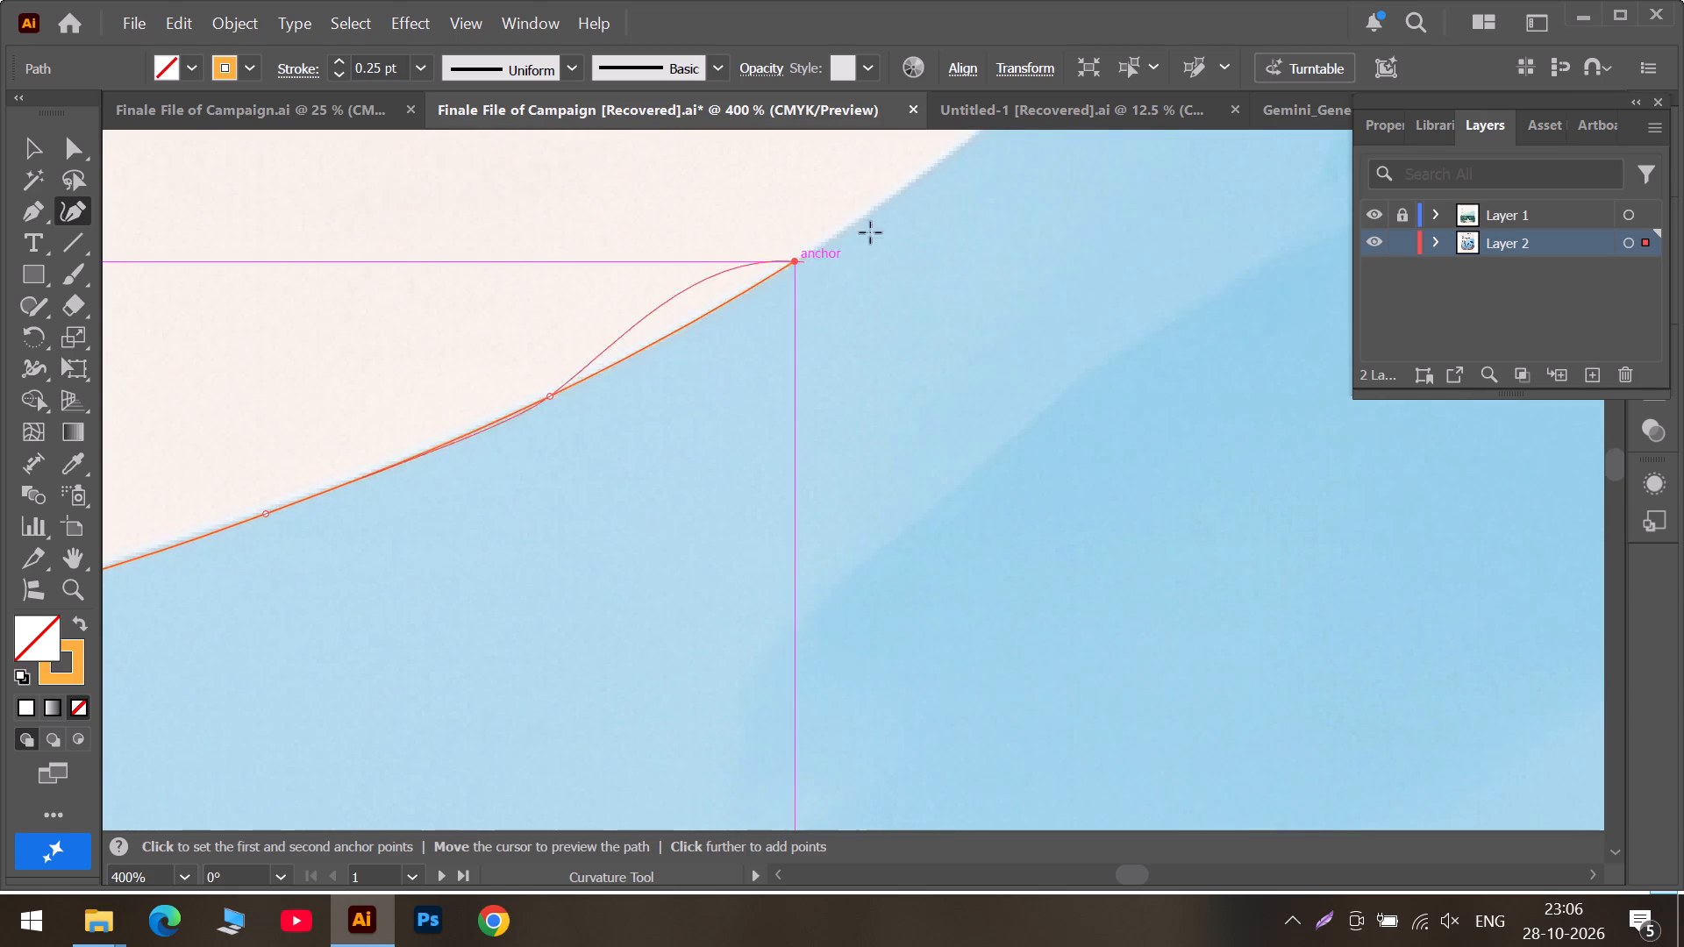
scroll(929, 209, "up", 6)
left_click(1070, 191)
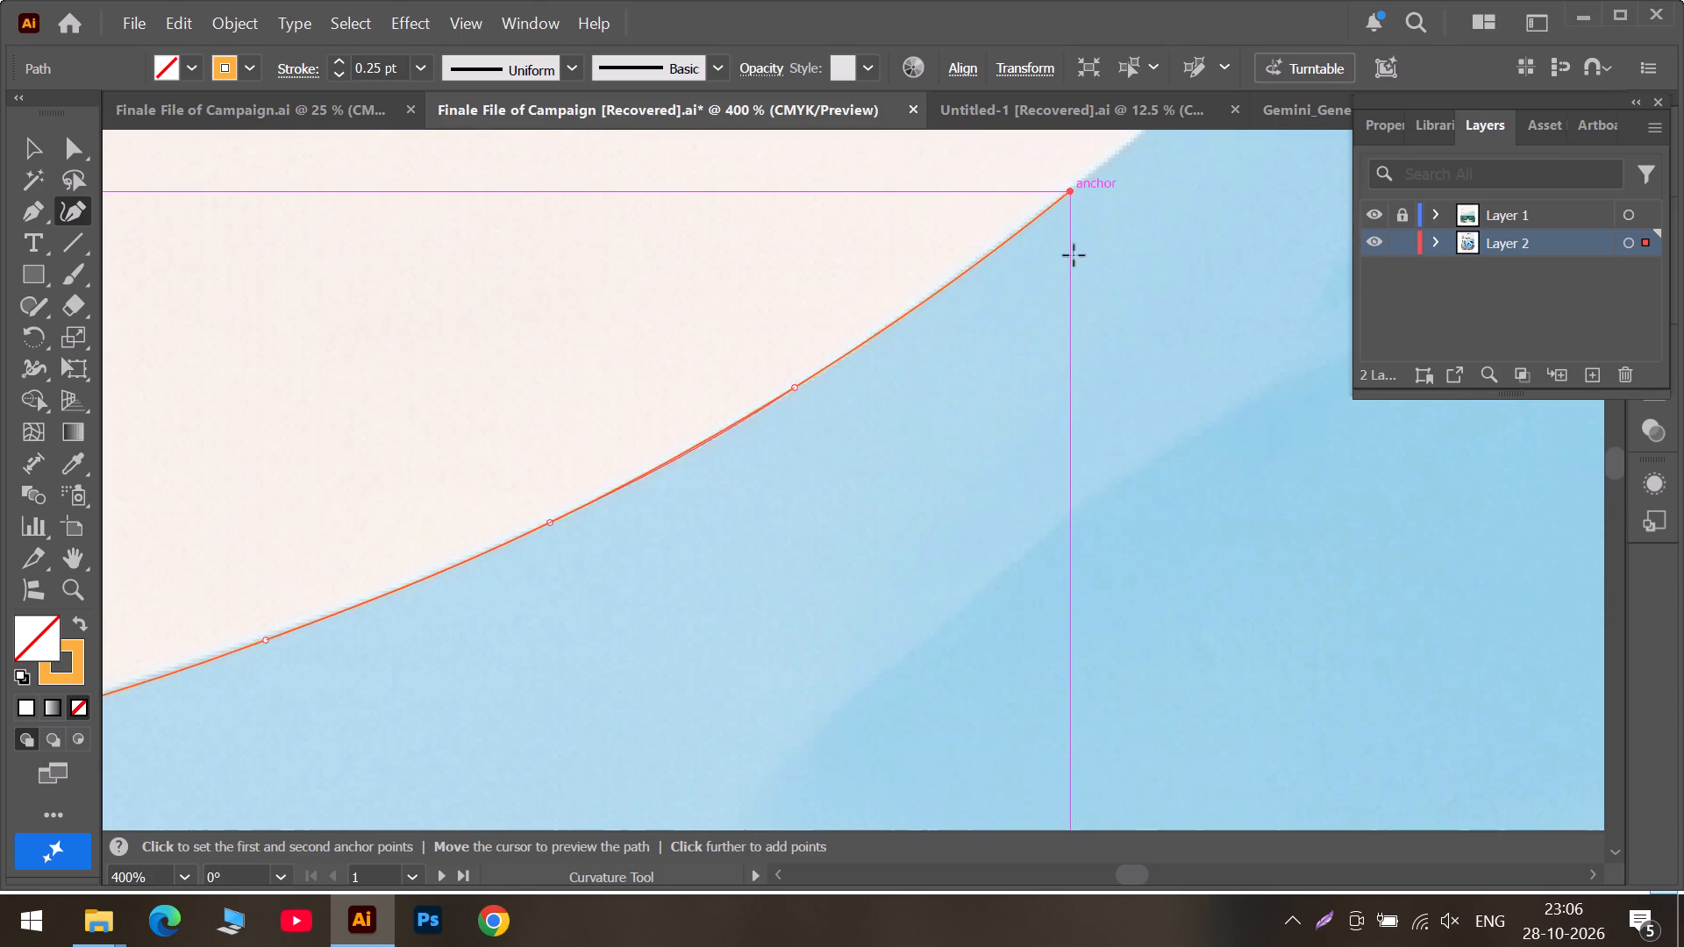
Insert an anchor on the steep segment, add two more toward the crest, and adjust the lower one to the edge.
left_click(1154, 878)
scroll(667, 347, "up", 7)
scroll(586, 183, "up", 4)
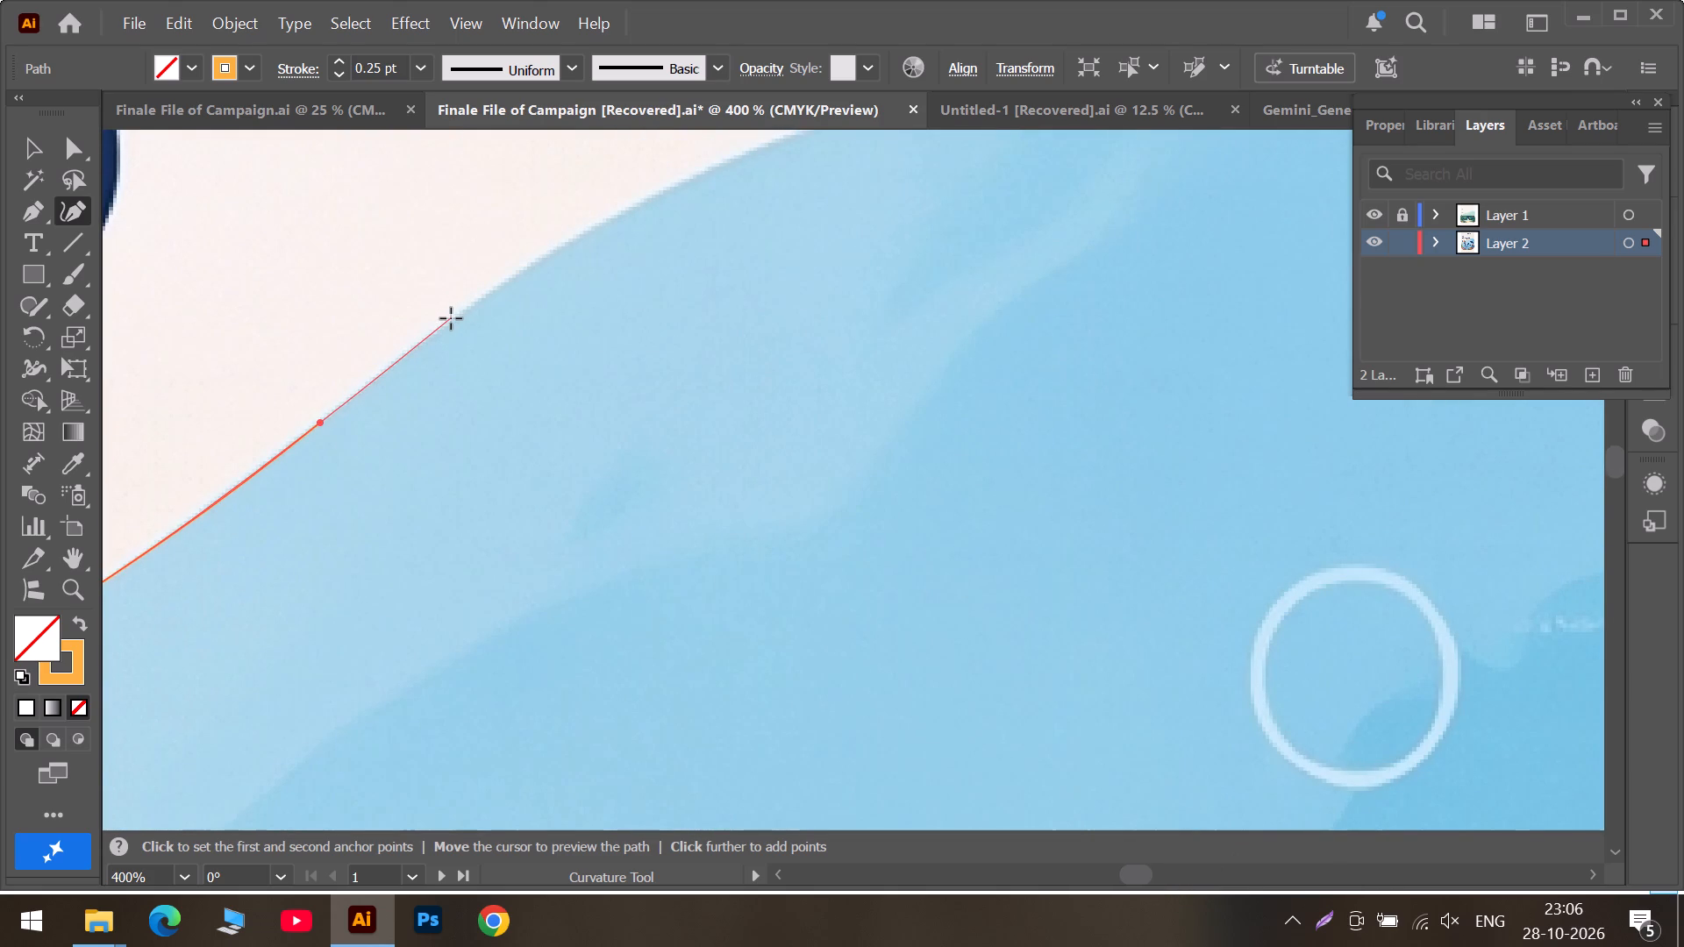
left_click(222, 499)
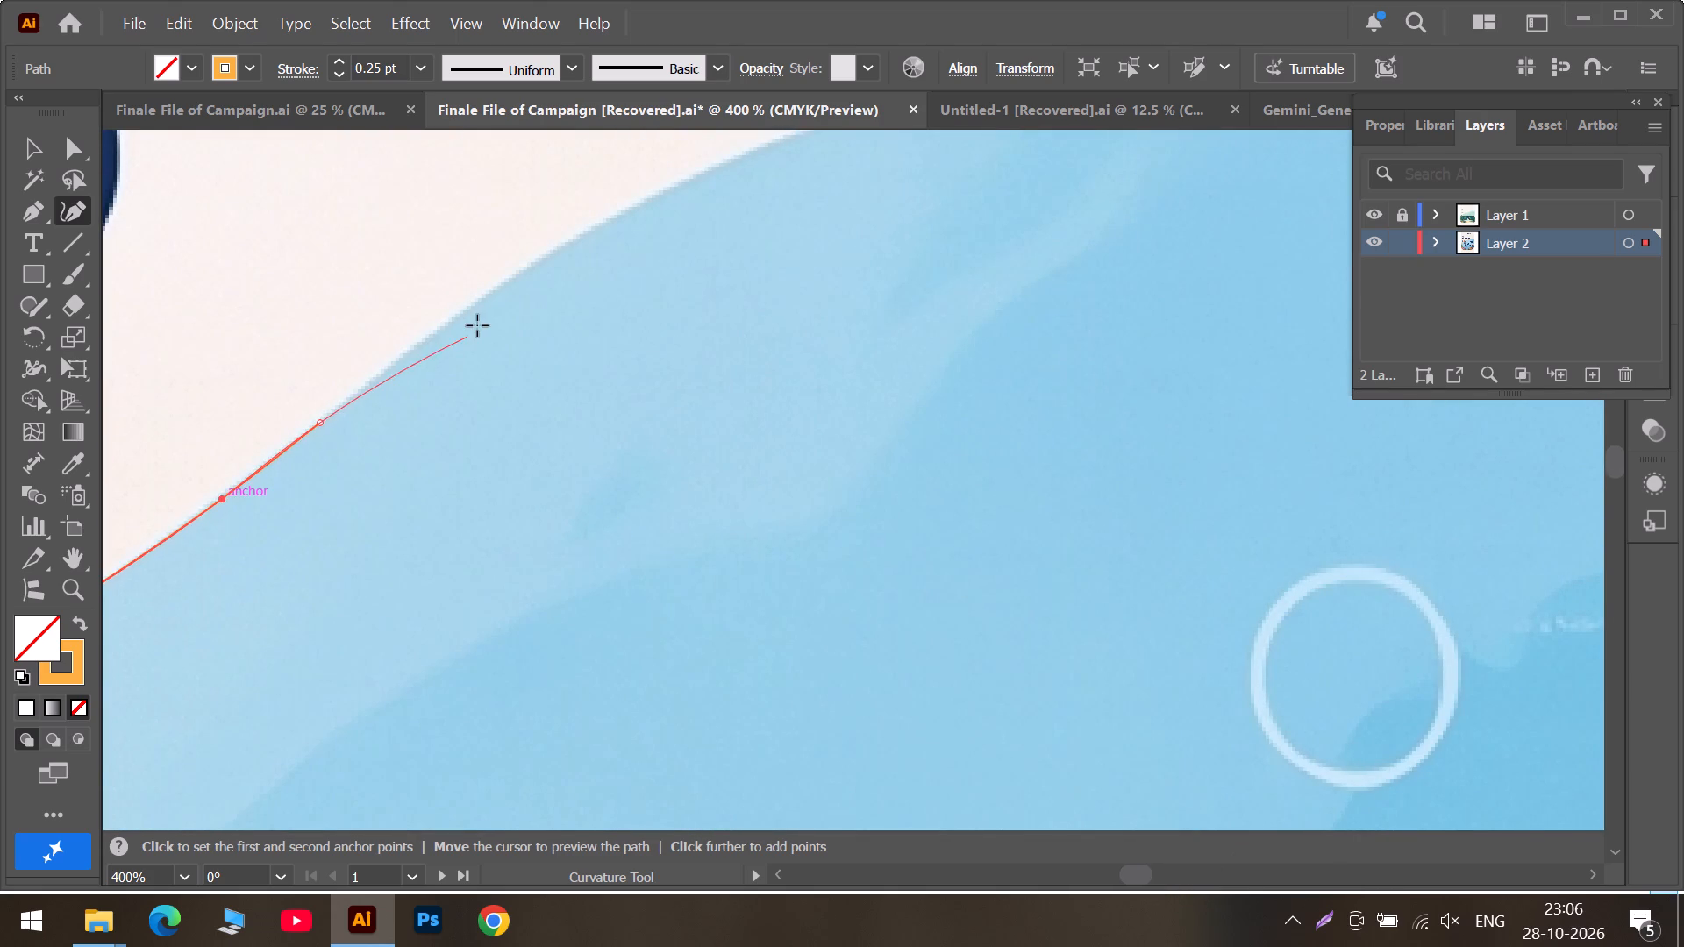
left_click(465, 307)
scroll(704, 203, "up", 4)
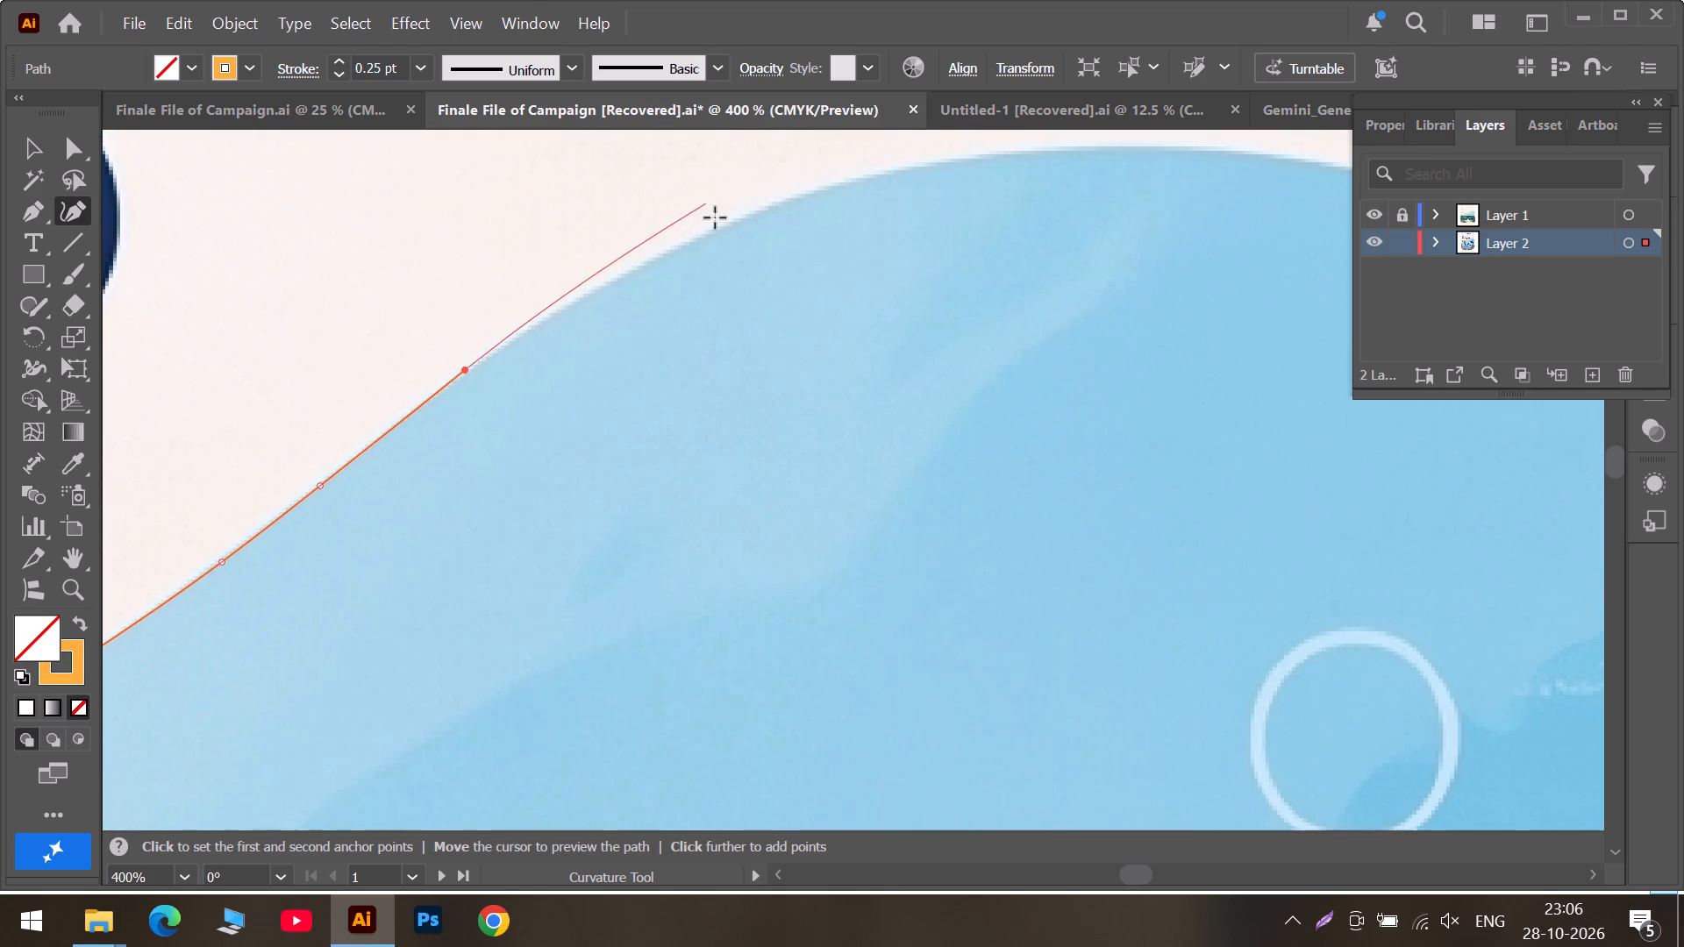
left_click(817, 214)
left_click_drag(466, 388, 483, 382)
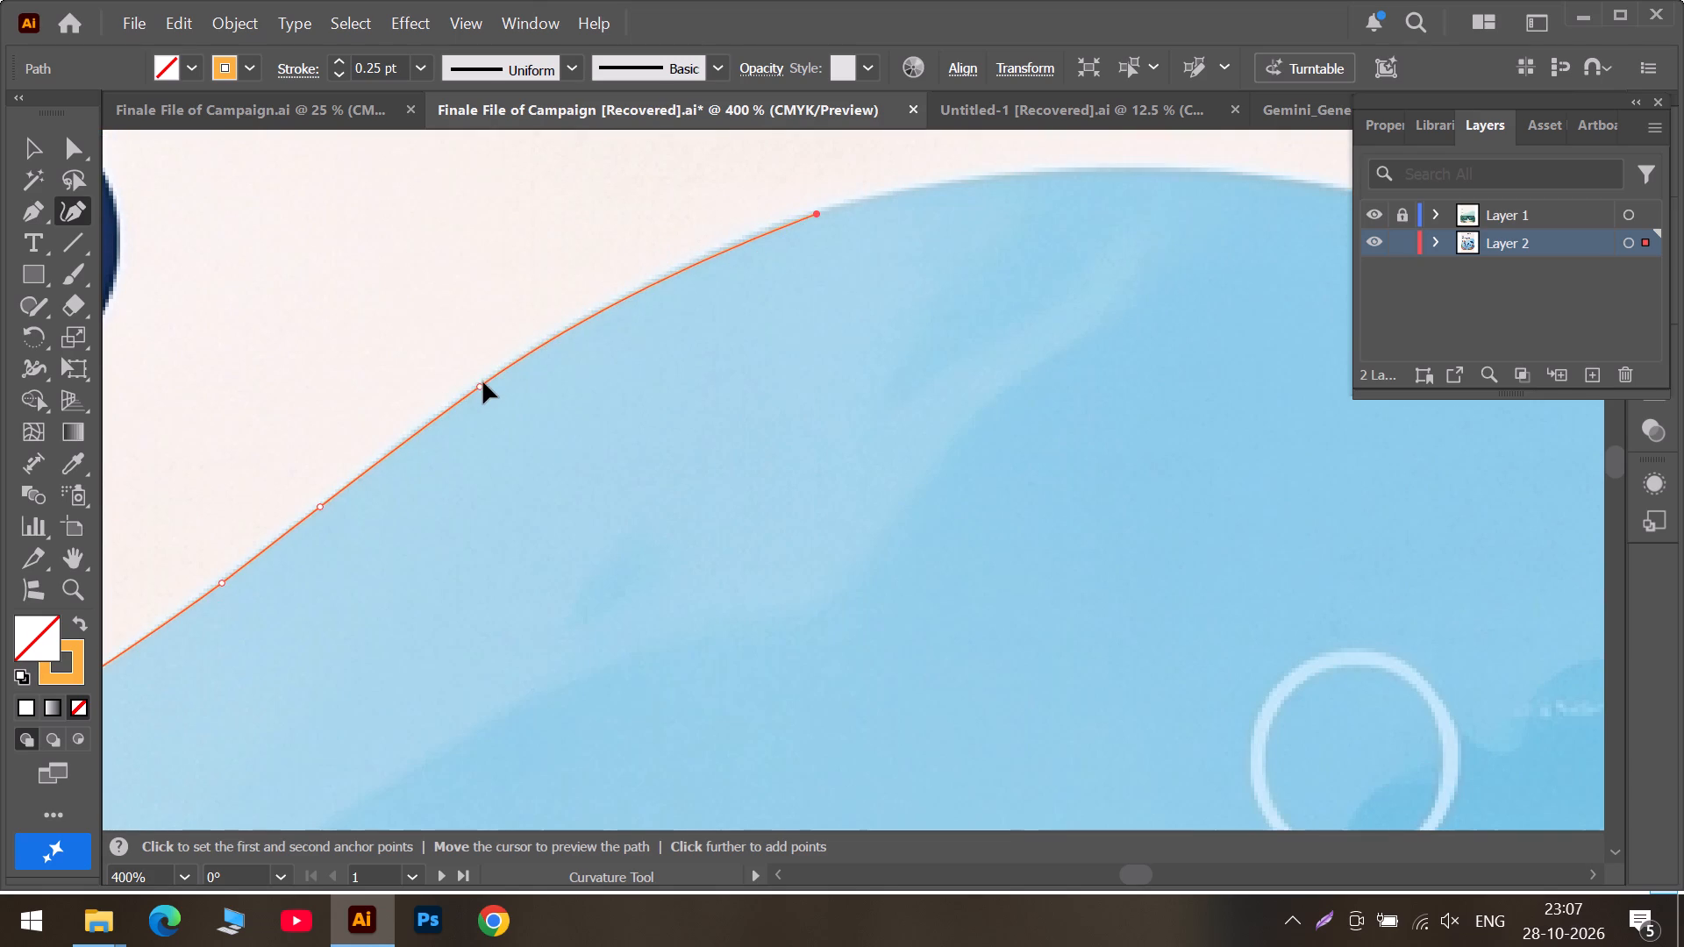
left_click_drag(483, 382, 486, 380)
Carry the path over the background's rounded crest with four anchors, ending where the darker blue area meets the edge.
scroll(1017, 166, "up", 4)
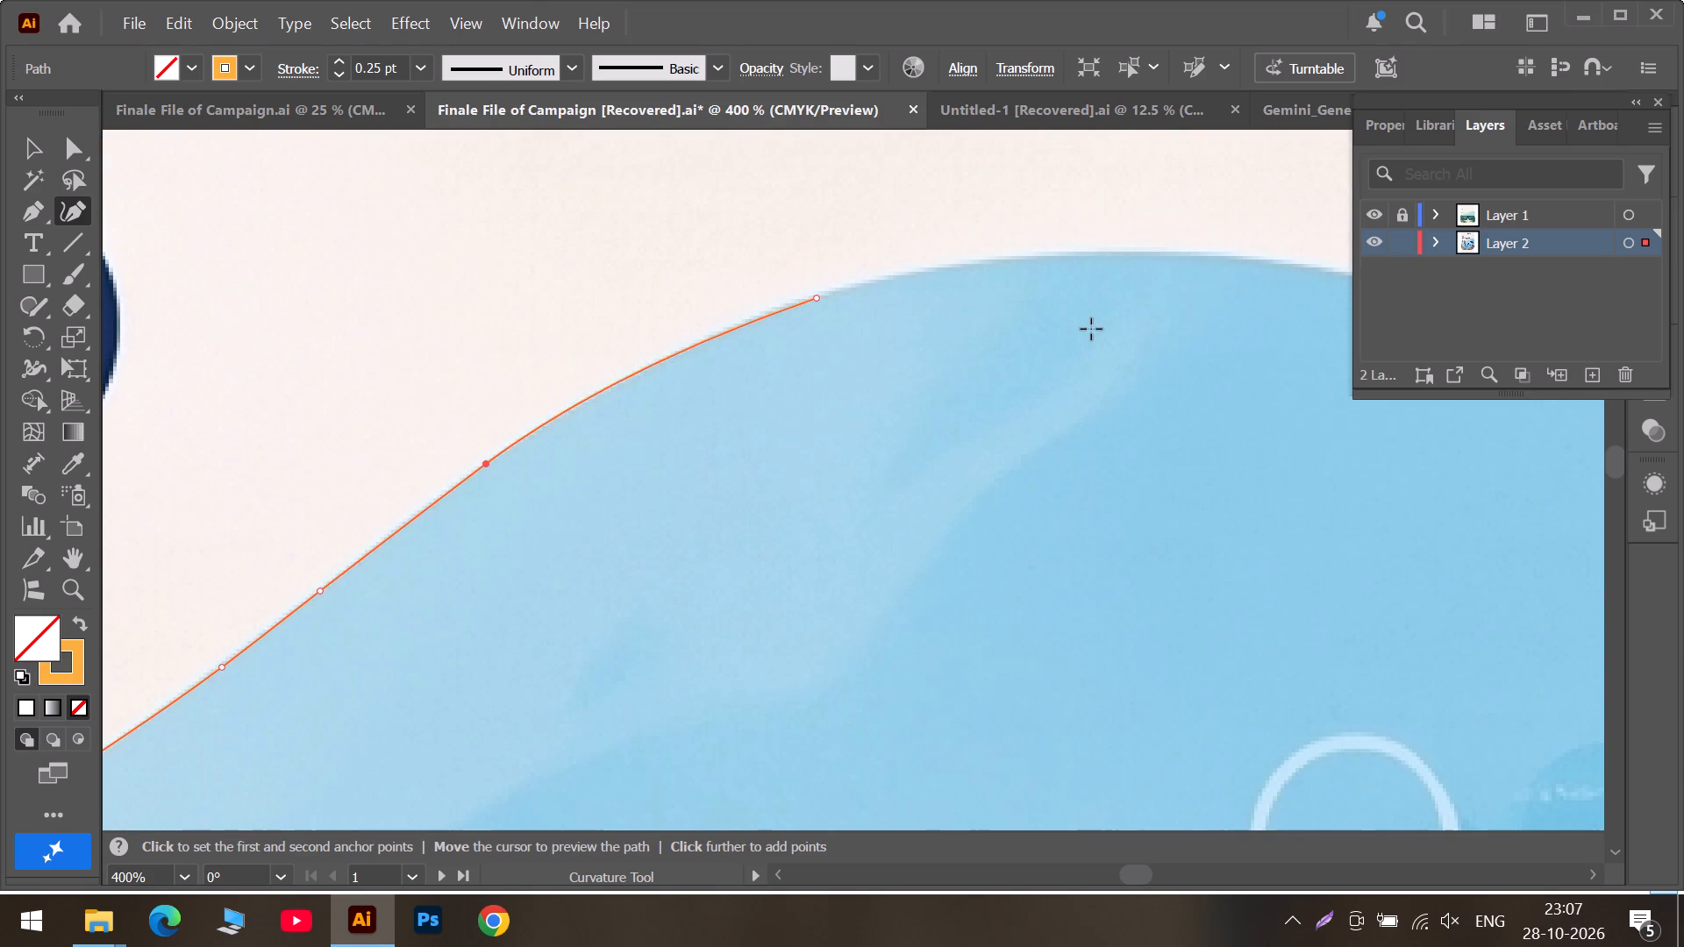
scroll(1094, 332, "down", 1)
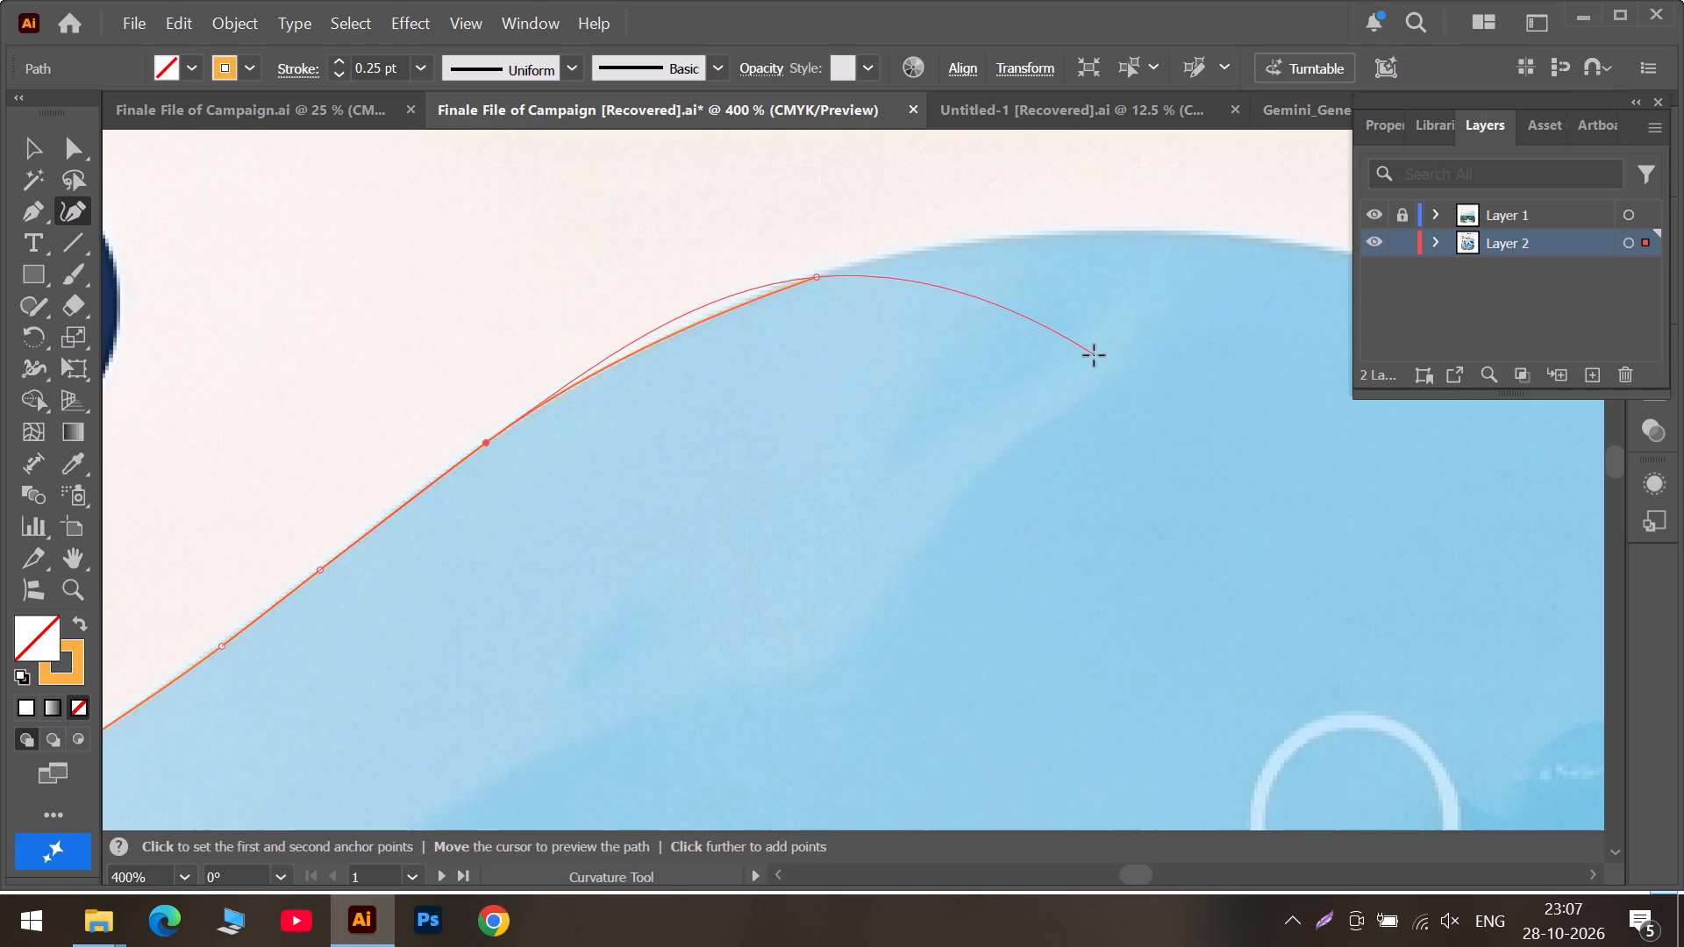
left_click(1033, 239)
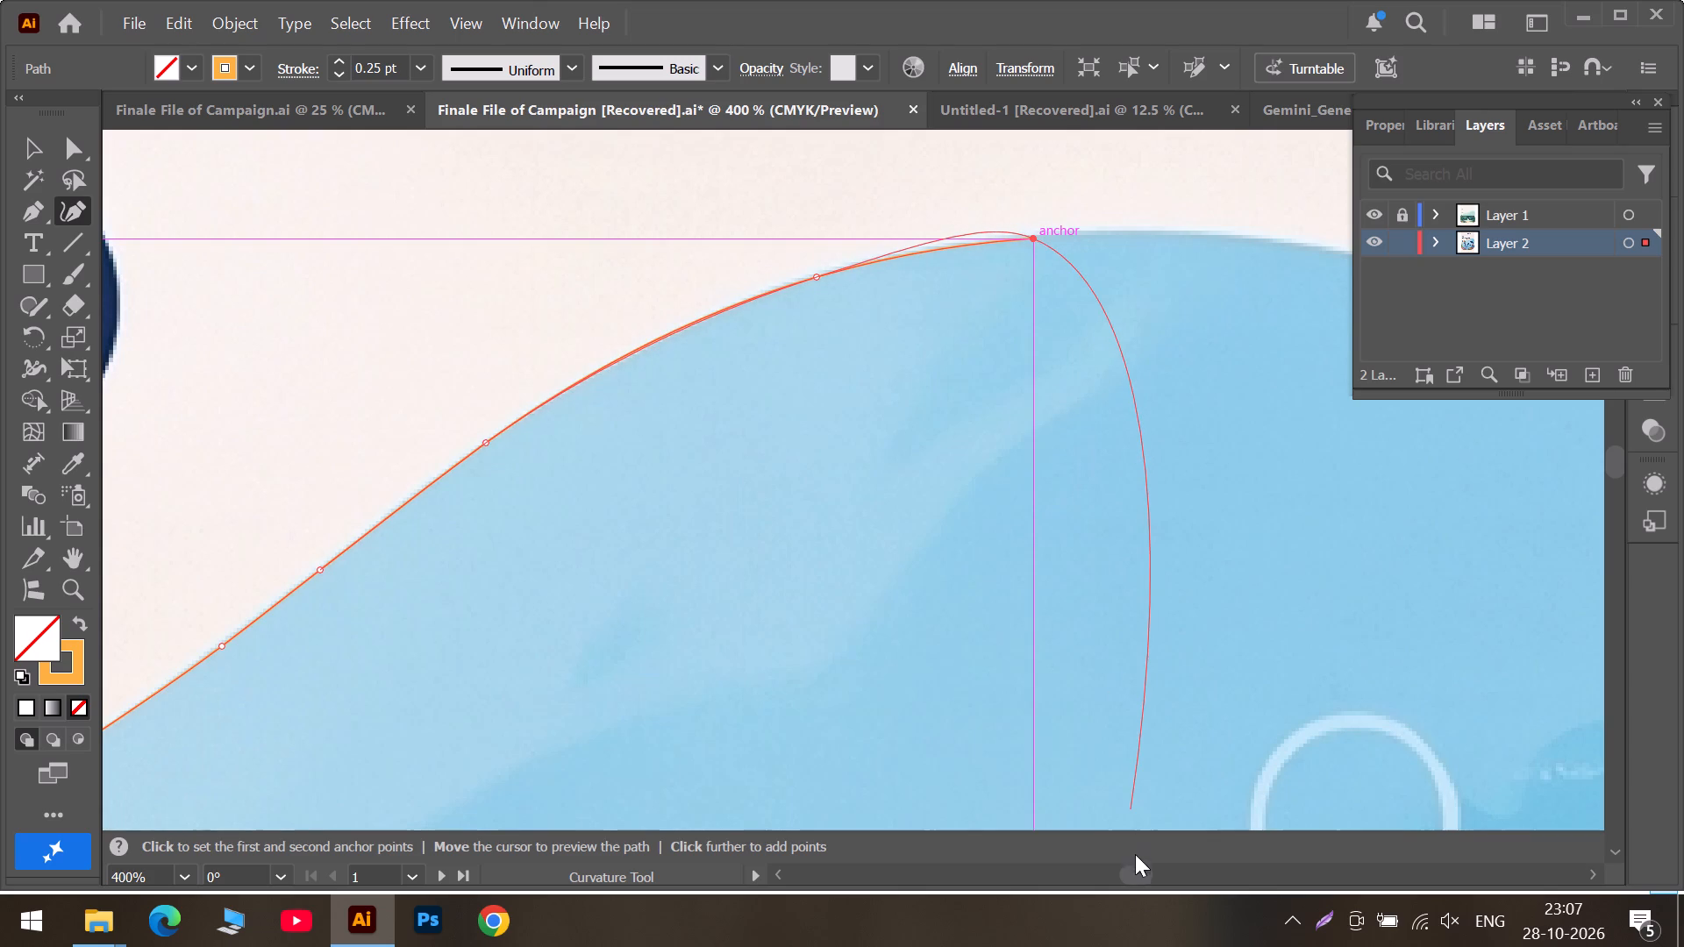
left_click(1185, 876)
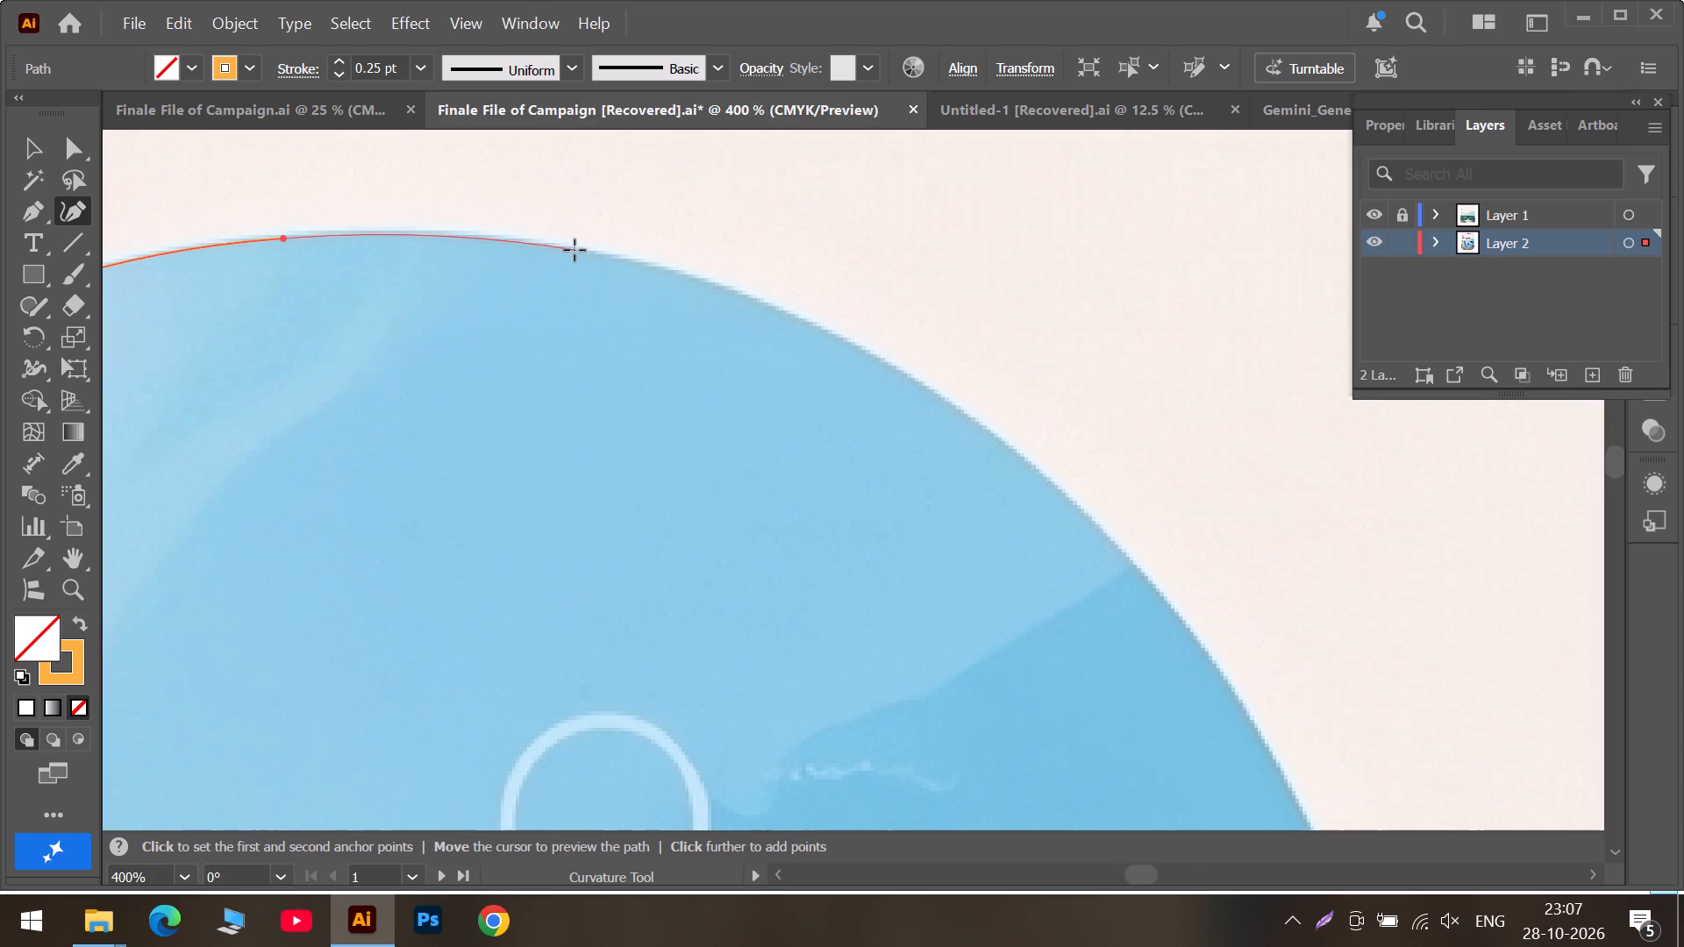
left_click(574, 250)
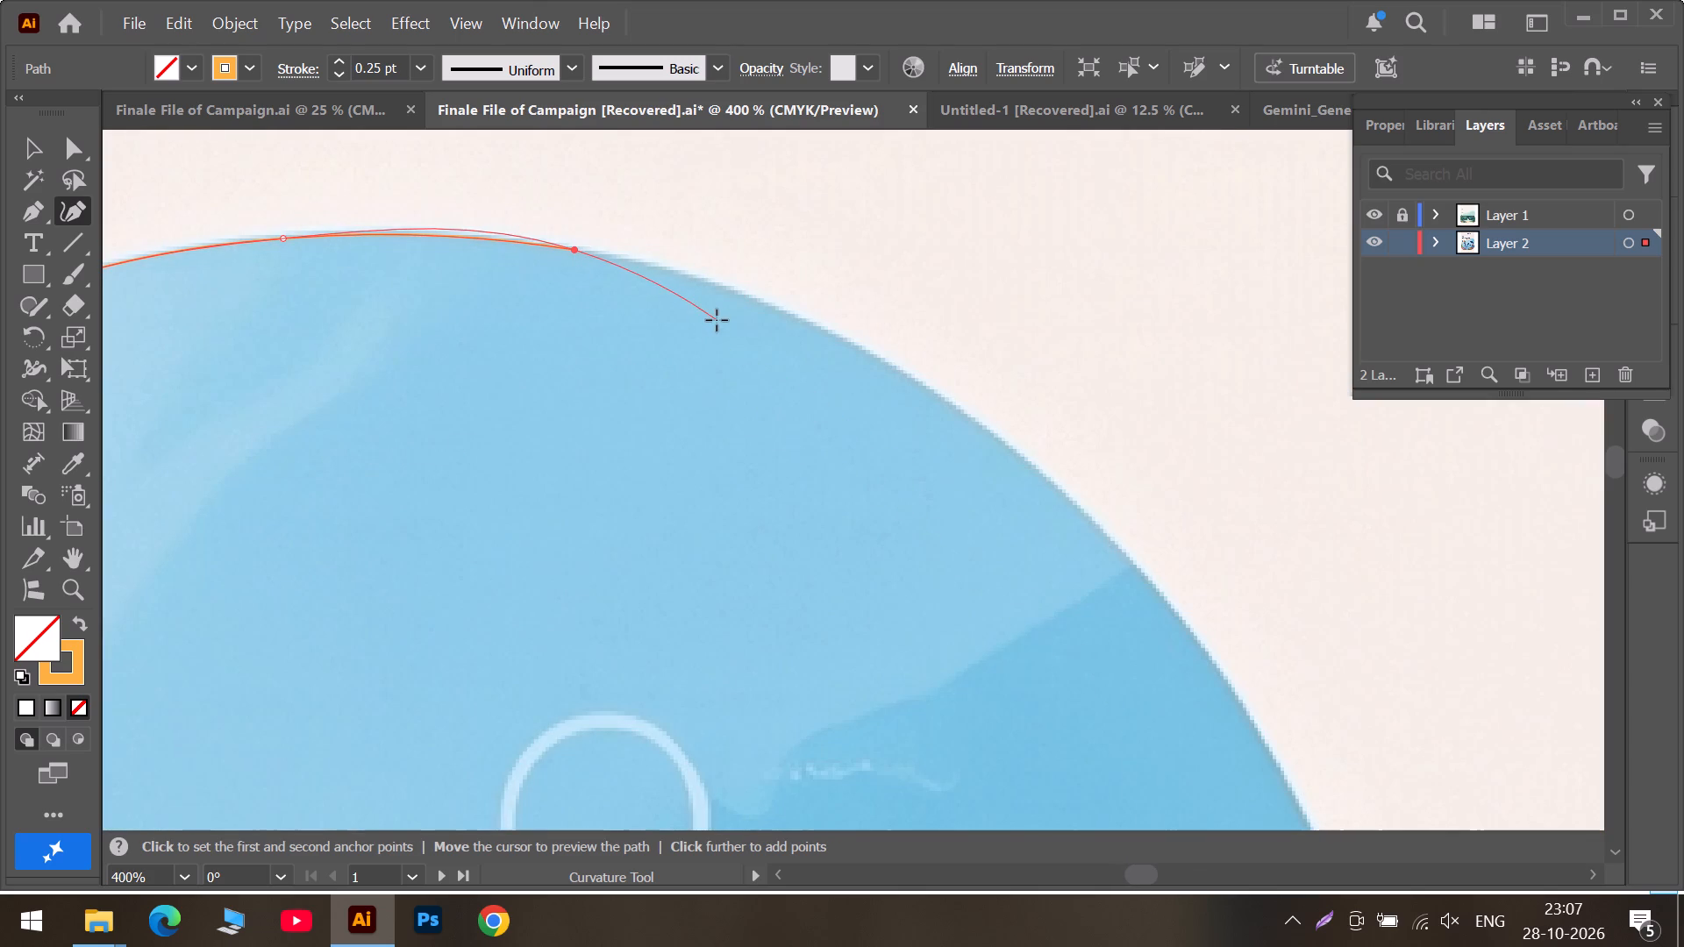
left_click(832, 331)
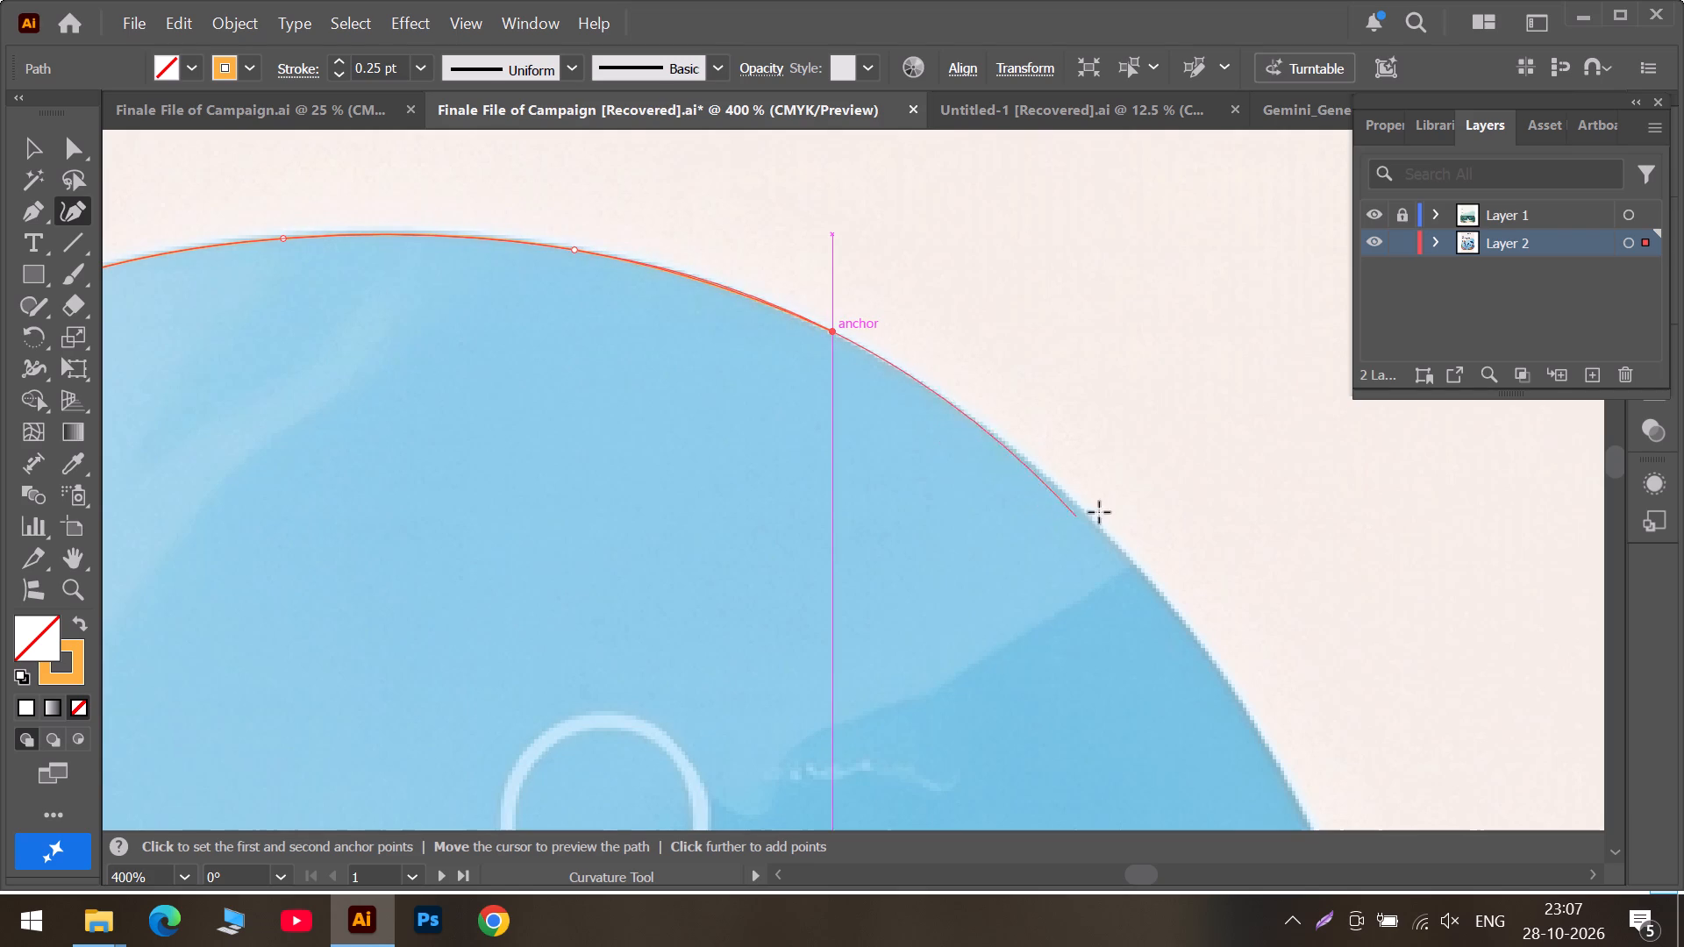
left_click(1112, 540)
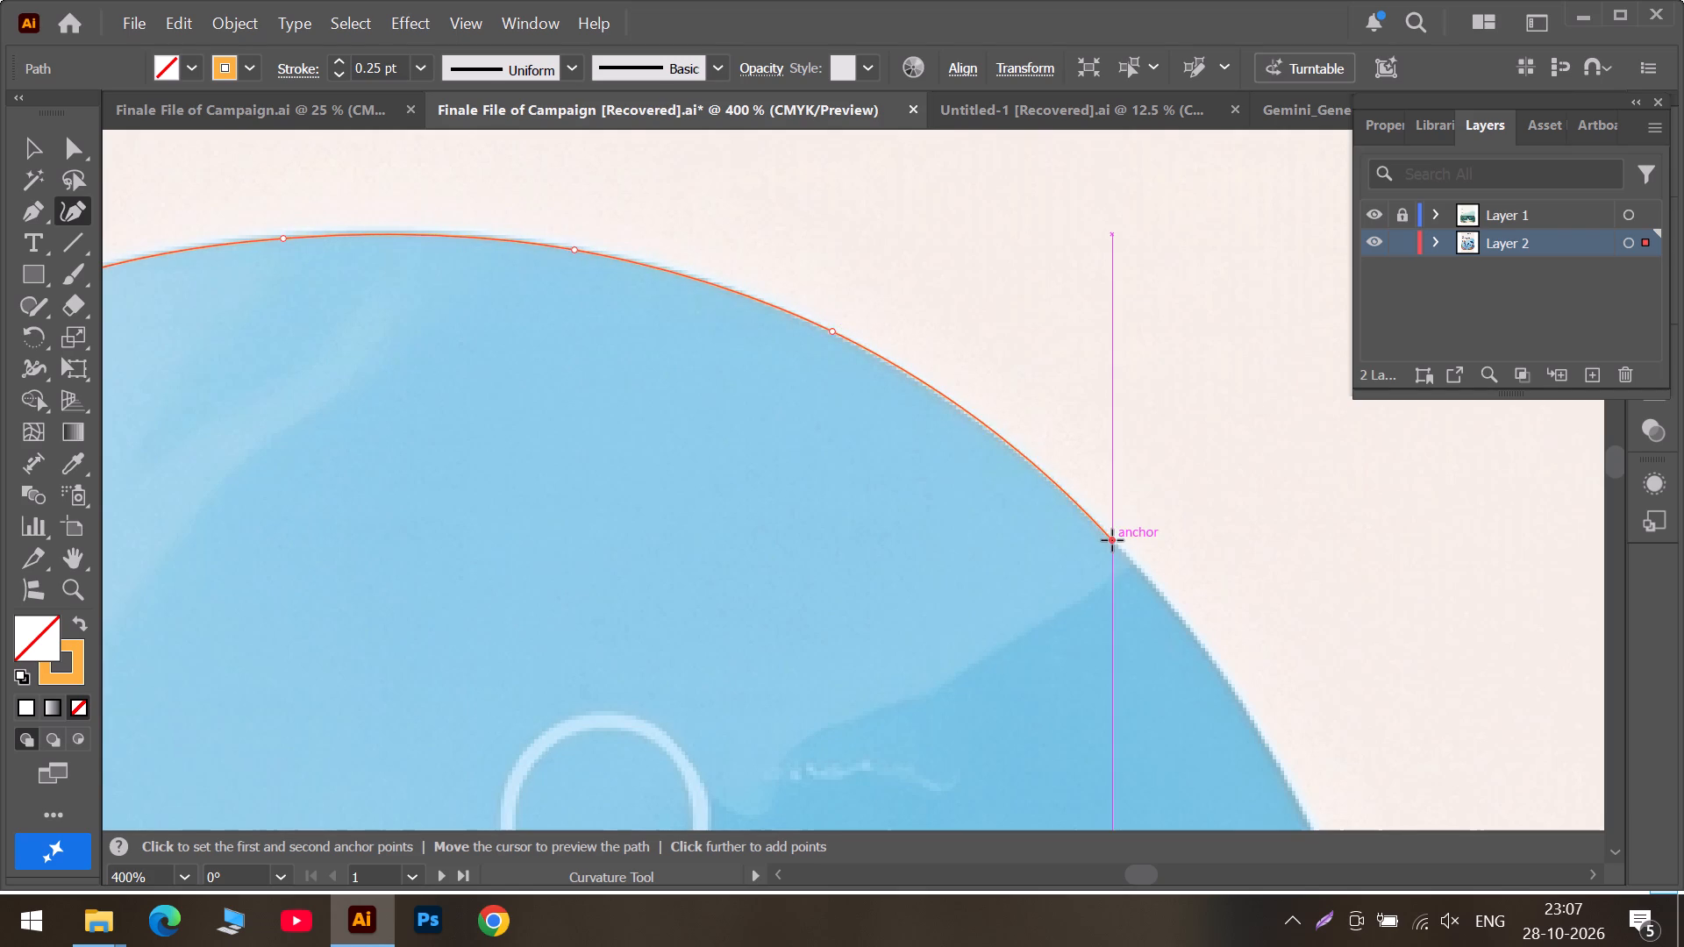
Examine the background's far edge below the crest, down past the glasses and the coiled tentacle.
scroll(1113, 540, "down", 19)
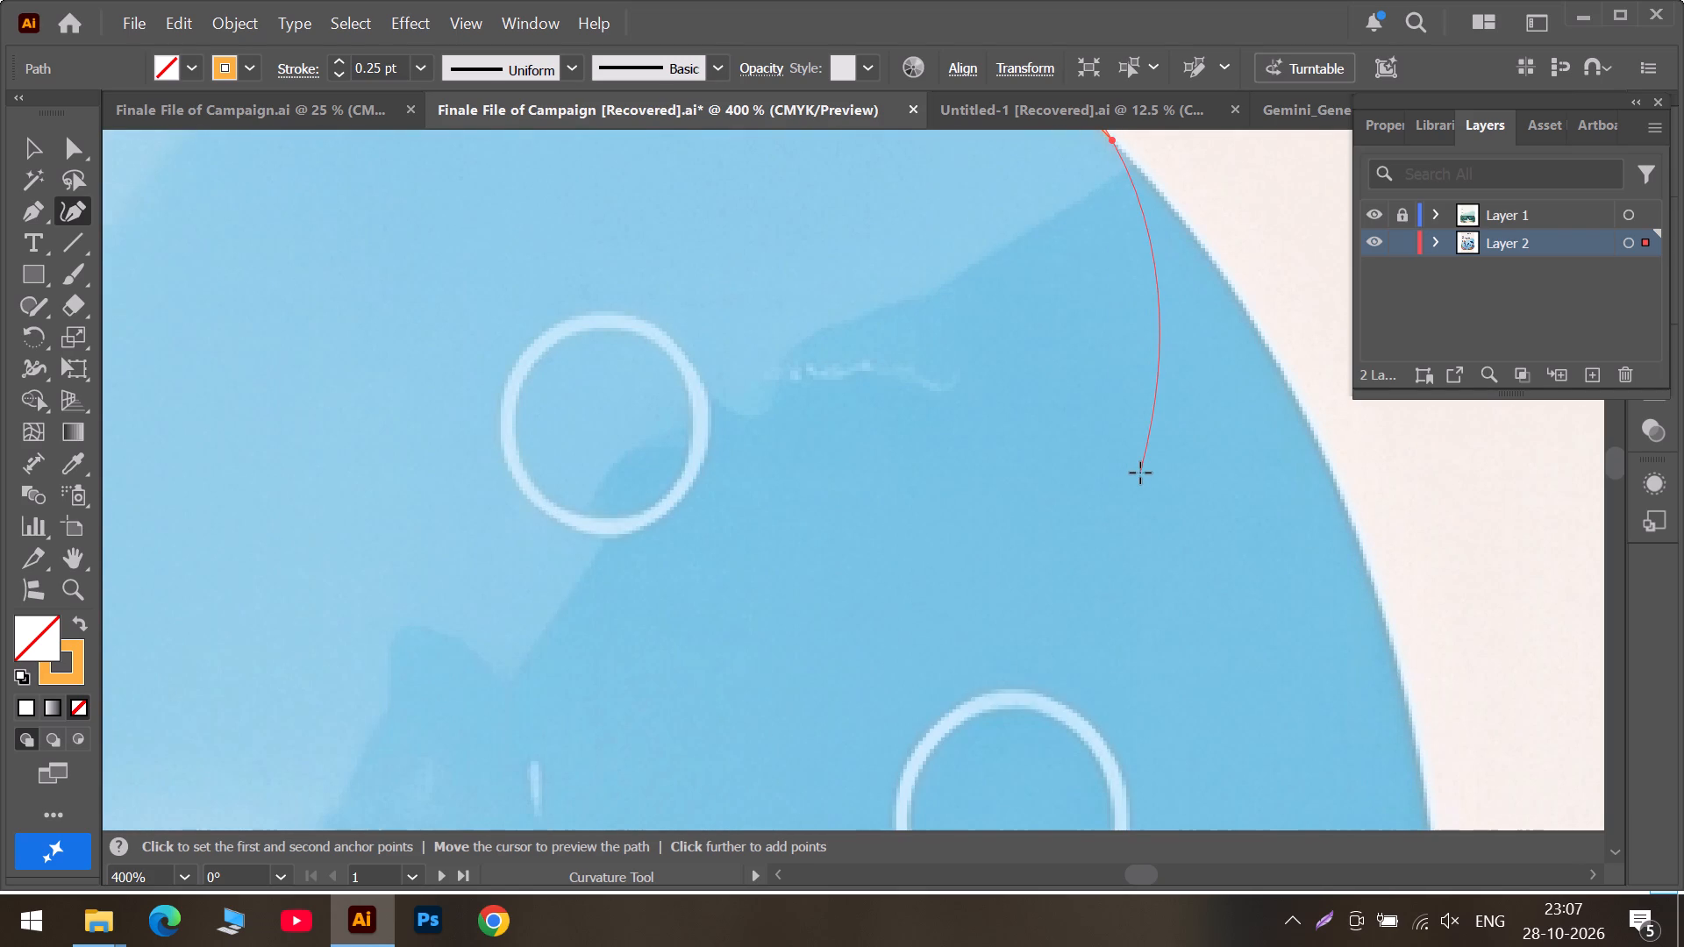
scroll(1136, 468, "down", 5, "alt")
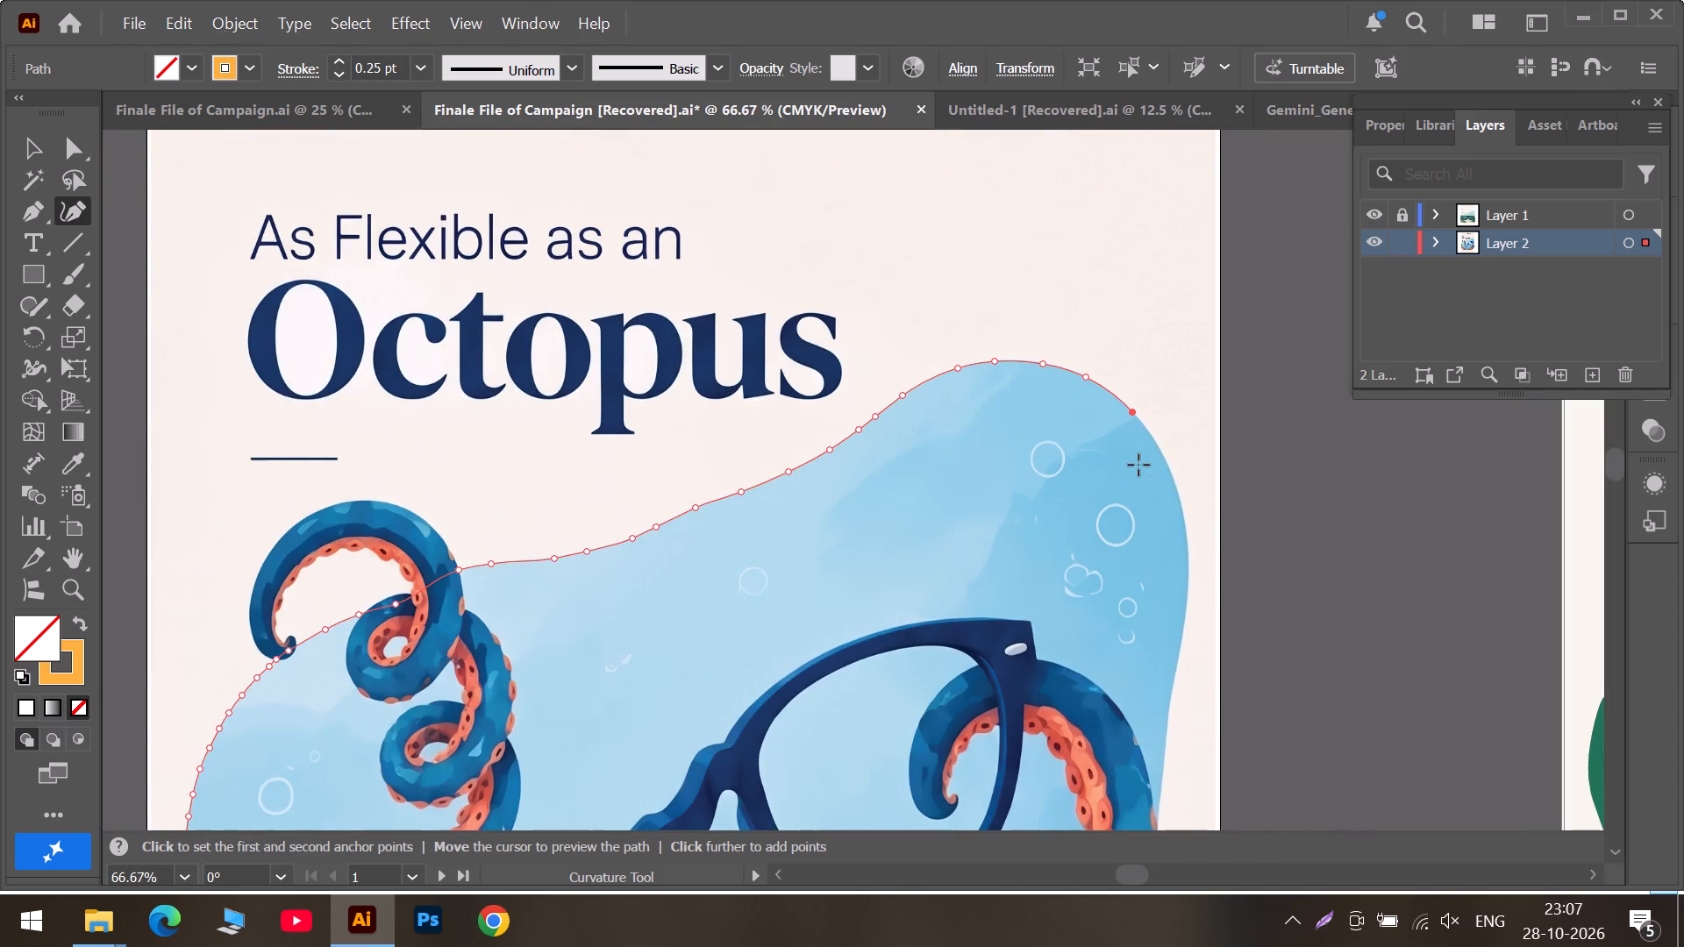
scroll(1138, 465, "down", 9)
scroll(1160, 374, "down", 6)
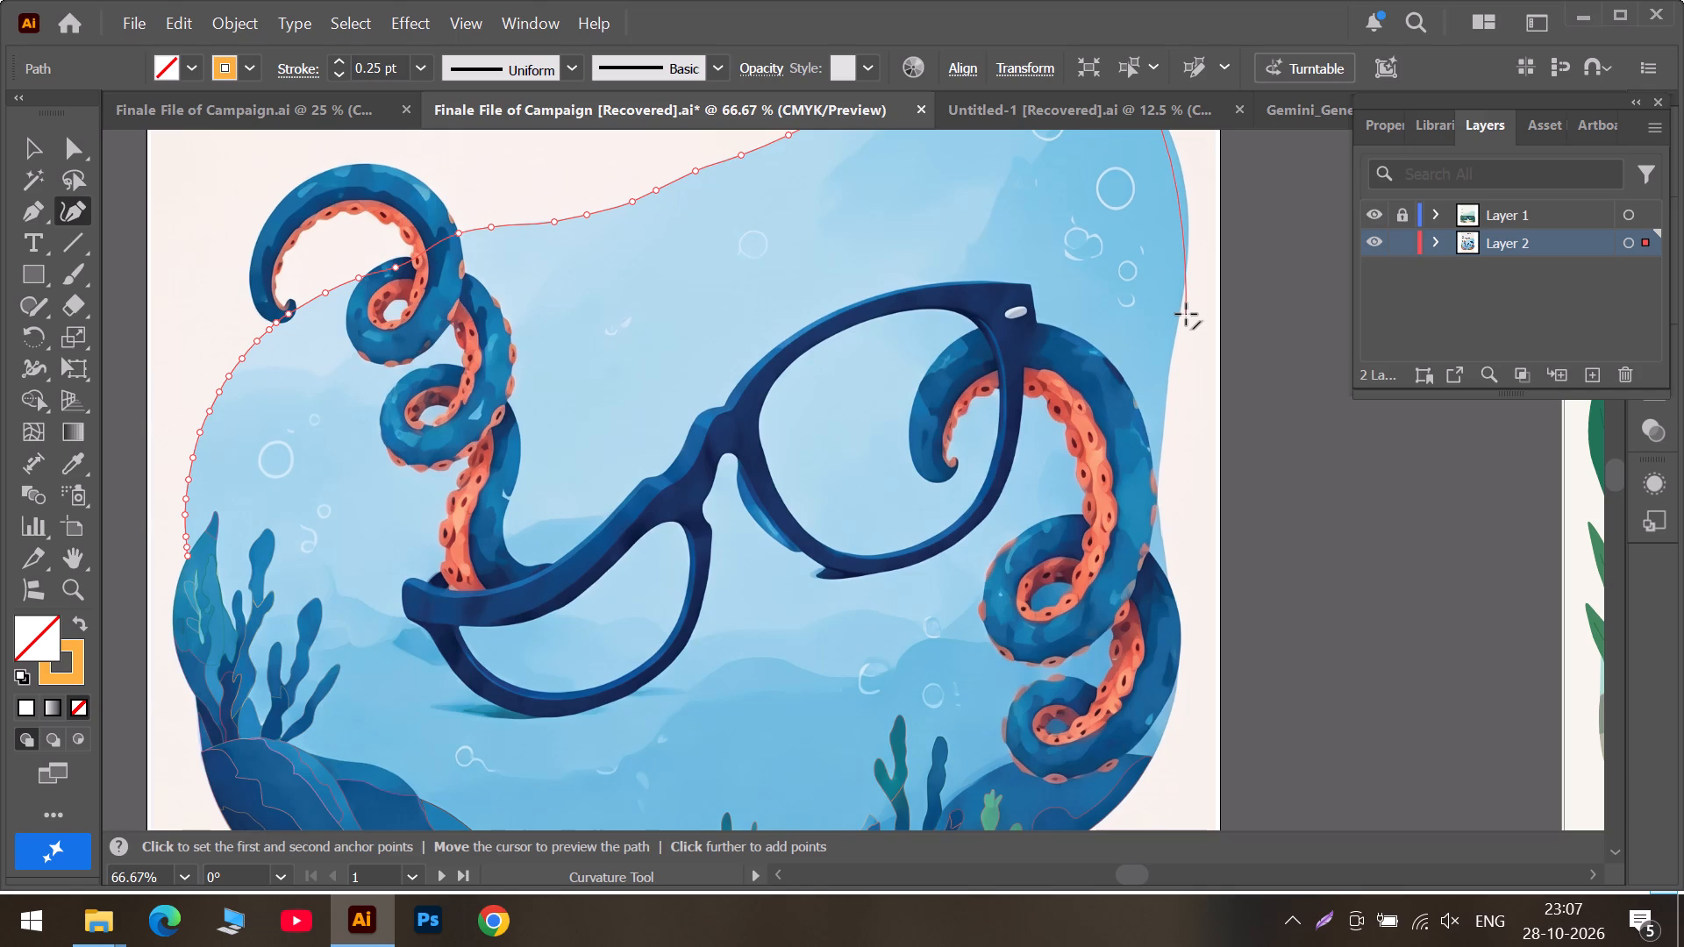
scroll(1186, 314, "up", 3, "alt")
scroll(1174, 302, "up", 7)
scroll(1067, 169, "up", 7)
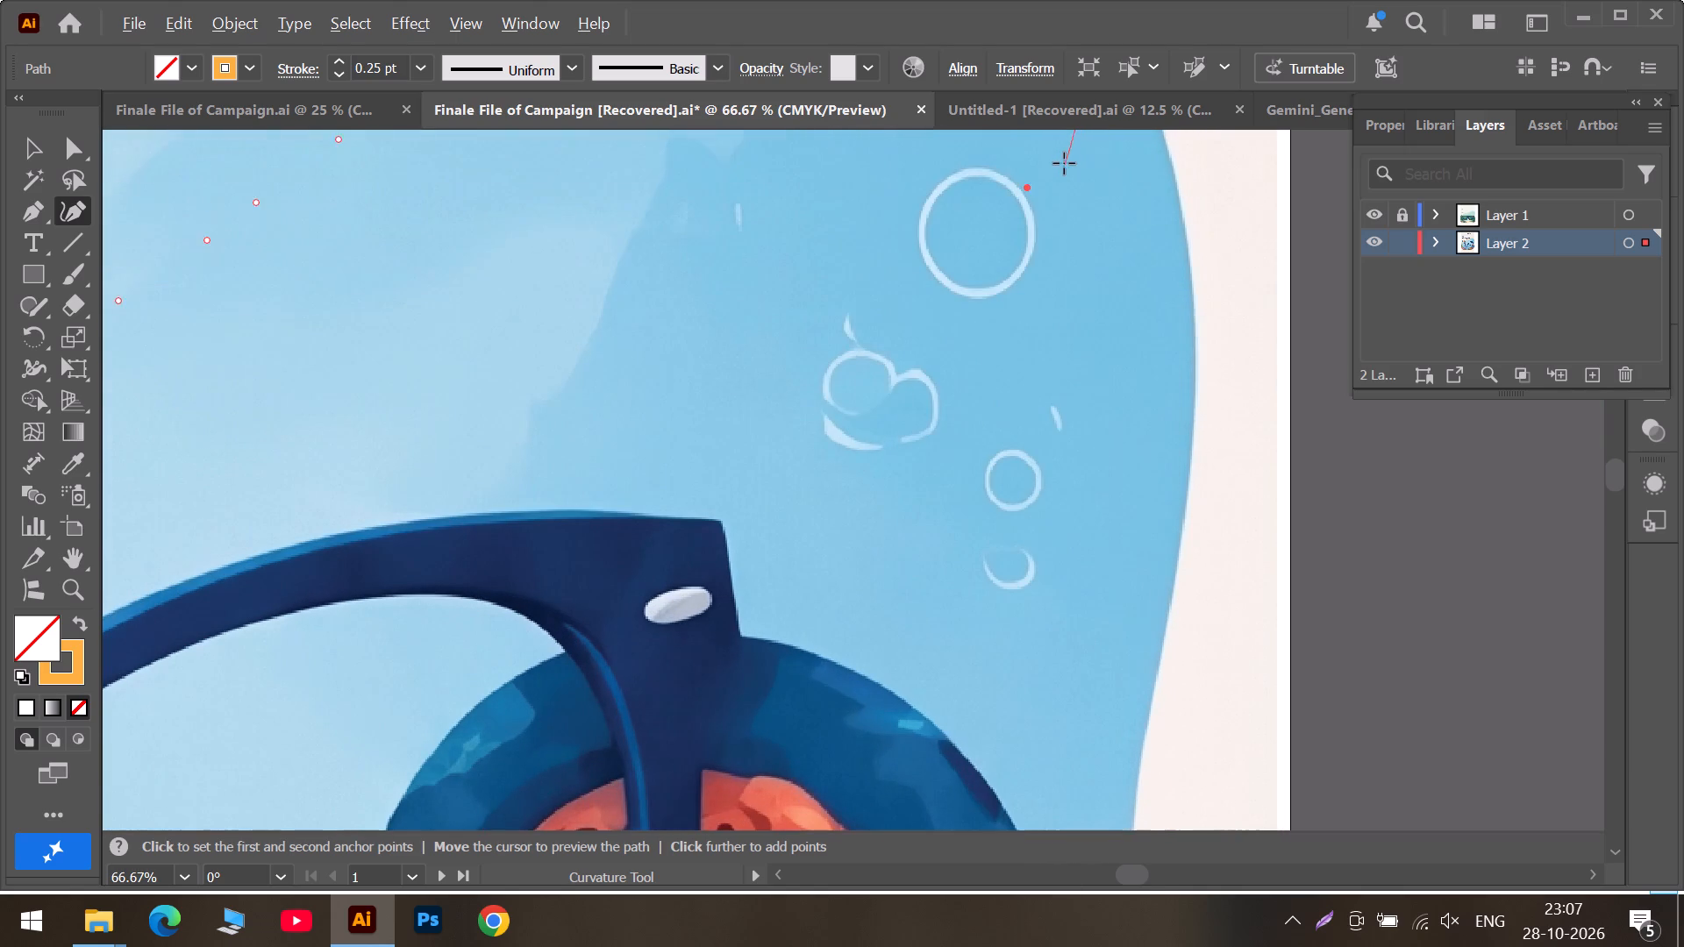
scroll(1060, 157, "up", 7)
scroll(994, 199, "up", 7)
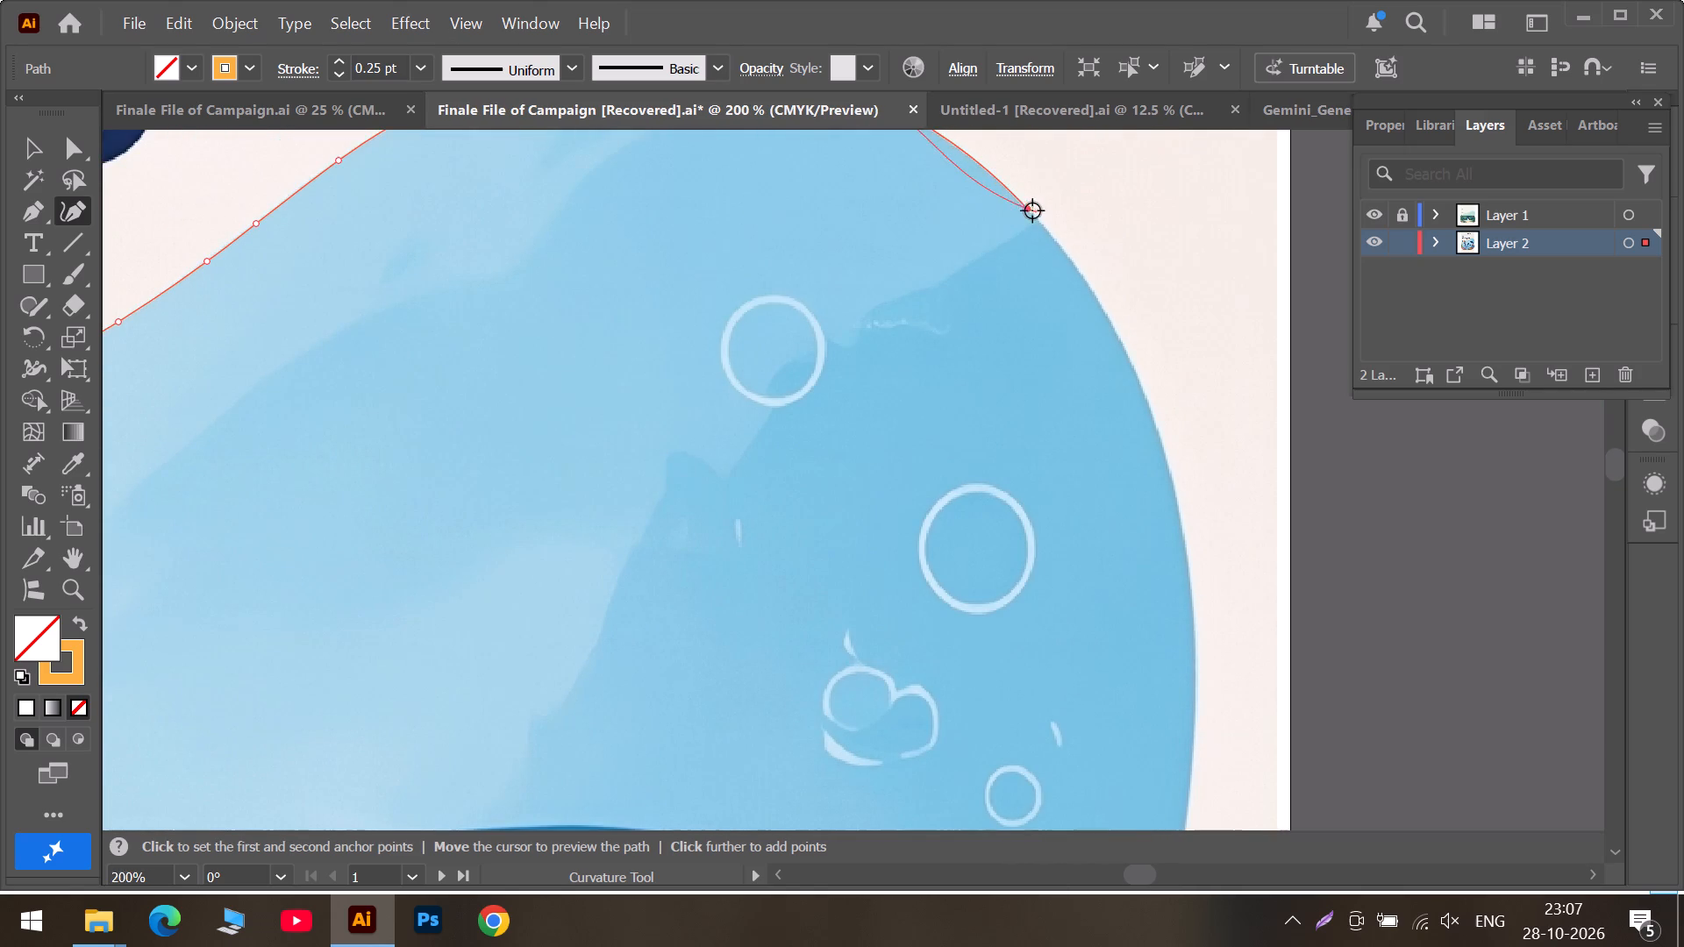
Turn the path inward with a corner anchor at the darker blue area's tip and trace its upper boundary to a corner beside the upper bubble.
double_click(1038, 222)
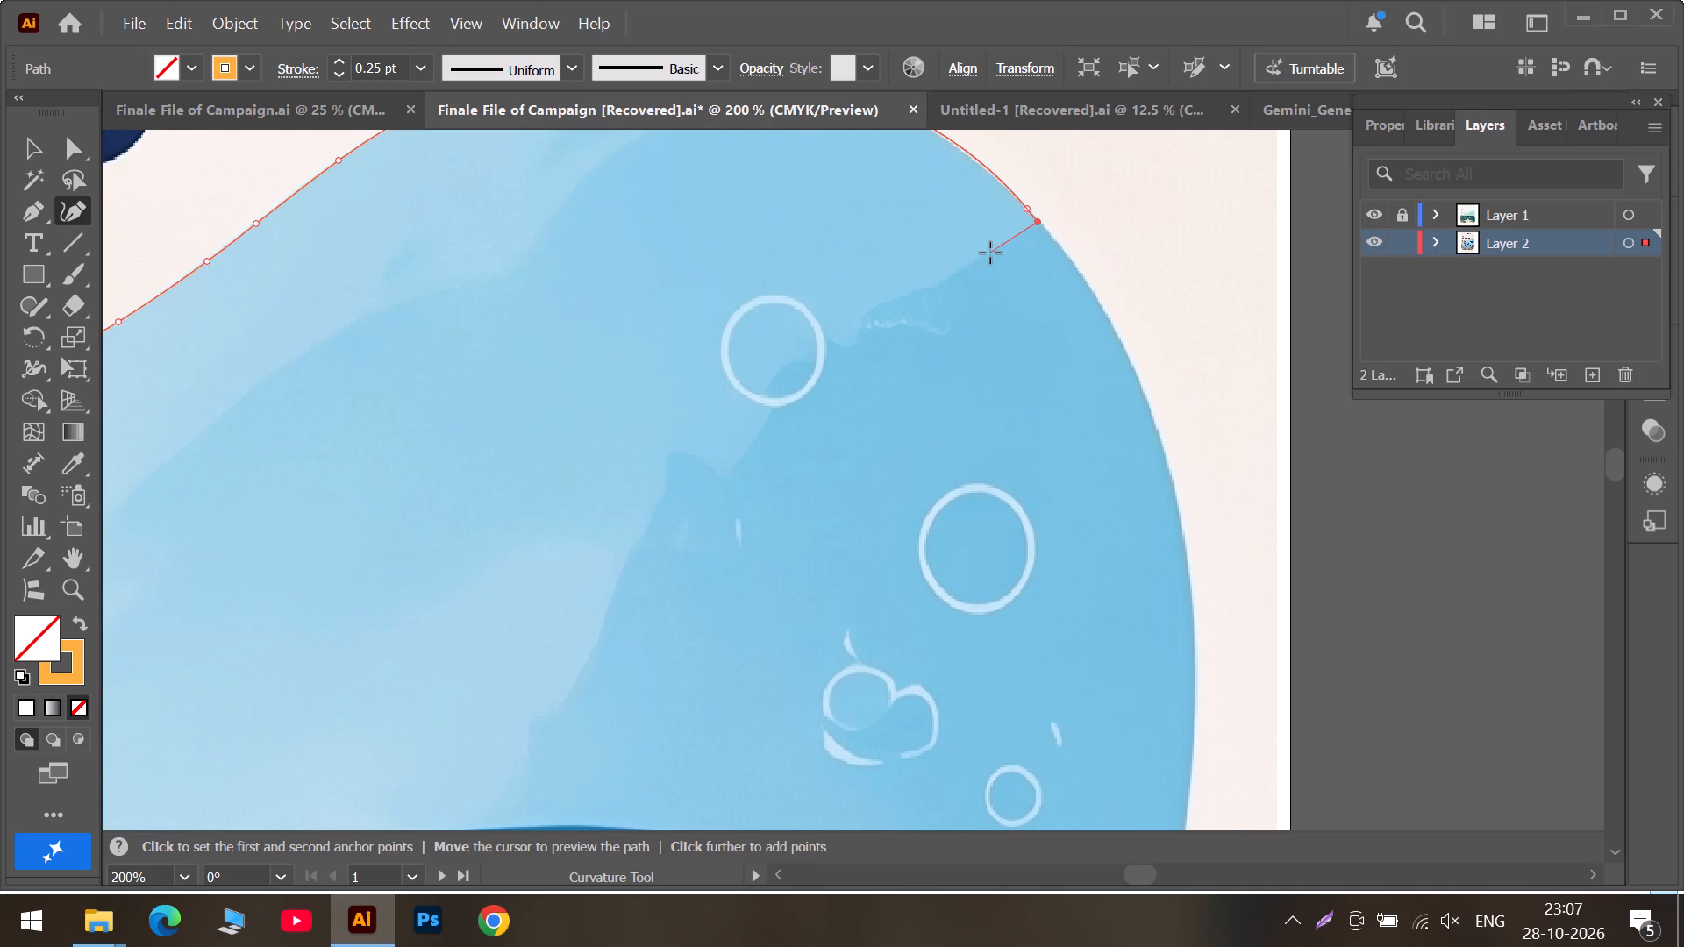
left_click(990, 253)
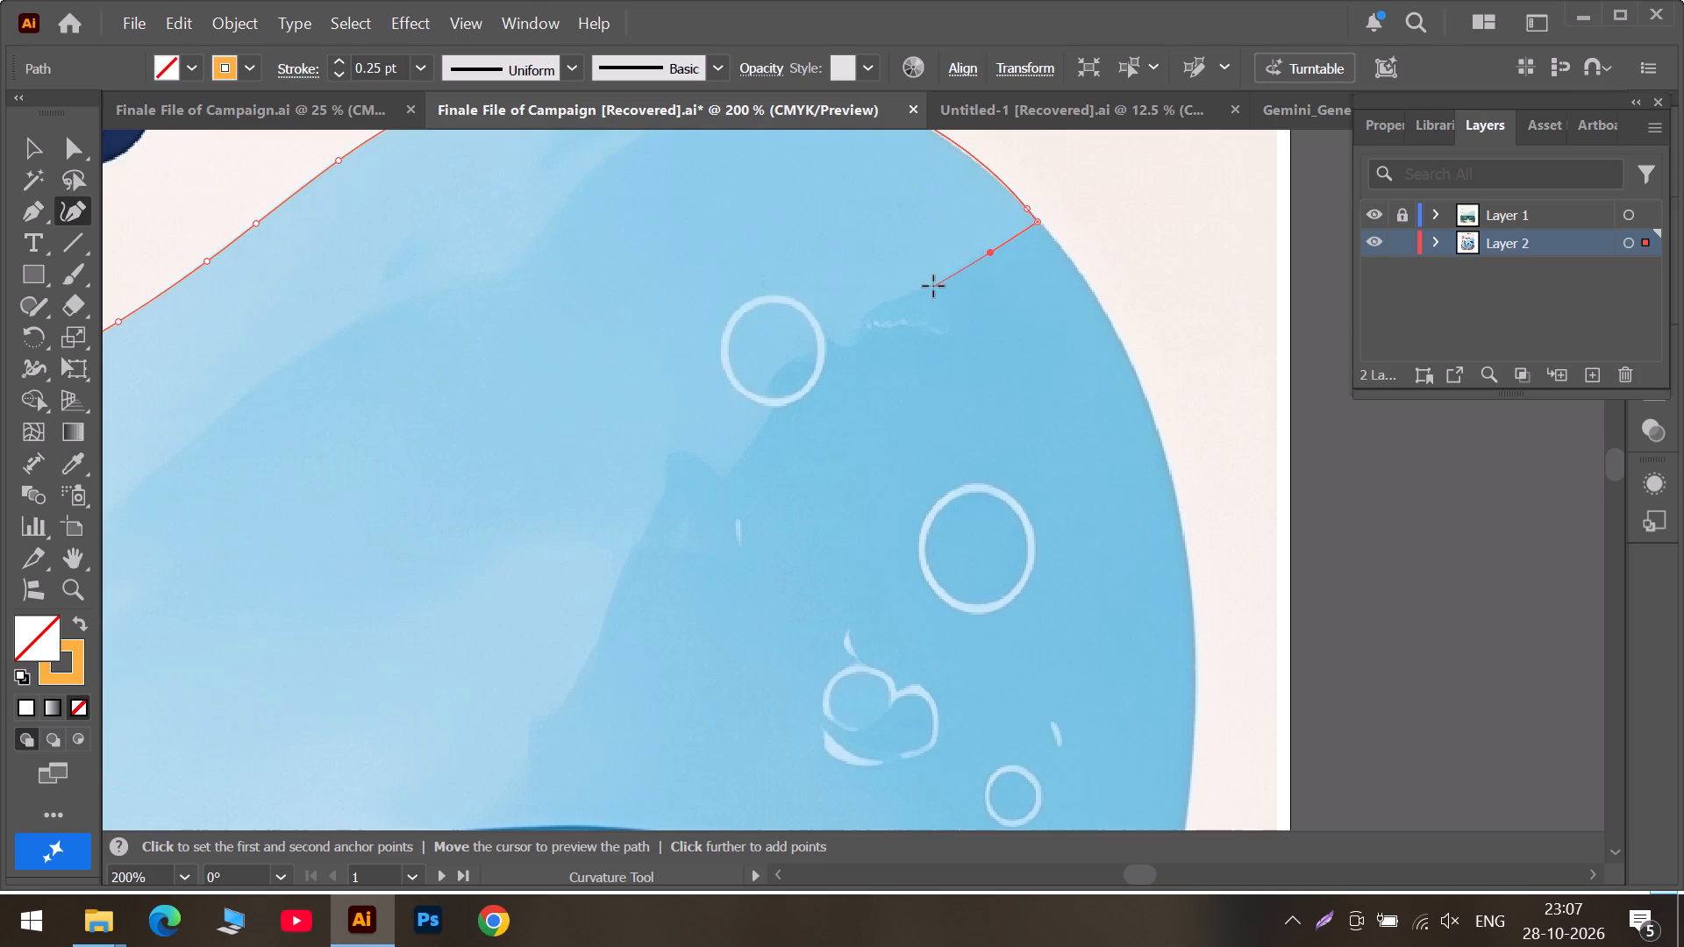
left_click(933, 286)
left_click(865, 311)
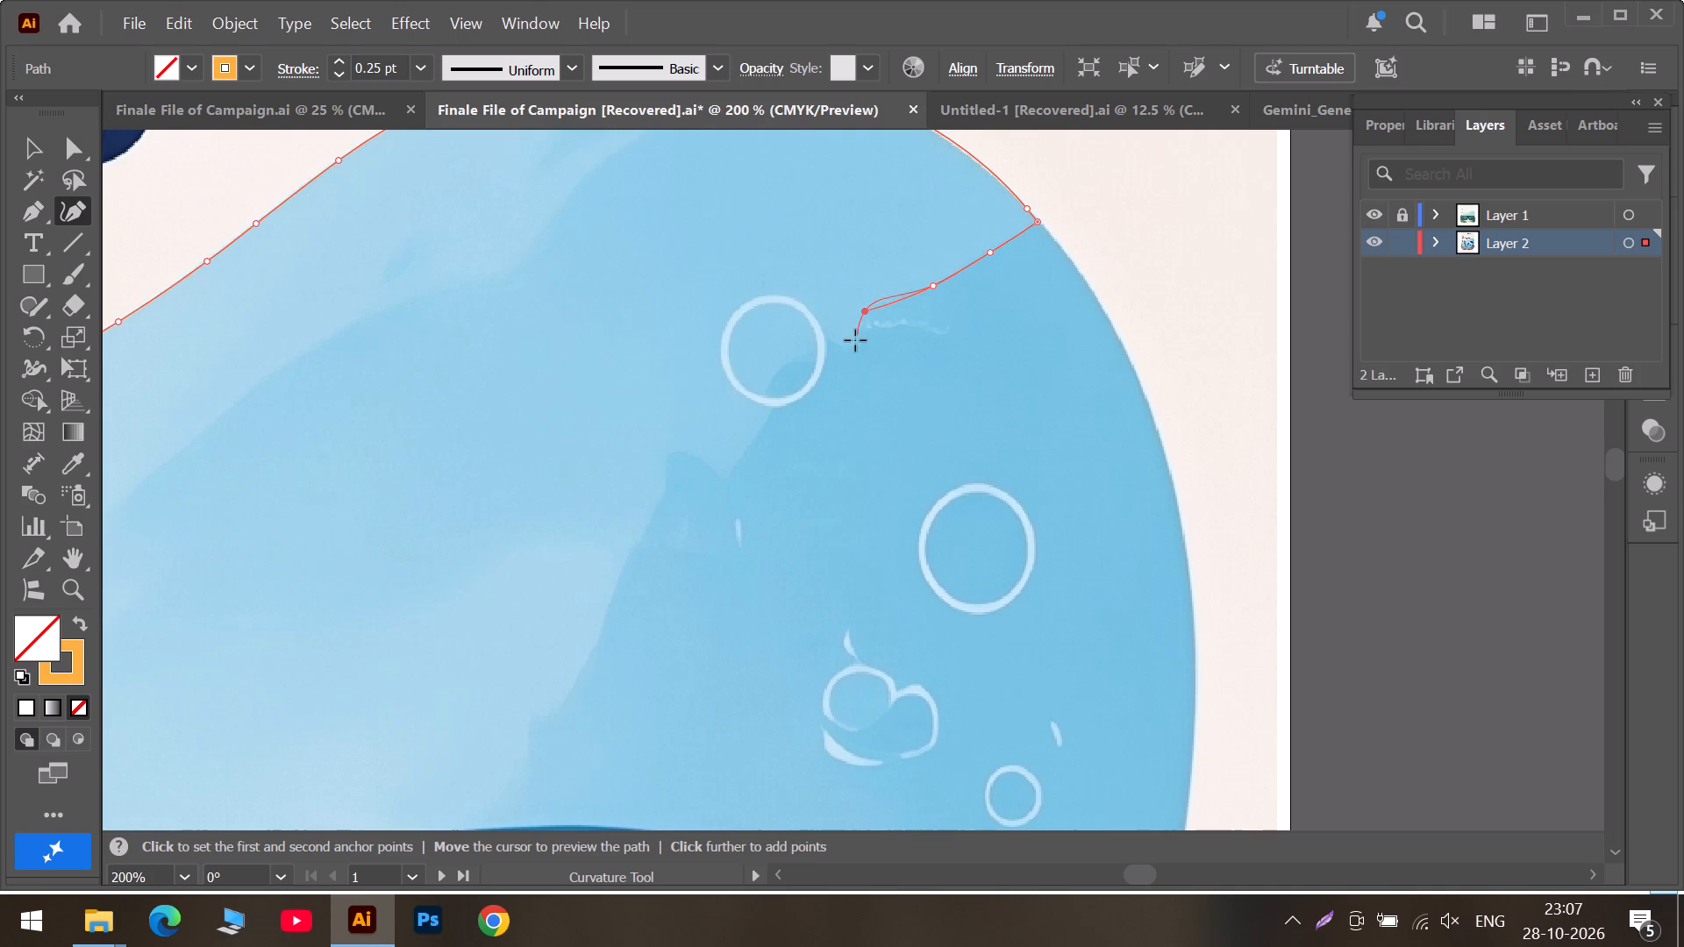
left_click(850, 353)
left_click(869, 316)
double_click(849, 354)
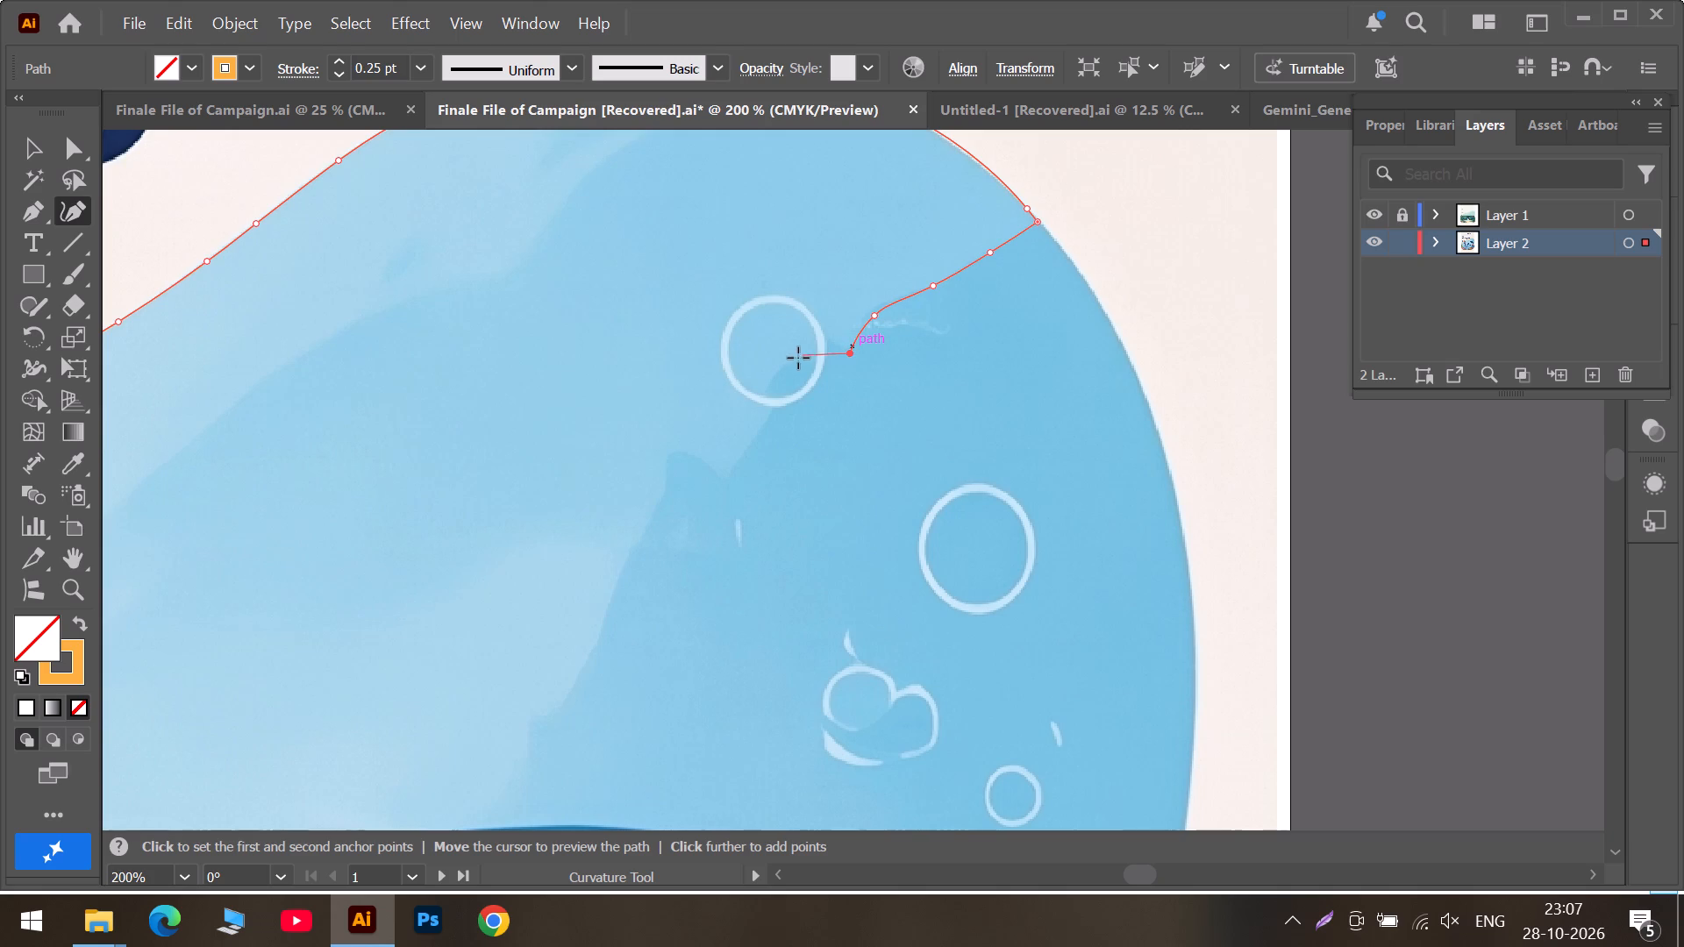
Continue the path through the upper bubble with three anchors, ending in a corner anchor at the notch below it.
left_click(796, 360)
left_click(768, 397)
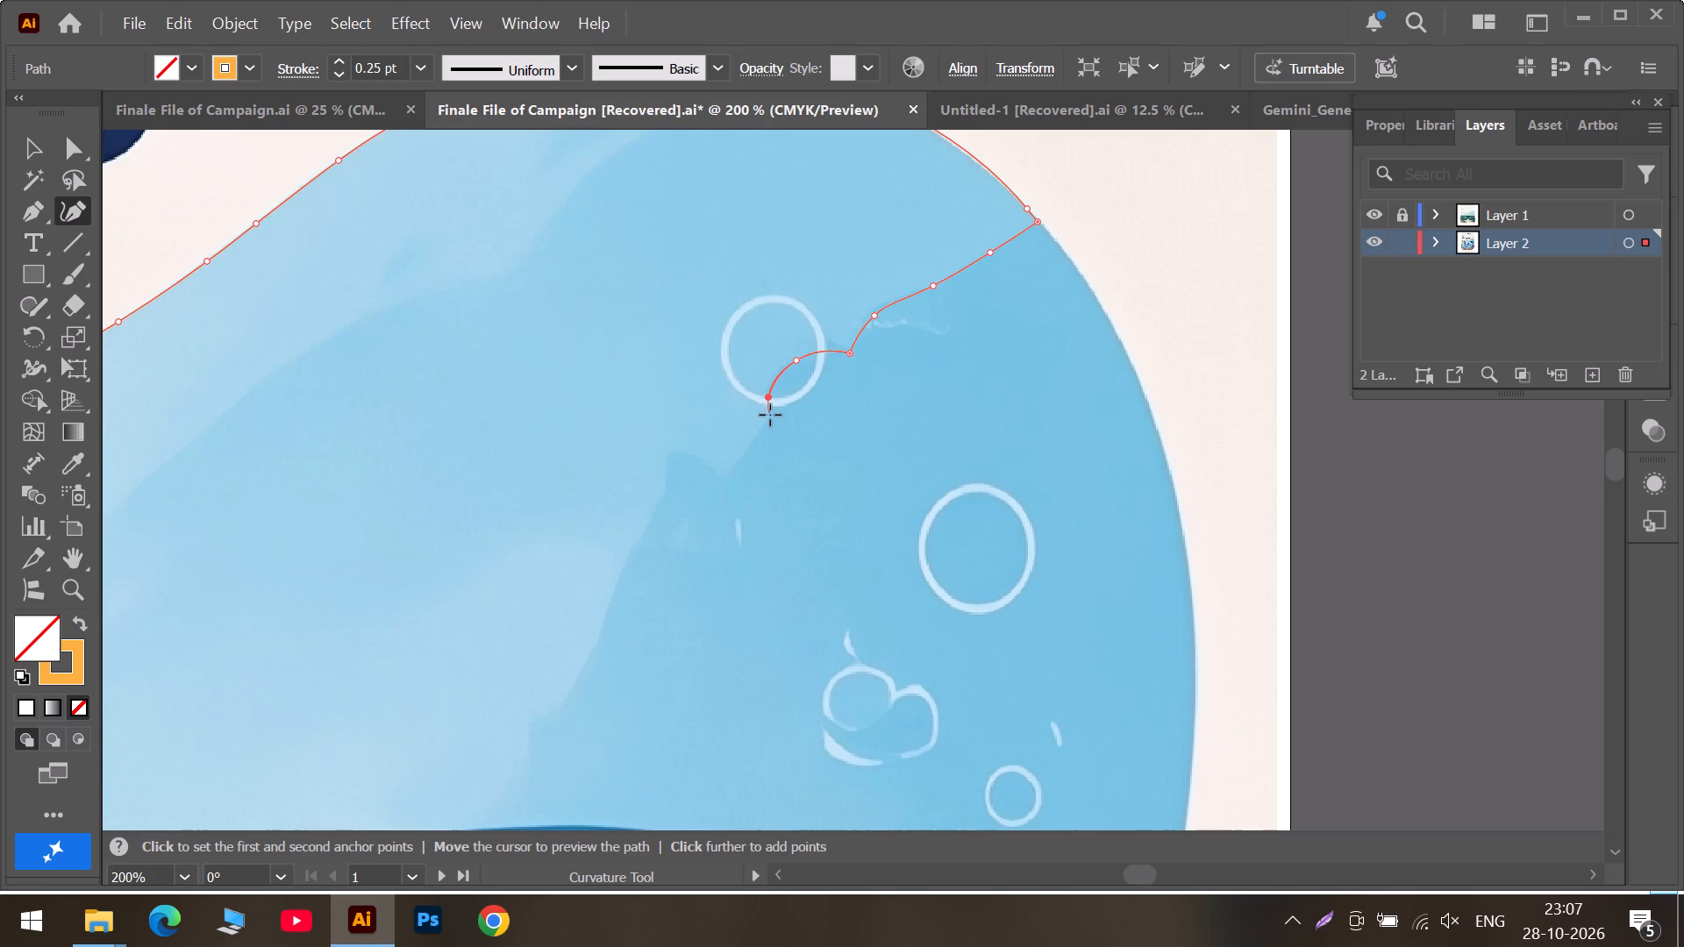
left_click(771, 416)
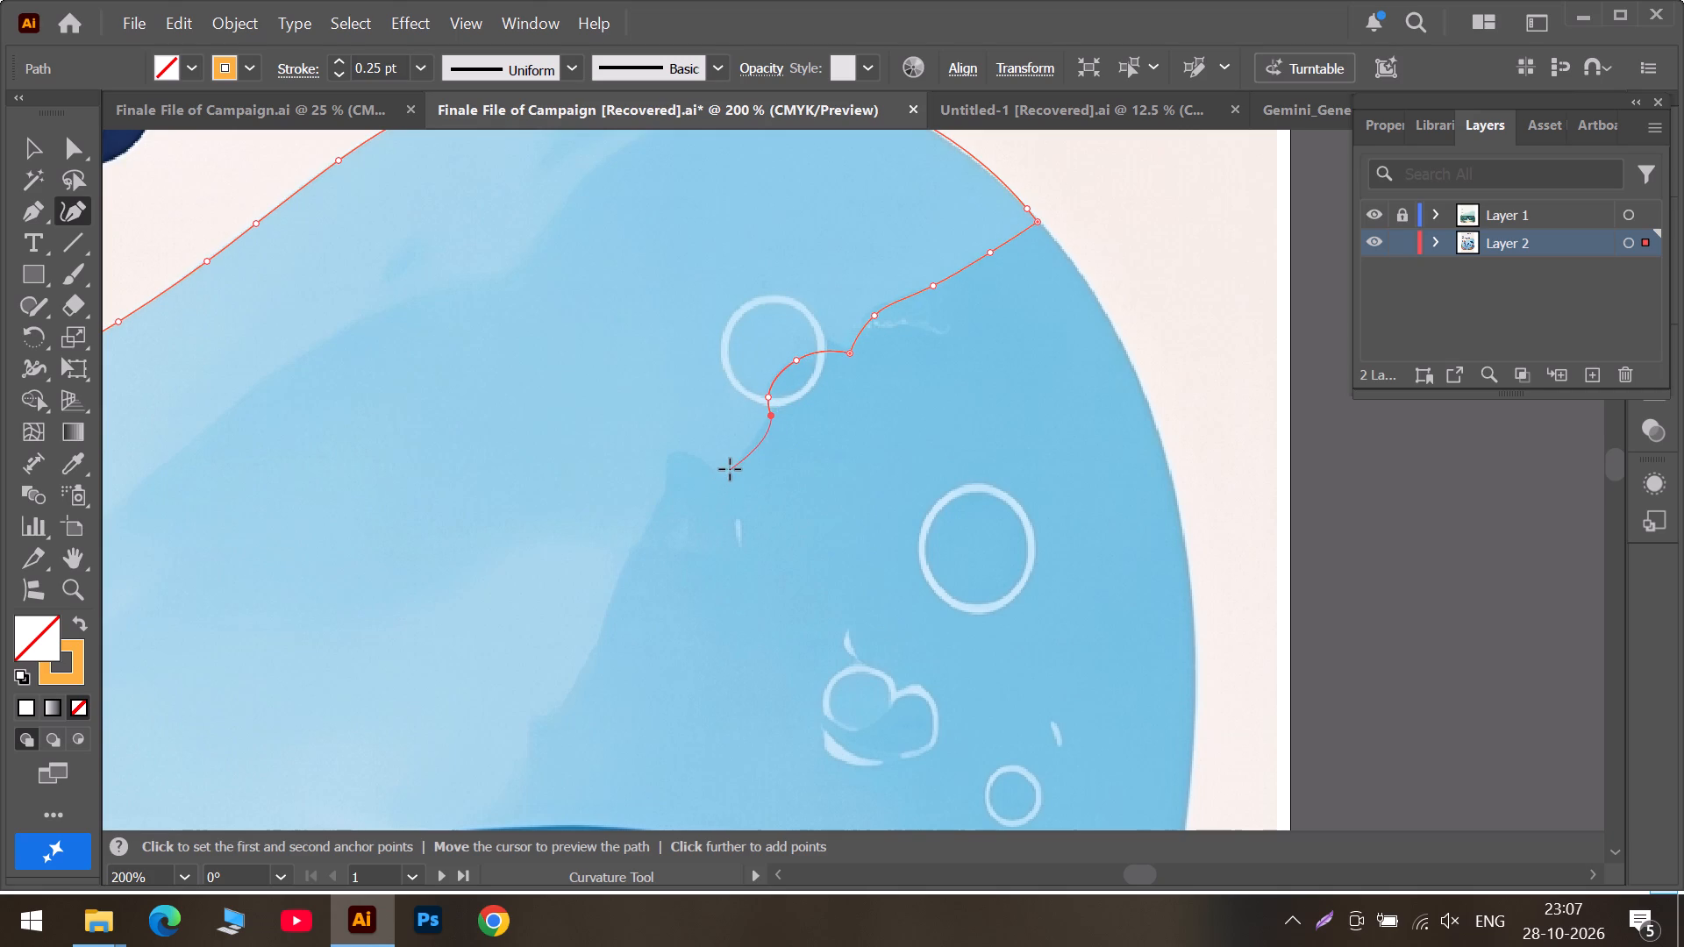
double_click(728, 473)
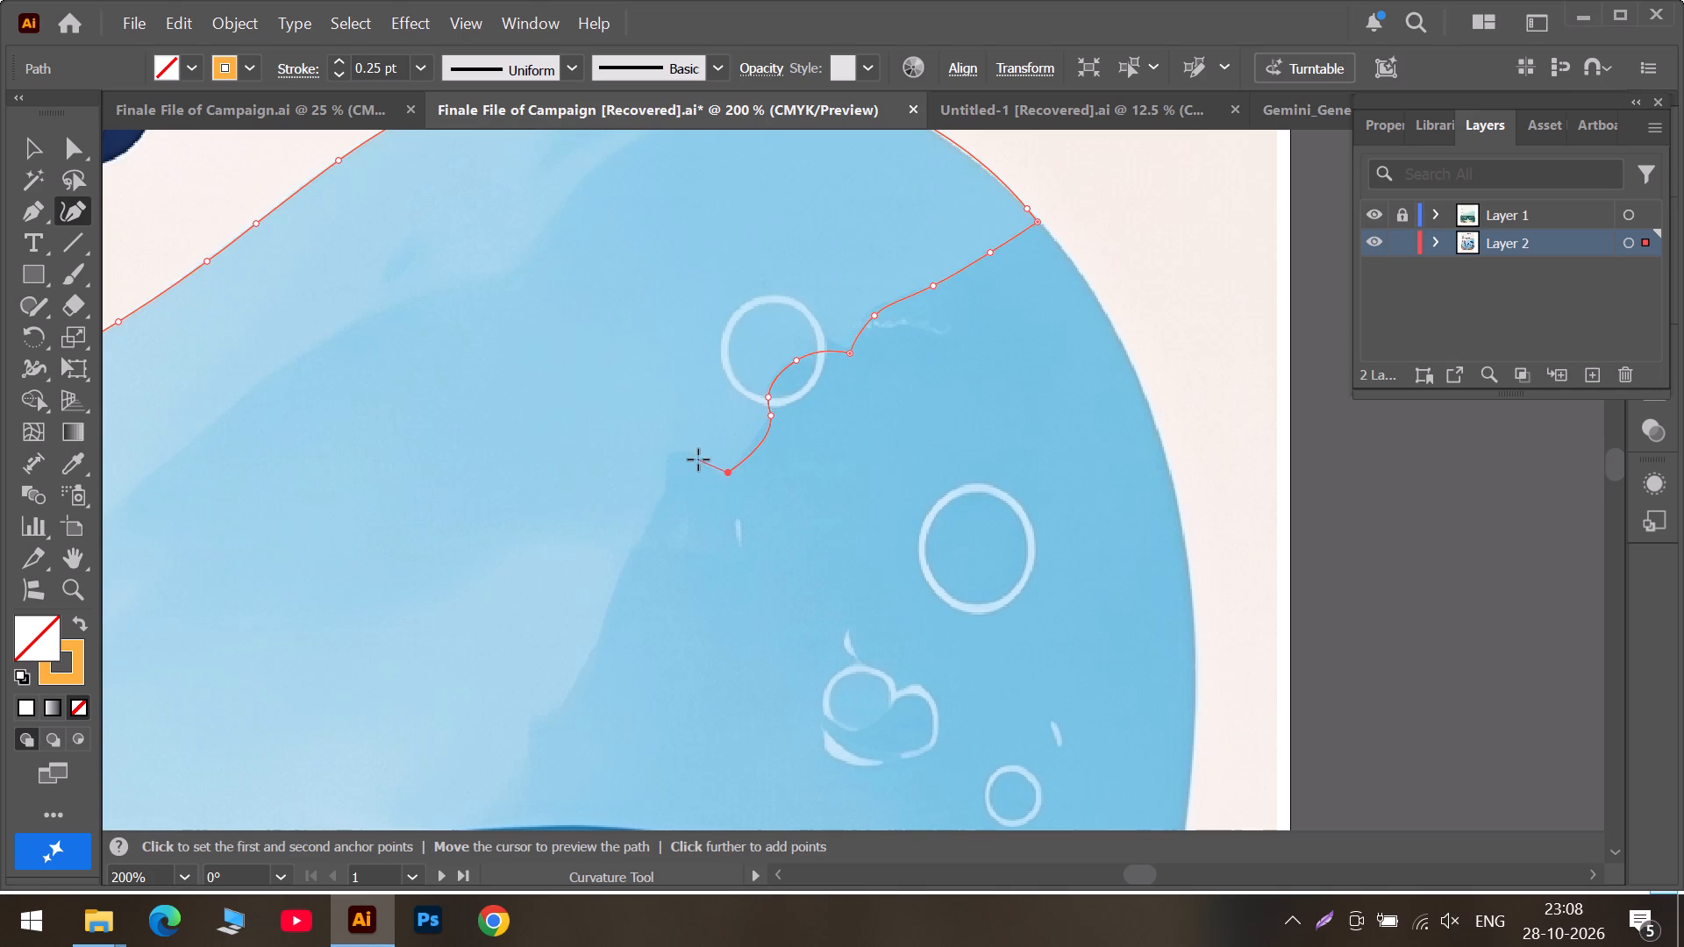
Trace over the small bump and down the darker area's slope, inserting an extra anchor and shifting one to fit the boundary.
left_click(697, 457)
left_click(673, 451)
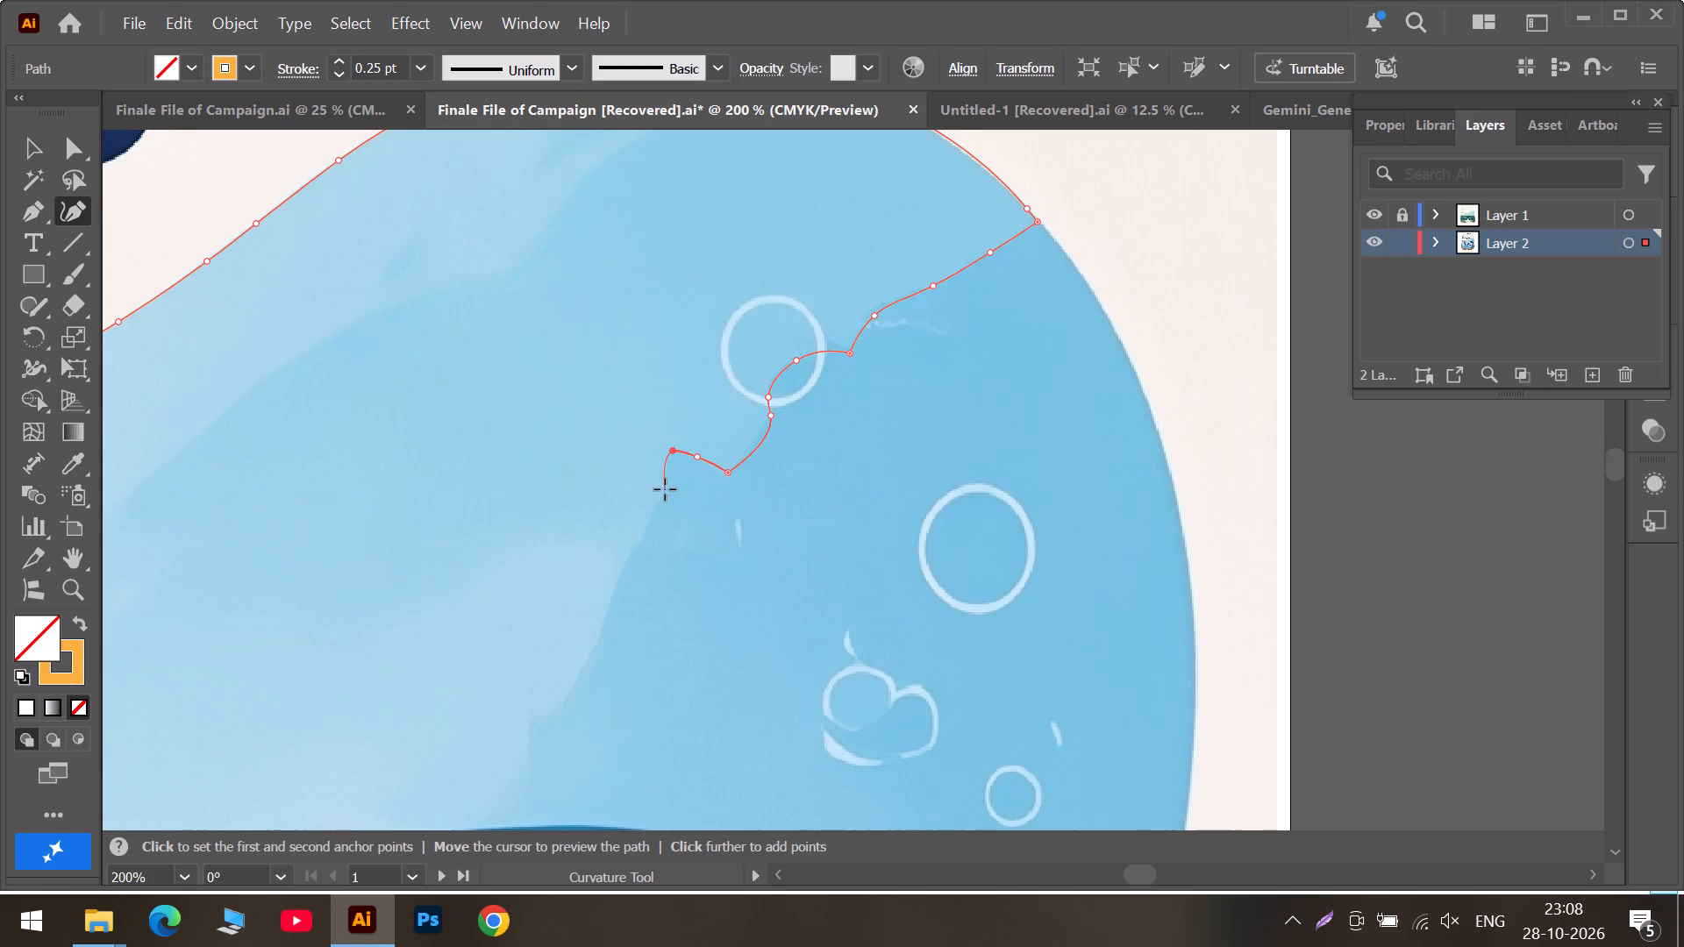
left_click(665, 489)
left_click(629, 548)
scroll(627, 552, "down", 5)
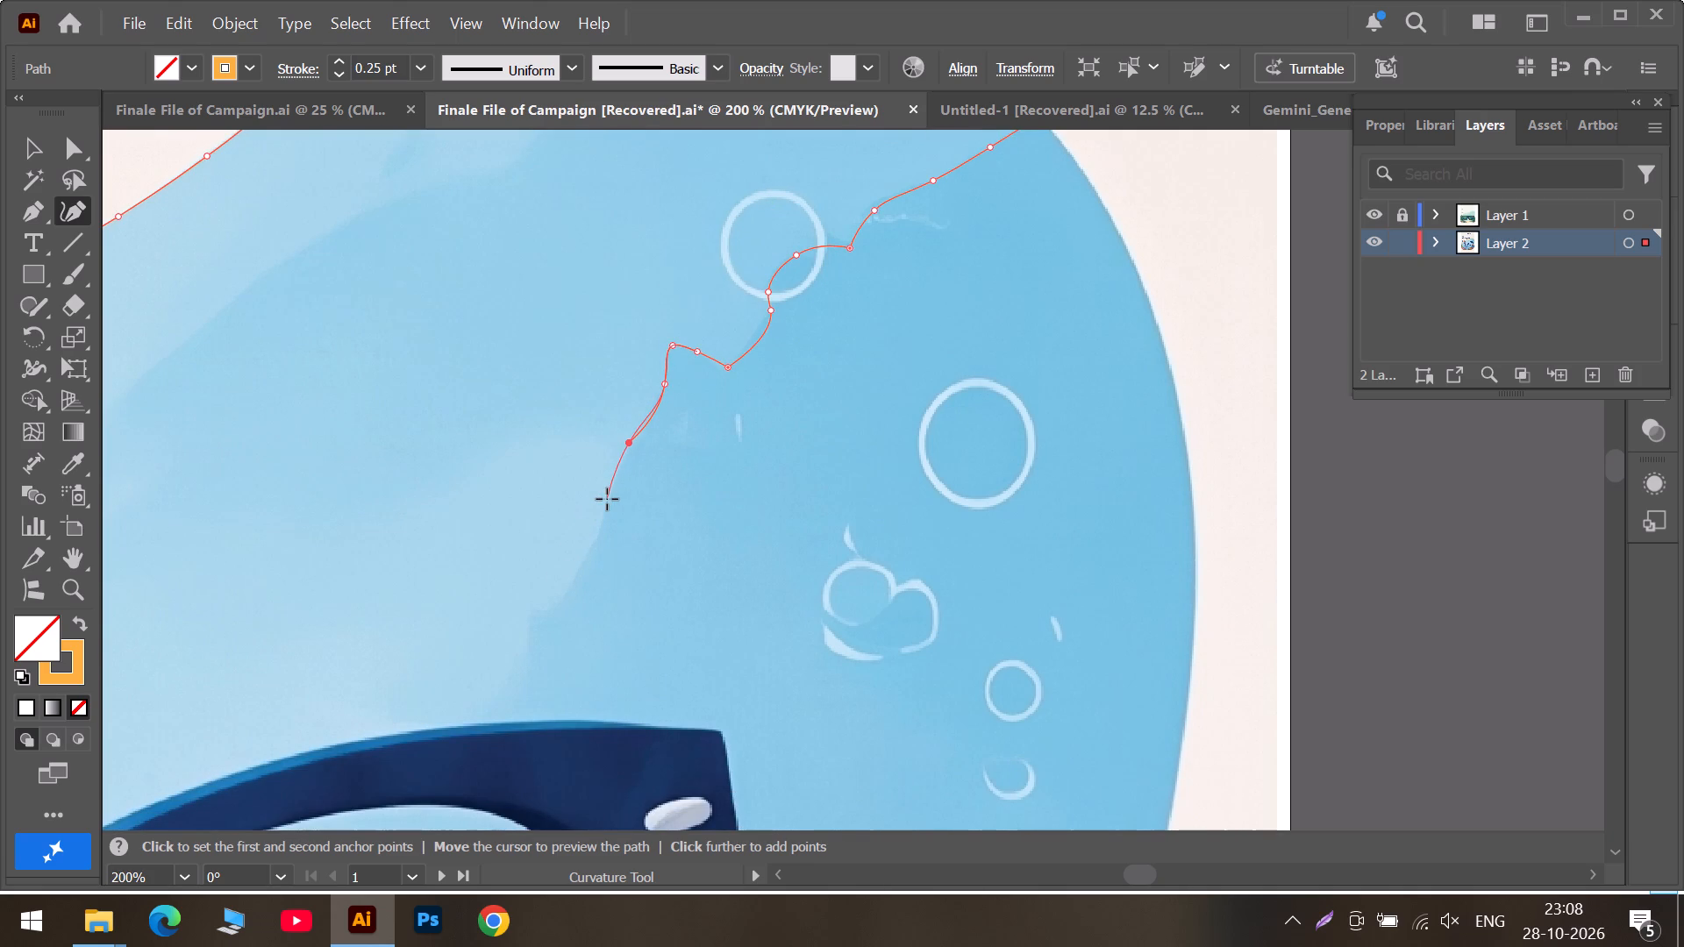
left_click(649, 417)
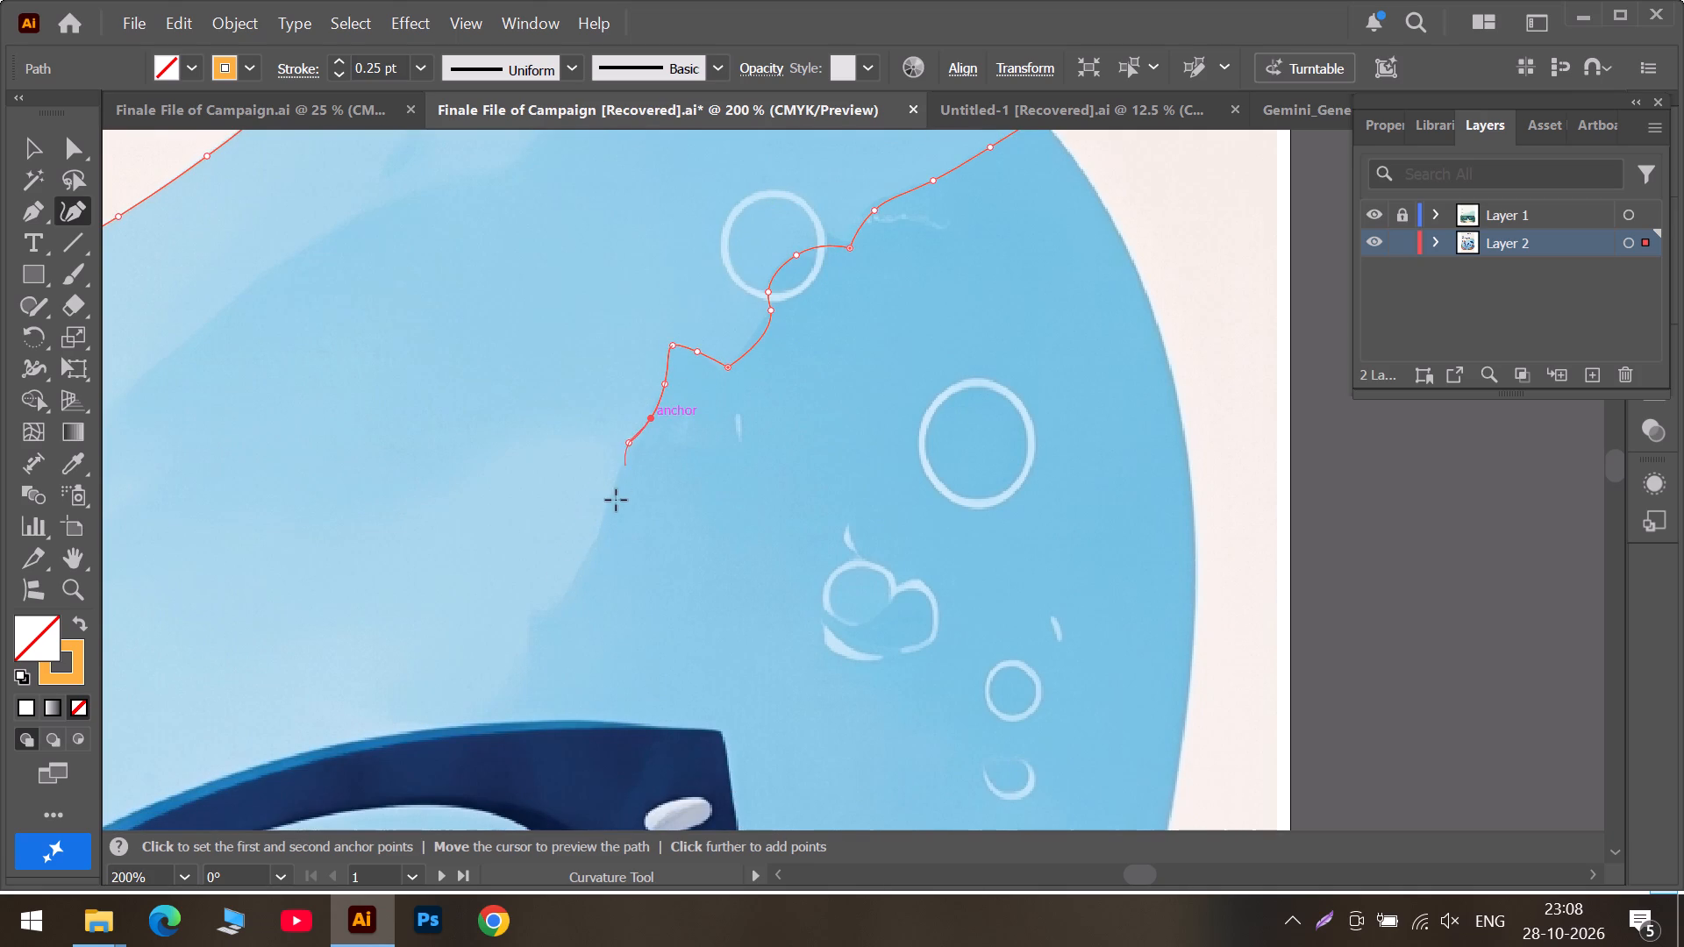
left_click(597, 535)
left_click_drag(626, 447, 624, 455)
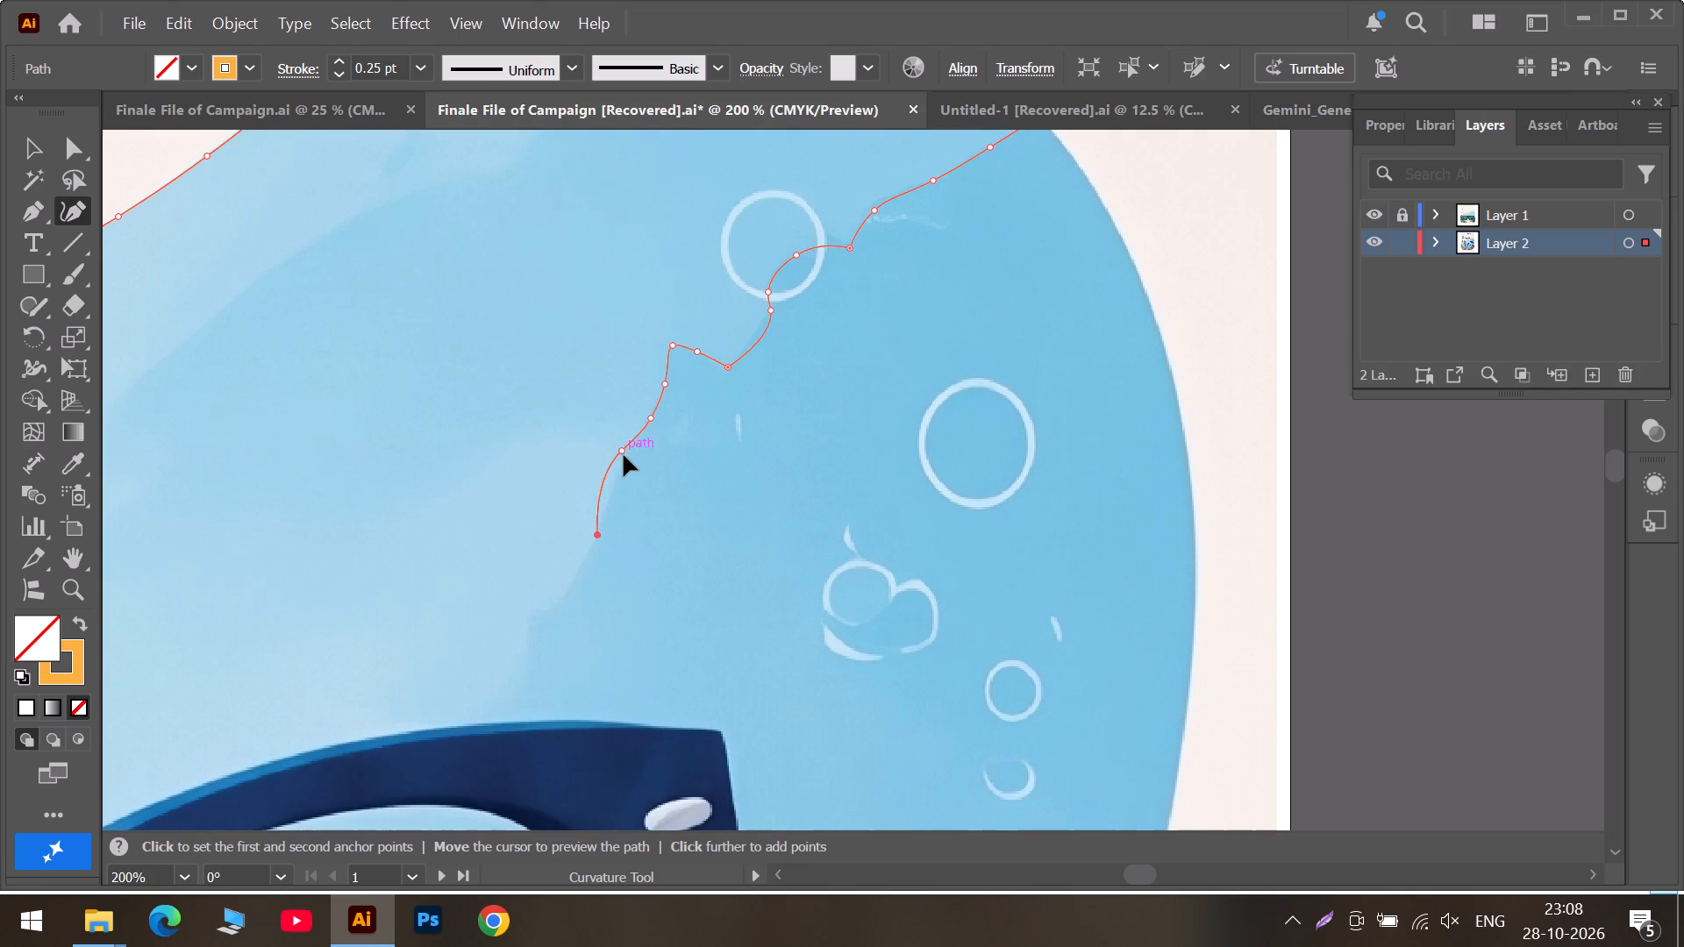
left_click_drag(624, 455, 624, 463)
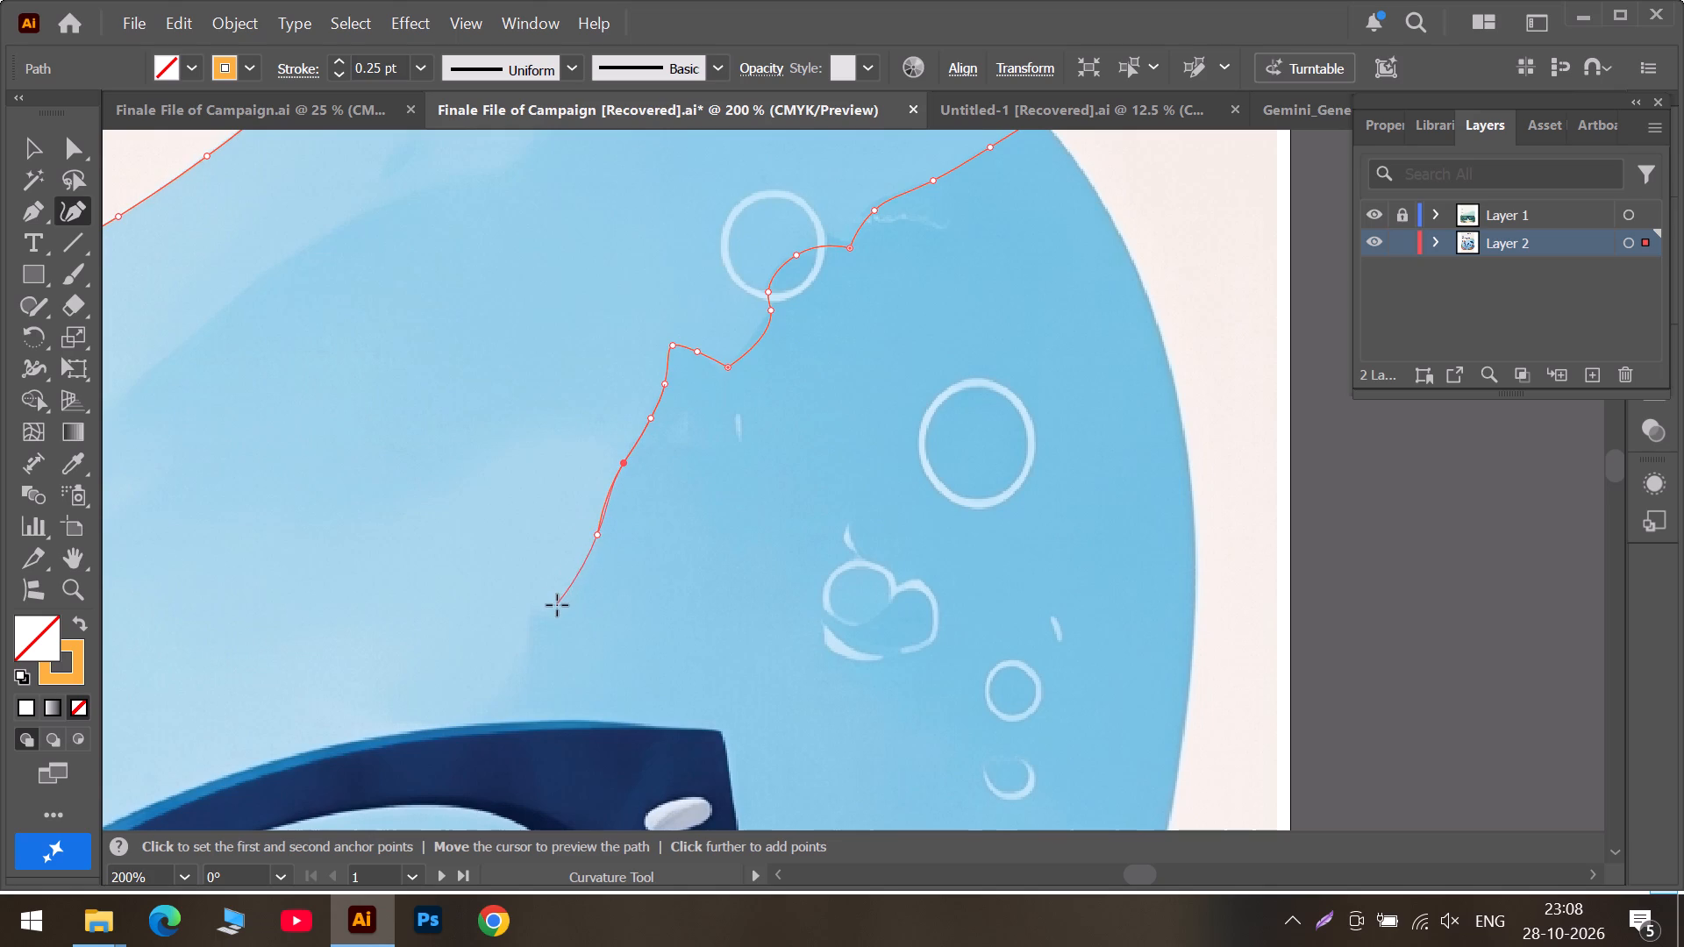
Trace the darker area's lower ledge, insert an anchor just above it, and finish with a corner anchor on the glasses' upper edge.
left_click(558, 606)
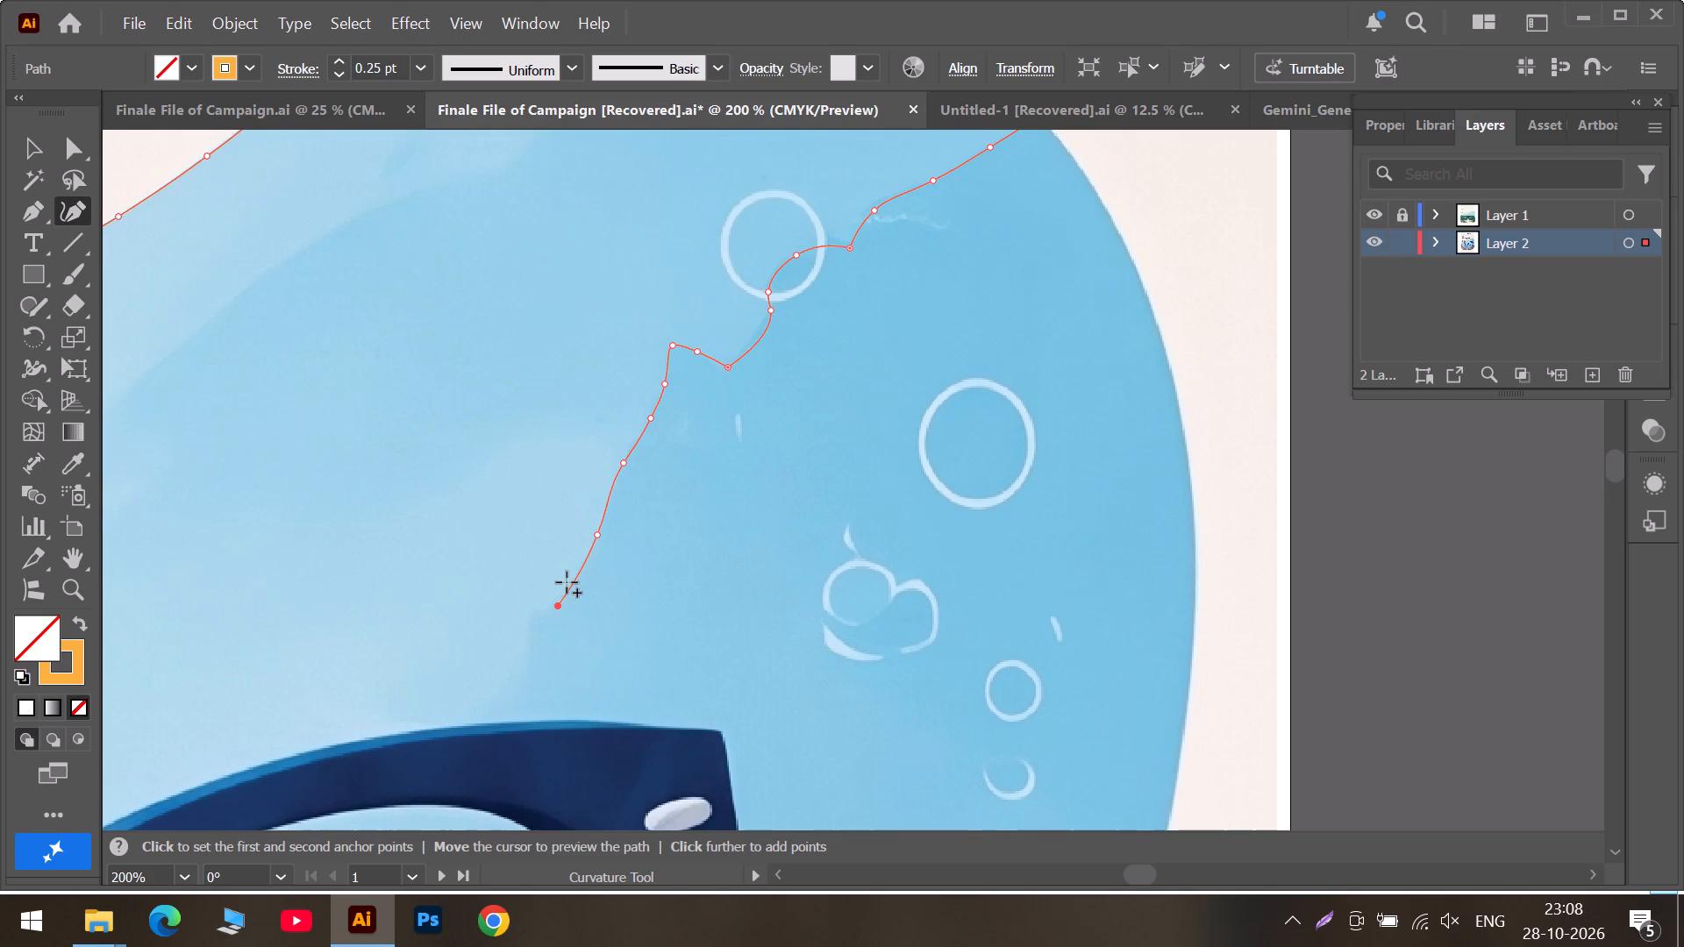
left_click(573, 581)
left_click(537, 607)
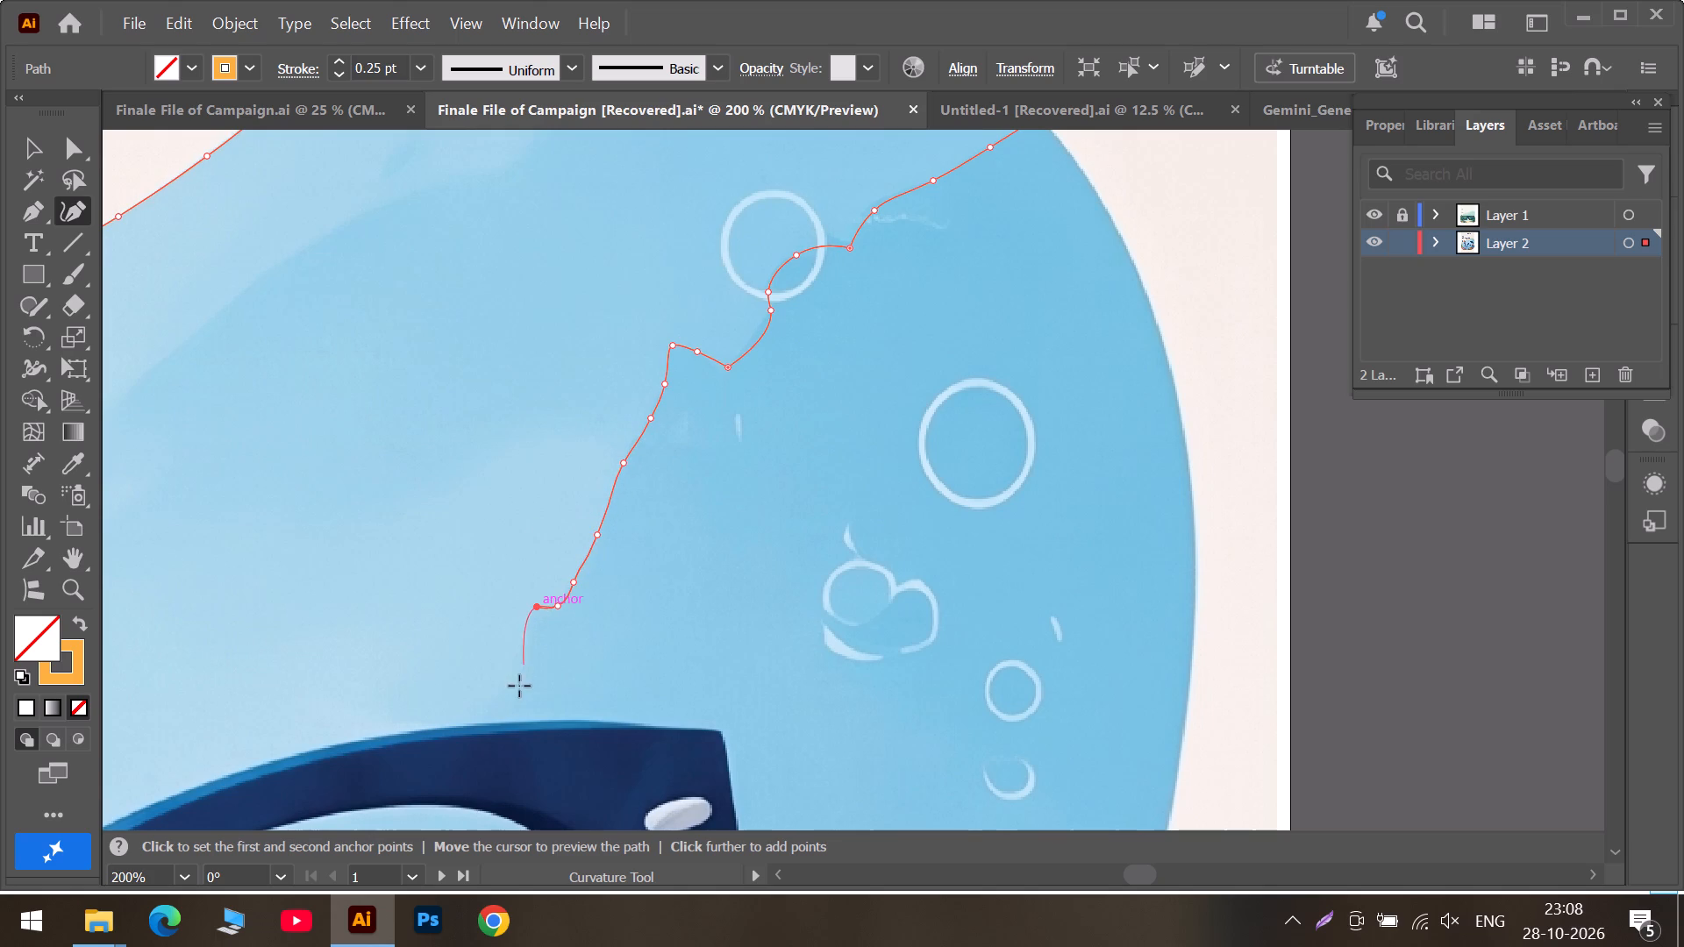
double_click(510, 721)
Run the path straight to a corner where the dark tentacle meets the background's outer edge, and follow that edge upward with four anchors.
scroll(510, 721, "down", 7)
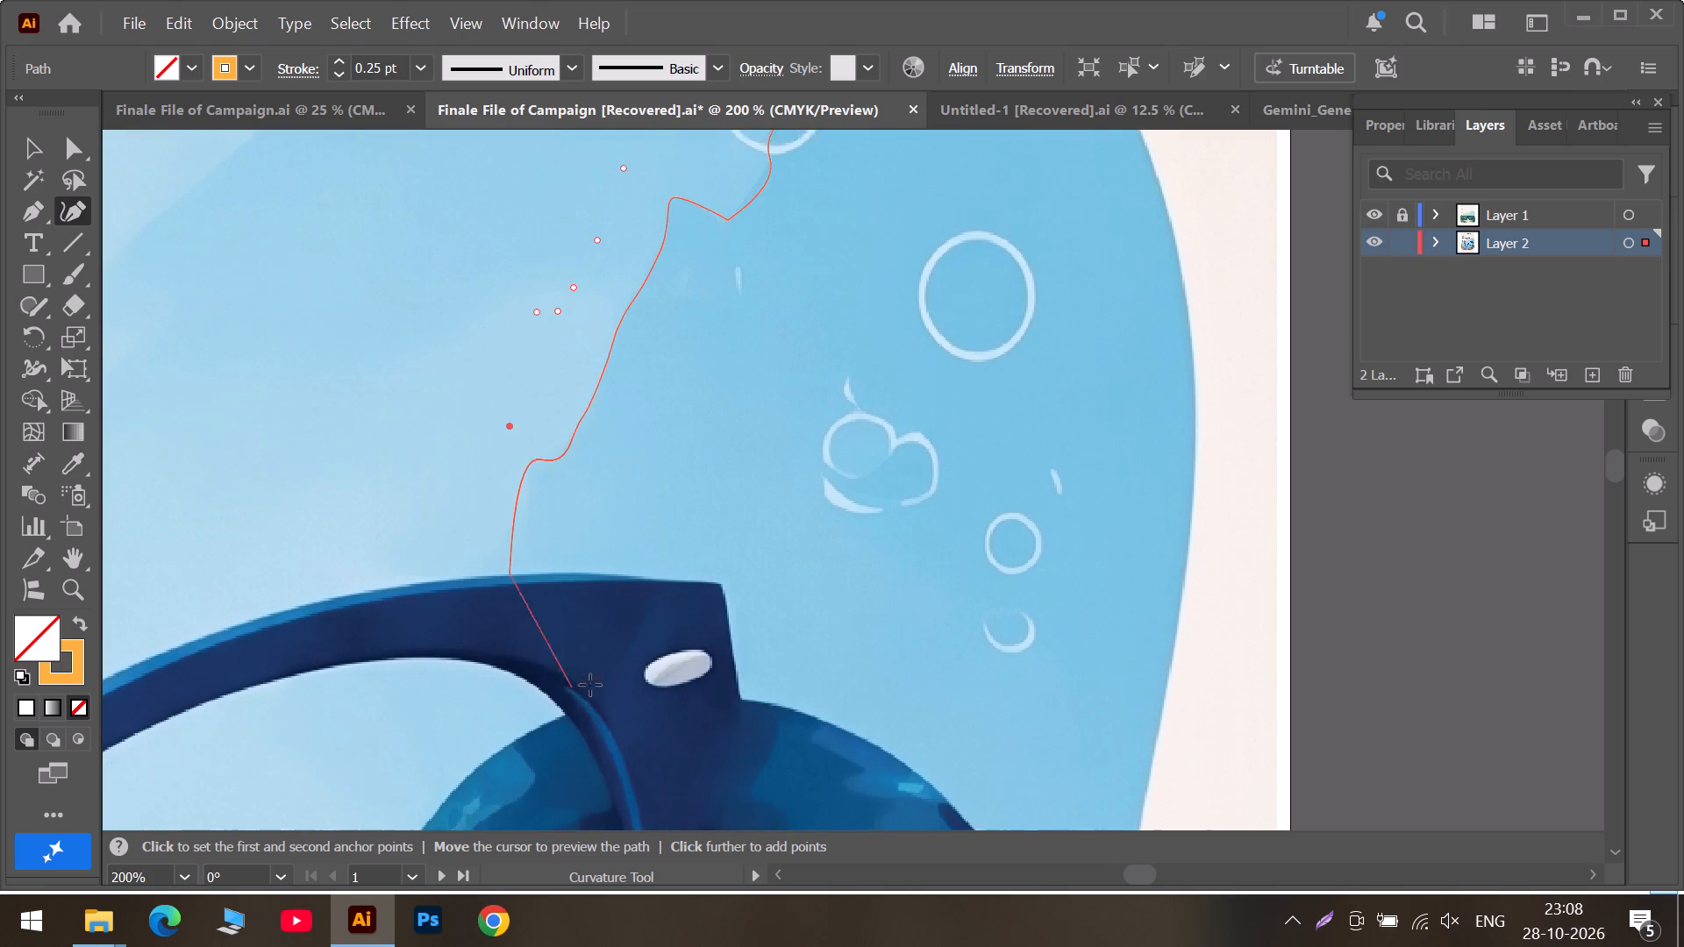
scroll(598, 685, "down", 7)
scroll(859, 673, "down", 6)
scroll(946, 678, "down", 20)
scroll(946, 678, "down", 1)
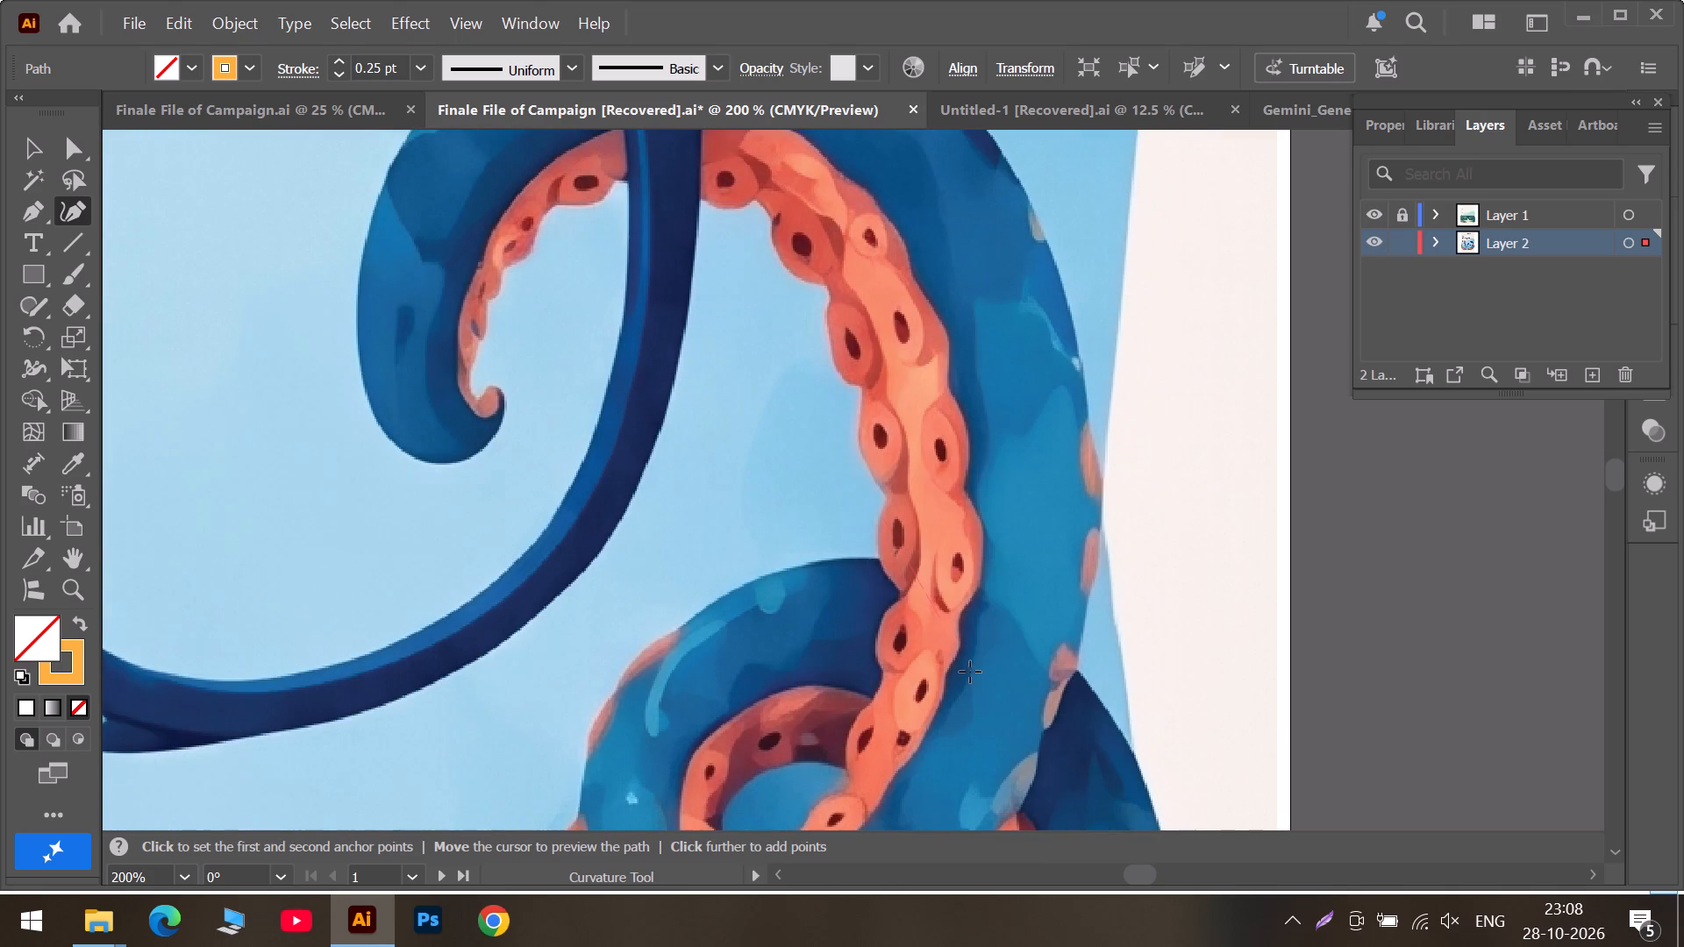
left_click(1133, 749)
left_click(1133, 748)
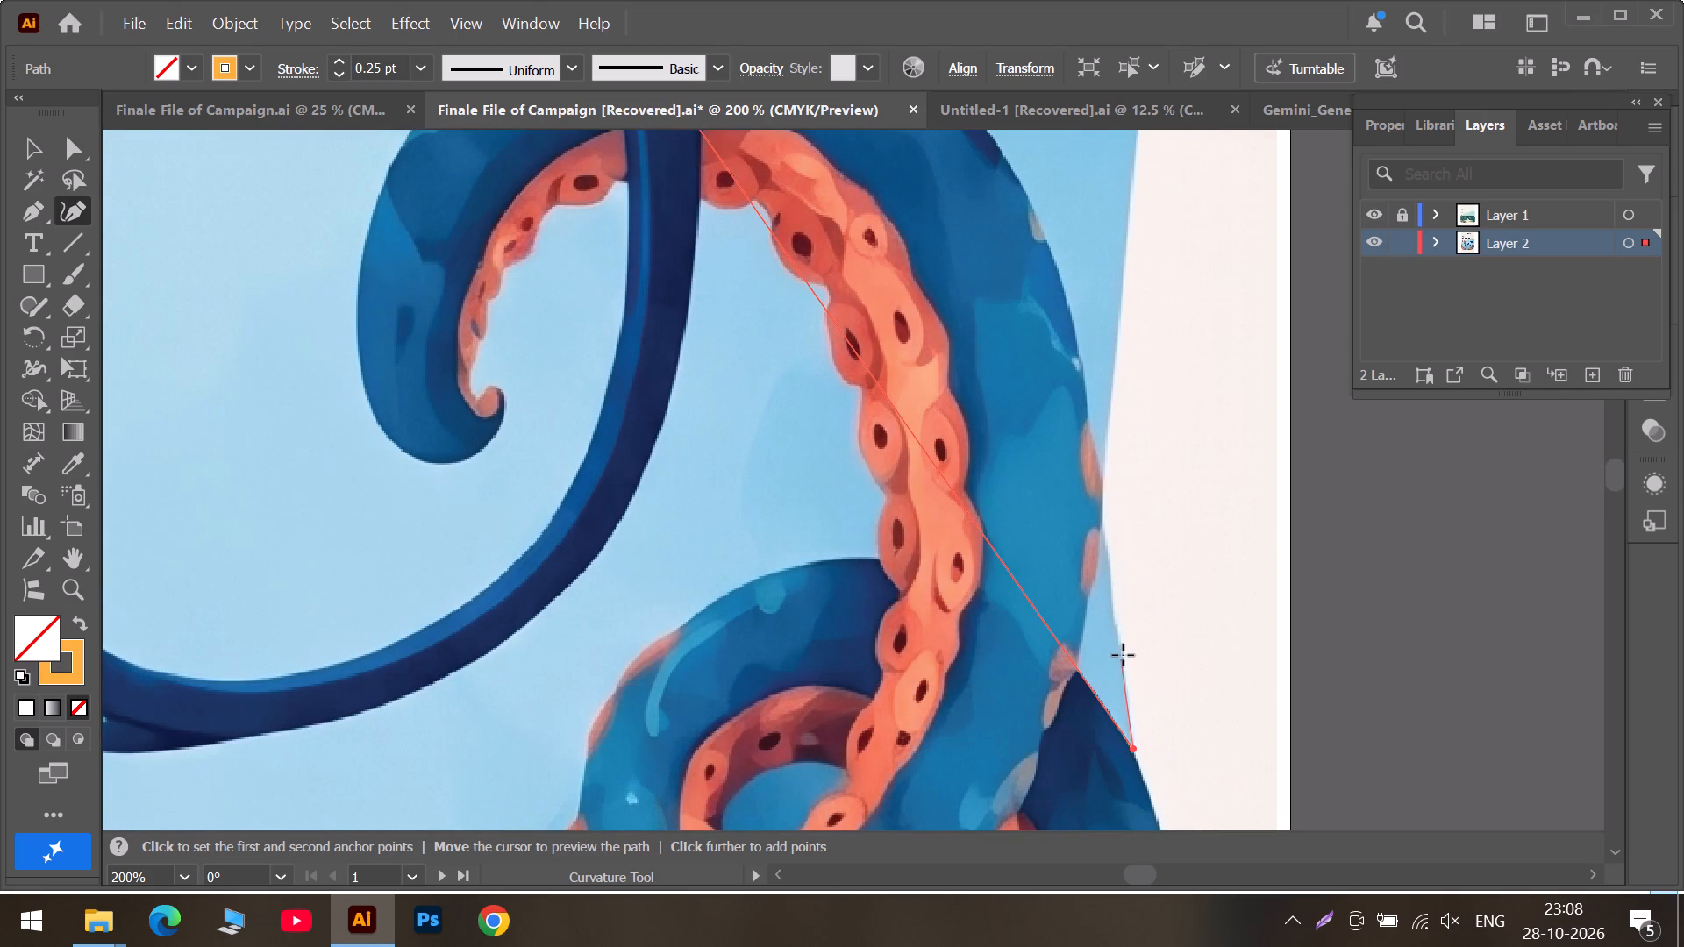
left_click(1121, 650)
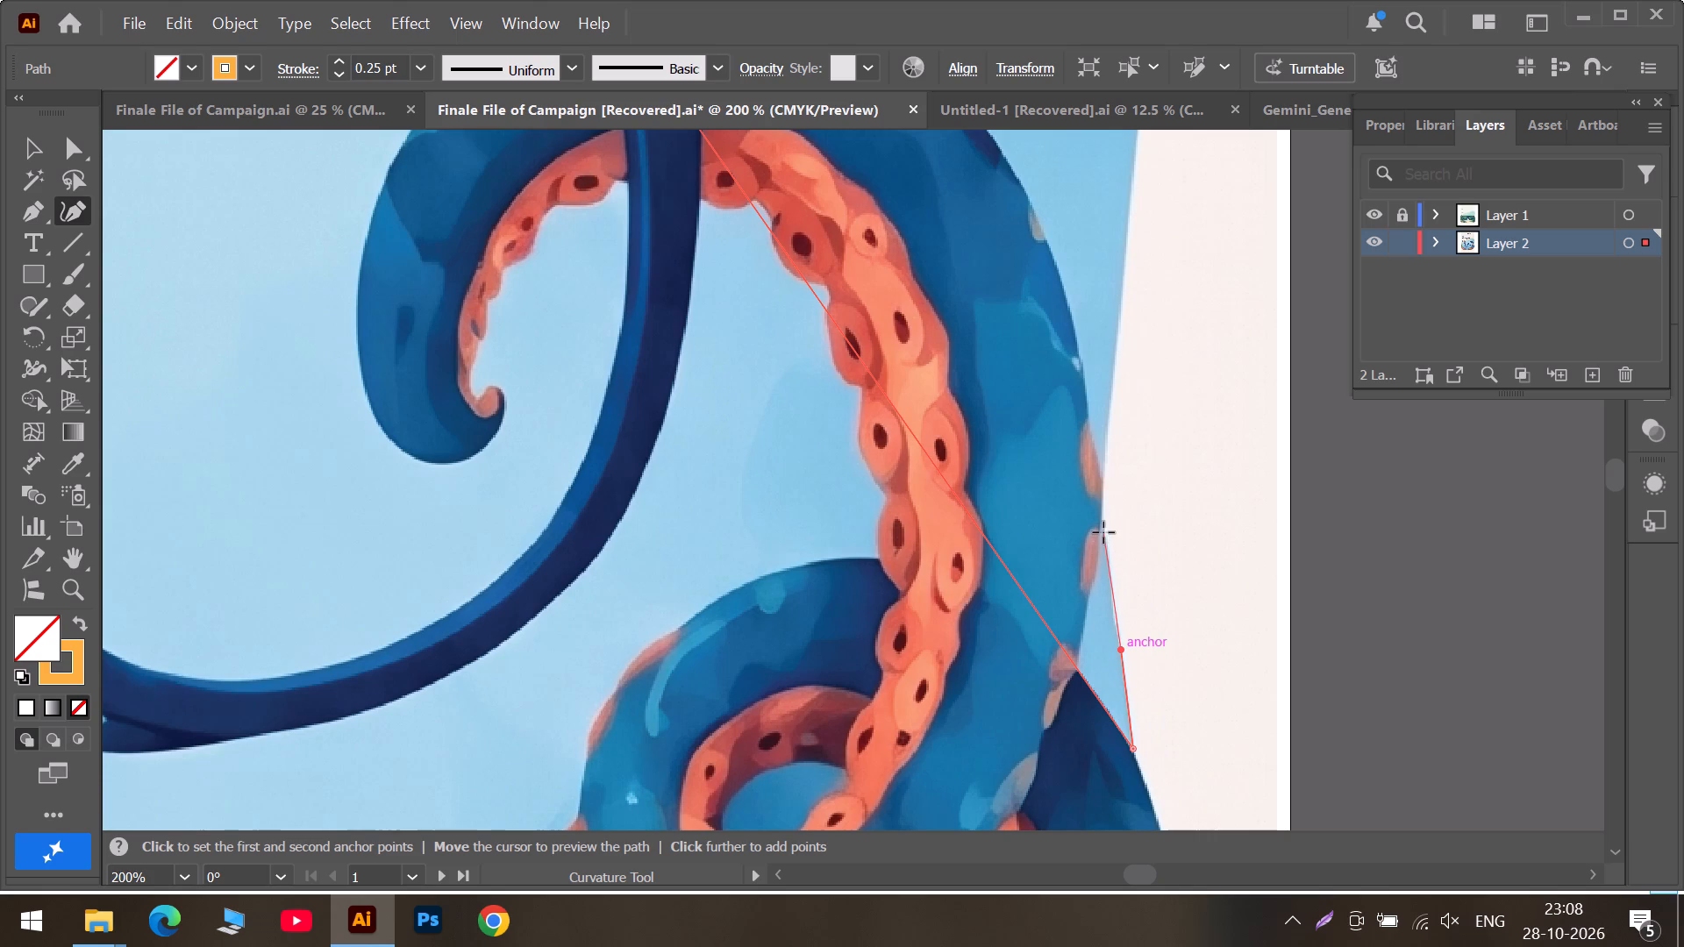
left_click(1103, 532)
left_click(1108, 413)
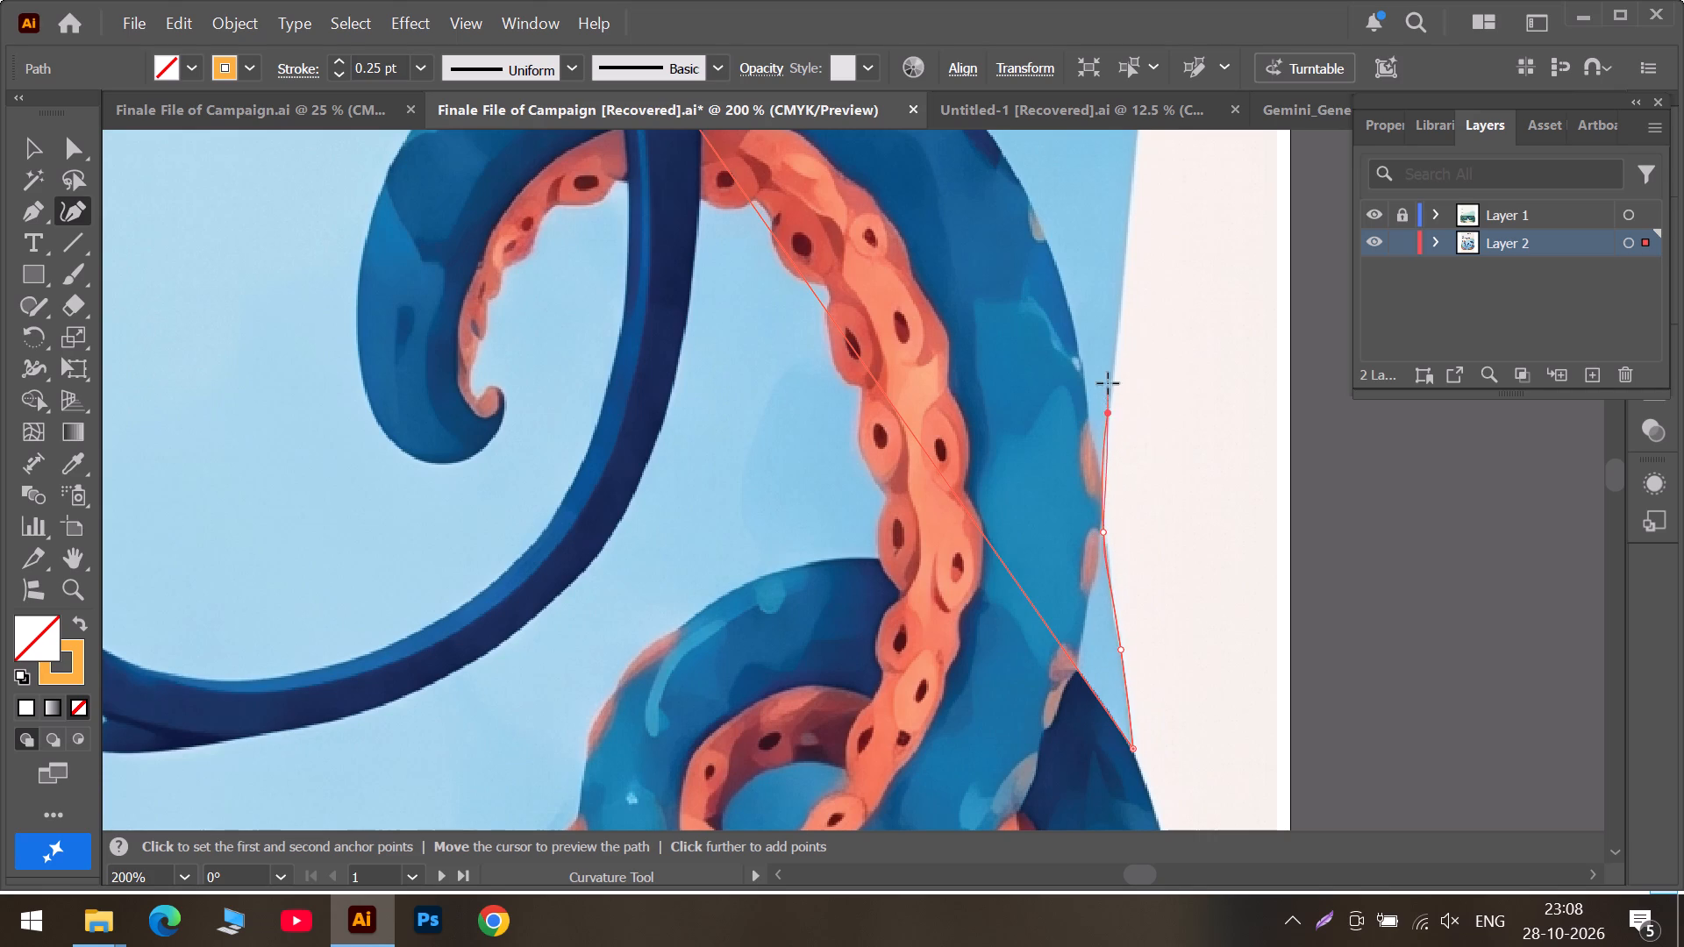
scroll(1108, 381, "up", 7)
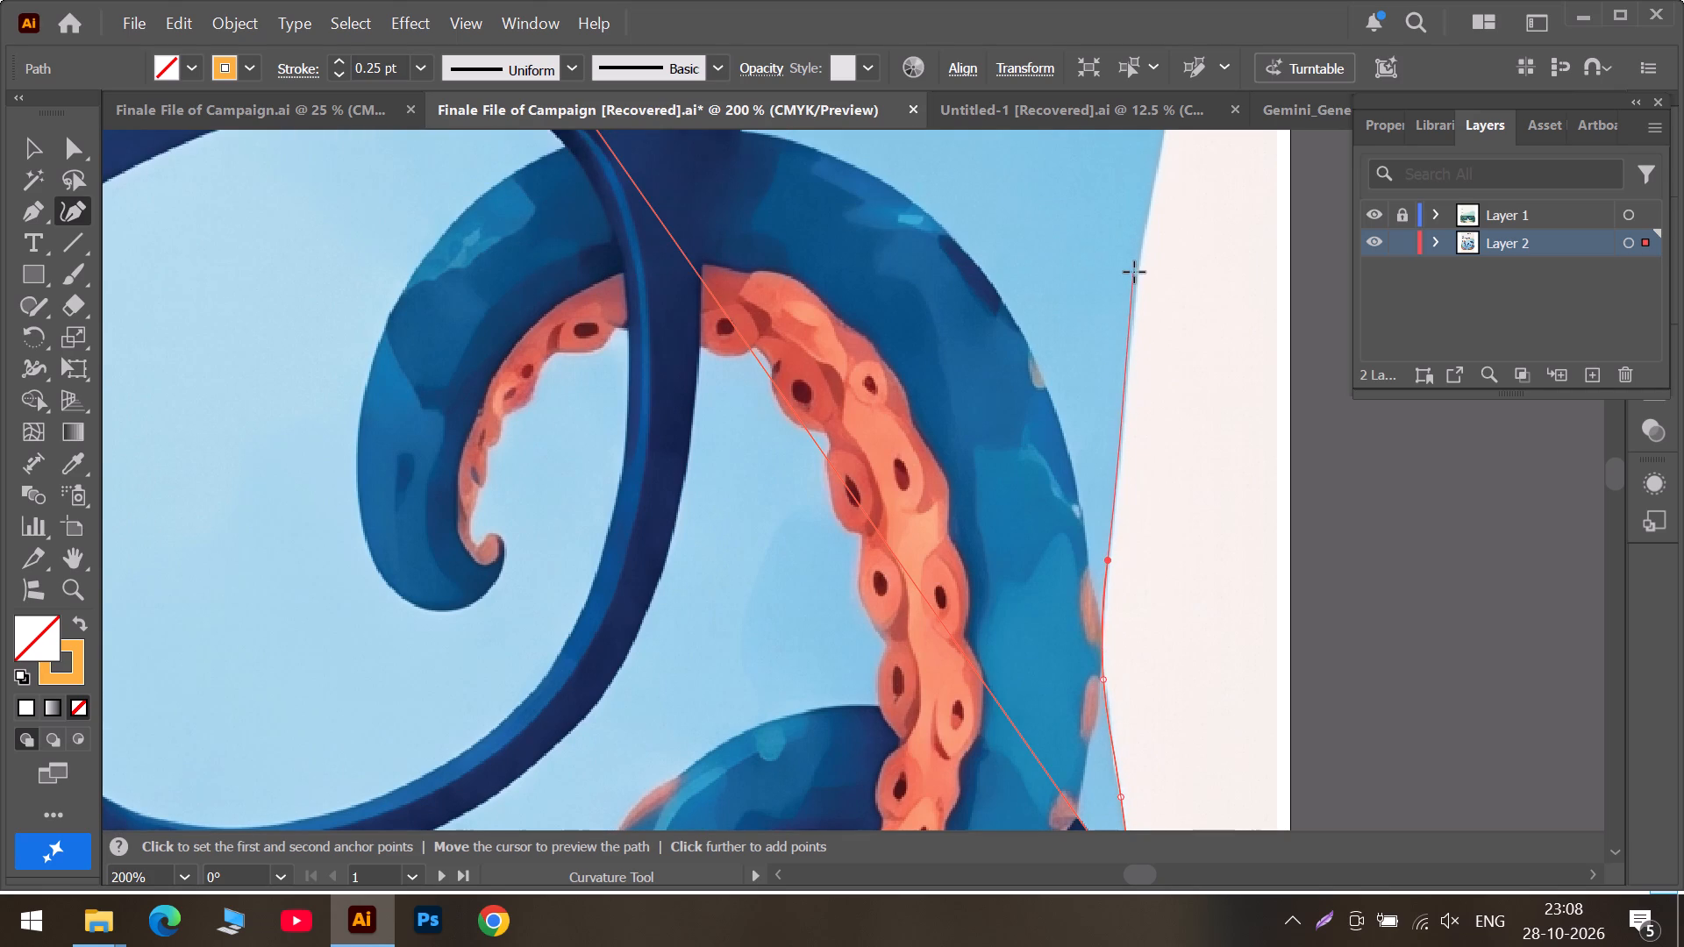
left_click(1134, 272)
Insert an anchor on the edge beside the tentacle, add one higher up near the glasses' hinge, and adjust the anchor between them.
scroll(1141, 253, "up", 12)
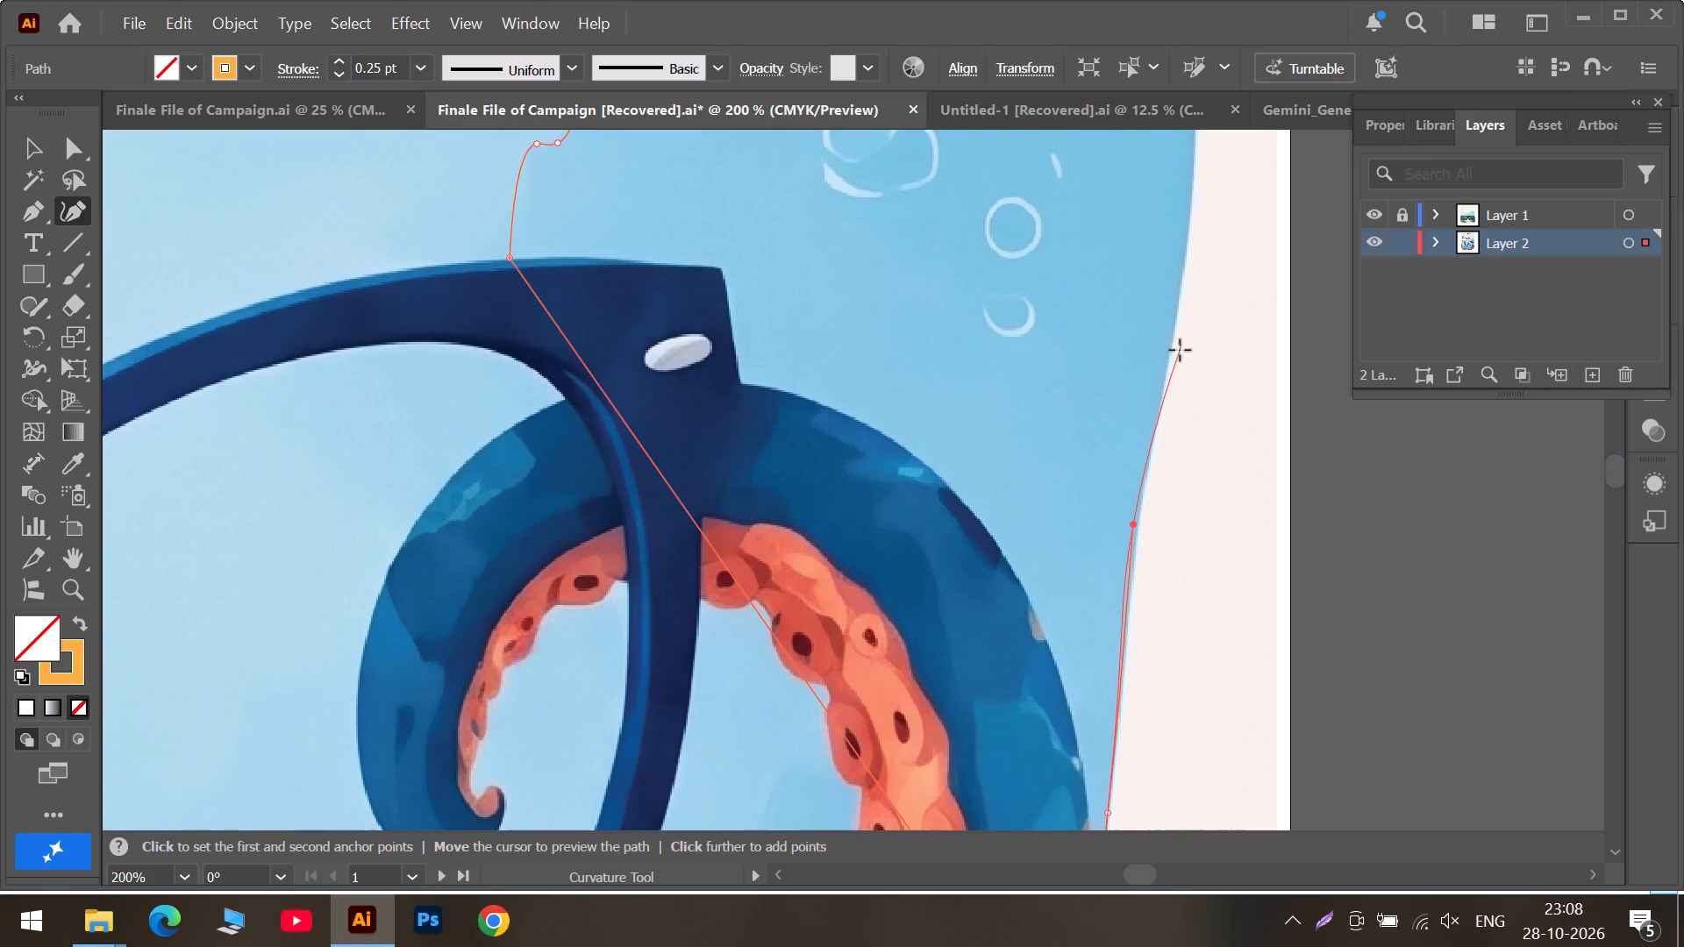
left_click(1124, 649)
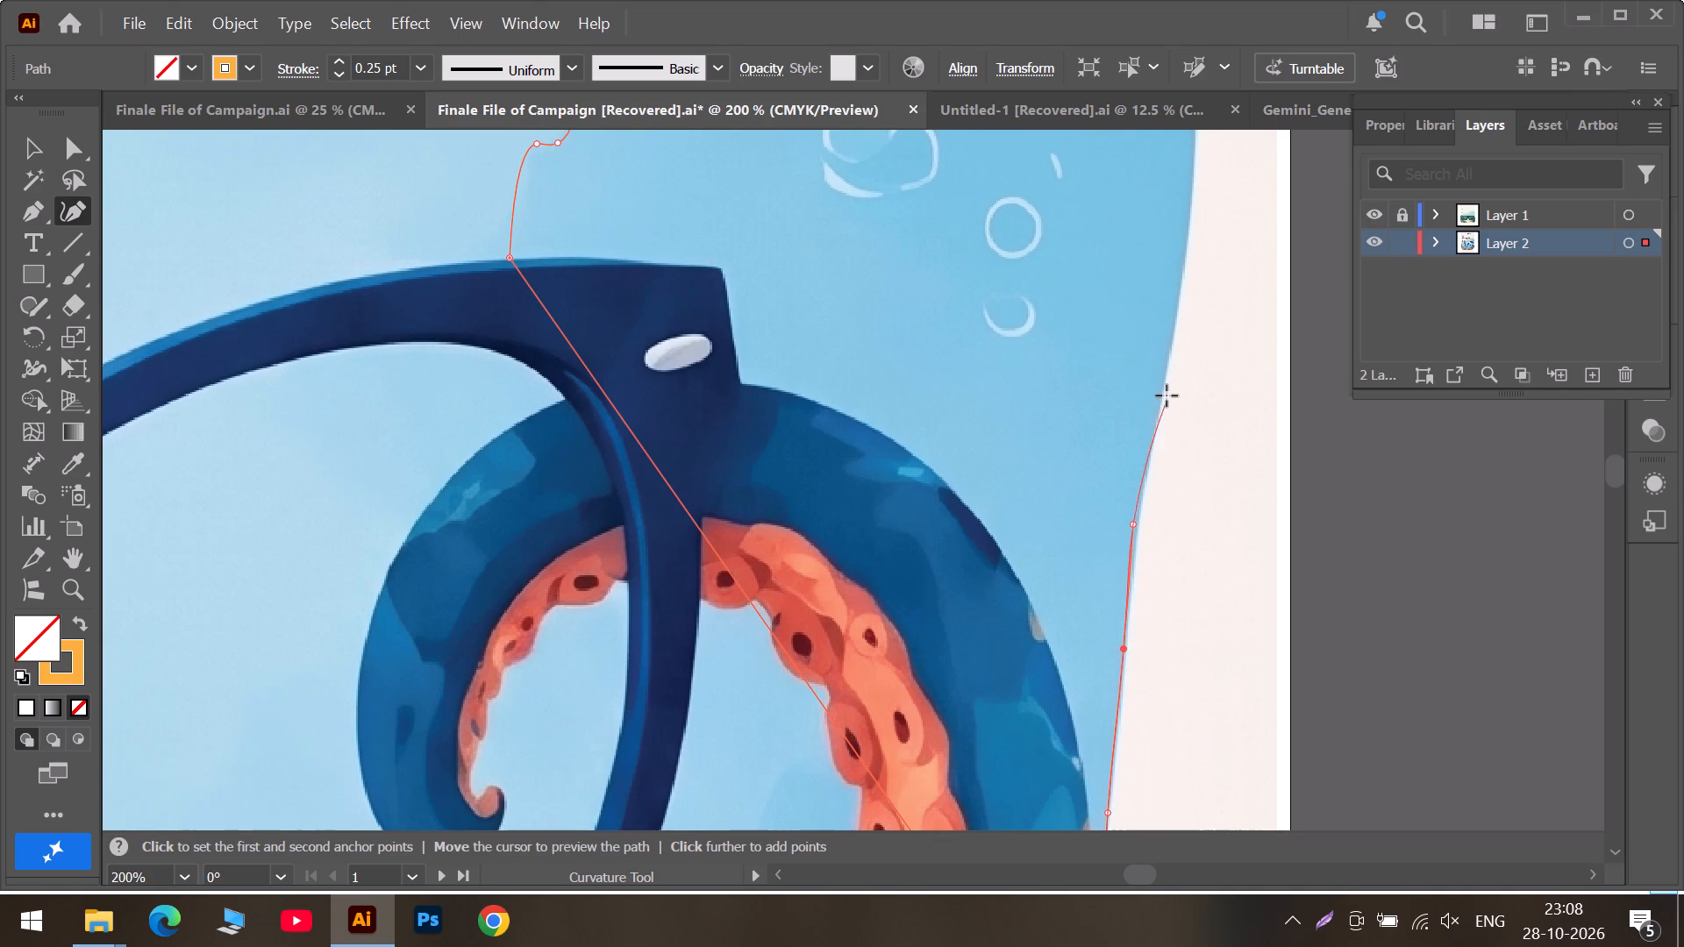
left_click(1162, 383)
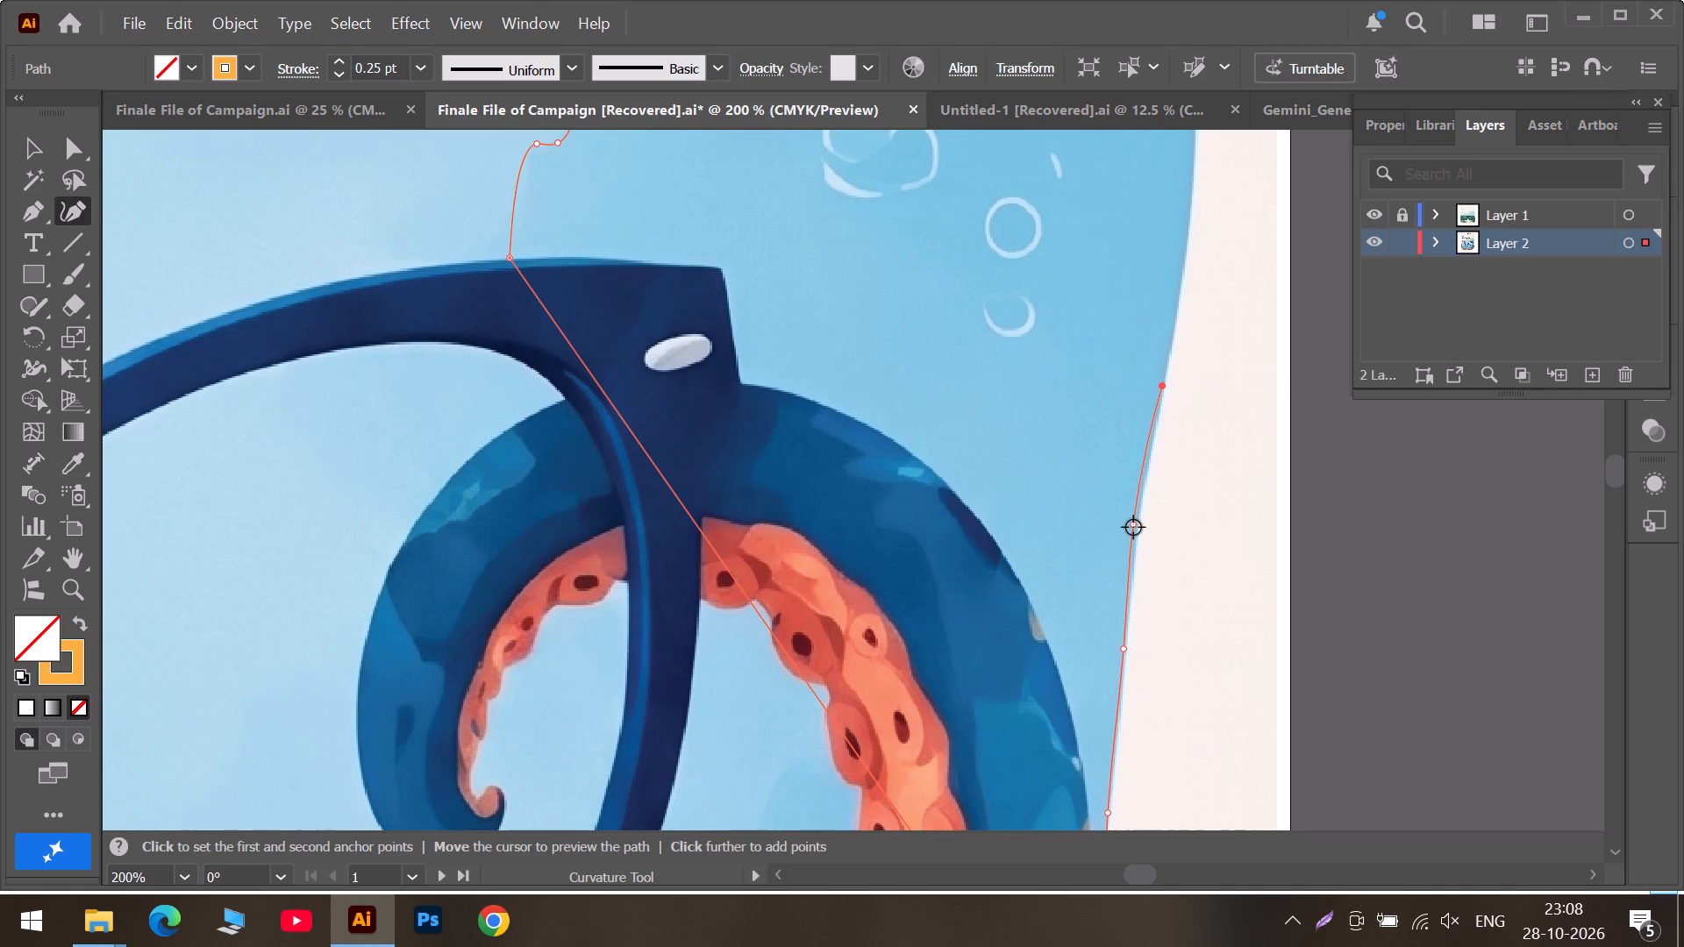
left_click_drag(1133, 527, 1137, 538)
Extend the path up the background's bulging outer edge with two anchors, beside the small bubbles and above the large bubble.
scroll(1163, 350, "up", 7)
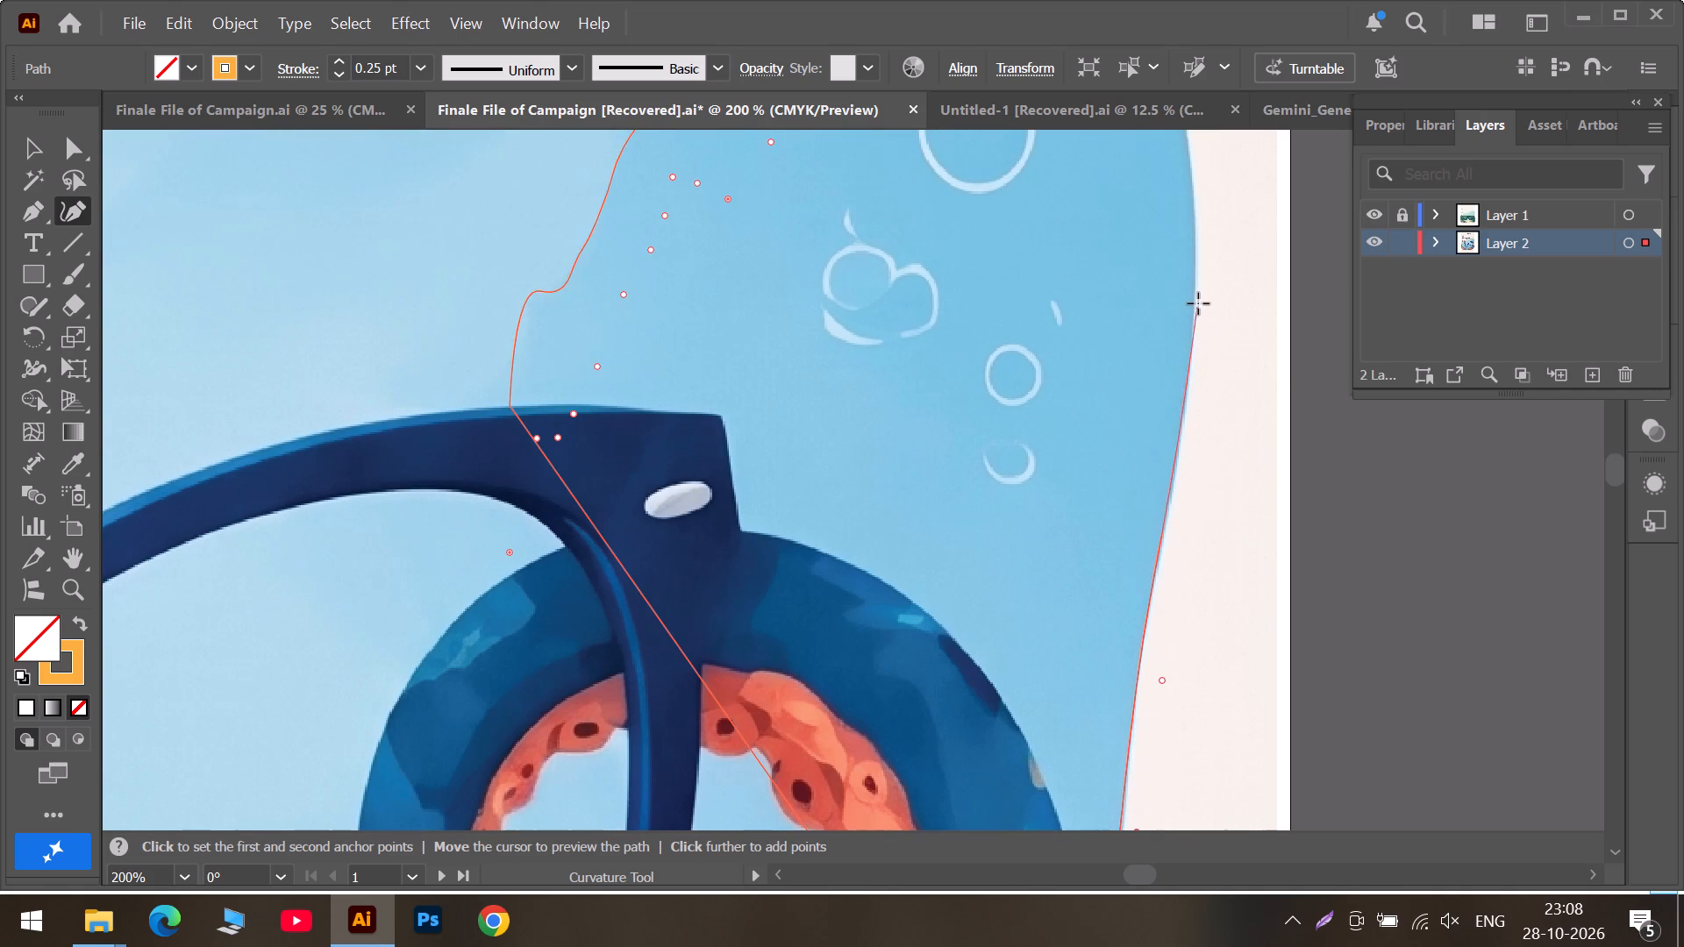
left_click(1195, 292)
scroll(1193, 283, "up", 9)
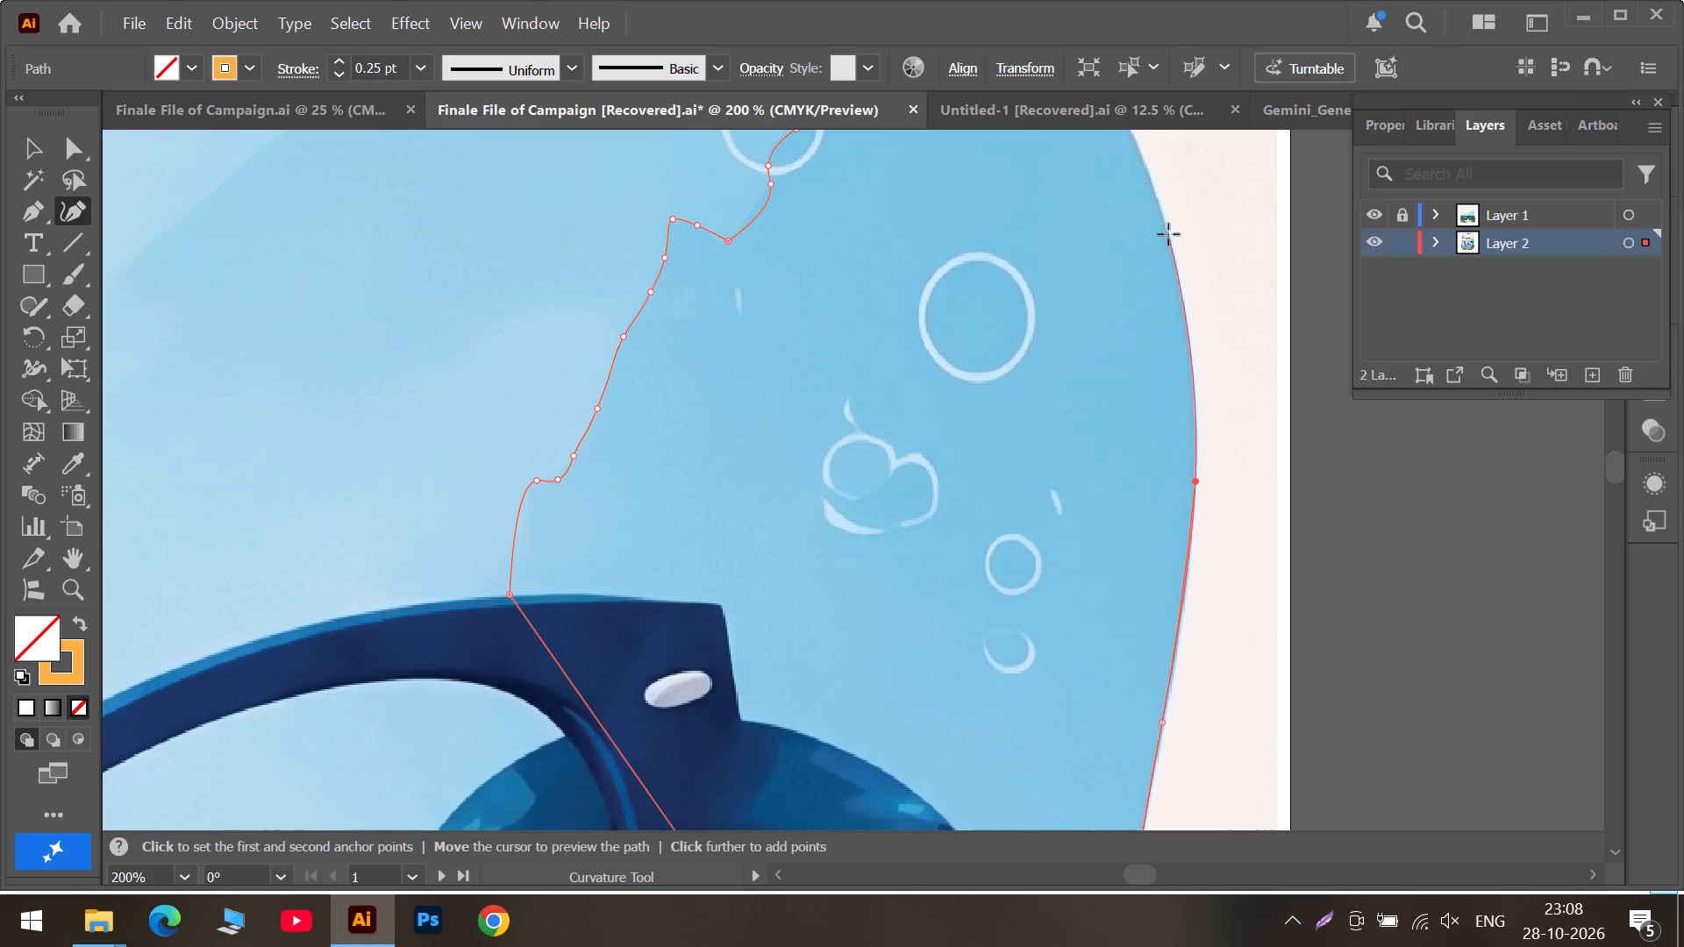
left_click(1168, 234)
scroll(1161, 224, "up", 13)
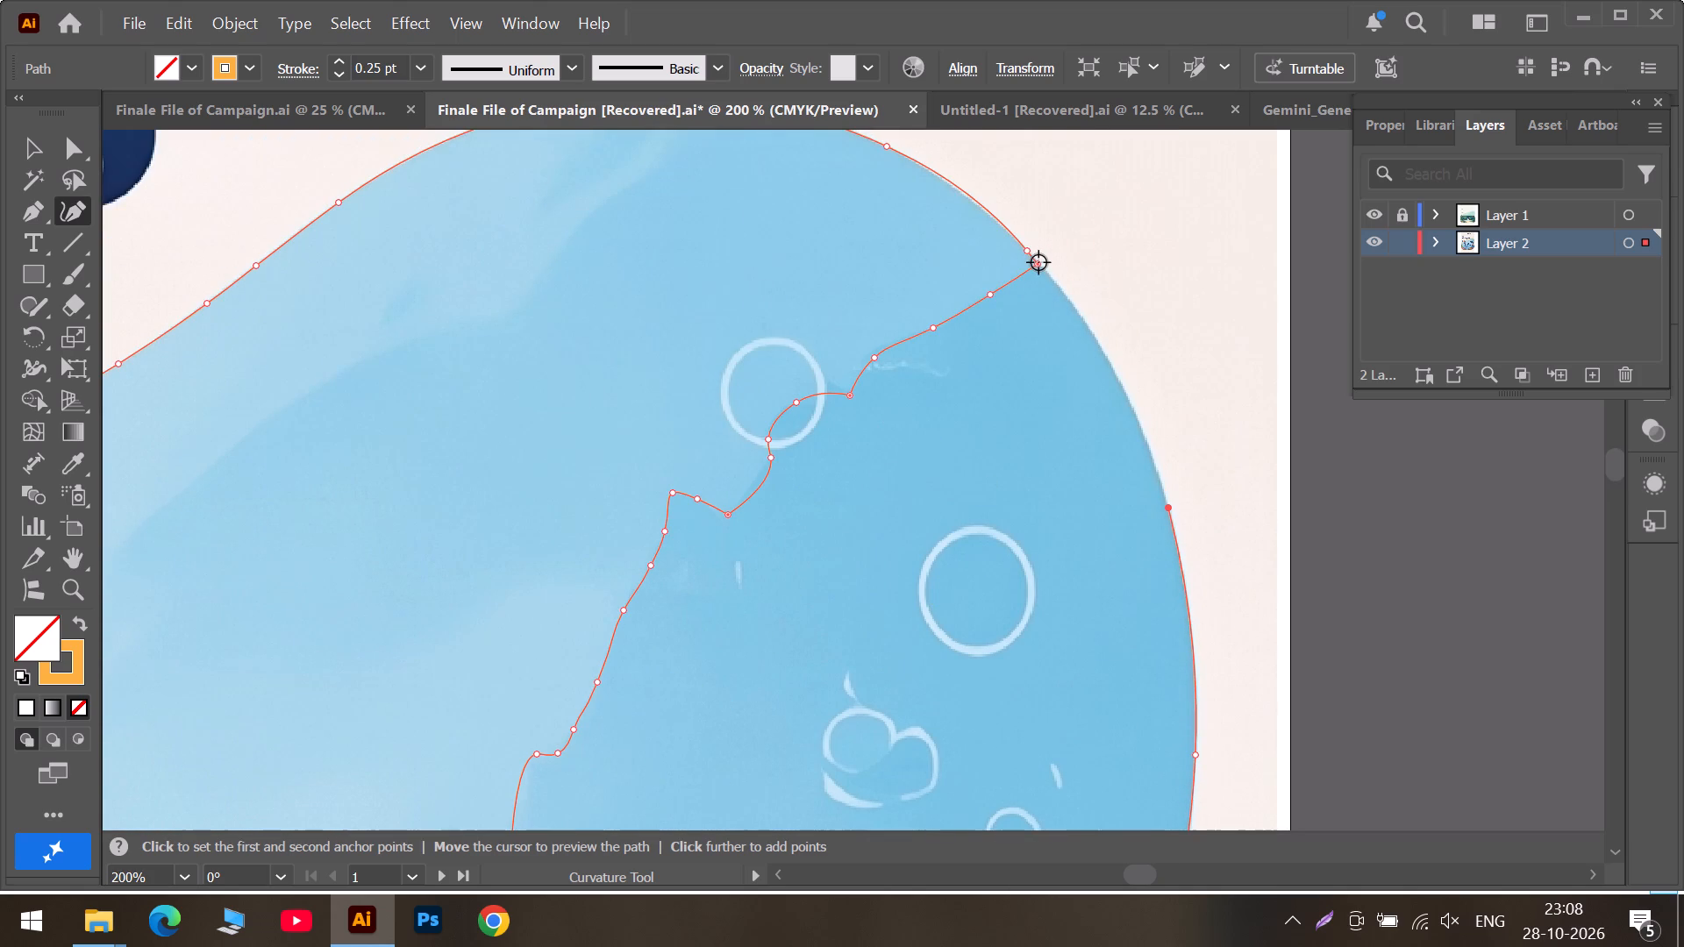
scroll(1041, 266, "down", 3, "alt")
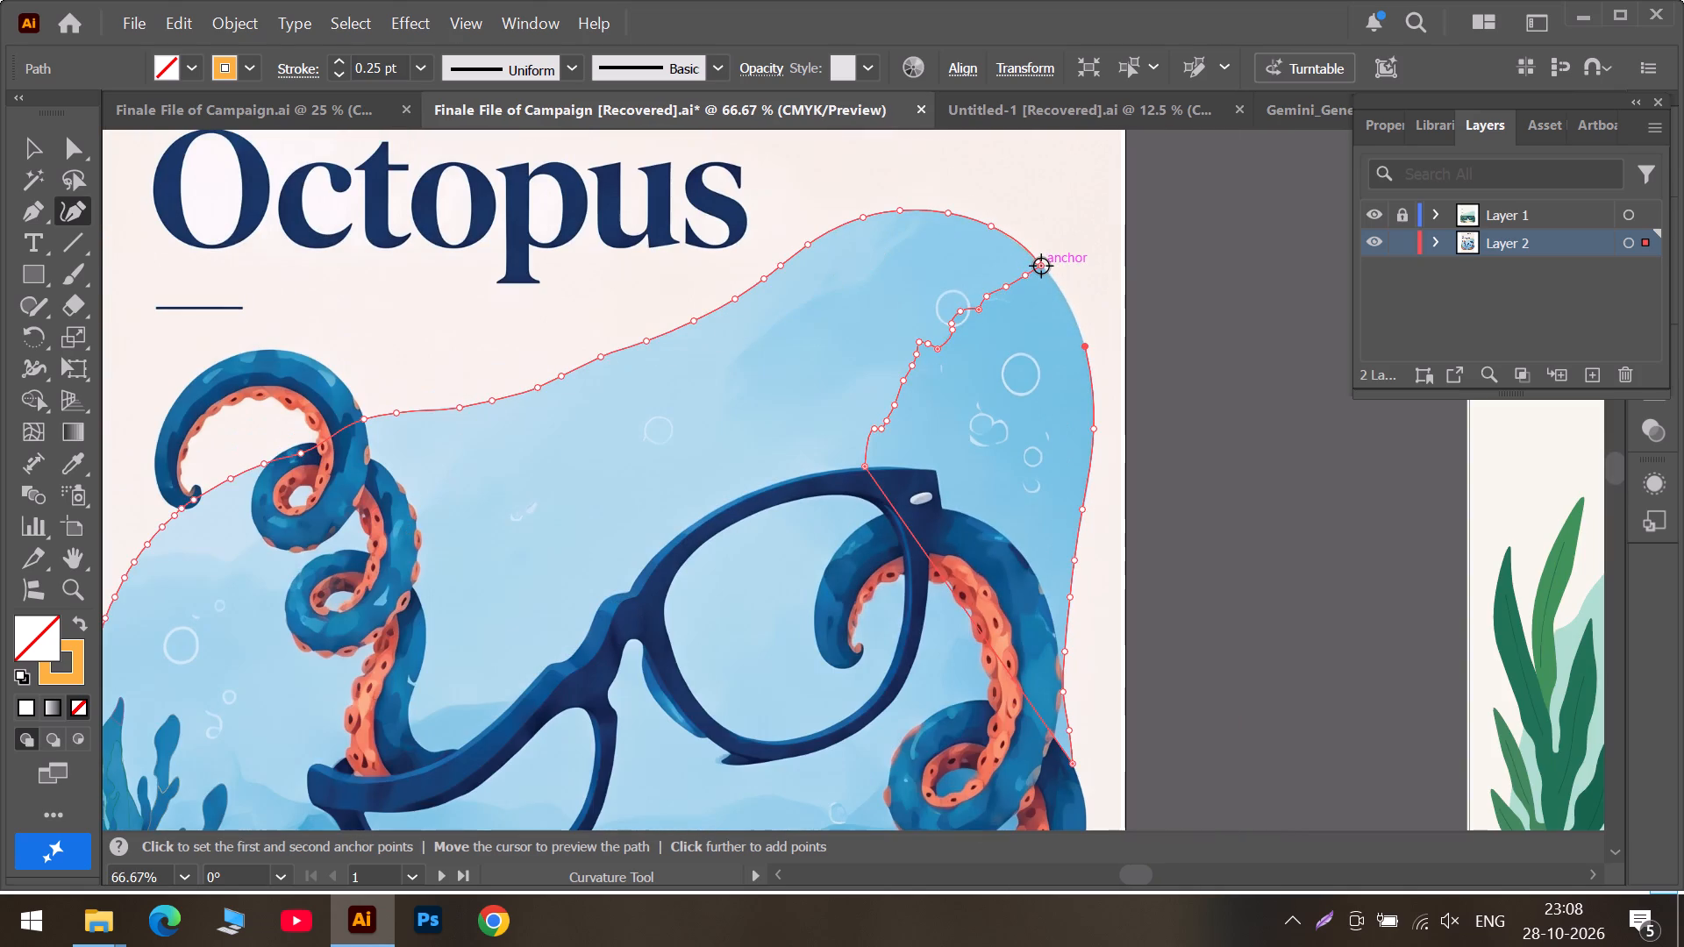
scroll(1045, 365, "down", 4)
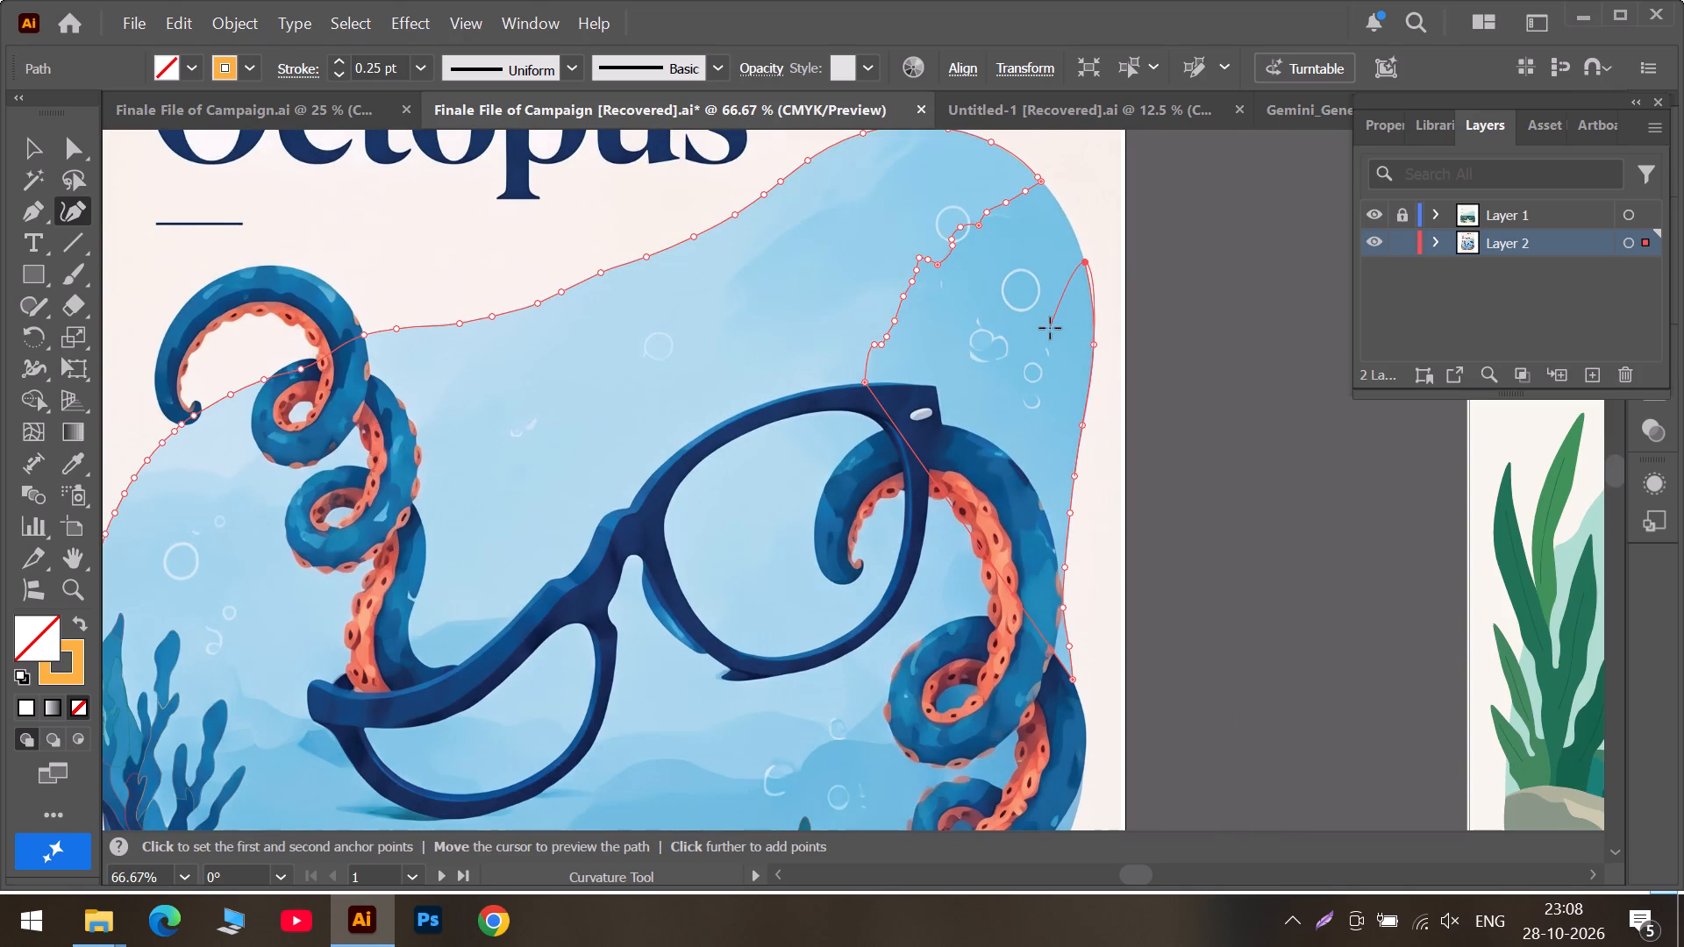
Undo the anchors along the background's outer edge, back to the path's corner anchor on the glasses' upper edge.
key("ctrl+z")
key("ctrl+z")
key("ctrl+z")
key("ctrl+z")
key("ctrl+z")
key("ctrl+z")
key("ctrl+z")
key("ctrl+z")
key("ctrl+z")
key("ctrl+z")
key("ctrl+z")
key("ctrl+z")
key("ctrl+z")
key("ctrl+z")
key("ctrl+z")
key("ctrl+z")
key("ctrl+z")
key("ctrl+z")
key("ctrl+z")
key("ctrl+z")
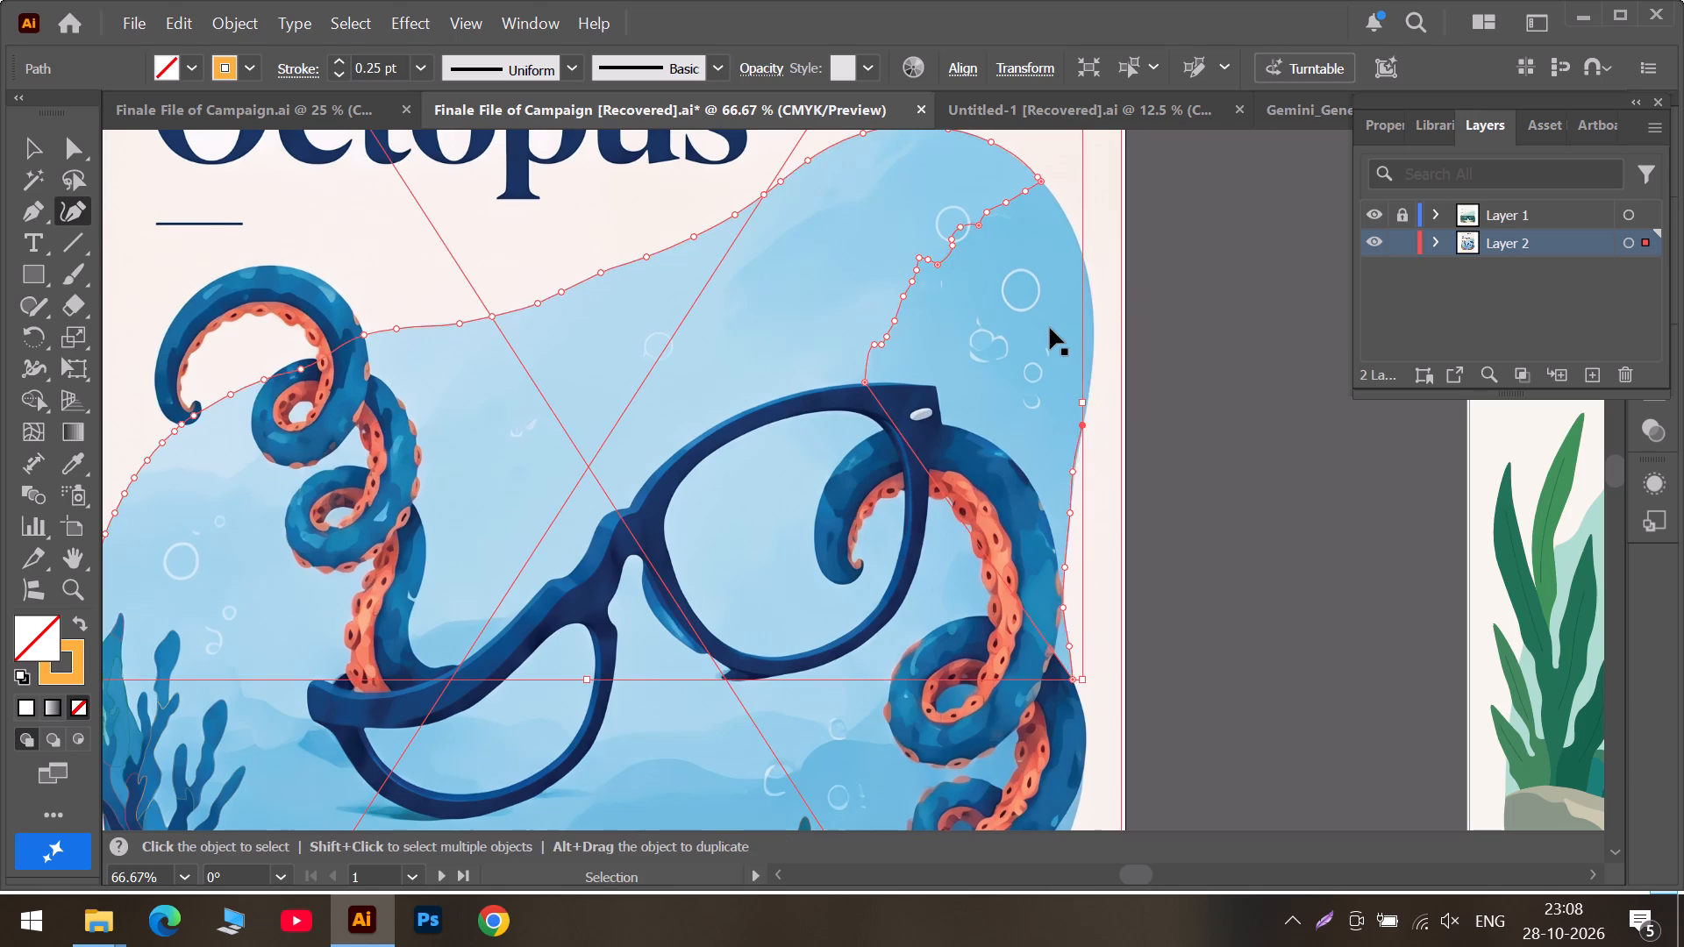
key("ctrl+z")
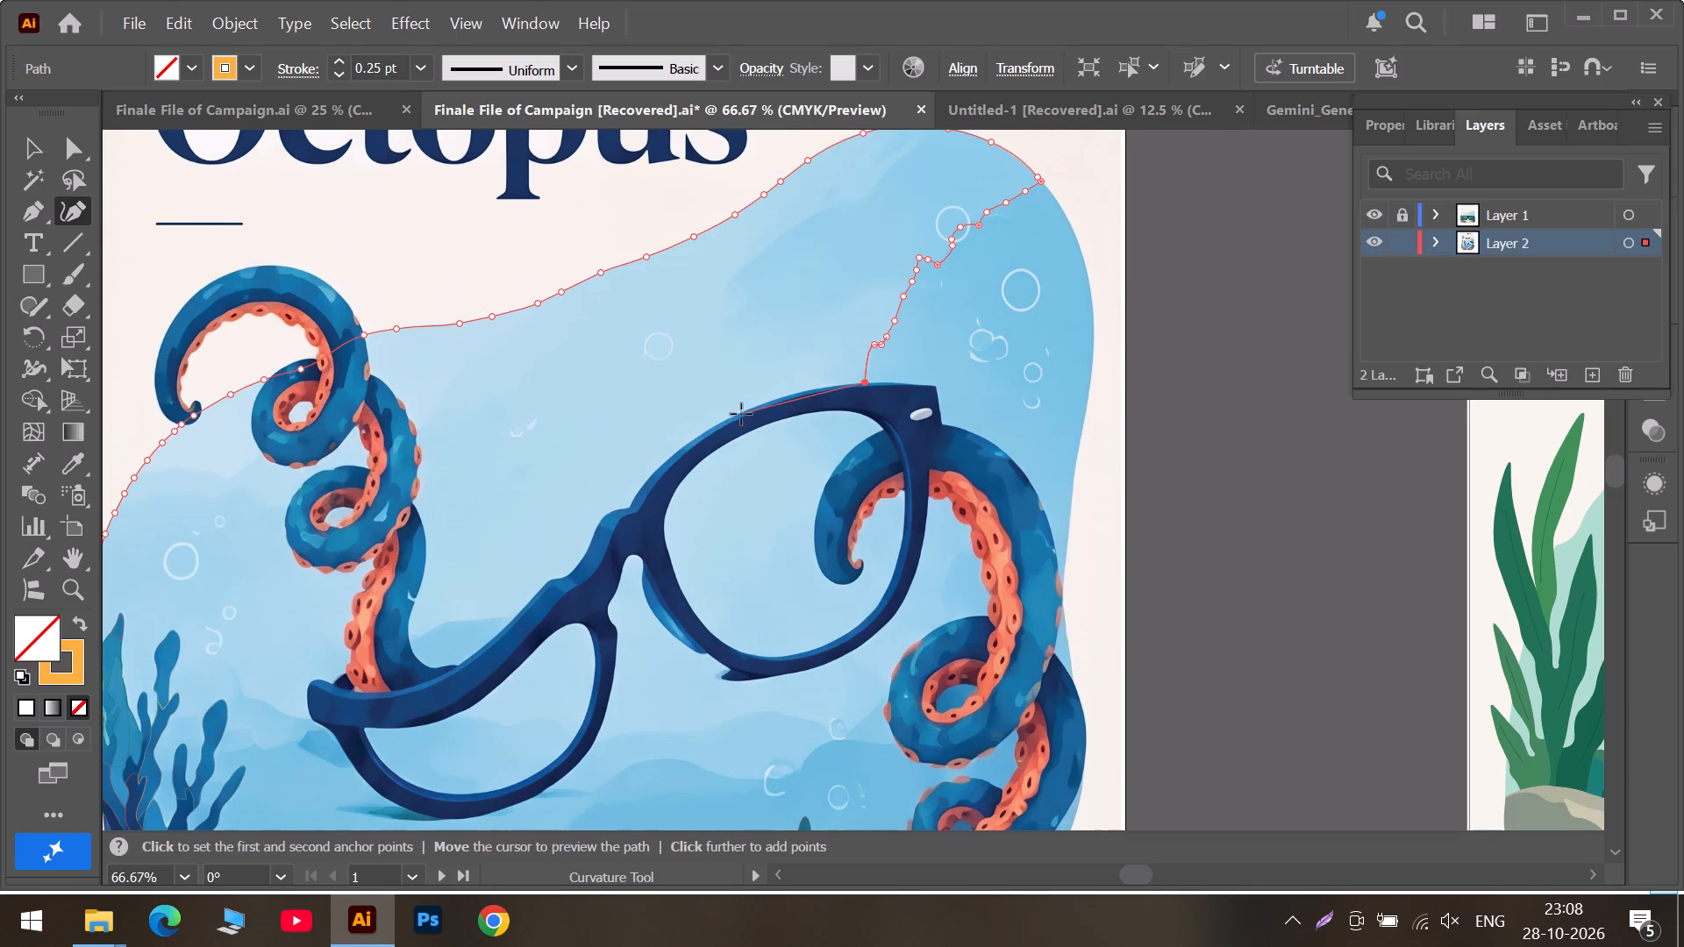
Run the path down past the tentacle tip to the pale hill beside the coiled tentacle, and make that anchor a corner.
left_click(867, 562)
scroll(853, 603, "down", 2)
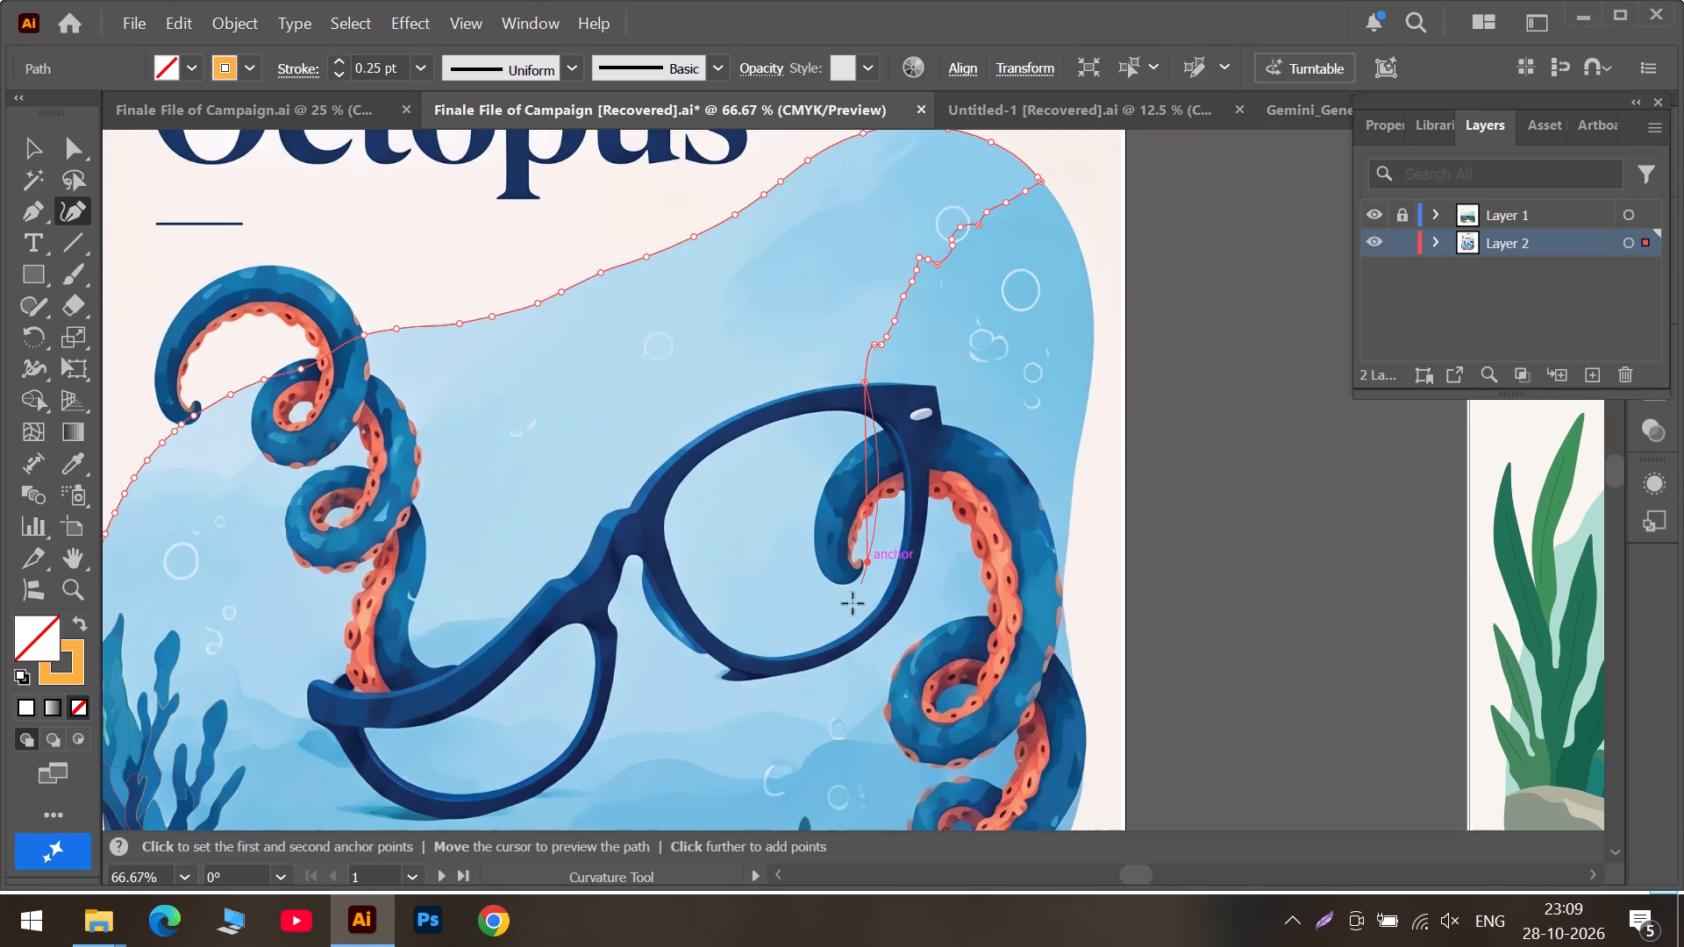
scroll(853, 603, "down", 4)
left_click(856, 599)
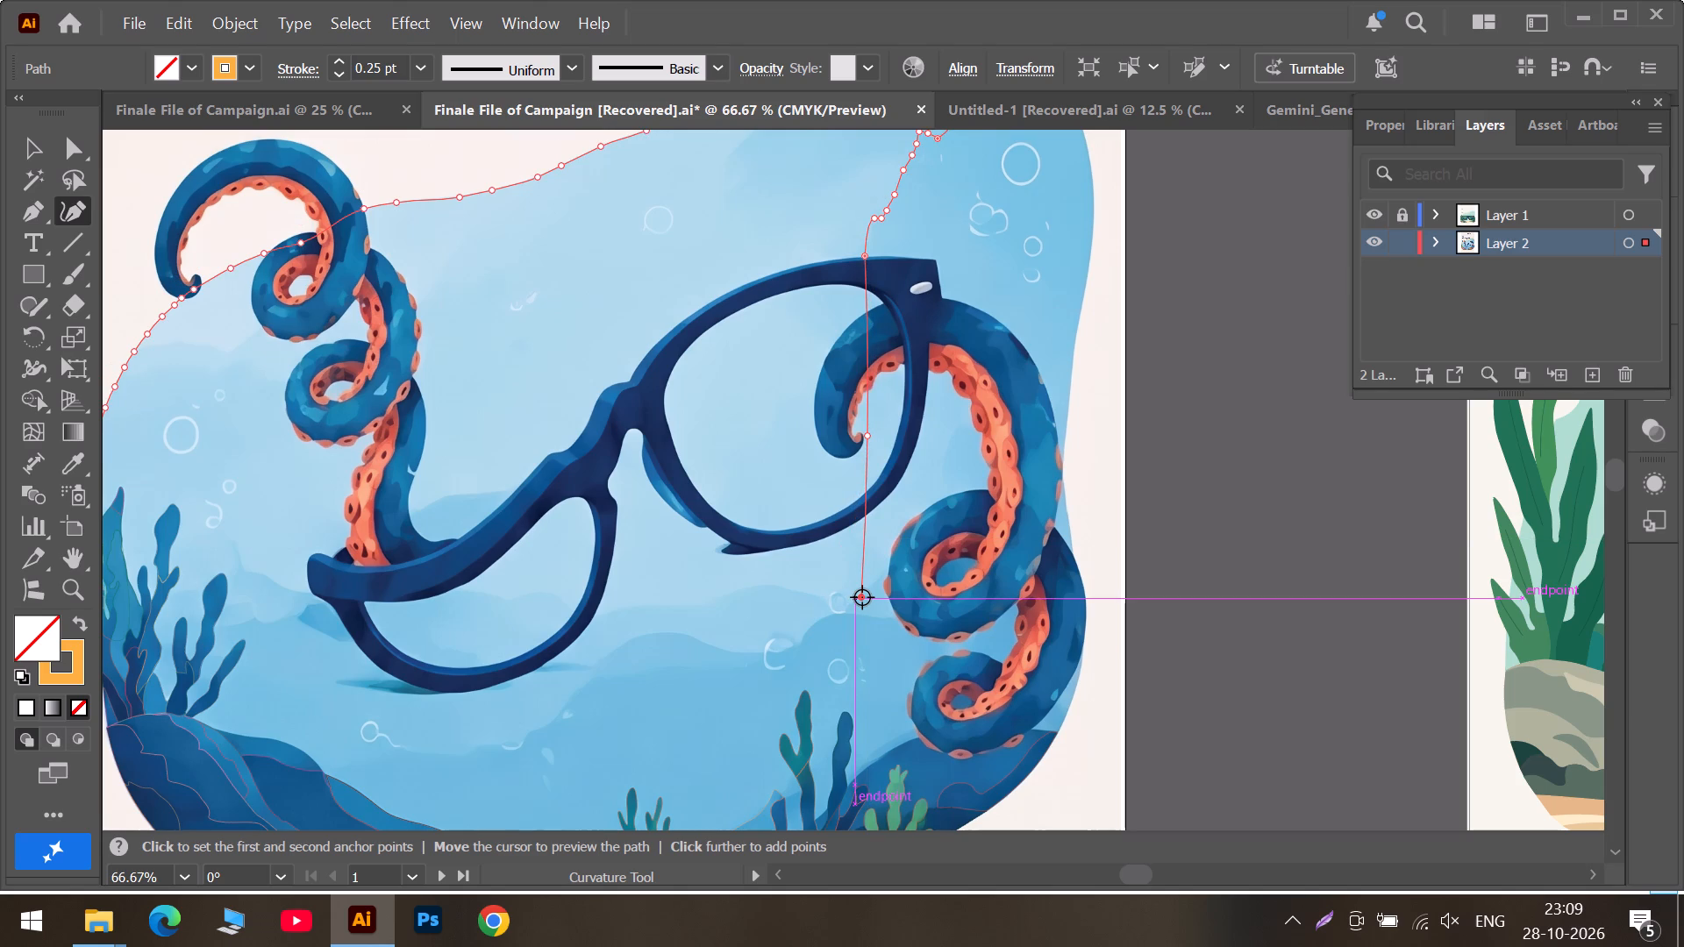
left_click(862, 597)
scroll(860, 599, "up", 5, "alt")
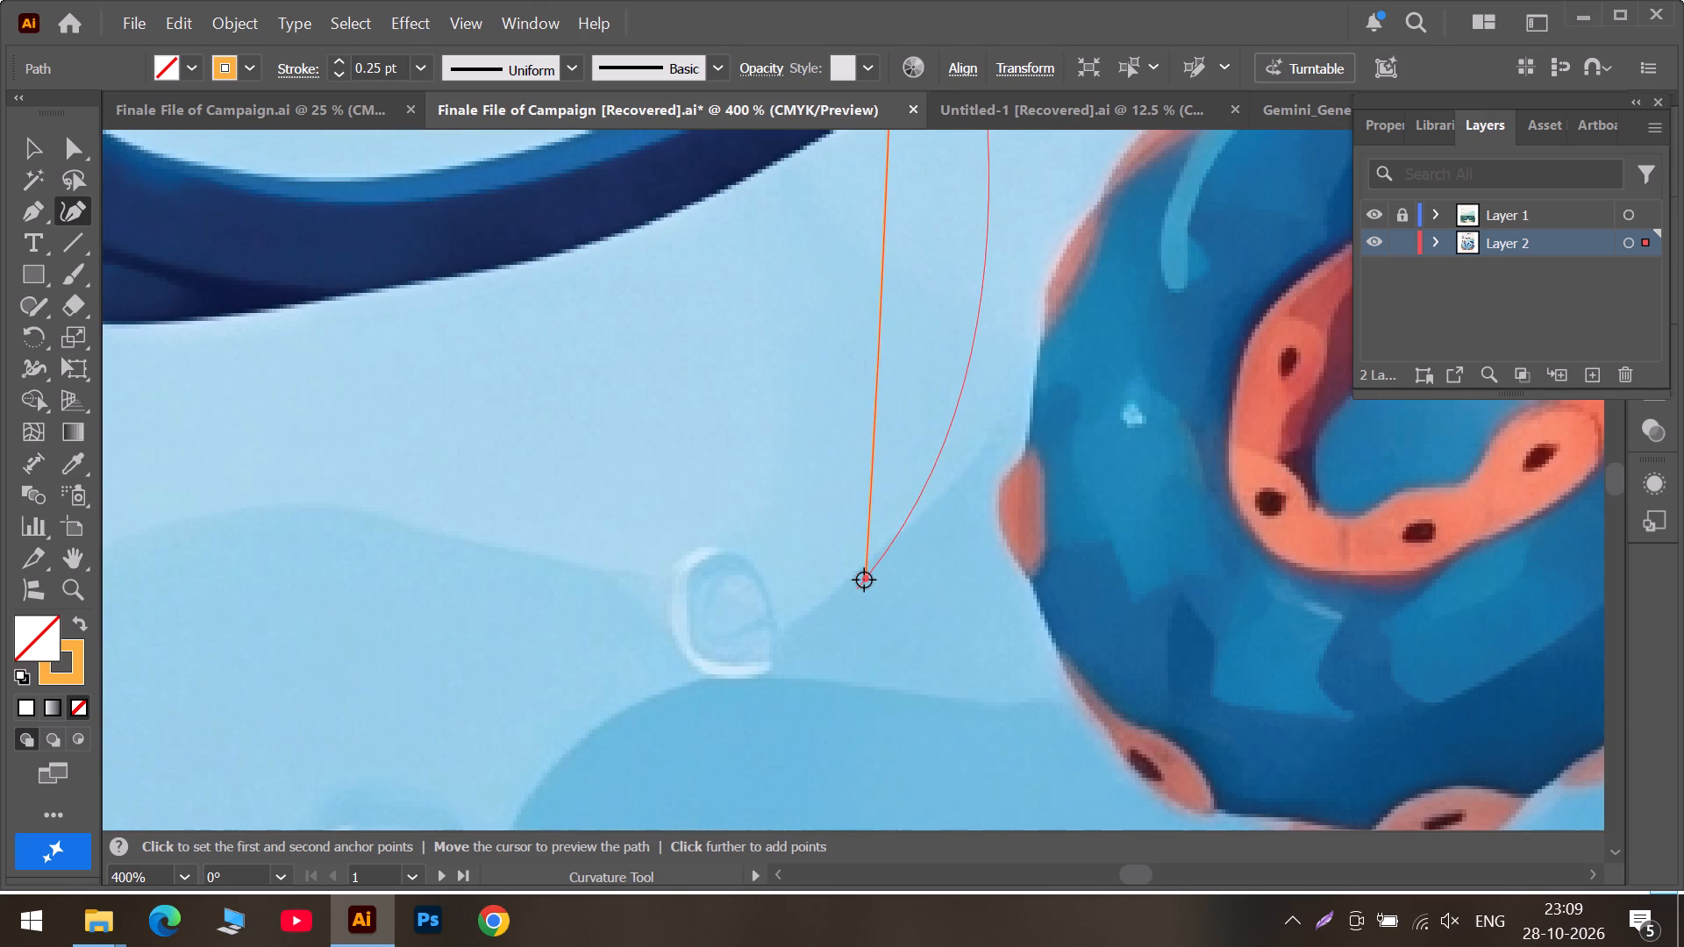
left_click_drag(864, 580, 868, 563)
left_click(868, 563)
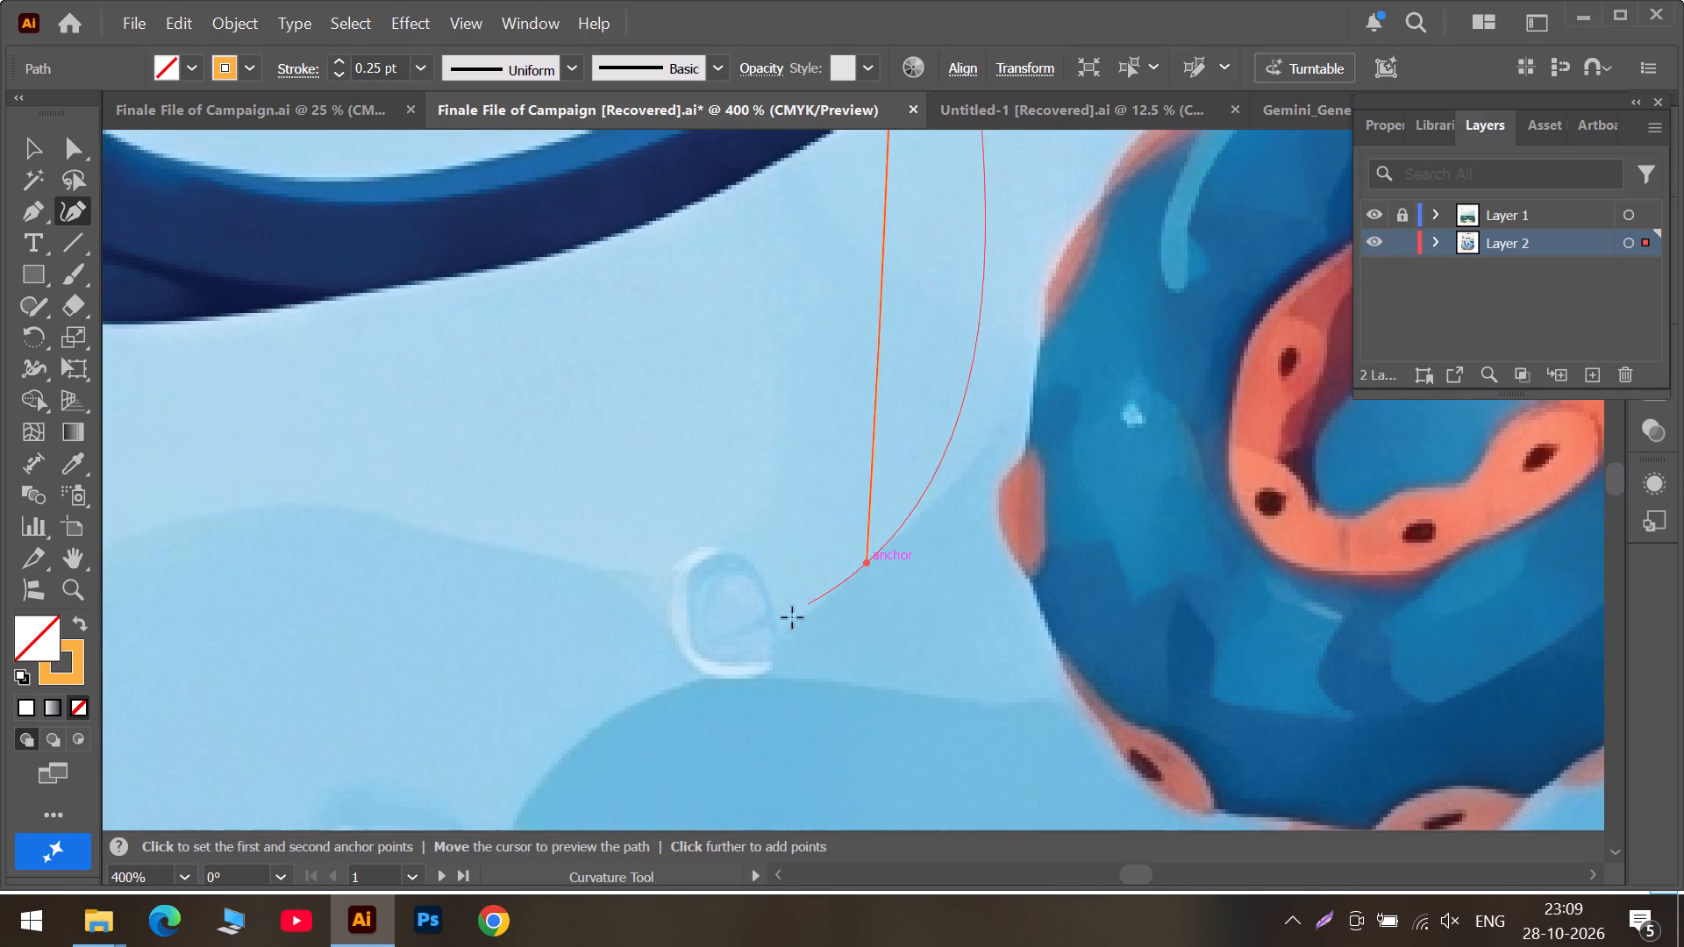
double_click(871, 562)
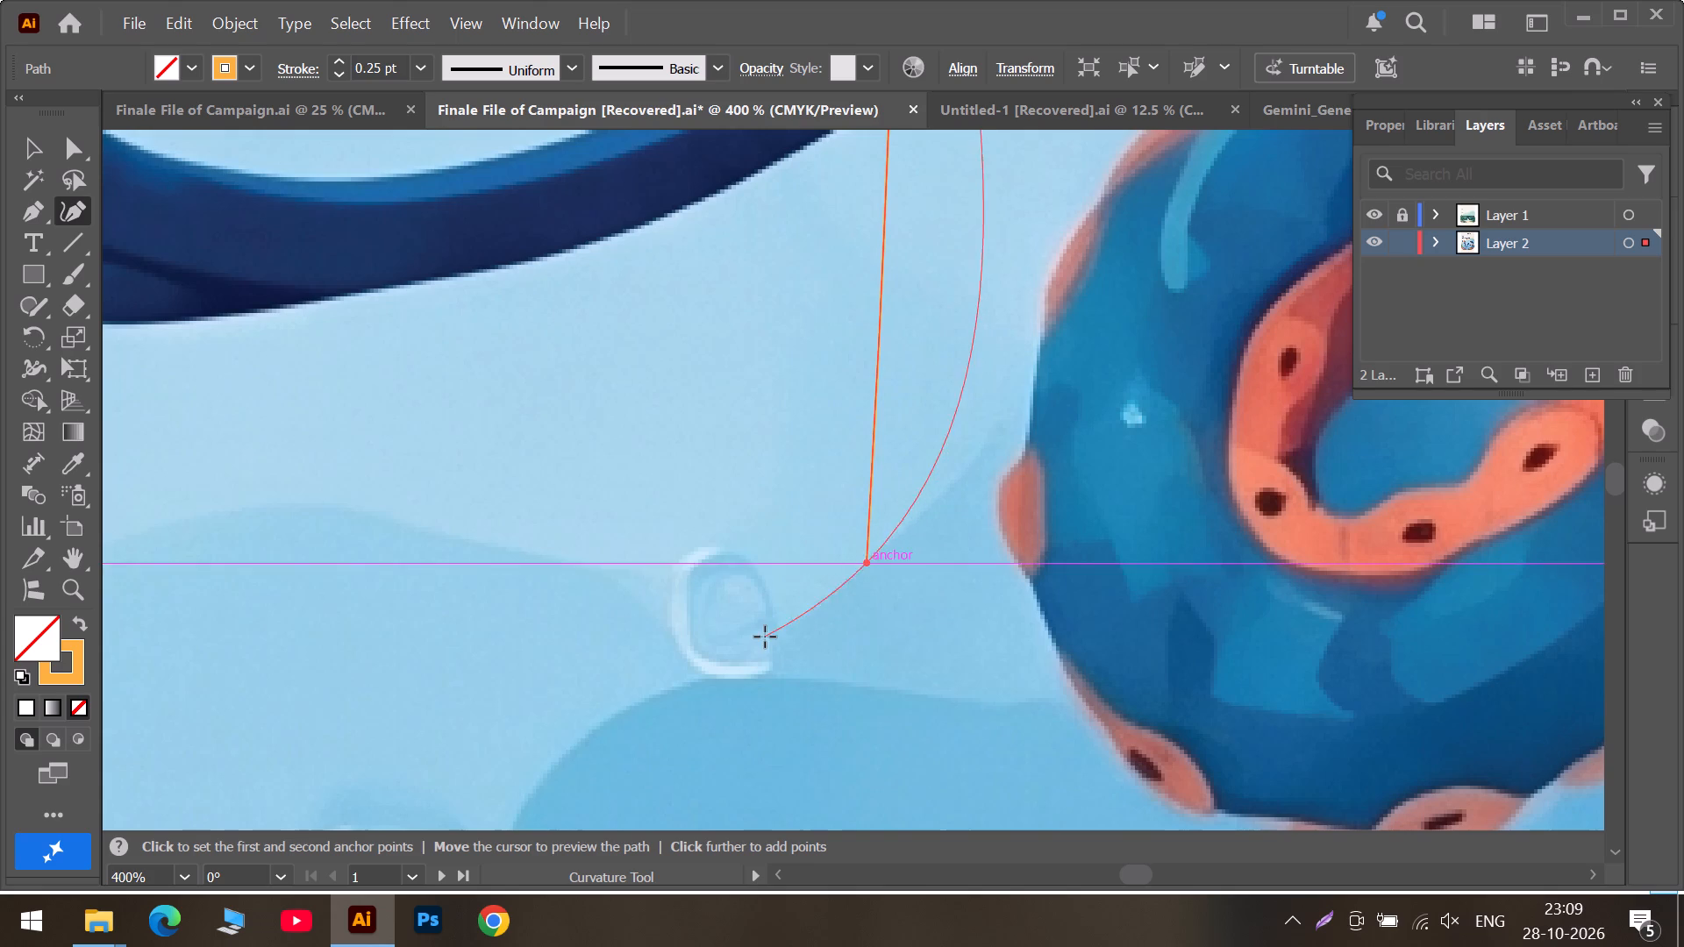
double_click(866, 561)
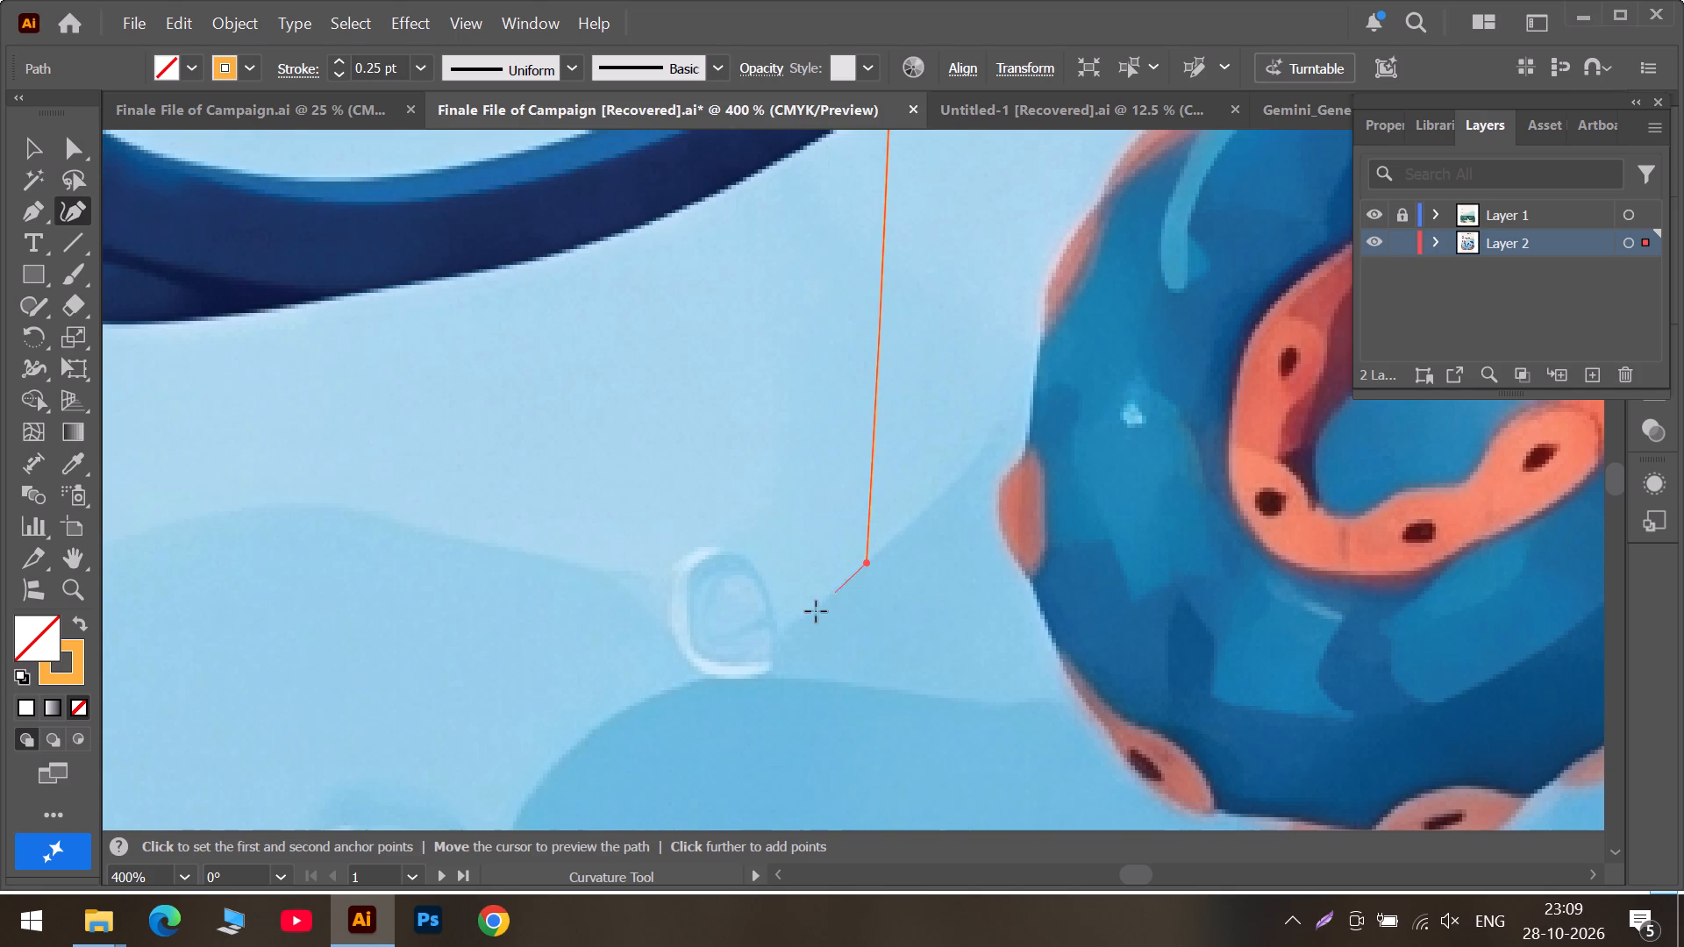
Place a corner anchor beside the D-shaped bubble and trace the pale hill's upper edge over its crest with six curved anchors.
double_click(779, 637)
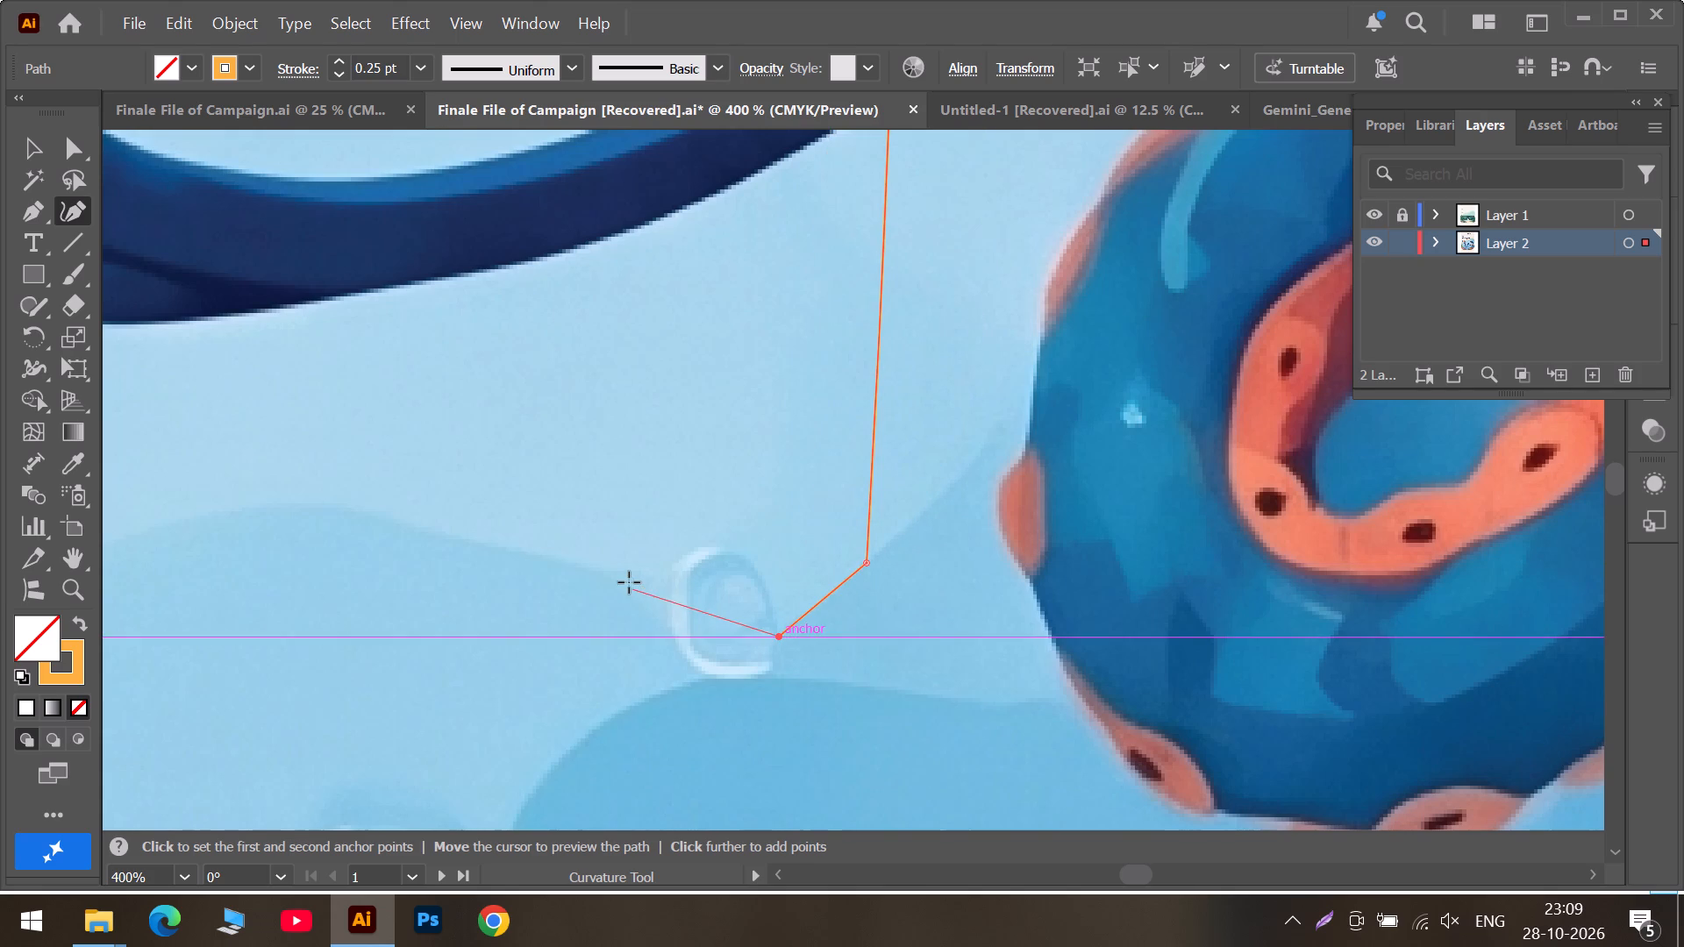
left_click(629, 573)
left_click(488, 548)
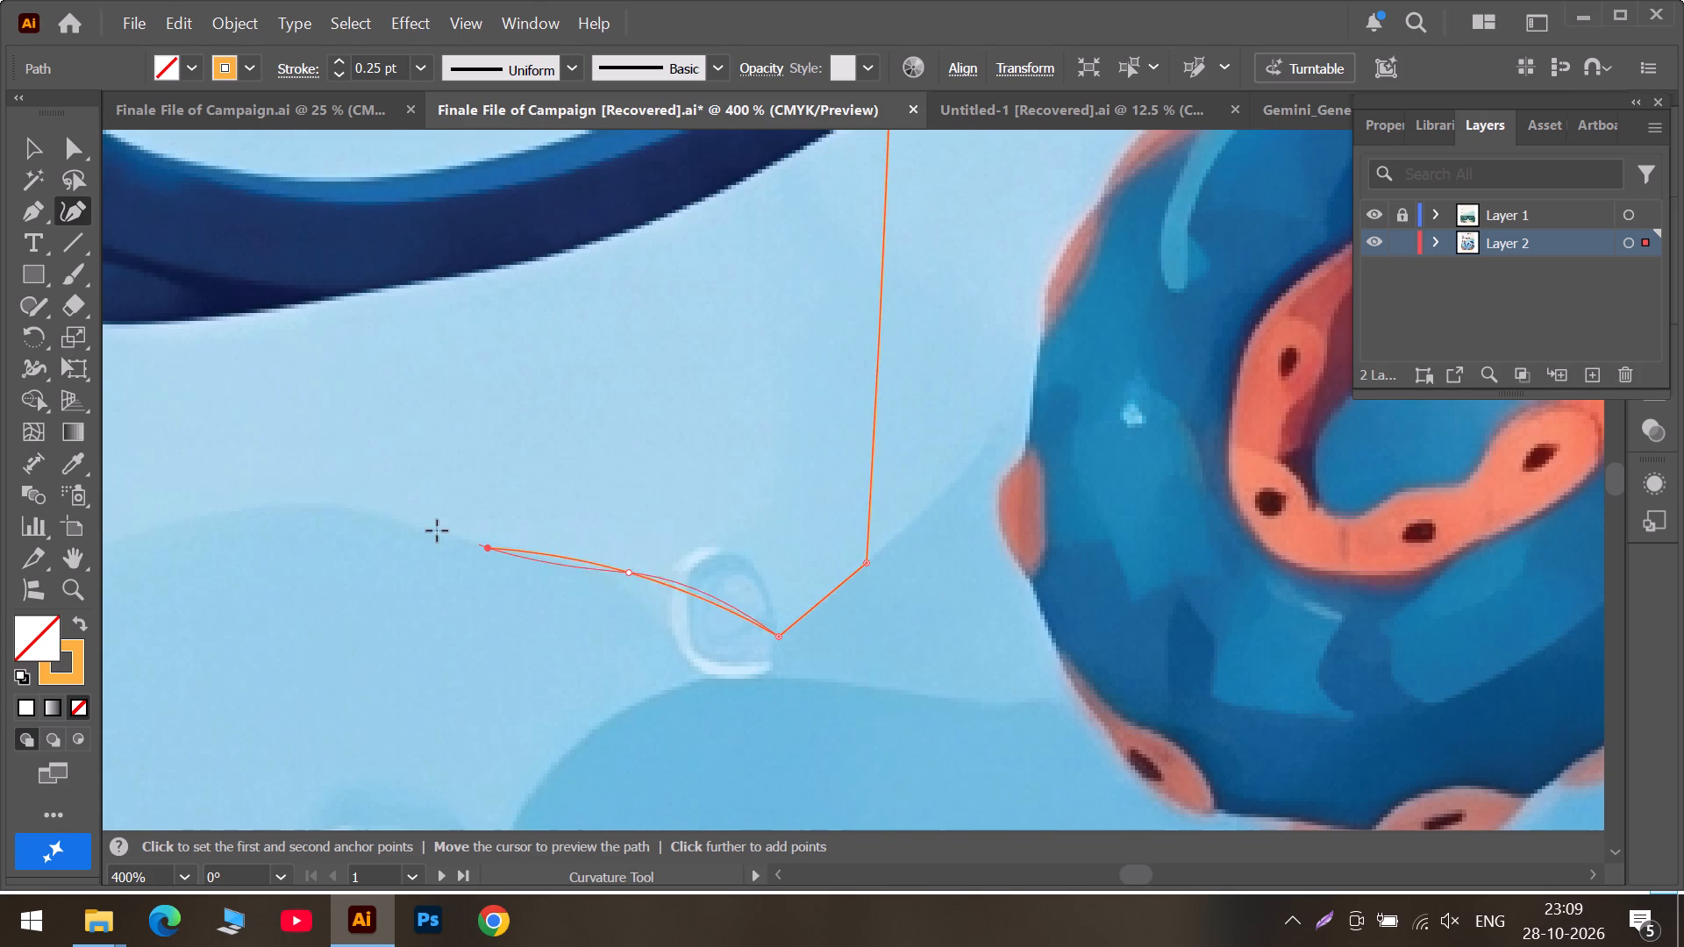
left_click(362, 513)
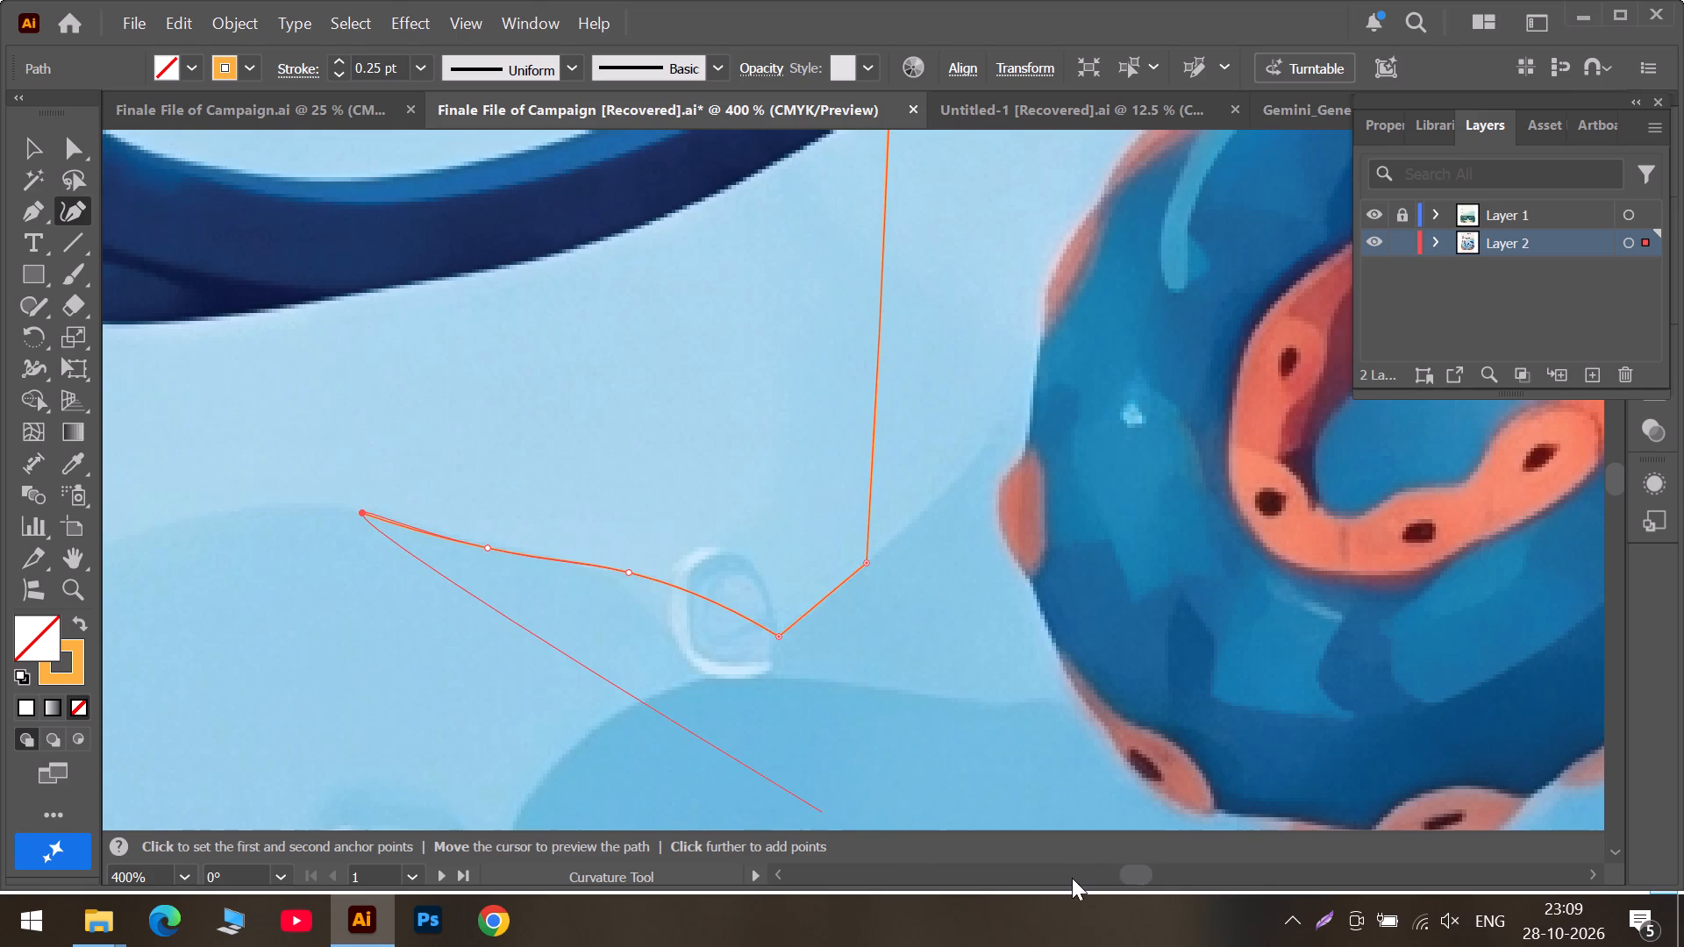
left_click(1072, 879)
left_click(841, 552)
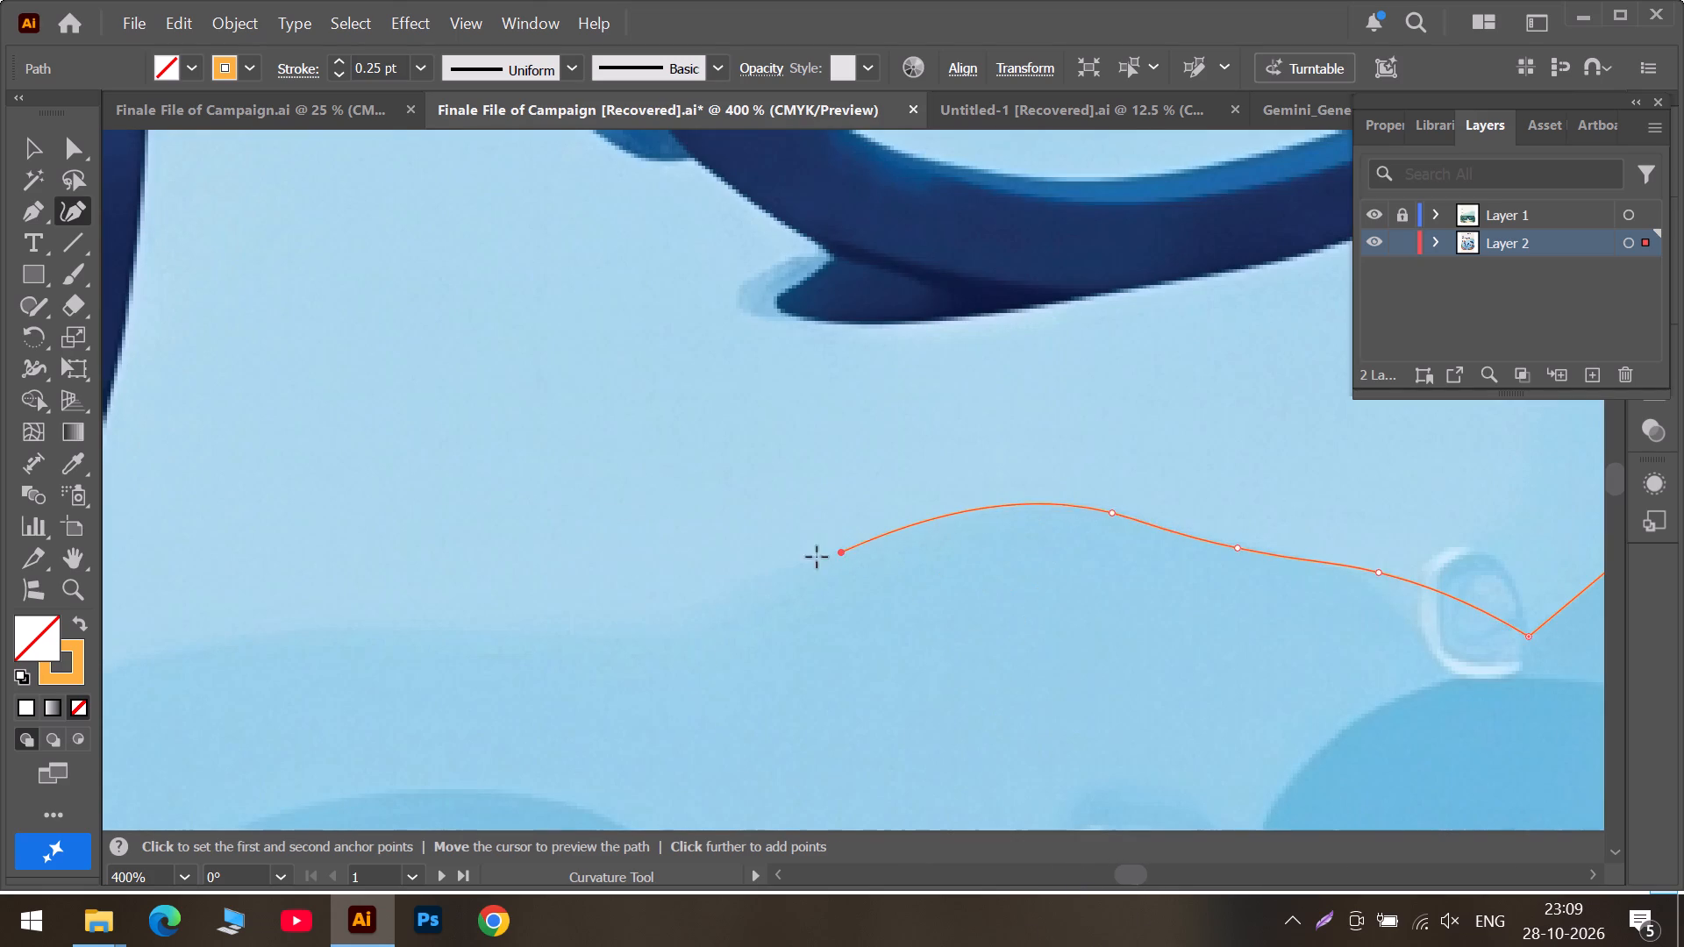
left_click(667, 628)
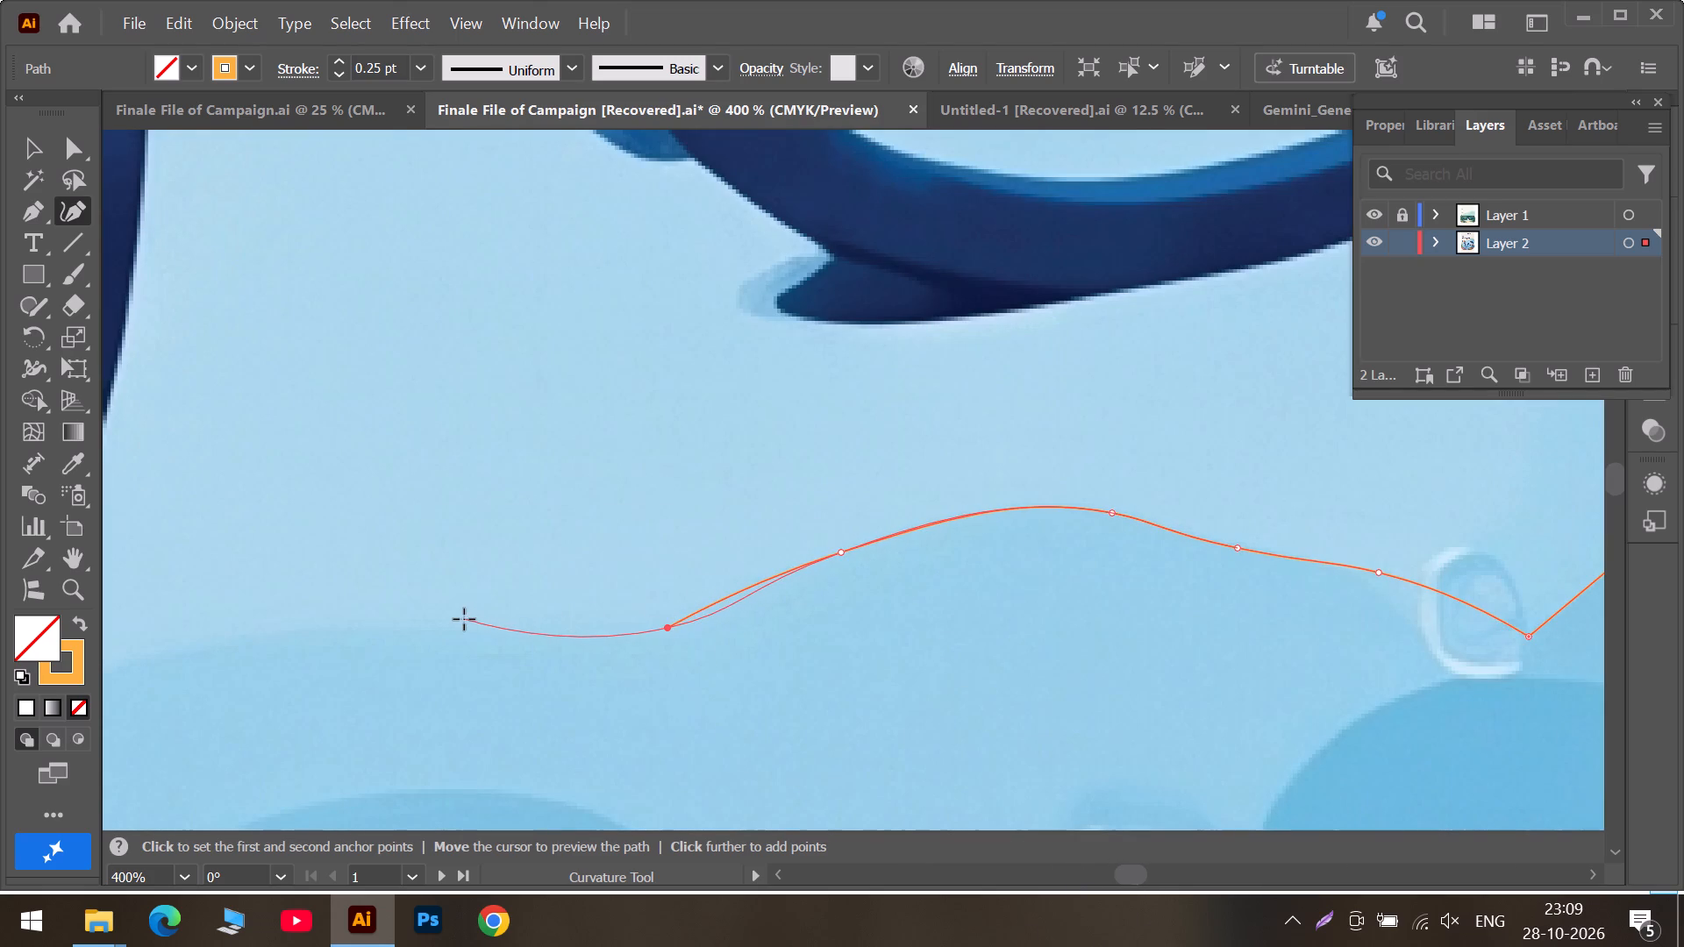
left_click(459, 621)
Carry the hill outline across the glasses' lower rim into the lens, adjusting the anchors before, on and just past the rim.
left_click(1071, 878)
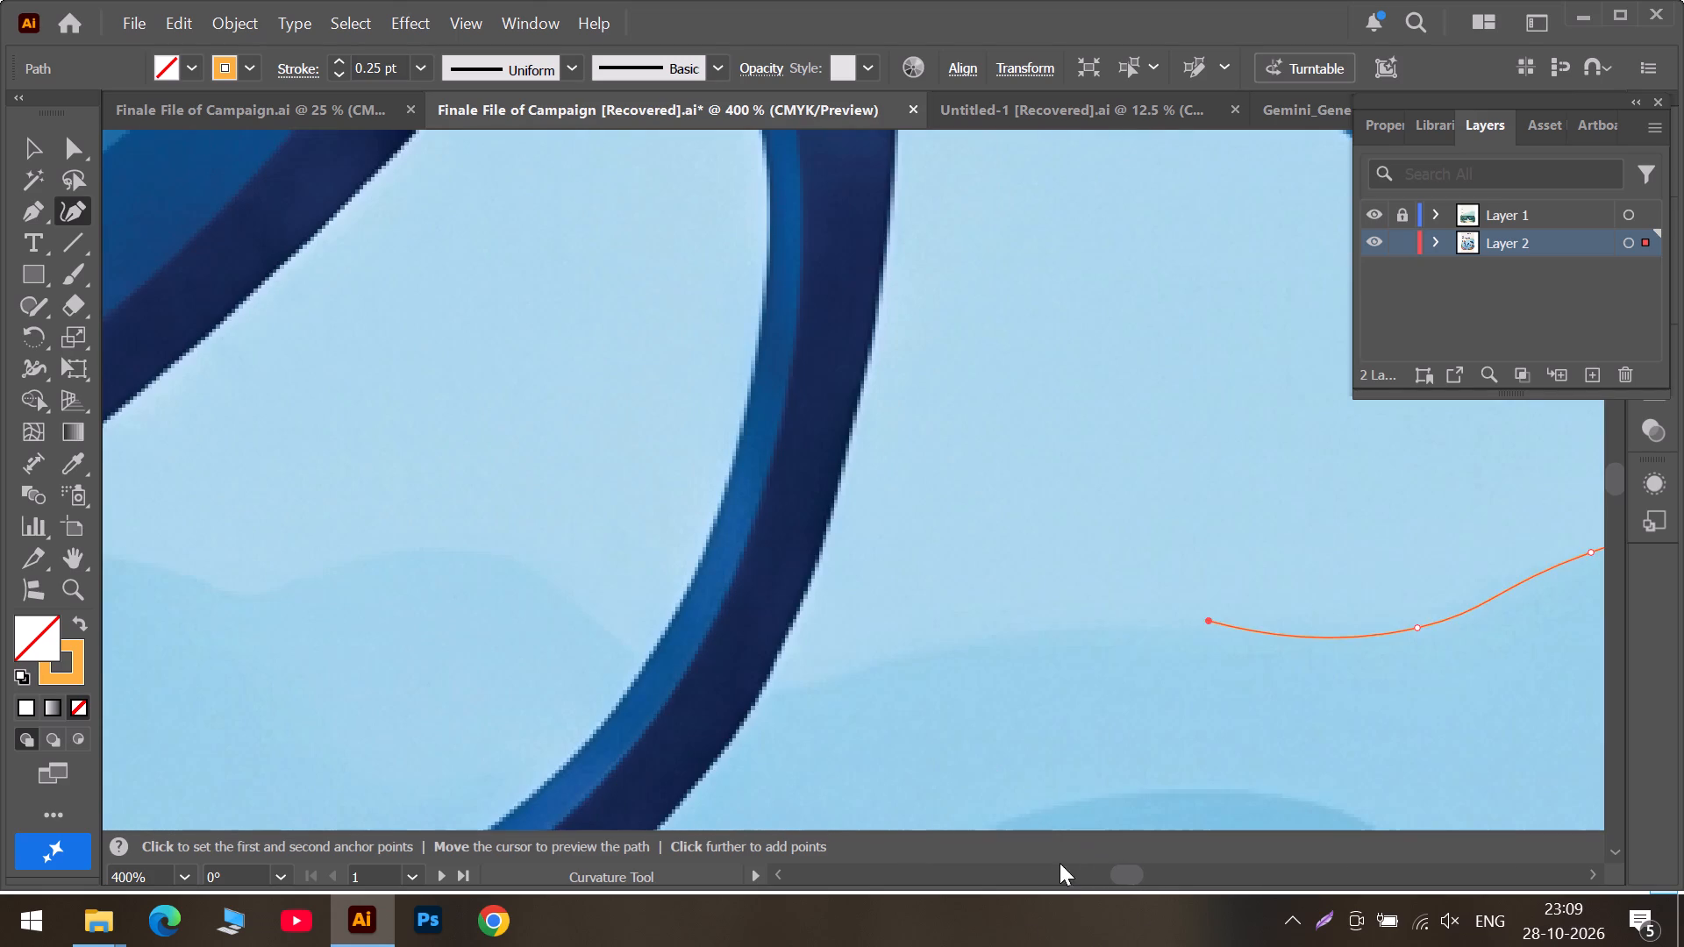
left_click(757, 698)
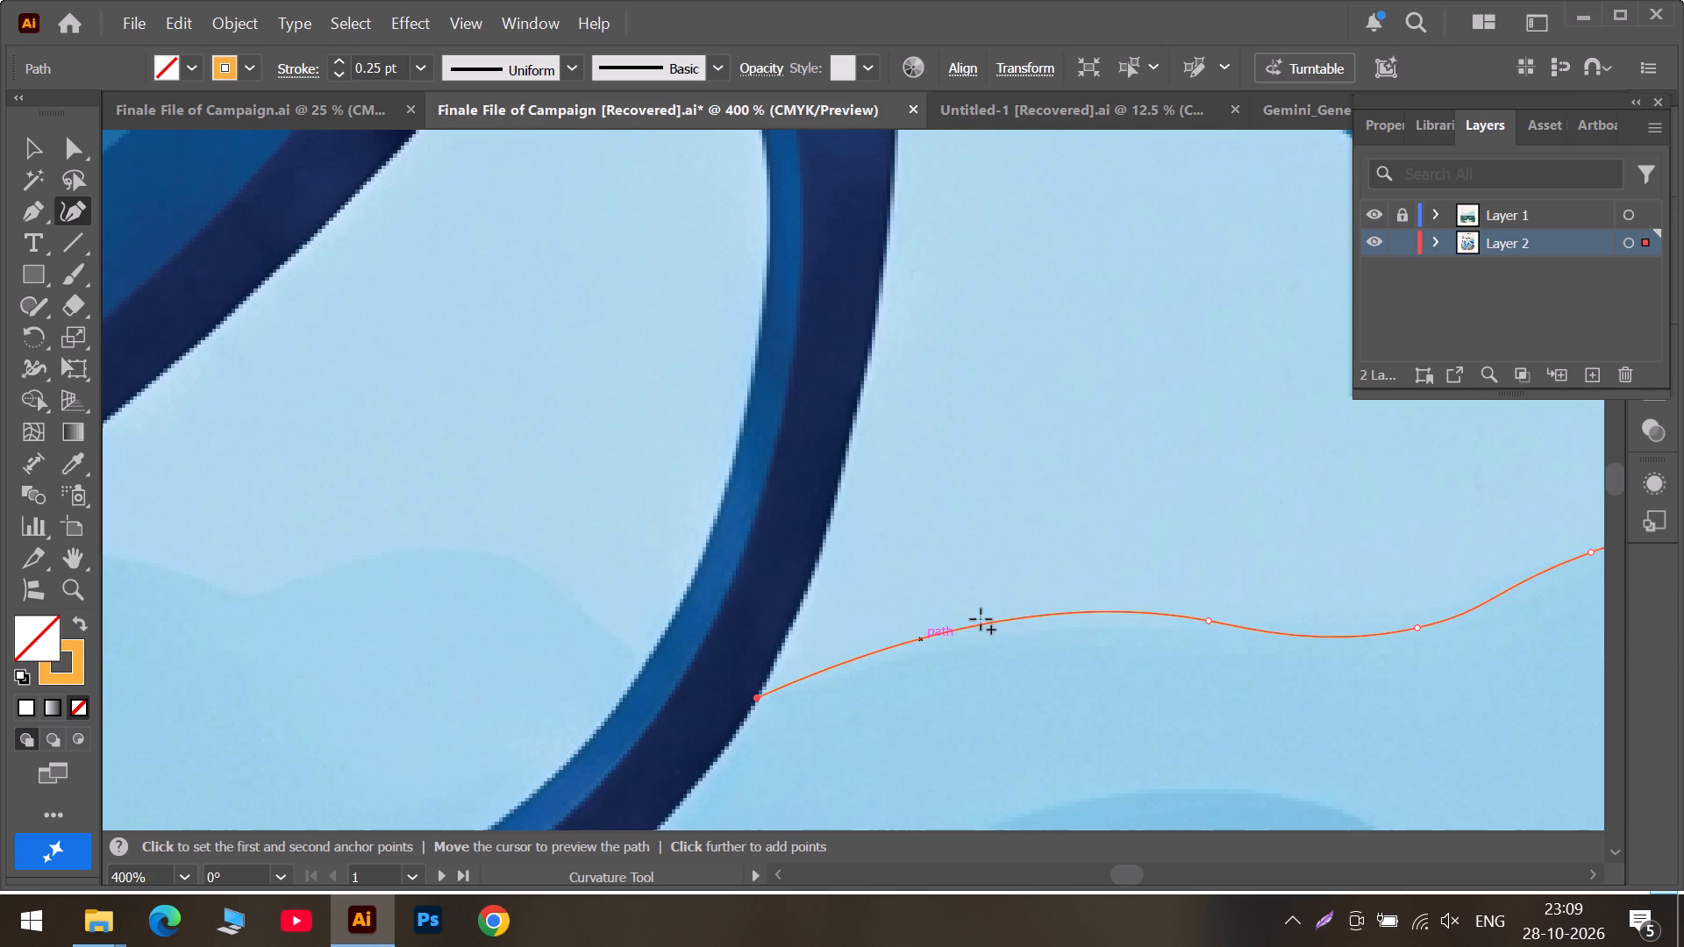
left_click_drag(1204, 621, 1133, 623)
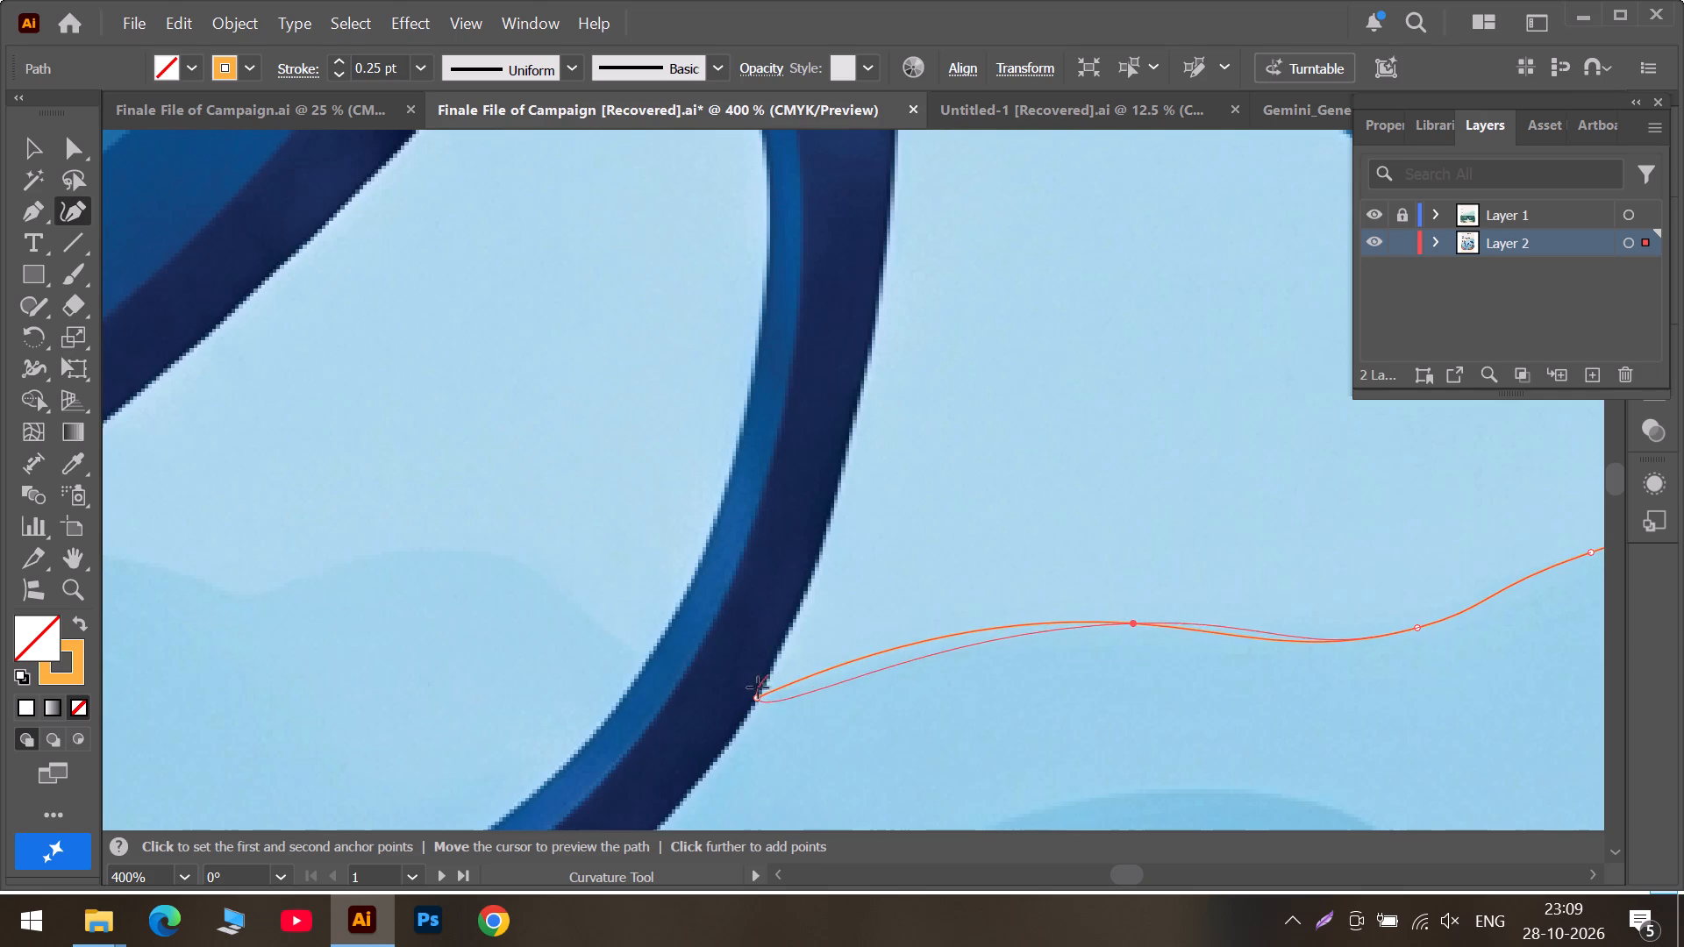
left_click(753, 699)
left_click(586, 610)
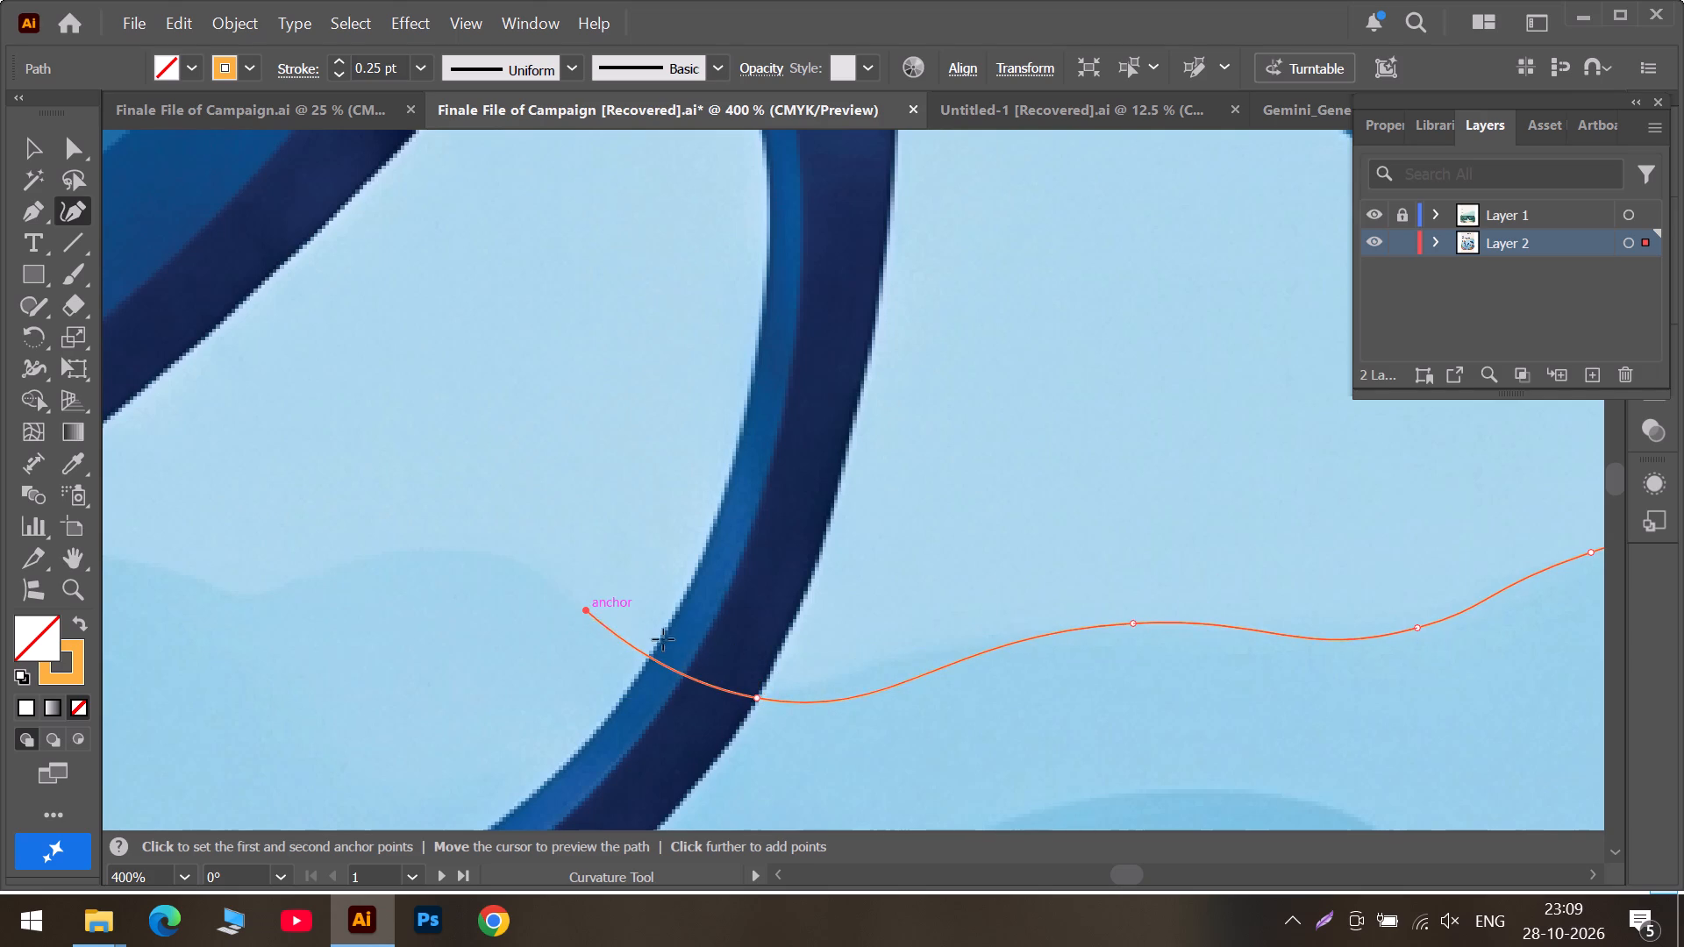
left_click_drag(756, 700, 694, 679)
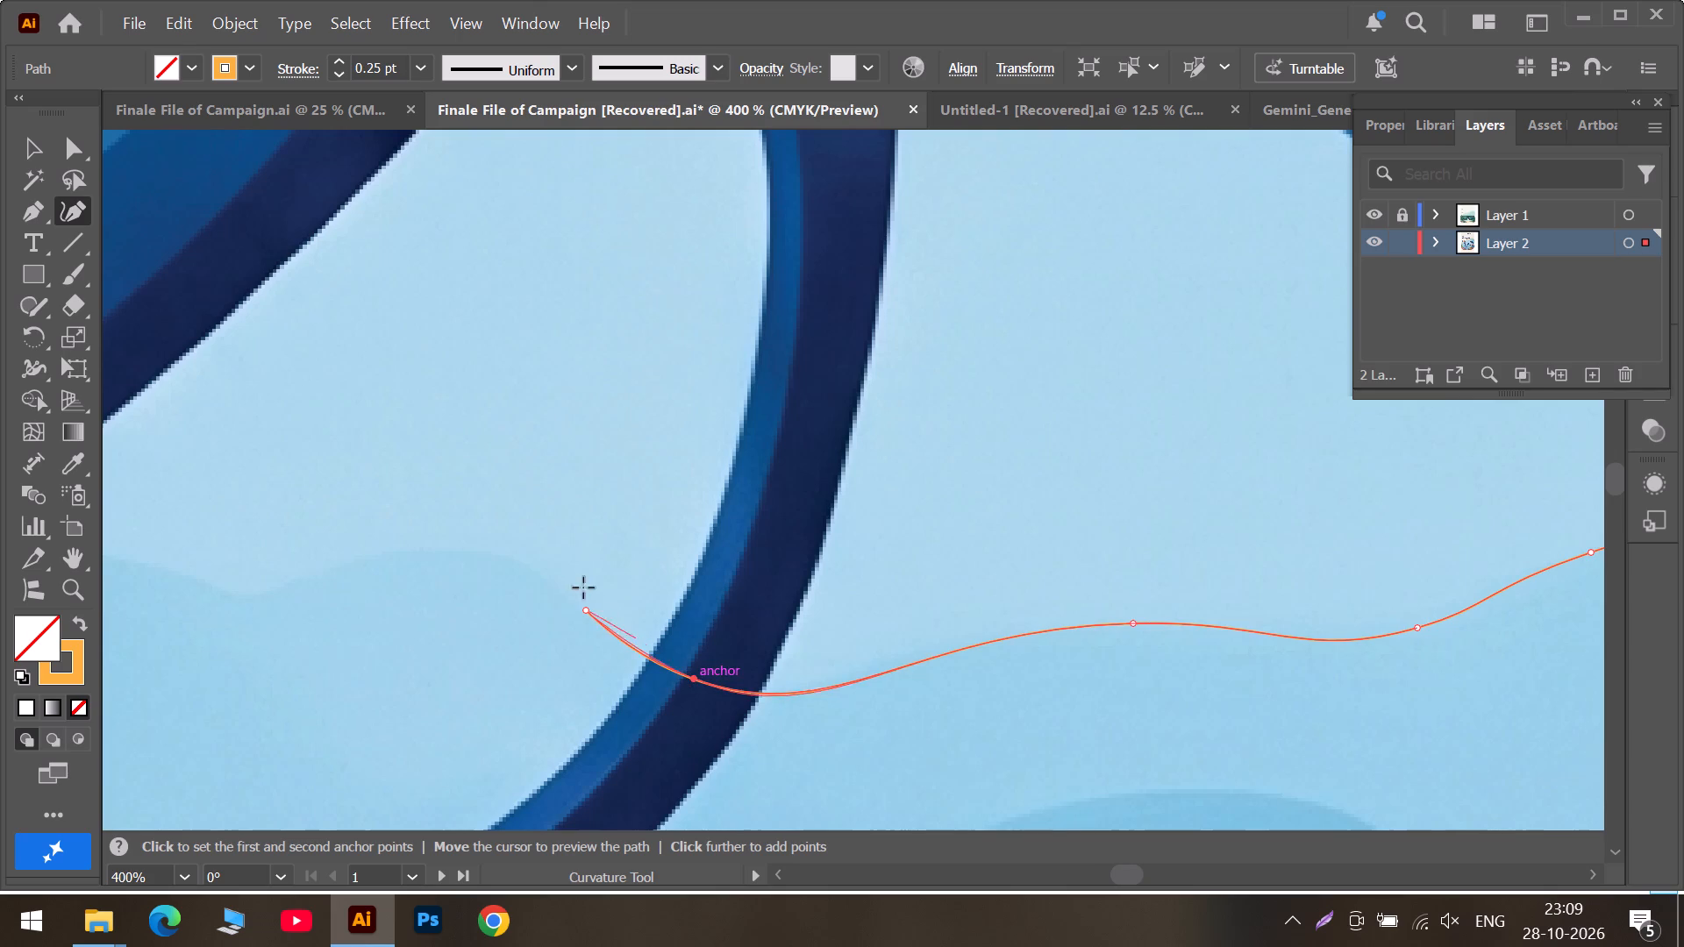
left_click(516, 561)
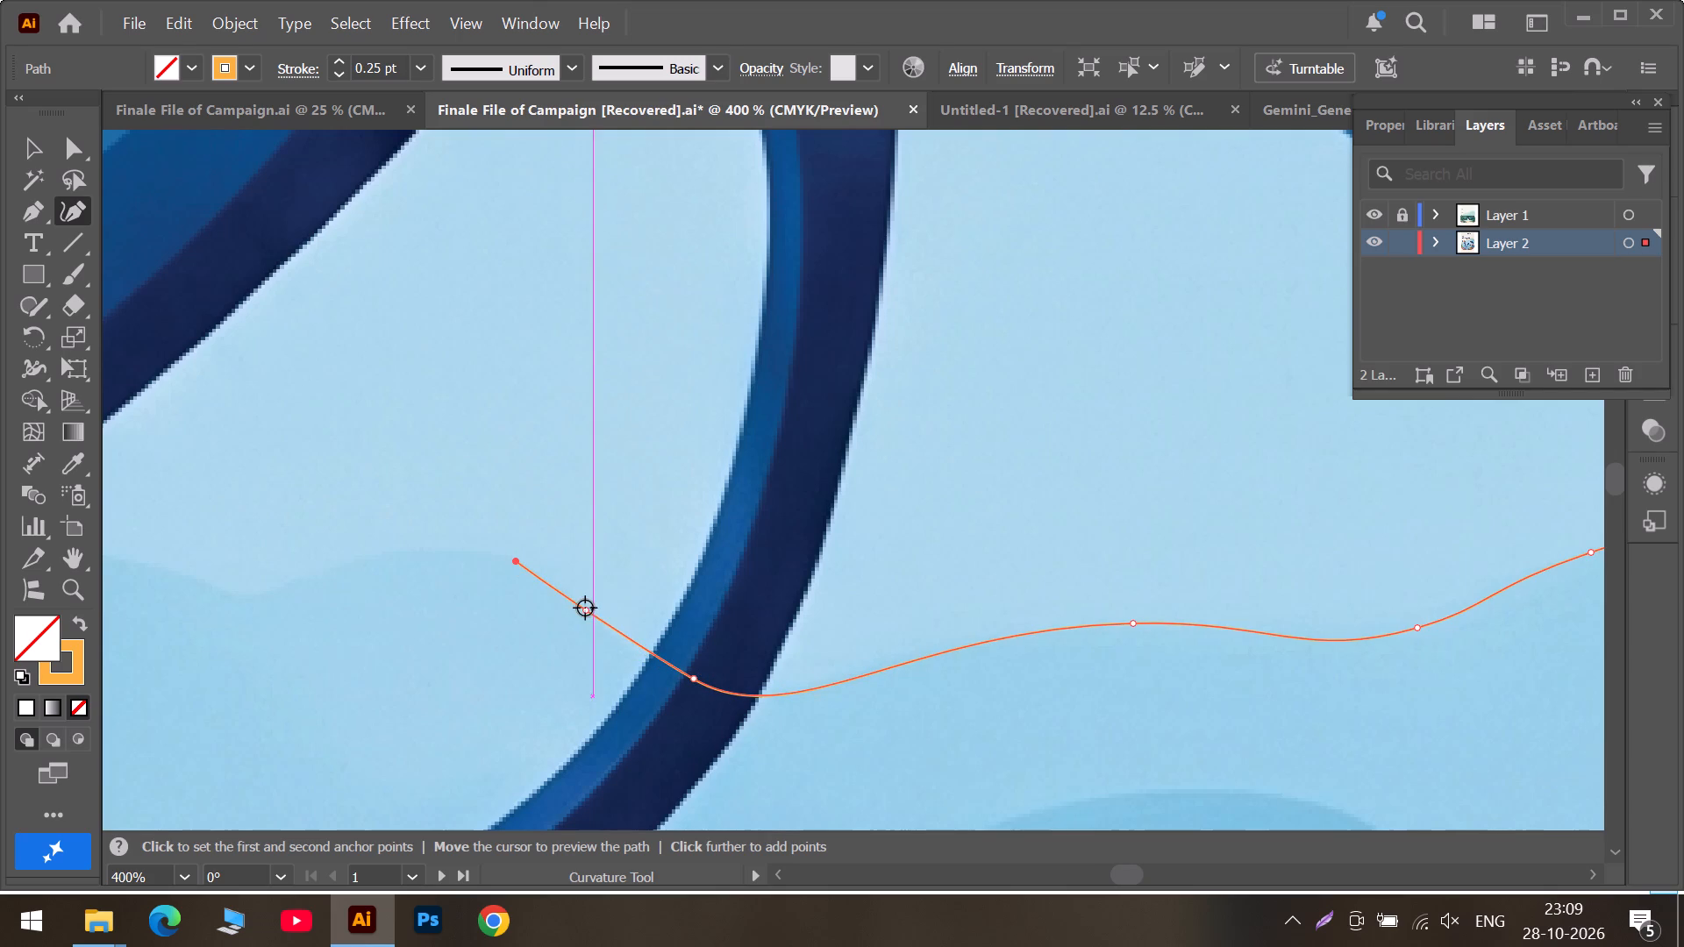
left_click_drag(585, 608, 584, 593)
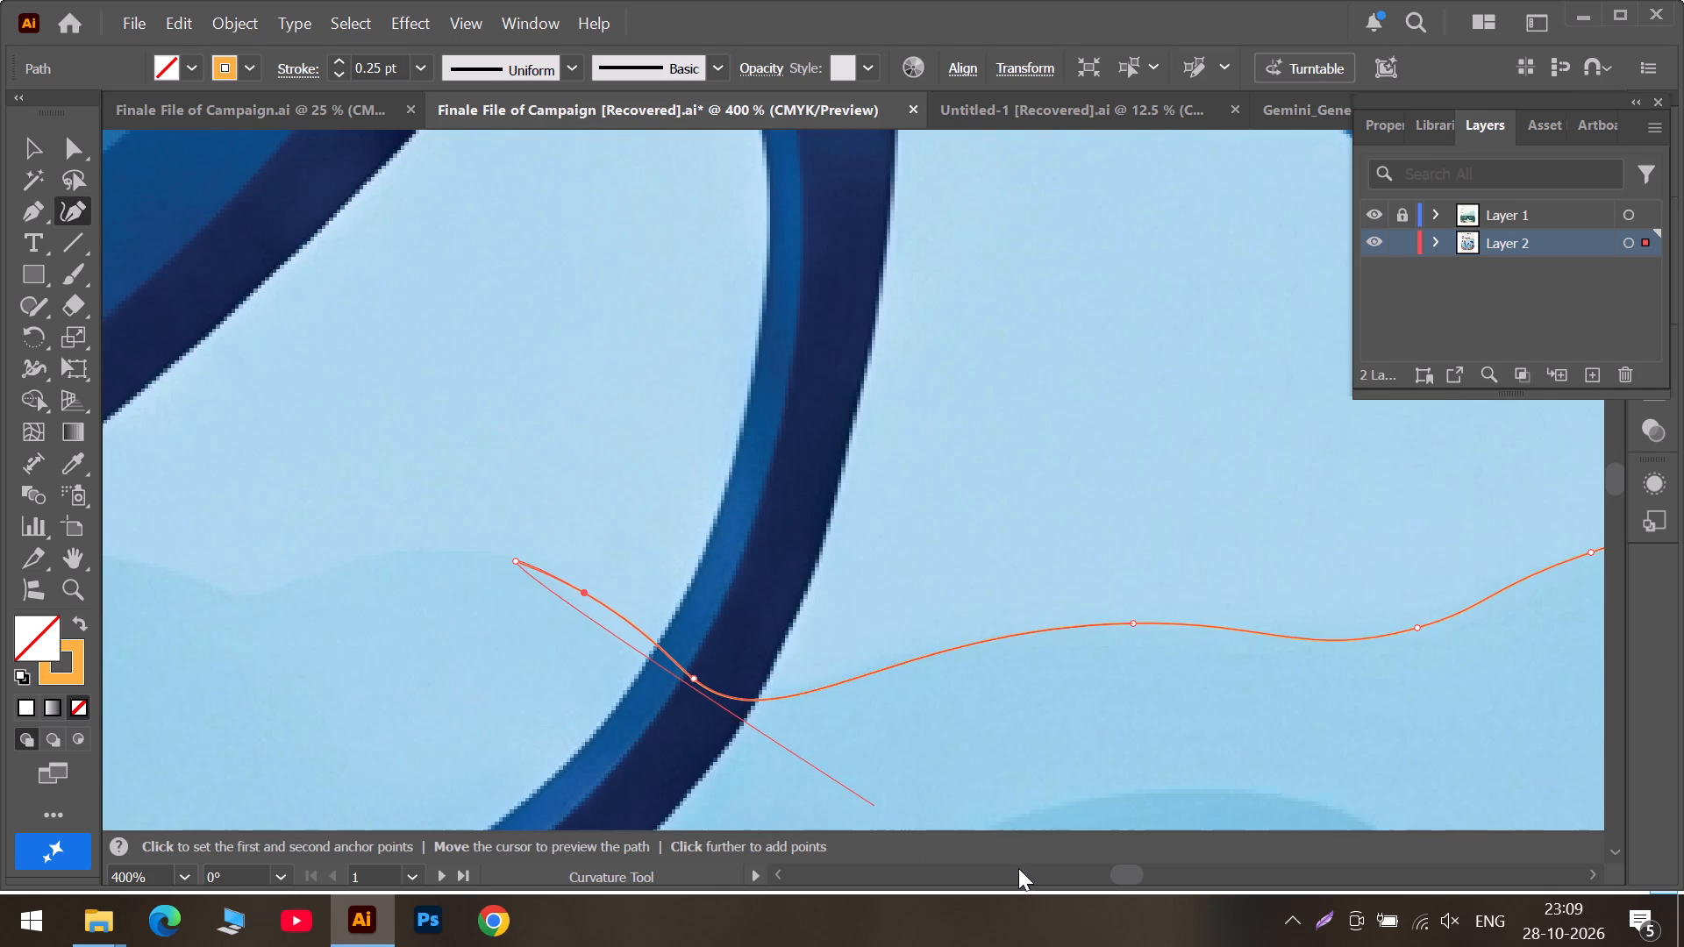
Trace the wavy hill edge inside the lower lens up to the frame, inserting one anchor on its rounded crest.
left_click(1018, 868)
left_click(1001, 594)
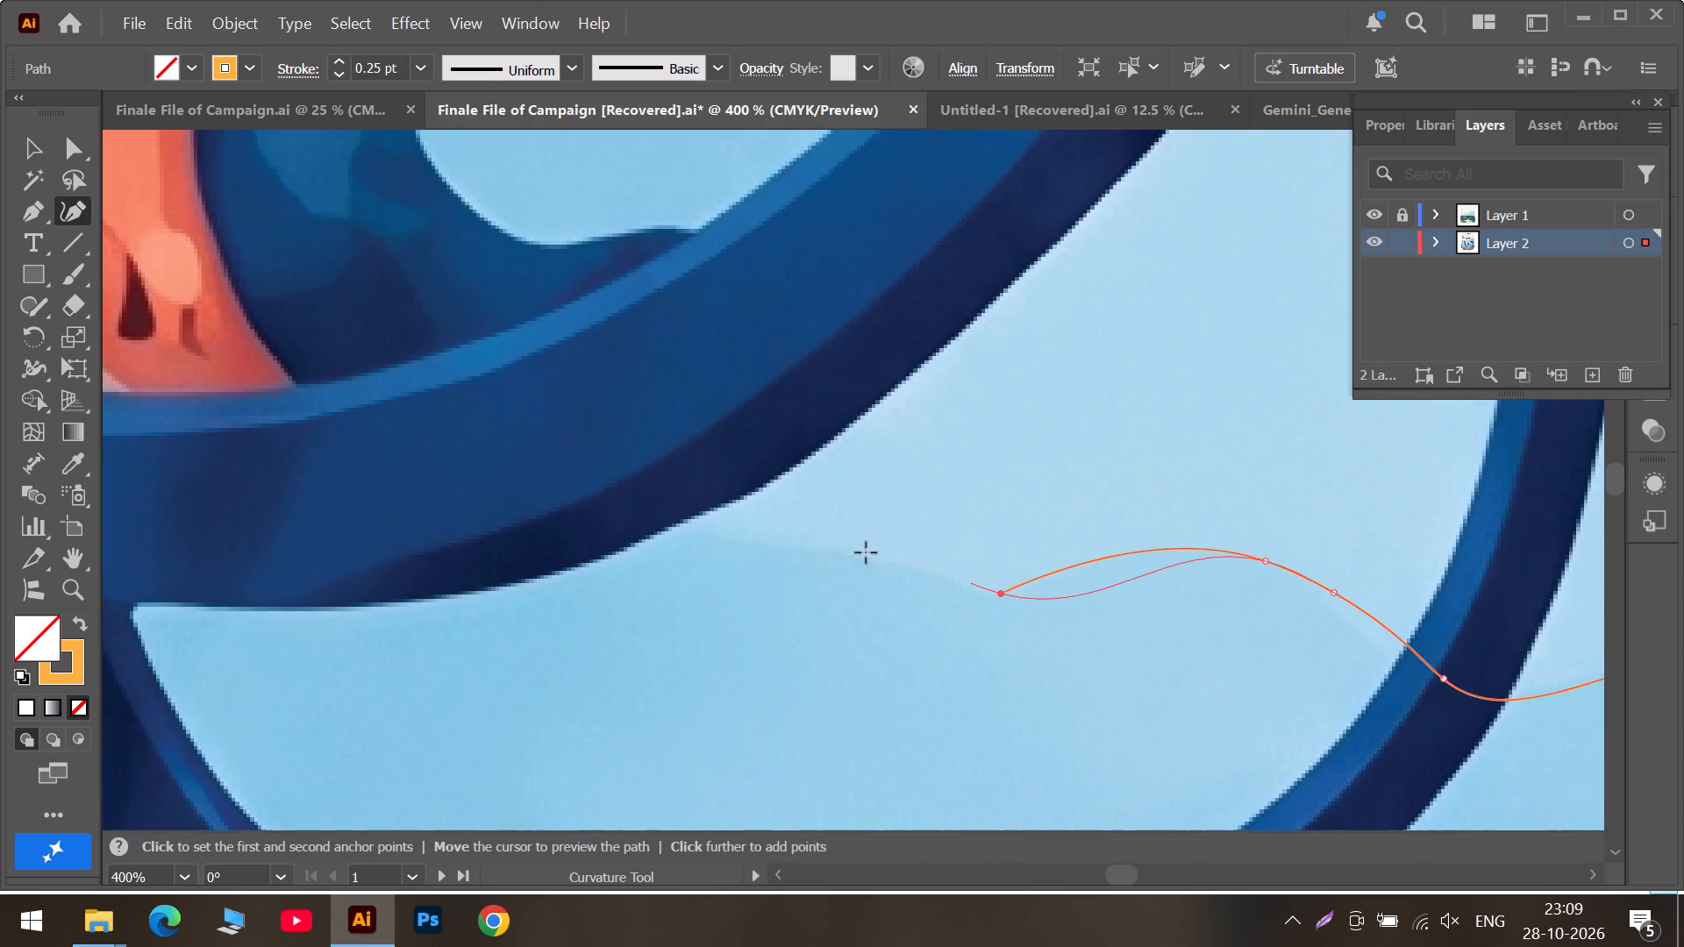
left_click(1131, 554)
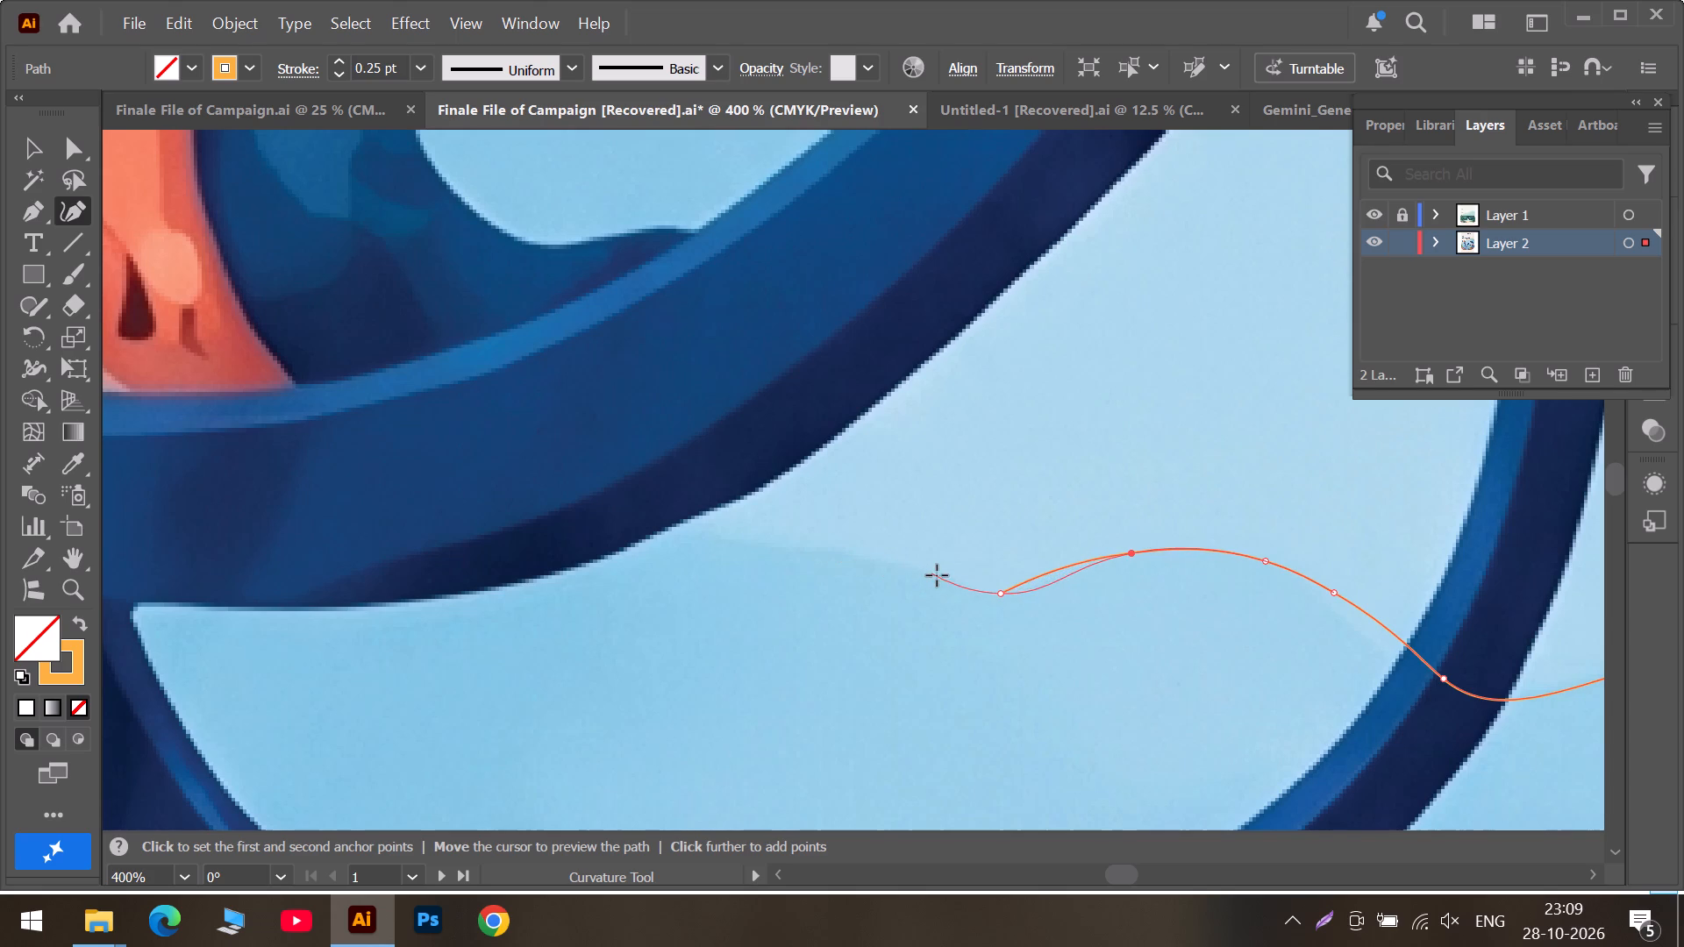
left_click(939, 576)
left_click(768, 541)
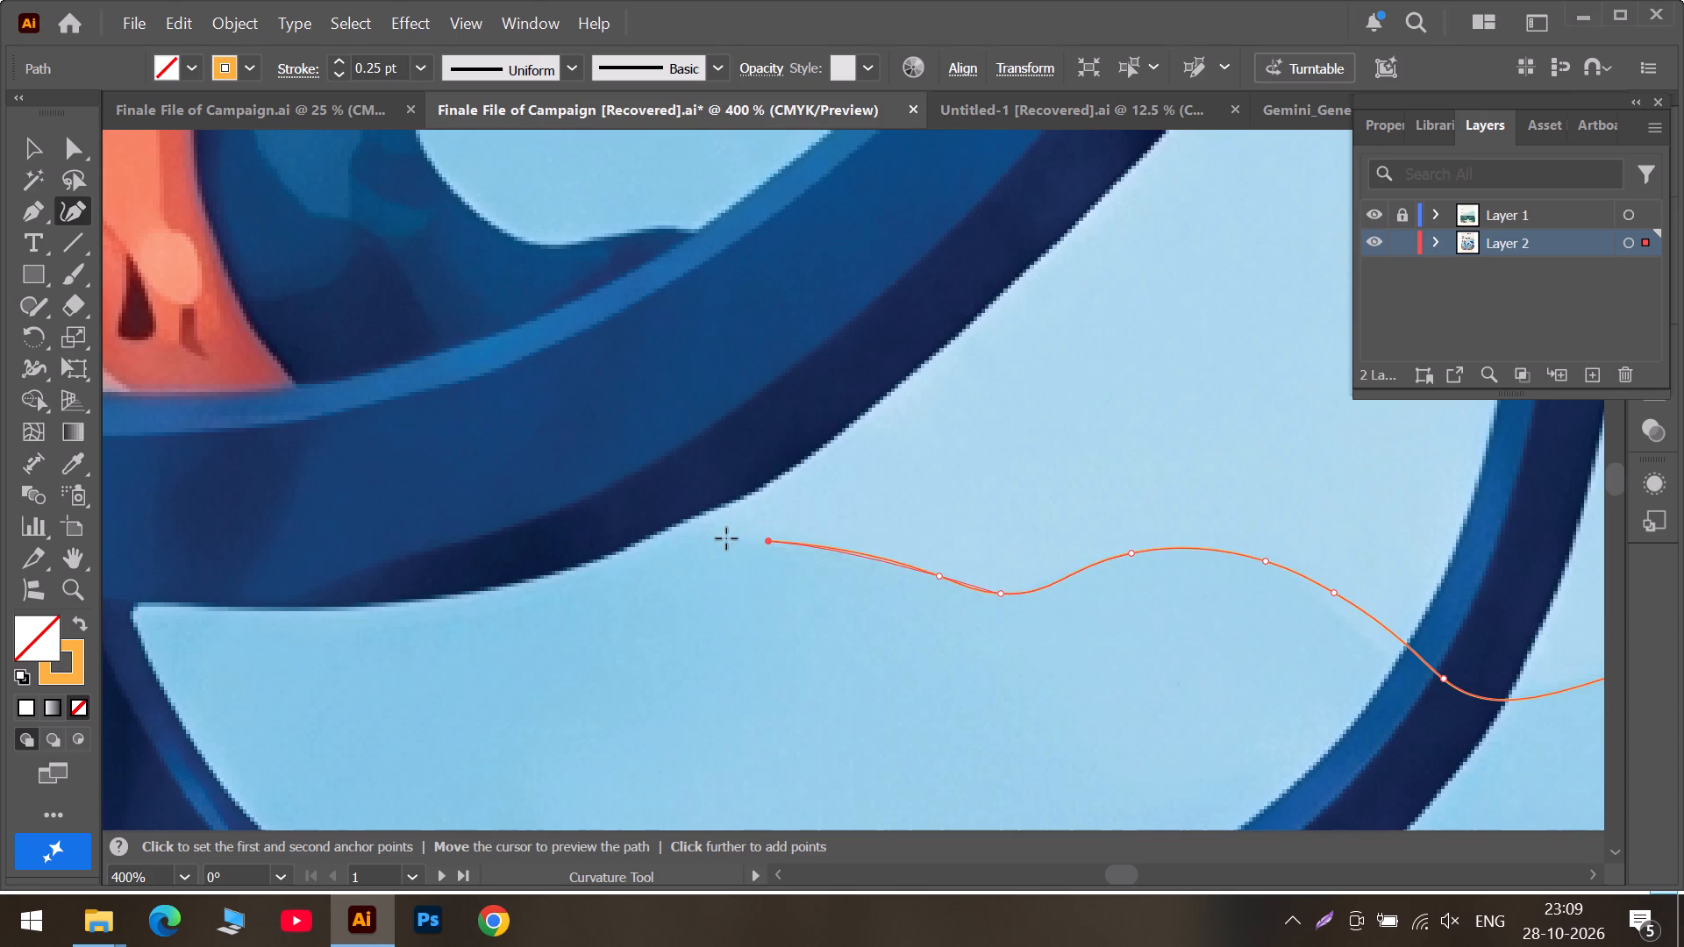
left_click(677, 531)
Extend the path across the frame to an anchor just past the glasses' outer end, and insert two anchors on that segment.
scroll(676, 530, "down", 3, "alt")
scroll(648, 527, "up", 5)
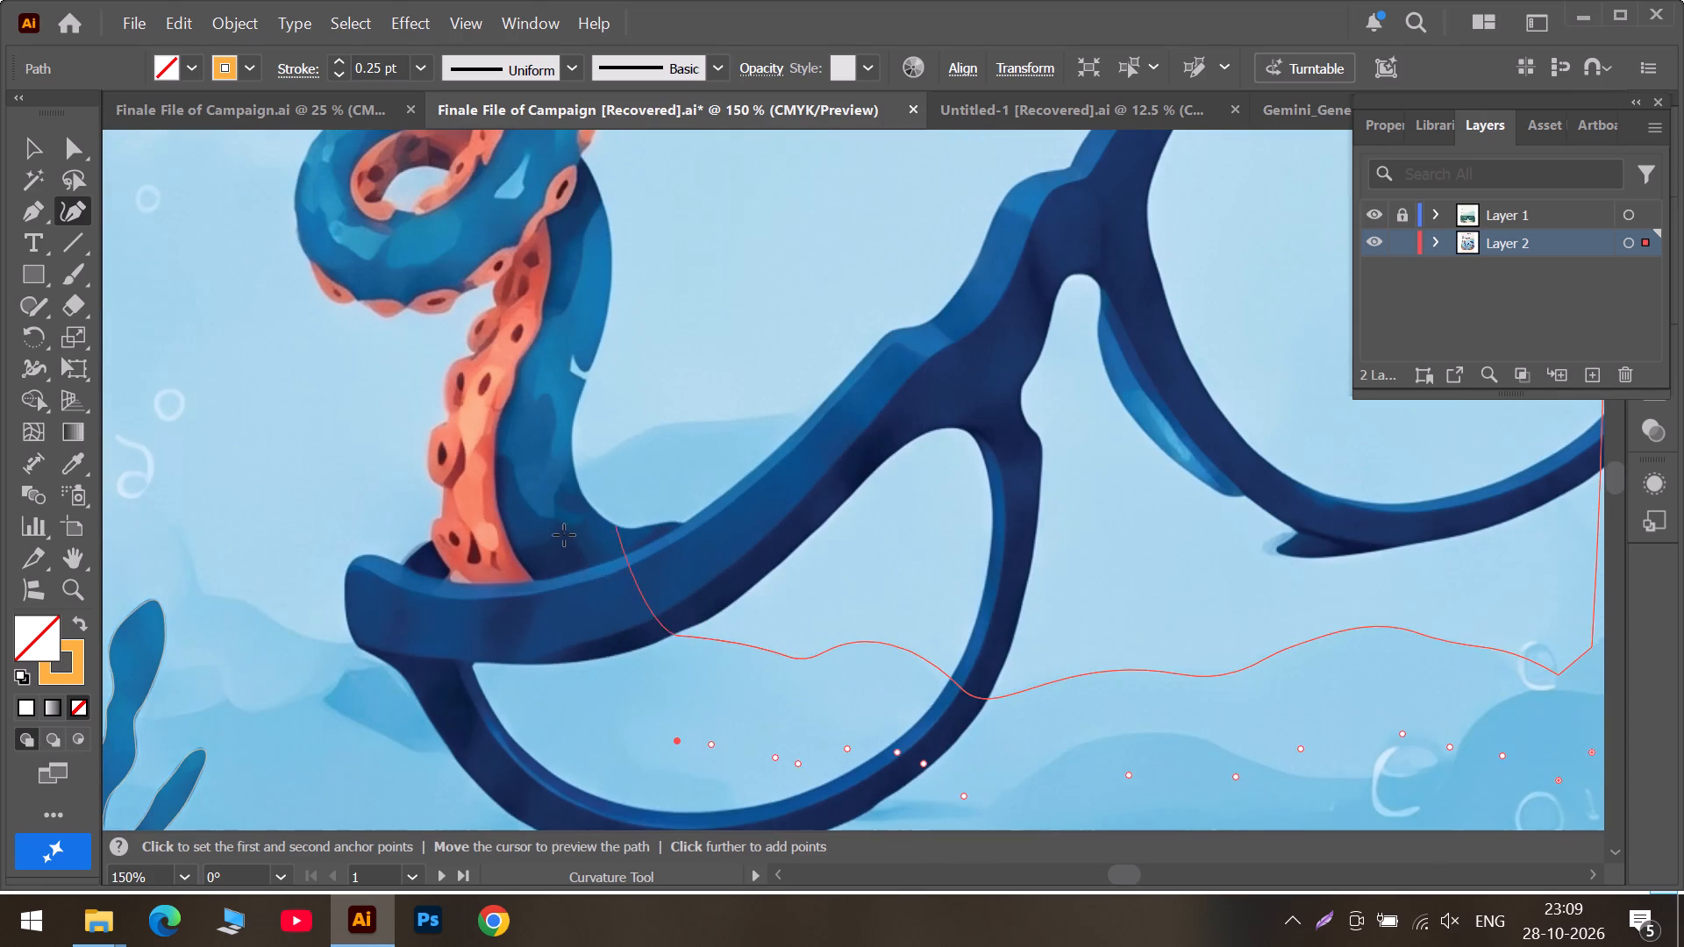
scroll(485, 556, "down", 2, "alt")
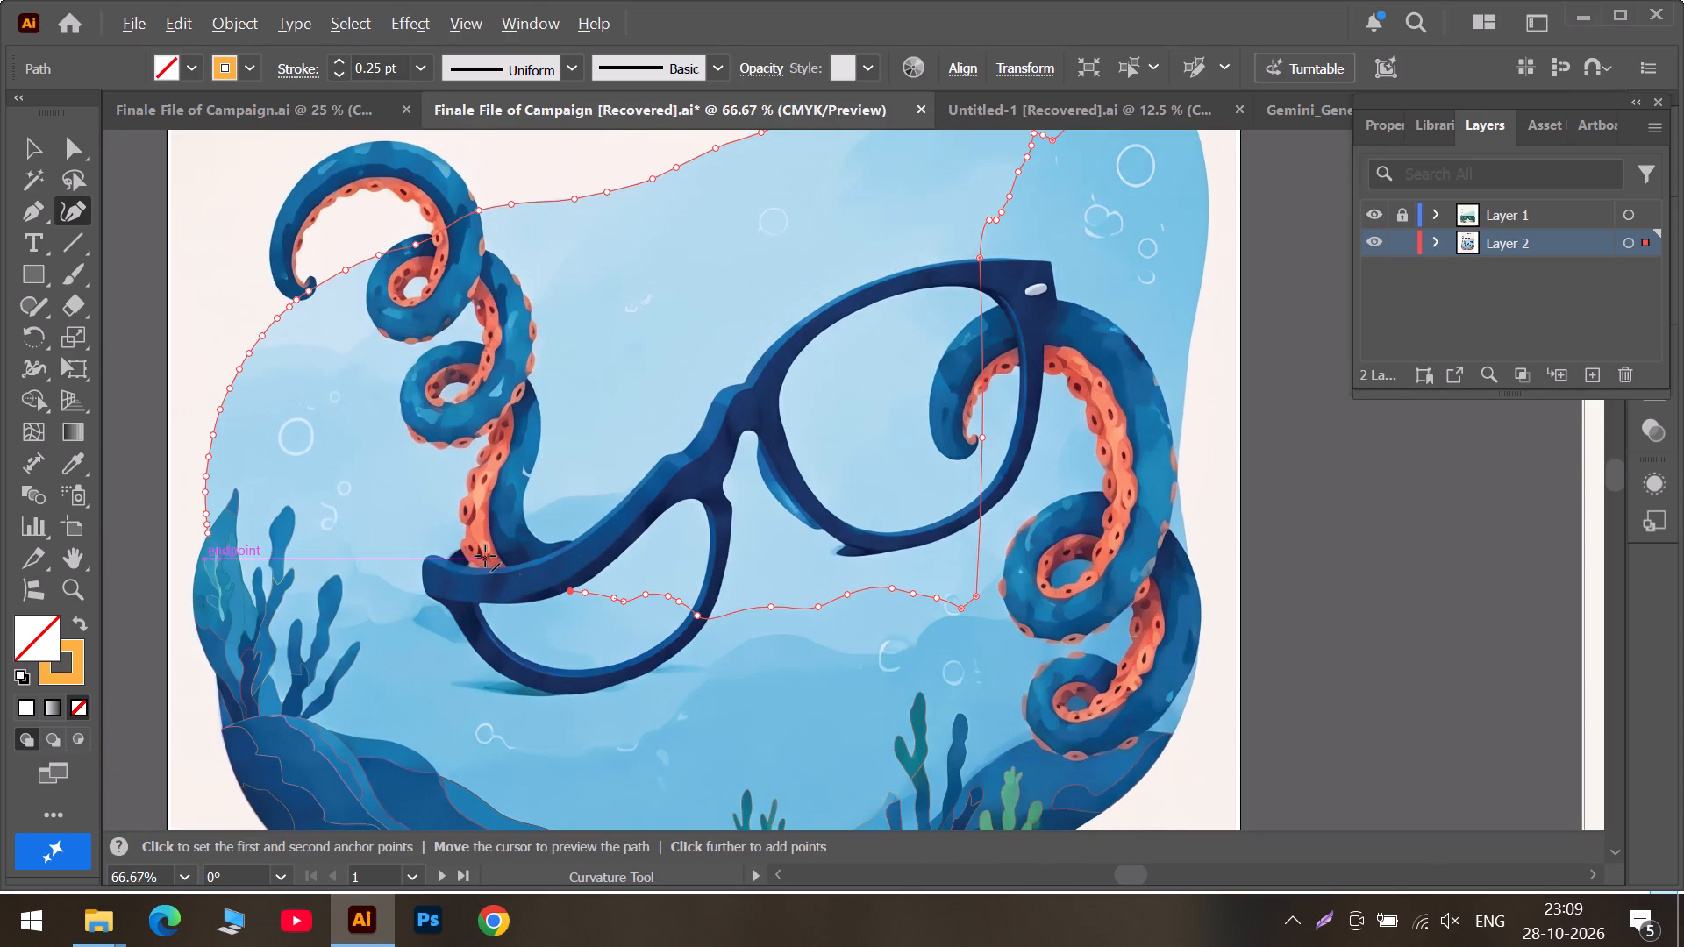
scroll(485, 556, "down", 1, "alt")
scroll(450, 584, "up", 1, "alt")
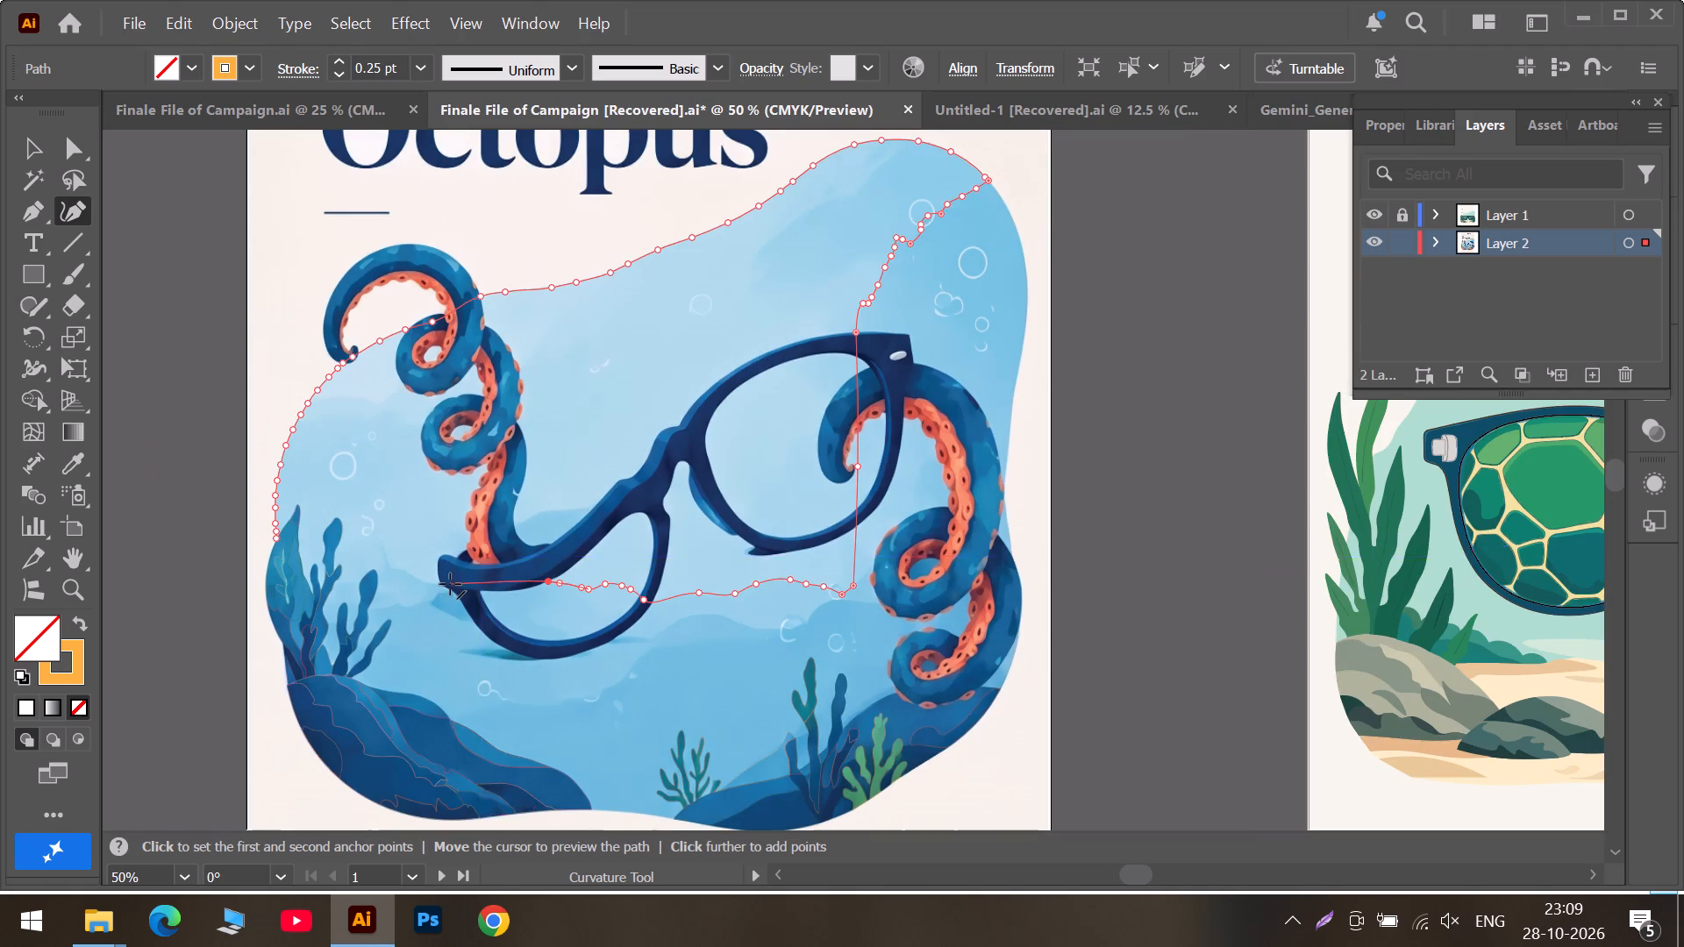
scroll(450, 584, "up", 3, "alt")
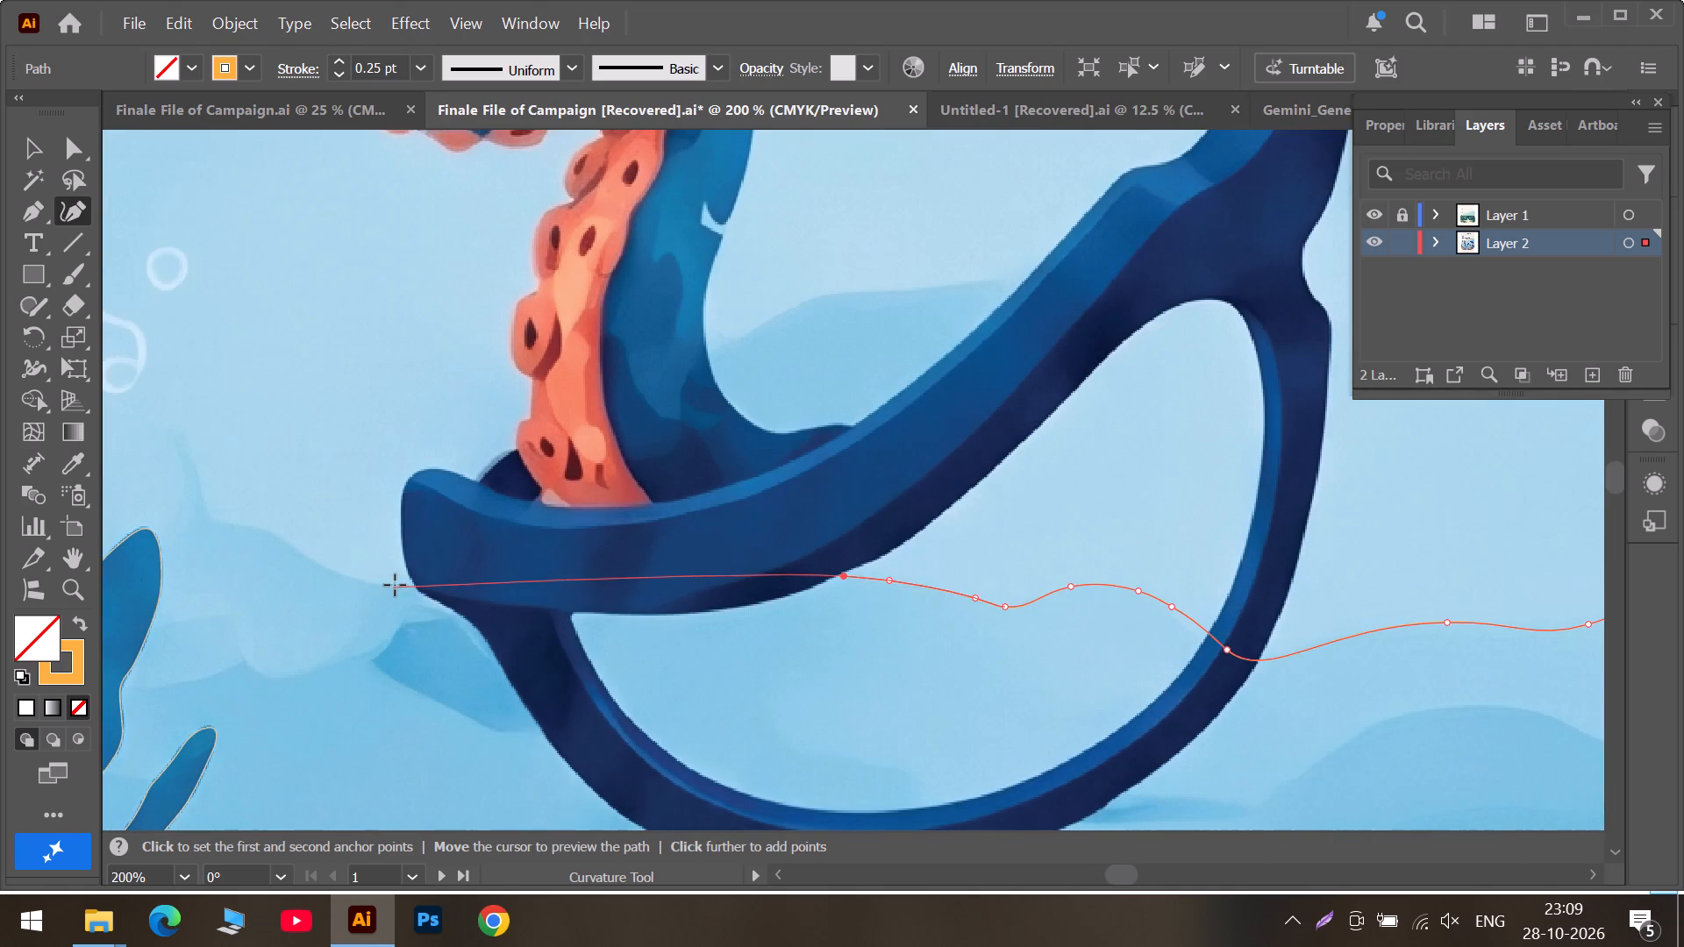
left_click(395, 585)
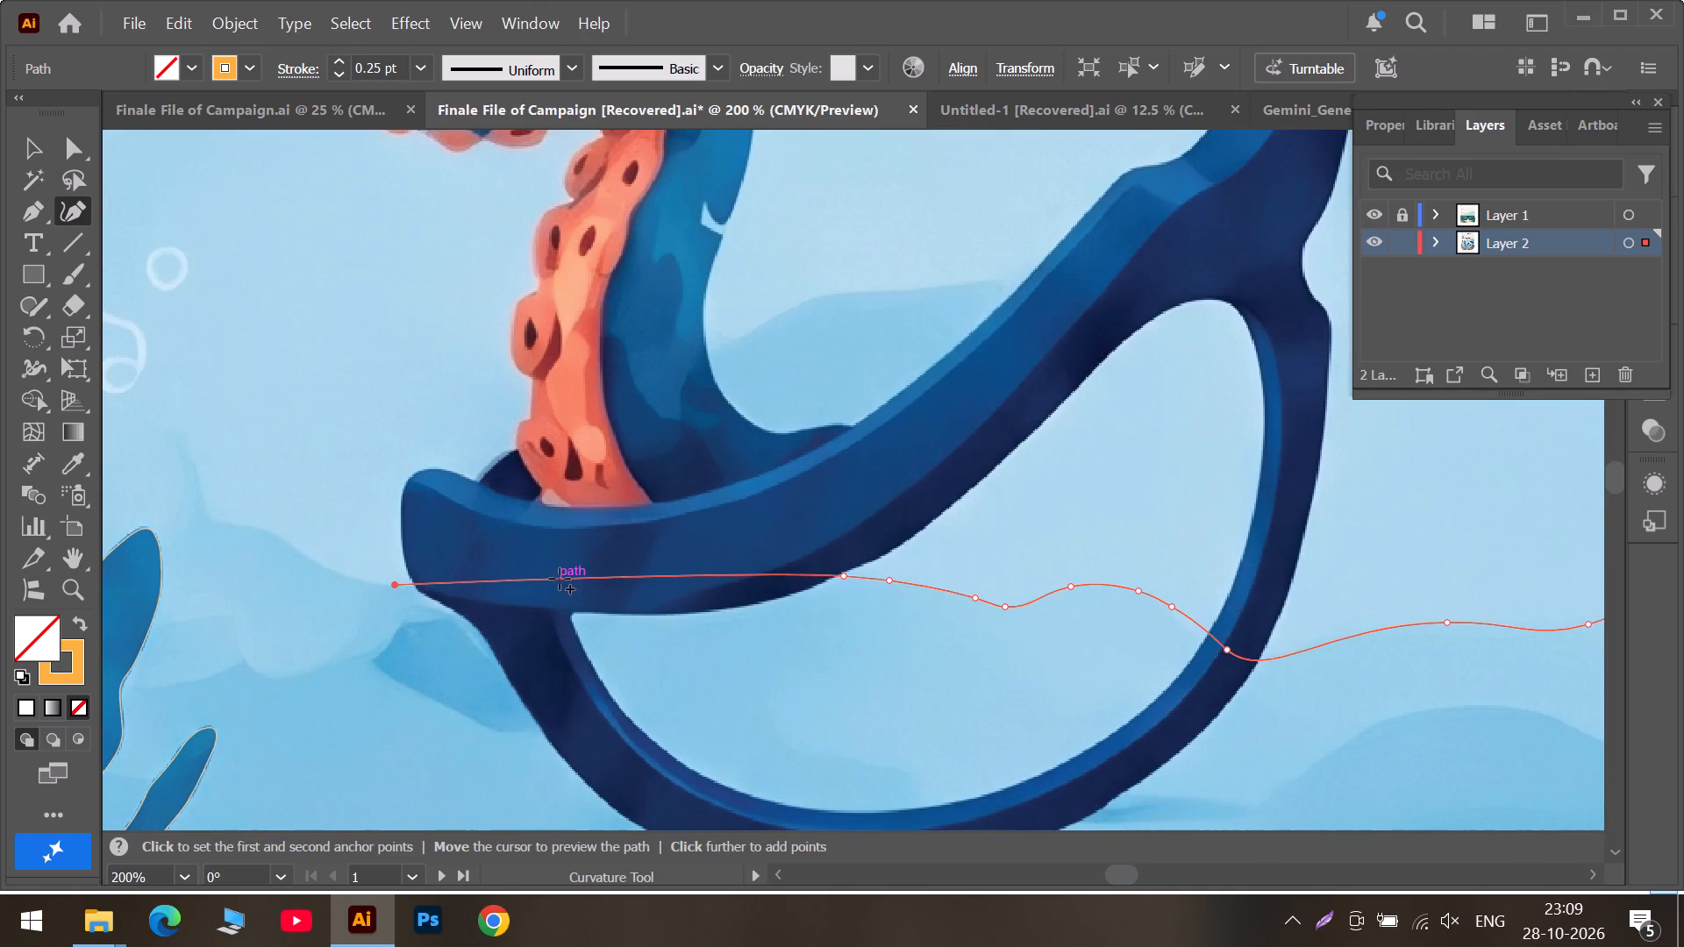
left_click(594, 579)
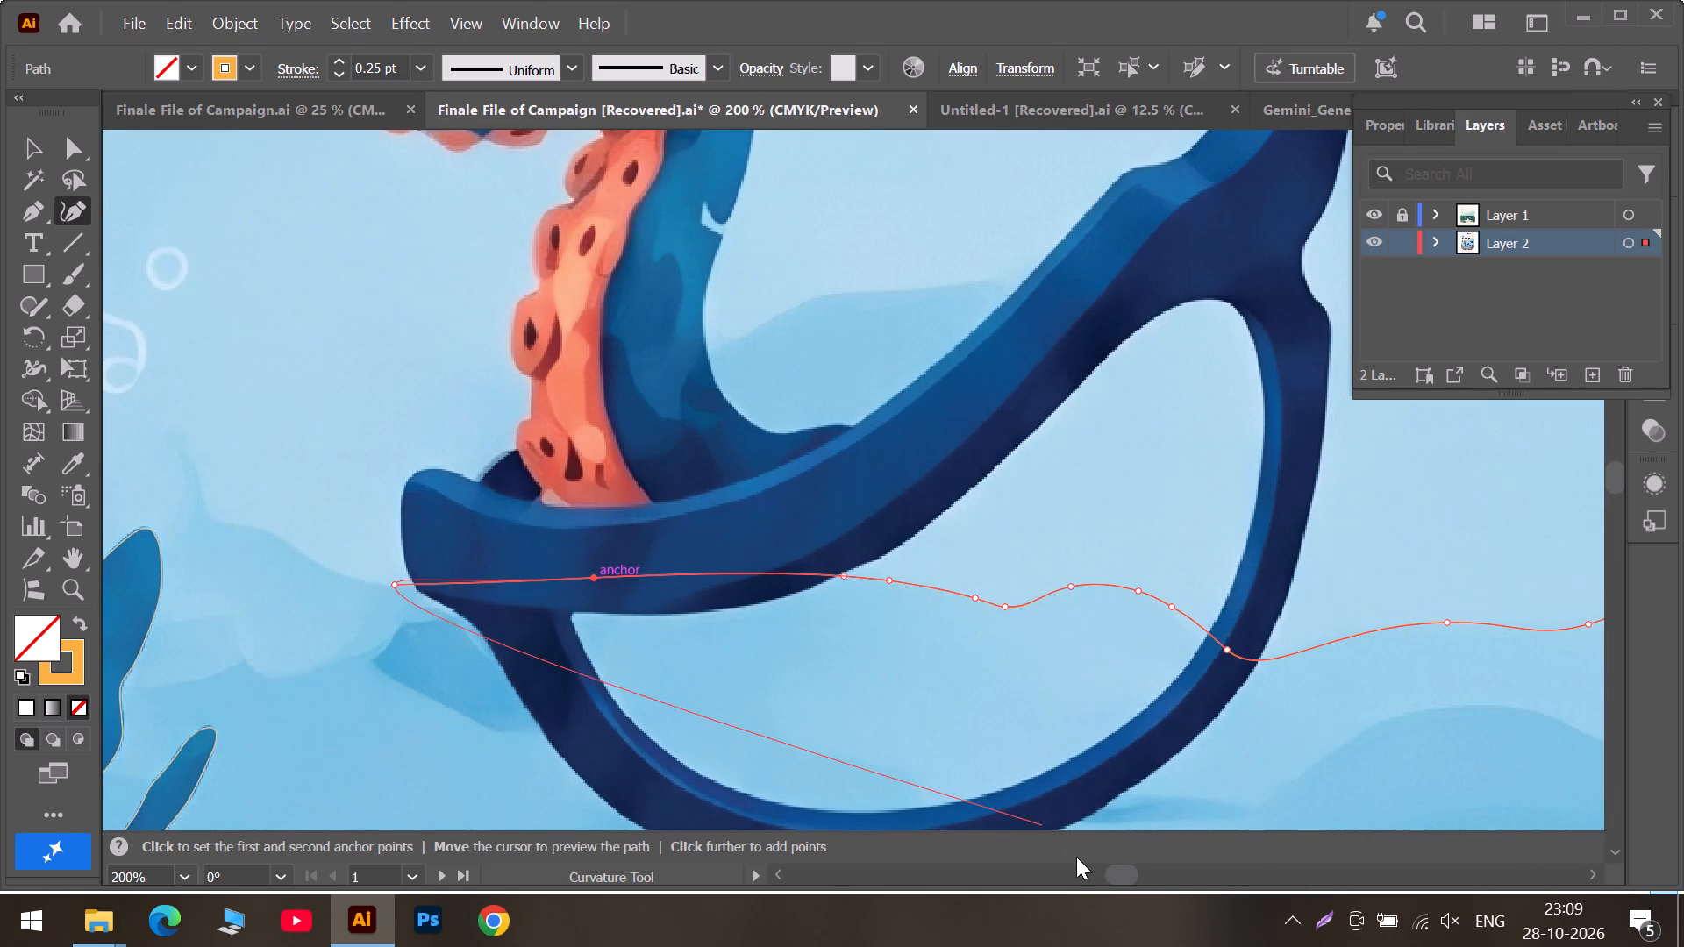
left_click(1077, 869)
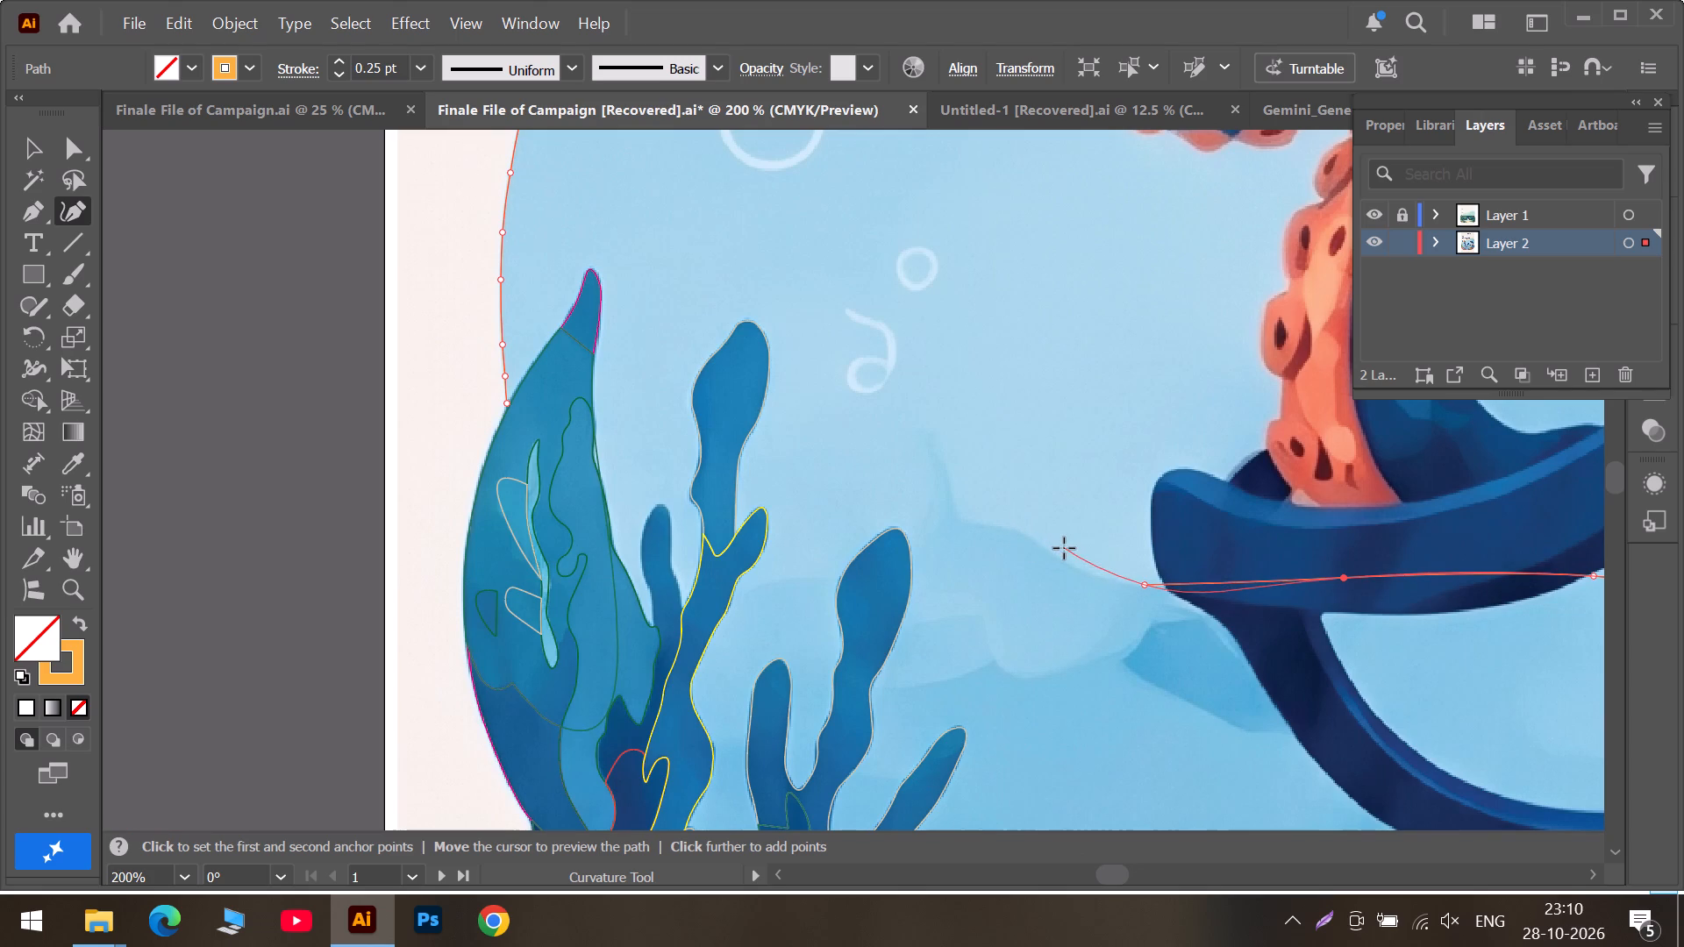
scroll(1064, 548, "up", 3, "alt")
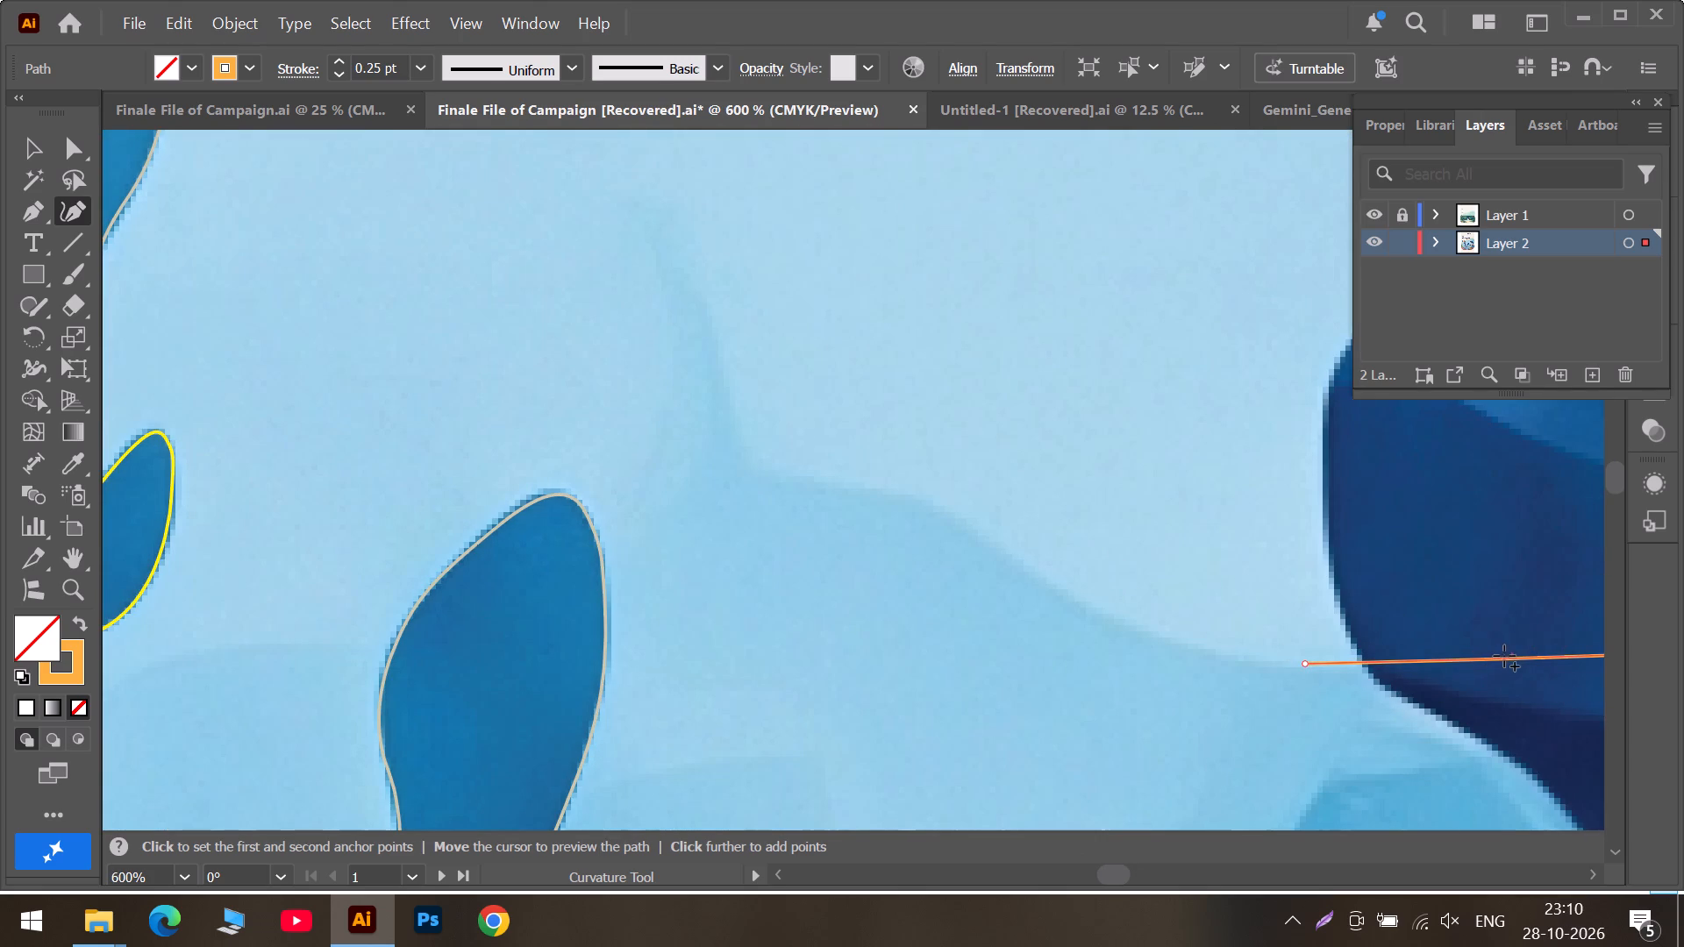
left_click(1504, 656)
Trace the pale hill's edge from beyond the glasses' outer end to the narrow peak's base, inserting anchors on two of the new segments.
left_click(1133, 630)
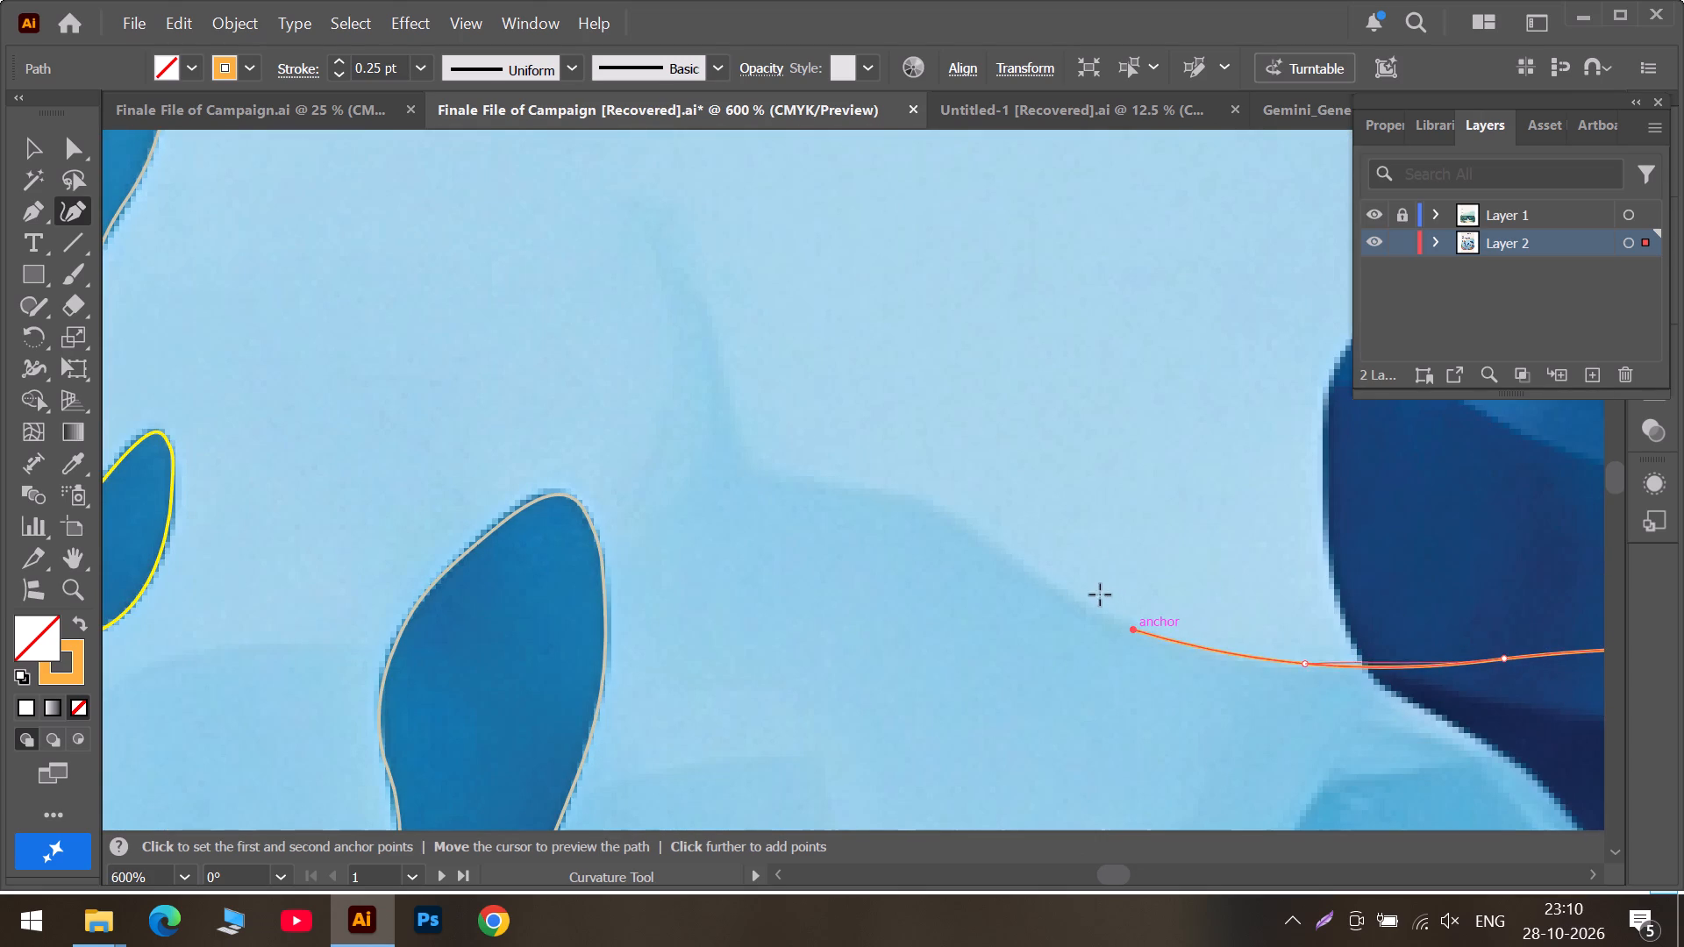
left_click(982, 539)
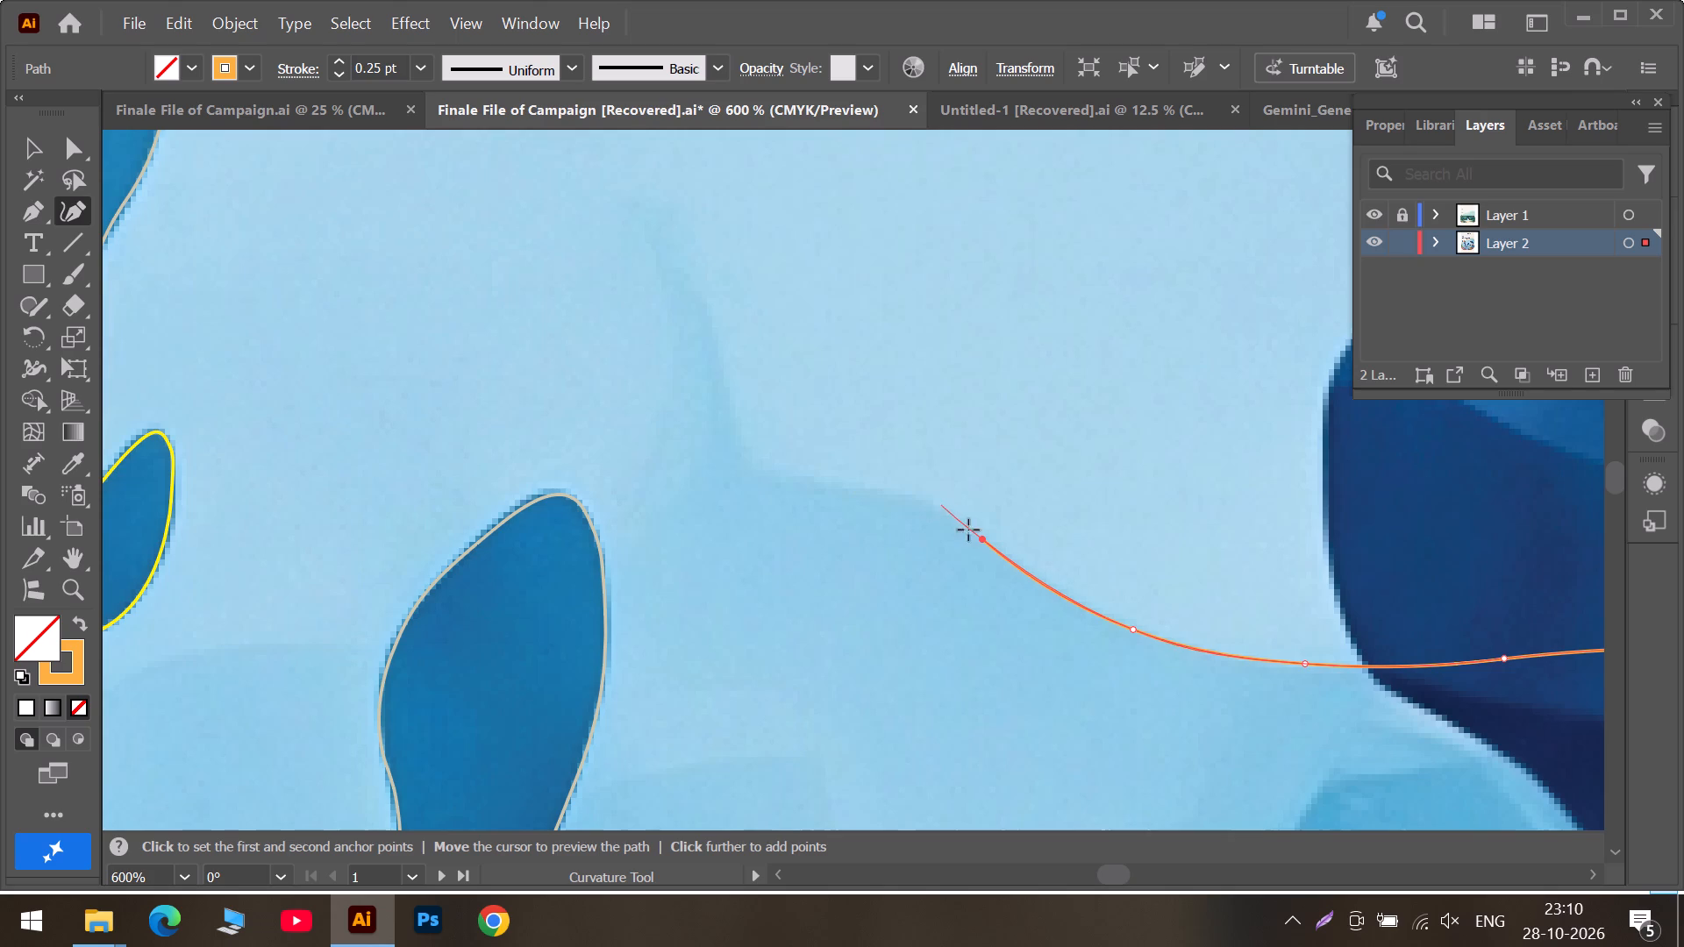
left_click(1059, 595)
left_click(914, 499)
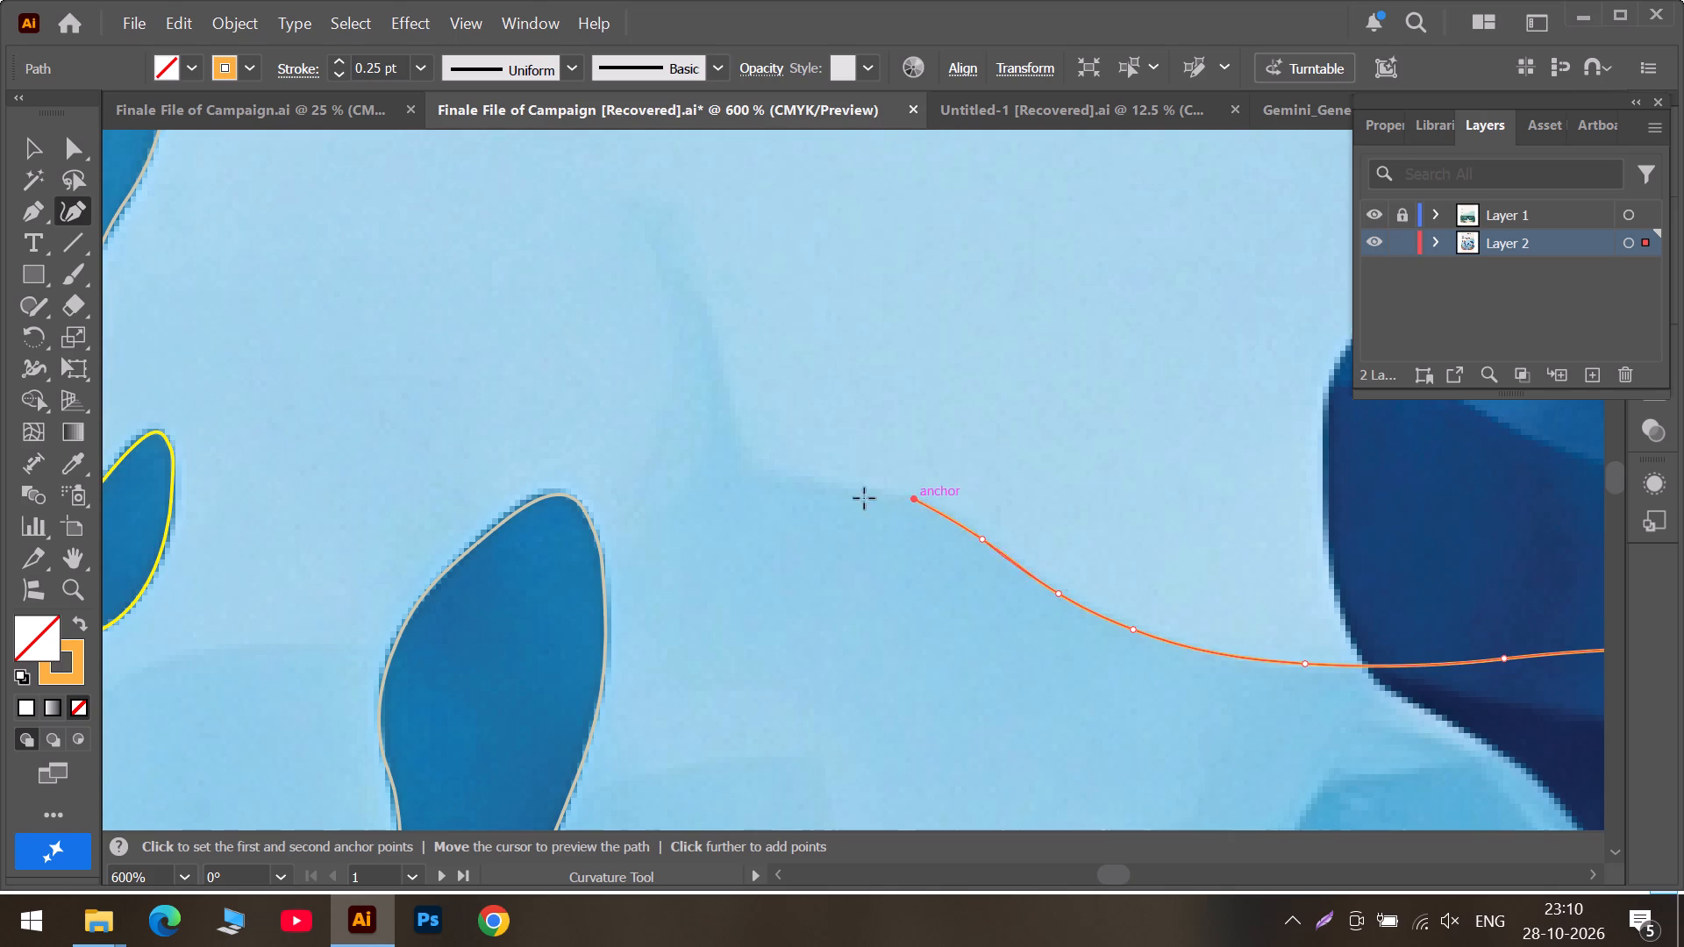
left_click(764, 471)
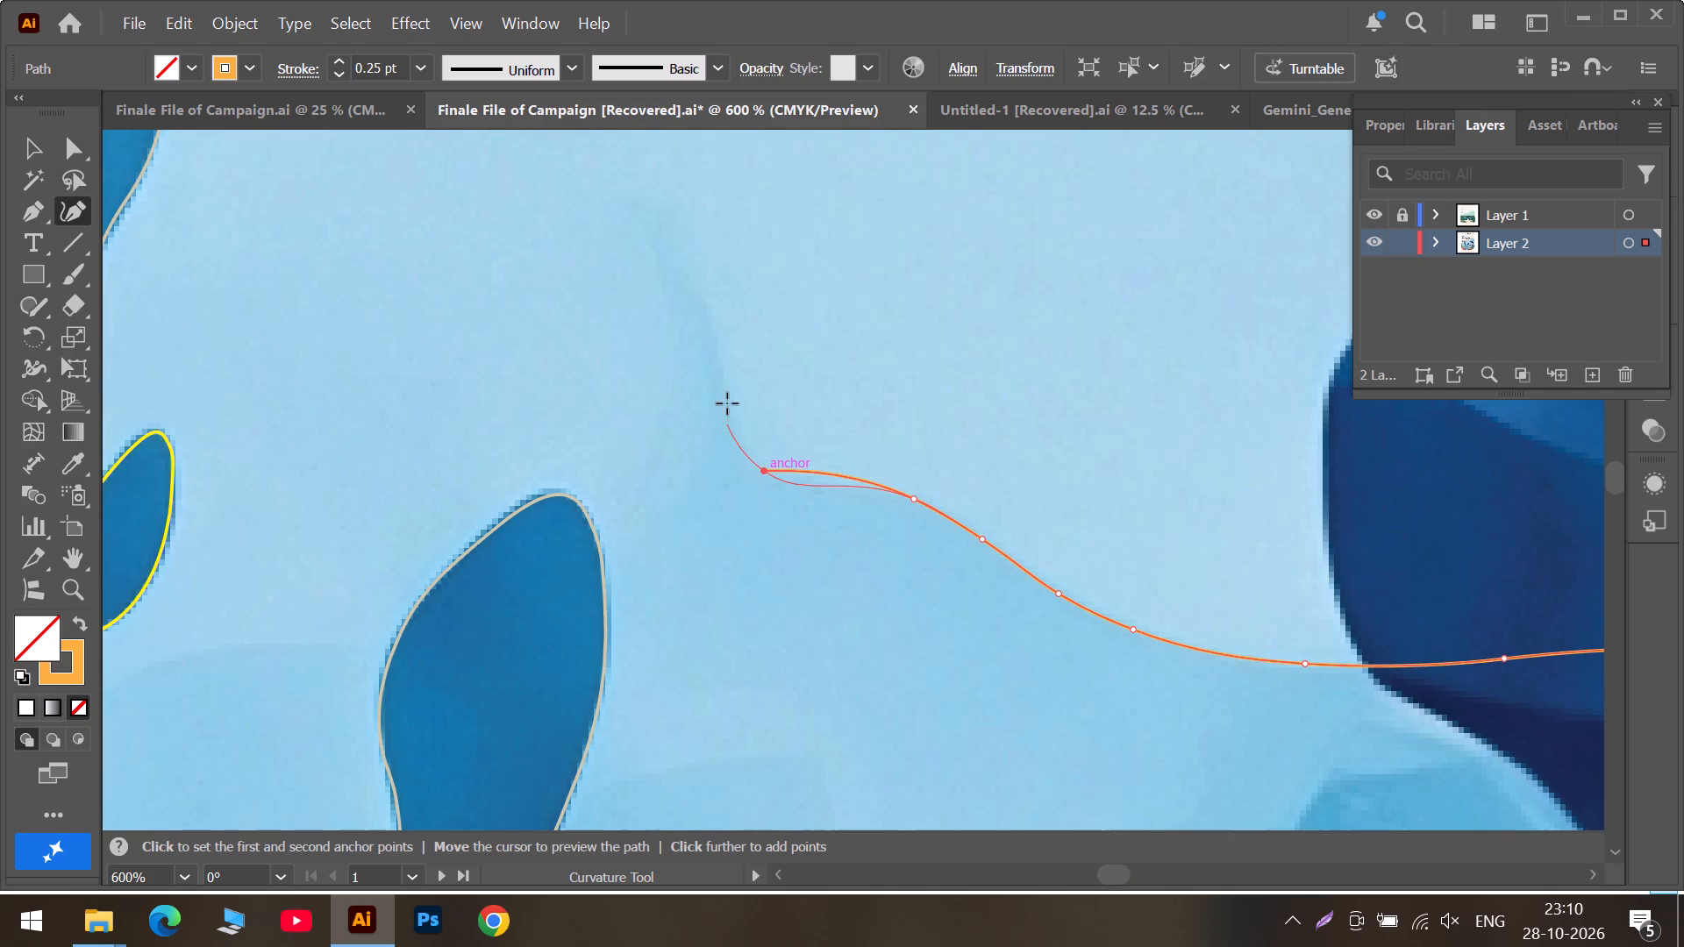
left_click(841, 476)
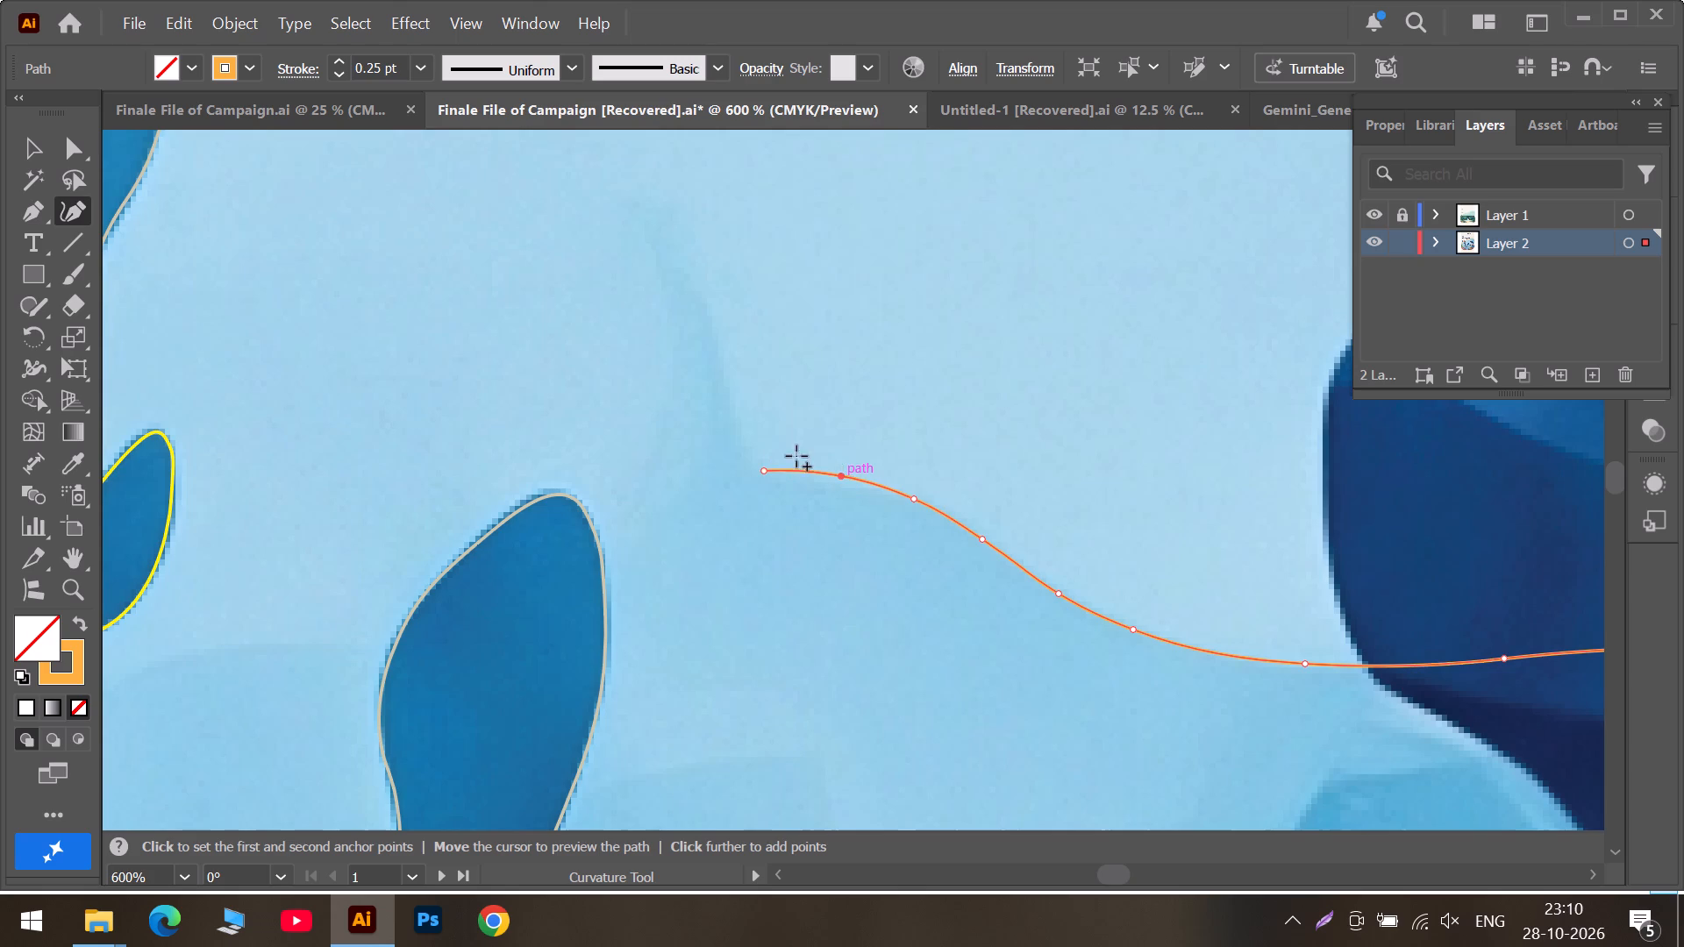
Carry the outline up and down the narrow peak, placing corner anchors at its tip and at the top of the rounded seaweed leaf.
scroll(720, 336, "up", 5)
scroll(723, 442, "down", 1, "alt")
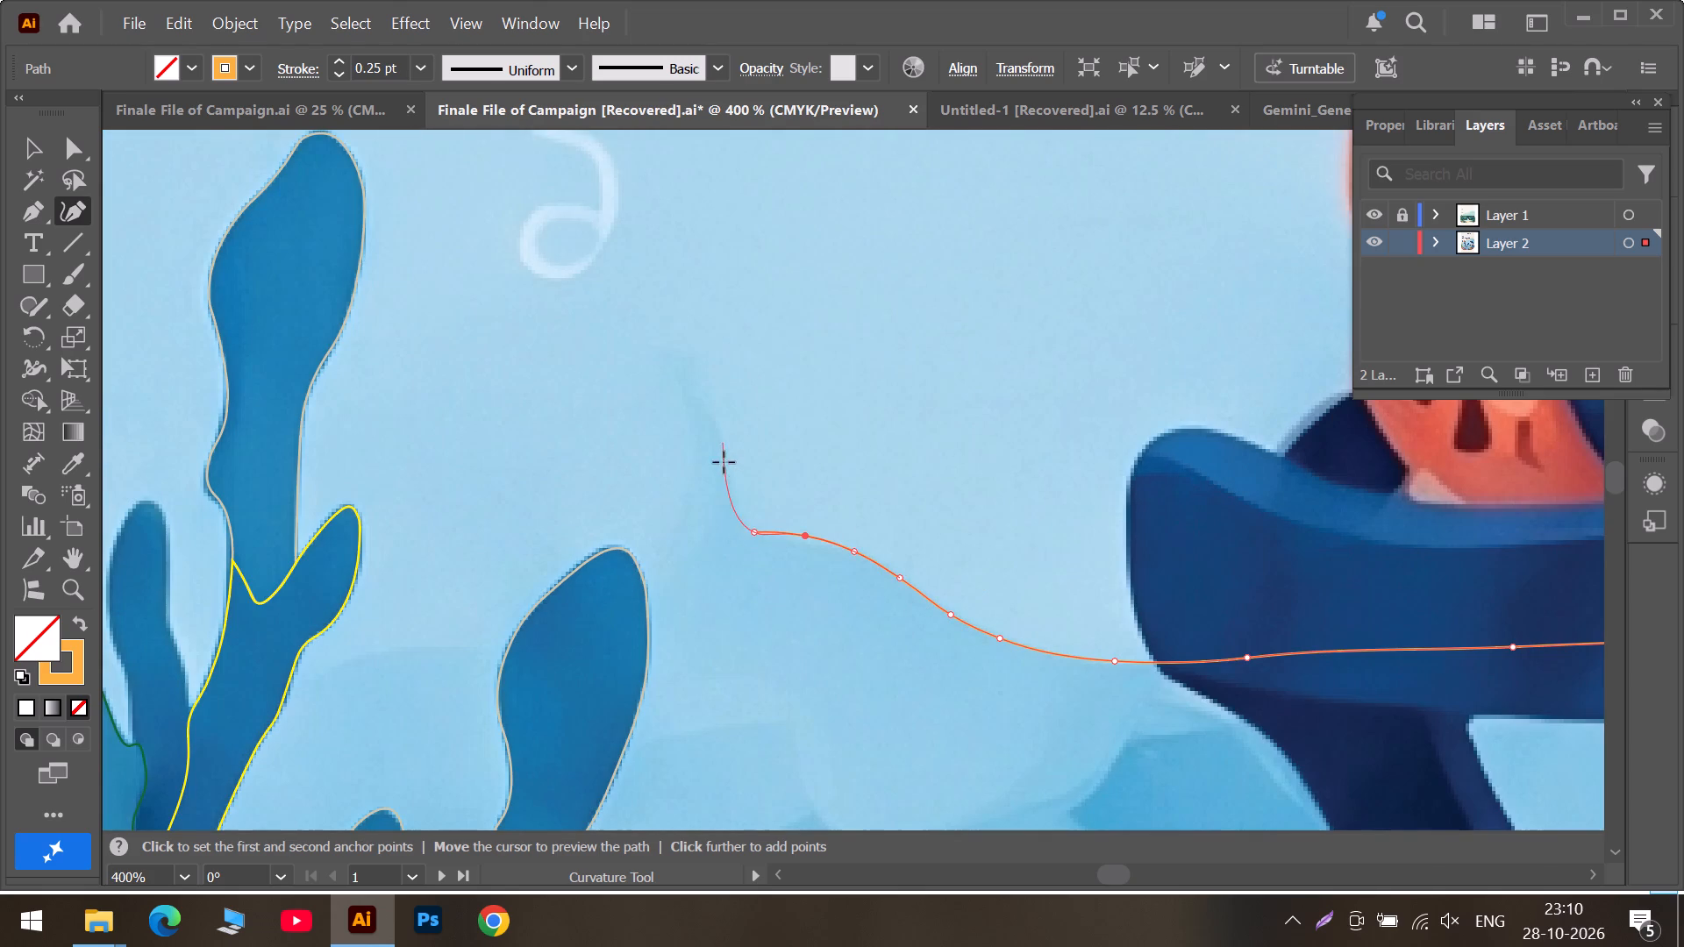
left_click(730, 466)
double_click(689, 385)
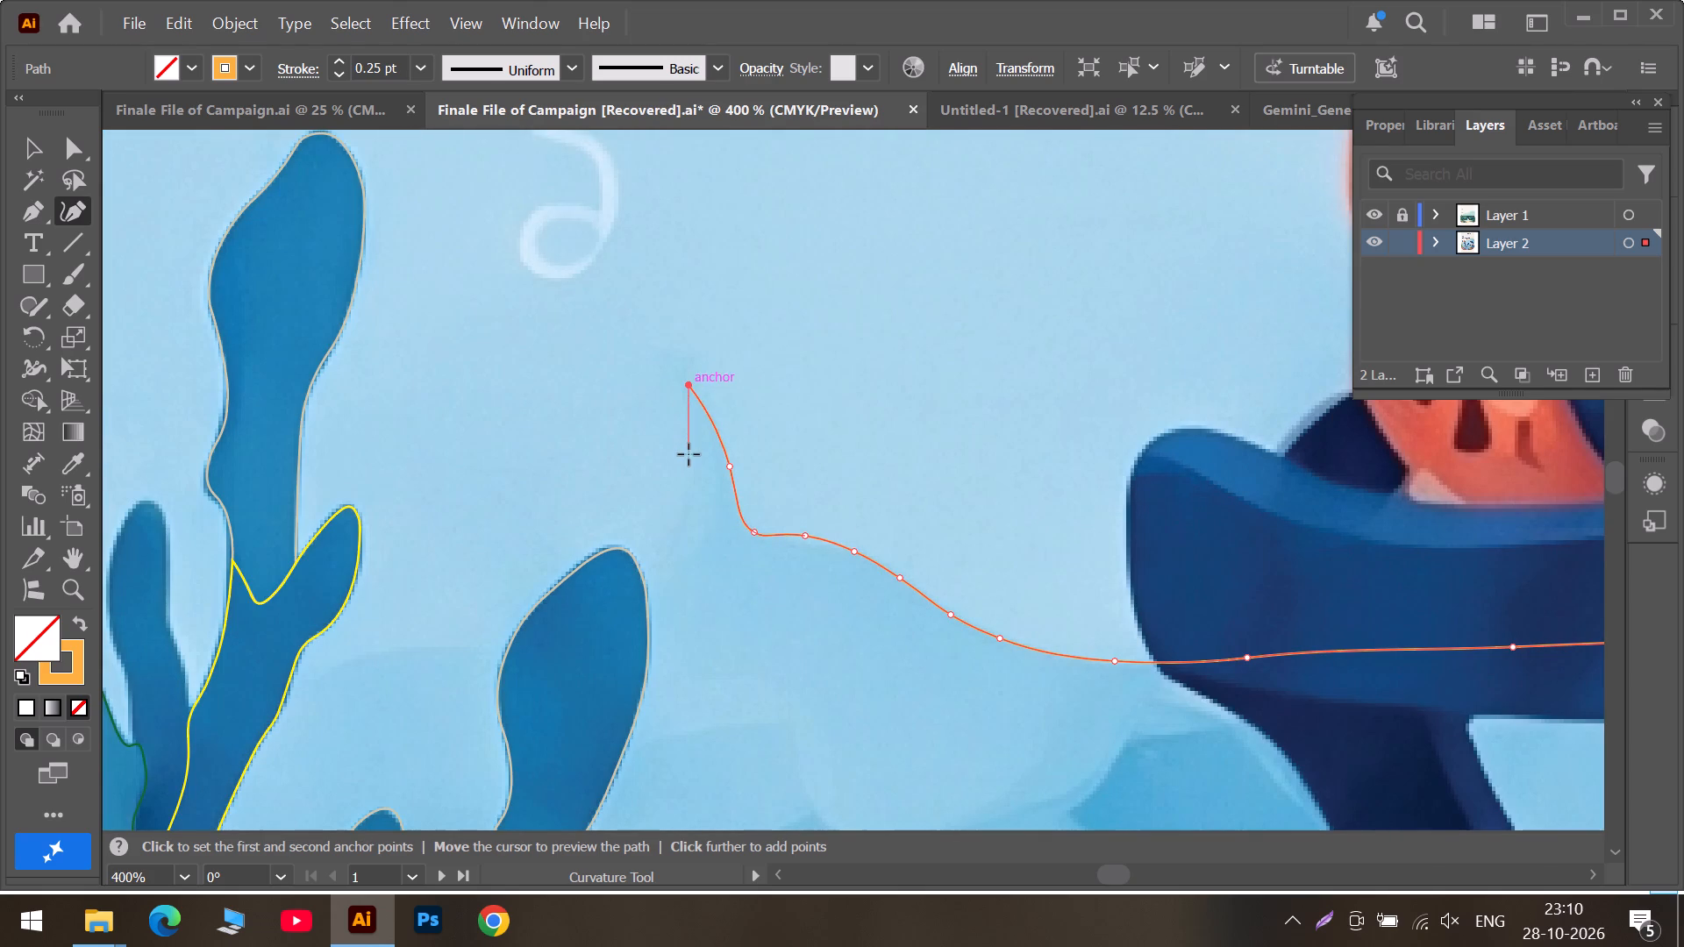
left_click(693, 465)
double_click(643, 564)
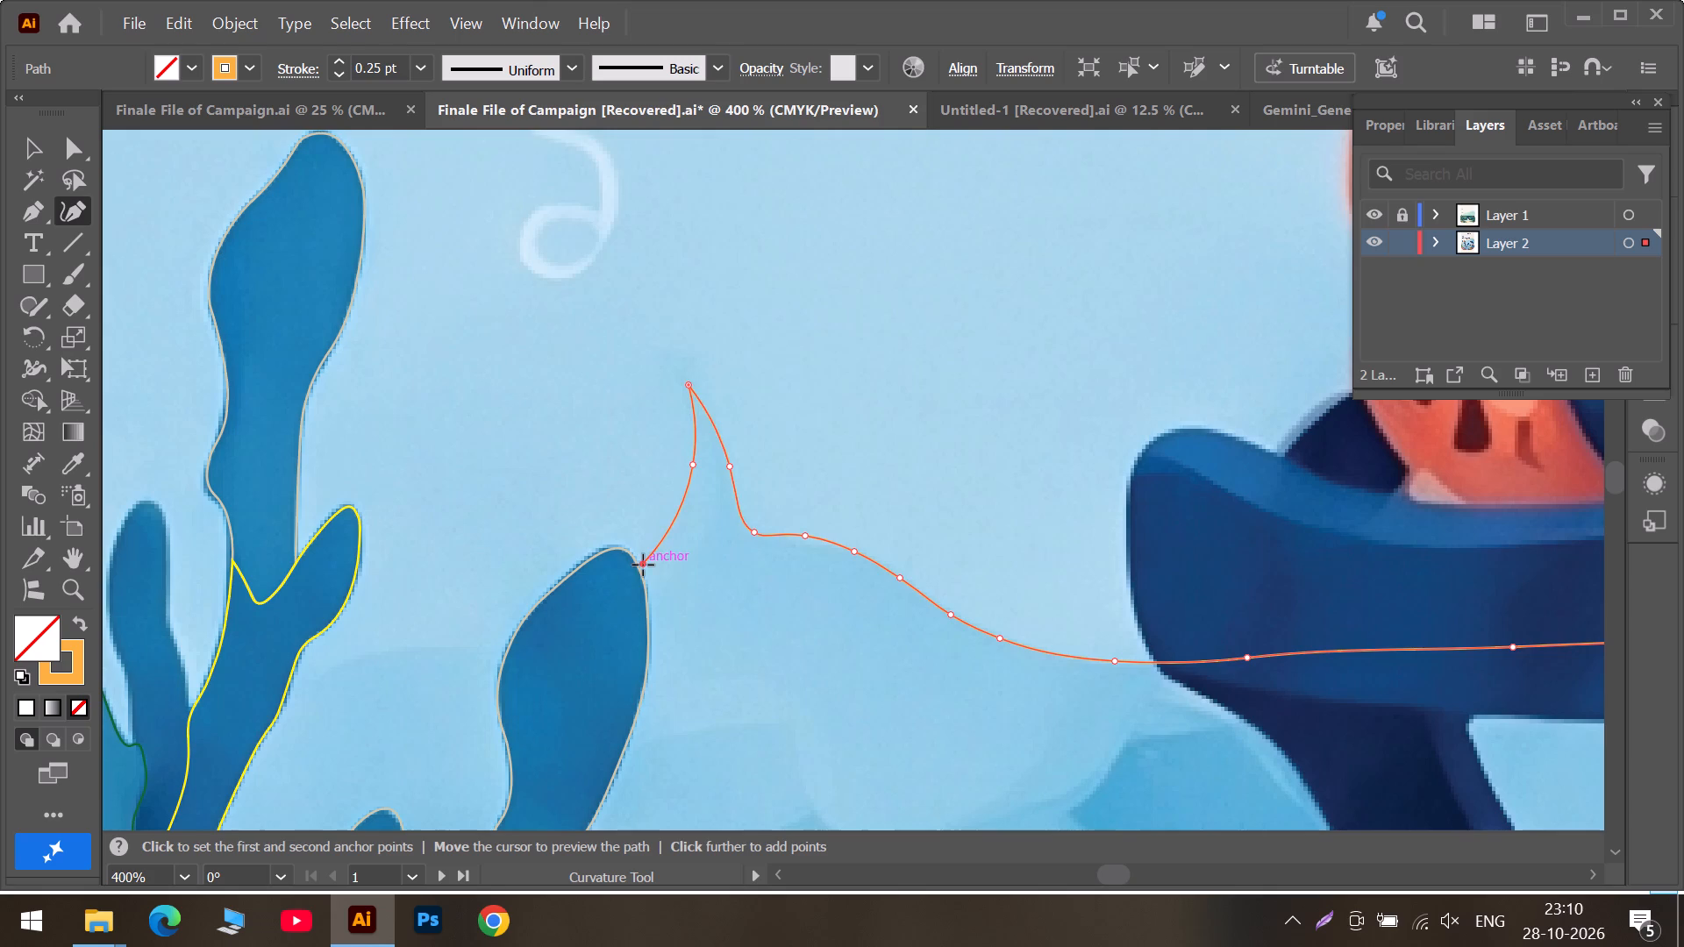
Continue around the rounded leaf's top to a corner anchor on its far side, and follow the faint hill to the branching seaweed.
left_click(623, 538)
left_click(551, 579)
double_click(500, 646)
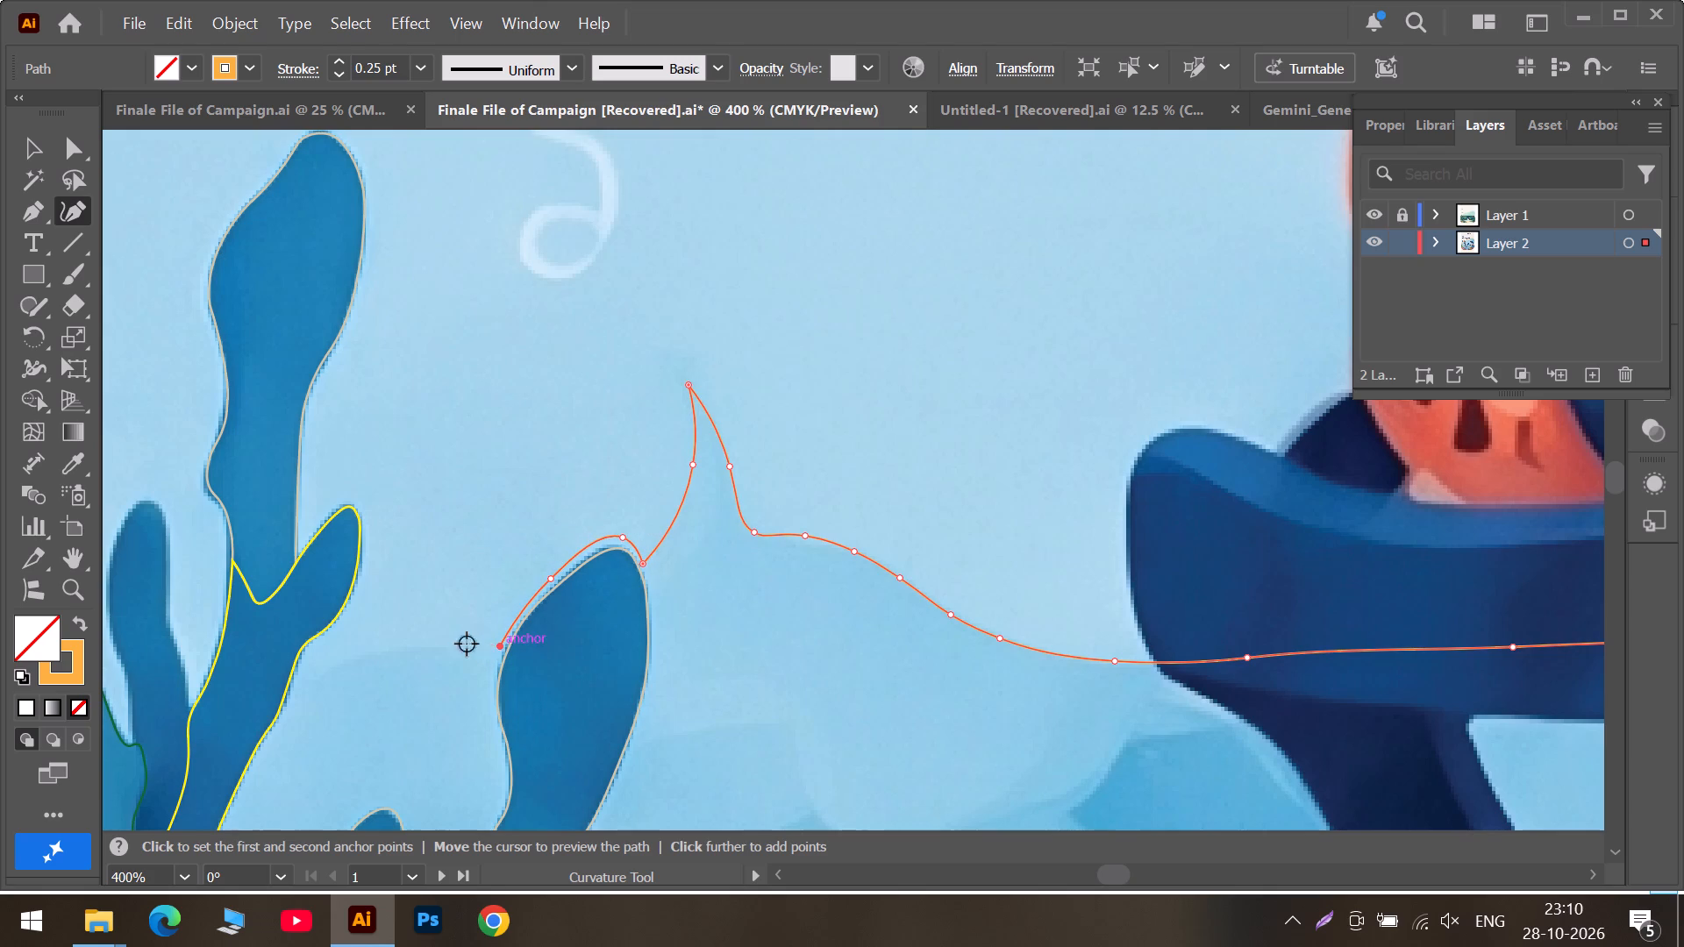
left_click(460, 644)
left_click(305, 682)
Close the background path at its open end on the blob's outer edge, and bend the closing segment down behind the seaweed.
scroll(305, 682, "down", 3, "alt")
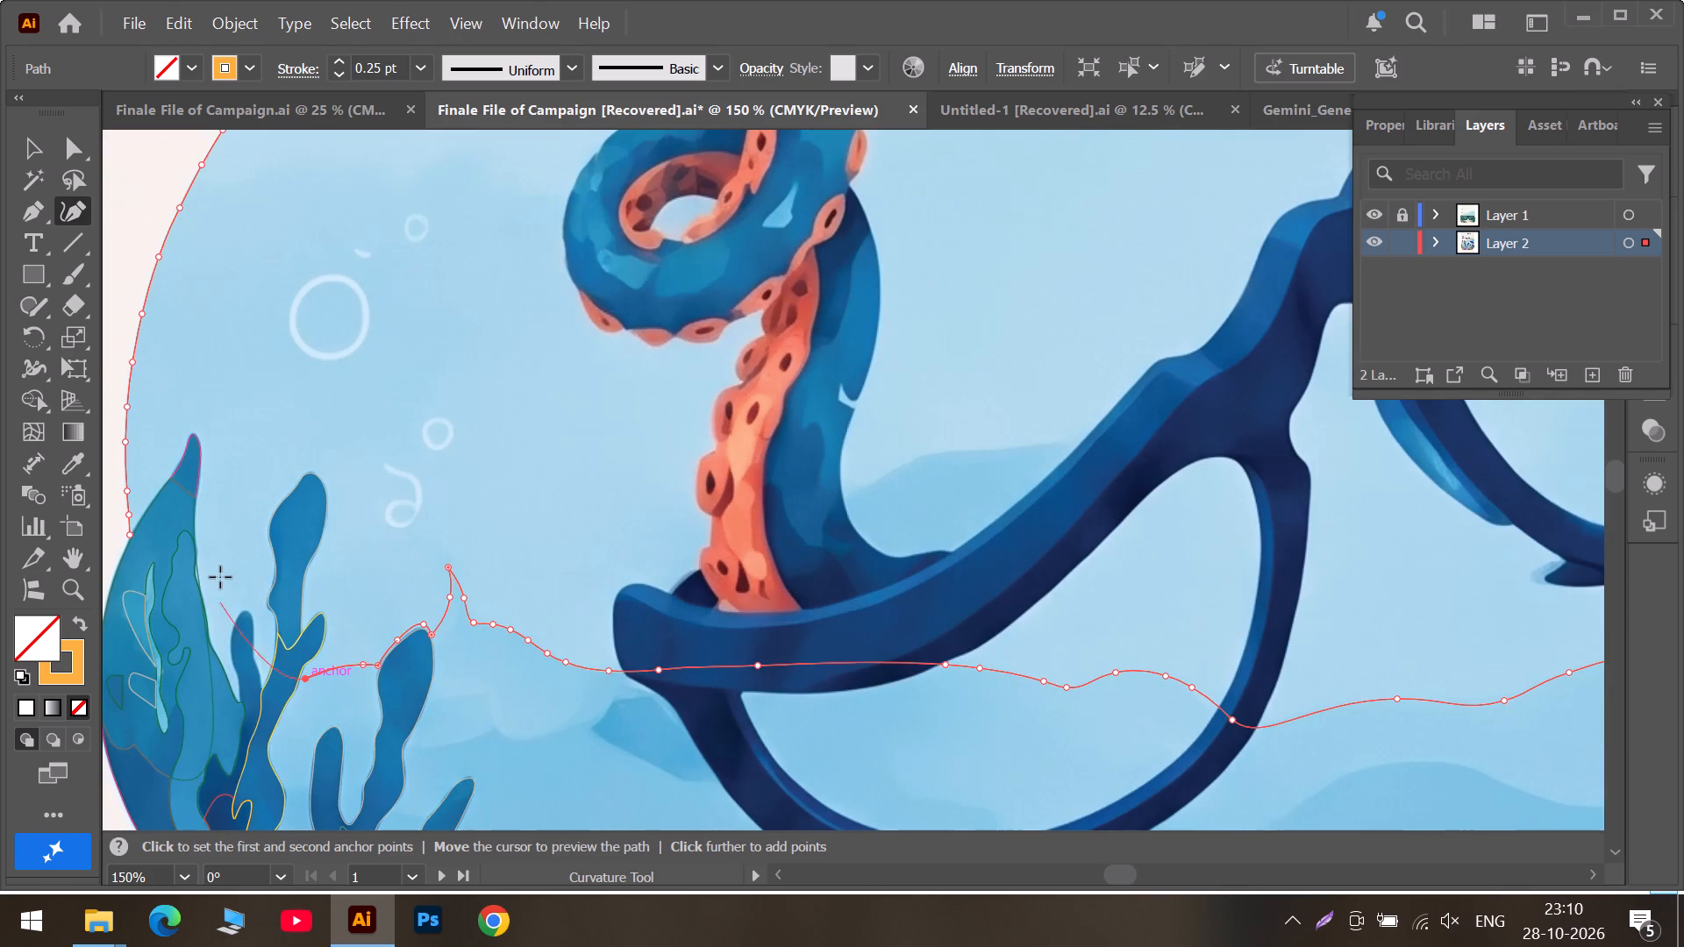
left_click(131, 538)
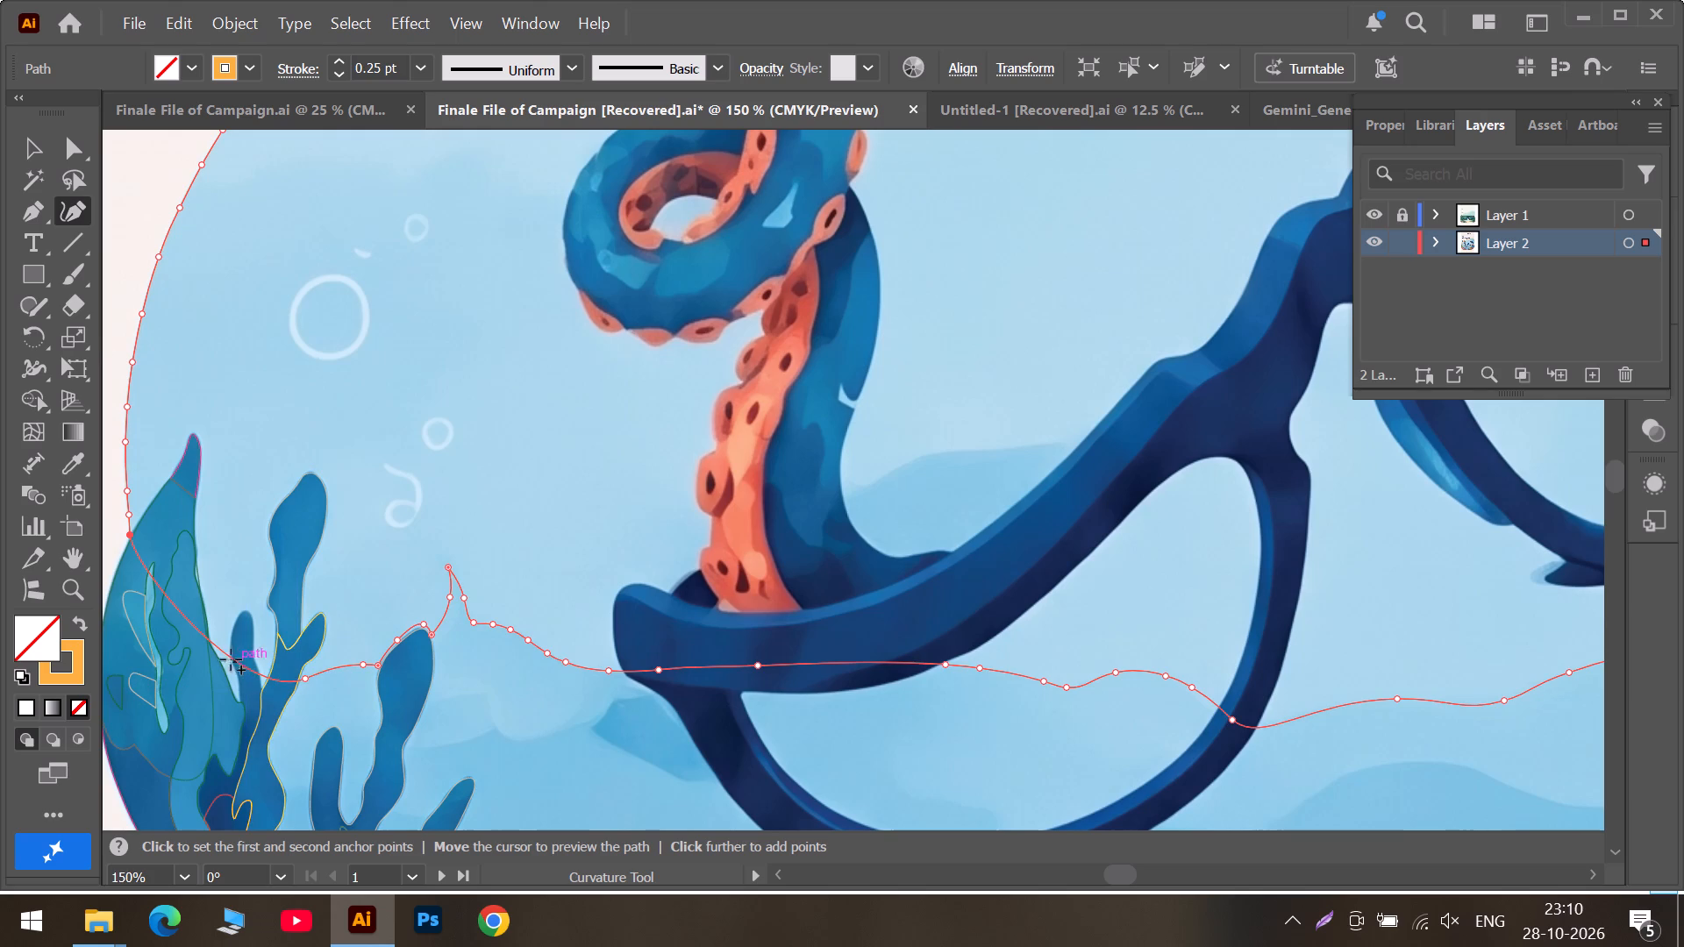
left_click_drag(226, 652, 266, 709)
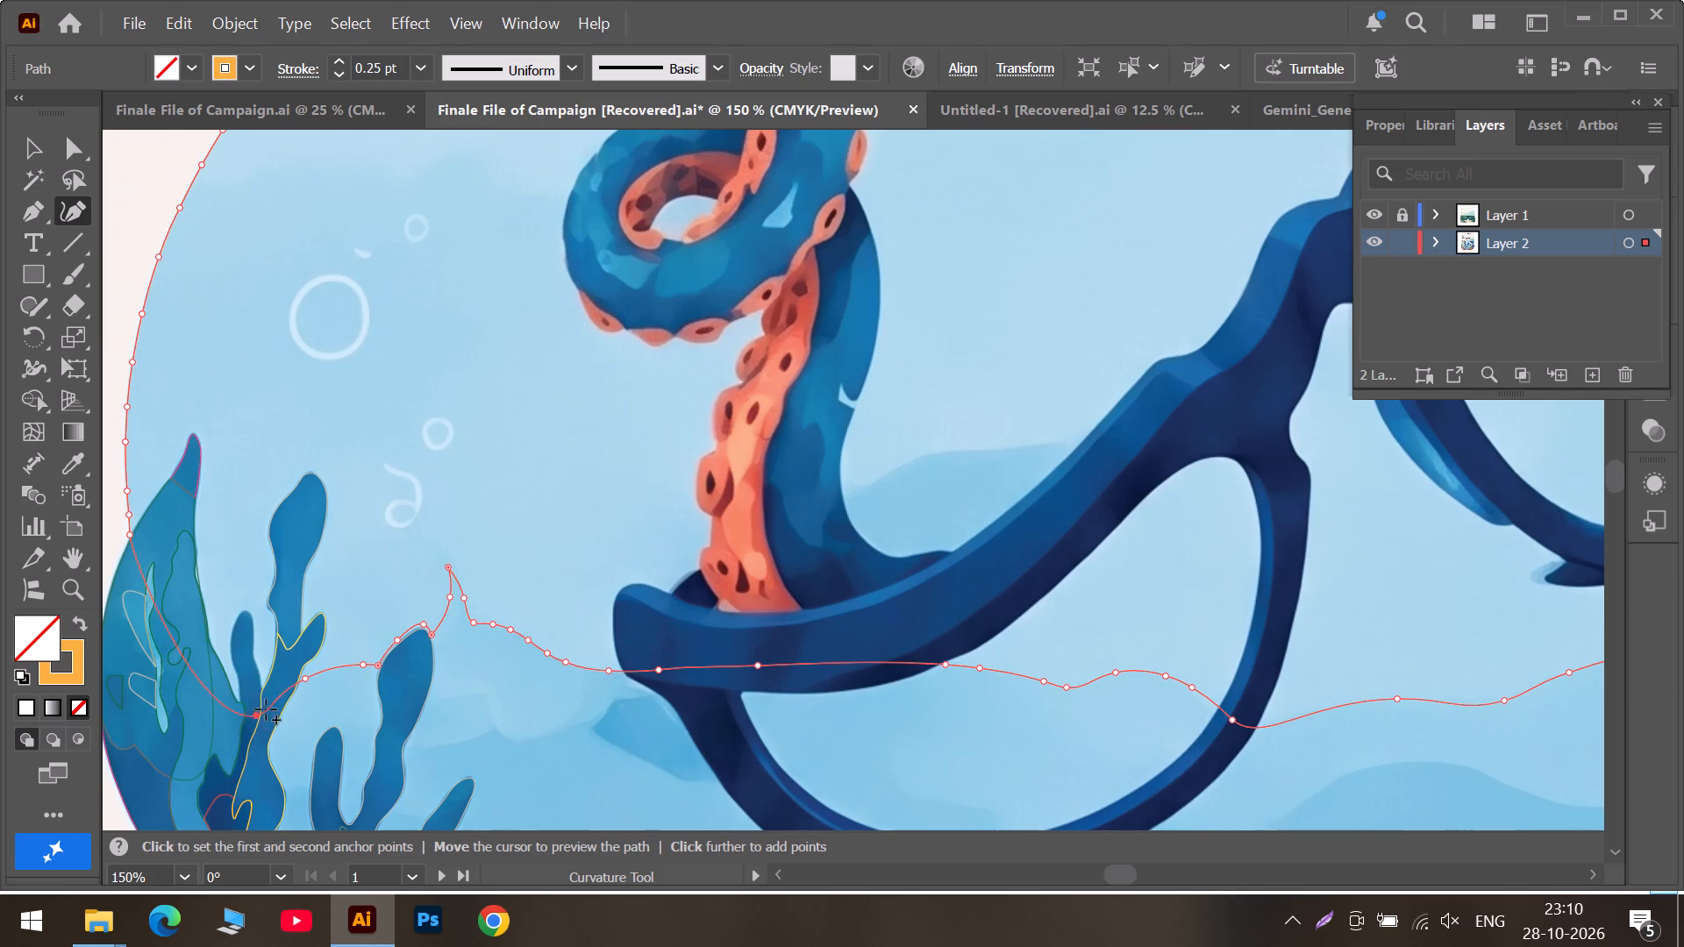
left_click_drag(266, 709, 275, 692)
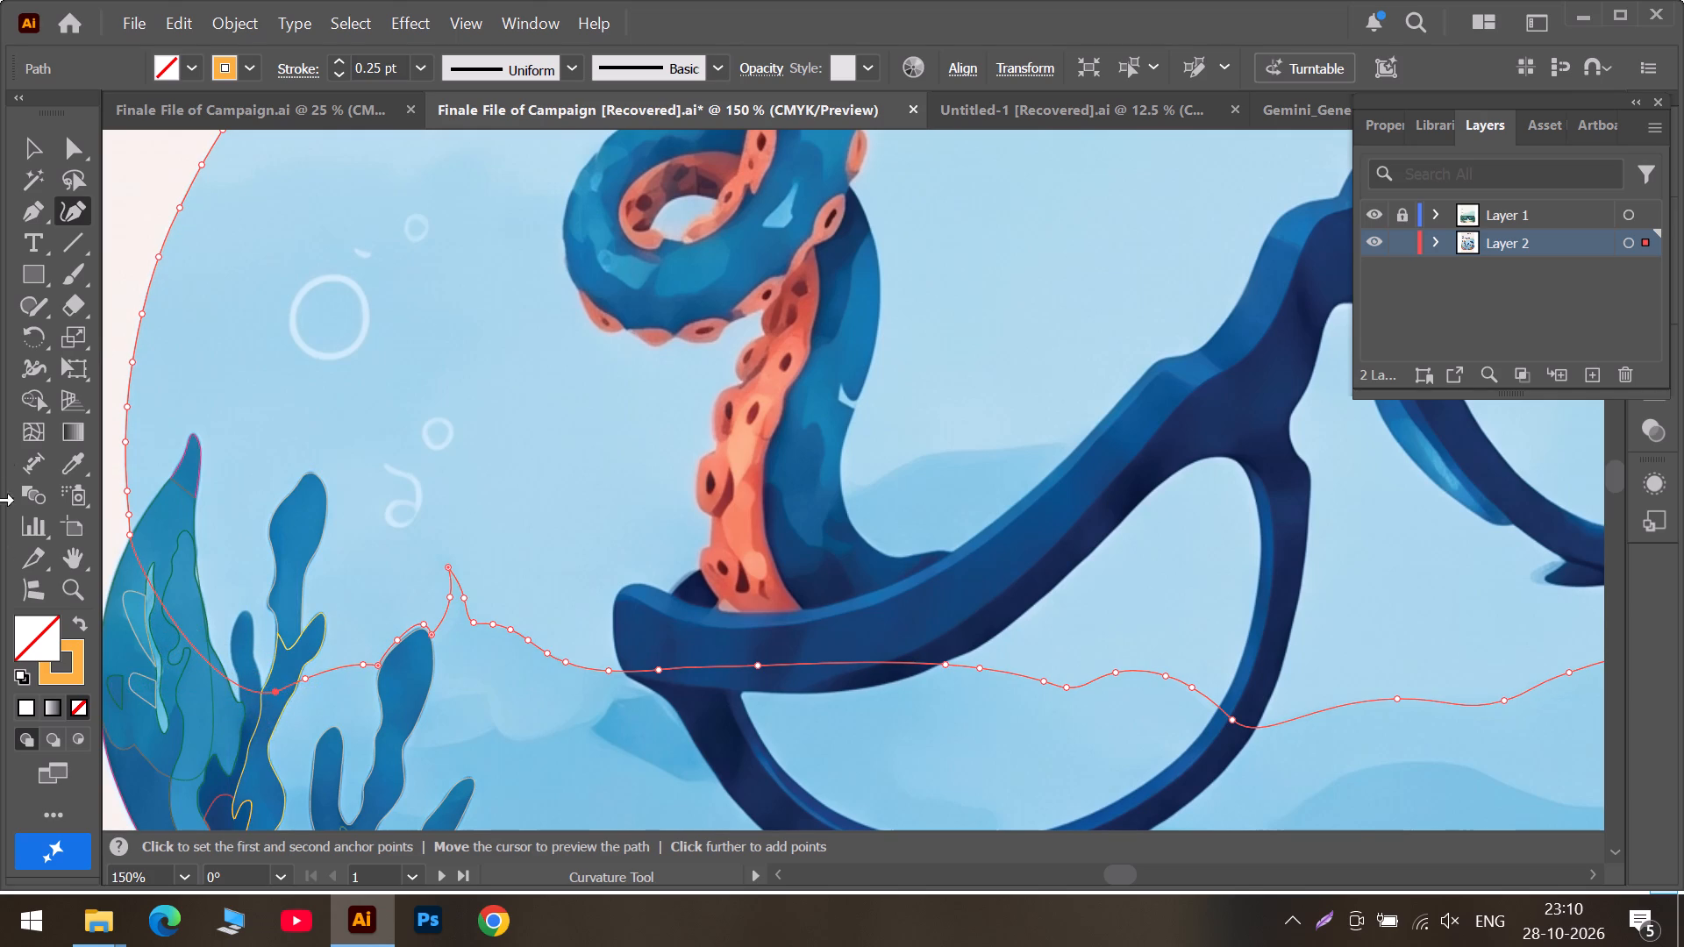
Change the closed light background outline's stroke colour to magenta and deselect it.
left_click(25, 149)
left_click(223, 233)
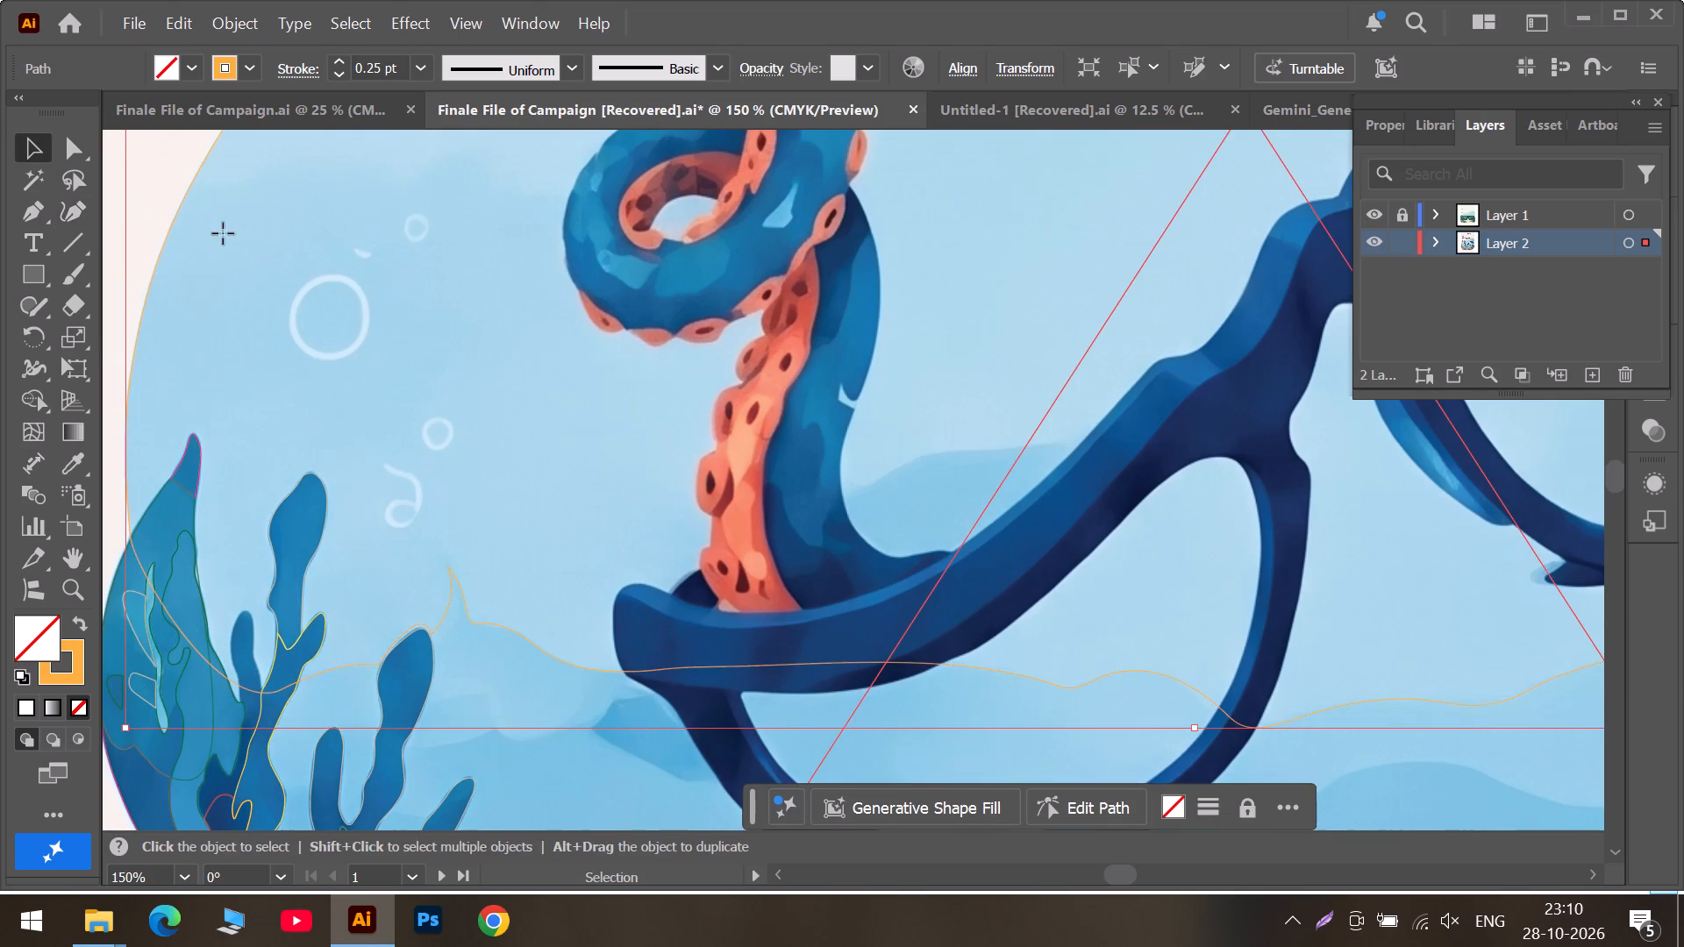
scroll(288, 329, "down", 2, "alt")
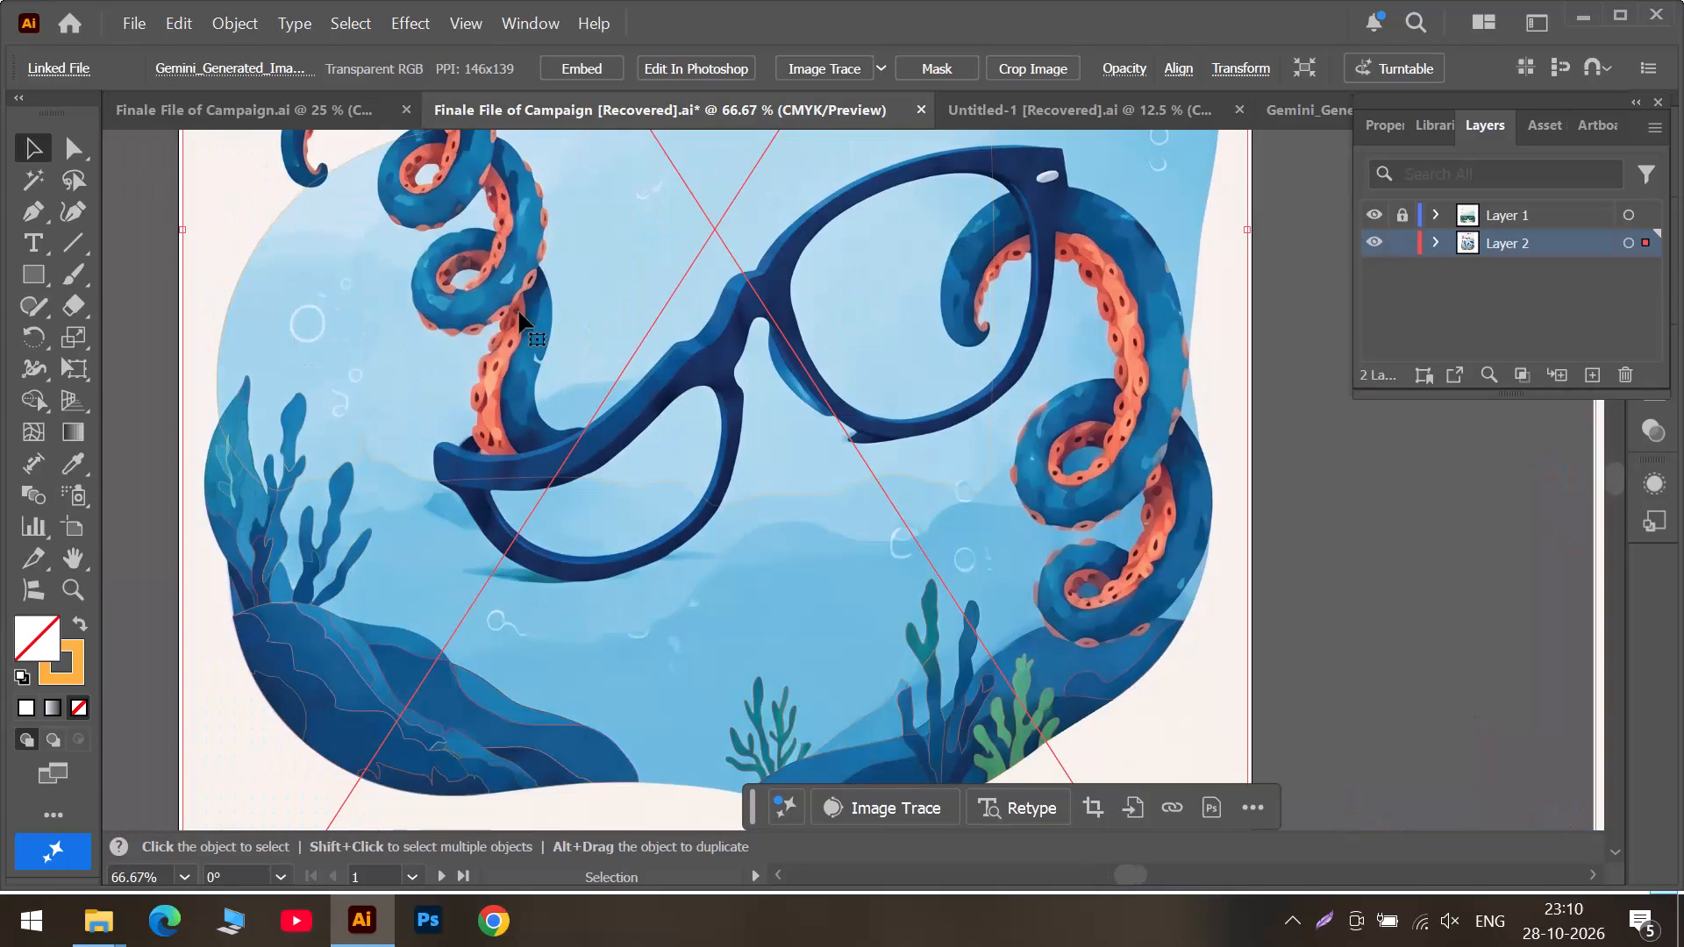
left_click(253, 249)
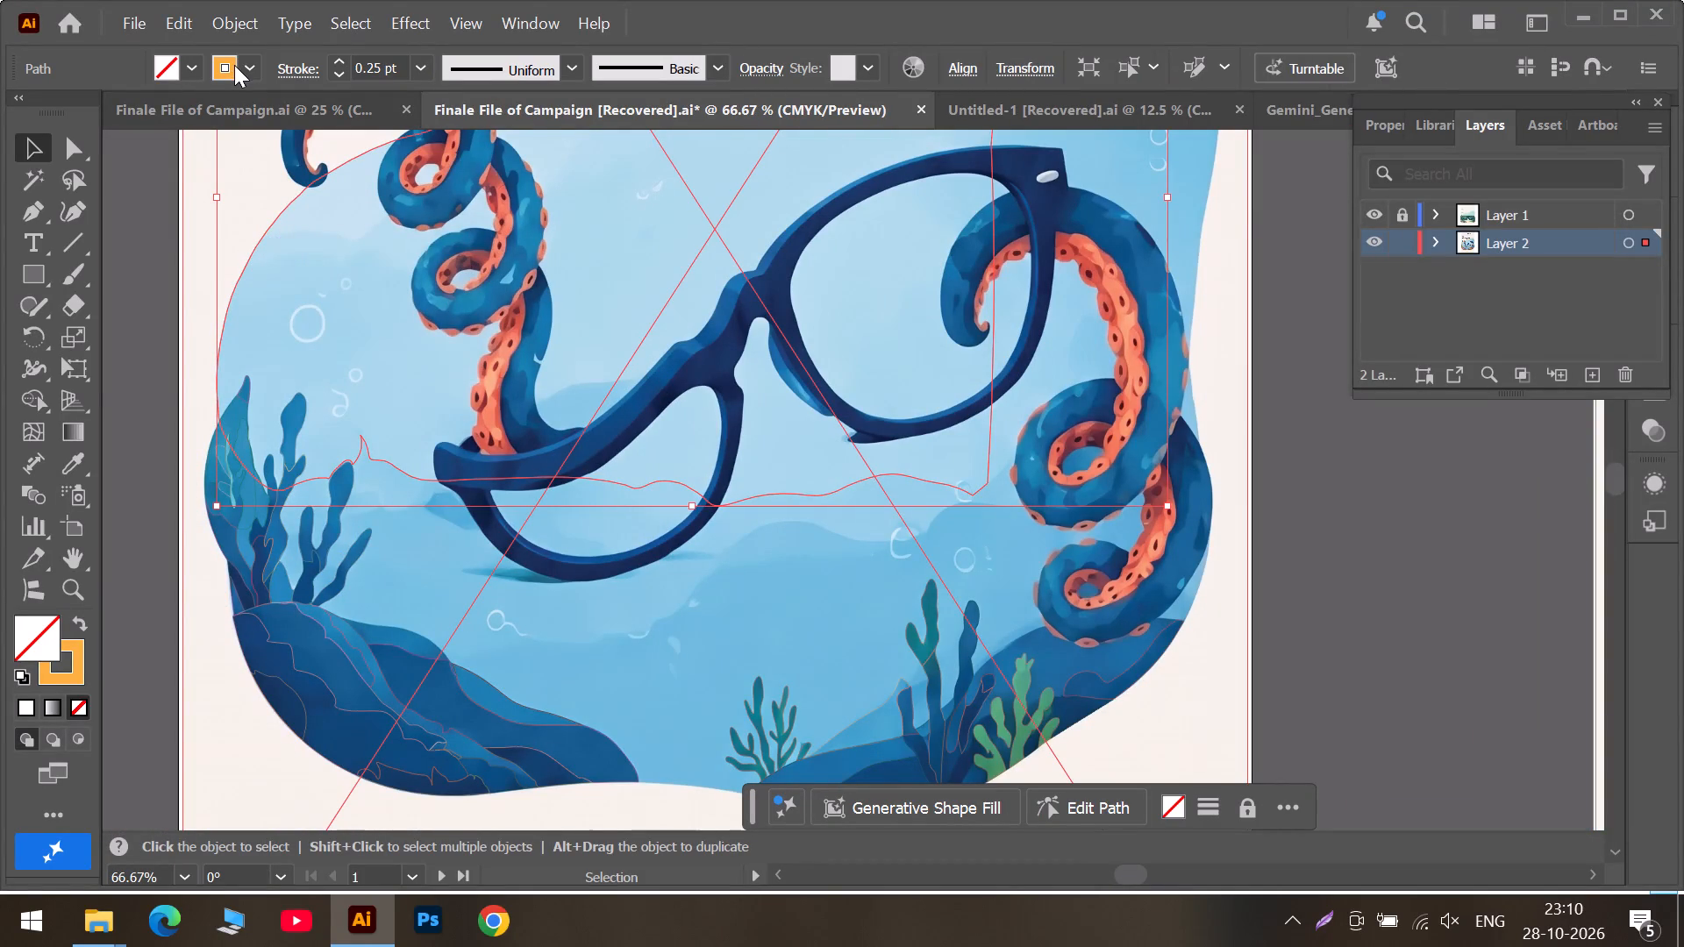
left_click(243, 65)
left_click(182, 260)
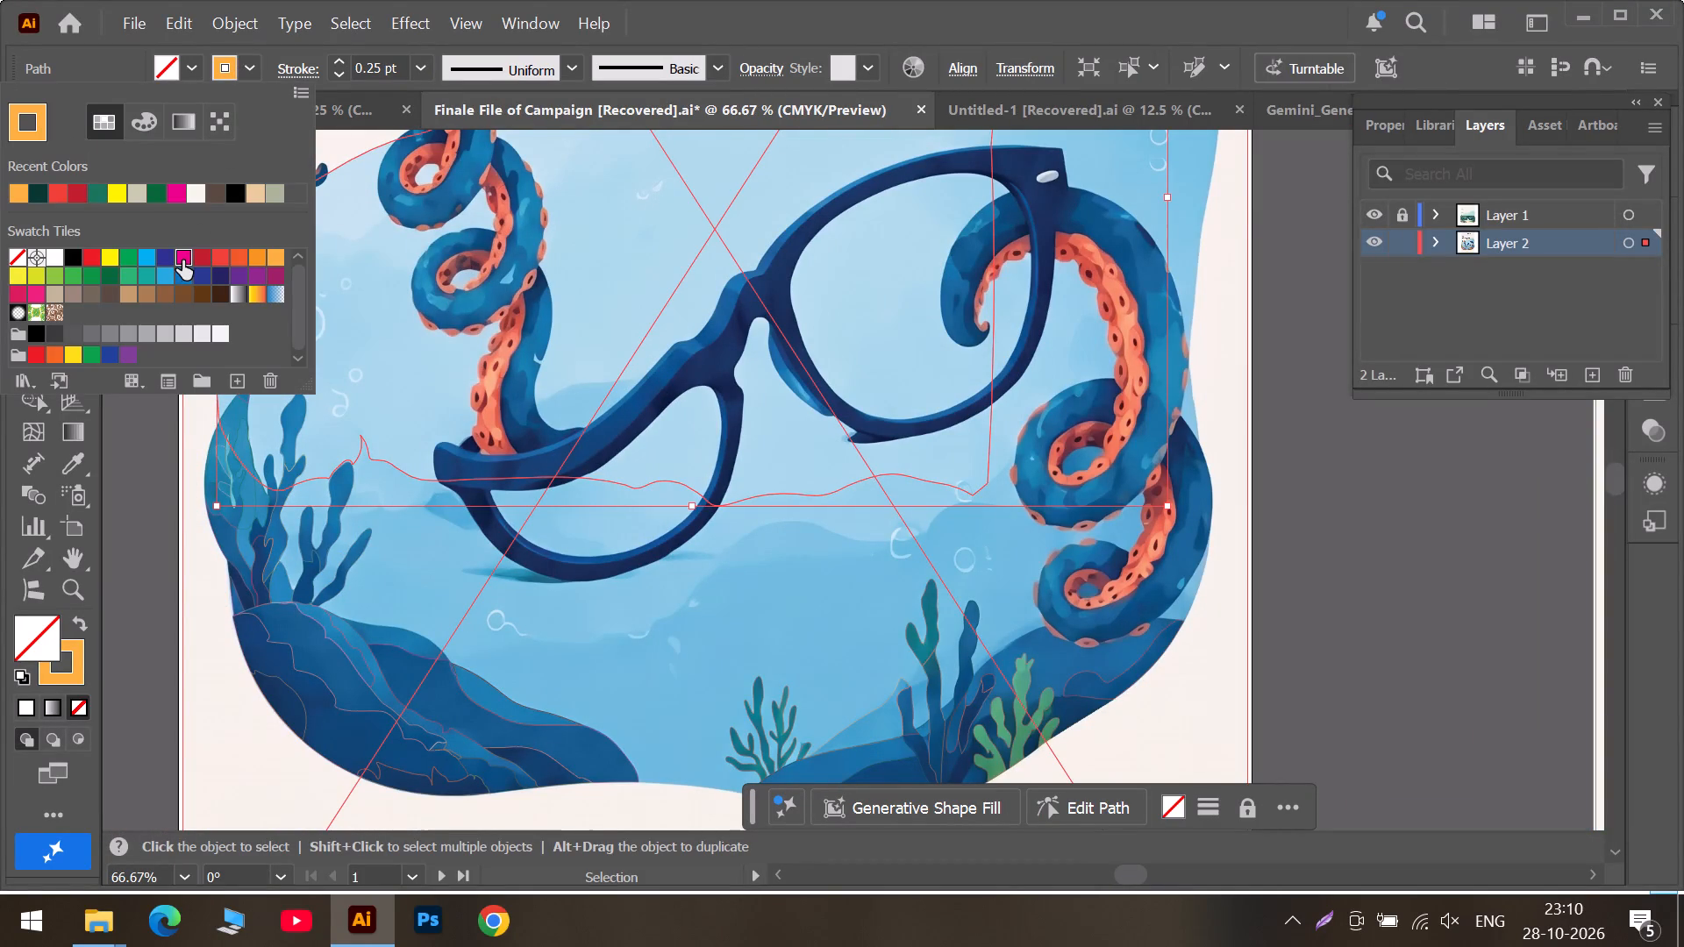
left_click(165, 452)
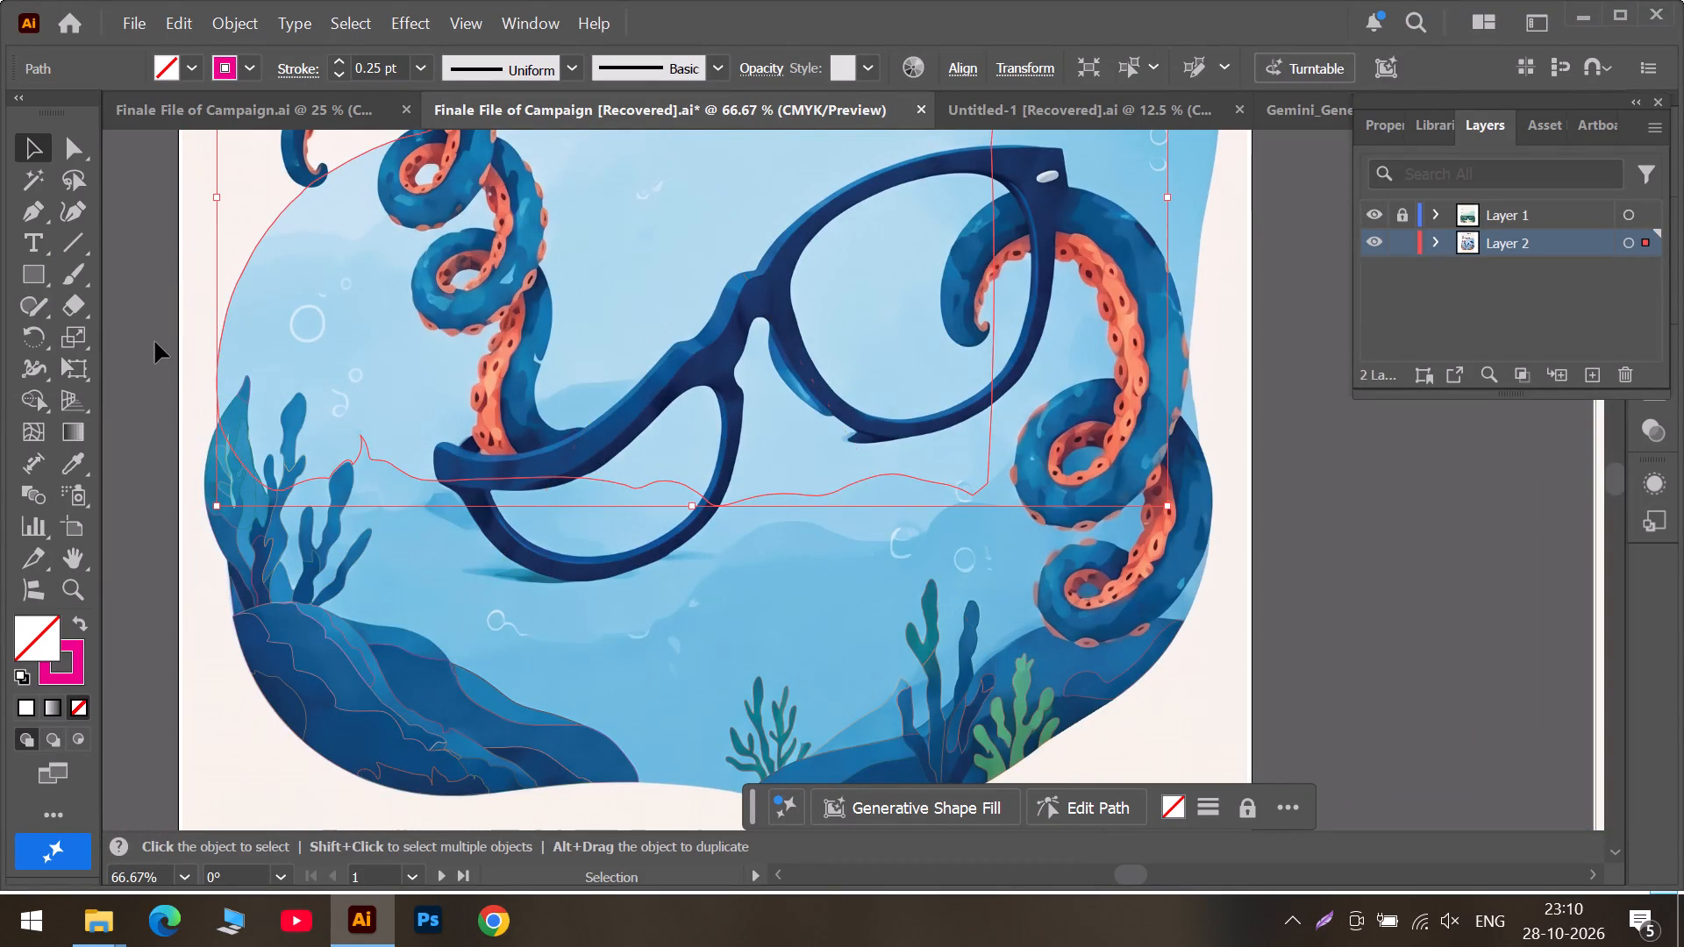
left_click(154, 342)
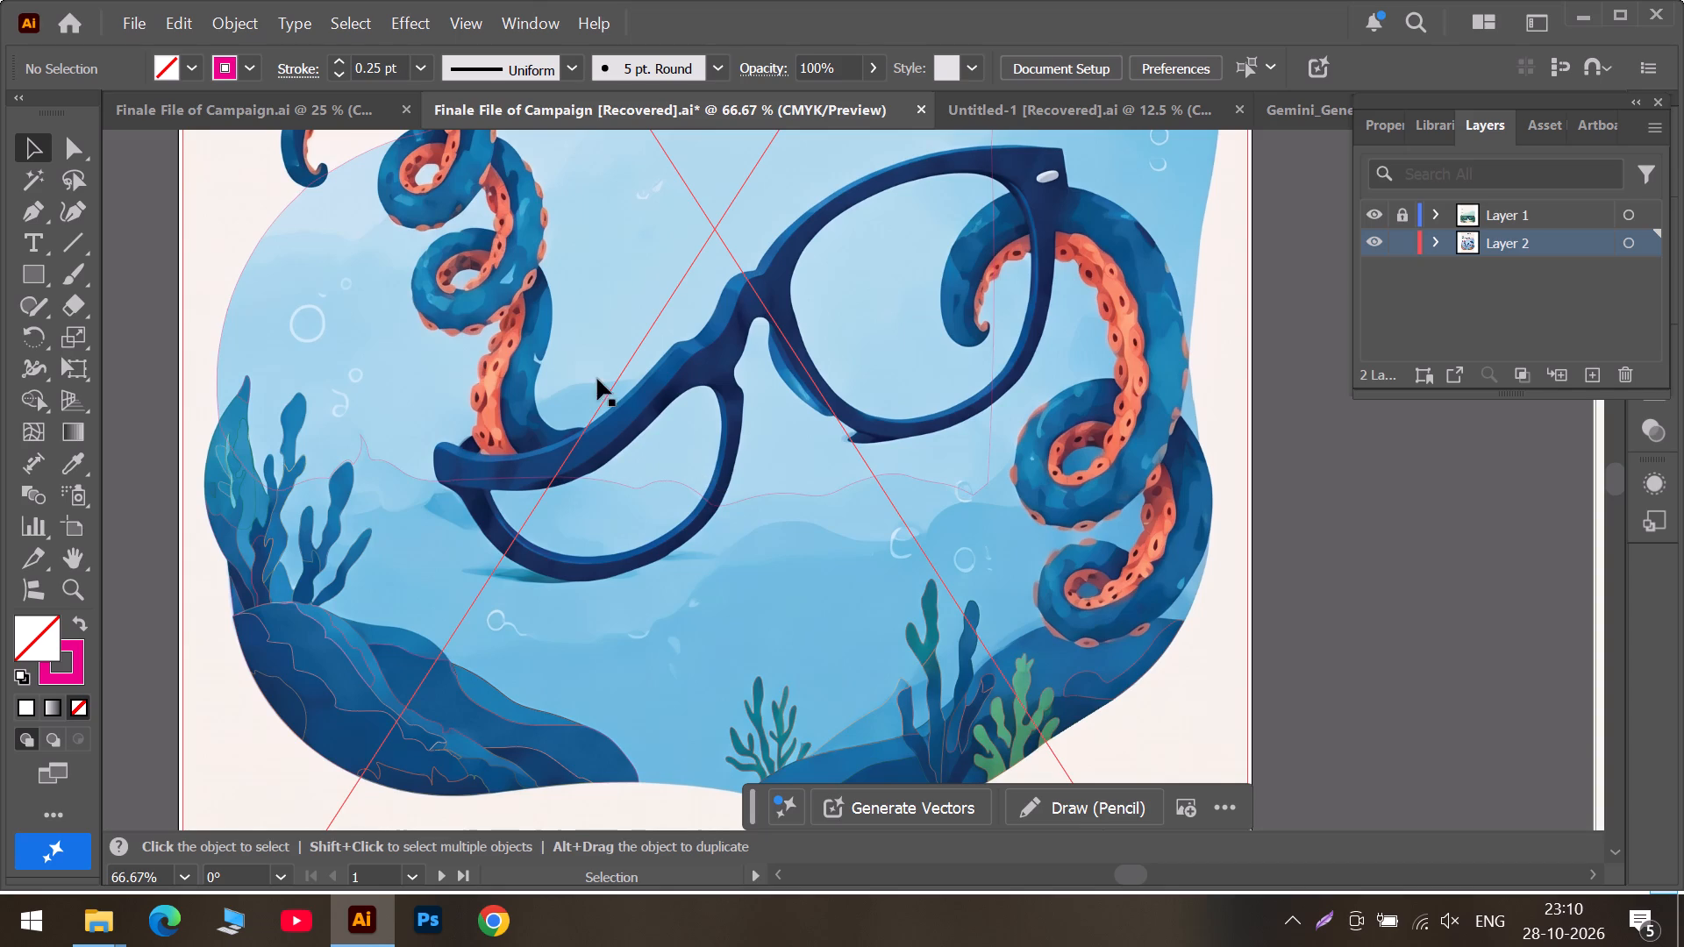
Start a new curved path at the tentacle's edge and trace the distant hill's upper edge to a corner anchor at the glasses frame.
scroll(586, 407, "up", 4, "alt")
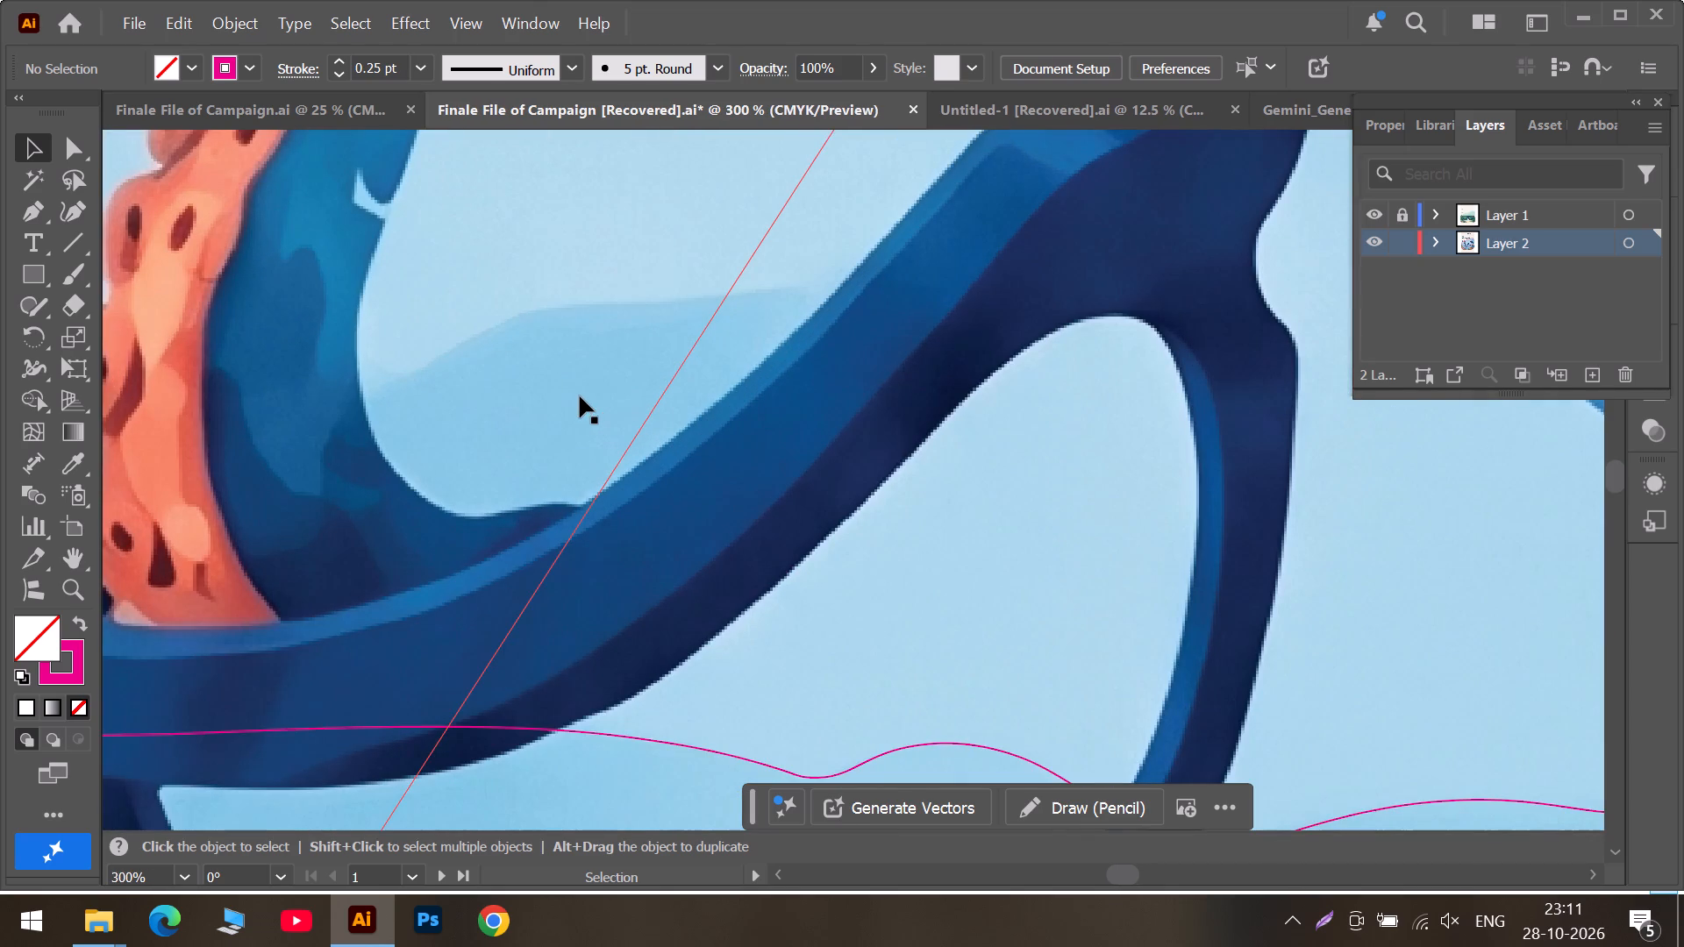
left_click(69, 217)
left_click(369, 395)
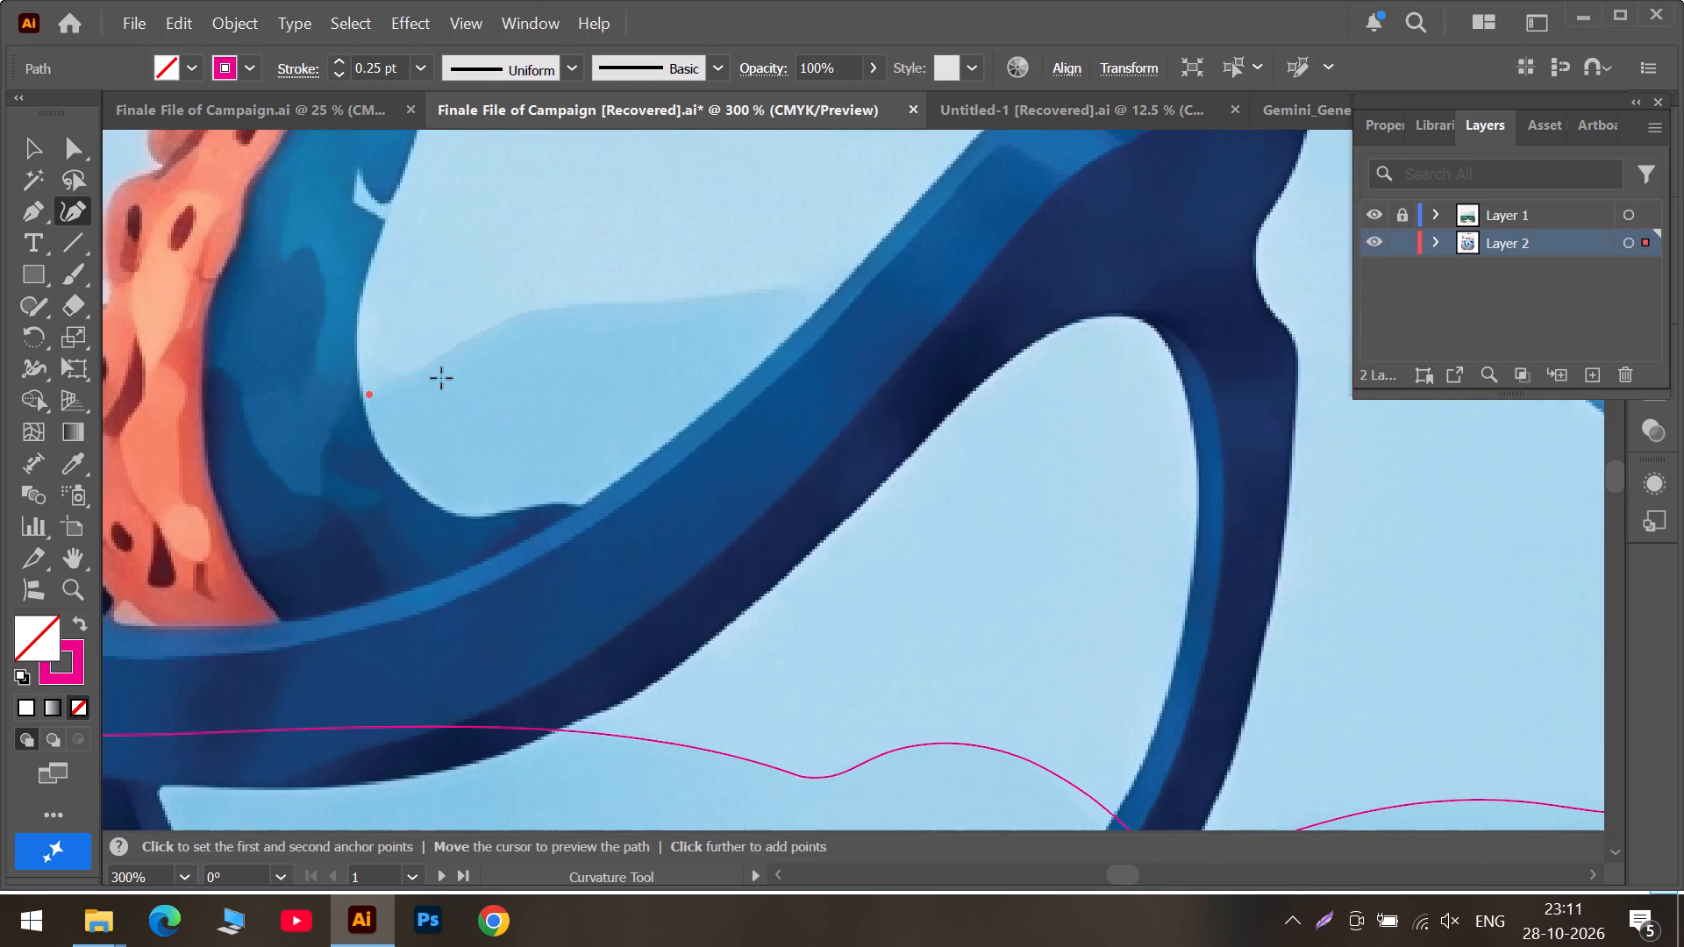
left_click(442, 358)
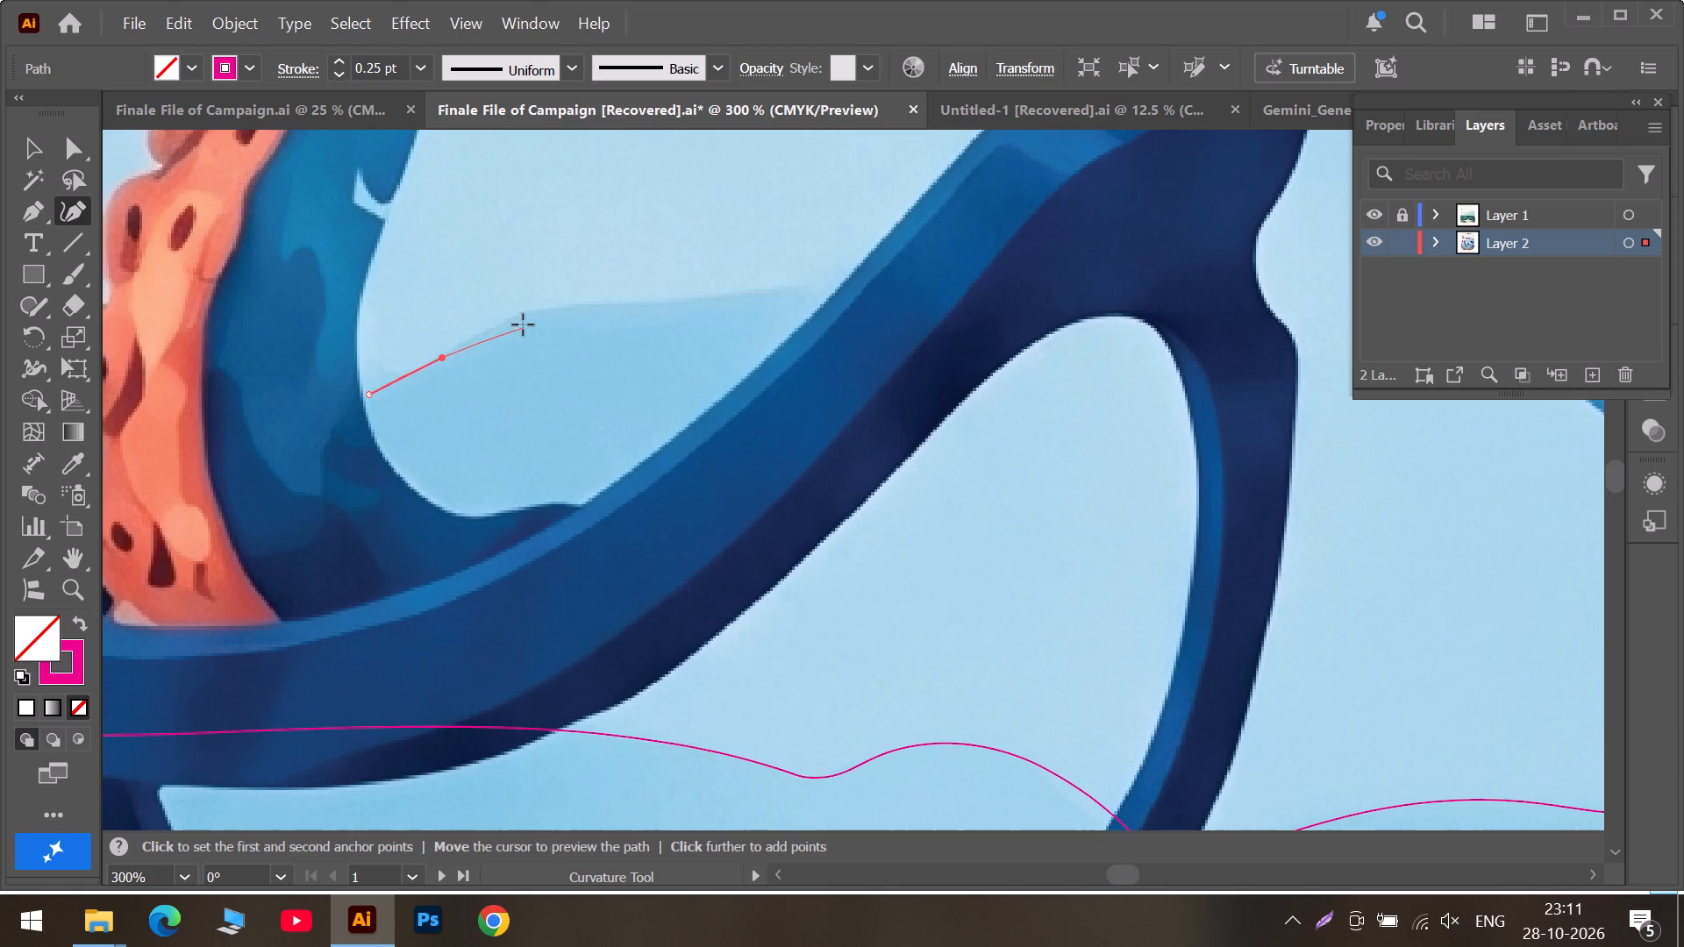
left_click(517, 311)
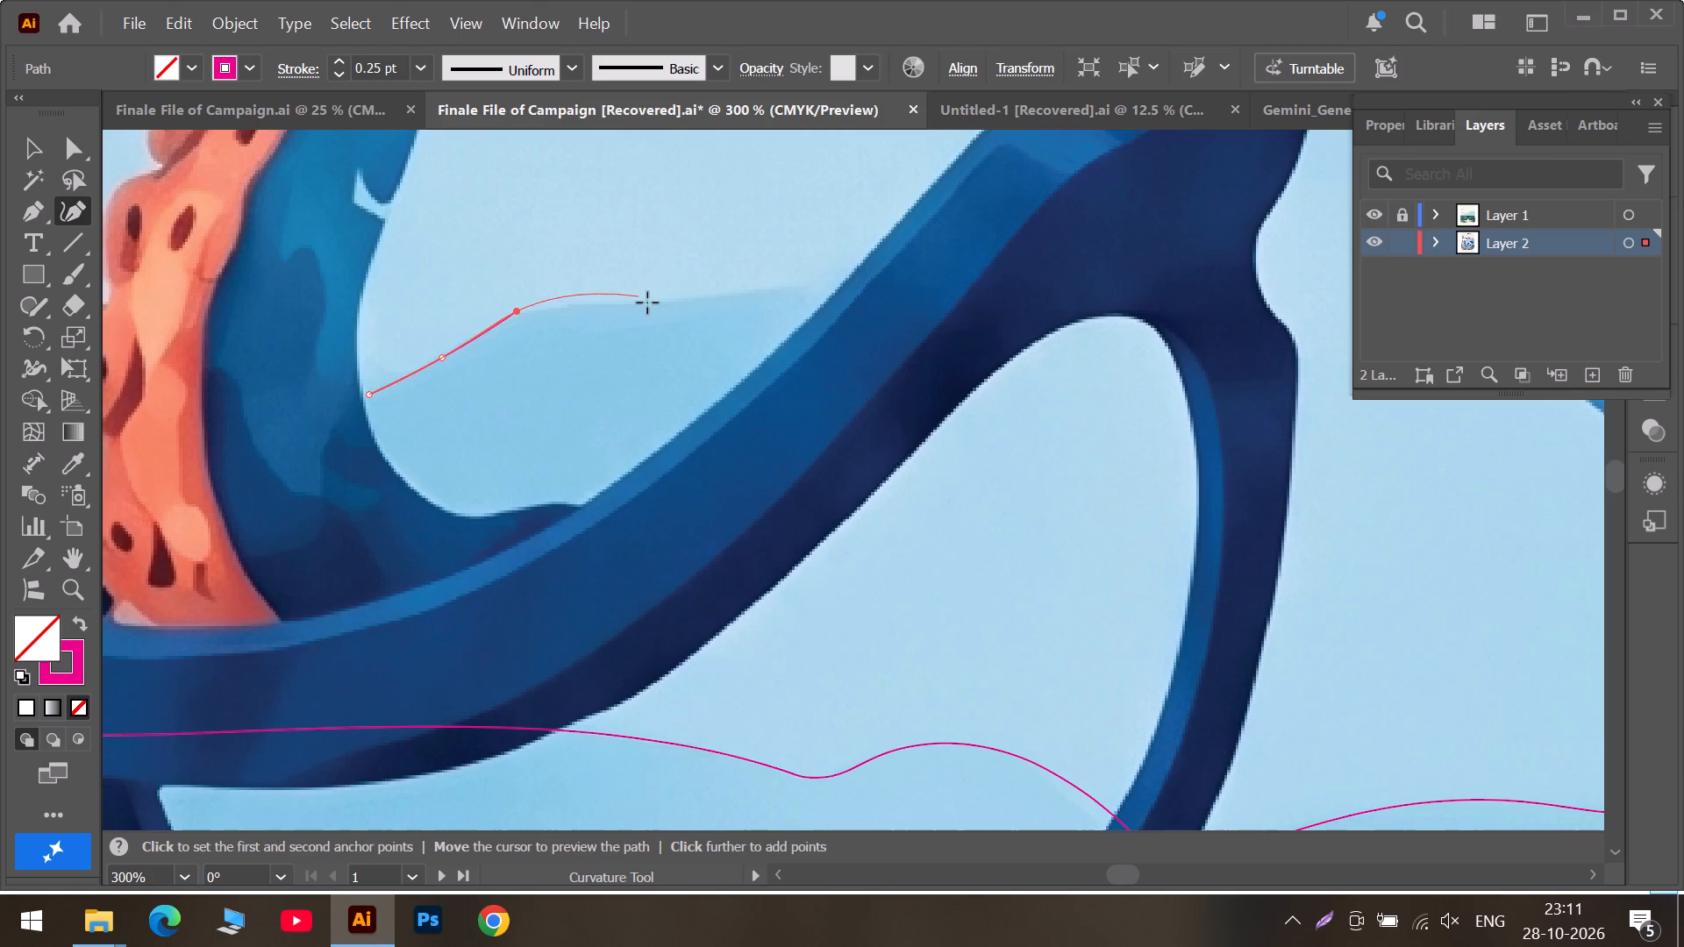
left_click(572, 303)
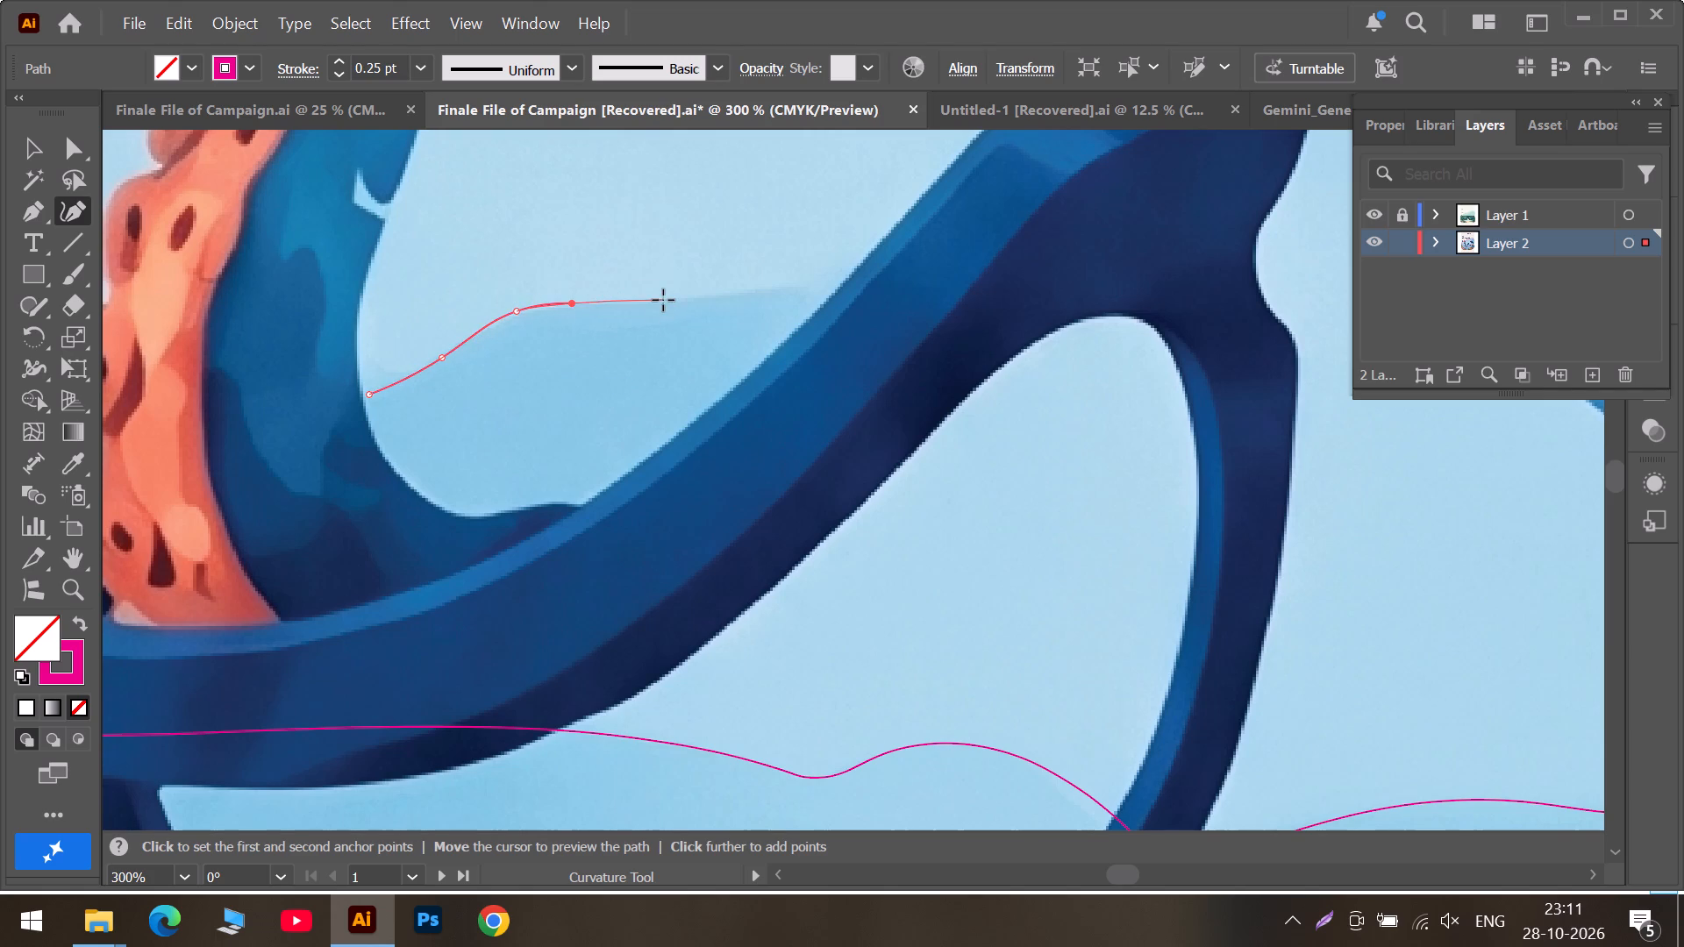
left_click_drag(663, 300, 673, 299)
double_click(835, 291)
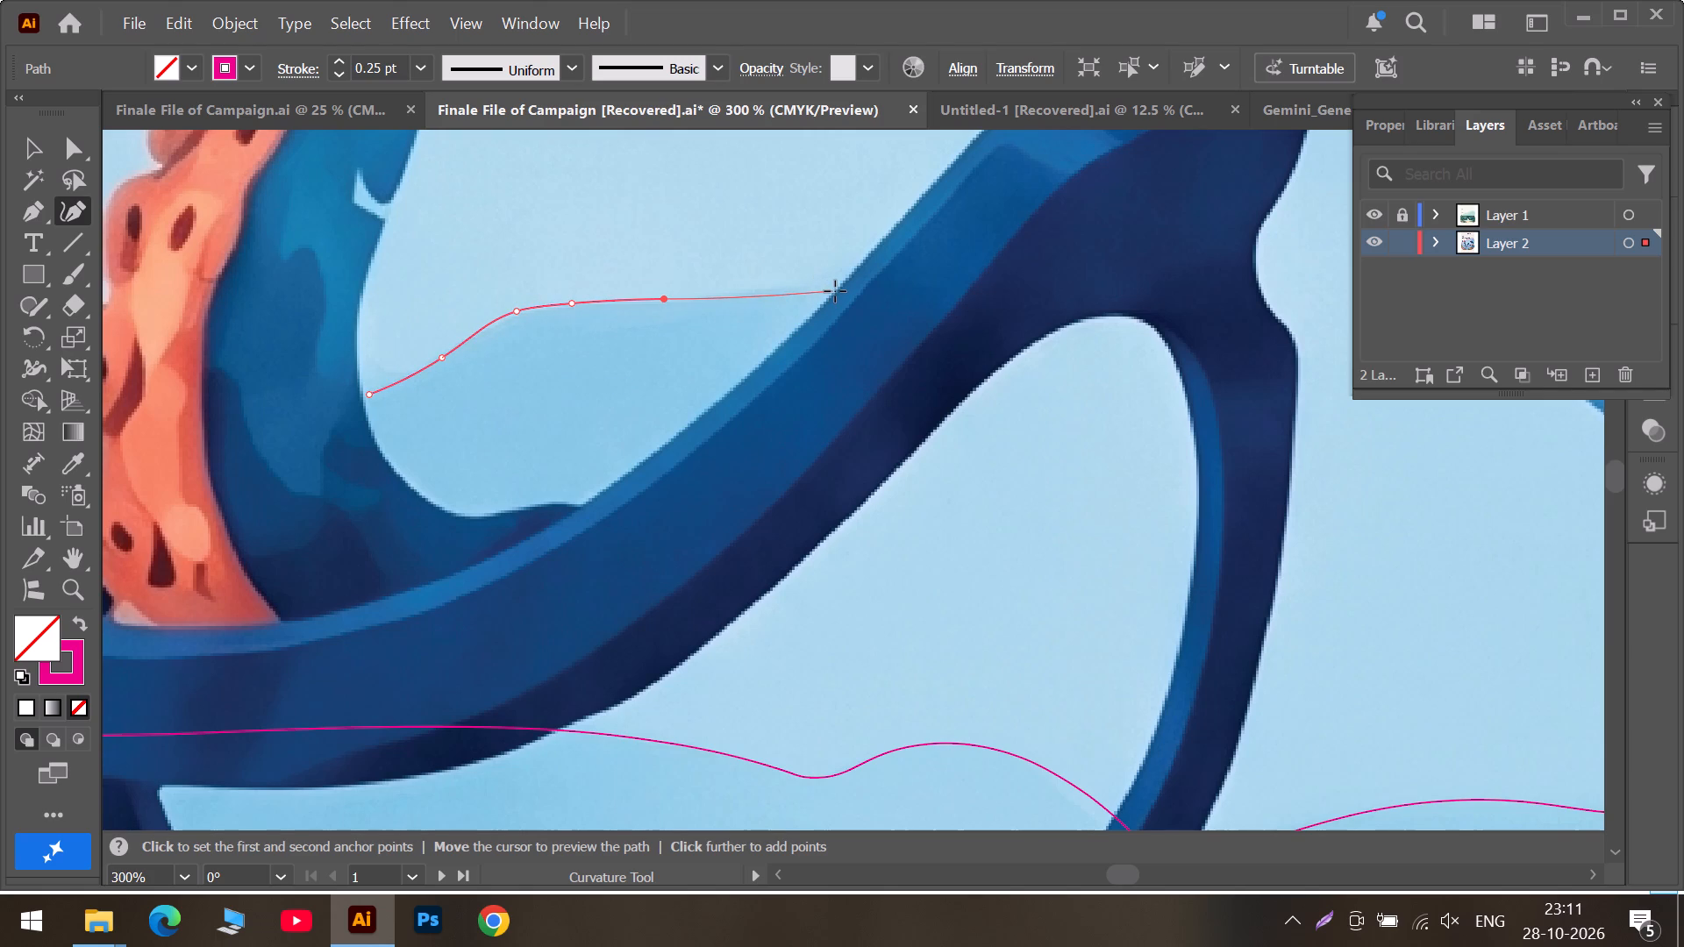
Carry the distant hill outline down along the glasses frame, place a corner beside the tentacle's base, and close it along the tentacle.
left_click(721, 397)
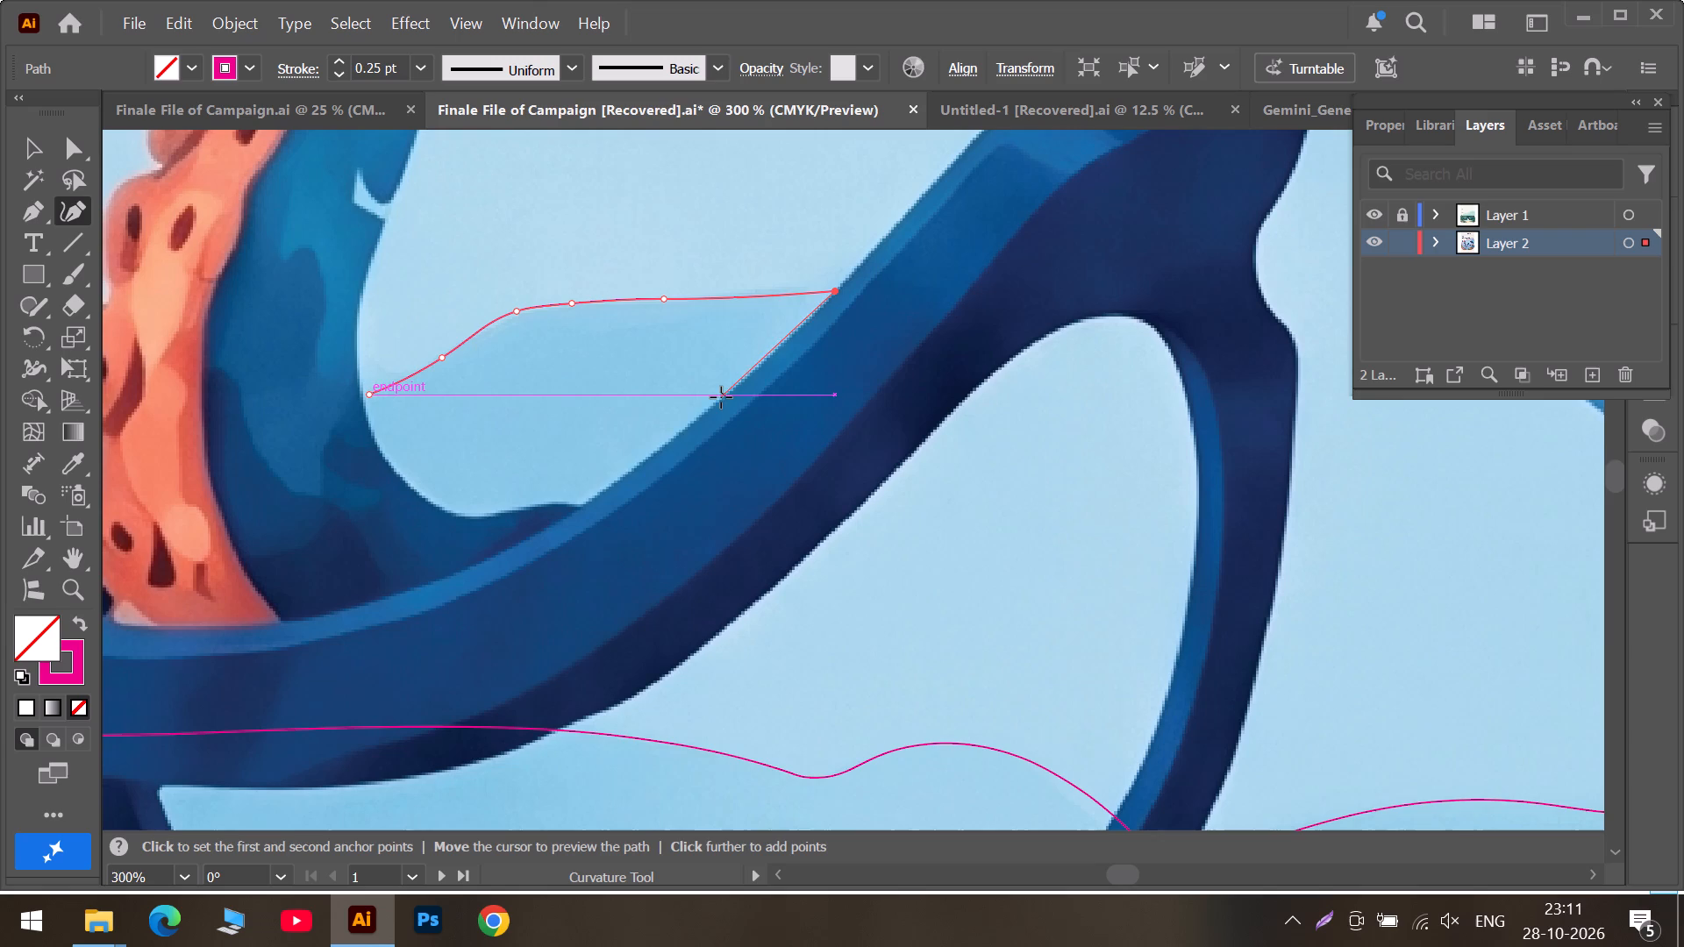
double_click(577, 509)
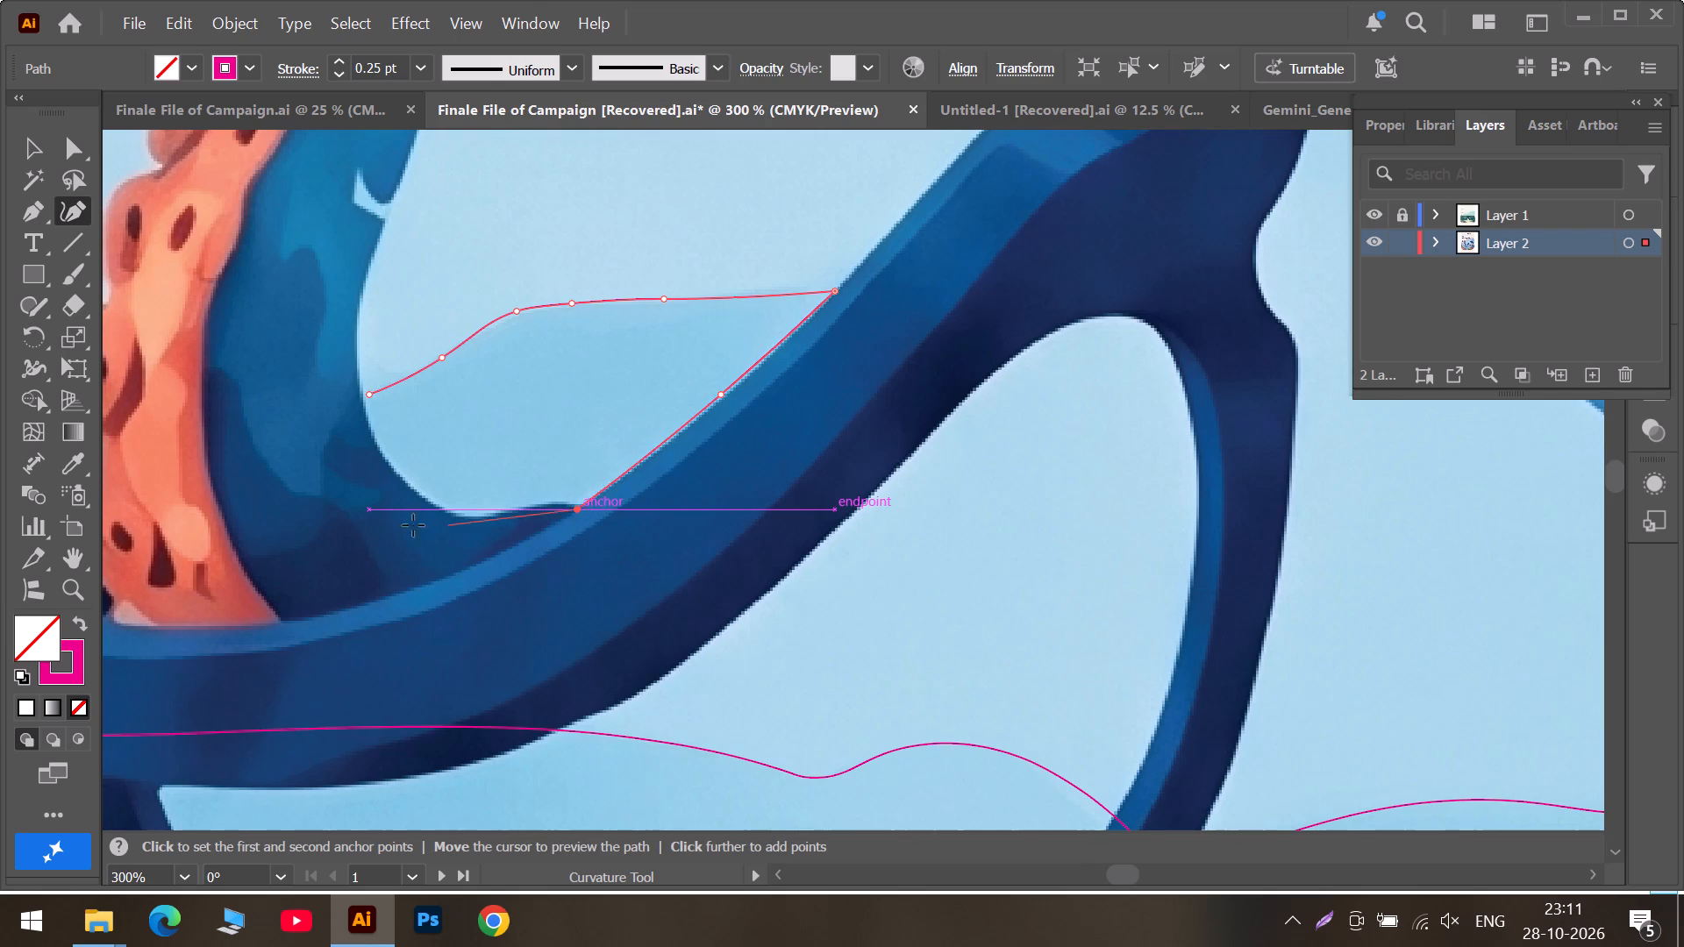
left_click(398, 498)
left_click(368, 396)
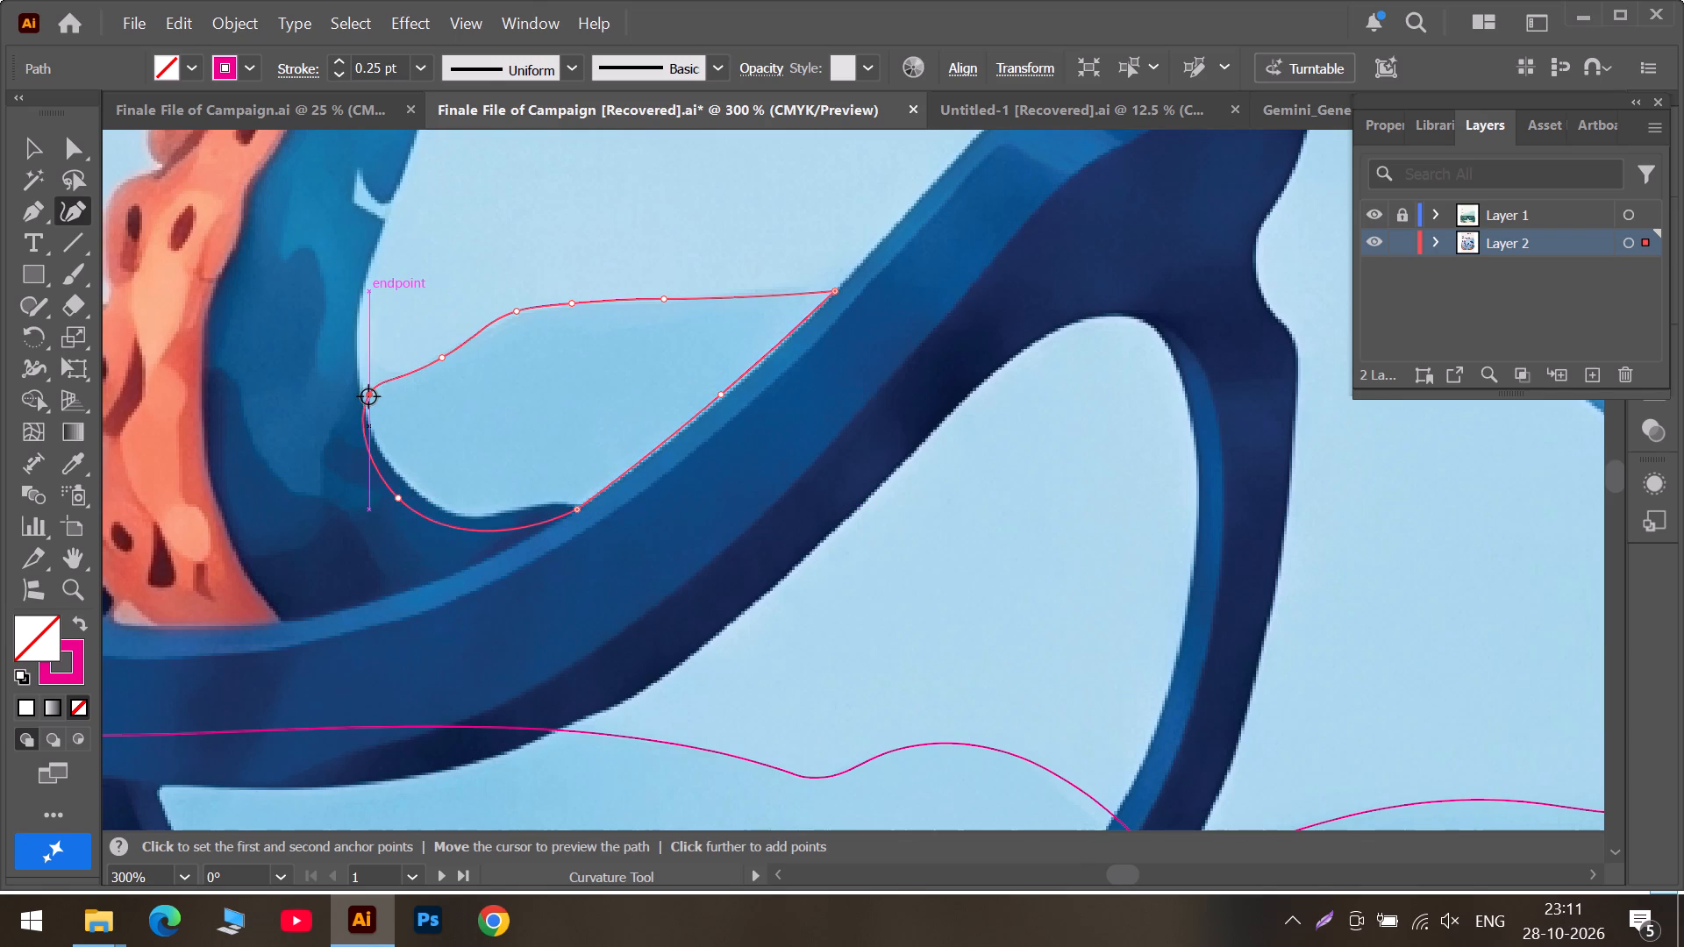
Move the distant hill's anchors so its sides overlap the tentacle and the glasses frame, and deselect the shape.
left_click_drag(368, 396, 341, 417)
left_click_drag(579, 515, 546, 530)
left_click_drag(722, 399, 725, 399)
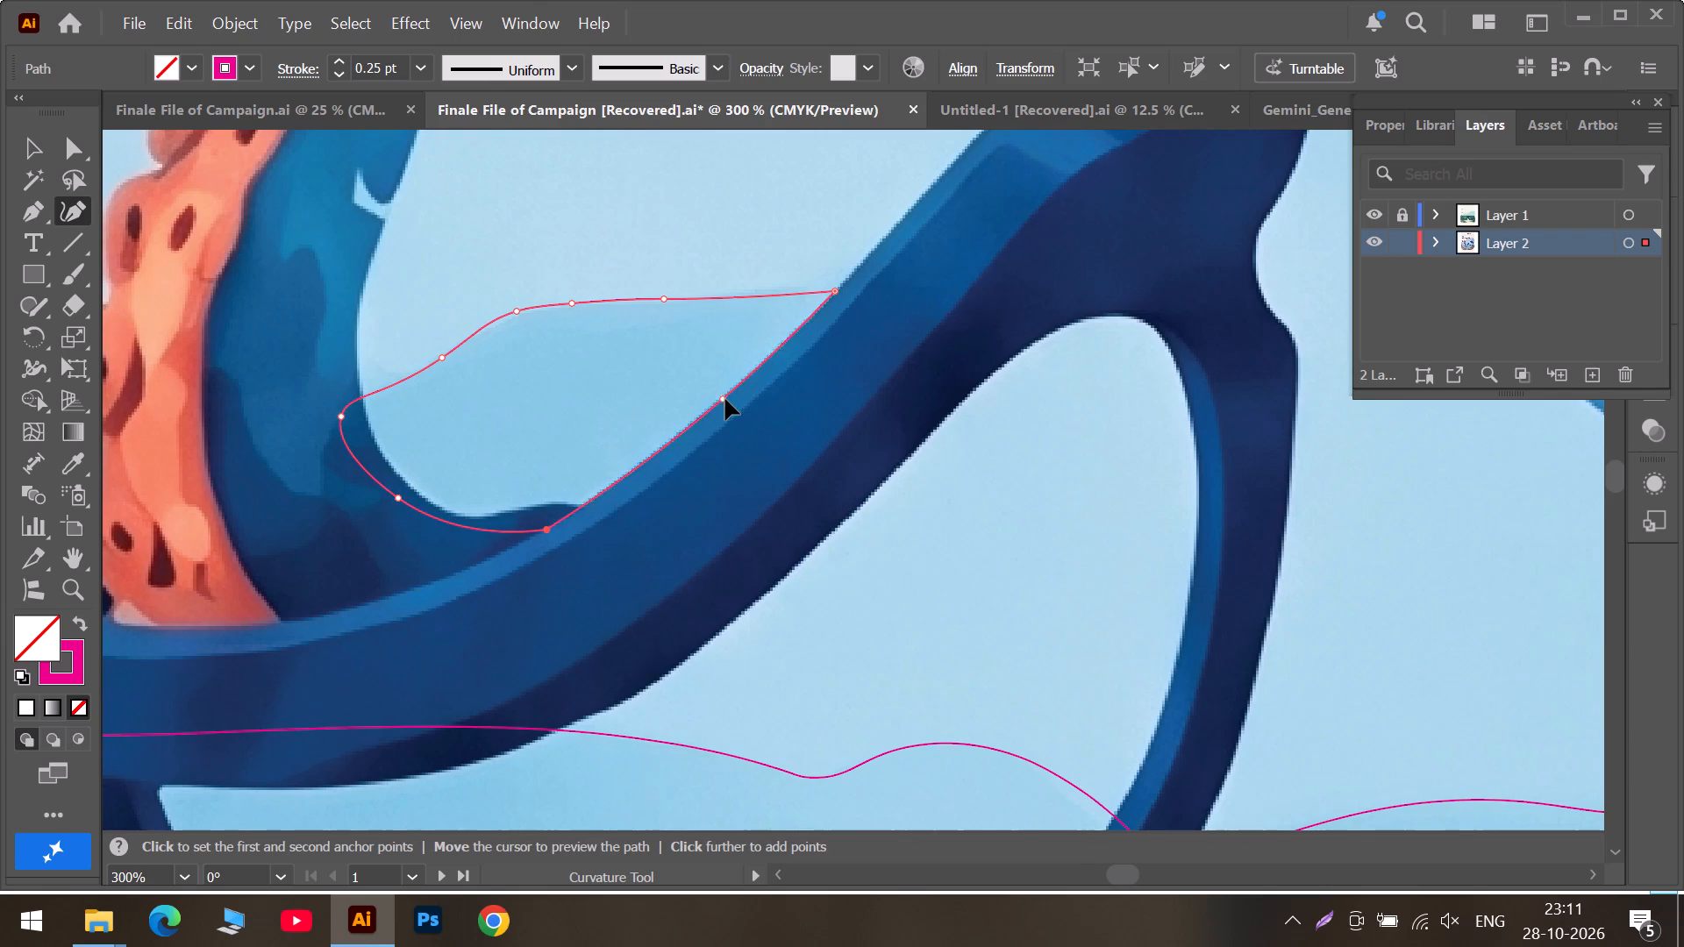
left_click_drag(725, 399, 732, 395)
left_click(28, 154)
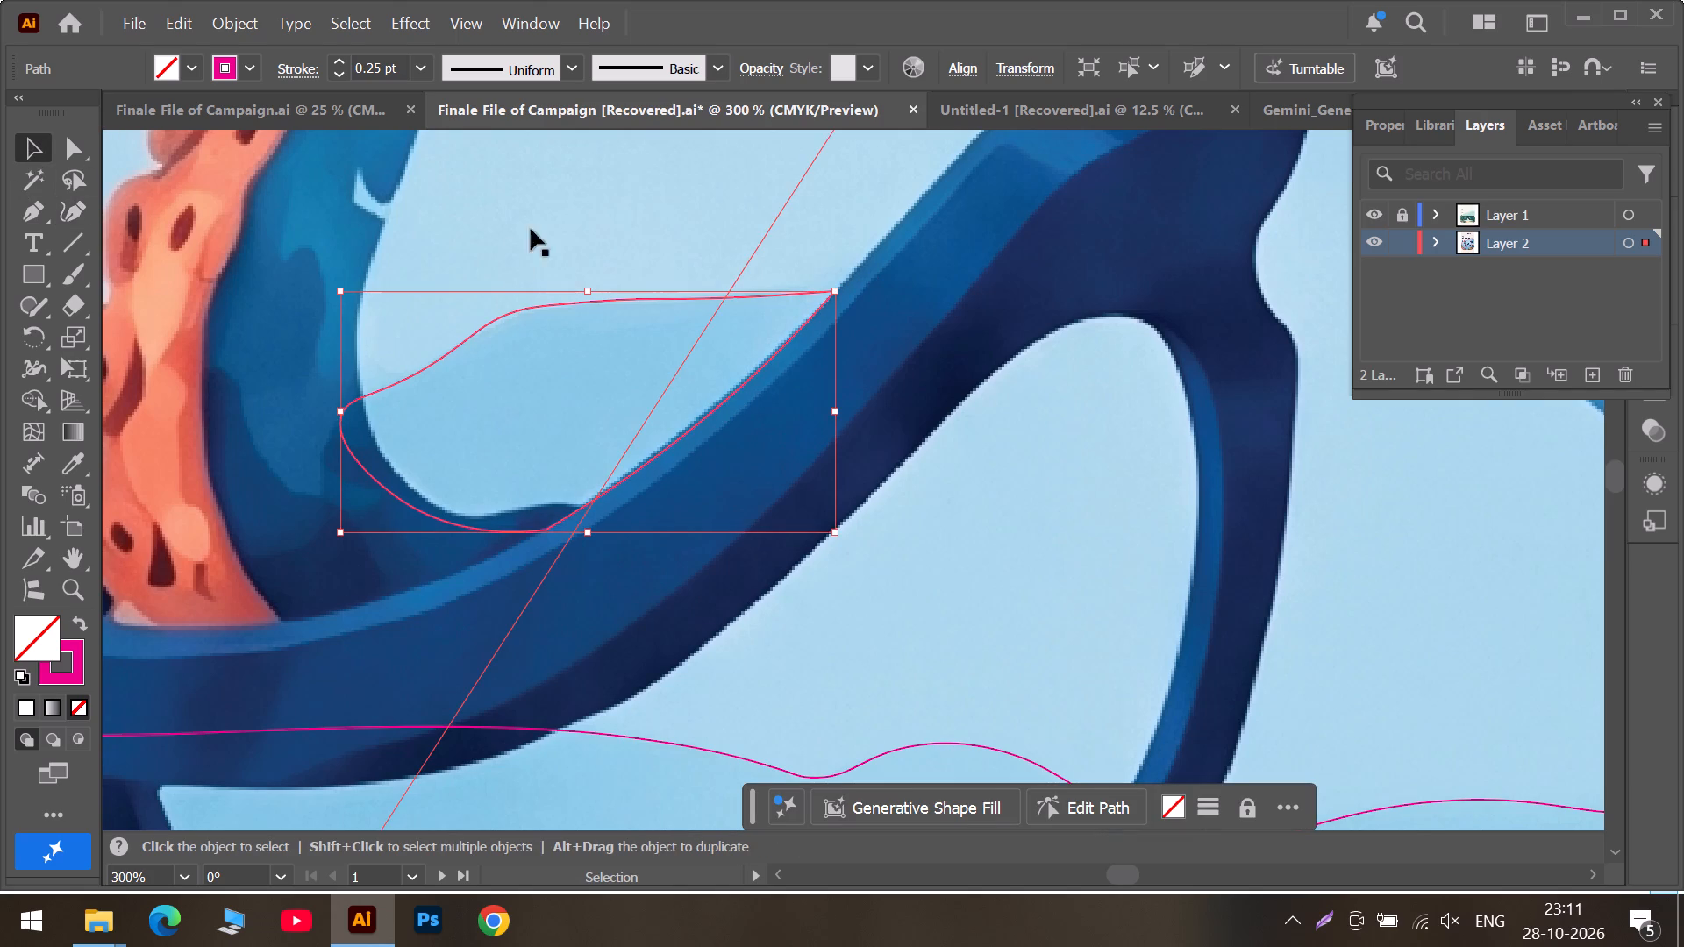
left_click(603, 218)
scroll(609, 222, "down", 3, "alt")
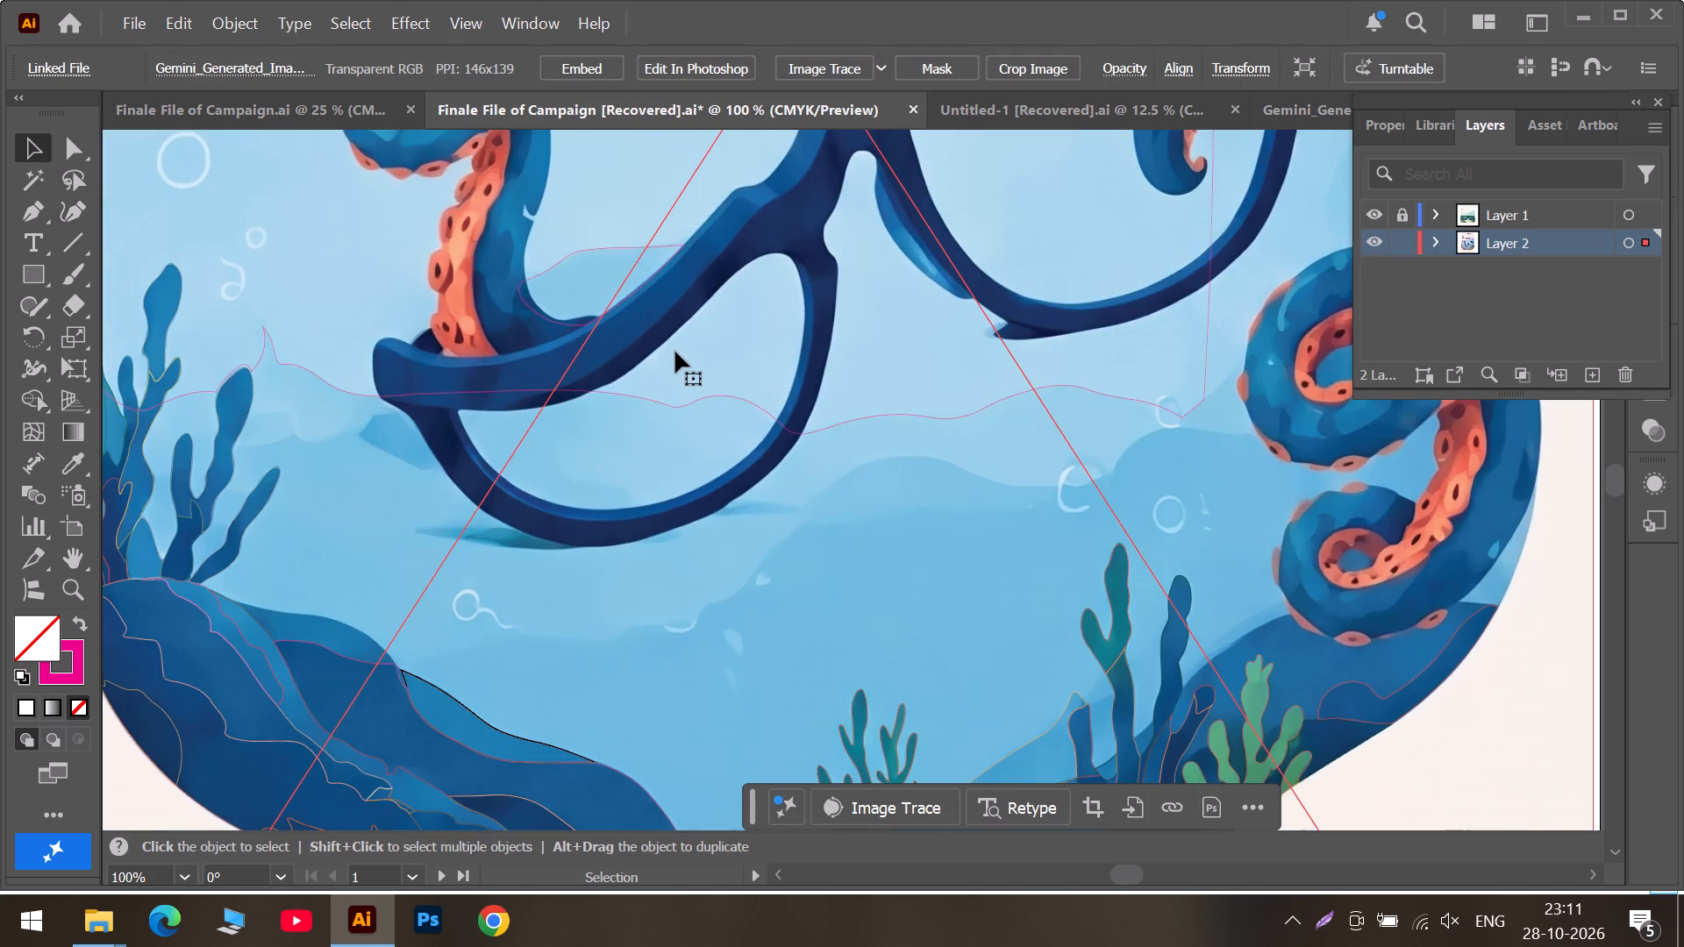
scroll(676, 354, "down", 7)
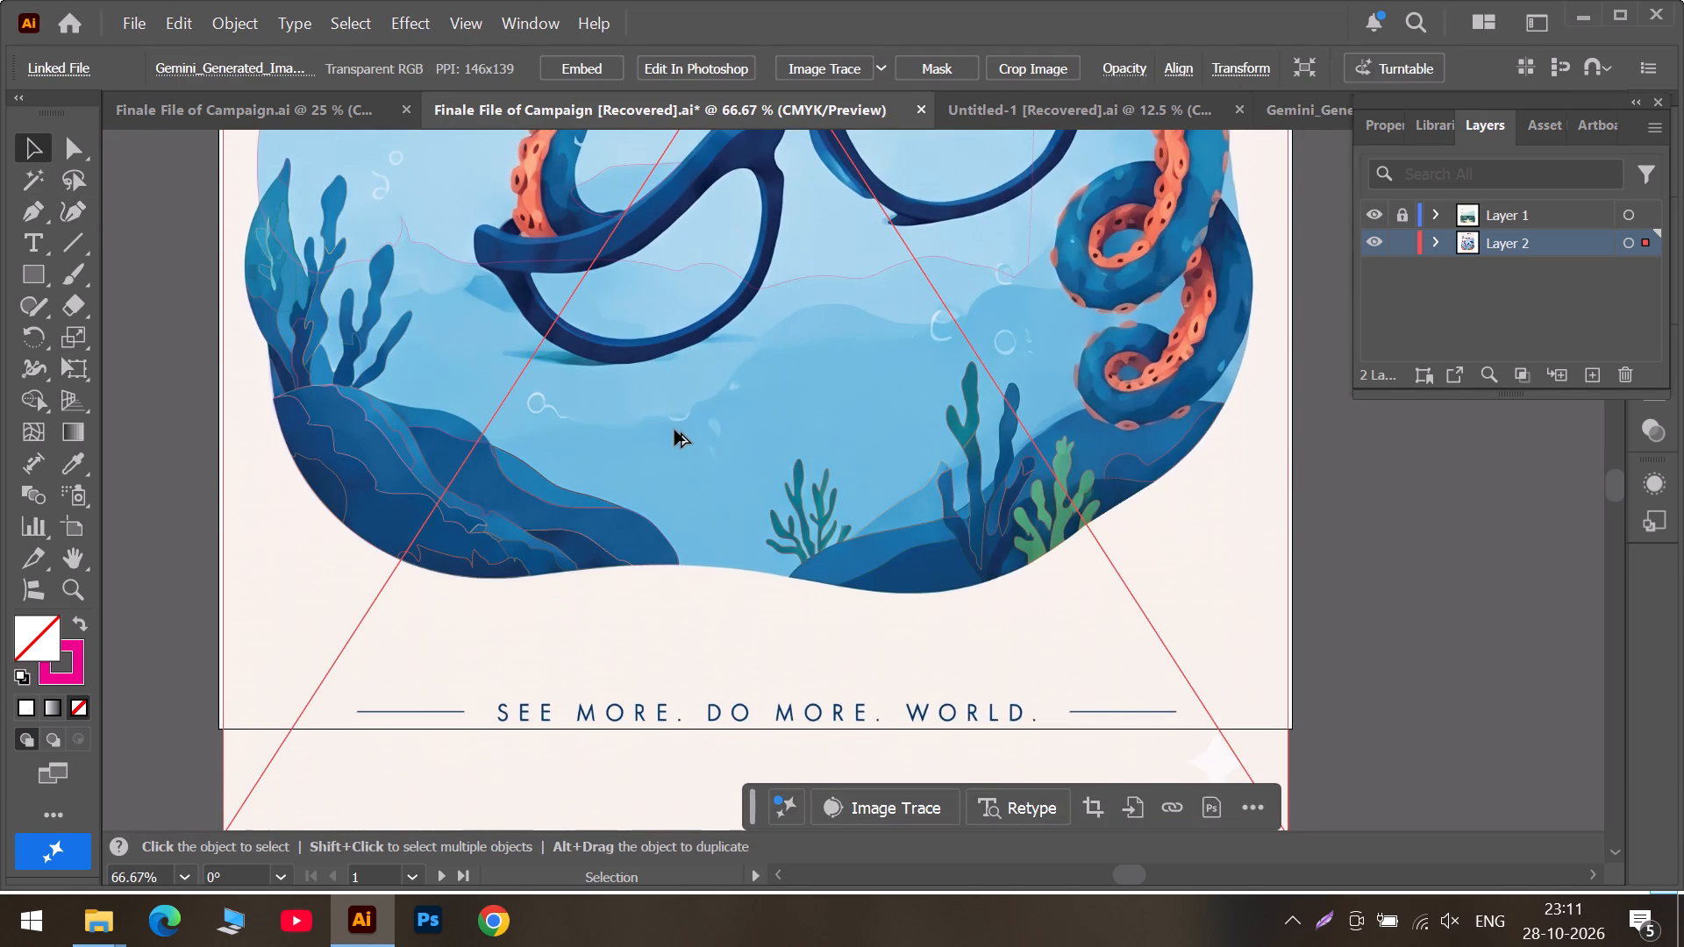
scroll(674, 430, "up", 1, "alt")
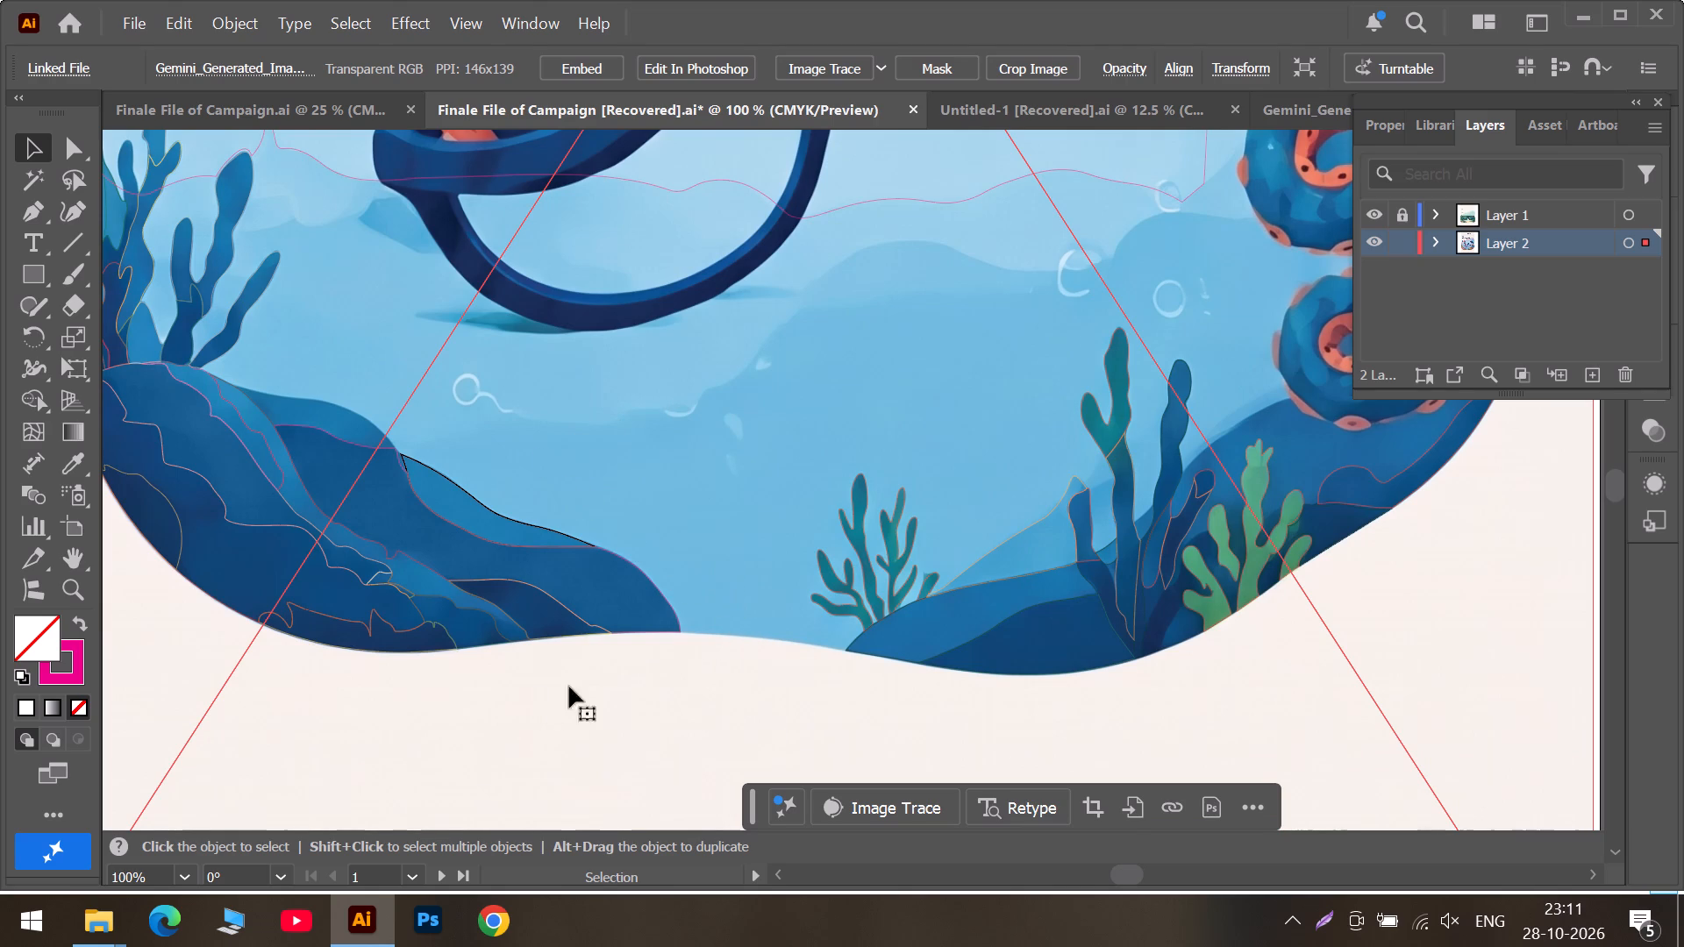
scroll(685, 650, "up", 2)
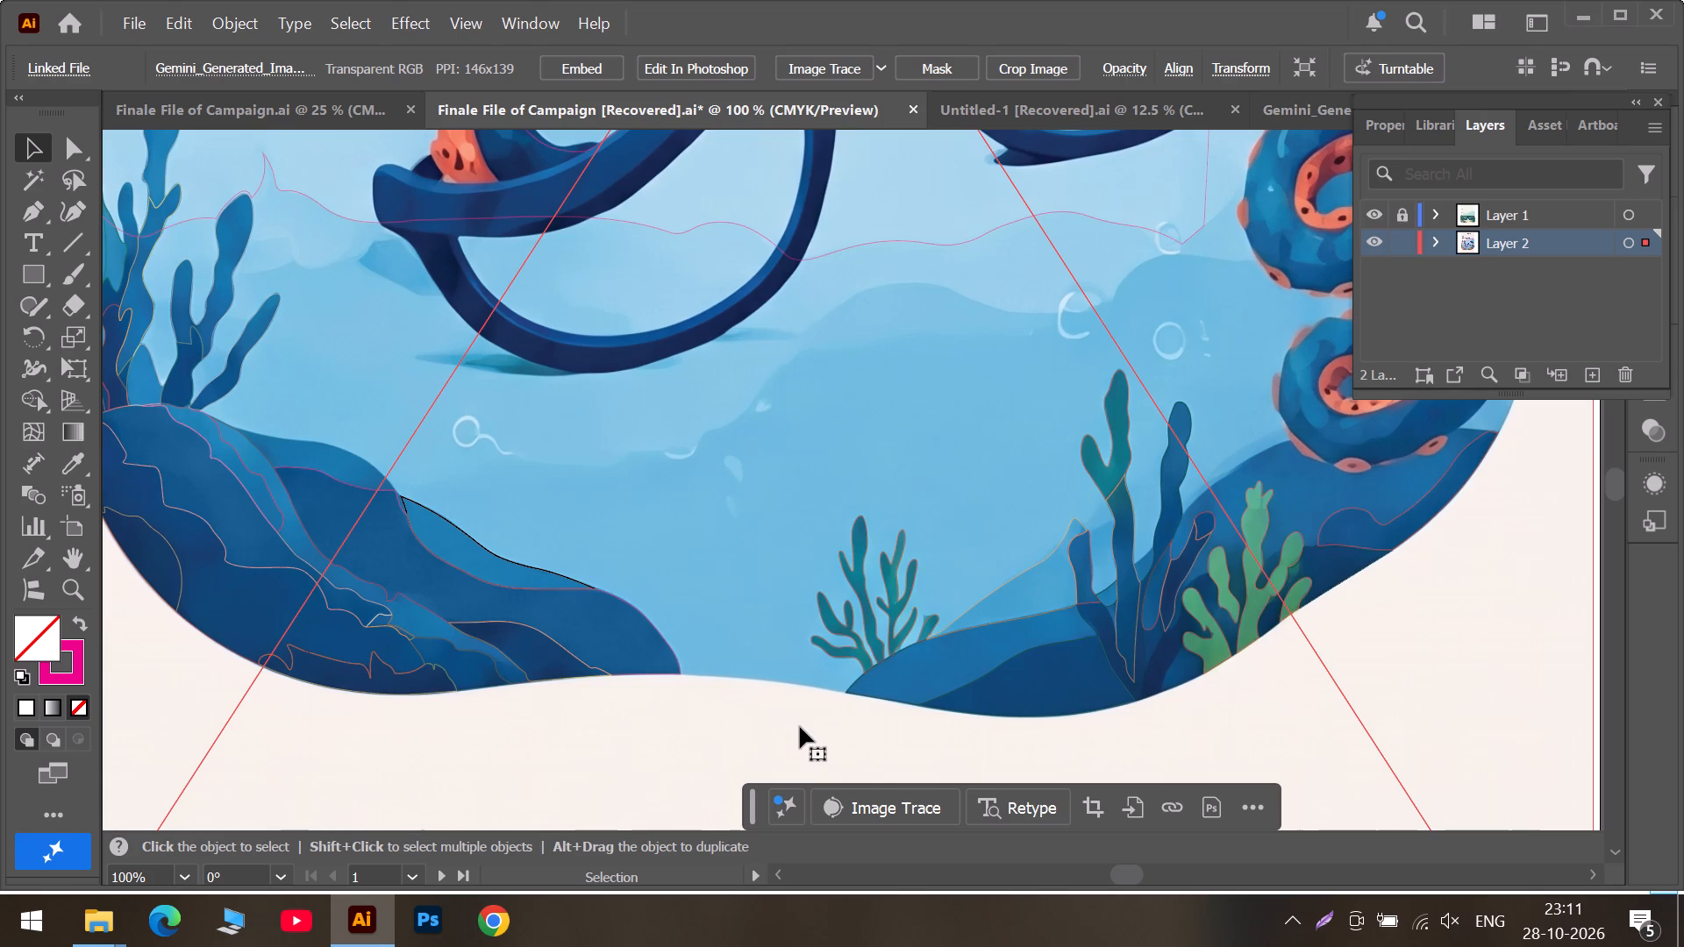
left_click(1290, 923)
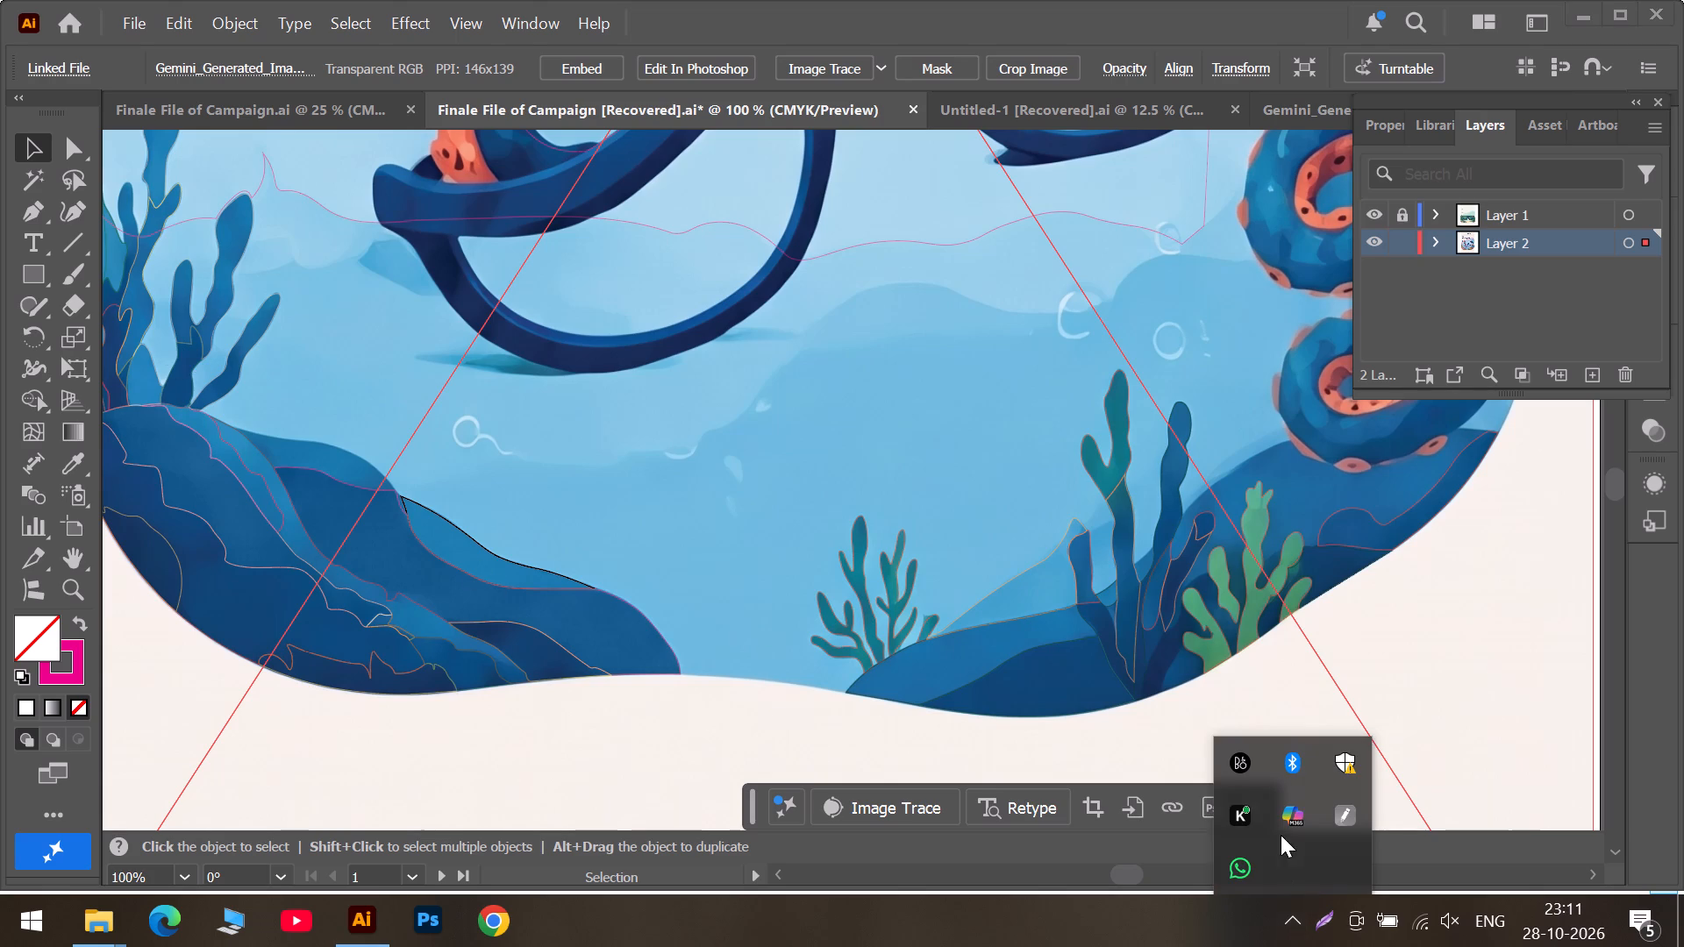